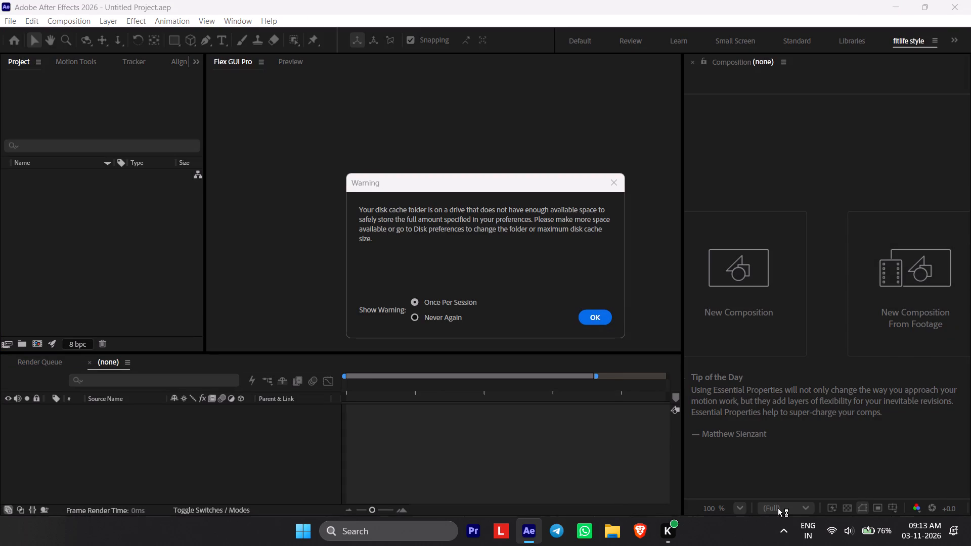
# Purge the cache so that the disk cache is emptied before opening a project.
pyautogui.click(590, 316)
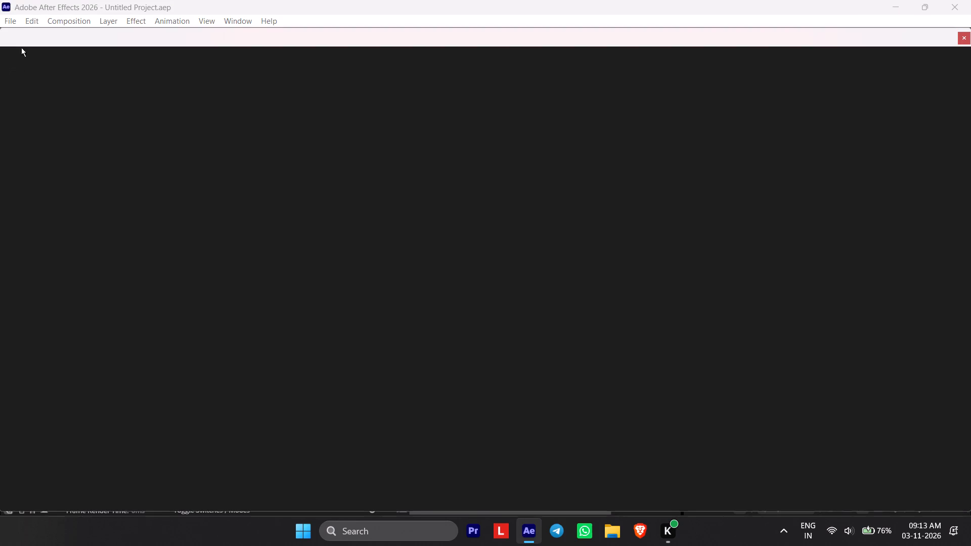
pyautogui.click(28, 25)
pyautogui.click(54, 344)
pyautogui.click(54, 356)
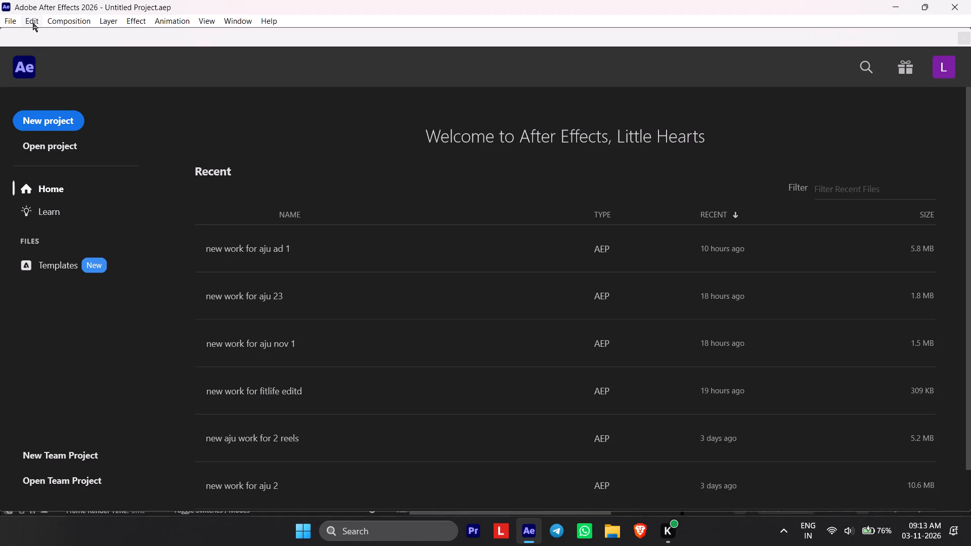
pyautogui.click(37, 19)
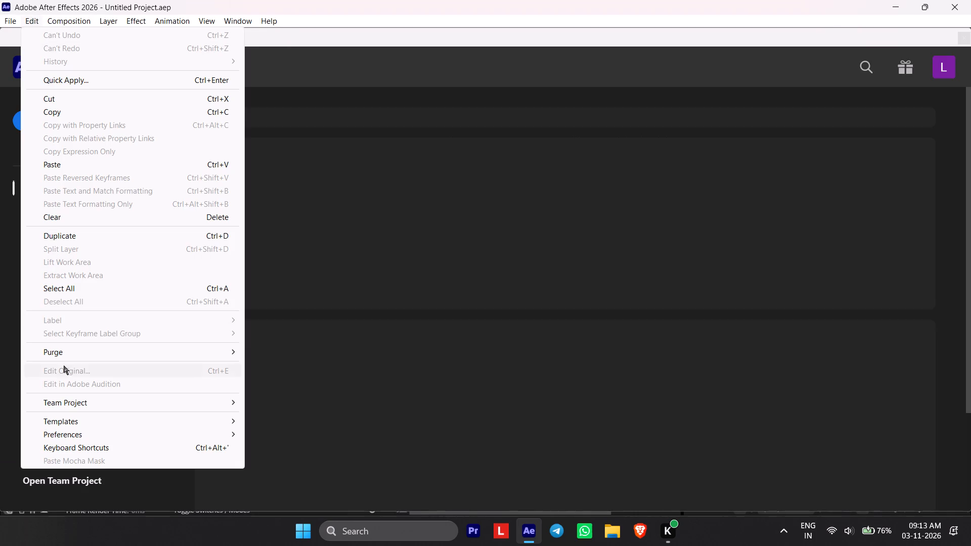
pyautogui.click(78, 353)
pyautogui.click(295, 364)
pyautogui.click(540, 290)
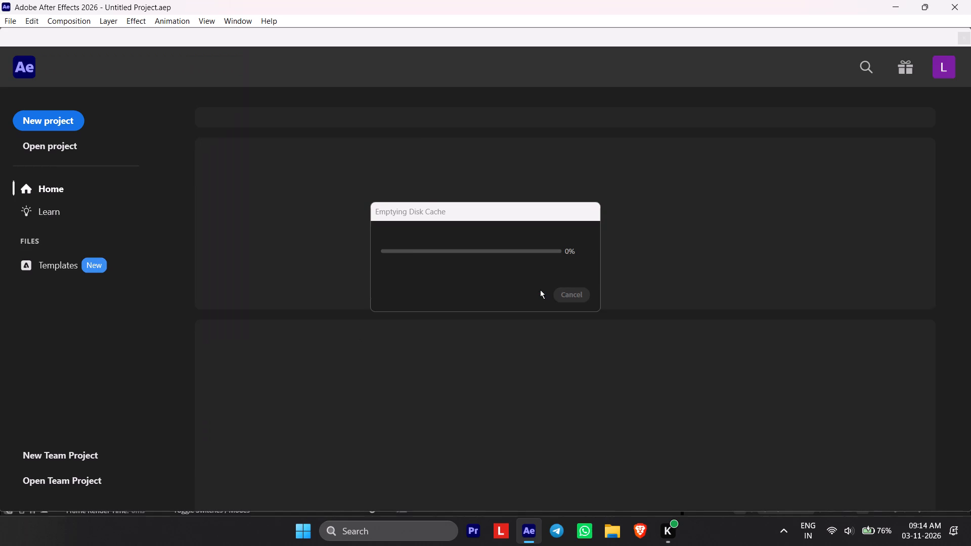
# Open the recent project "new work for aju ad 1".
pyautogui.click(294, 235)
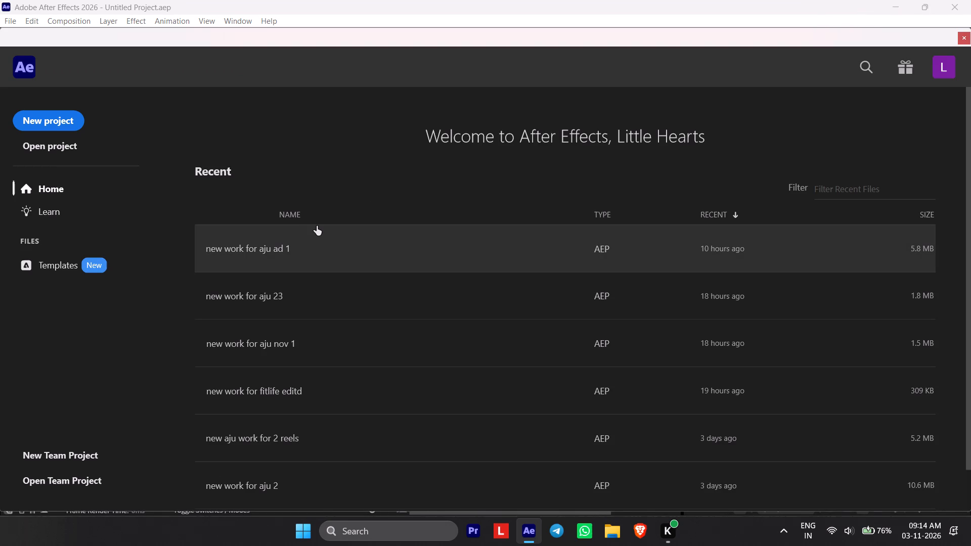
pyautogui.click(308, 235)
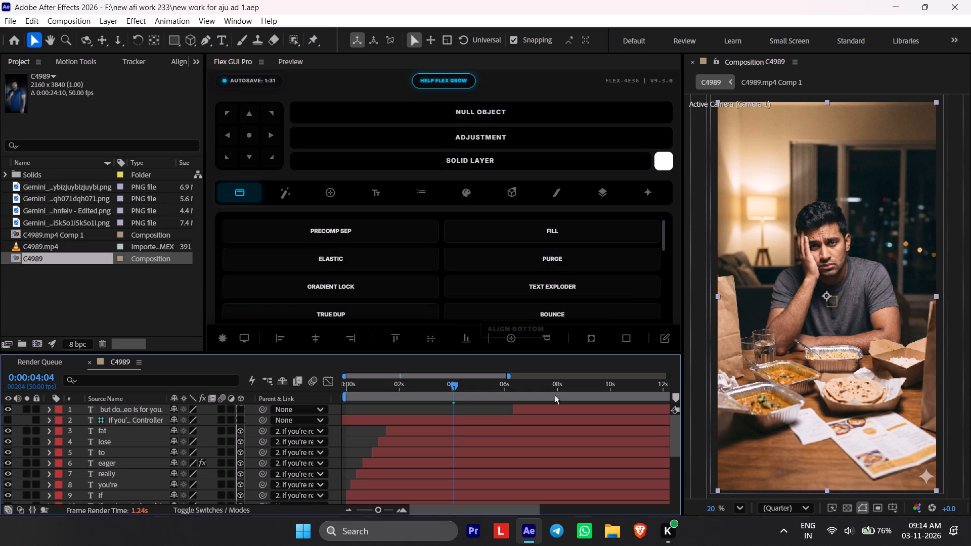
# Switch to File Explorer and open "Gemini_Generated_Image_feivhnfeivhnfeiv - Edited" from the Downloads folder in Photos.
pyautogui.click(617, 531)
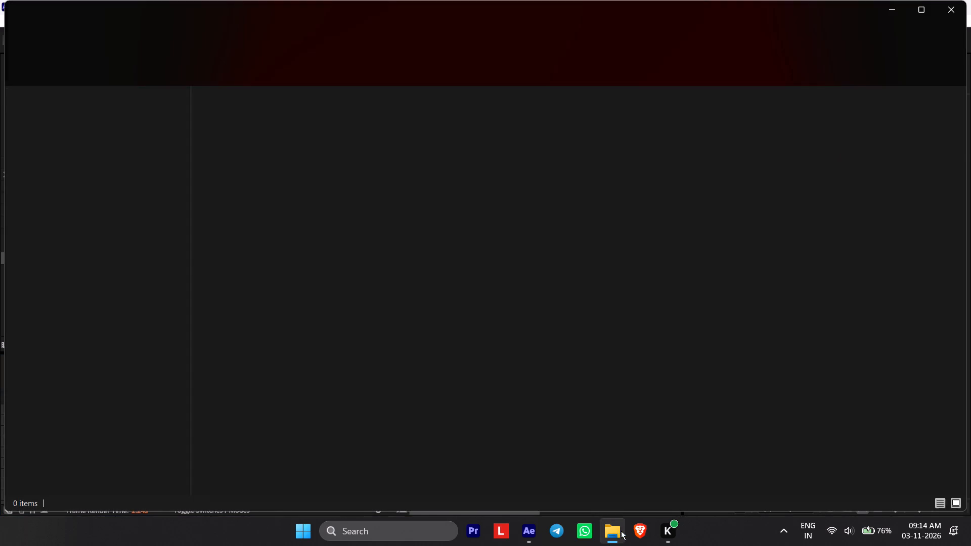
pyautogui.click(46, 311)
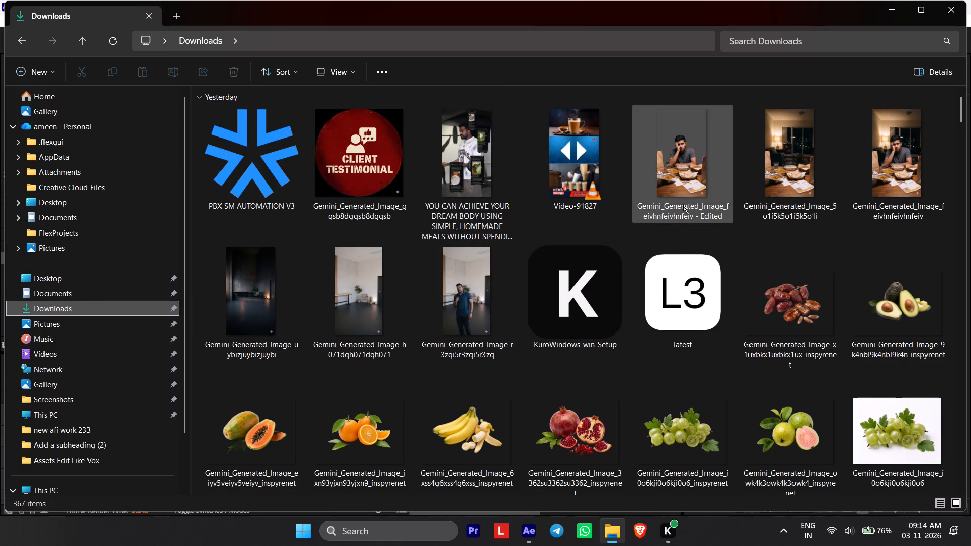
pyautogui.click(700, 128)
pyautogui.rightClick(681, 157)
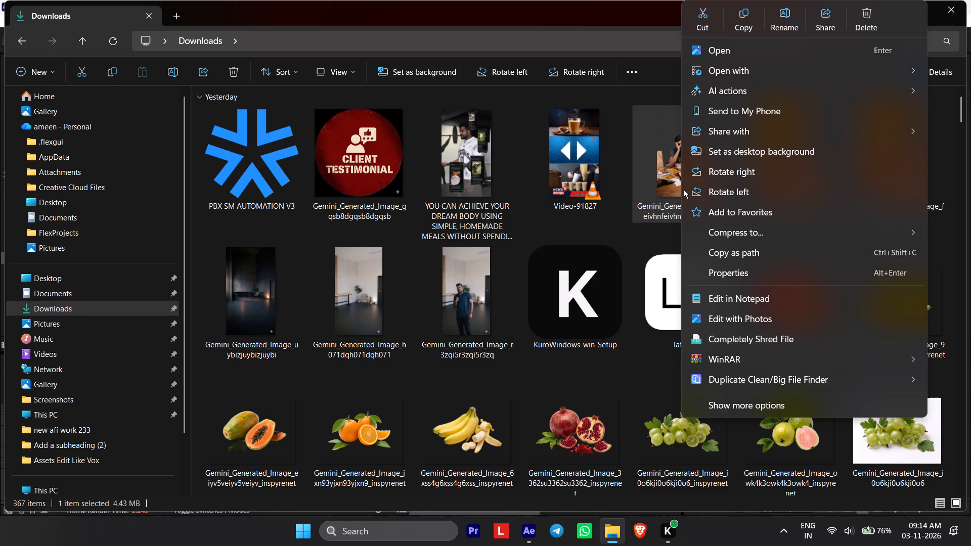
pyautogui.click(751, 52)
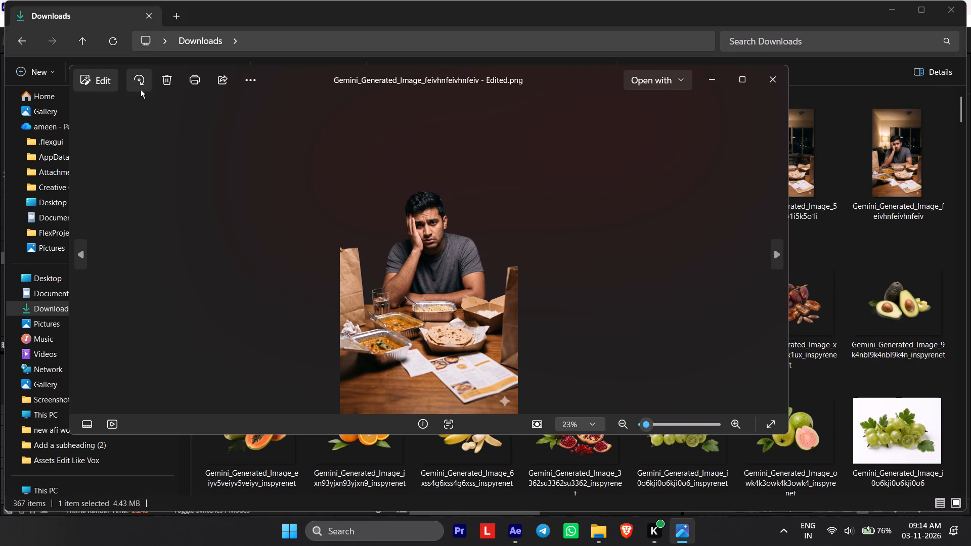
# Remove the sparkle mark and its remaining trace from the tabletop near the image's lower corner with Generative Erase.
pyautogui.click(105, 76)
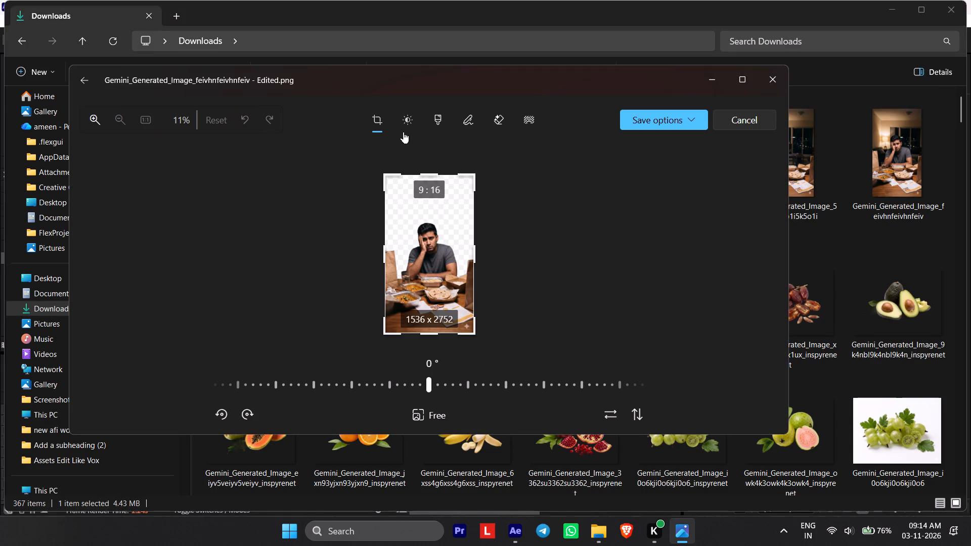
pyautogui.click(505, 114)
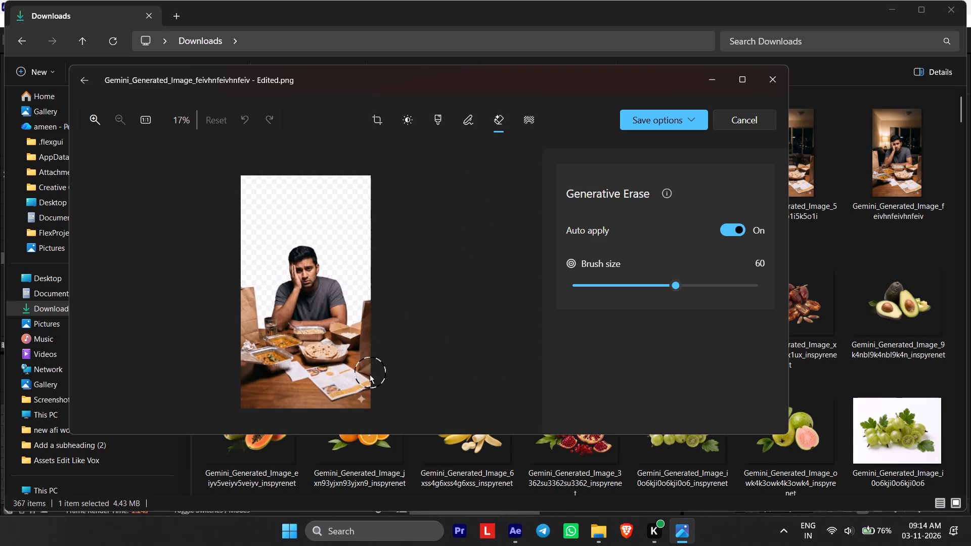
pyautogui.scroll(8, 368, 377)
pyautogui.moveTo(362, 380); pyautogui.dragTo(359, 334, button='middle')
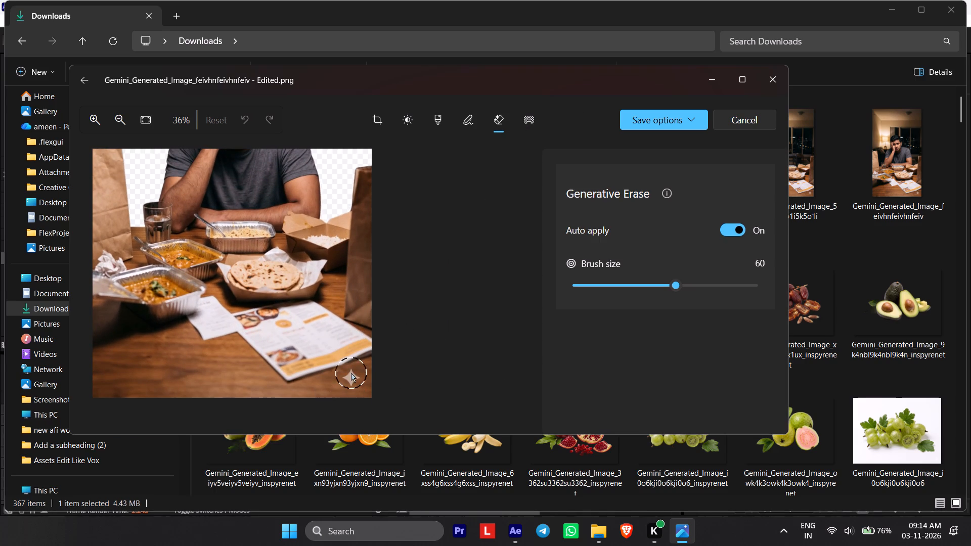
pyautogui.click(351, 373)
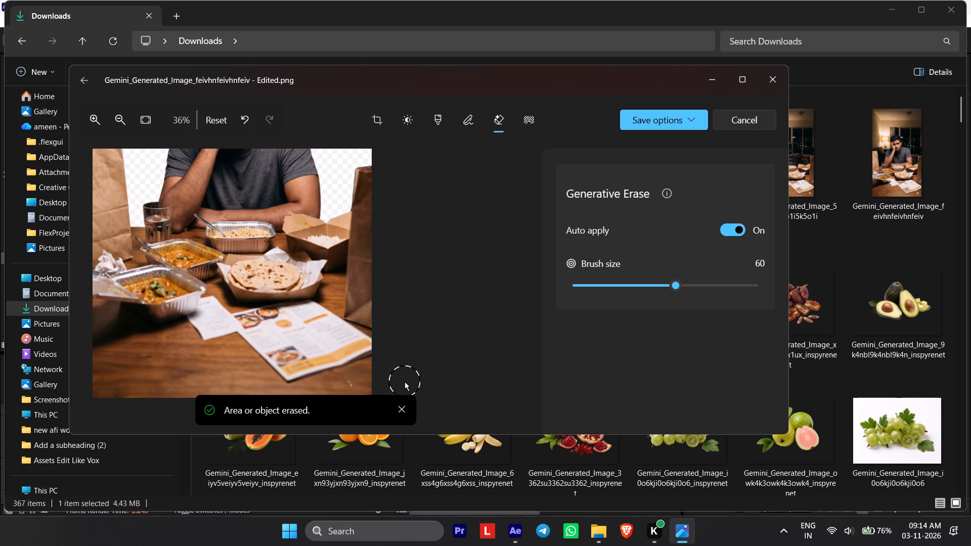
pyautogui.click(350, 378)
# Save the edited image over the existing file, close Photos and File Explorer, and return to After Effects.
pyautogui.click(669, 107)
pyautogui.click(657, 123)
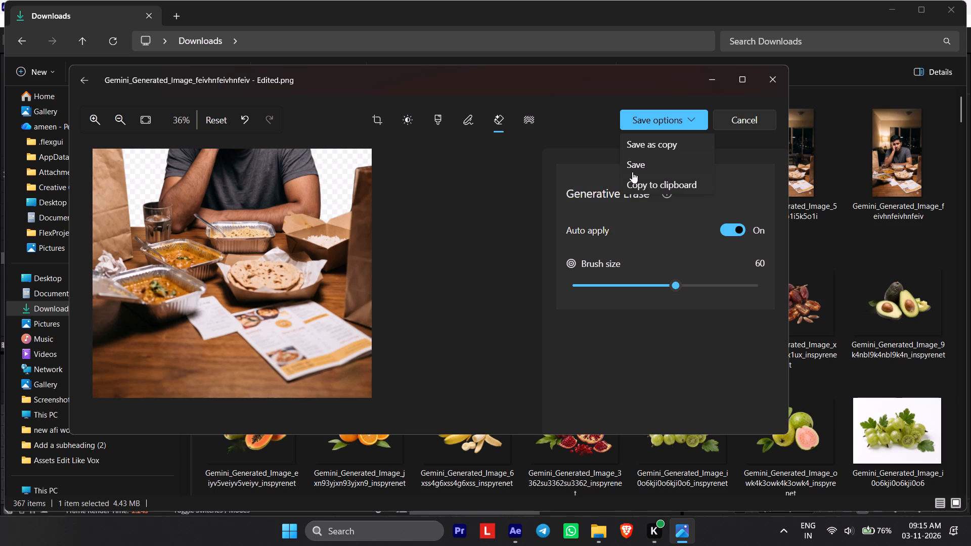
pyautogui.click(638, 167)
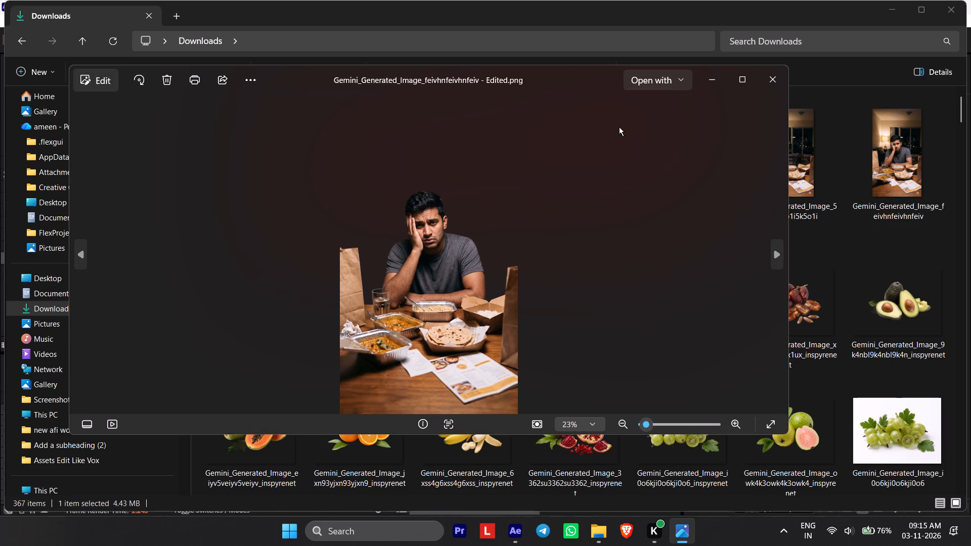
pyautogui.click(770, 93)
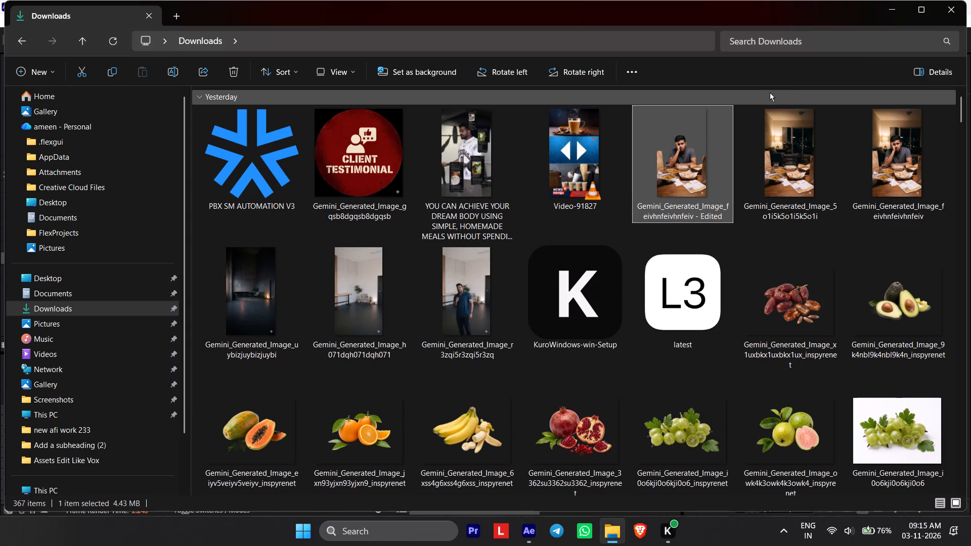
pyautogui.click(951, 3)
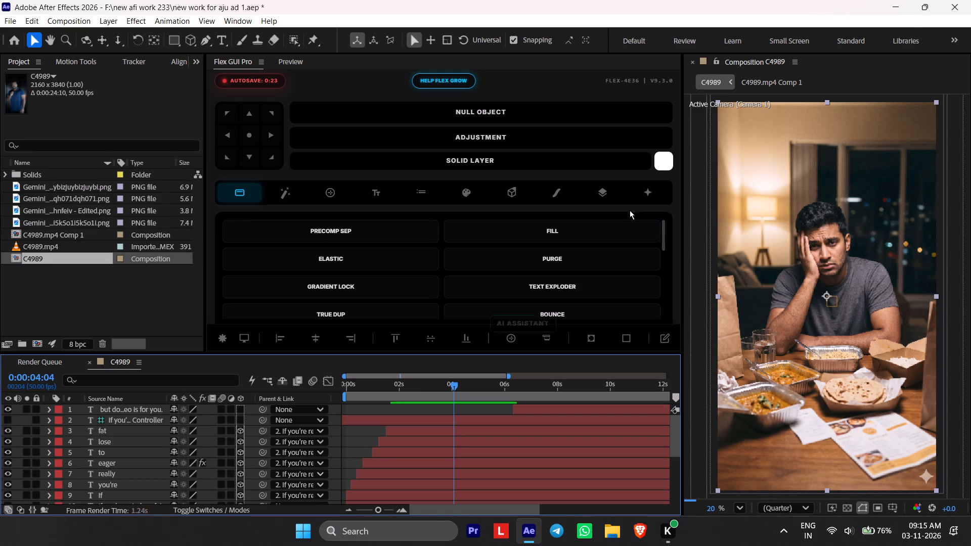
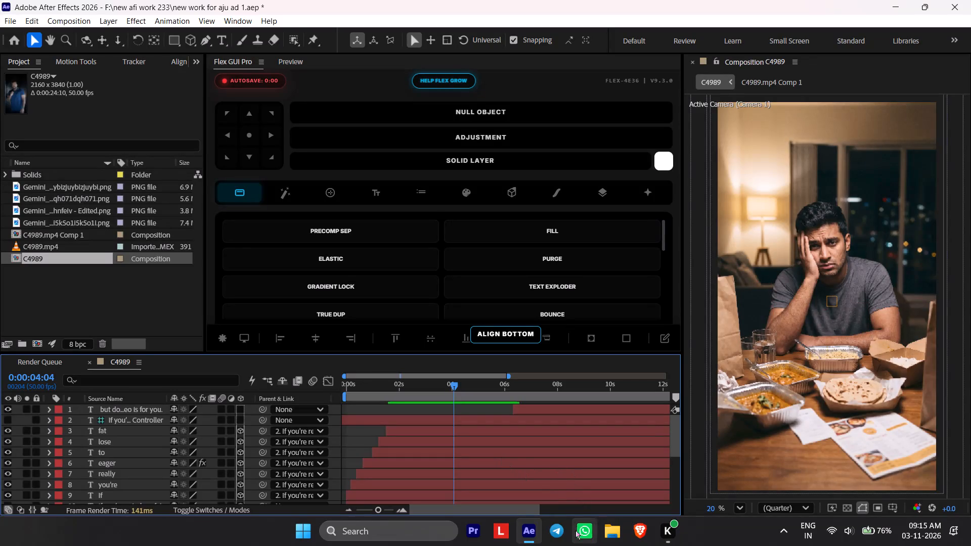
# Switch from After Effects to WhatsApp.
pyautogui.click(586, 544)
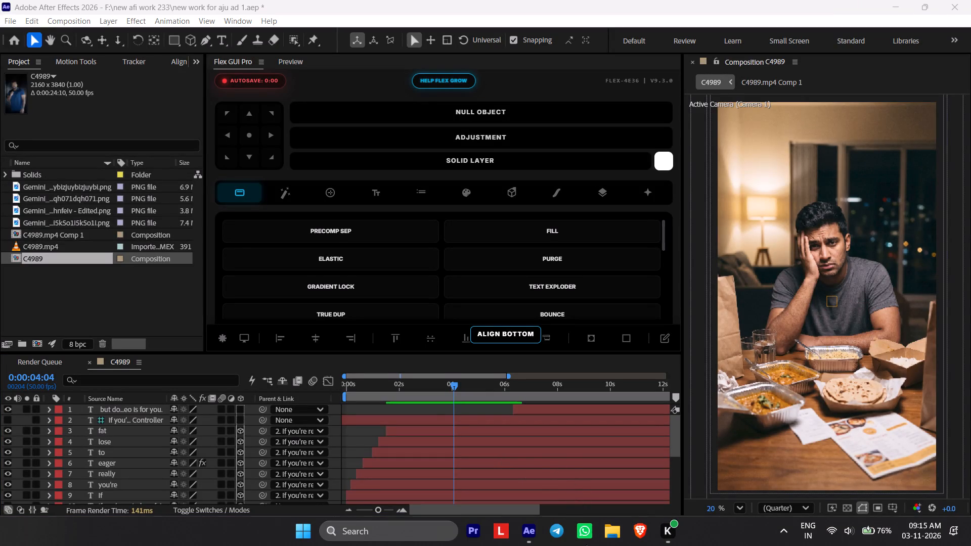
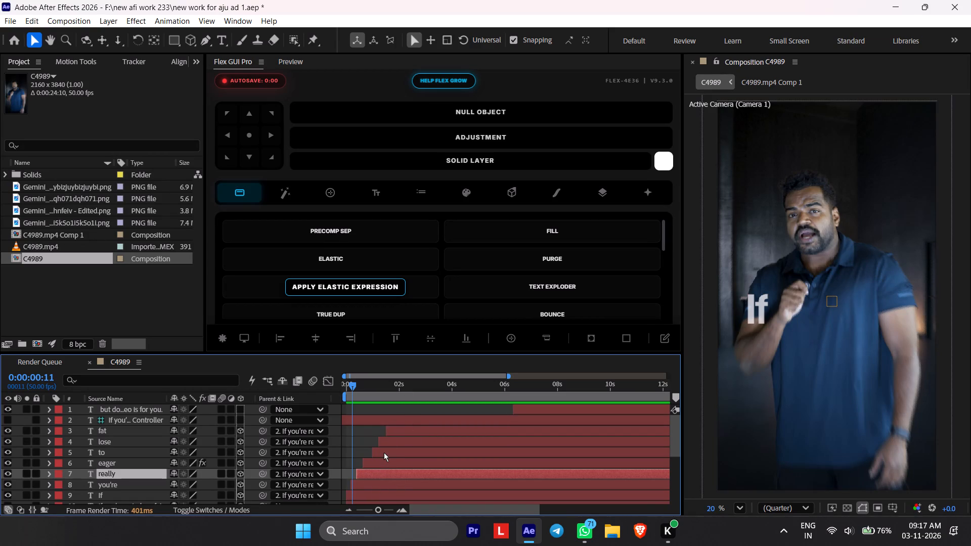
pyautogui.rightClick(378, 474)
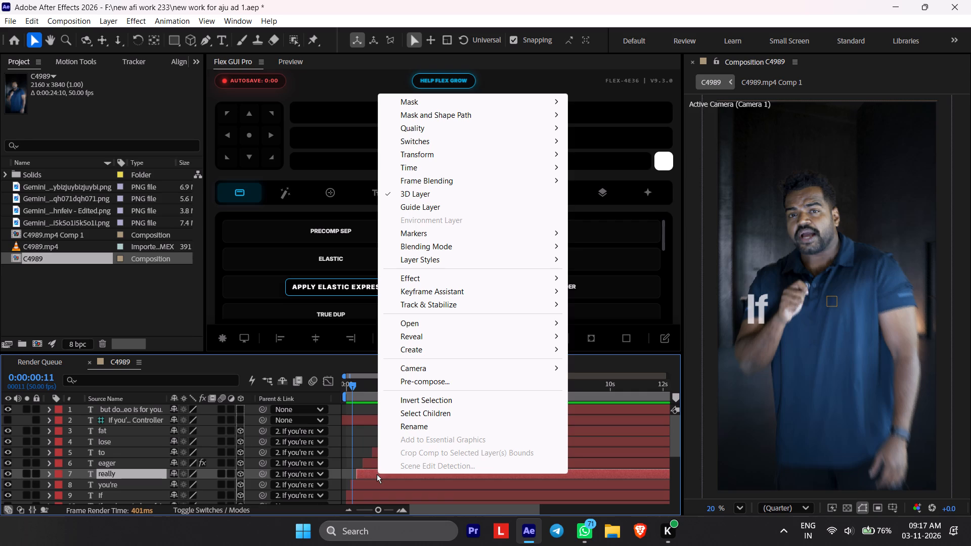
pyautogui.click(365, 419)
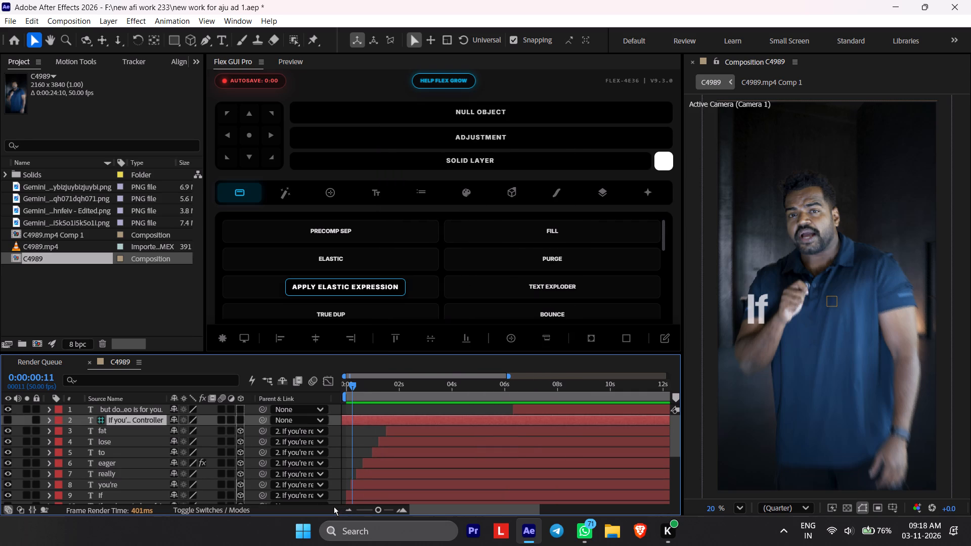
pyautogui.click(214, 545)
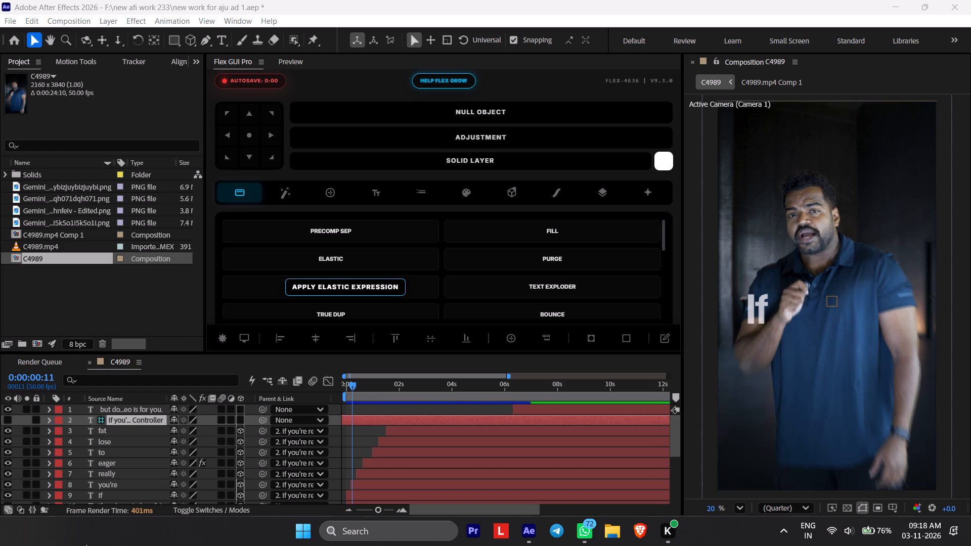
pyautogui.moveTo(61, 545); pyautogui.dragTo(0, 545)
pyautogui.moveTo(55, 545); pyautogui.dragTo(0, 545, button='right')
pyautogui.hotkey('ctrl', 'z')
# Preview the opening seconds of the C4989 composition repeatedly to examine the animated title words and the image that follows them.
pyautogui.keyDown('ctrl'); pyautogui.click(358, 388); pyautogui.keyUp('ctrl')
pyautogui.moveTo(355, 387); pyautogui.dragTo(313, 402)
pyautogui.press('space')
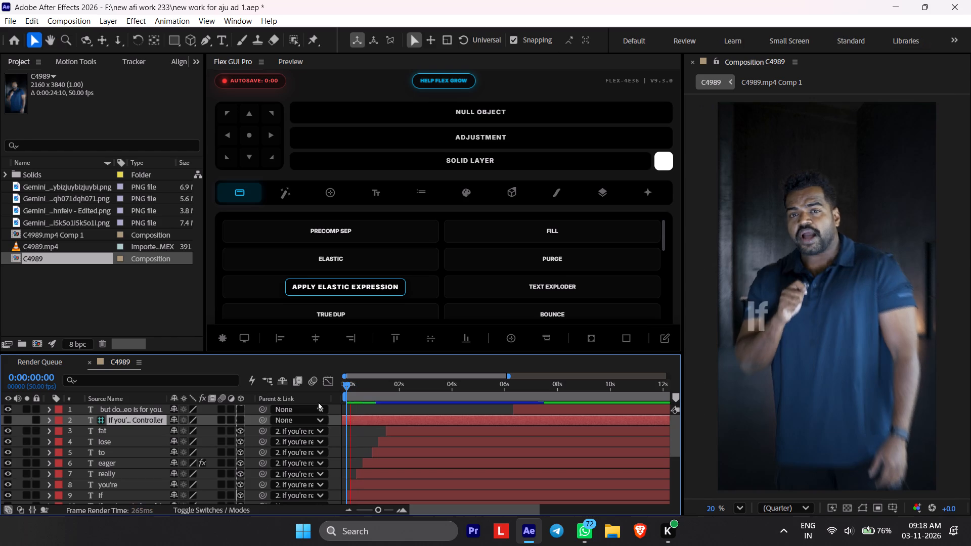
pyautogui.press('space')
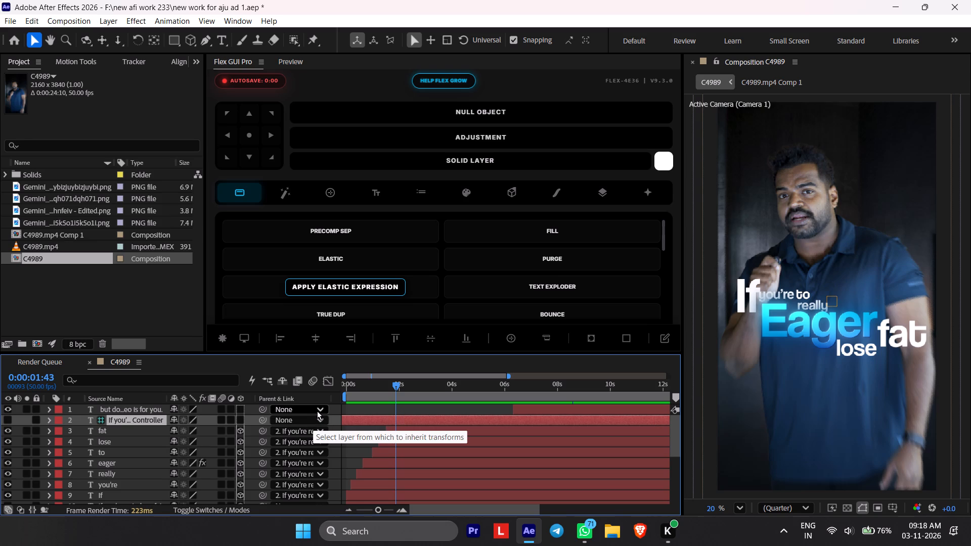
pyautogui.moveTo(363, 395); pyautogui.dragTo(324, 404)
pyautogui.press('space')
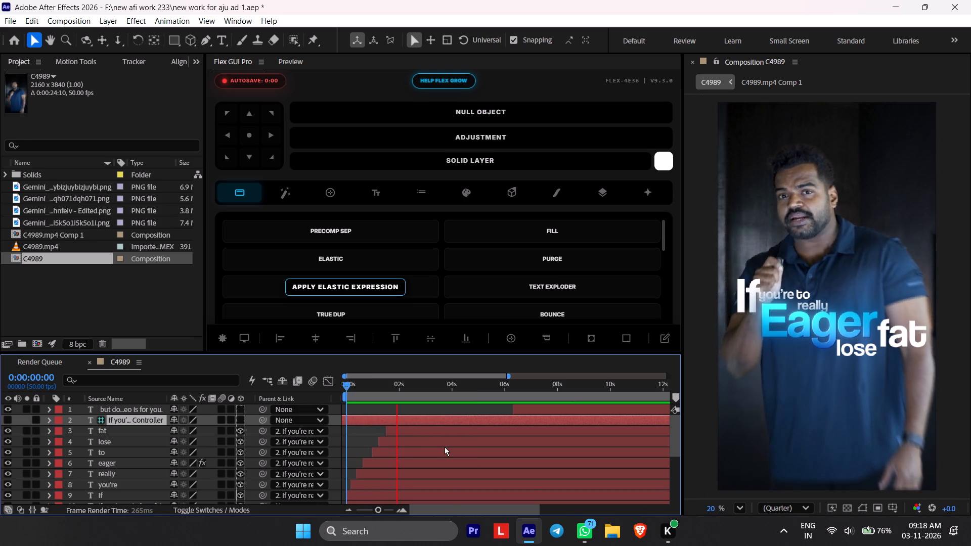
pyautogui.press('space')
pyautogui.moveTo(394, 395); pyautogui.dragTo(363, 401)
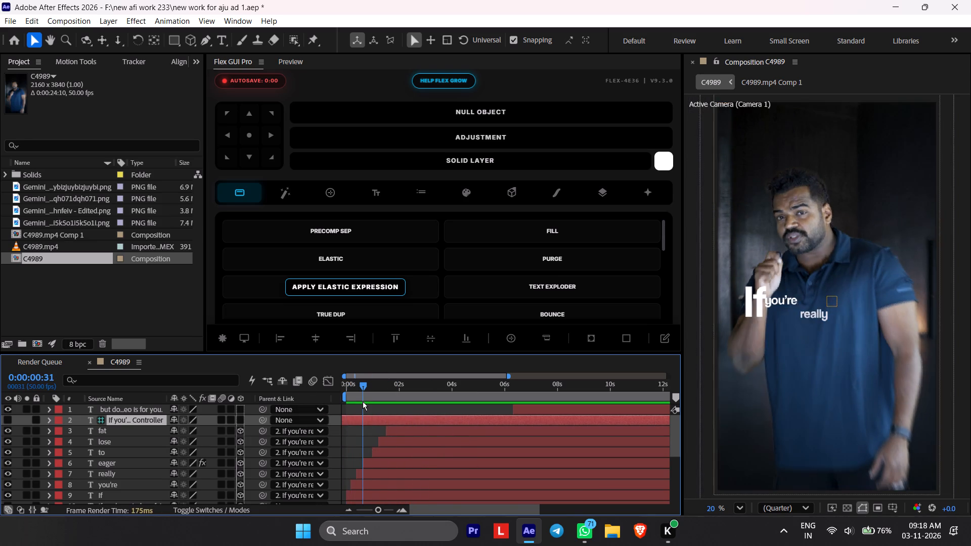
pyautogui.press('space')
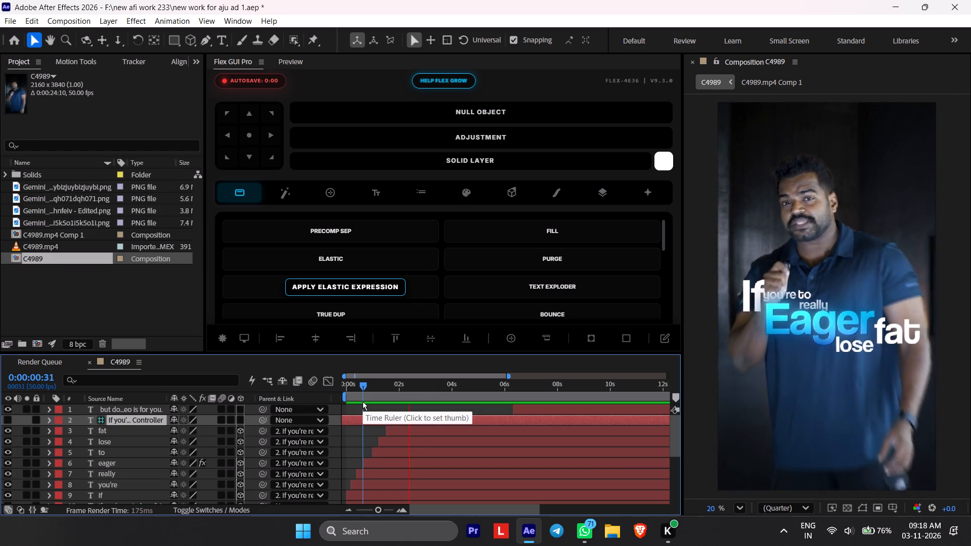
pyautogui.press('space')
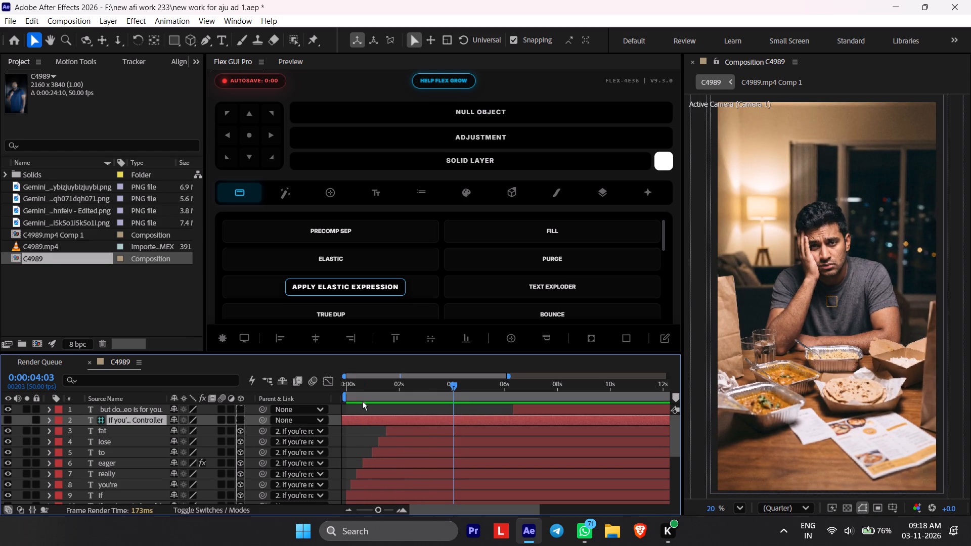
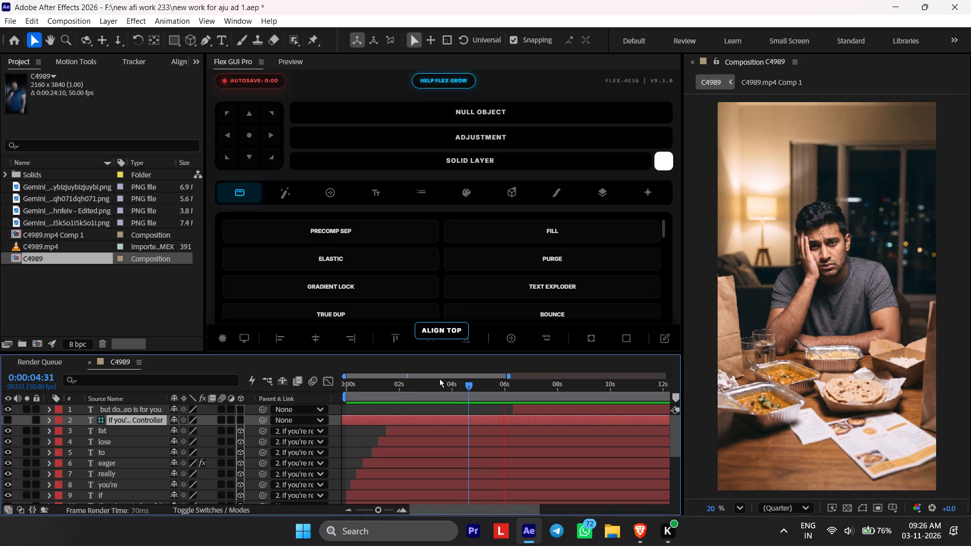
pyautogui.moveTo(423, 384); pyautogui.dragTo(389, 389)
pyautogui.press('space')
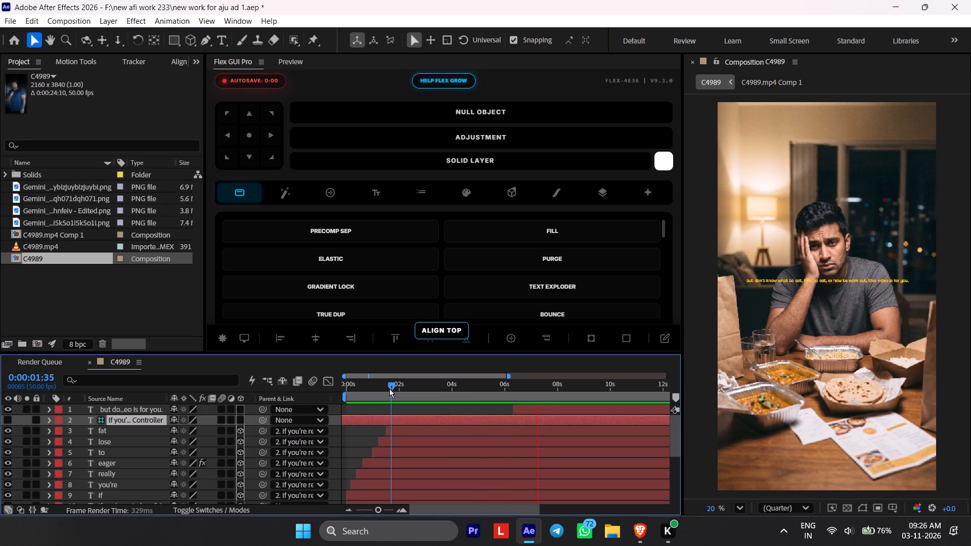
pyautogui.press('space')
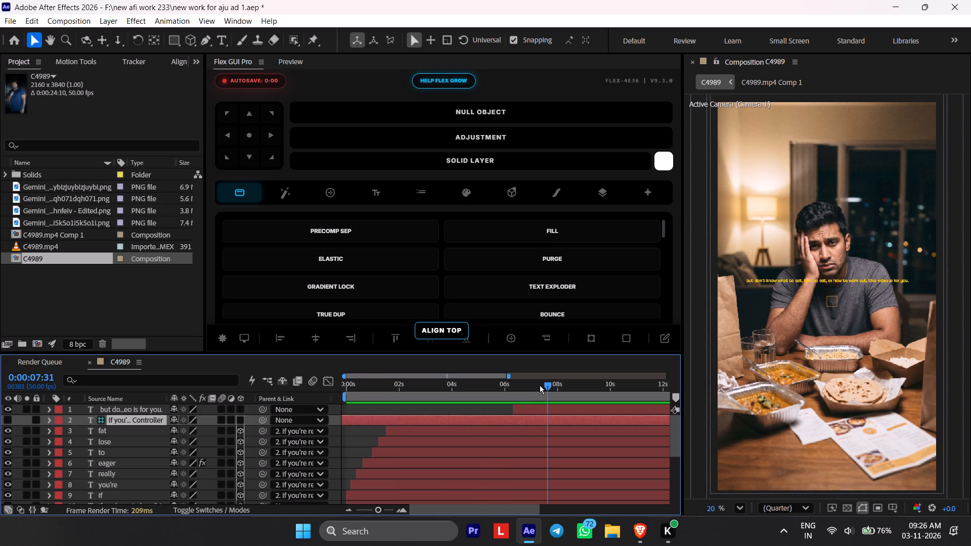
pyautogui.moveTo(540, 385); pyautogui.dragTo(500, 396)
pyautogui.press('space')
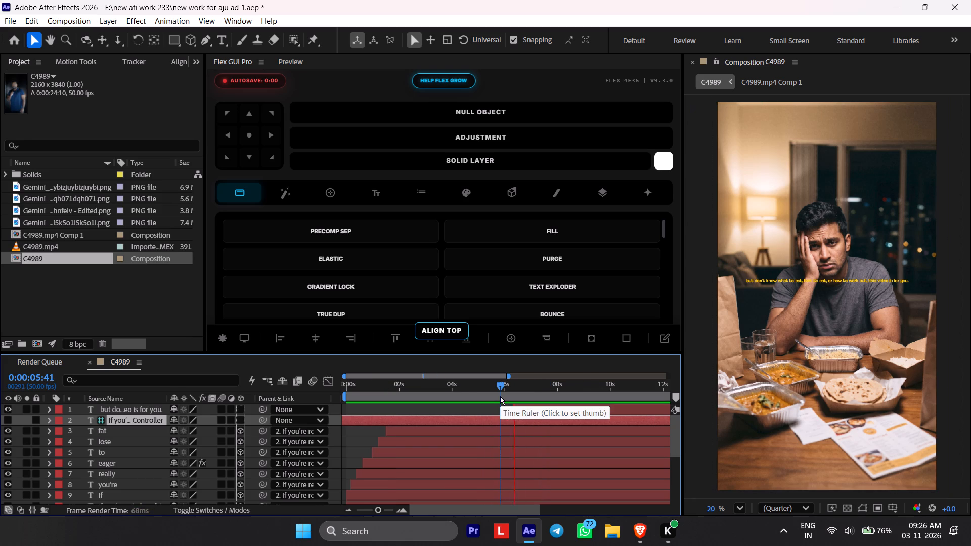
pyautogui.press('space')
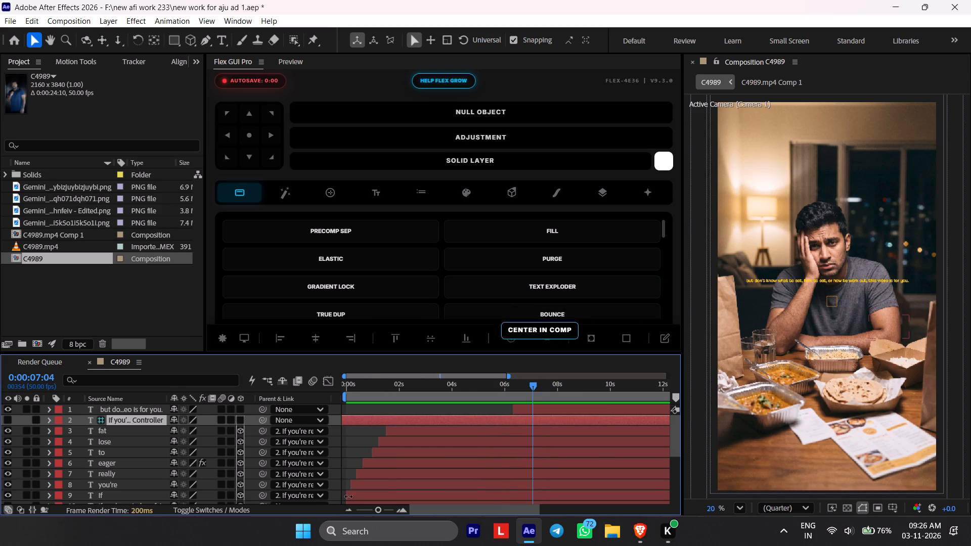
pyautogui.moveTo(541, 395); pyautogui.dragTo(507, 406)
pyautogui.press('space')
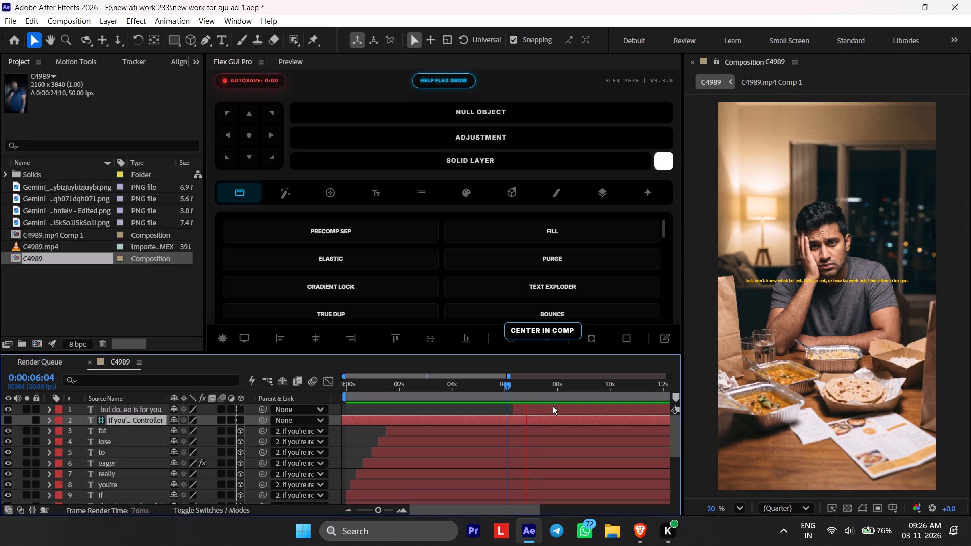
pyautogui.press('space')
# Split the second caption, the caption controller and all the first caption's text layers at 0:00:07:08 and delete the parts after it.
pyautogui.scroll(-6, 549, 413)
pyautogui.scroll(2, 547, 436)
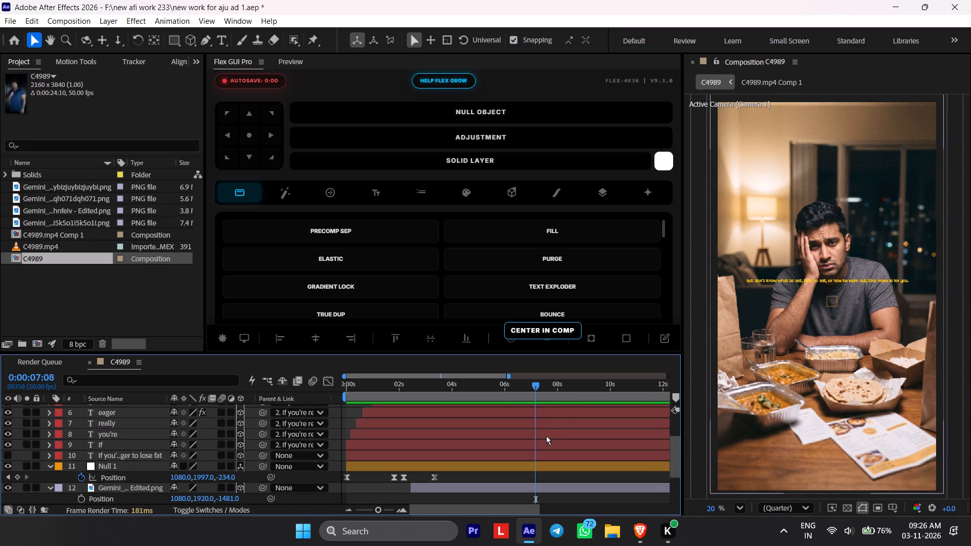
pyautogui.click(516, 467)
pyautogui.click(530, 458)
pyautogui.scroll(5, 532, 458)
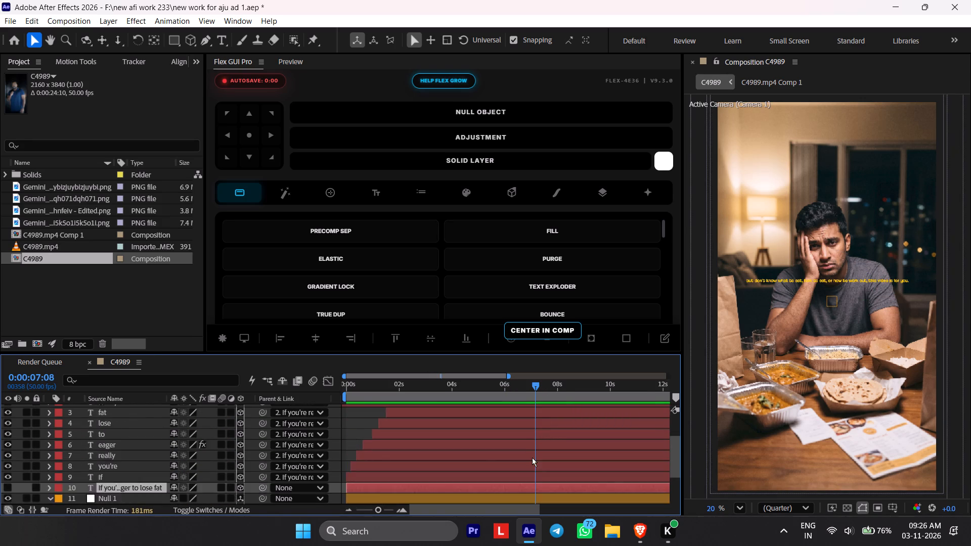
pyautogui.keyDown('shift'); pyautogui.click(546, 405); pyautogui.keyUp('shift')
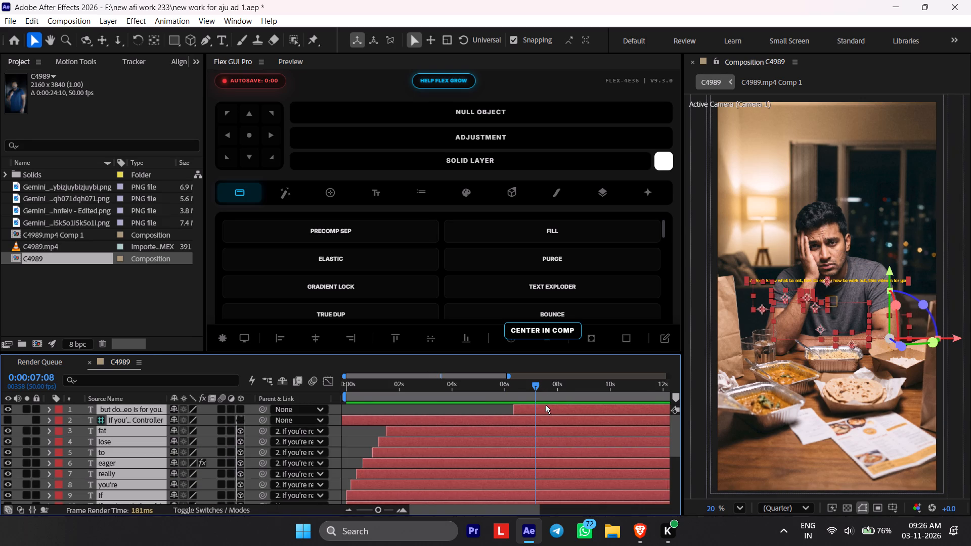
pyautogui.hotkey('ctrl', 'shift', 'd')
pyautogui.press('Delete')
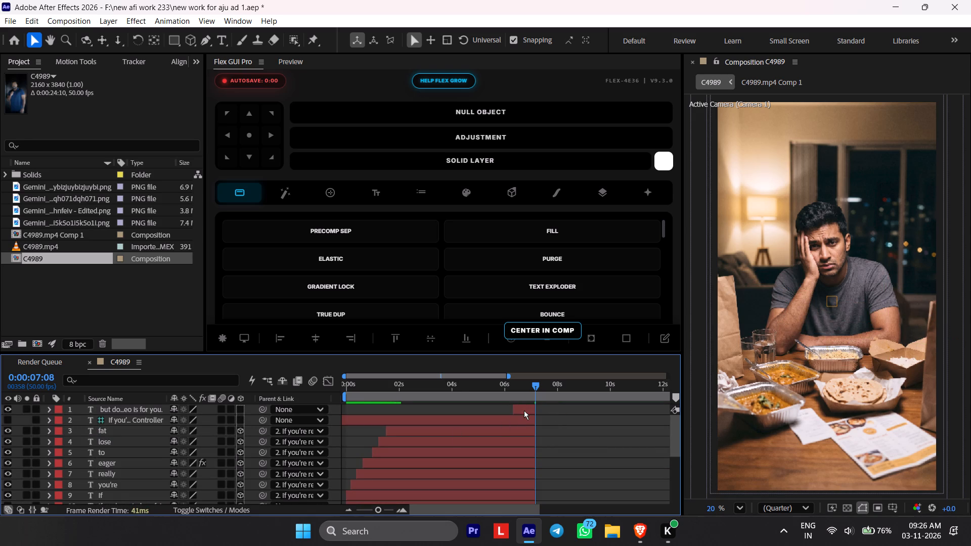
# Move the shortened second caption layer earlier so it starts at about 5.8 seconds.
pyautogui.moveTo(524, 411); pyautogui.dragTo(510, 408)
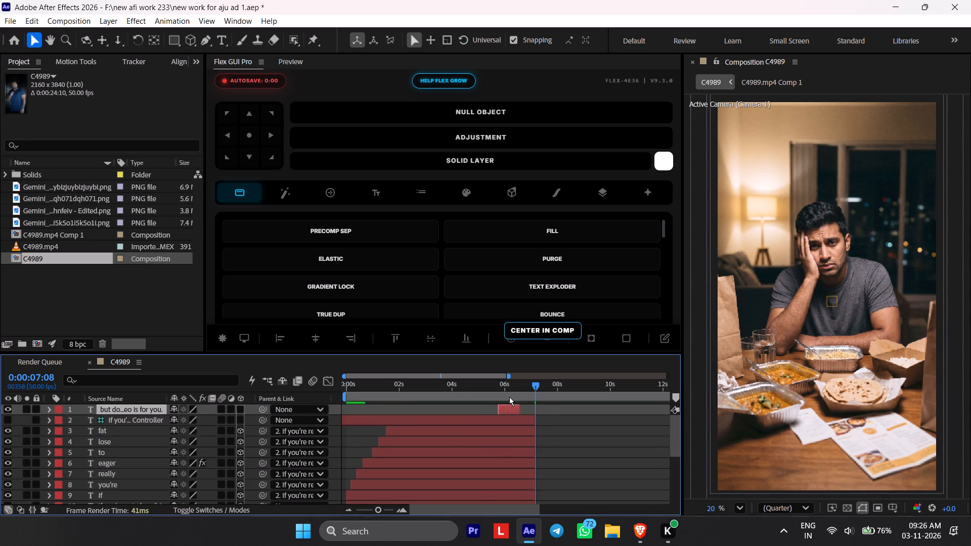
# Play back the composition from 0:00:01:15 and stop at 0:00:02:31, after the meal image appears.
pyautogui.moveTo(507, 394); pyautogui.dragTo(493, 395)
pyautogui.moveTo(453, 402); pyautogui.dragTo(432, 402)
pyautogui.moveTo(429, 394); pyautogui.dragTo(424, 393)
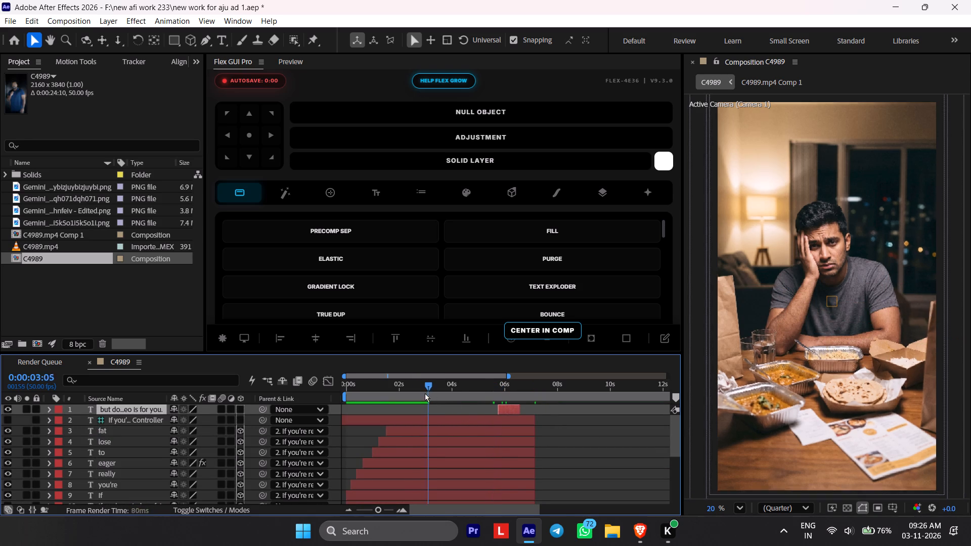
pyautogui.moveTo(424, 393); pyautogui.dragTo(380, 392)
pyautogui.press('space')
pyautogui.press('space')
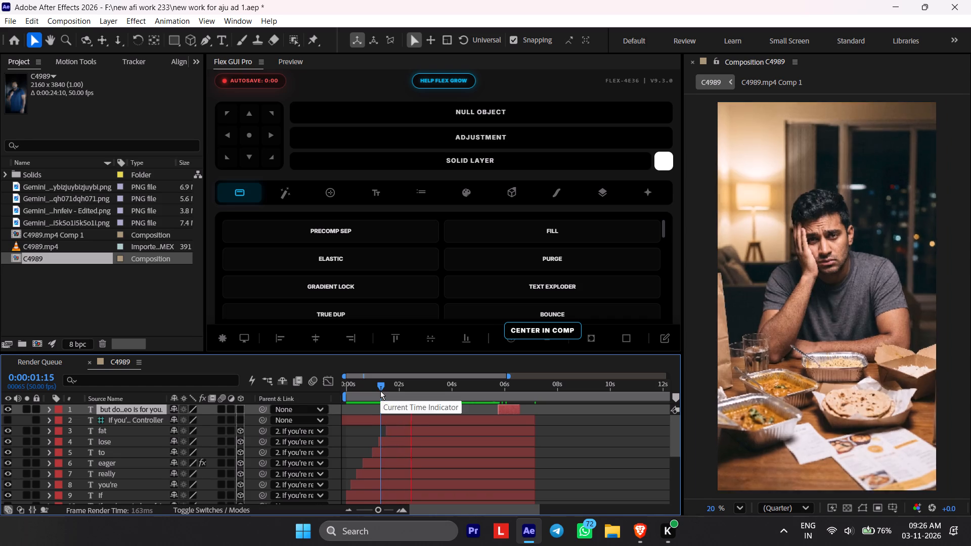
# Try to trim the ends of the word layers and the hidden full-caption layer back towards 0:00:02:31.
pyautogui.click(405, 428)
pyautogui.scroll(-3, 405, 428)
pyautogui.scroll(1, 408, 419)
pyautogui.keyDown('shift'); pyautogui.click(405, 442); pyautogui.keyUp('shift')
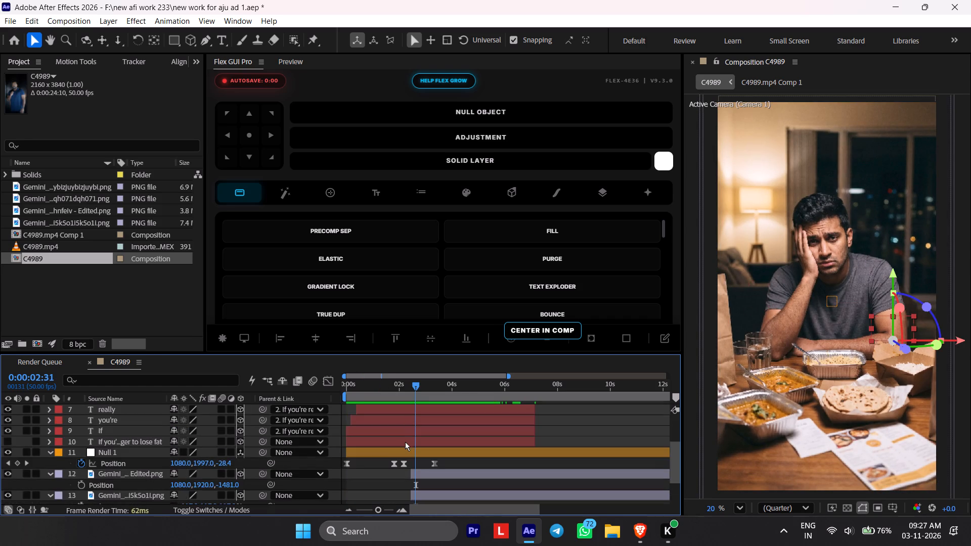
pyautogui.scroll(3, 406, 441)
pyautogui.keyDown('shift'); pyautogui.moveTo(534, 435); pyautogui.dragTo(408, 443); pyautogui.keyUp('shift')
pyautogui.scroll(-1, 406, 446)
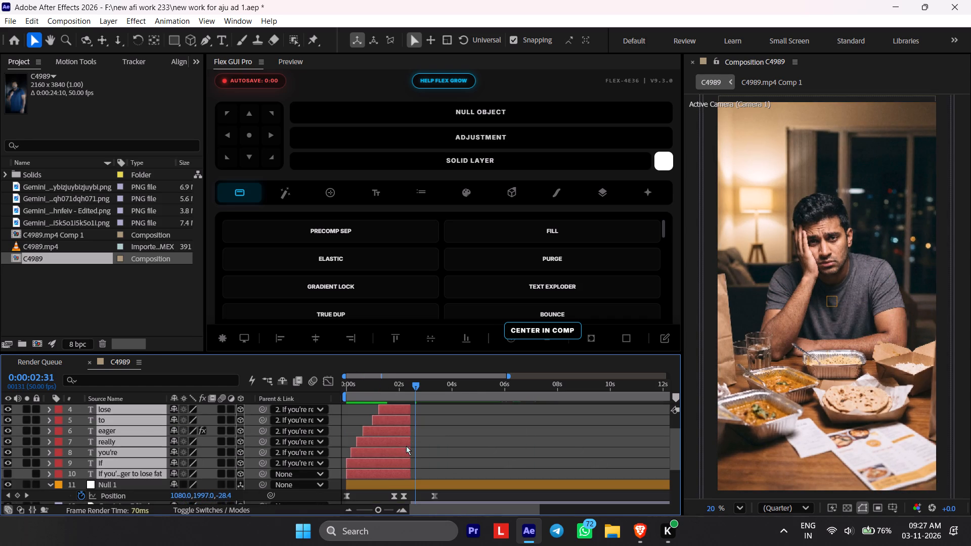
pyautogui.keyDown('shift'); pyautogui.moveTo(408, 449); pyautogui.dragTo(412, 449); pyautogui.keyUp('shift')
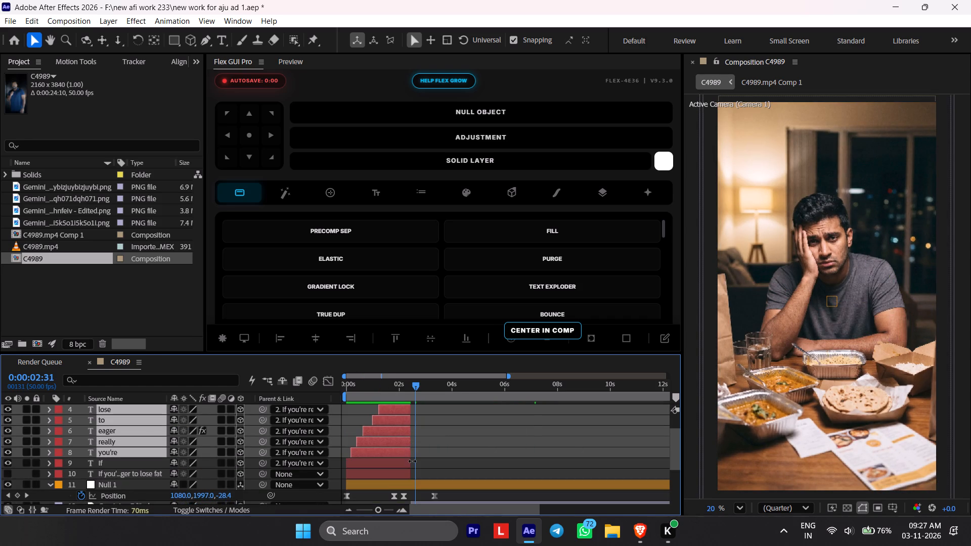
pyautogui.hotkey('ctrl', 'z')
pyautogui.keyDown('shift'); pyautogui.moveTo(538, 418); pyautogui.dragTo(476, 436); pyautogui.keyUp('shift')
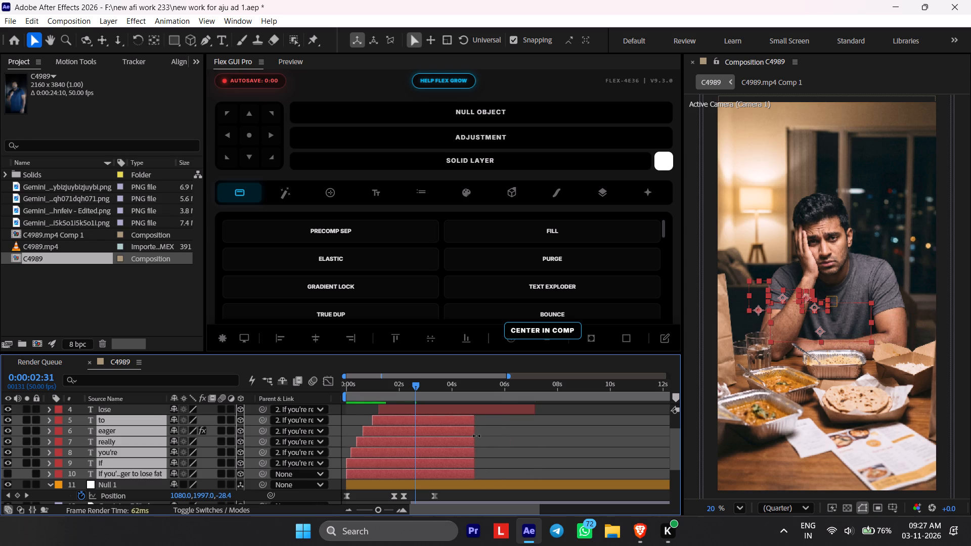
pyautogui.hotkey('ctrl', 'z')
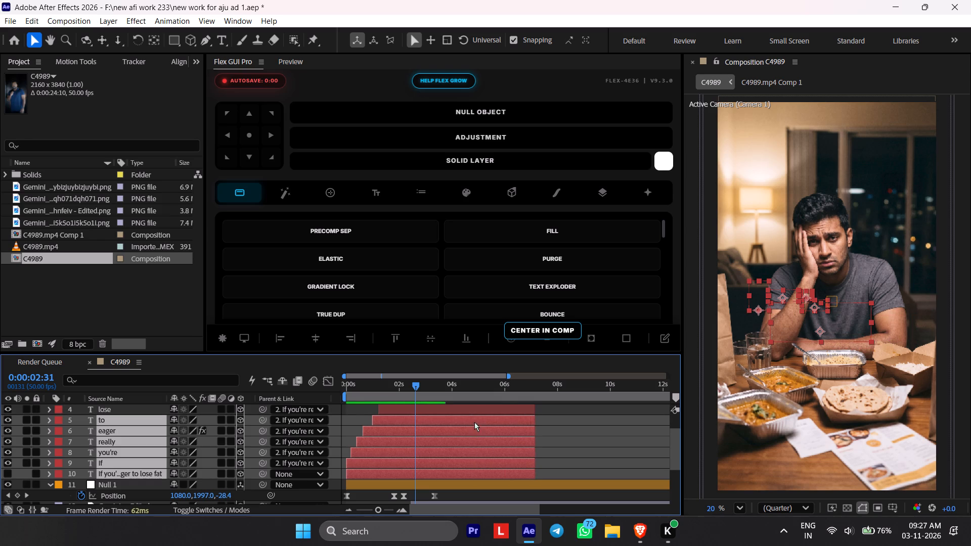
# Split the to, eager, really, you're, If and hidden full-caption layers at 0:00:02:31 and delete the parts after it.
pyautogui.hotkey('ctrl', 'shift', 'd')
pyautogui.scroll(2, 476, 404)
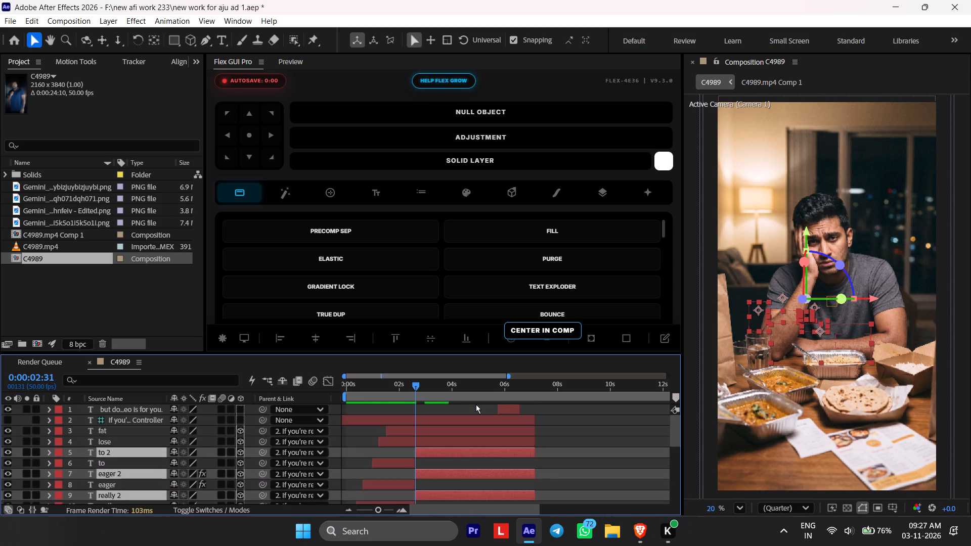
pyautogui.press('Delete')
pyautogui.scroll(-3, 444, 418)
pyautogui.scroll(3, 446, 428)
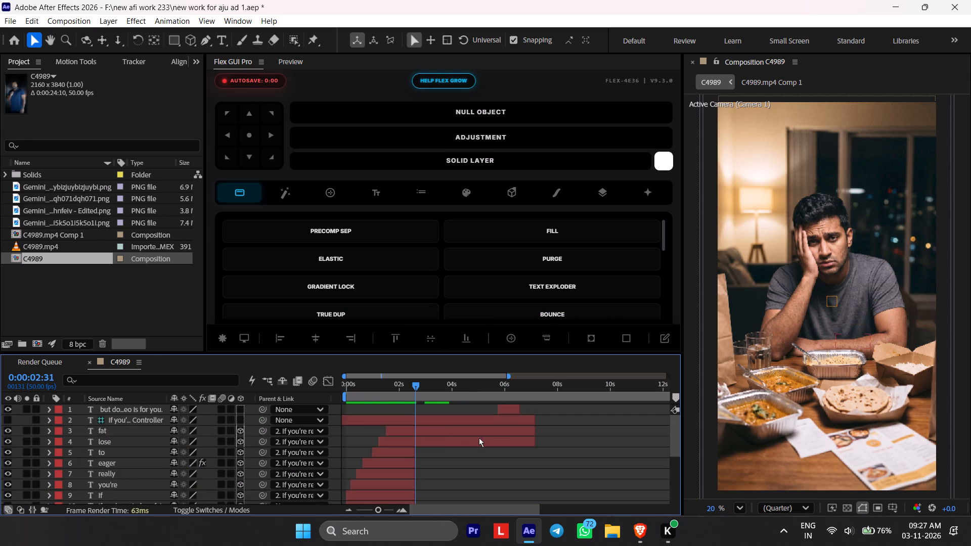
# Trim the end of the lose text layer to 0:00:02:31.
pyautogui.click(504, 438)
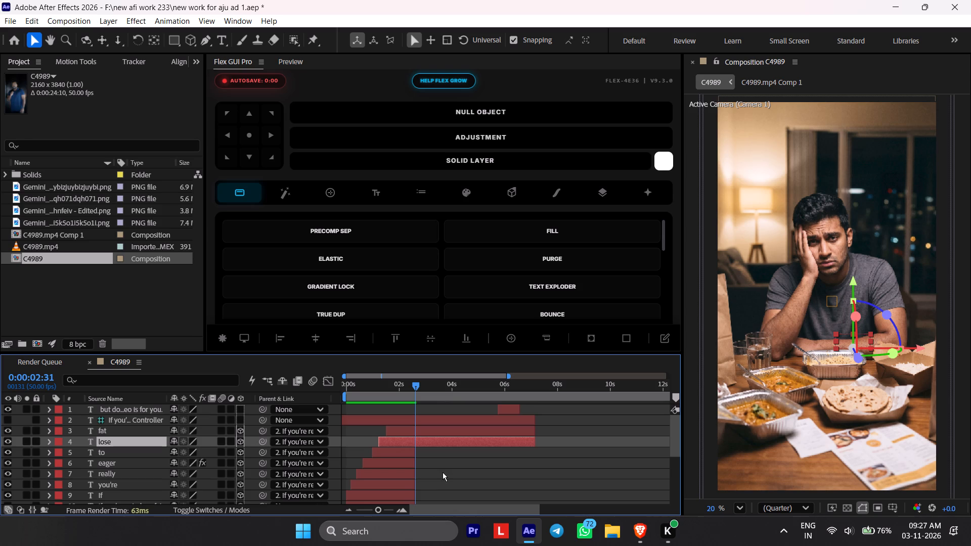
pyautogui.keyDown('shift'); pyautogui.moveTo(533, 444); pyautogui.dragTo(479, 450); pyautogui.keyUp('shift')
pyautogui.keyDown('shift'); pyautogui.moveTo(479, 450); pyautogui.dragTo(421, 461); pyautogui.keyUp('shift')
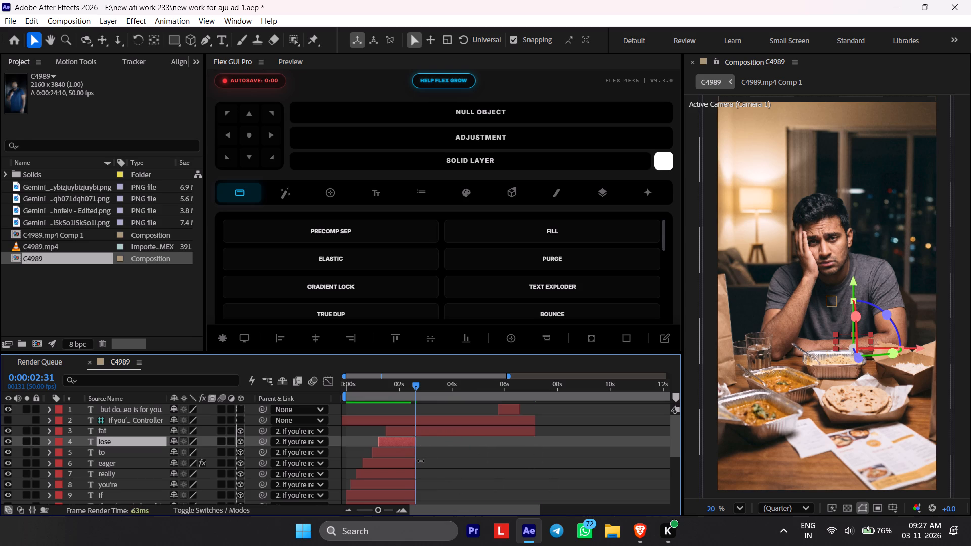
pyautogui.keyDown('shift'); pyautogui.moveTo(421, 461); pyautogui.dragTo(421, 461); pyautogui.keyUp('shift')
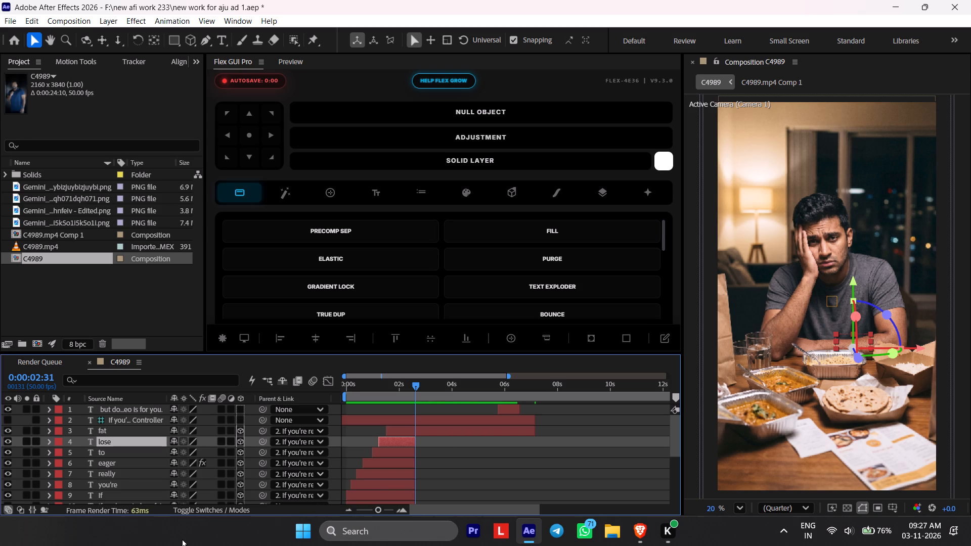
# Play back the composition repeatedly from 0:00:00:00 to review the first caption's word timing and the change to the meal image.
pyautogui.rightClick(176, 505)
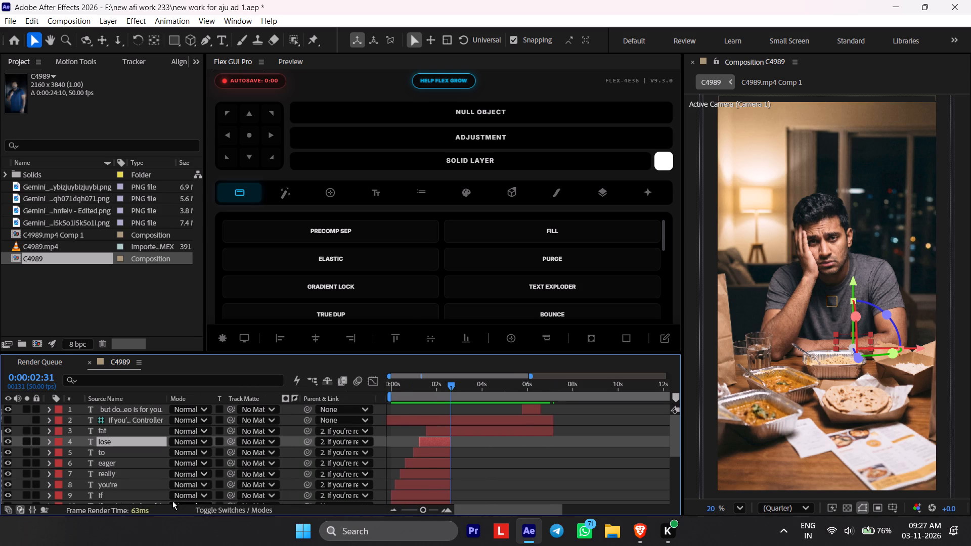
pyautogui.moveTo(415, 386); pyautogui.dragTo(351, 414)
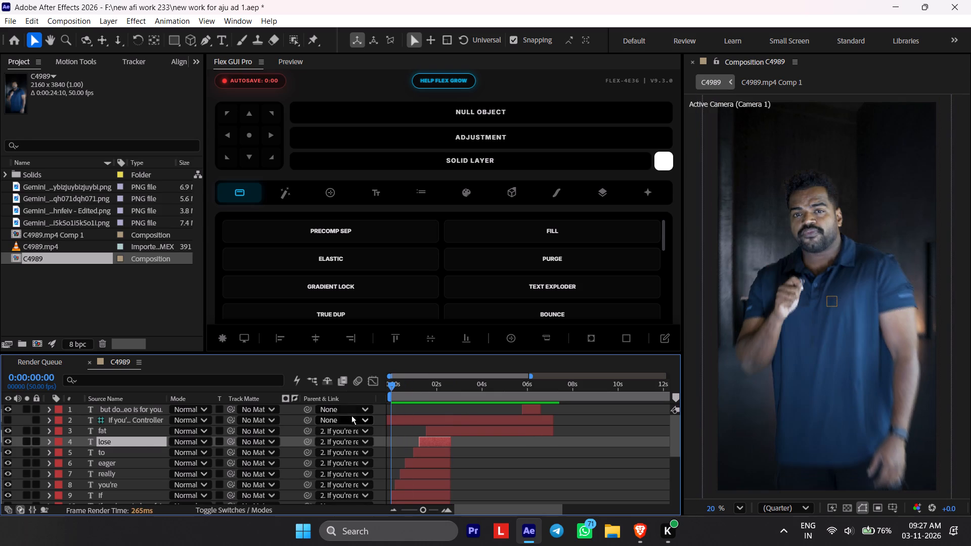
pyautogui.click(338, 454)
pyautogui.click(508, 481)
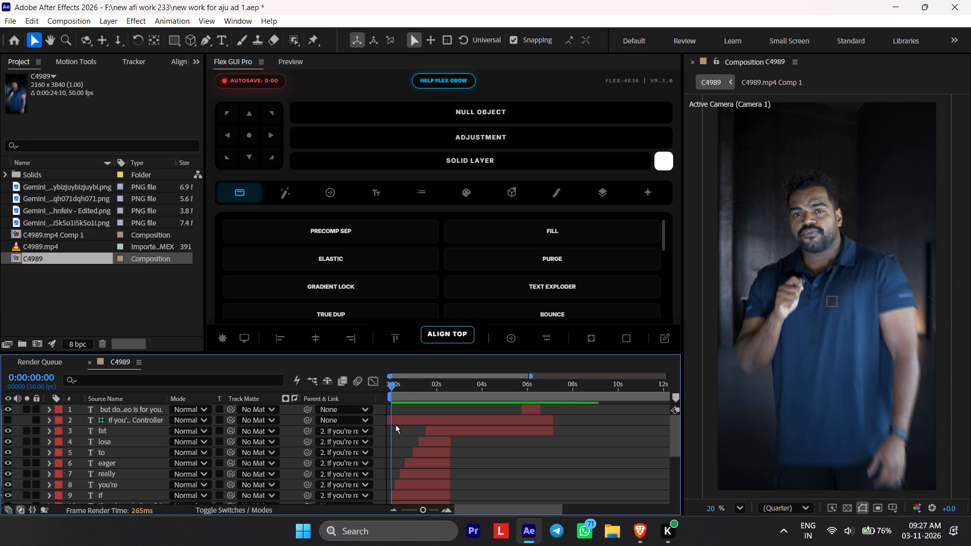
pyautogui.moveTo(437, 387); pyautogui.dragTo(303, 434)
pyautogui.press('v')
pyautogui.press('space')
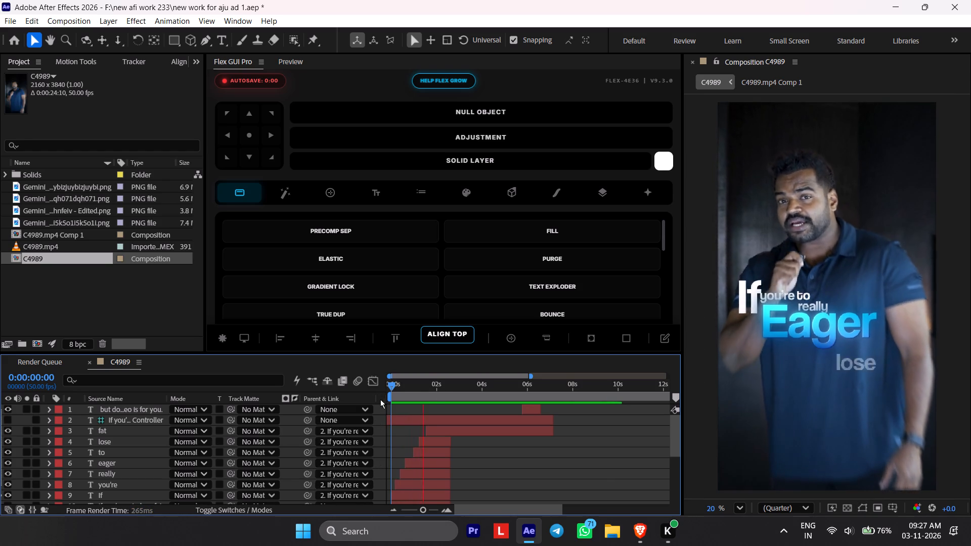
pyautogui.moveTo(457, 379); pyautogui.dragTo(362, 420)
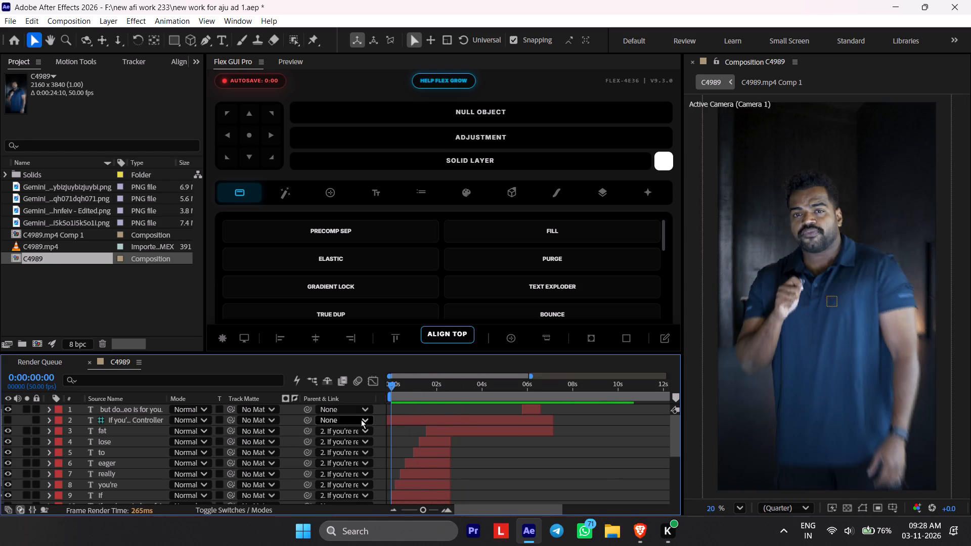
pyautogui.press('space')
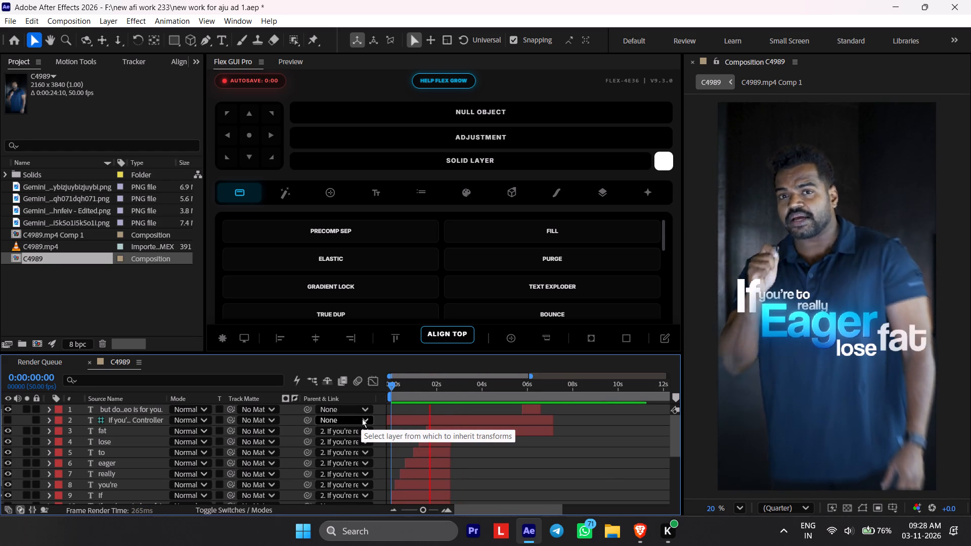
pyautogui.press('space')
pyautogui.moveTo(422, 401); pyautogui.dragTo(404, 409)
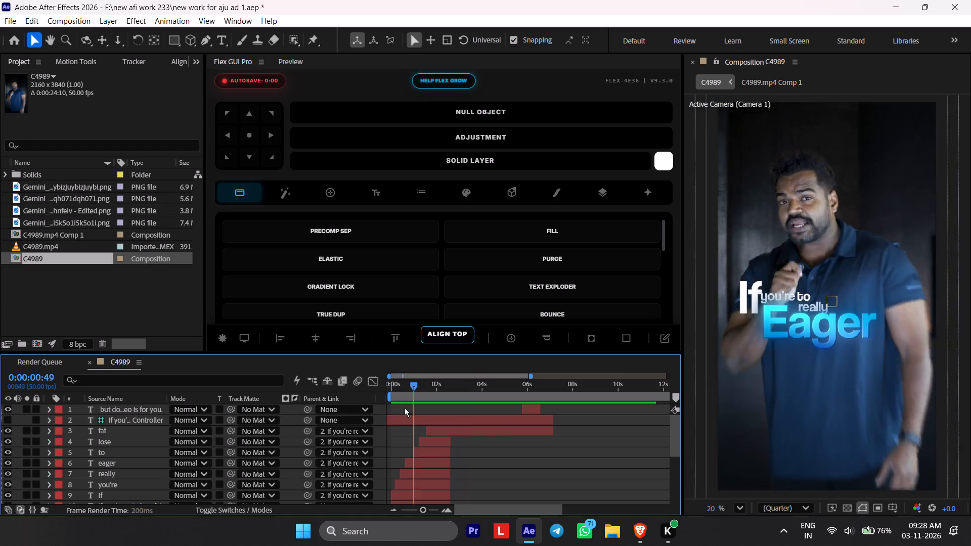
pyautogui.moveTo(404, 409); pyautogui.dragTo(391, 415)
pyautogui.press('space')
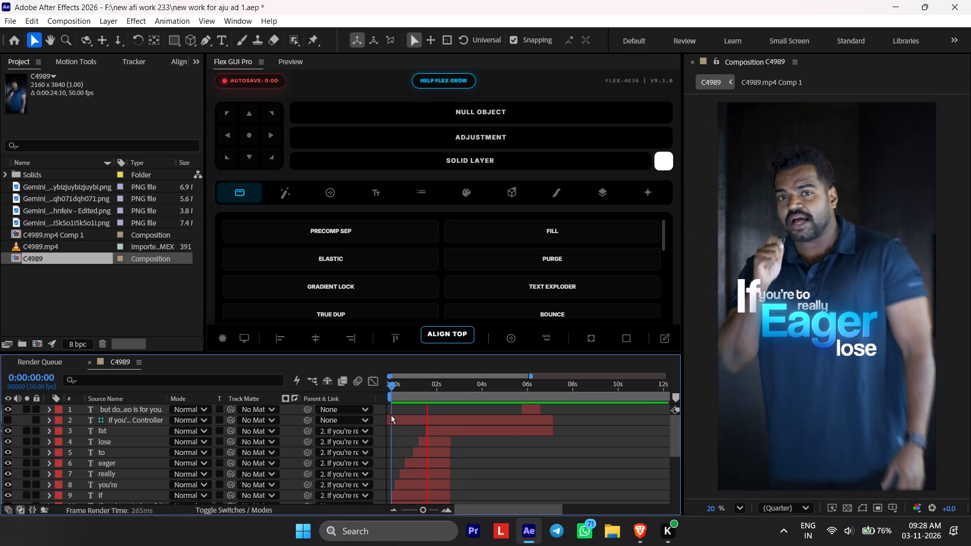
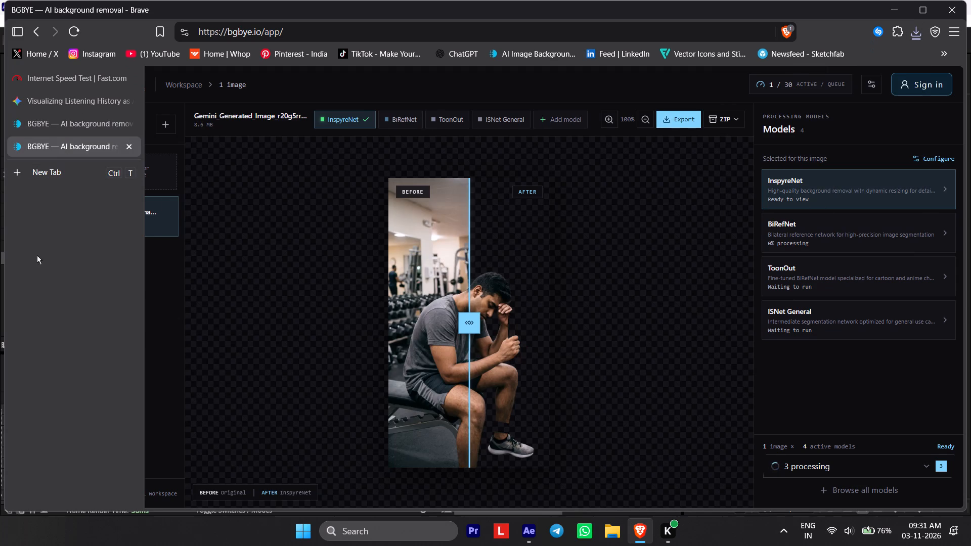
pyautogui.moveTo(520, 419); pyautogui.dragTo(349, 438)
pyautogui.moveTo(448, 341); pyautogui.dragTo(520, 327)
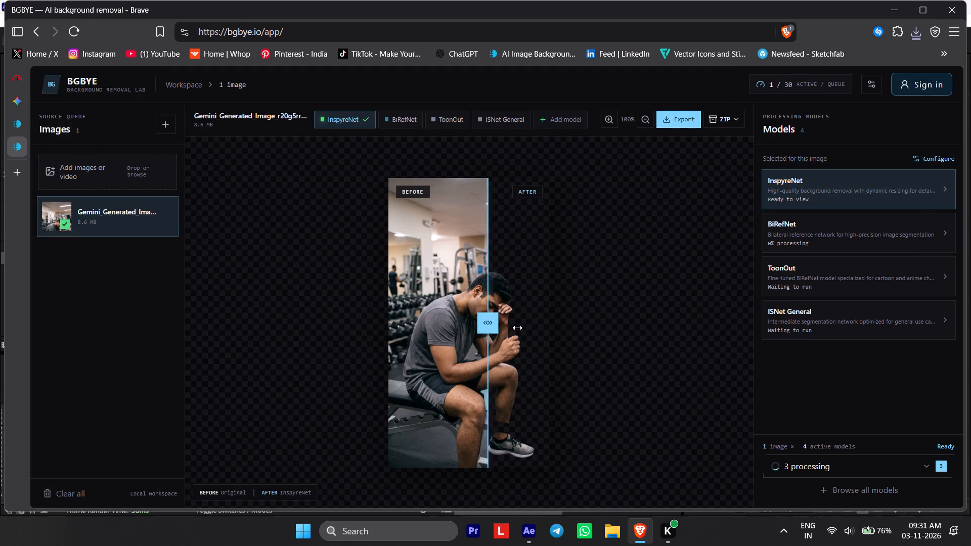
pyautogui.moveTo(520, 327); pyautogui.dragTo(592, 310)
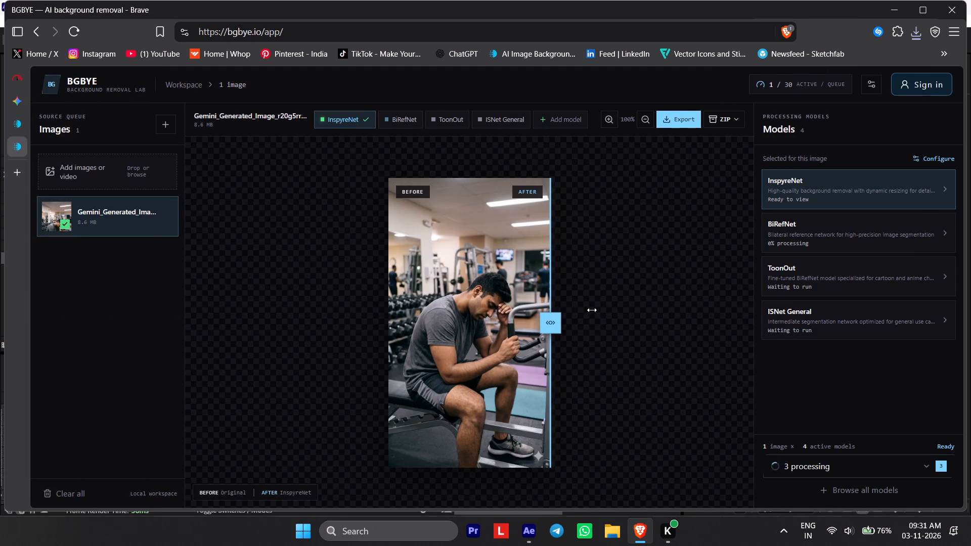
pyautogui.moveTo(592, 310); pyautogui.dragTo(182, 388)
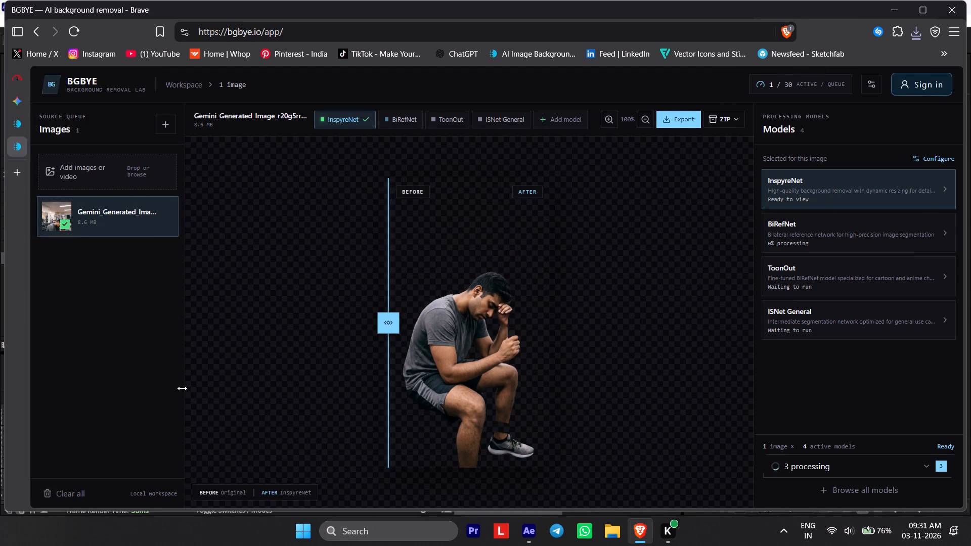
pyautogui.moveTo(182, 388); pyautogui.dragTo(271, 453)
pyautogui.moveTo(271, 453); pyautogui.dragTo(577, 416)
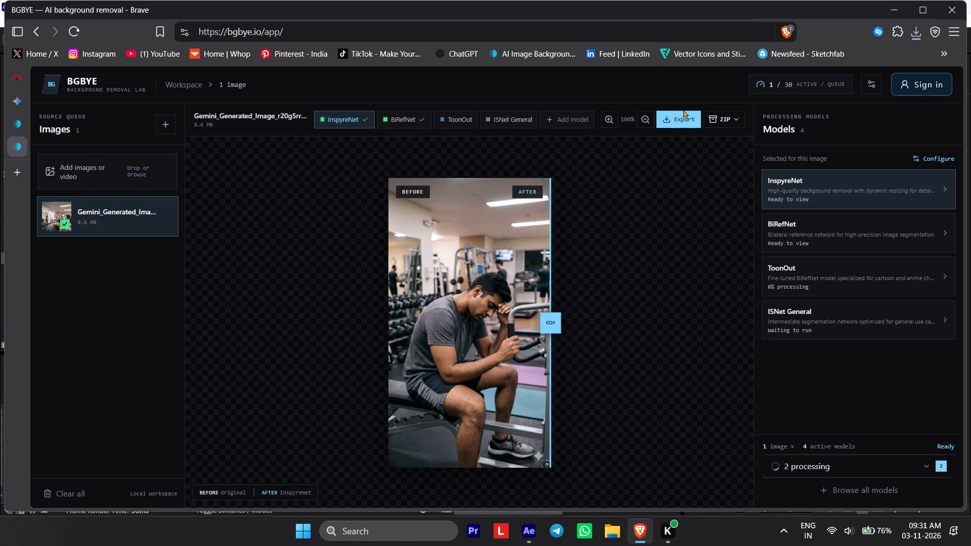
pyautogui.moveTo(569, 313); pyautogui.dragTo(545, 325)
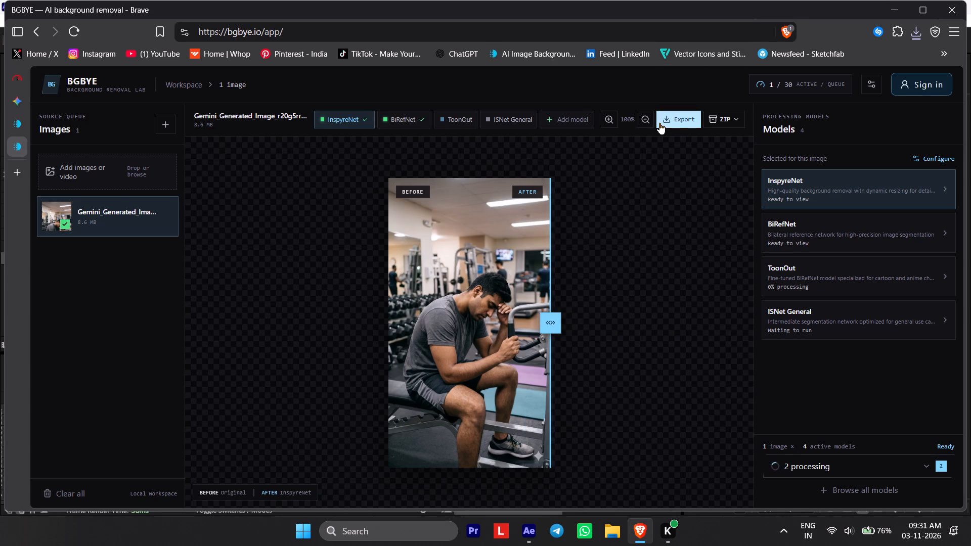
pyautogui.click(659, 123)
pyautogui.click(801, 381)
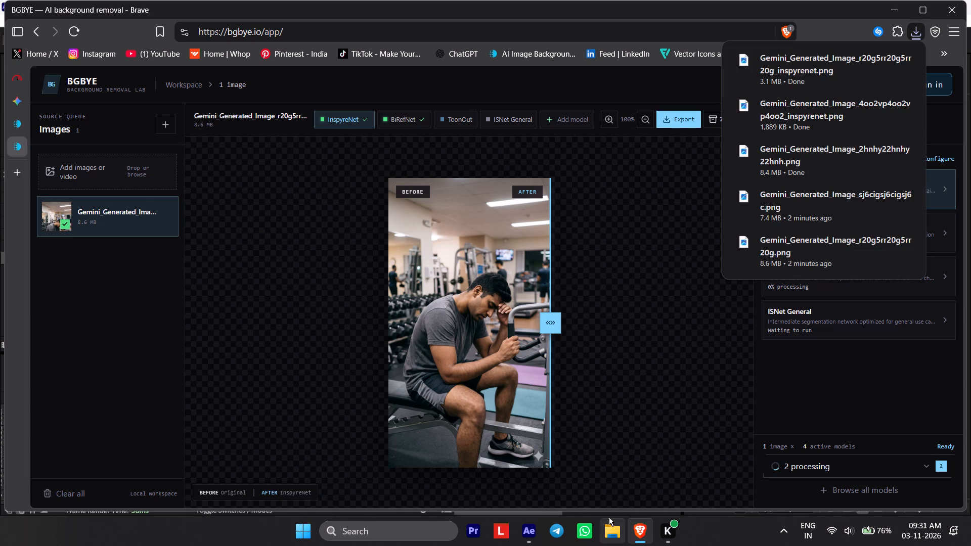
# Switch to After Effects and preview the first four seconds of the C4989 composition to review the meal scene.
pyautogui.click(535, 532)
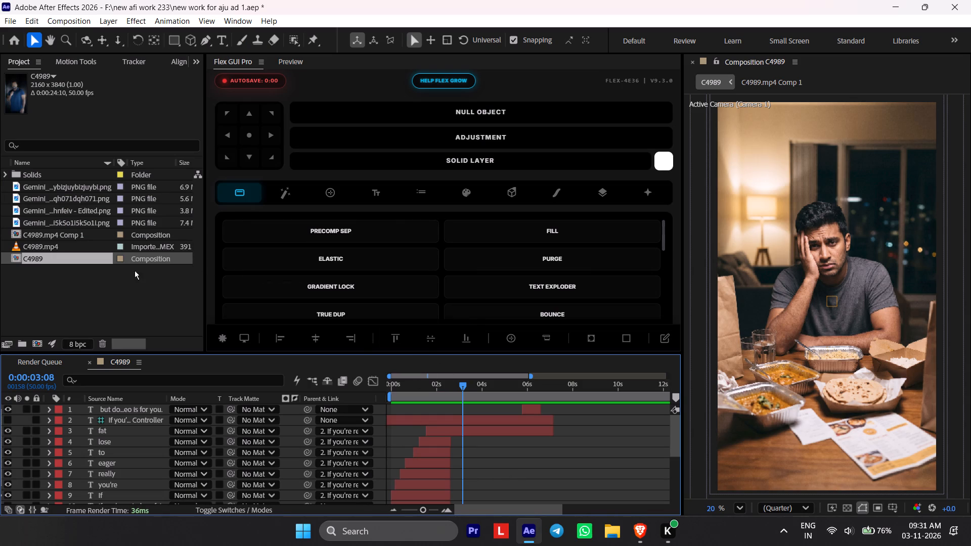
pyautogui.moveTo(453, 399); pyautogui.dragTo(411, 410)
pyautogui.press('space')
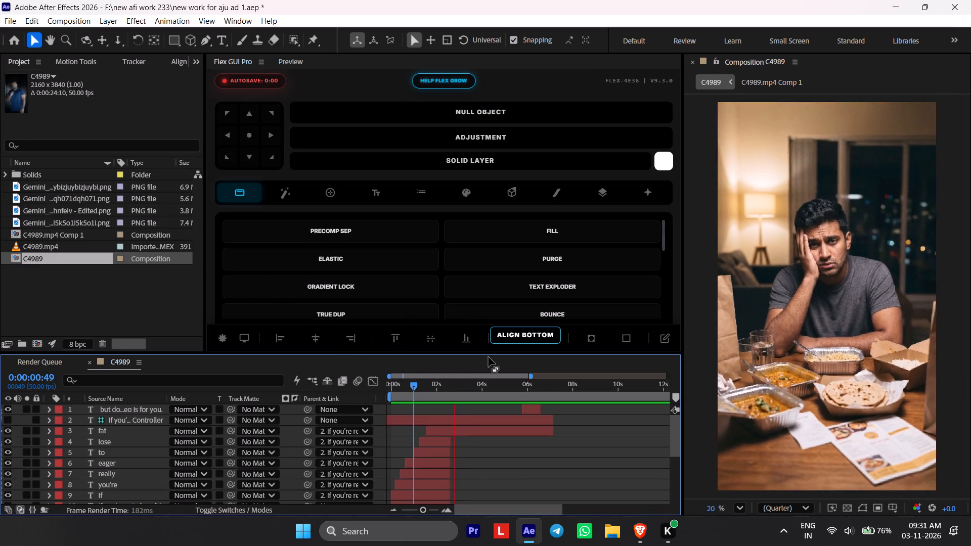
pyautogui.click(480, 401)
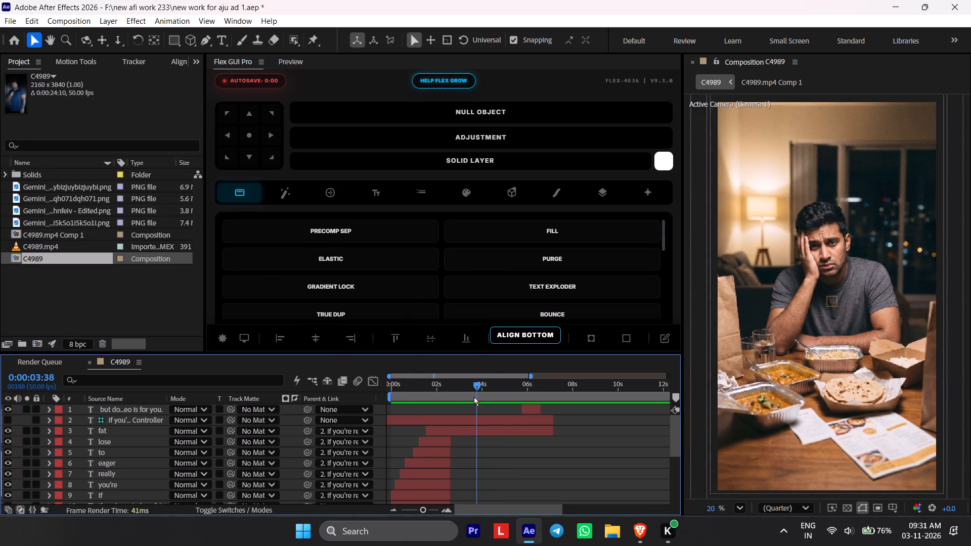
pyautogui.moveTo(469, 391); pyautogui.dragTo(436, 401)
pyautogui.press('space')
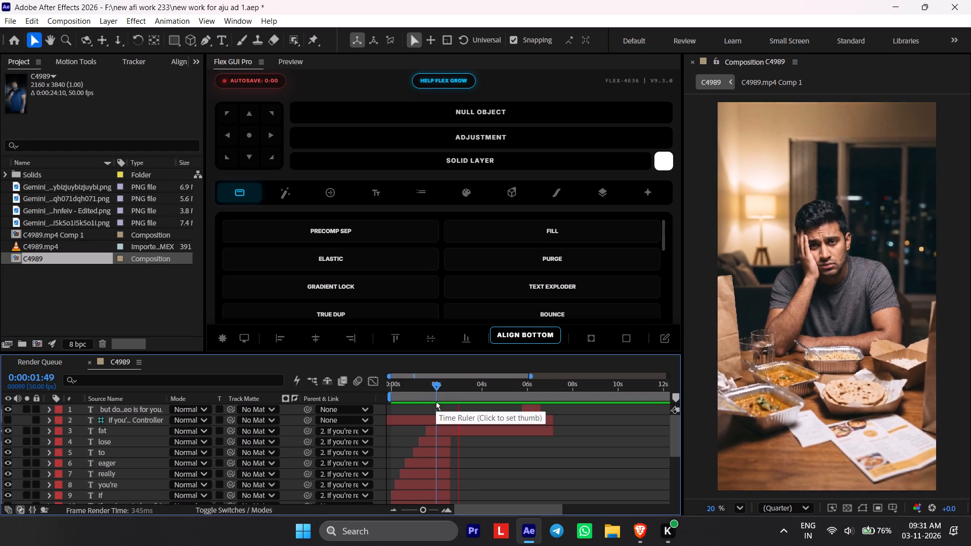
pyautogui.press('space')
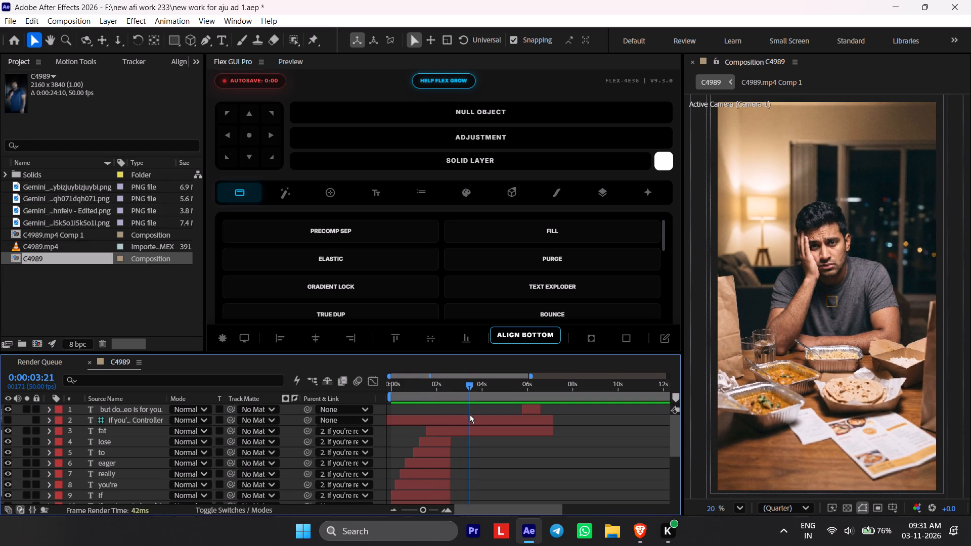
# Add a Position keyframe to the Null 1 layer at 0:00:03:22 and preview the camera move from there.
pyautogui.scroll(-3, 470, 414)
pyautogui.keyDown('alt'); pyautogui.scroll(2, 473, 419); pyautogui.keyUp('alt')
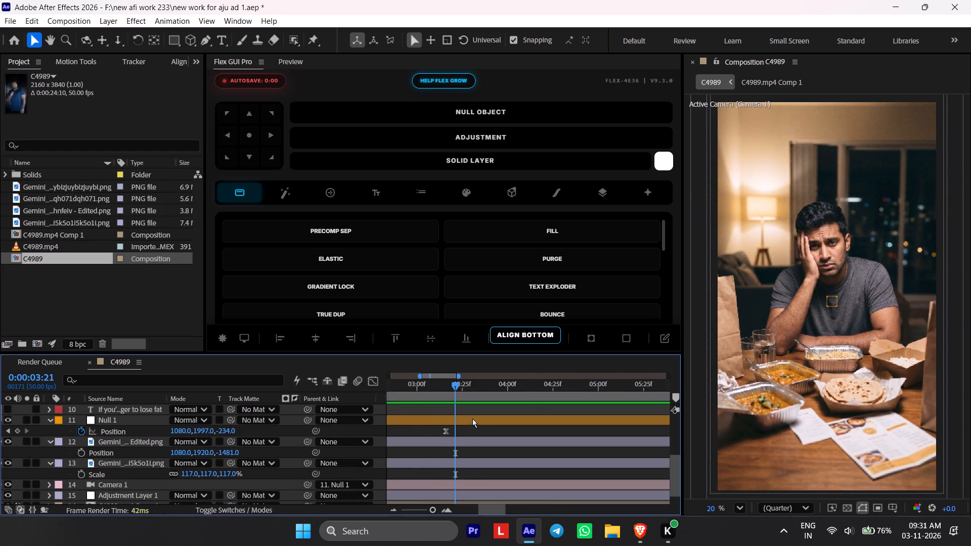
pyautogui.click(444, 390)
pyautogui.press('space')
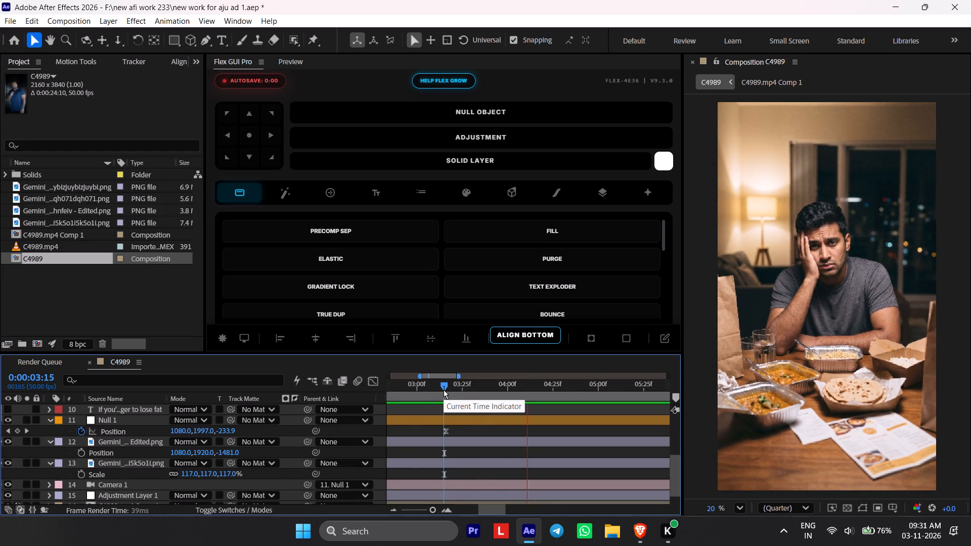
pyautogui.moveTo(444, 390); pyautogui.dragTo(456, 391)
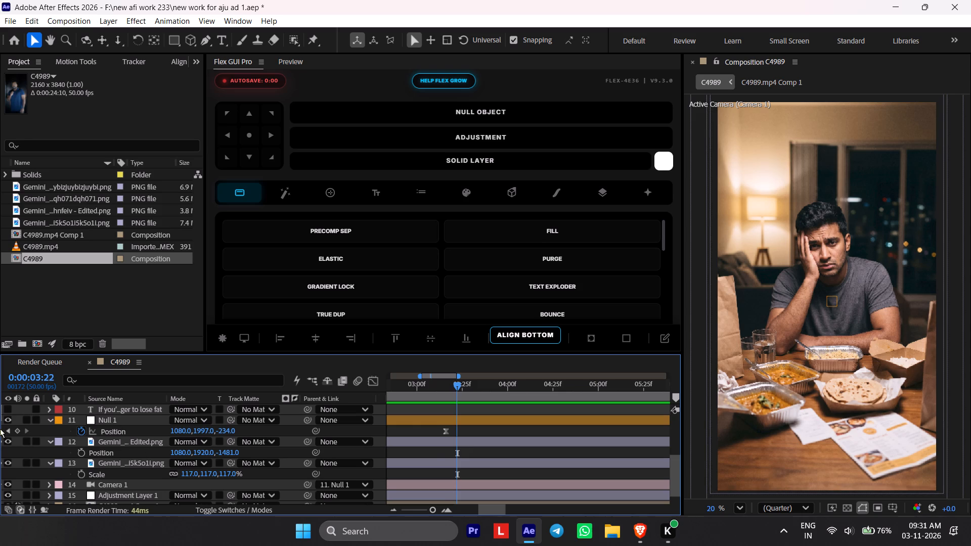
pyautogui.click(16, 428)
pyautogui.press('space')
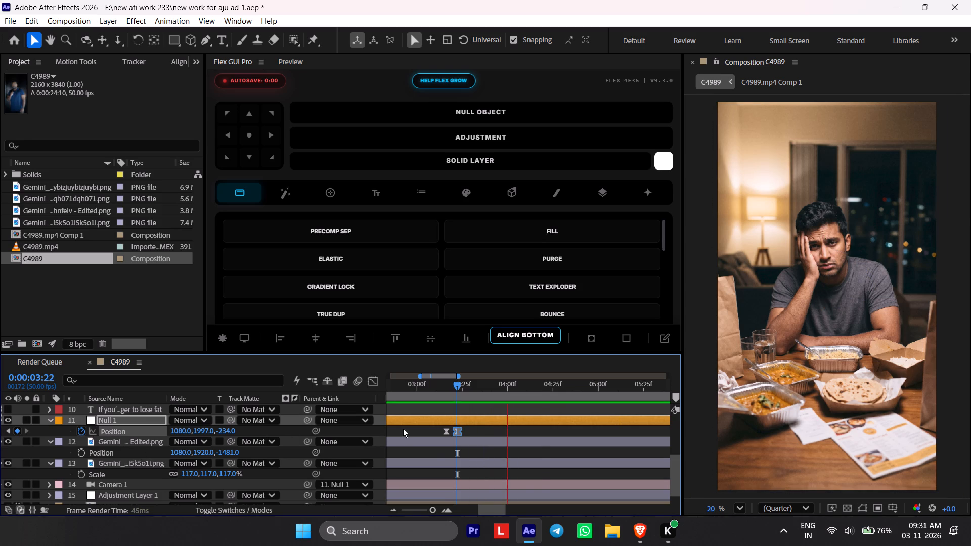
# Push the camera in at 0:00:04:18 by setting the Null 1 layer's Z position to 288.
pyautogui.press('space')
pyautogui.moveTo(232, 429); pyautogui.dragTo(275, 429)
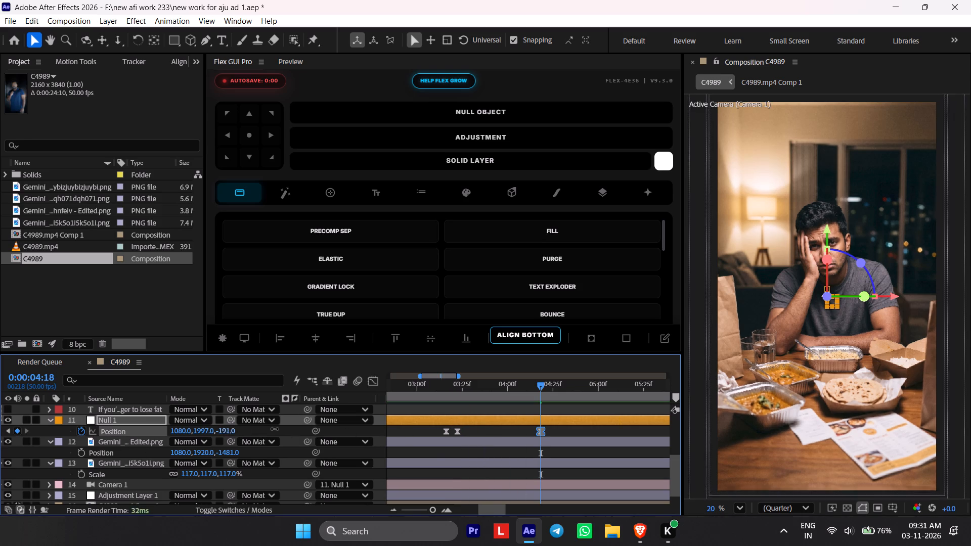
pyautogui.moveTo(275, 429); pyautogui.dragTo(560, 427)
pyautogui.keyDown('alt'); pyautogui.scroll(-3, 545, 436); pyautogui.keyUp('alt')
pyautogui.scroll(3, 541, 440)
pyautogui.scroll(2, 493, 442)
pyautogui.scroll(-2, 492, 442)
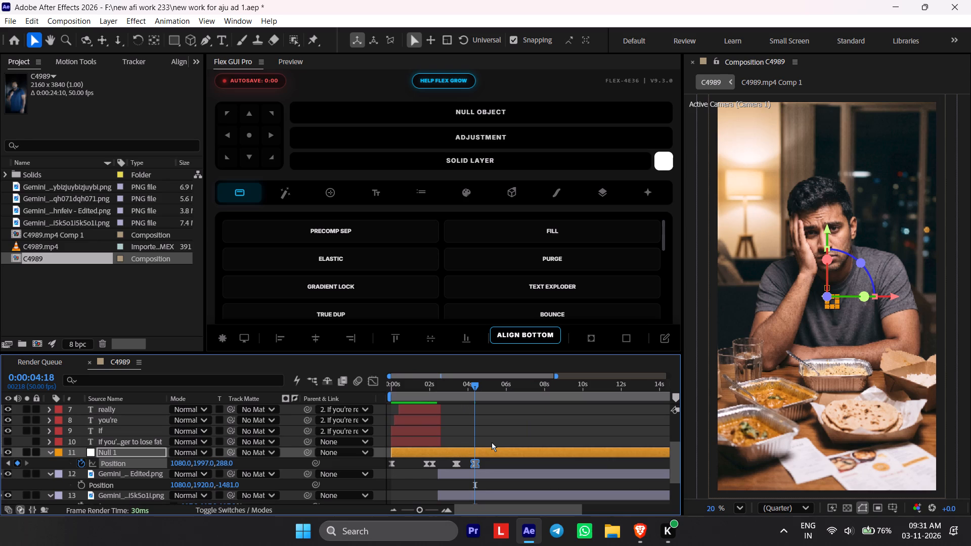
pyautogui.keyDown('alt'); pyautogui.scroll(2, 470, 443); pyautogui.keyUp('alt')
# Add a holding Position keyframe to Null 1 at 0:00:04:25.
pyautogui.press('space')
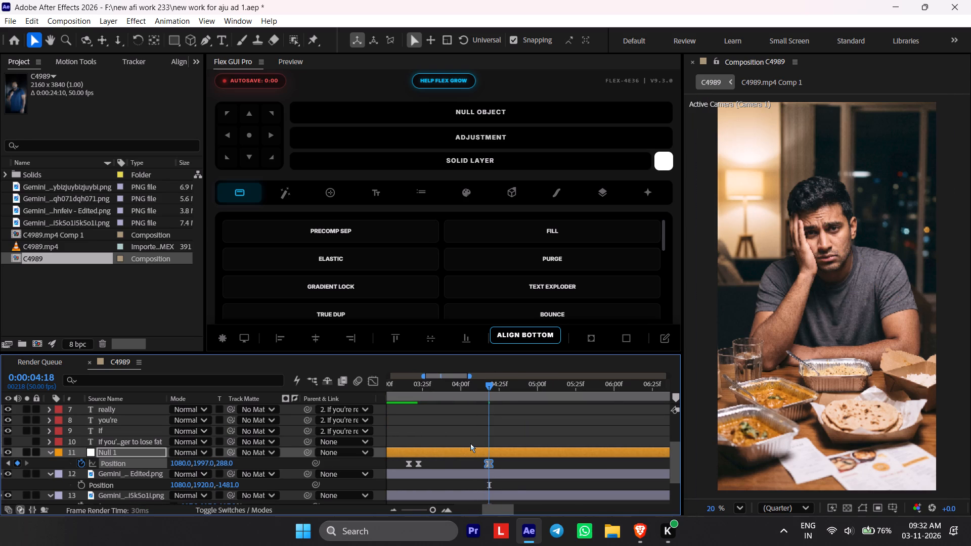
pyautogui.click(496, 394)
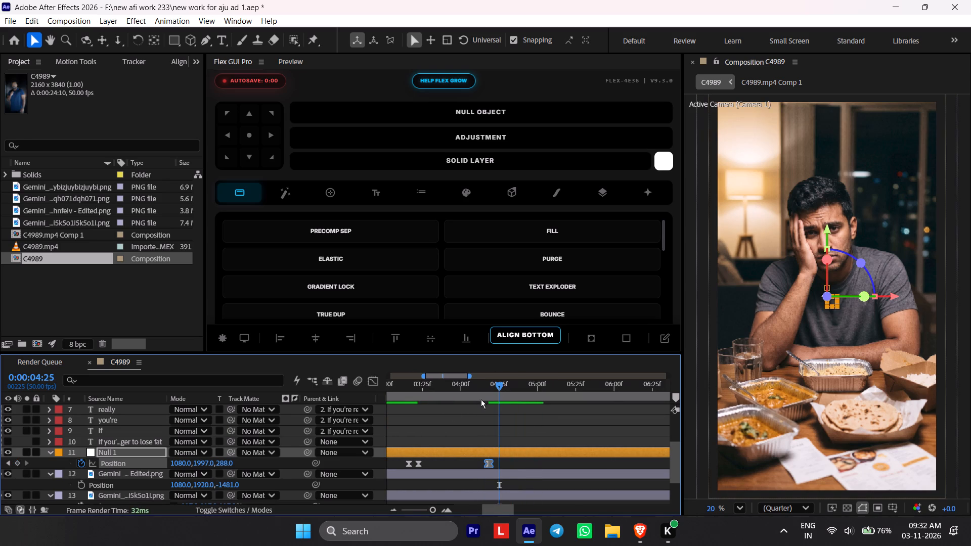
pyautogui.click(15, 464)
# Keyframe a camera pull-back at 0:00:05:26 by lowering Null 1's Z position to a negative value.
pyautogui.press('space')
pyautogui.press('space')
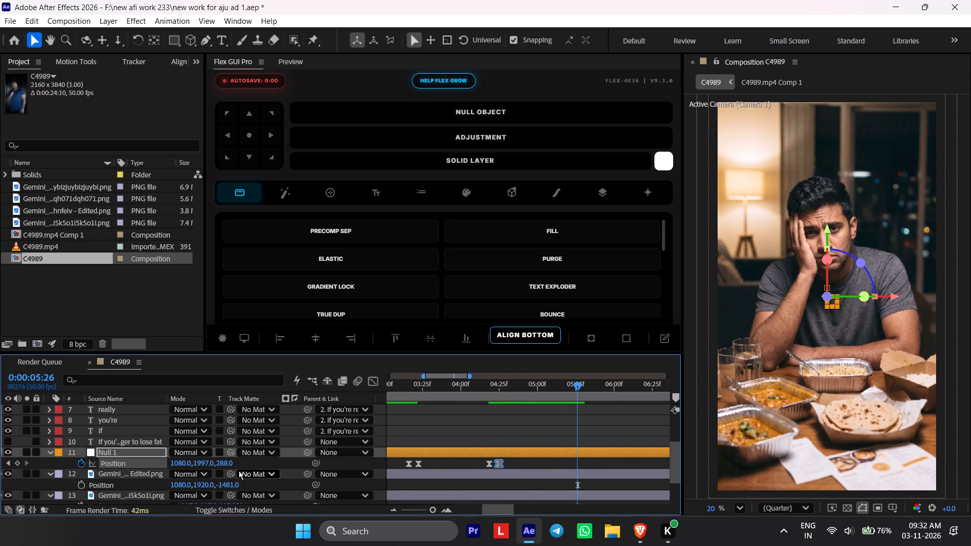
pyautogui.moveTo(224, 467); pyautogui.dragTo(0, 469)
pyautogui.moveTo(228, 465); pyautogui.dragTo(188, 465)
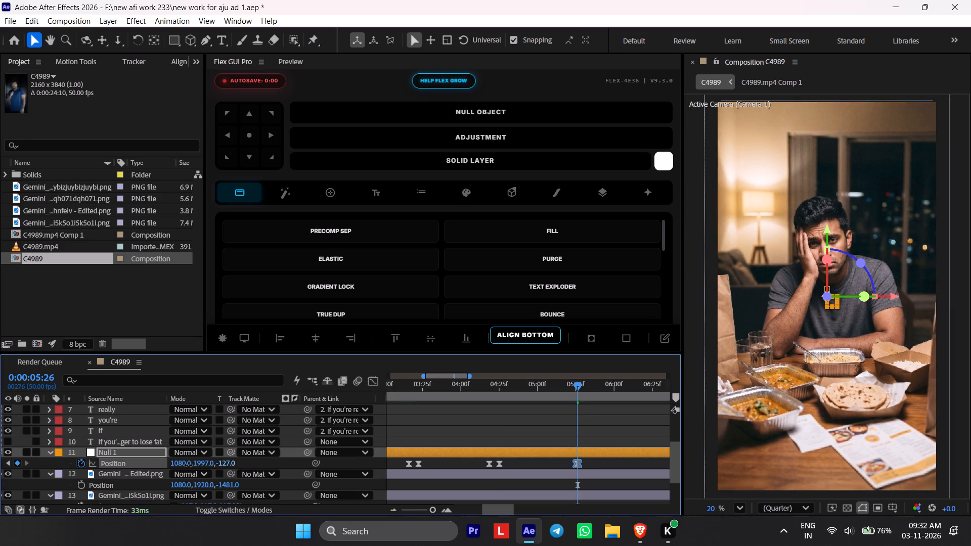
pyautogui.moveTo(188, 465); pyautogui.dragTo(35, 465)
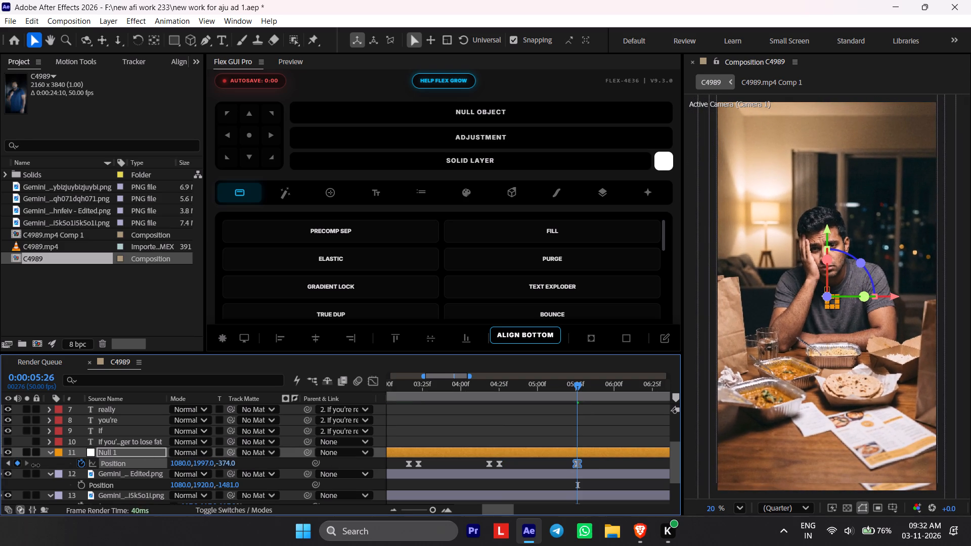
pyautogui.moveTo(35, 465); pyautogui.dragTo(54, 463)
# Preview the camera moves over the meal scene from 0:00:03:17, 0:00:02:17 and 0:00:02:00 to check their timing.
pyautogui.moveTo(516, 392); pyautogui.dragTo(470, 408)
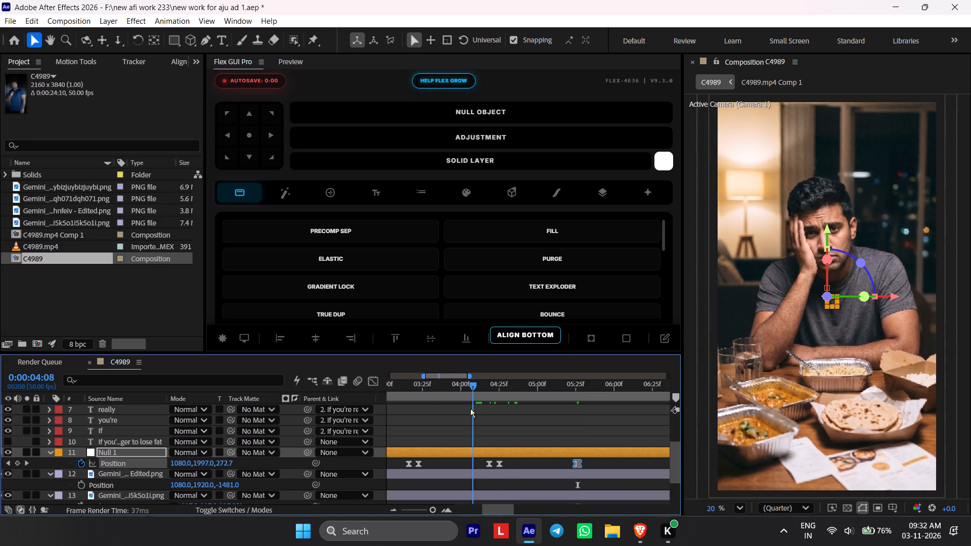
pyautogui.moveTo(470, 408); pyautogui.dragTo(411, 430)
pyautogui.press('space')
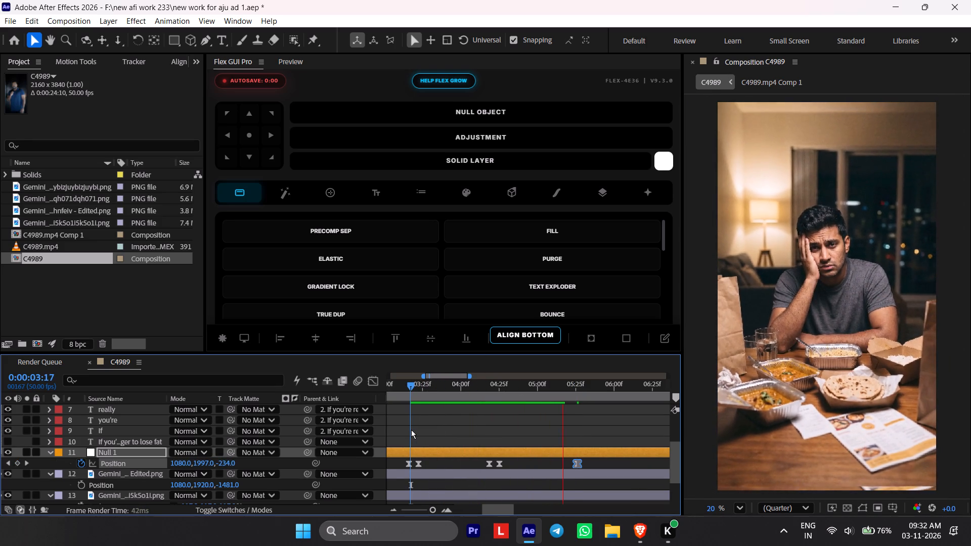
pyautogui.keyDown('alt'); pyautogui.scroll(-1, 469, 430); pyautogui.keyUp('alt')
pyautogui.moveTo(567, 436); pyautogui.dragTo(516, 451, button='middle')
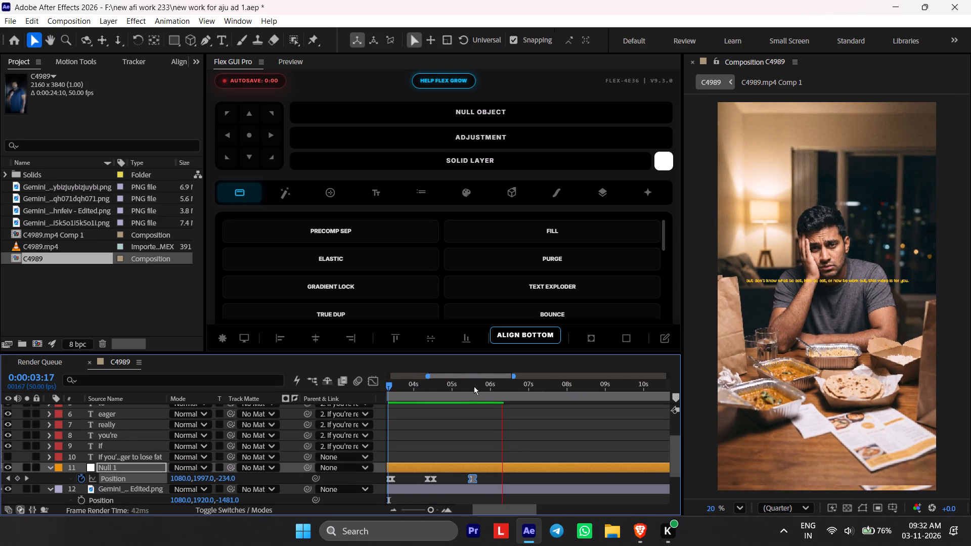
pyautogui.moveTo(472, 389); pyautogui.dragTo(403, 422)
pyautogui.moveTo(420, 435); pyautogui.dragTo(599, 459, button='middle')
pyautogui.scroll(2, 429, 439)
pyautogui.scroll(-1, 568, 429)
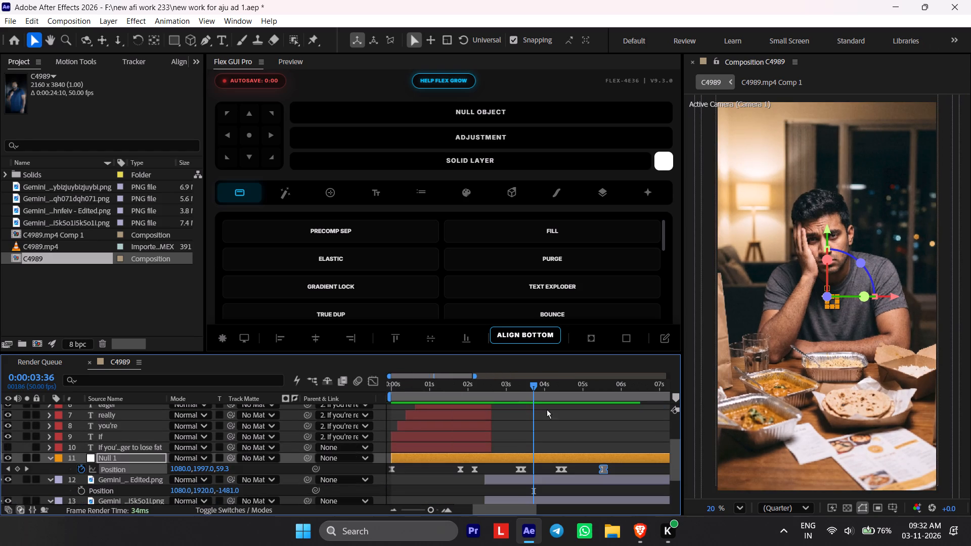
pyautogui.moveTo(521, 382); pyautogui.dragTo(481, 392)
pyautogui.press('space')
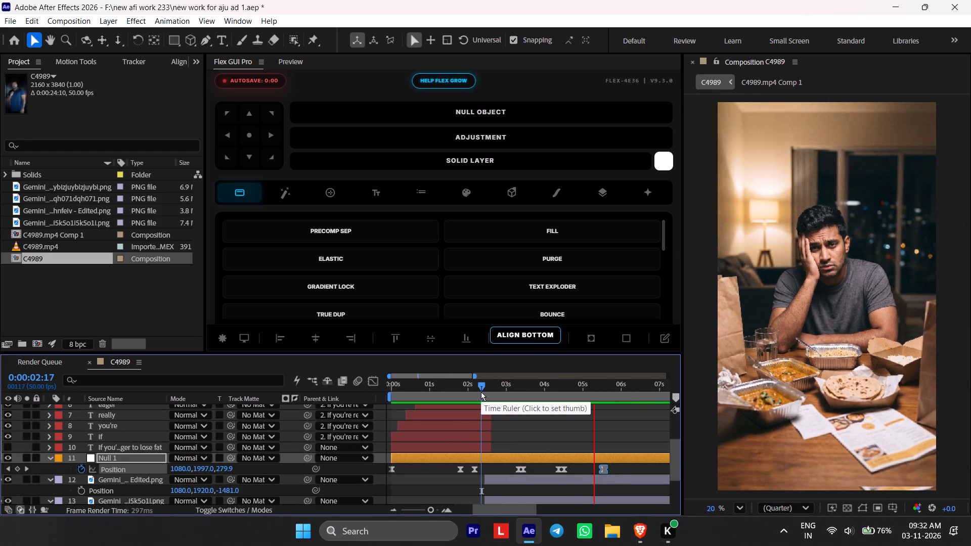
pyautogui.press('space')
pyautogui.moveTo(532, 389); pyautogui.dragTo(468, 399)
pyautogui.press('space')
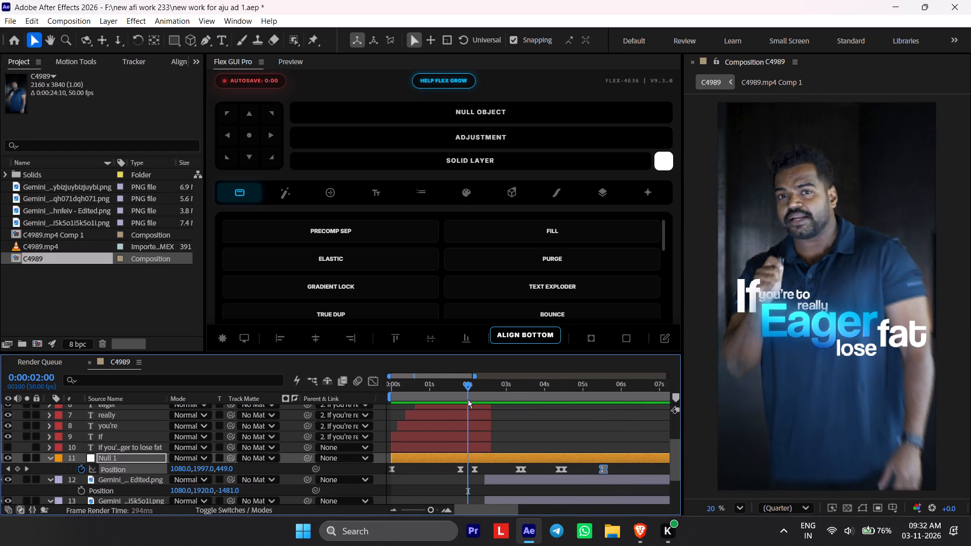
pyautogui.press('space')
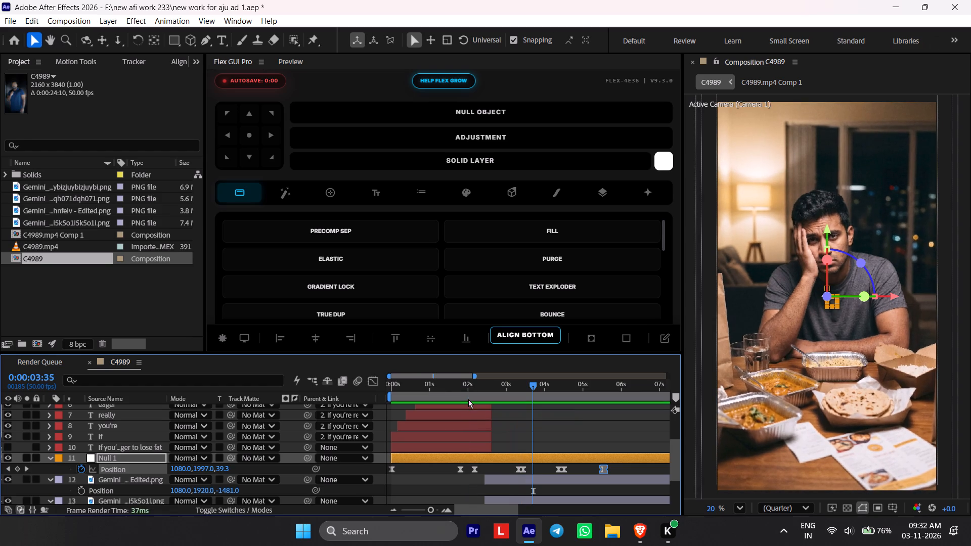
# Split the two meal image layers below Null 1 at 0:00:03:35 and delete the parts after the cut.
pyautogui.scroll(-1, 501, 442)
pyautogui.keyDown('alt'); pyautogui.scroll(1, 505, 442); pyautogui.keyUp('alt')
pyautogui.click(534, 443)
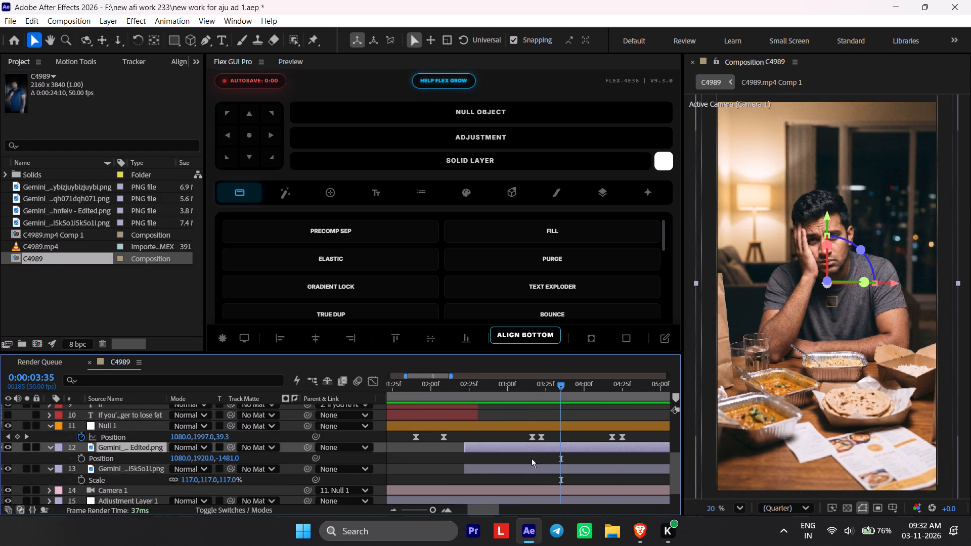
pyautogui.keyDown('shift'); pyautogui.click(525, 466); pyautogui.keyUp('shift')
pyautogui.hotkey('ctrl', 'shift', 'd')
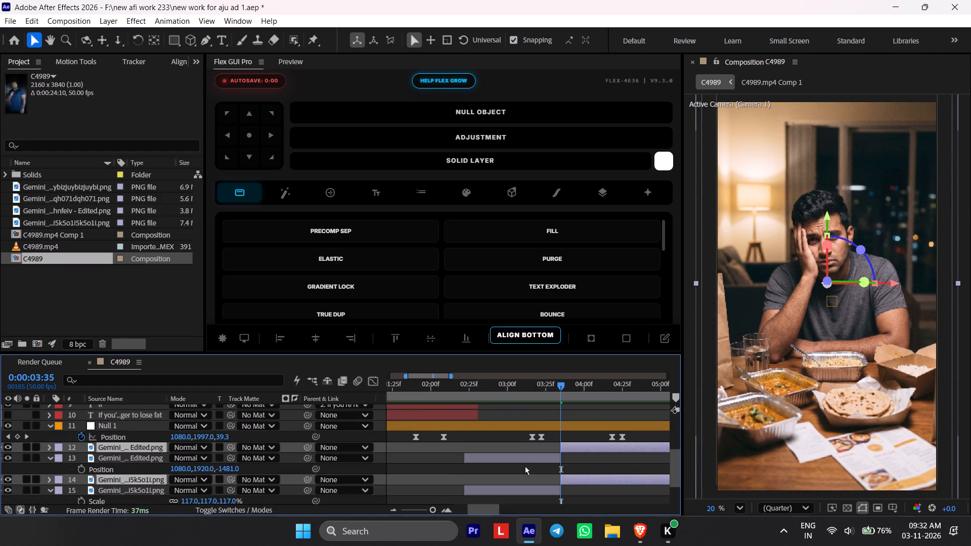
pyautogui.press('Delete')
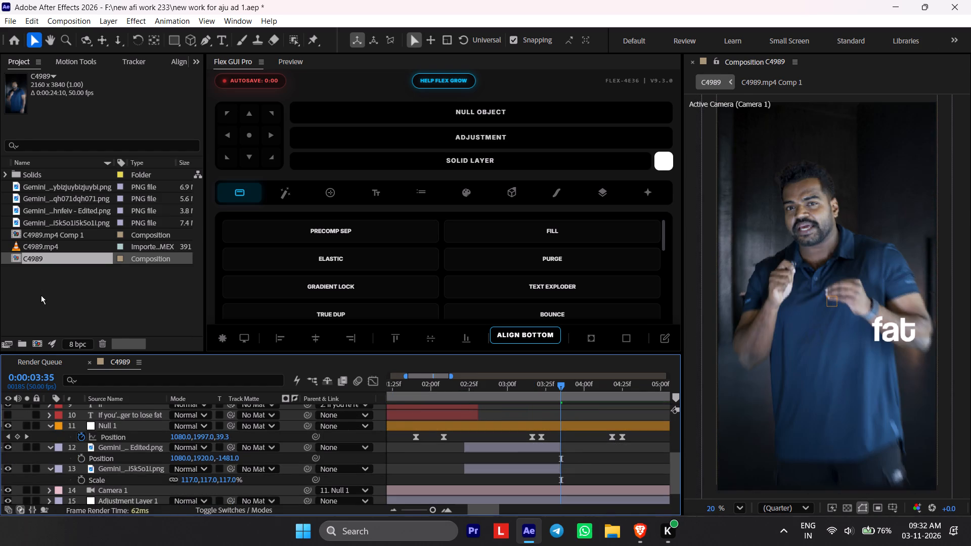
# Trim the "fat" text layer to end together with the other caption word layers.
pyautogui.doubleClick(41, 297)
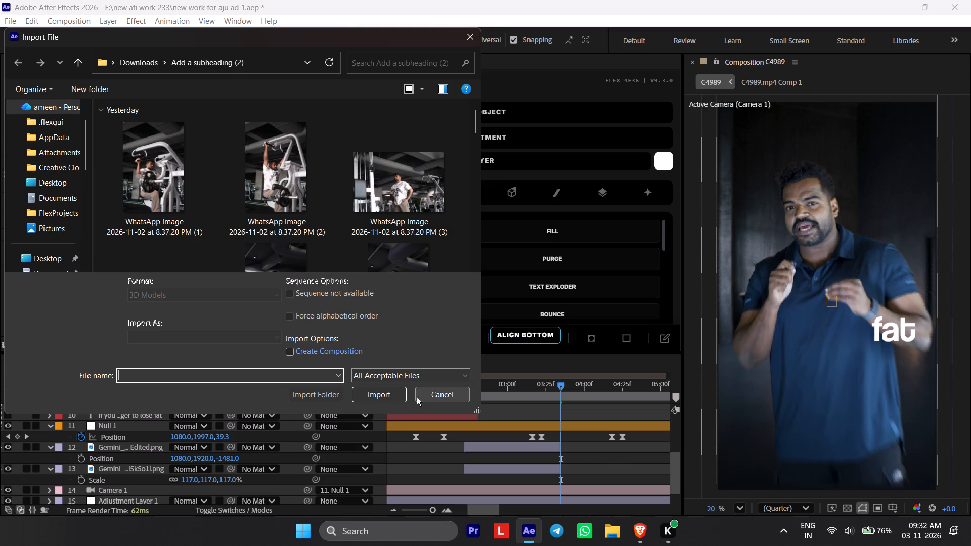
pyautogui.click(417, 397)
pyautogui.scroll(6, 537, 477)
pyautogui.click(546, 431)
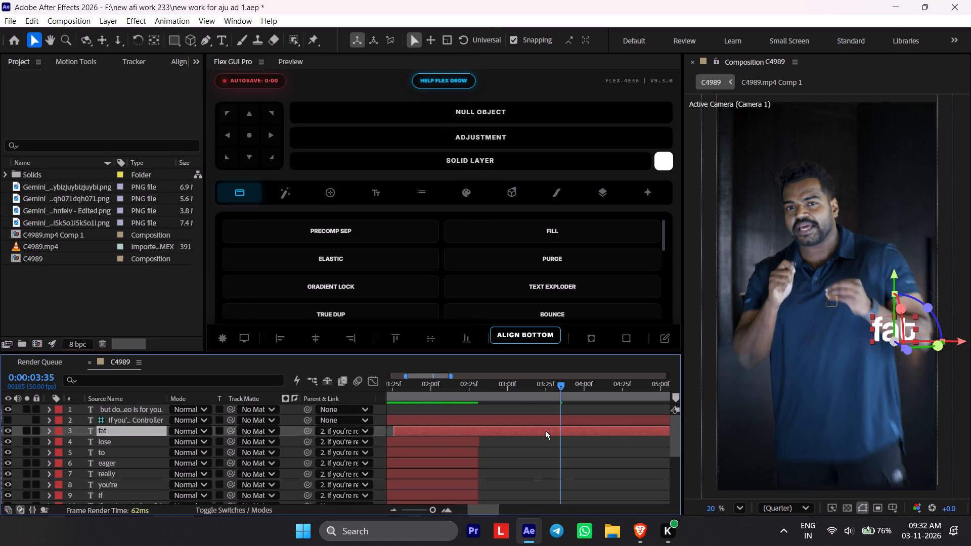
pyautogui.hotkey('ctrl', 'shift', 'd')
pyautogui.press('Delete')
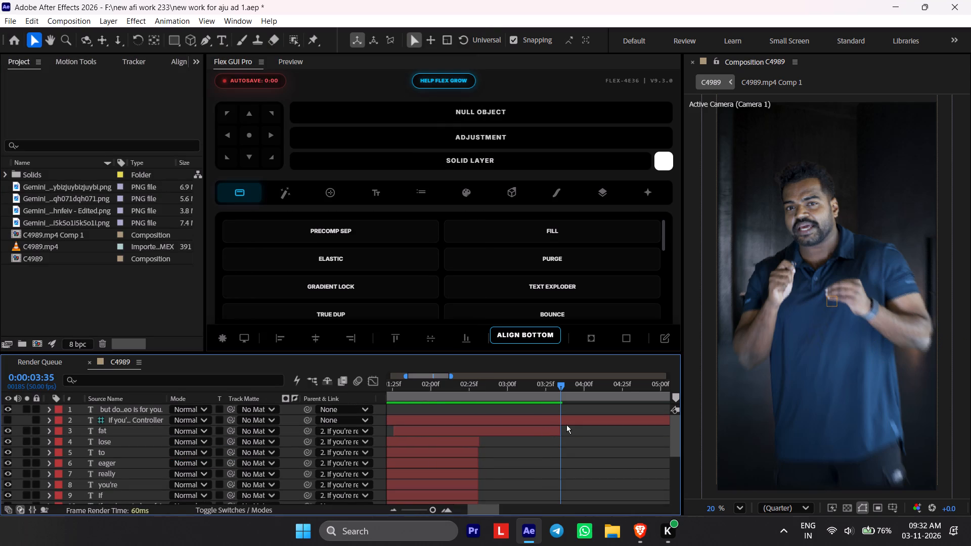
pyautogui.moveTo(564, 433); pyautogui.dragTo(480, 451)
# Import the cutout Gemini_Generated_Image_4oo2vp4oo2vp4oo2_inspyrenet and the background Gemini_Generated_Image_sj6cigsj6cigsj6c from Downloads.
pyautogui.scroll(-4, 513, 453)
pyautogui.doubleClick(67, 312)
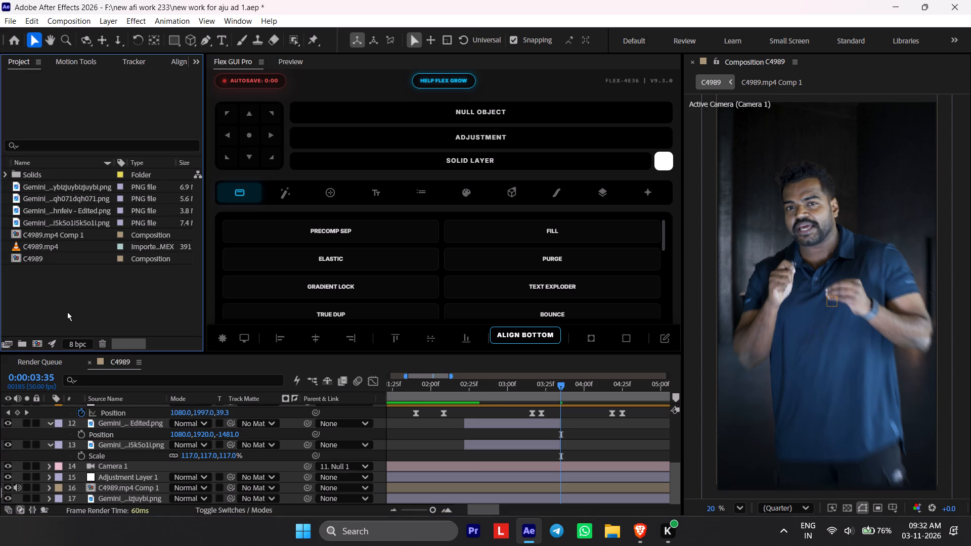
pyautogui.scroll(4, 27, 172)
pyautogui.scroll(-2, 27, 172)
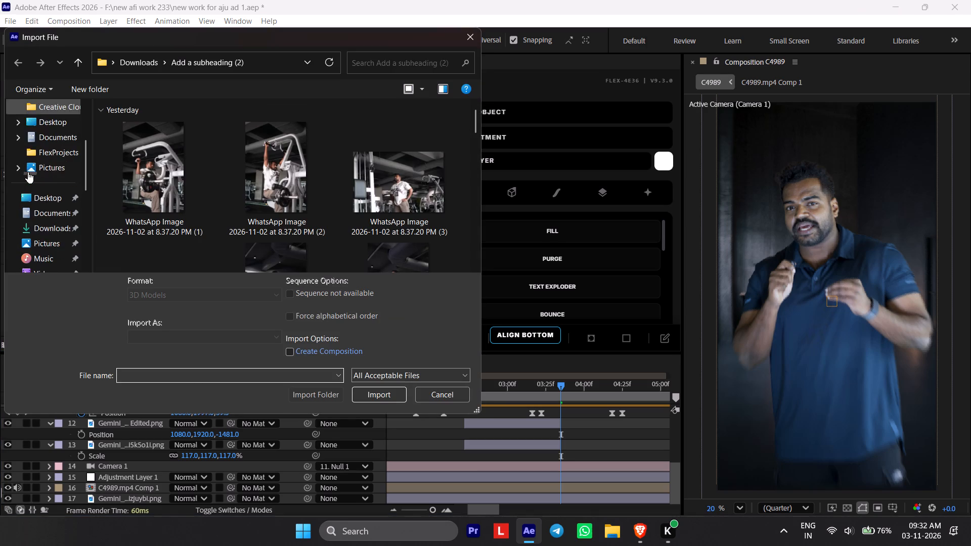
pyautogui.scroll(-1, 29, 172)
pyautogui.click(33, 177)
pyautogui.scroll(5, 211, 211)
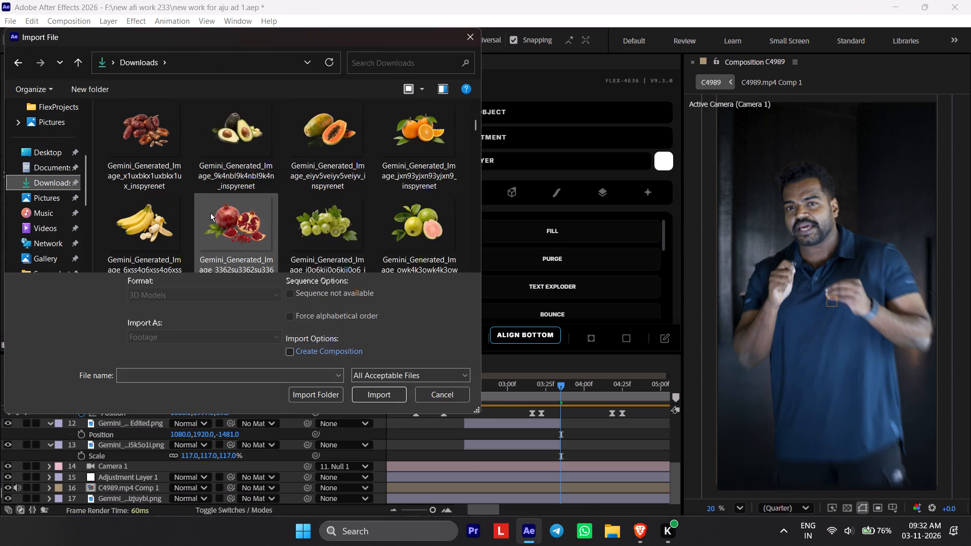
pyautogui.scroll(11, 210, 213)
pyautogui.click(304, 171)
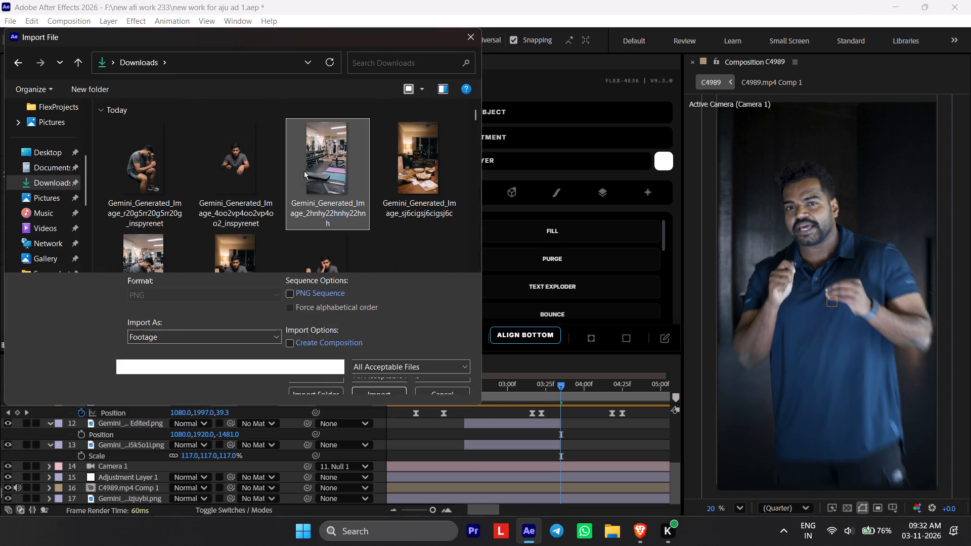
pyautogui.keyDown('ctrl'); pyautogui.click(156, 186); pyautogui.keyUp('ctrl')
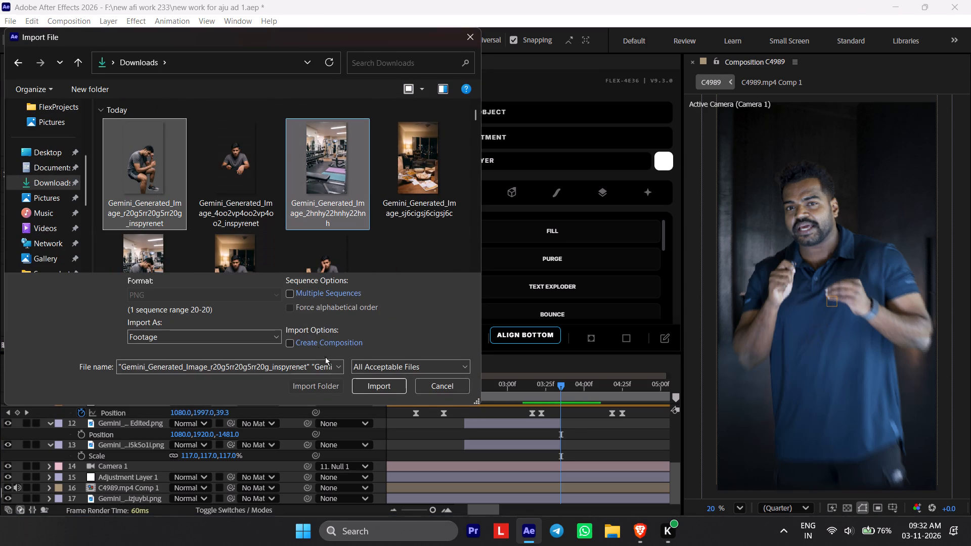
pyautogui.click(431, 190)
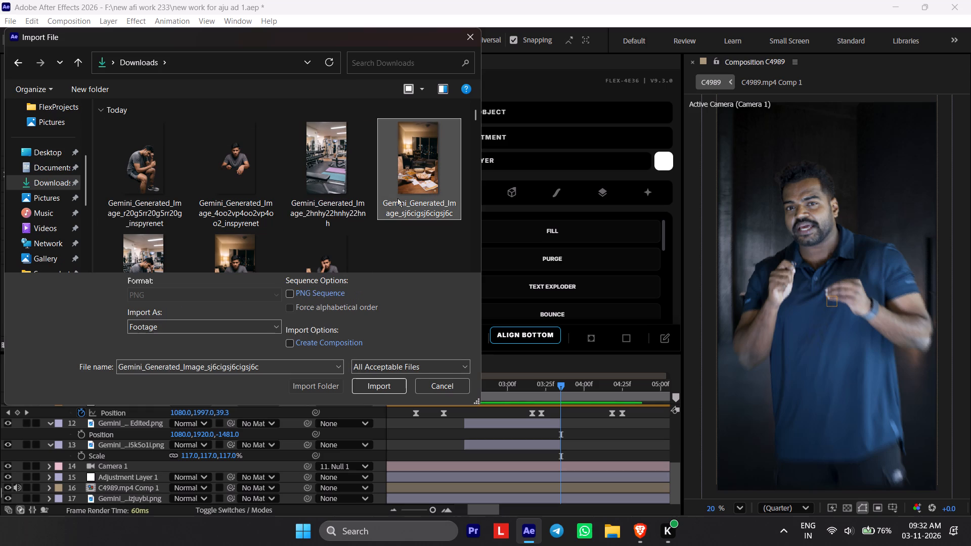
pyautogui.keyDown('ctrl'); pyautogui.click(259, 187); pyautogui.keyUp('ctrl')
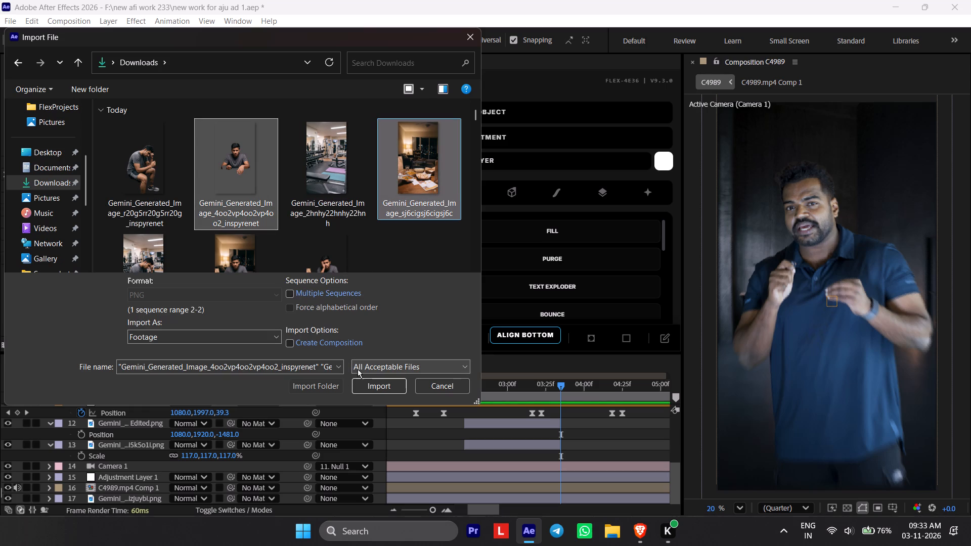
pyautogui.click(364, 387)
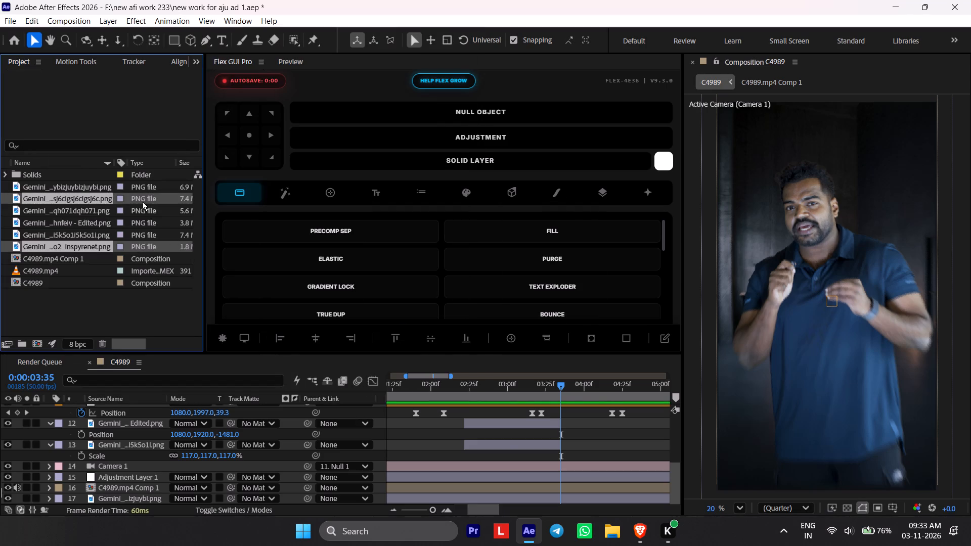
# Add both imported images to the C4989 timeline directly below Null 1, starting at 0:00:03:35.
pyautogui.moveTo(86, 197); pyautogui.dragTo(559, 417)
pyautogui.keyDown('alt'); pyautogui.scroll(2, 573, 440); pyautogui.keyUp('alt')
pyautogui.moveTo(581, 449); pyautogui.dragTo(560, 451, button='middle')
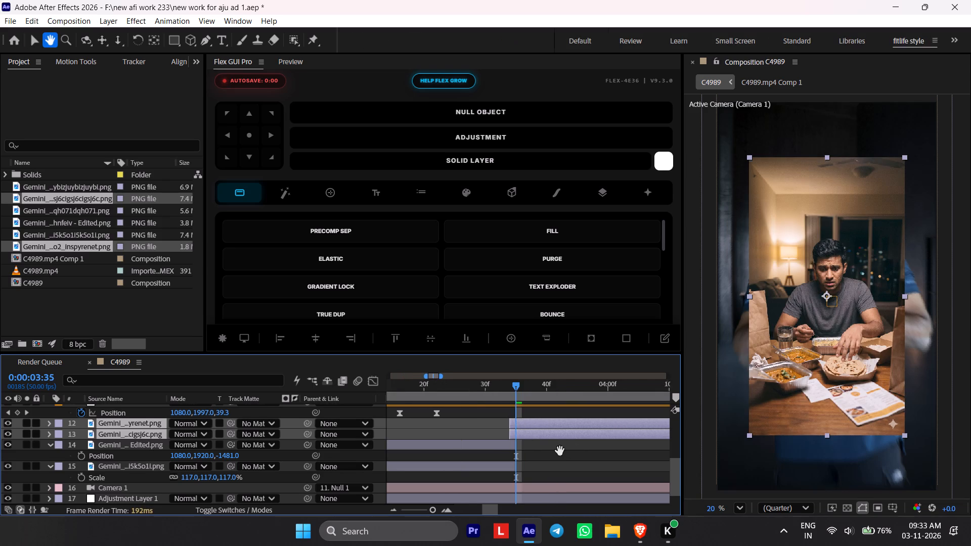
pyautogui.moveTo(560, 451); pyautogui.dragTo(523, 453, button='middle')
pyautogui.scroll(1, 529, 453)
pyautogui.keyDown('shift'); pyautogui.moveTo(480, 430); pyautogui.dragTo(496, 437); pyautogui.keyUp('shift')
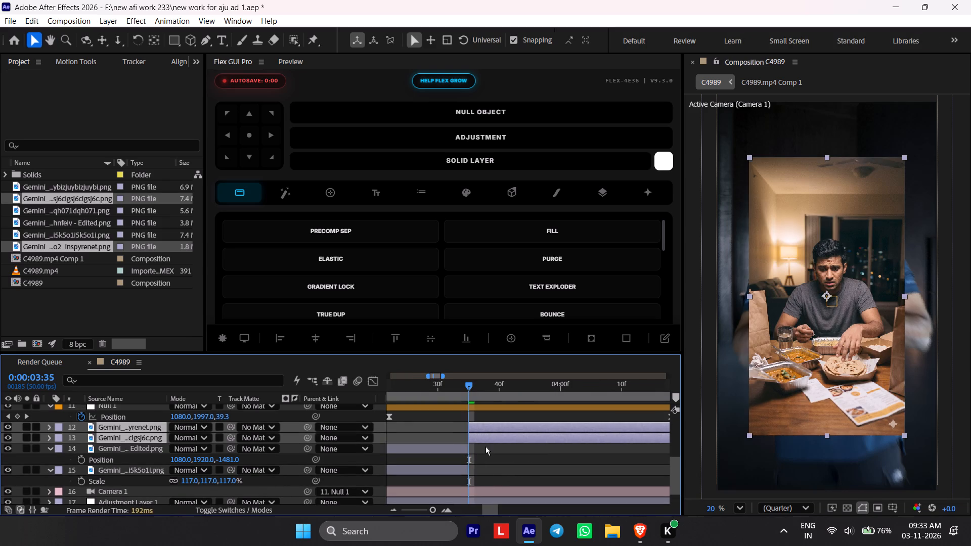
# Scale the new meal cutout and background layers to 161% so they fill the frame.
pyautogui.press('s')
pyautogui.moveTo(204, 434); pyautogui.dragTo(212, 436)
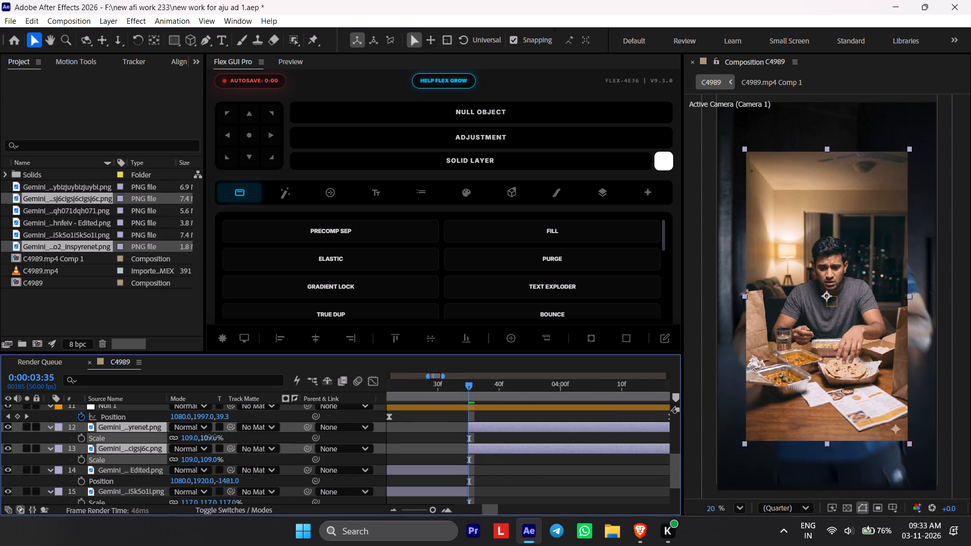
pyautogui.moveTo(212, 436); pyautogui.dragTo(239, 437)
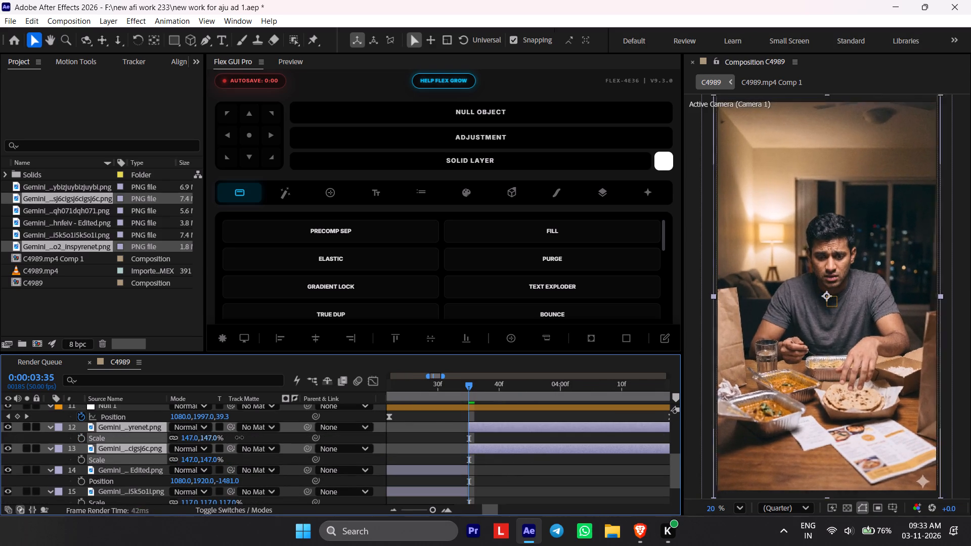
pyautogui.moveTo(239, 437); pyautogui.dragTo(246, 438)
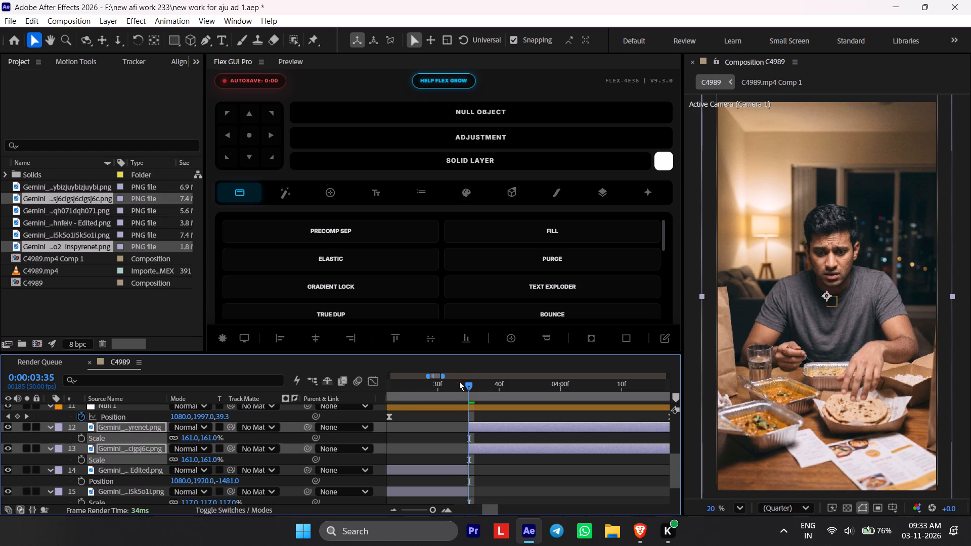
# Make the new meal cutout and its background 3D layers.
pyautogui.click(241, 511)
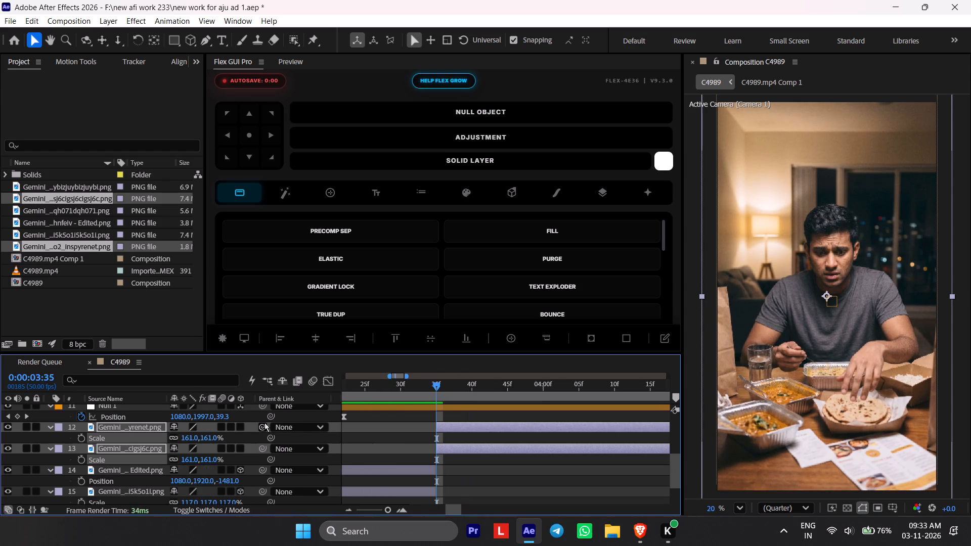
pyautogui.click(241, 428)
# Play back the transition into the new meal scene repeatedly to check its timing against the camera move.
pyautogui.click(417, 383)
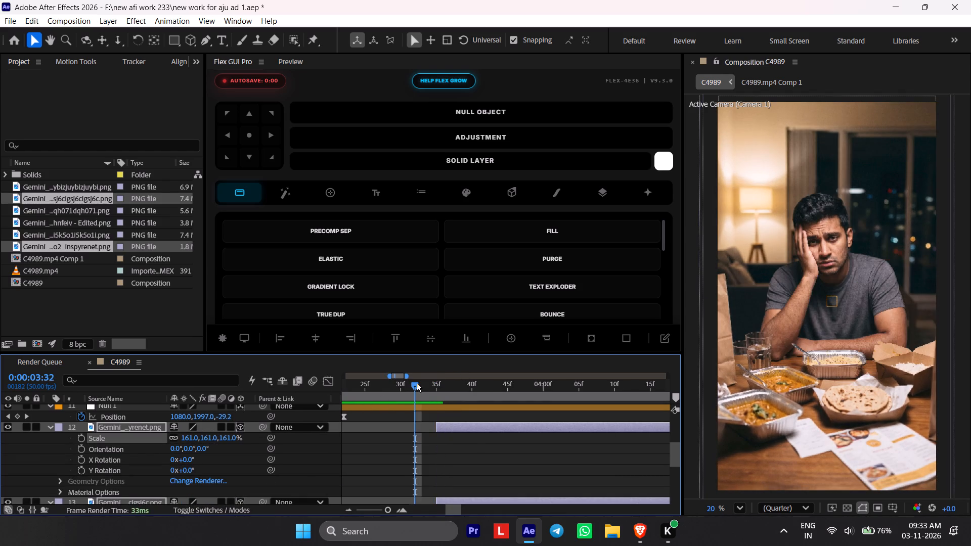
pyautogui.press('space')
pyautogui.click(417, 383)
pyautogui.moveTo(417, 383); pyautogui.dragTo(404, 384)
pyautogui.press('space')
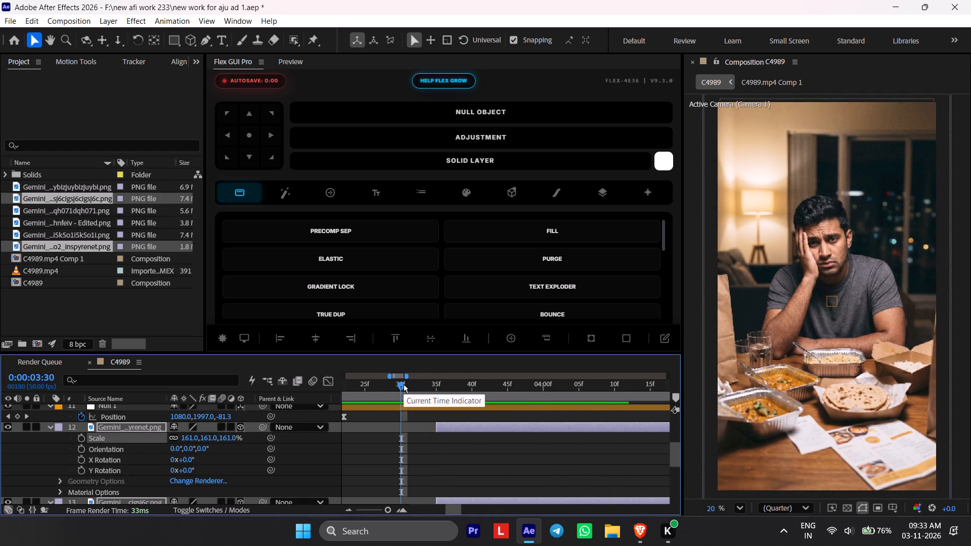
pyautogui.moveTo(404, 384); pyautogui.dragTo(375, 394)
pyautogui.press('space')
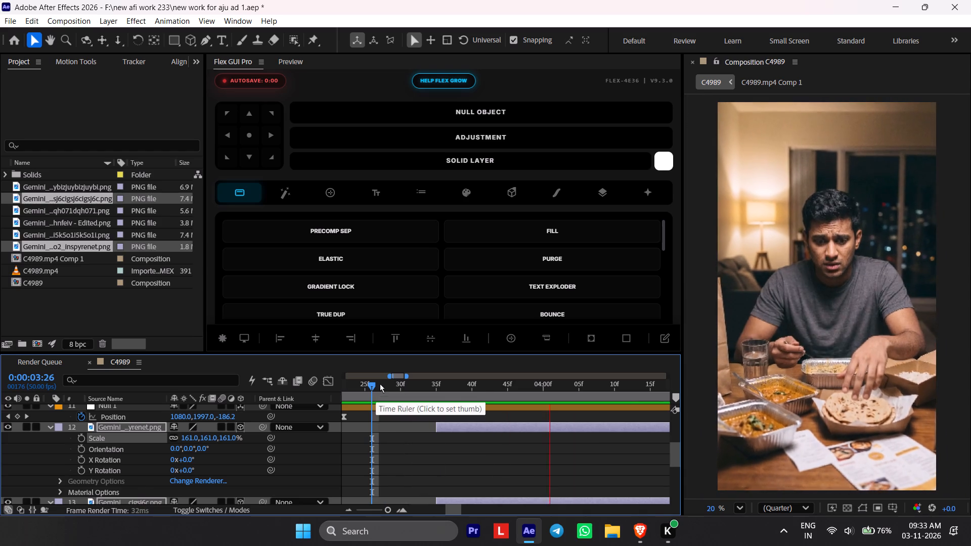
pyautogui.moveTo(381, 382); pyautogui.dragTo(367, 380)
pyautogui.press('space')
pyautogui.press('space')
pyautogui.scroll(-1, 412, 431)
pyautogui.moveTo(414, 433); pyautogui.dragTo(547, 479, button='middle')
pyautogui.press('space')
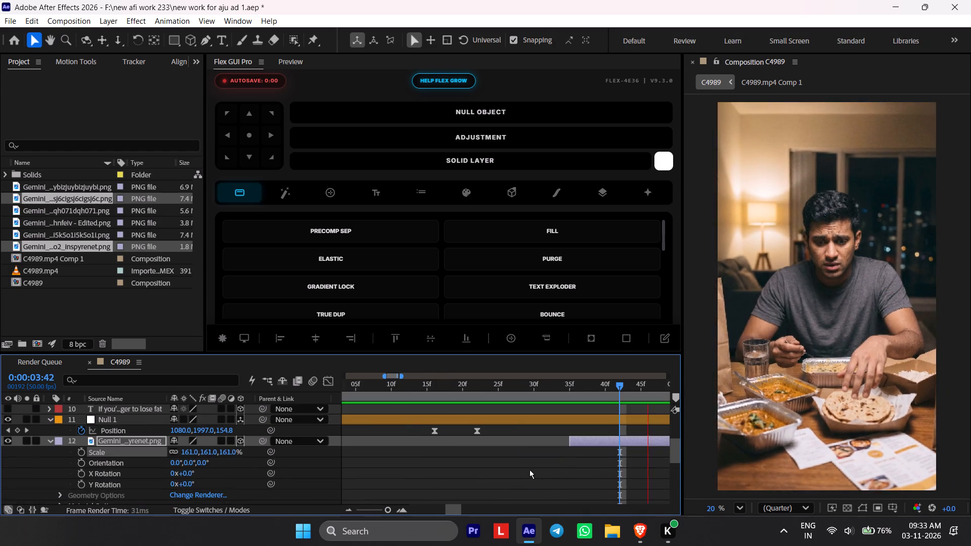
pyautogui.keyDown('alt'); pyautogui.scroll(-2, 529, 469); pyautogui.keyUp('alt')
pyautogui.press('space')
pyautogui.click(512, 397)
pyautogui.press('space')
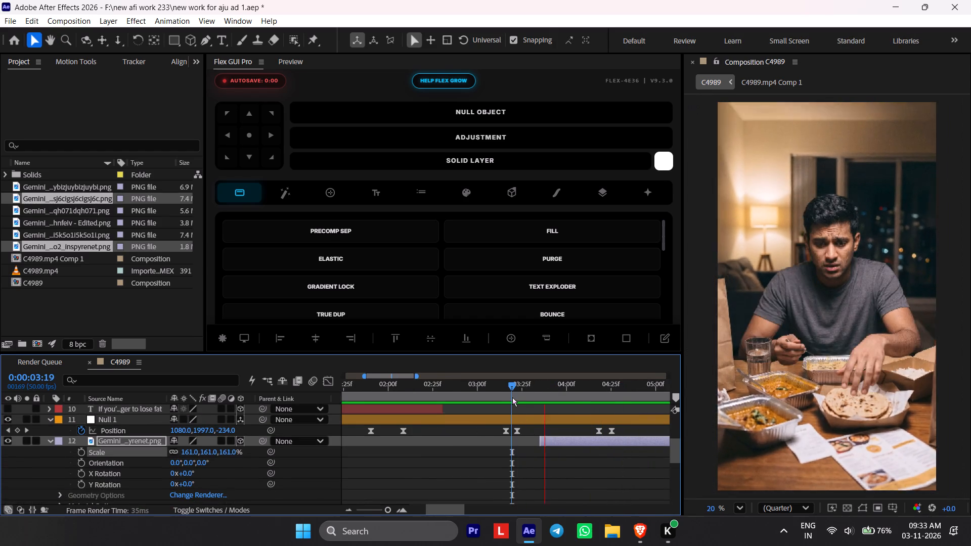
pyautogui.press('space')
pyautogui.click(517, 383)
pyautogui.press('space')
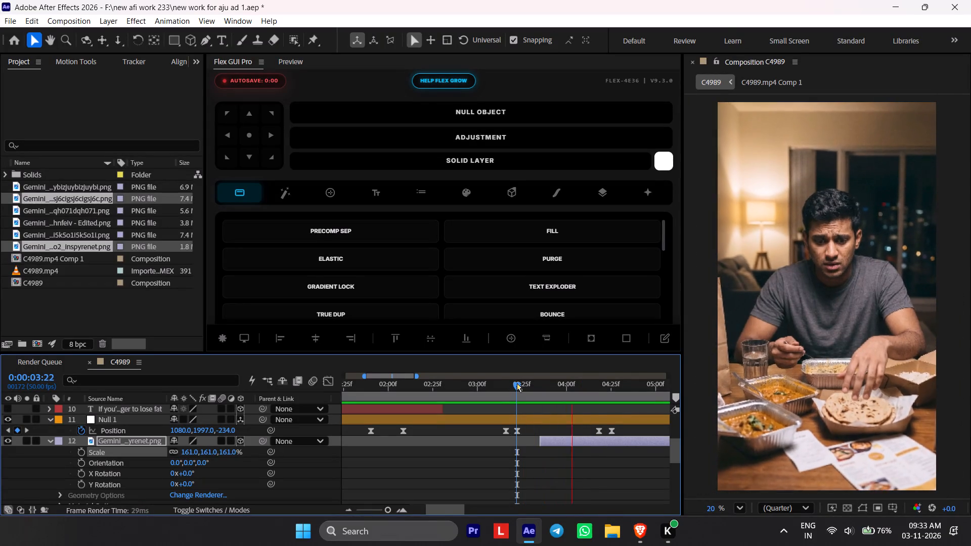
pyautogui.press('space')
pyautogui.moveTo(550, 385); pyautogui.dragTo(496, 397)
pyautogui.press('space')
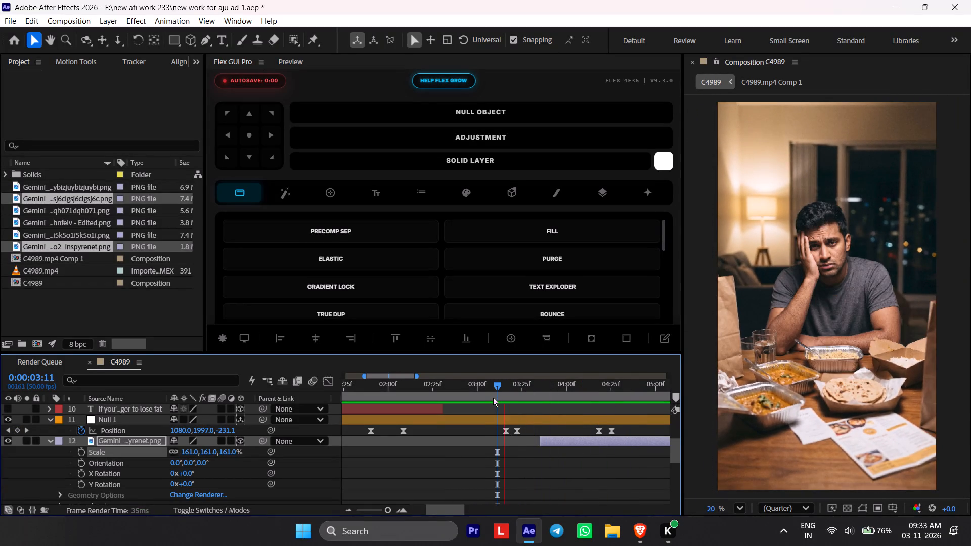
pyautogui.click(493, 398)
pyautogui.press('space')
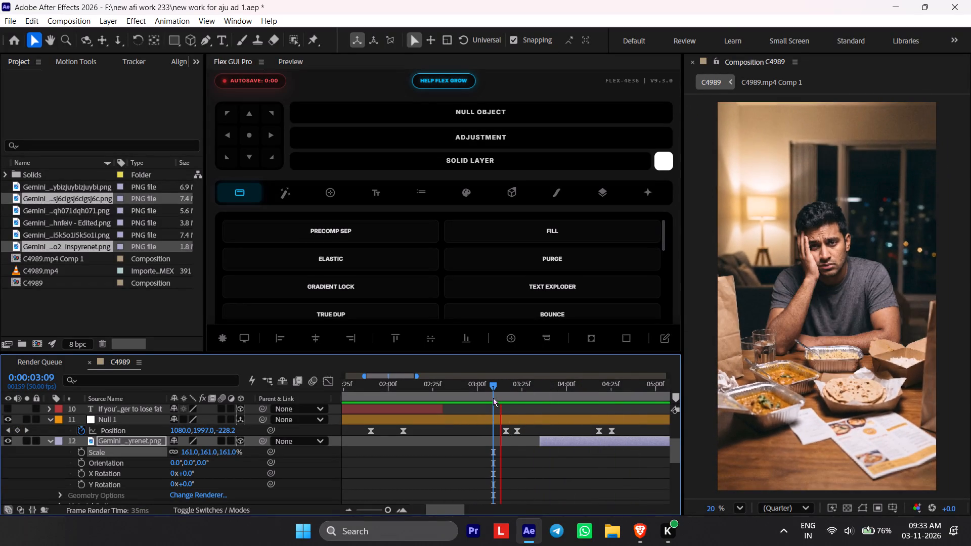
pyautogui.click(493, 398)
pyautogui.press('space')
pyautogui.moveTo(493, 398); pyautogui.dragTo(489, 398)
pyautogui.press('space')
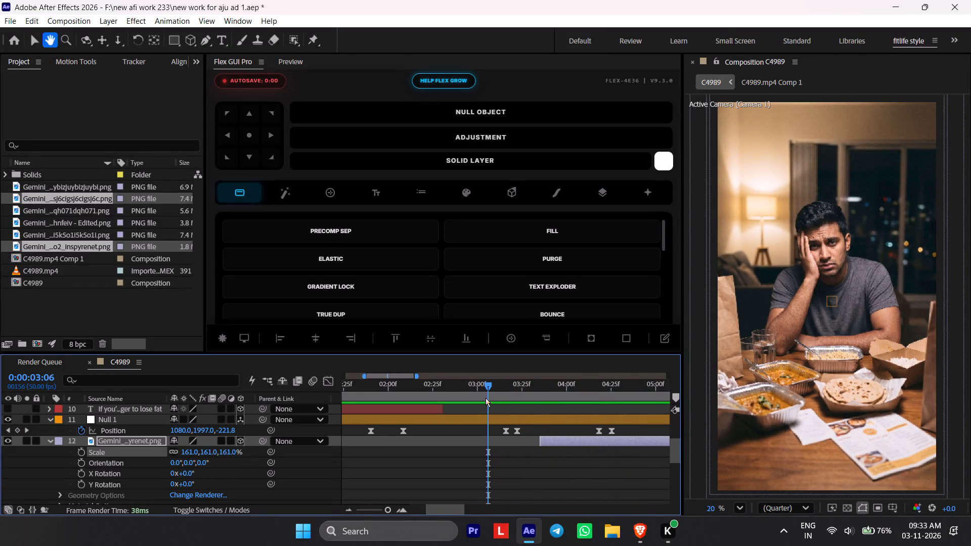
pyautogui.press('space')
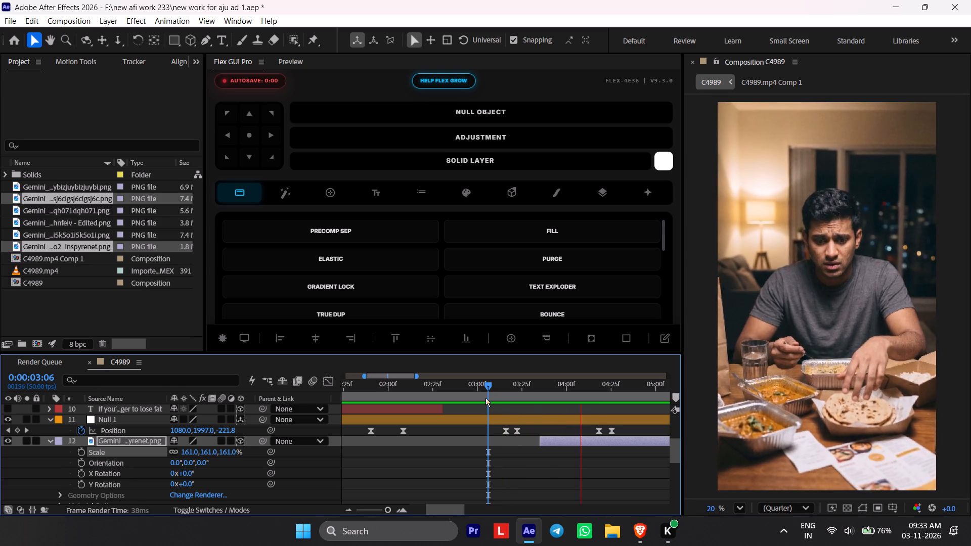
pyautogui.moveTo(485, 398); pyautogui.dragTo(424, 403)
pyautogui.press('space')
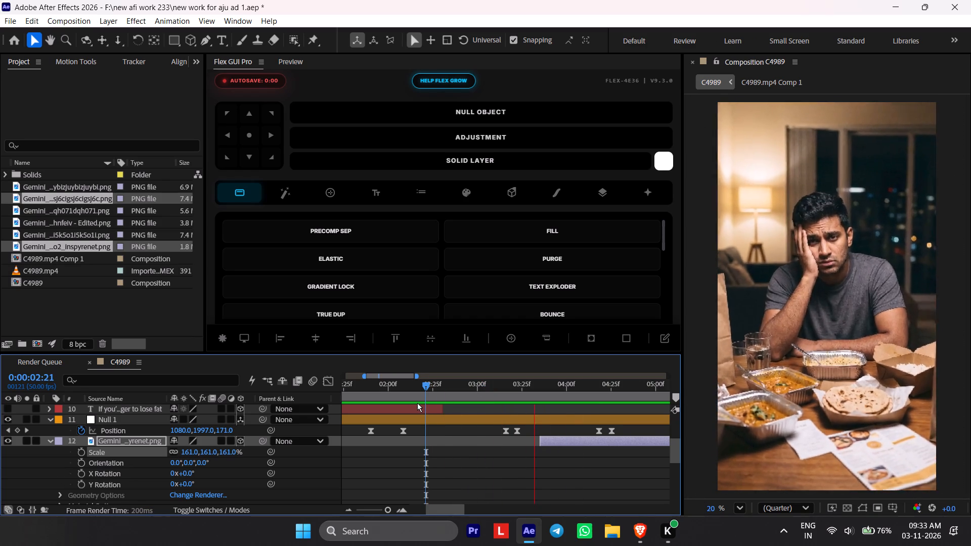
pyautogui.press('space')
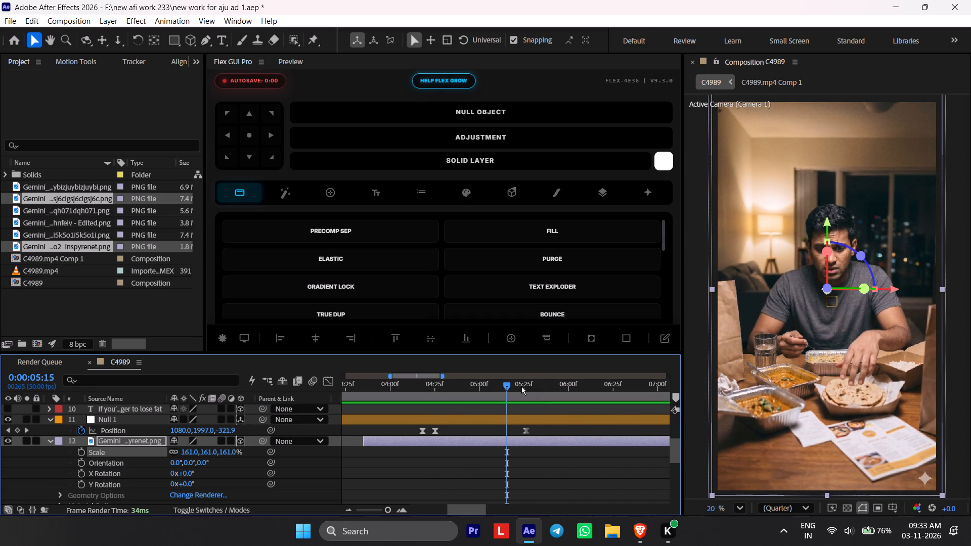
# Split the new meal cutout and background layers at 0:00:04:41 and delete the parts after the cut.
pyautogui.scroll(-1, 457, 409)
pyautogui.scroll(2, 457, 409)
pyautogui.moveTo(466, 390); pyautogui.dragTo(387, 420)
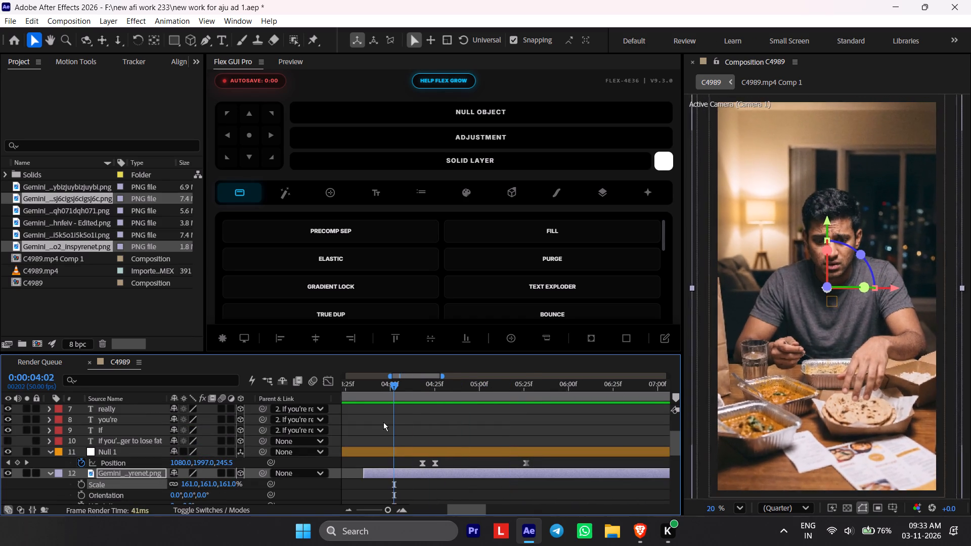
pyautogui.press('space')
pyautogui.press('space')
pyautogui.scroll(-2, 423, 465)
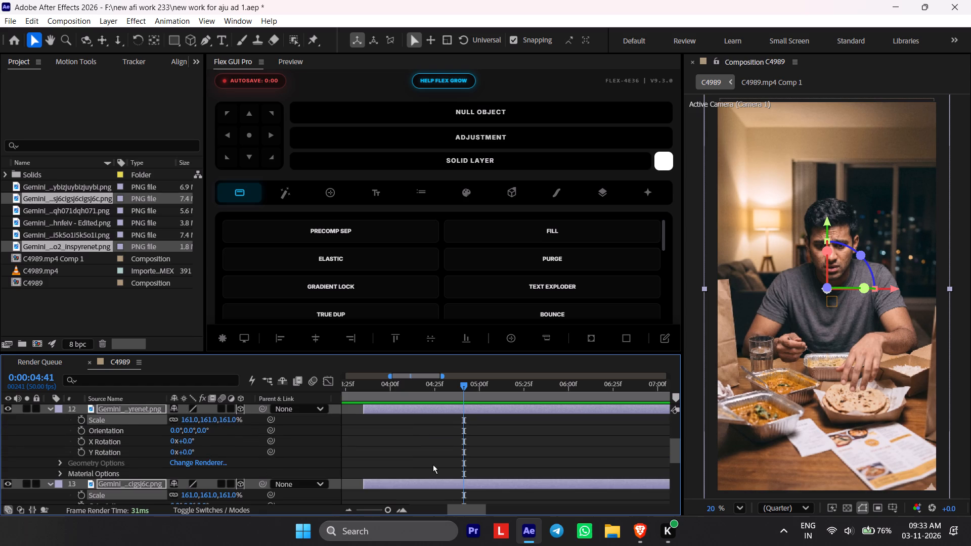
pyautogui.hotkey('ctrl', 'shift', 'd')
pyautogui.scroll(-2, 451, 461)
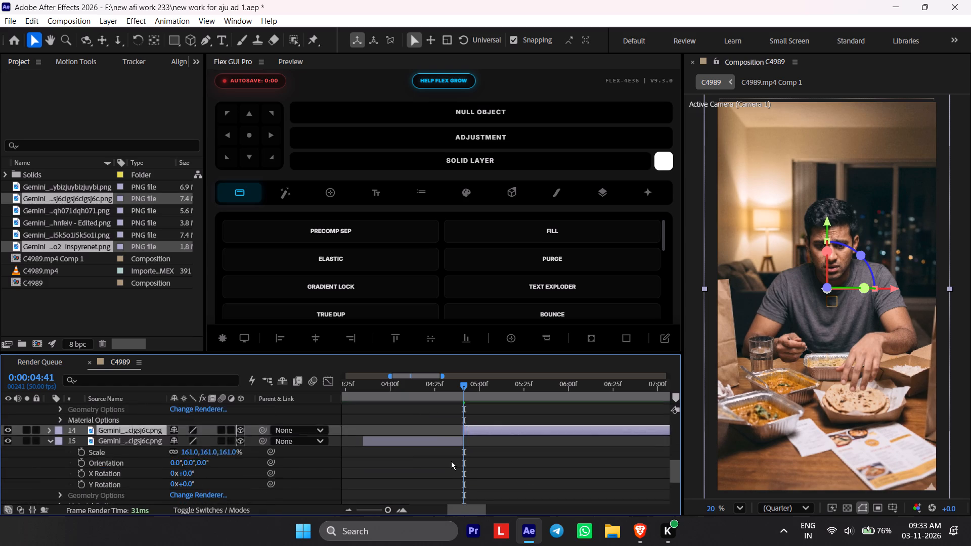
pyautogui.scroll(-3, 451, 461)
pyautogui.scroll(5, 451, 461)
pyautogui.press('Delete')
pyautogui.click(439, 449)
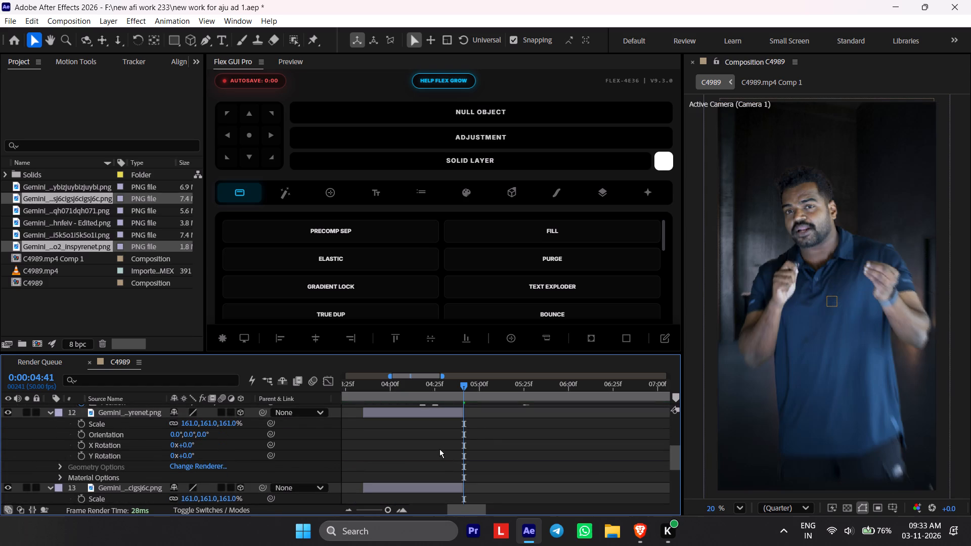
pyautogui.press('u')
# Import the cutout Gemini_Generated_Image_r20g5rr20g5rr20g_inspyrenet and the gym background Gemini_Generated_Image_2hnhy22hnhy22hnh from Downloads.
pyautogui.doubleClick(122, 317)
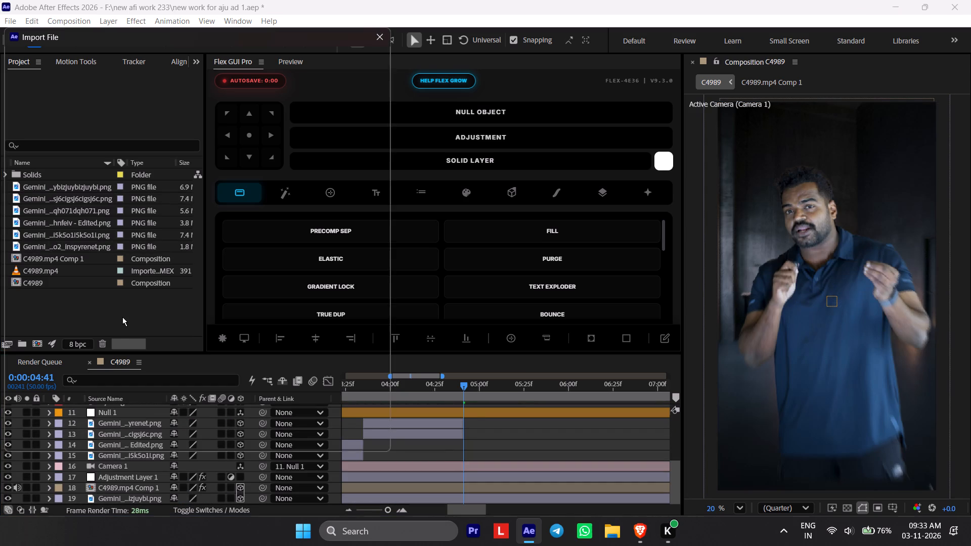
pyautogui.click(149, 175)
pyautogui.keyDown('ctrl'); pyautogui.click(325, 172); pyautogui.keyUp('ctrl')
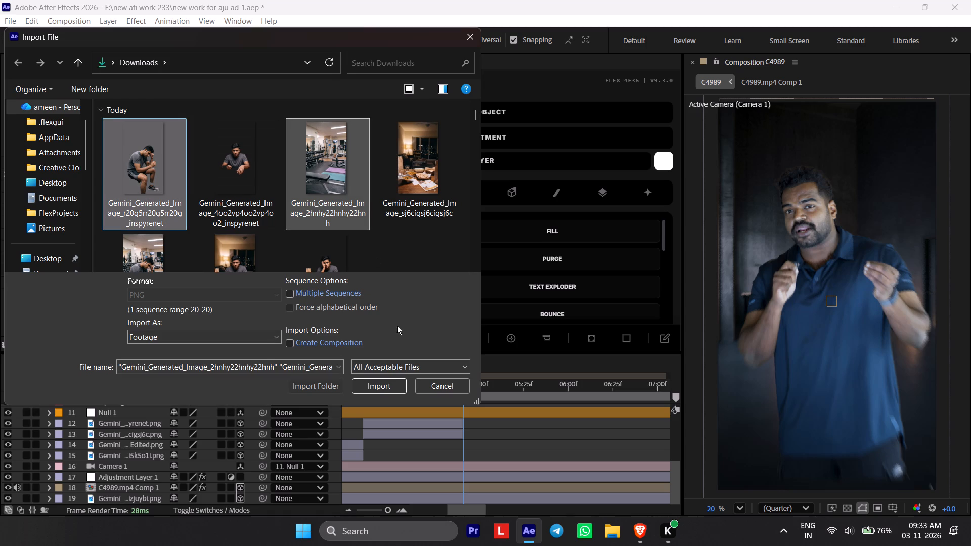
pyautogui.click(380, 394)
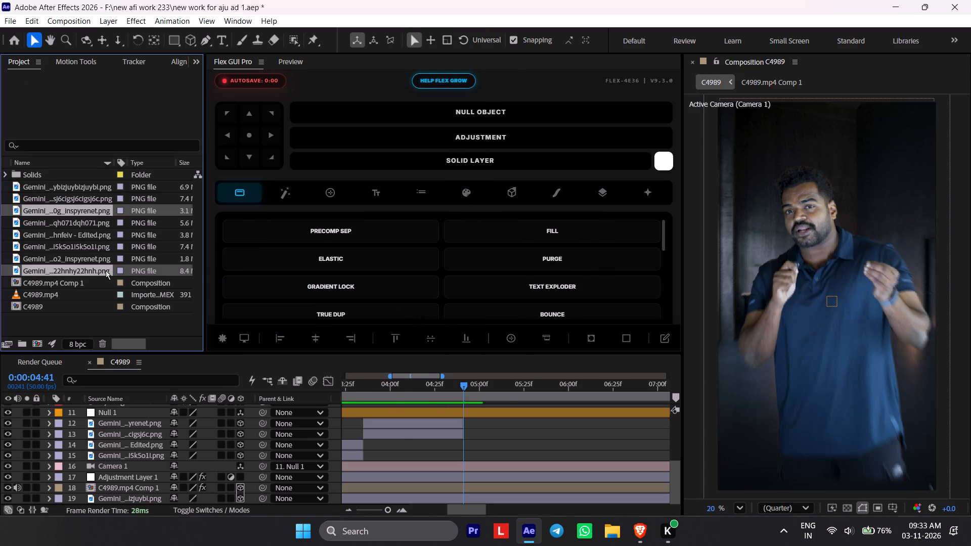
# Add both imported gym images to the C4989 timeline directly below Null 1, starting at 0:00:04:41.
pyautogui.moveTo(106, 270); pyautogui.dragTo(506, 430)
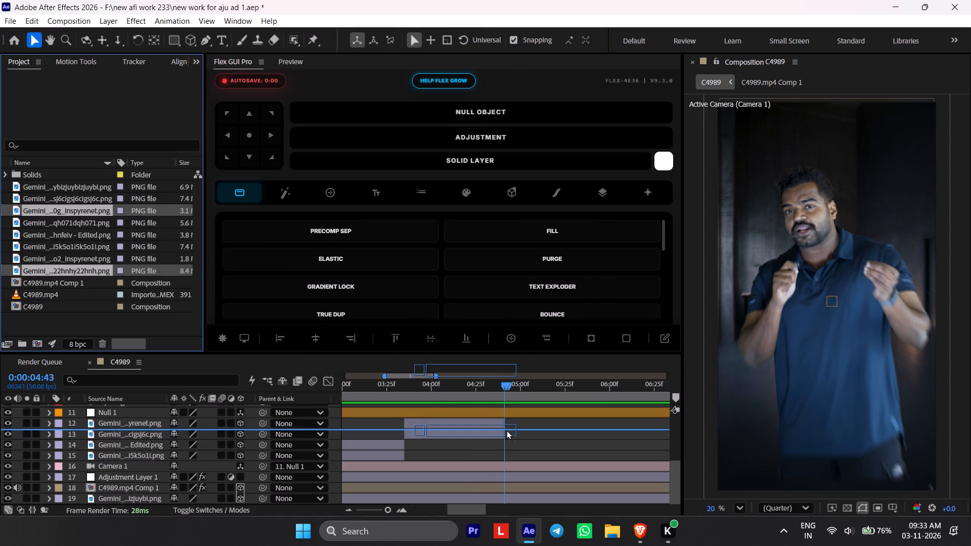
pyautogui.moveTo(506, 430); pyautogui.dragTo(504, 427)
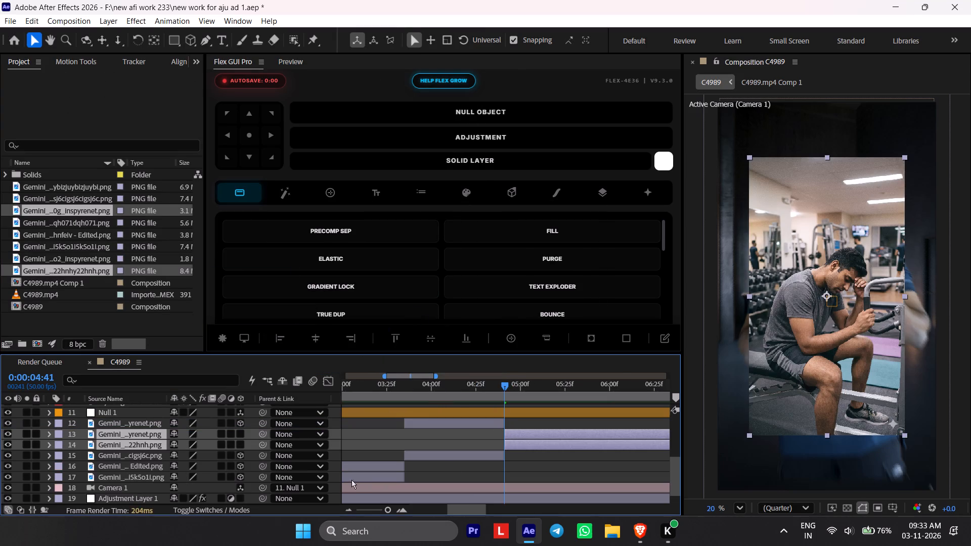
pyautogui.moveTo(159, 438); pyautogui.dragTo(156, 420)
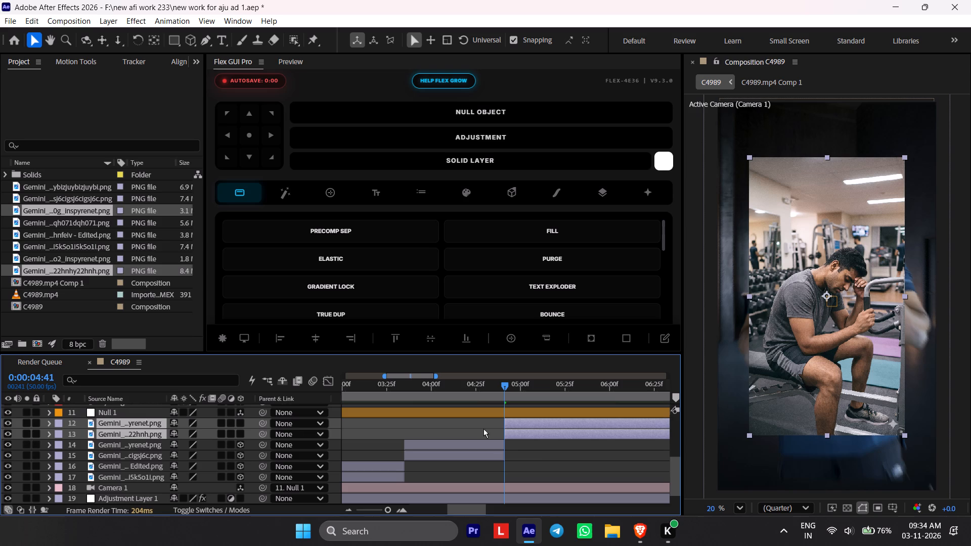
# Make the gym cutout and gym background 3D layers.
pyautogui.click(241, 432)
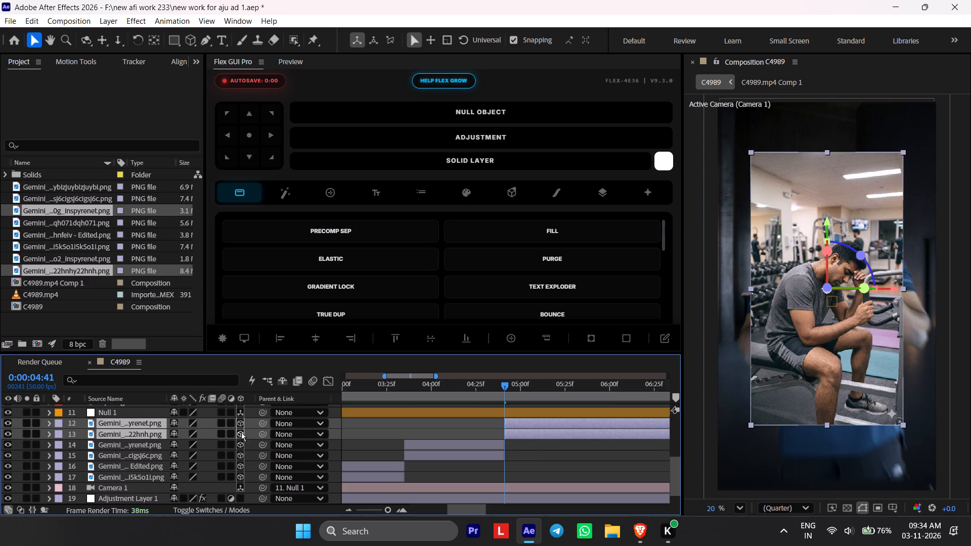
# Scale the gym cutout and background layers to 161% so they fill the frame.
pyautogui.press('s')
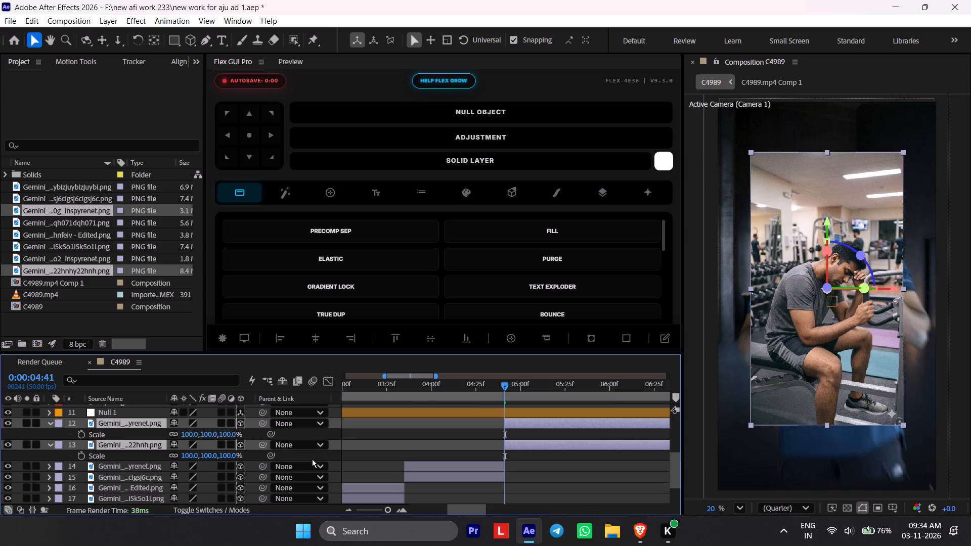
pyautogui.moveTo(233, 435); pyautogui.dragTo(276, 439)
# Shift the gym cutout and background layers about two frames earlier, overlapping the end of the meal layers.
pyautogui.click(493, 380)
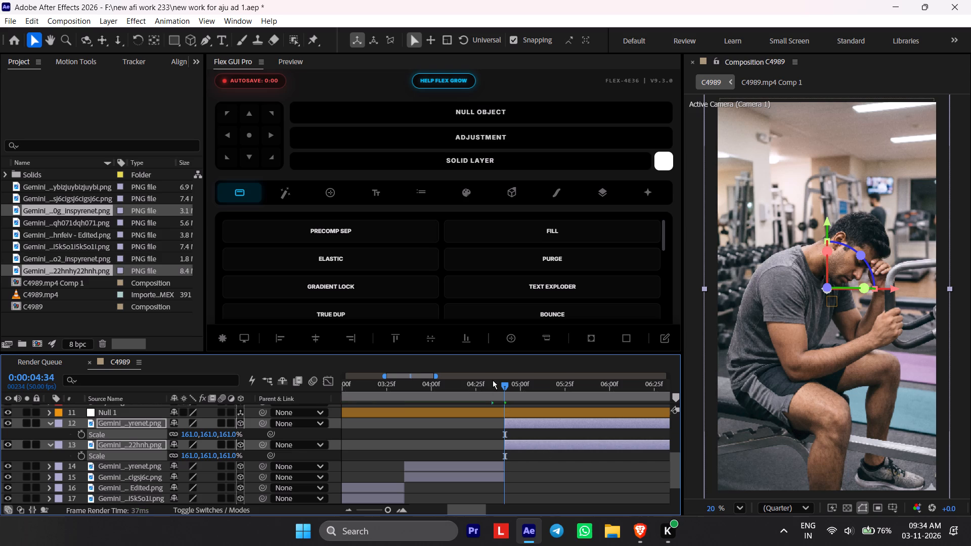
pyautogui.press('space')
pyautogui.moveTo(493, 380); pyautogui.dragTo(431, 407)
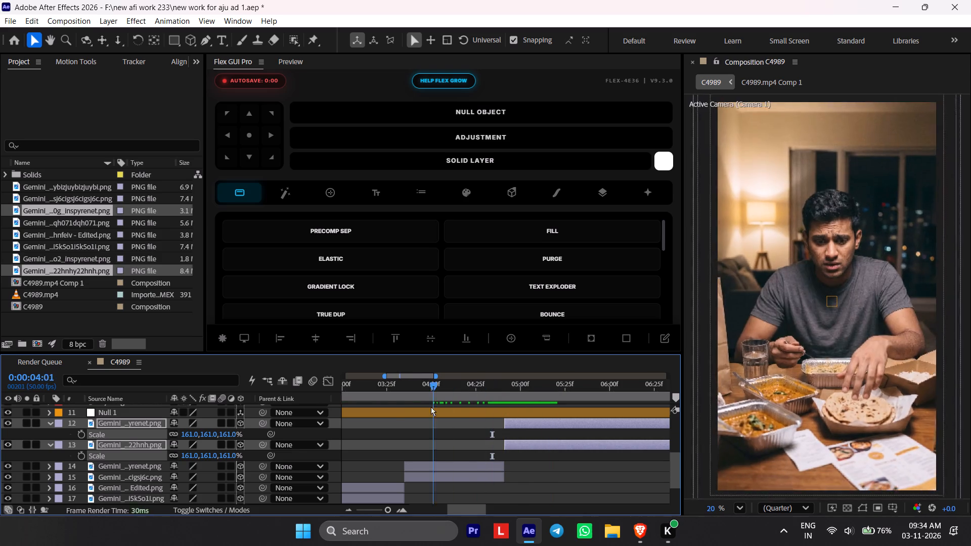
pyautogui.moveTo(431, 407); pyautogui.dragTo(365, 424)
pyautogui.press('space')
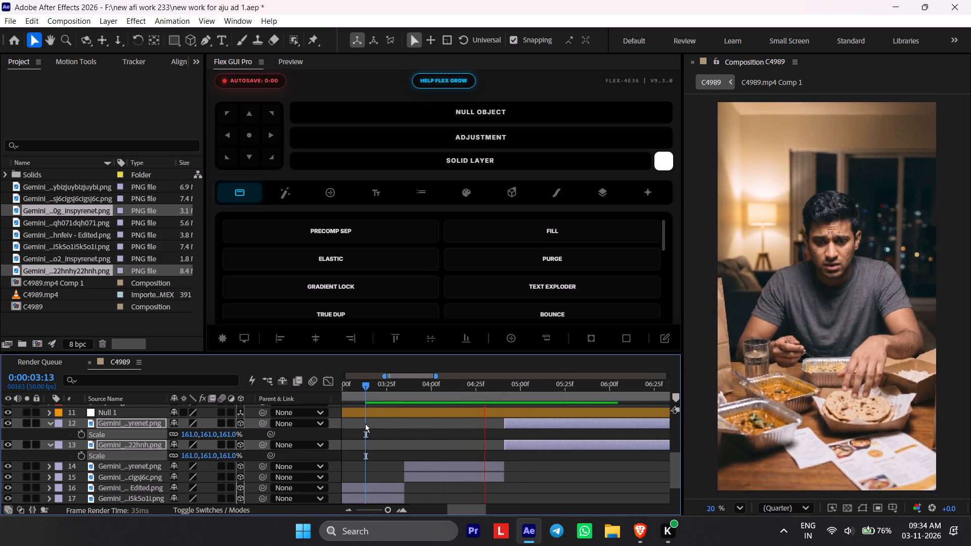
pyautogui.press('space')
pyautogui.click(485, 392)
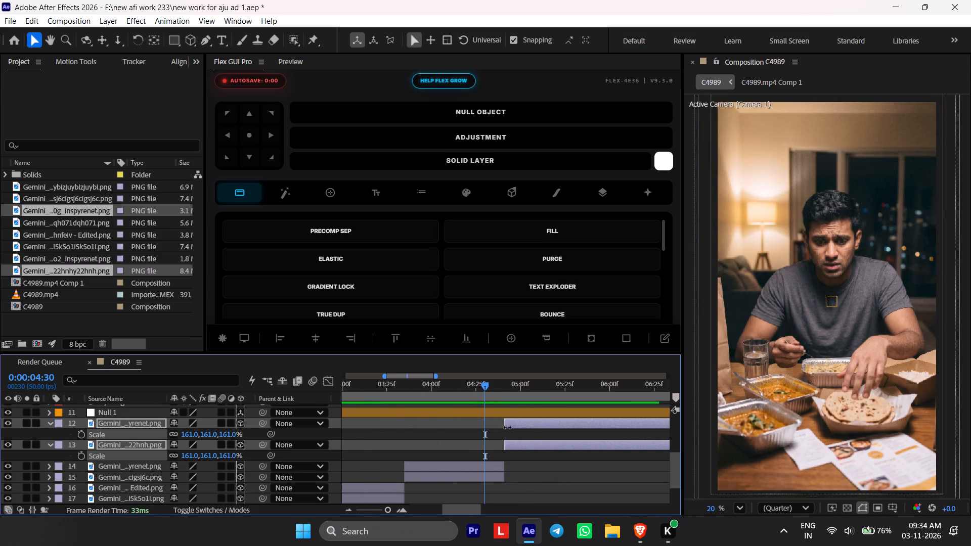
pyautogui.click(514, 426)
# Play back the sequence through the meal and gym scenes to check the transitions and camera moves.
pyautogui.press('space')
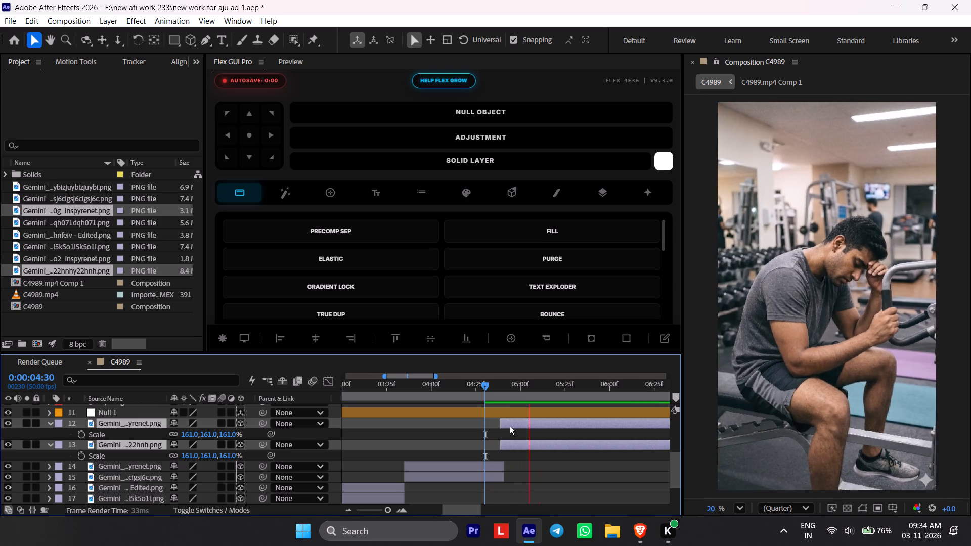
pyautogui.press('space')
pyautogui.moveTo(461, 396); pyautogui.dragTo(374, 418)
pyautogui.press('space')
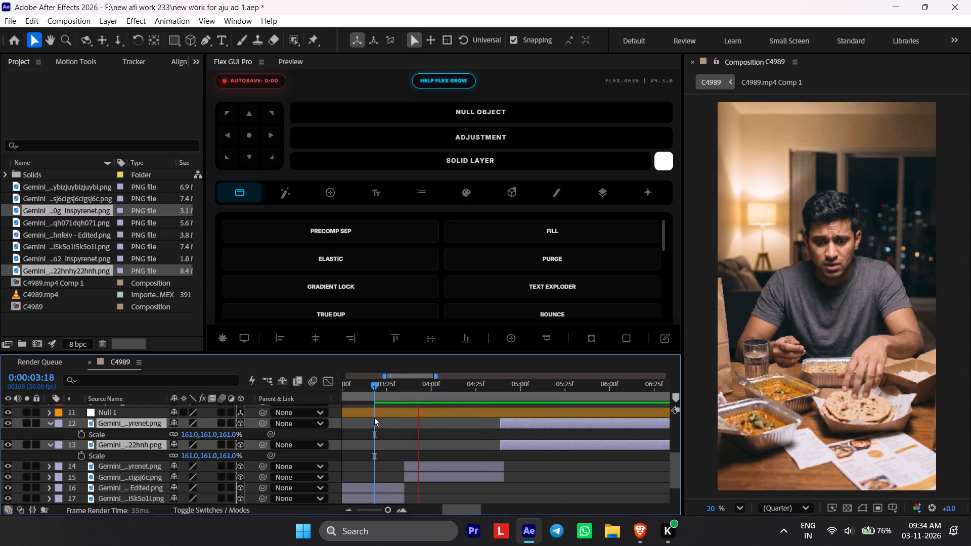
pyautogui.press('space')
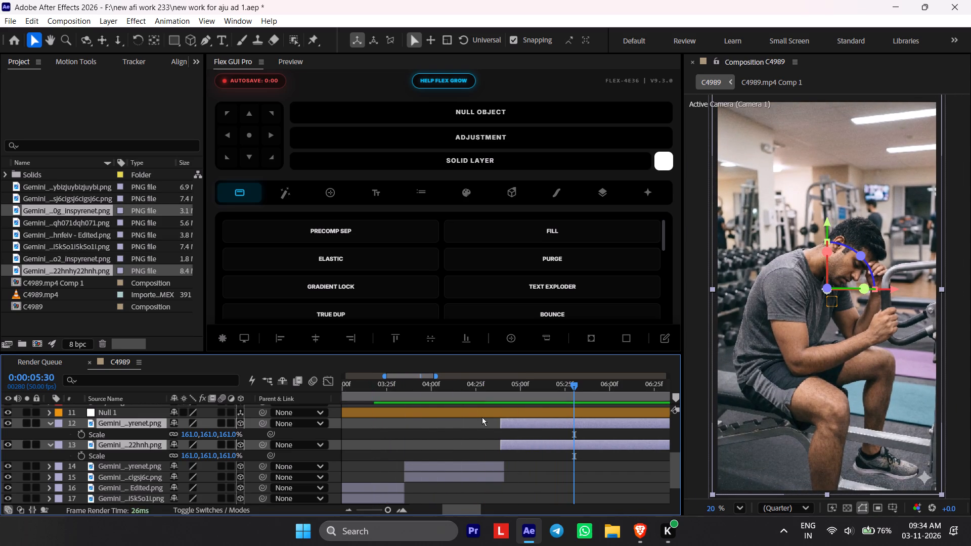
pyautogui.keyDown('alt'); pyautogui.scroll(-2, 482, 417); pyautogui.keyUp('alt')
pyautogui.click(382, 386)
pyautogui.press('space')
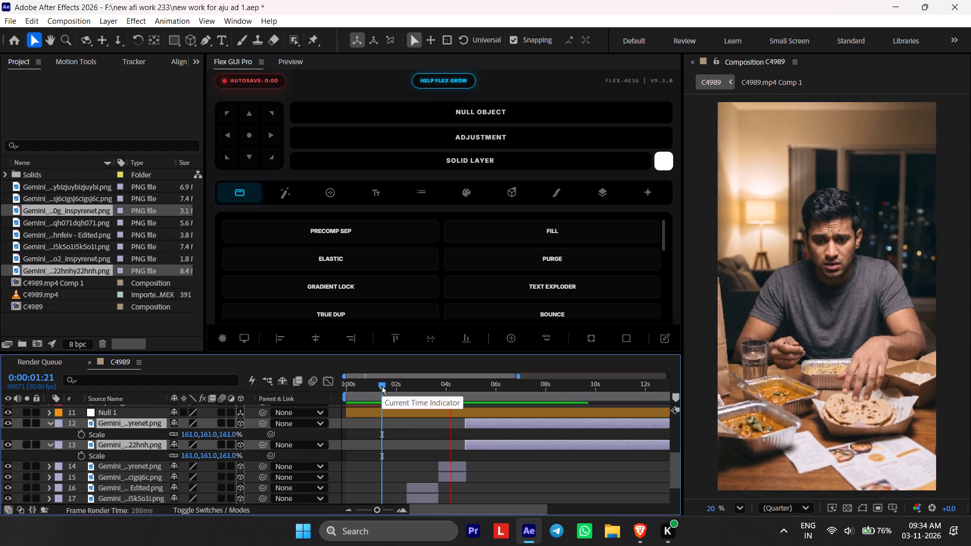
pyautogui.press('space')
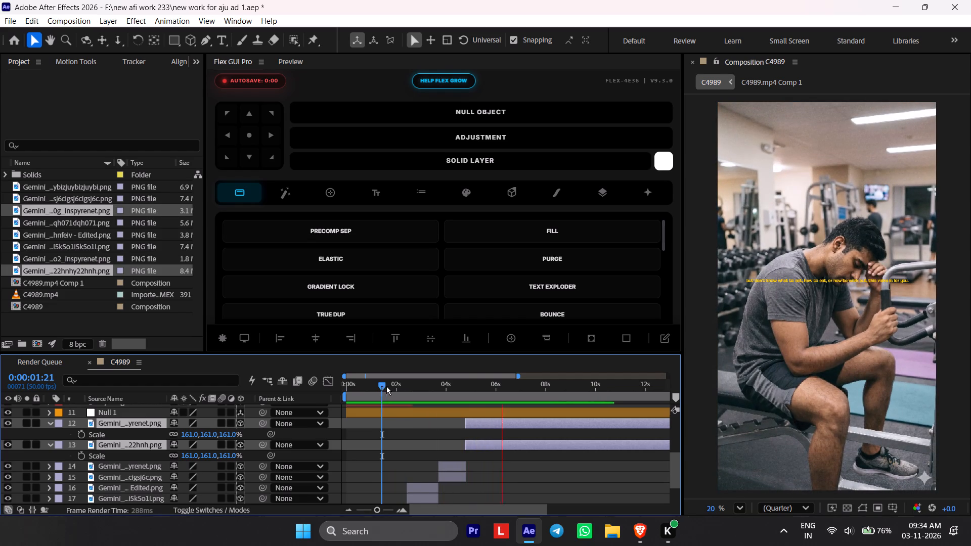
pyautogui.press('space')
pyautogui.press('space')
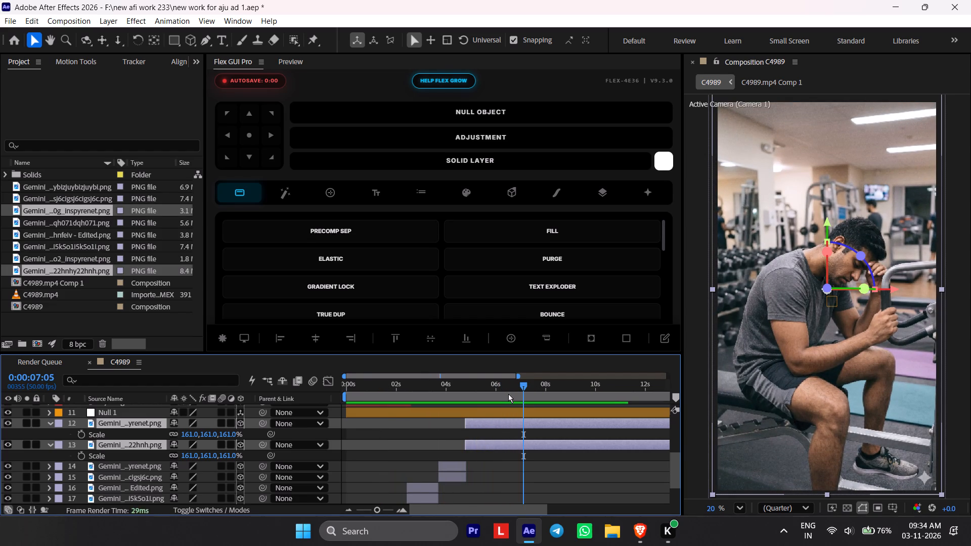
# Split the gym cutout and gym background layers at 0:00:07:06 and delete the parts after the cut.
pyautogui.moveTo(519, 382); pyautogui.dragTo(508, 384)
pyautogui.press('space')
pyautogui.press('space')
pyautogui.hotkey('ctrl', 'shift', 'd')
pyautogui.press('Delete')
# Play back the end of the gym scene and the opening through the meal scene to check the timing.
pyautogui.press('space')
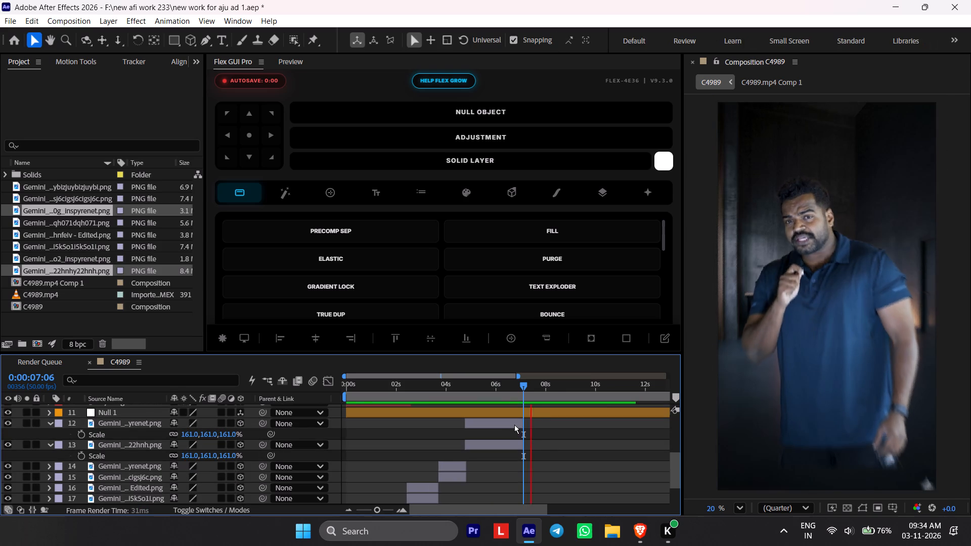
pyautogui.click(524, 396)
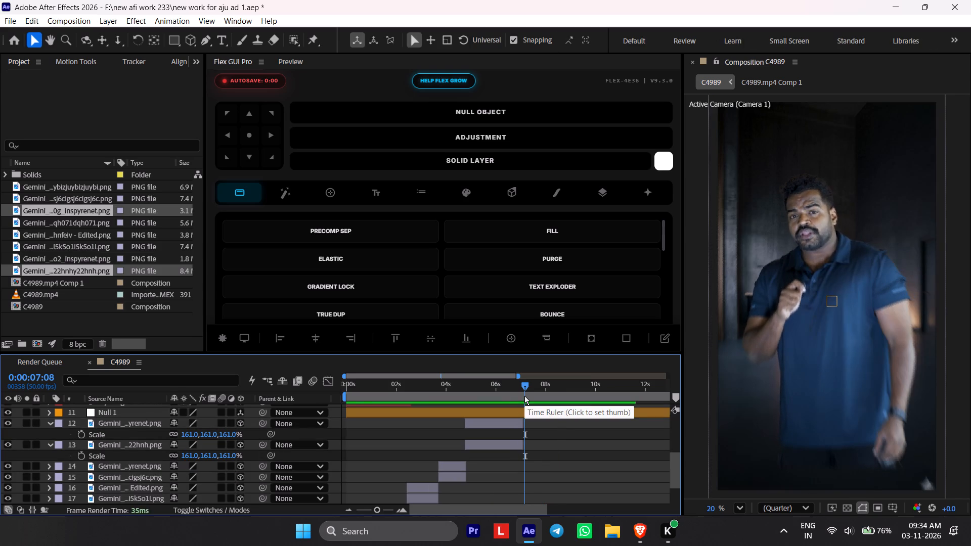
pyautogui.click(515, 396)
pyautogui.press('space')
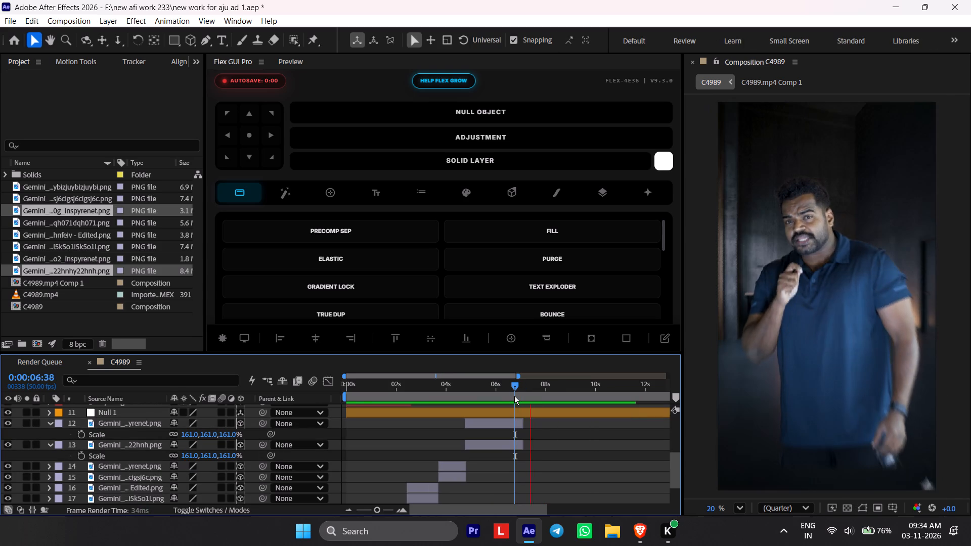
pyautogui.moveTo(514, 396); pyautogui.dragTo(370, 388)
pyautogui.press('space')
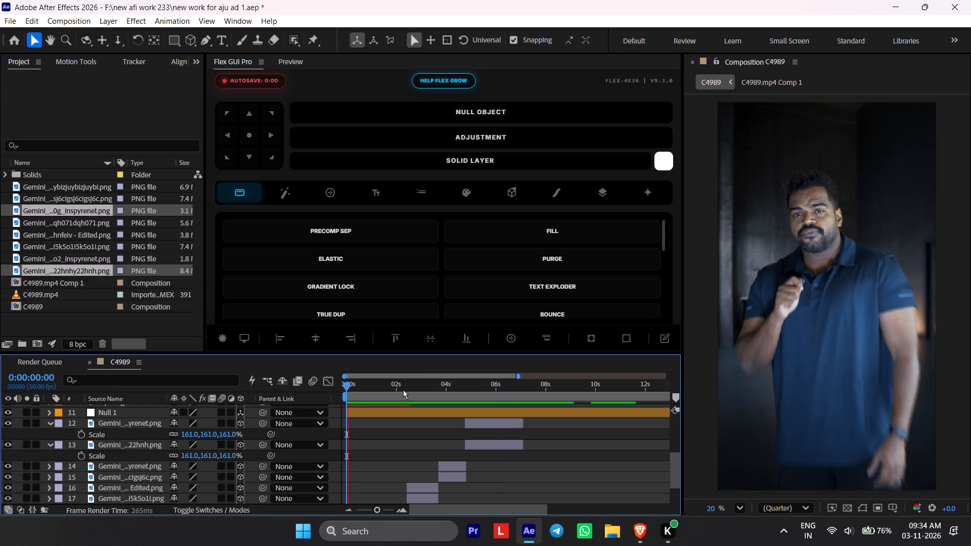
pyautogui.moveTo(405, 390); pyautogui.dragTo(353, 392)
pyautogui.press('space')
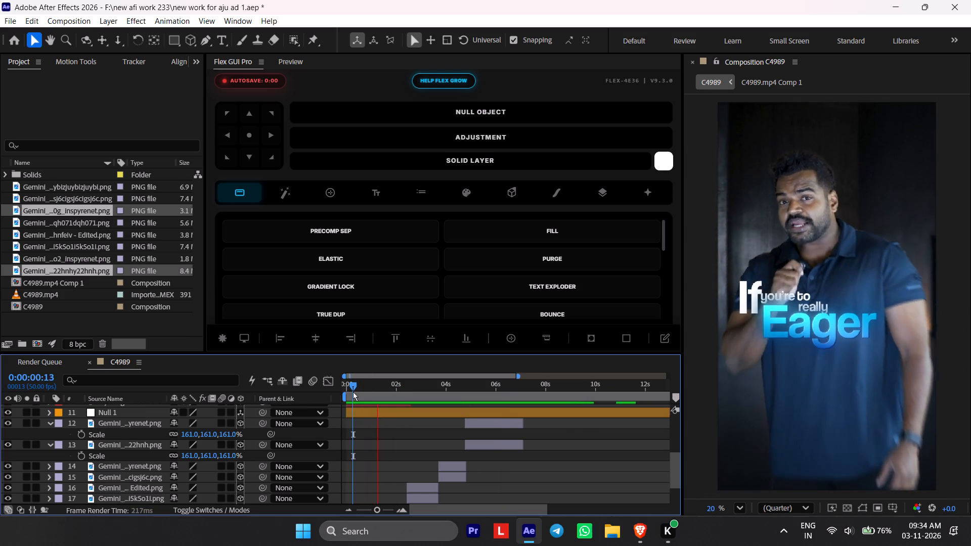
pyautogui.press('space')
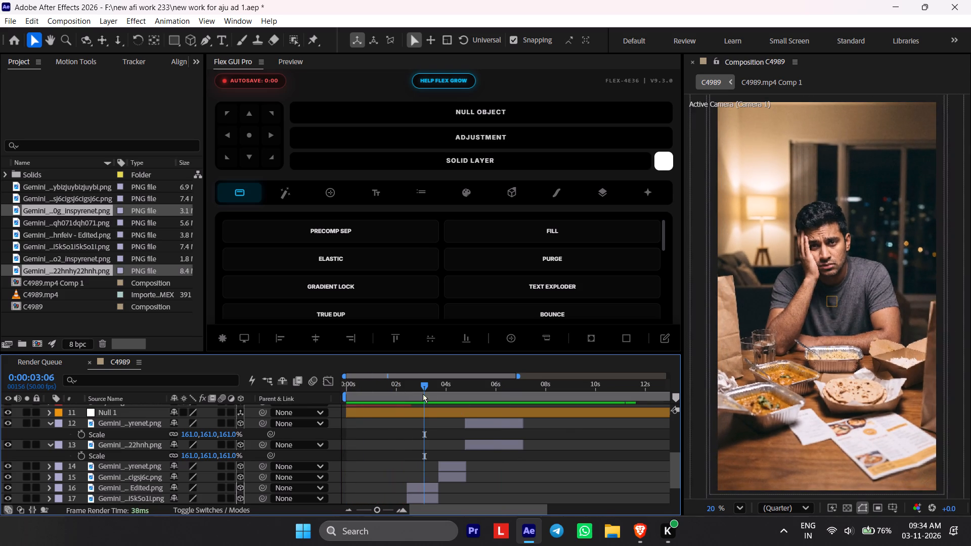
# Move the full "but don't know what to eat…" caption layer earlier in time, starting at about 0:00:03:06.
pyautogui.scroll(3, 466, 480)
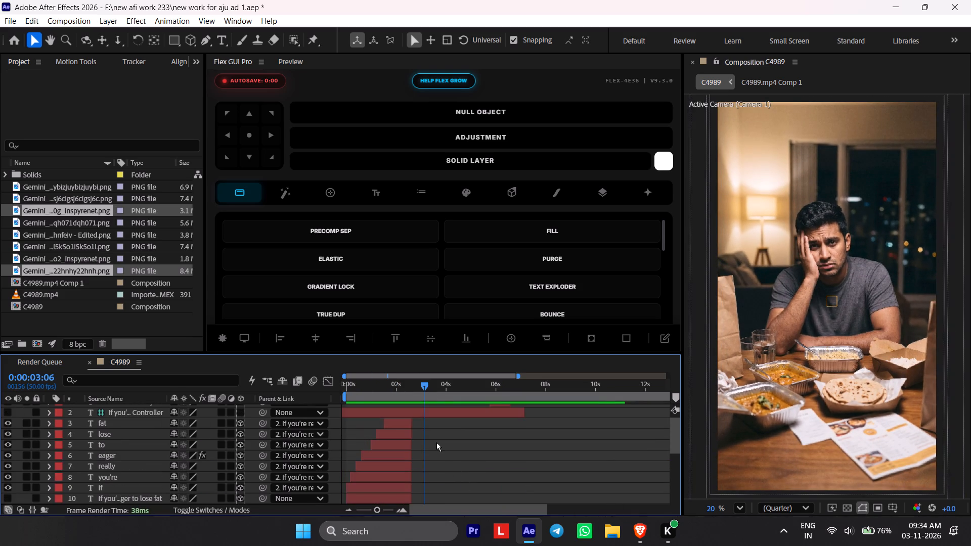
pyautogui.scroll(3, 433, 435)
pyautogui.moveTo(498, 414); pyautogui.dragTo(461, 419)
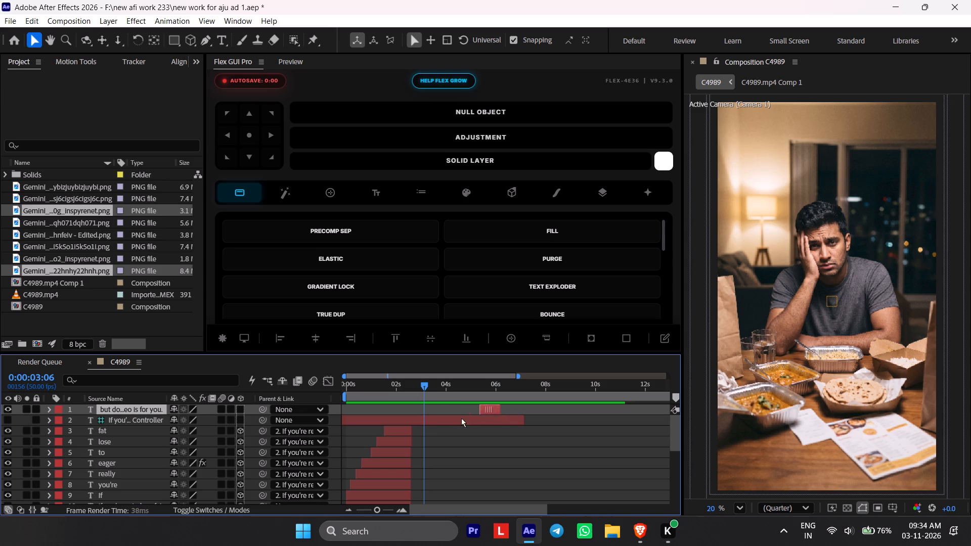
pyautogui.moveTo(461, 419); pyautogui.dragTo(431, 423)
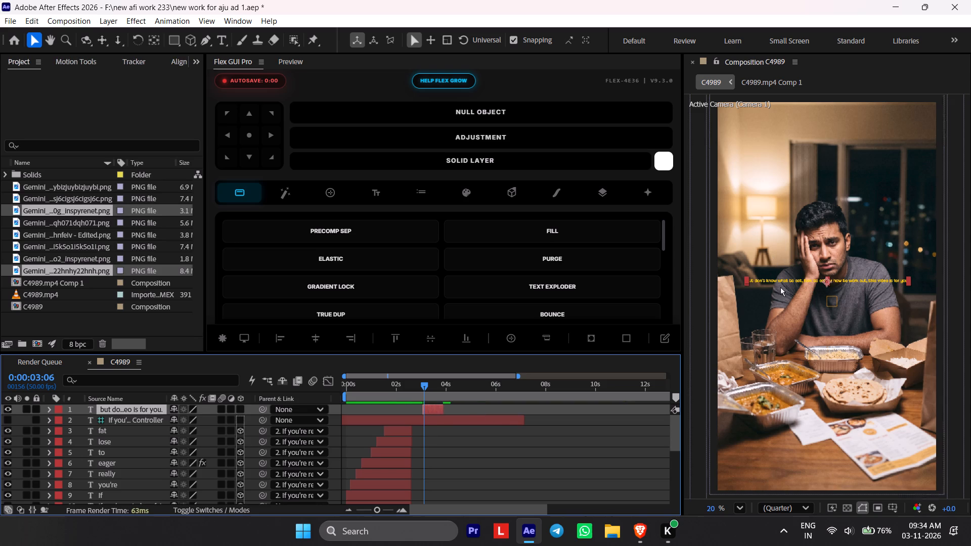
# Inspect the caption up close and play back the switch from the "Eager lose fat" shot to the meal scene.
pyautogui.keyDown('ctrl'); pyautogui.scroll(5, 798, 301); pyautogui.keyUp('ctrl')
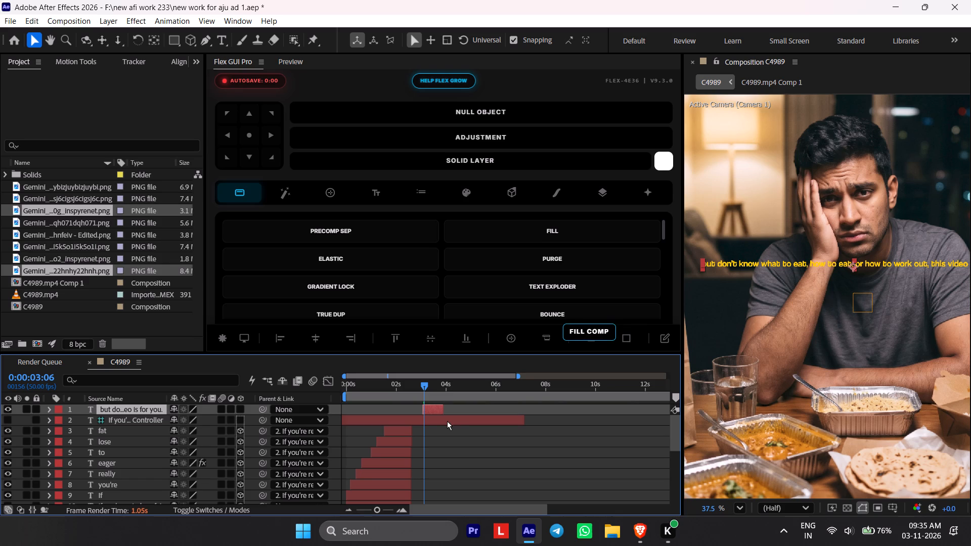
pyautogui.moveTo(414, 394); pyautogui.dragTo(400, 398)
pyautogui.press('space')
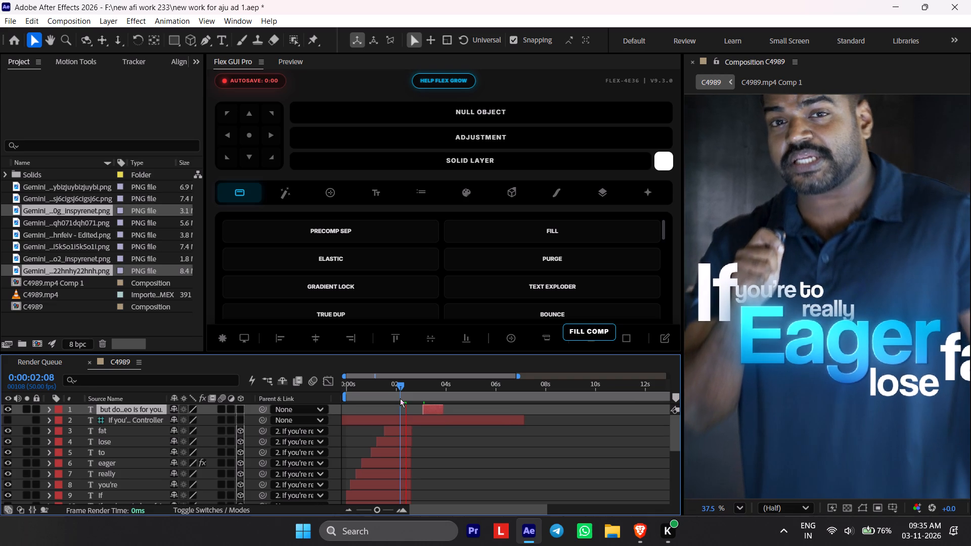
pyautogui.press('space')
pyautogui.click(400, 398)
pyautogui.press('space')
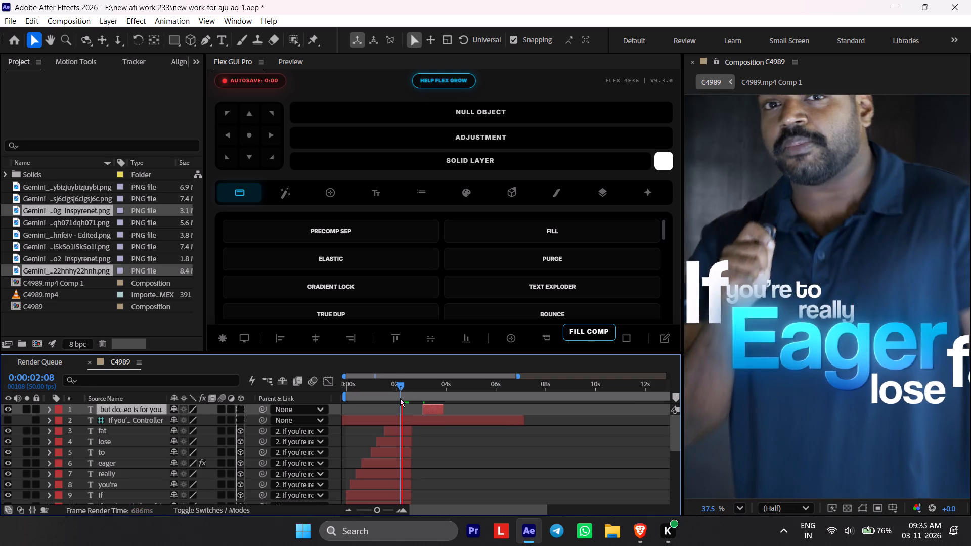
pyautogui.press('space')
pyautogui.click(735, 504)
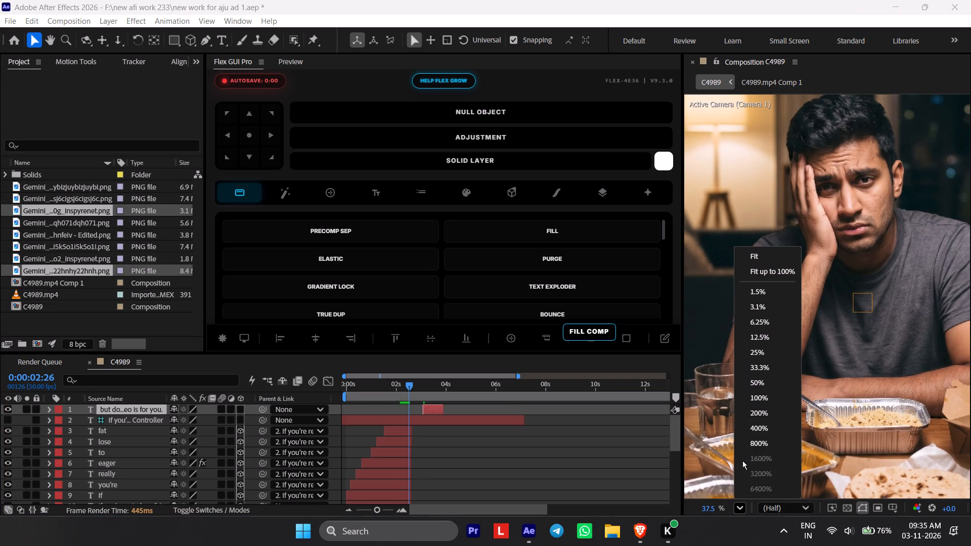
pyautogui.click(767, 266)
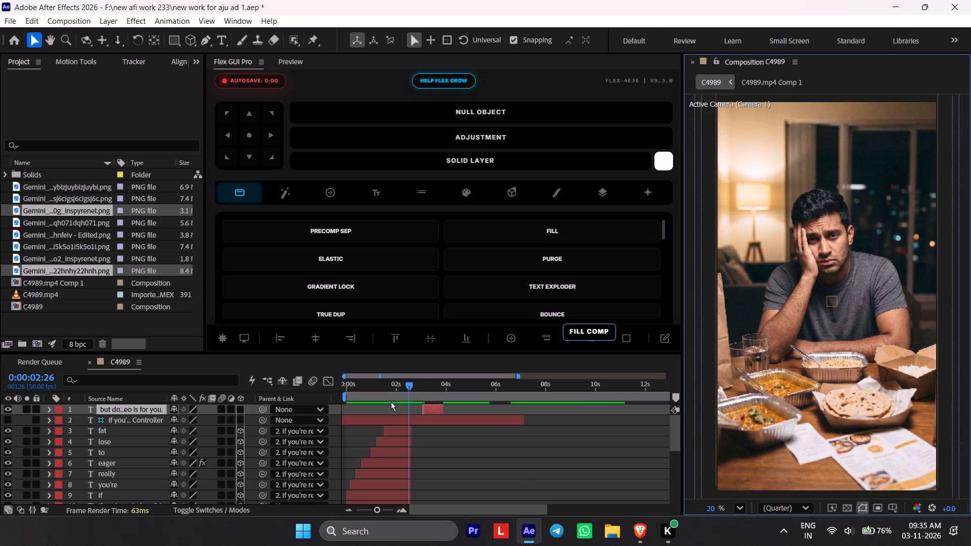
pyautogui.click(391, 402)
pyautogui.moveTo(391, 402); pyautogui.dragTo(369, 408)
# Save the project.
pyautogui.hotkey('ctrl', 's')
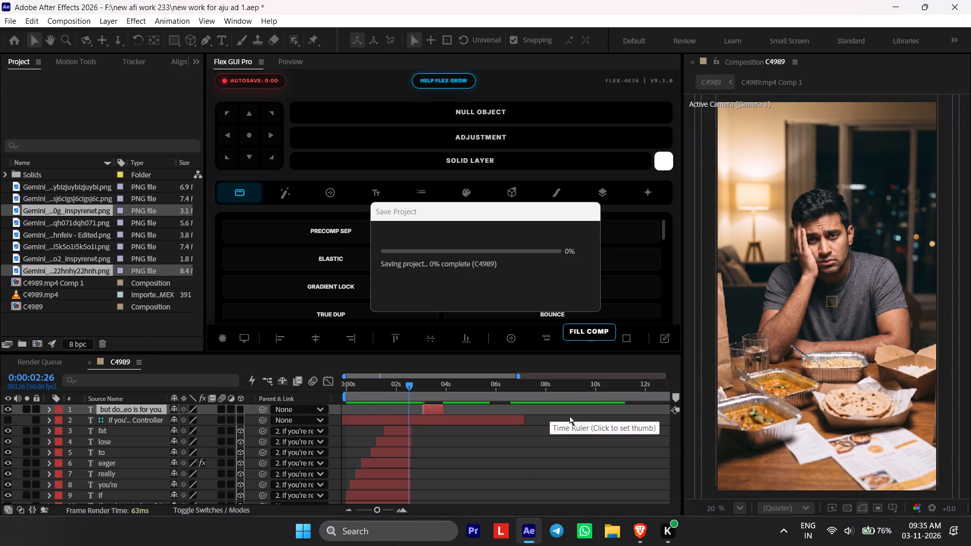
# Play back the sequence from the start into the meal scene to check the animated captions and transition.
pyautogui.moveTo(405, 382); pyautogui.dragTo(327, 407)
pyautogui.press('space')
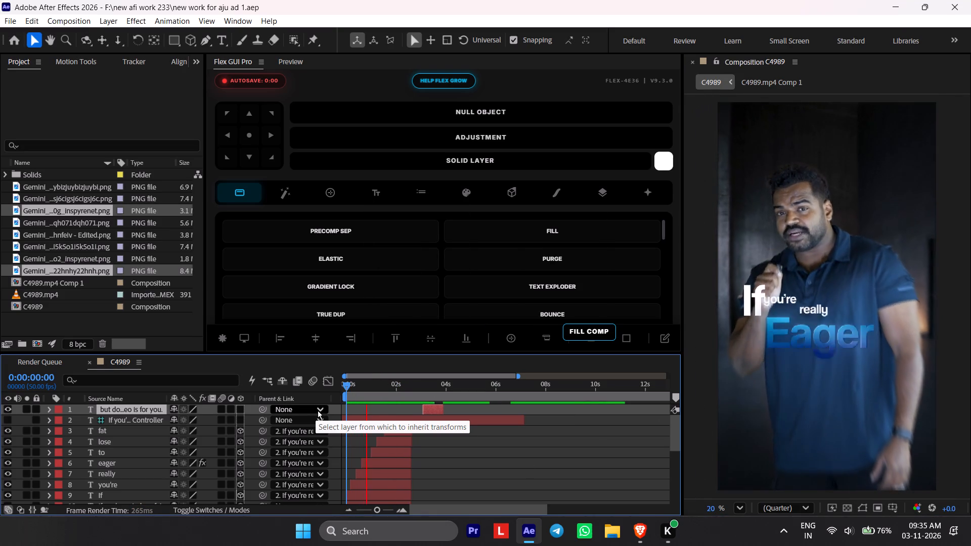
pyautogui.moveTo(379, 392); pyautogui.dragTo(359, 398)
pyautogui.press('space')
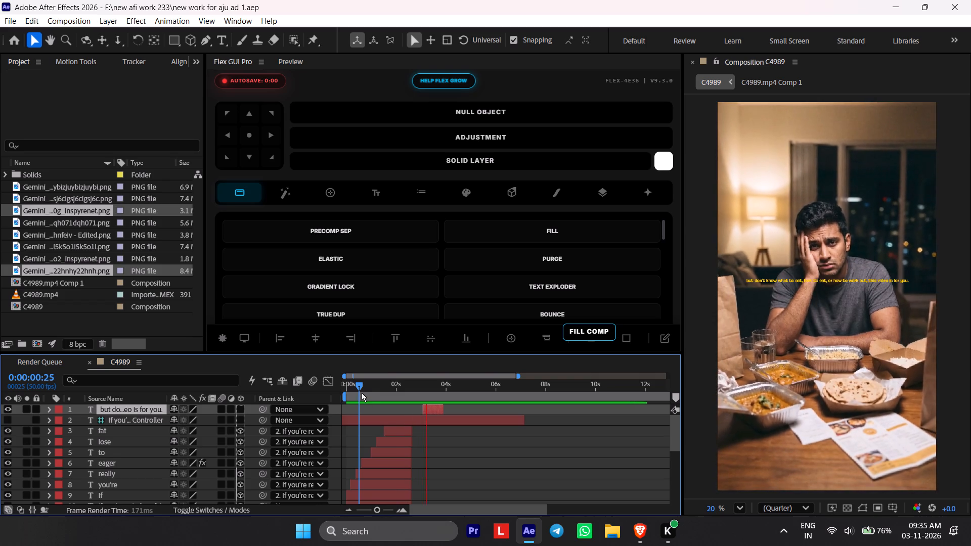
pyautogui.click(366, 393)
pyautogui.press('space')
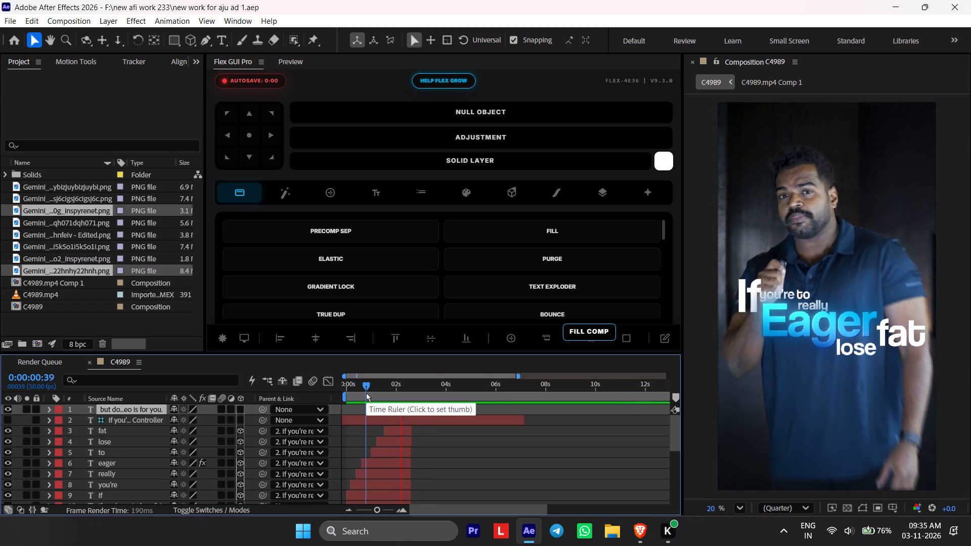
pyautogui.press('space')
pyautogui.moveTo(366, 393); pyautogui.dragTo(393, 391)
pyautogui.press('space')
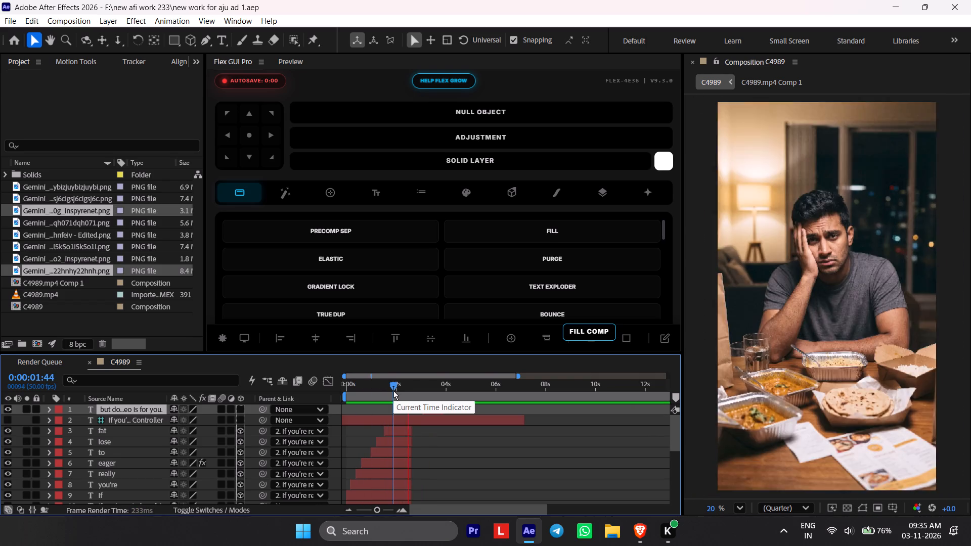
pyautogui.press('space')
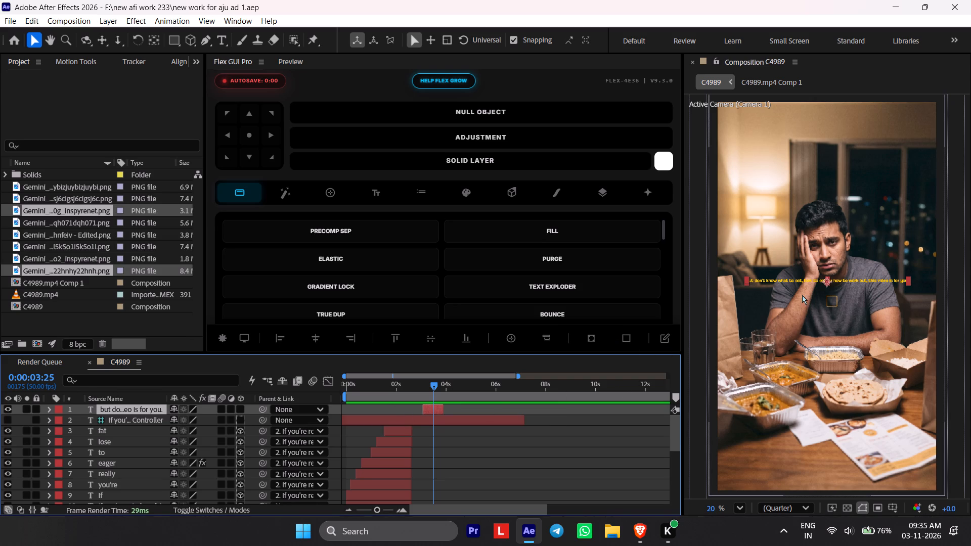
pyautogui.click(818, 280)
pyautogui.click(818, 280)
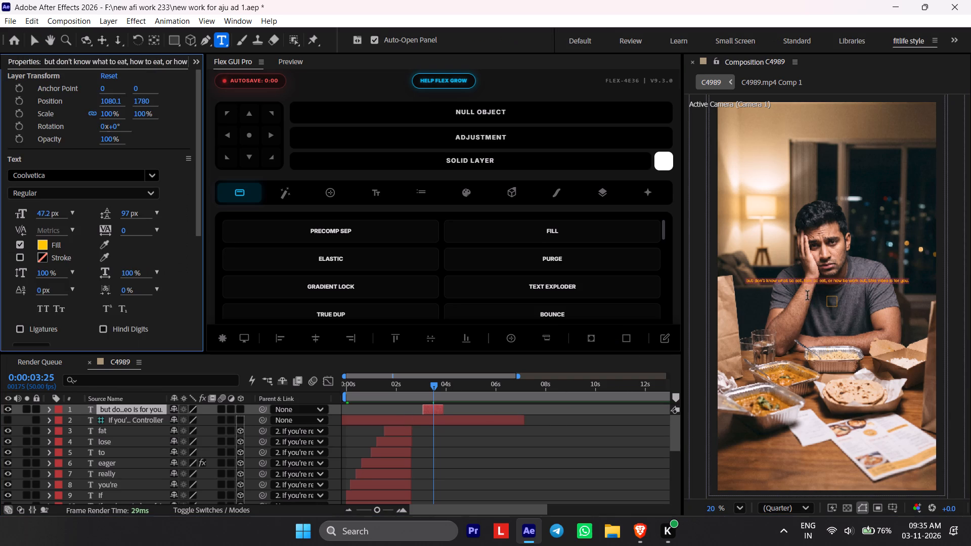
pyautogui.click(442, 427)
# Cut the words "what to eat" out of the caption text at 0:00:03:18 in the meal scene.
pyautogui.moveTo(427, 389); pyautogui.dragTo(412, 390)
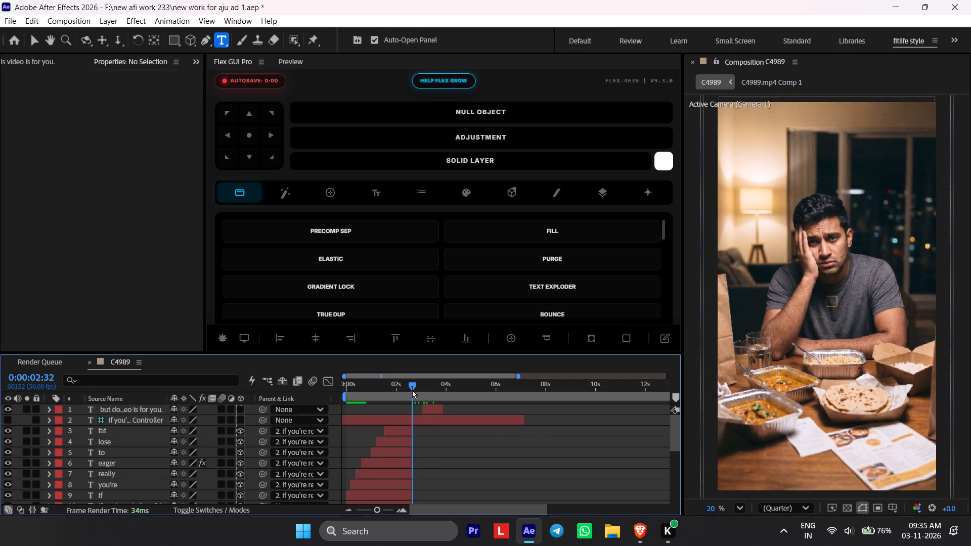
pyautogui.press('space')
pyautogui.press('space')
pyautogui.click(412, 390)
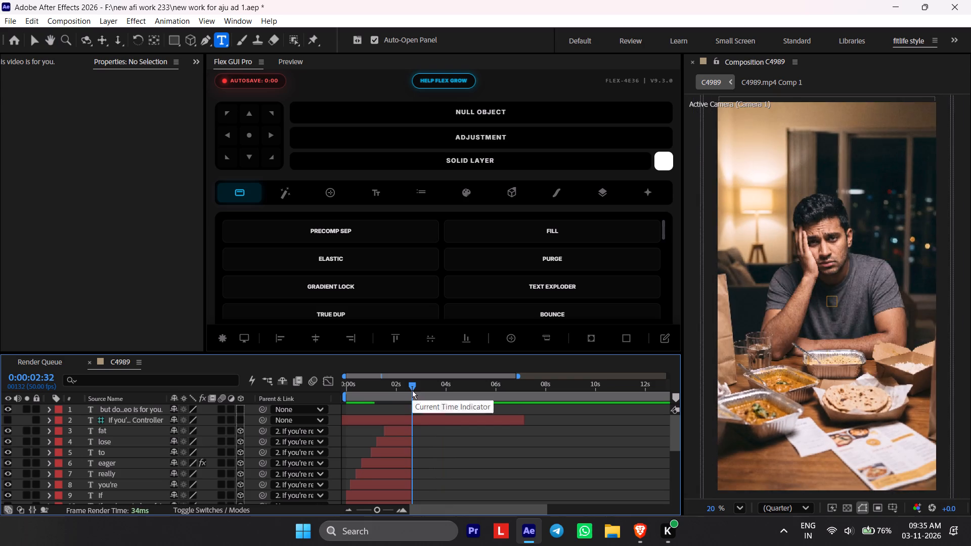
pyautogui.moveTo(412, 390); pyautogui.dragTo(430, 396)
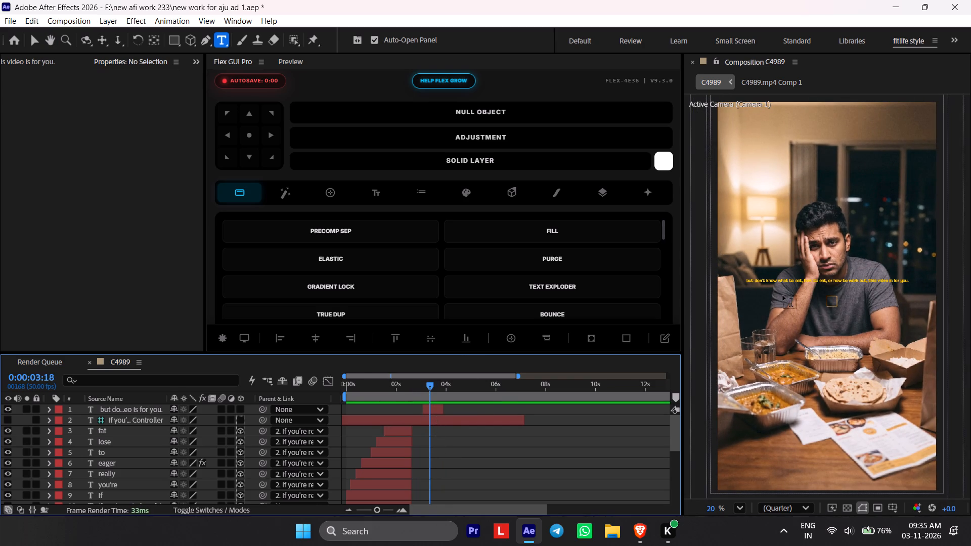
pyautogui.doubleClick(787, 284)
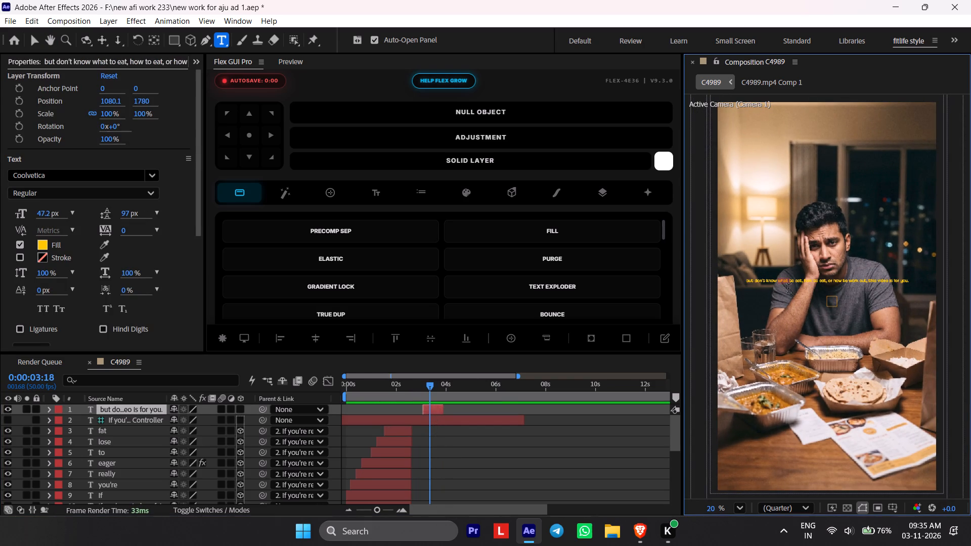
pyautogui.click(786, 282)
pyautogui.moveTo(778, 282); pyautogui.dragTo(805, 294)
pyautogui.moveTo(805, 294); pyautogui.dragTo(802, 297)
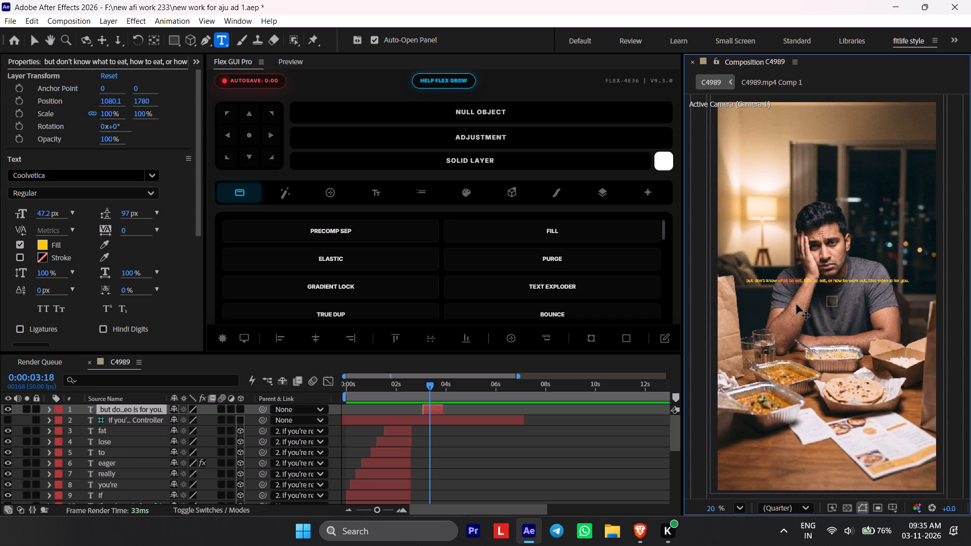
pyautogui.hotkey('ctrl', 'x')
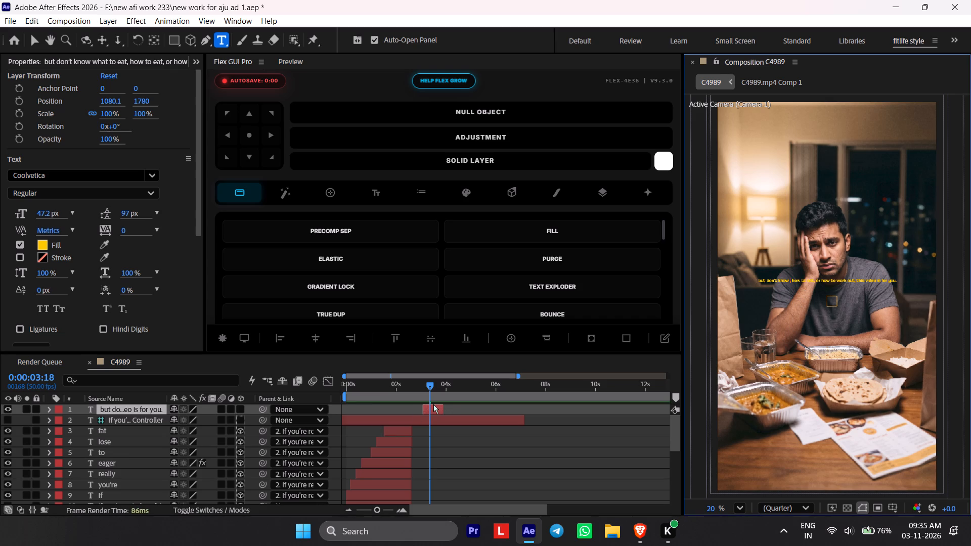
# Move the shortened caption layer later in time, starting at about 5.7 seconds, clear of the meal scene.
pyautogui.moveTo(432, 404); pyautogui.dragTo(498, 408)
pyautogui.click(432, 428)
pyautogui.scroll(-1, 432, 428)
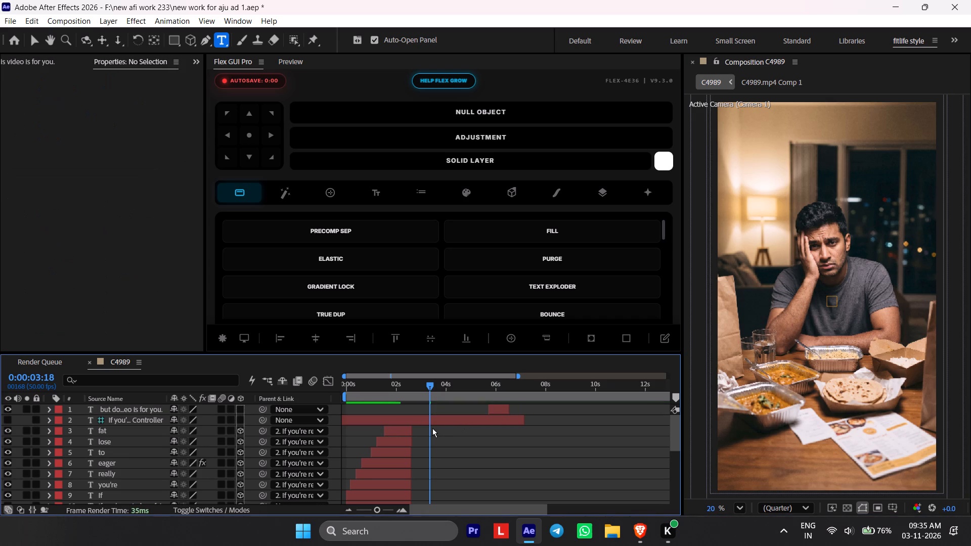
pyautogui.scroll(-1, 427, 416)
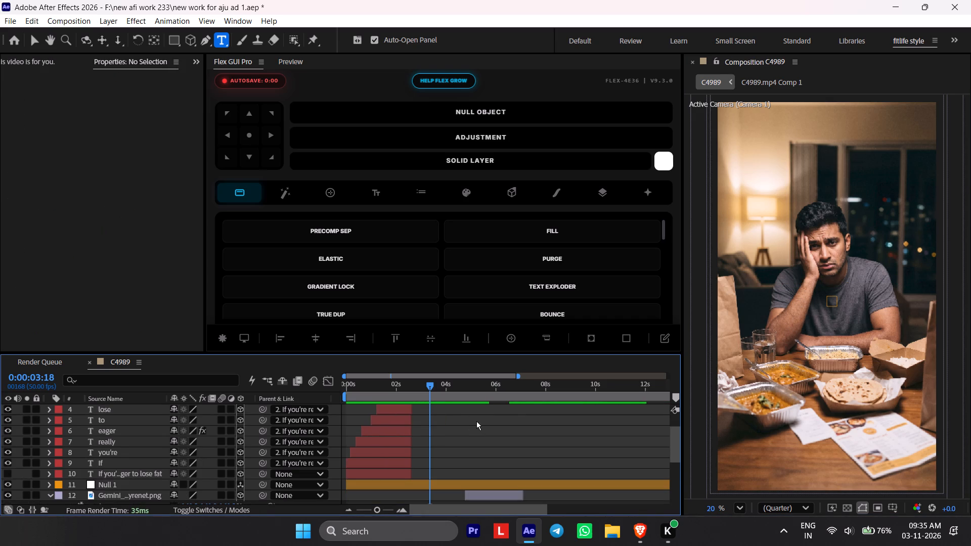
pyautogui.scroll(2, 454, 440)
pyautogui.click(500, 409)
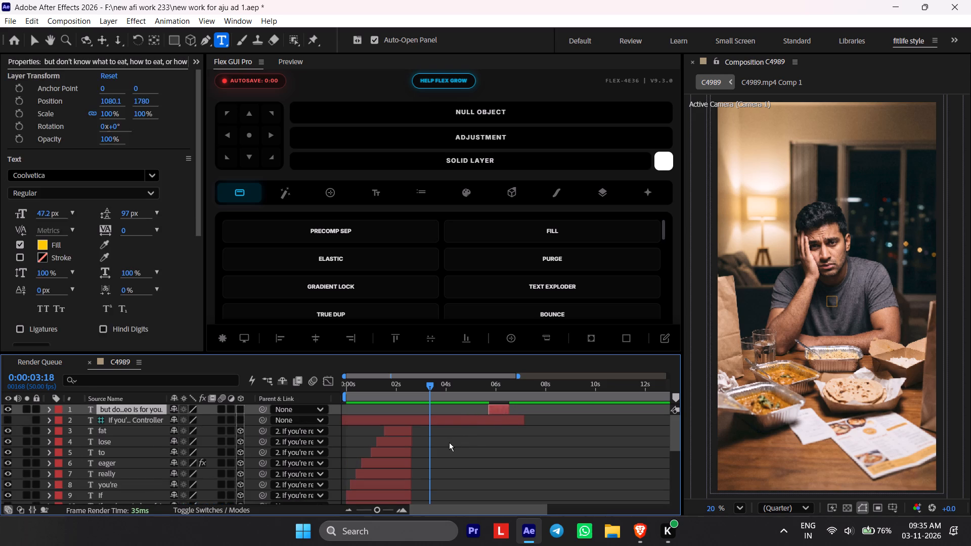
pyautogui.click(449, 442)
# Duplicate the "eager" text layer and place the copy directly below the full caption layer, above the Controller layer.
pyautogui.click(124, 470)
pyautogui.moveTo(124, 470); pyautogui.dragTo(129, 458)
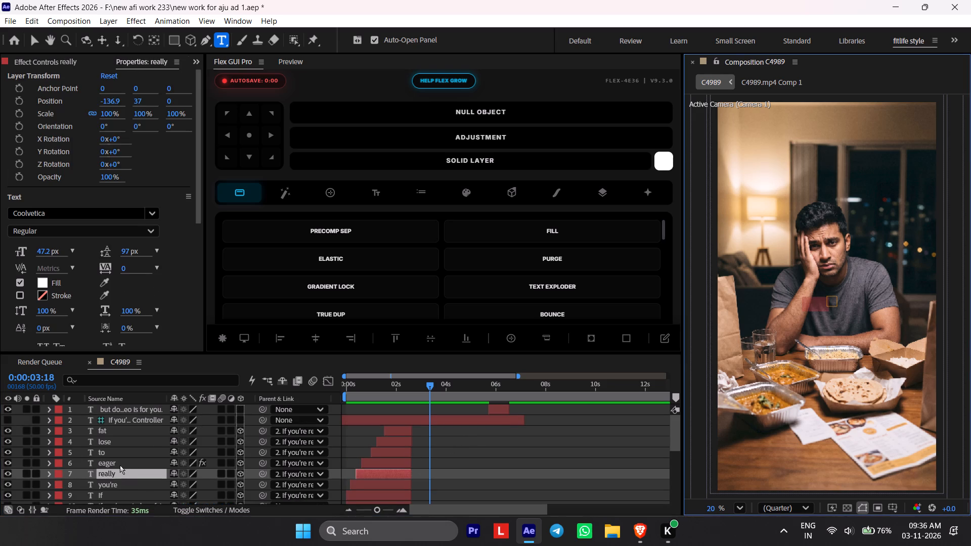
pyautogui.click(120, 465)
pyautogui.hotkey('ctrl', 'd')
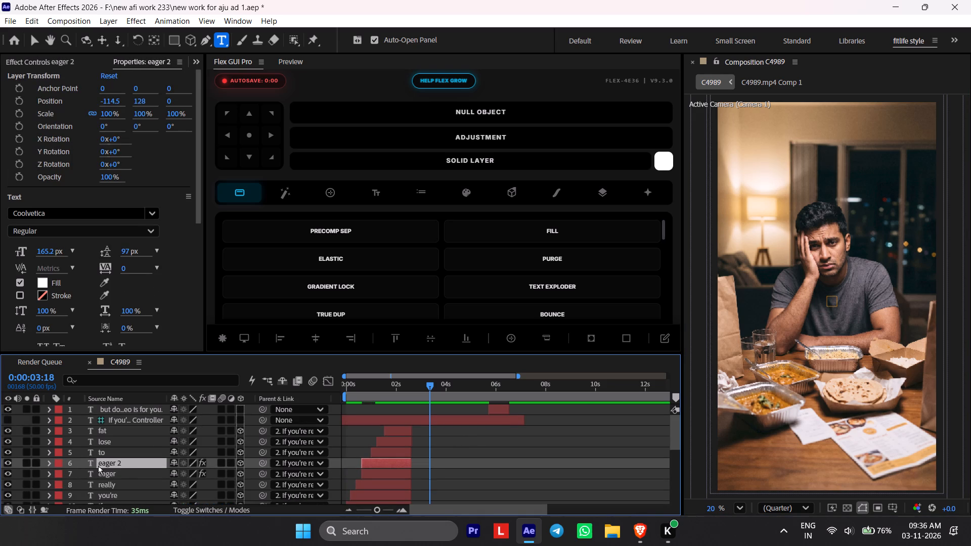
pyautogui.moveTo(98, 466); pyautogui.dragTo(125, 414)
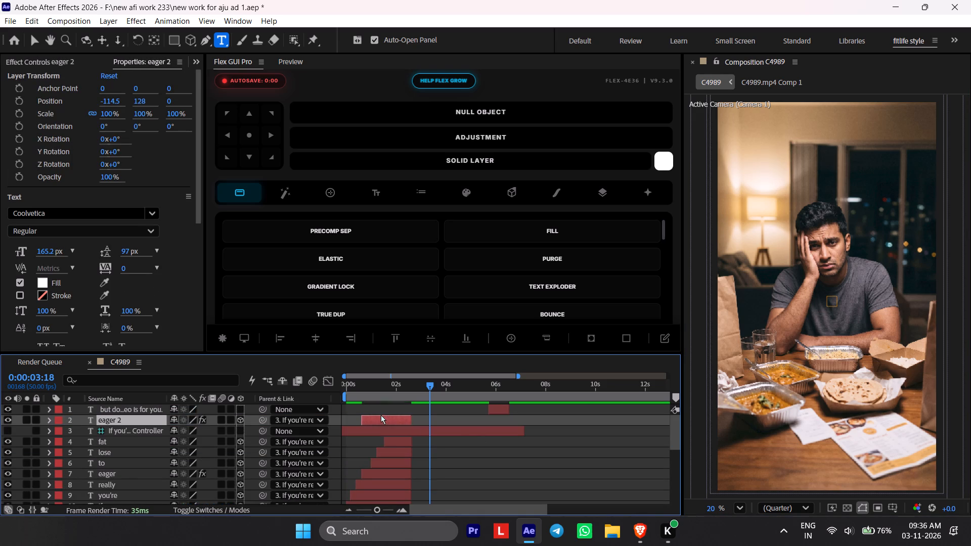
# Move the "eager 2" text layer later in time so it starts at about 2.5 seconds, over the meal scene.
pyautogui.moveTo(381, 415); pyautogui.dragTo(427, 433)
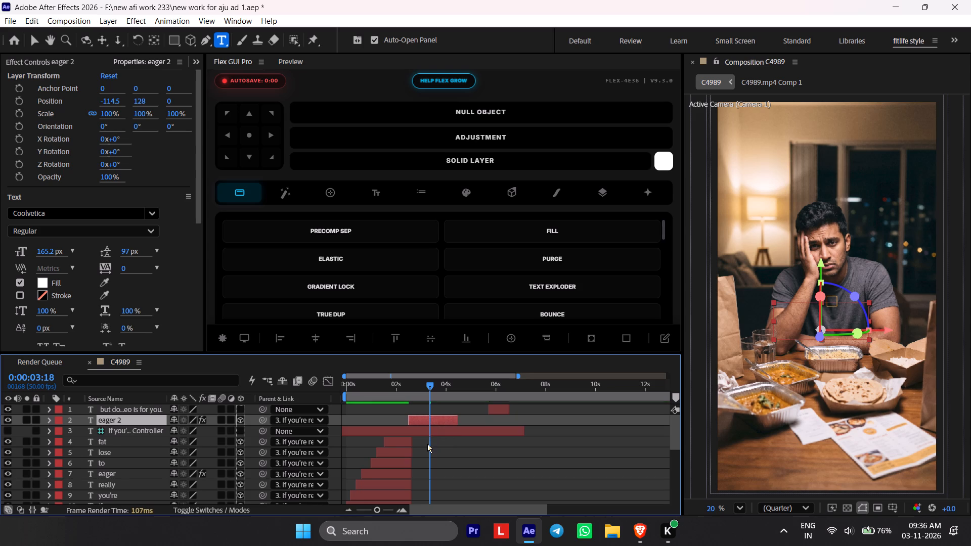
# Reposition the "eager 2" text in 3D space, setting its Y position to 64 and Z position to -1799.
pyautogui.press('p')
pyautogui.moveTo(212, 429); pyautogui.dragTo(0, 449)
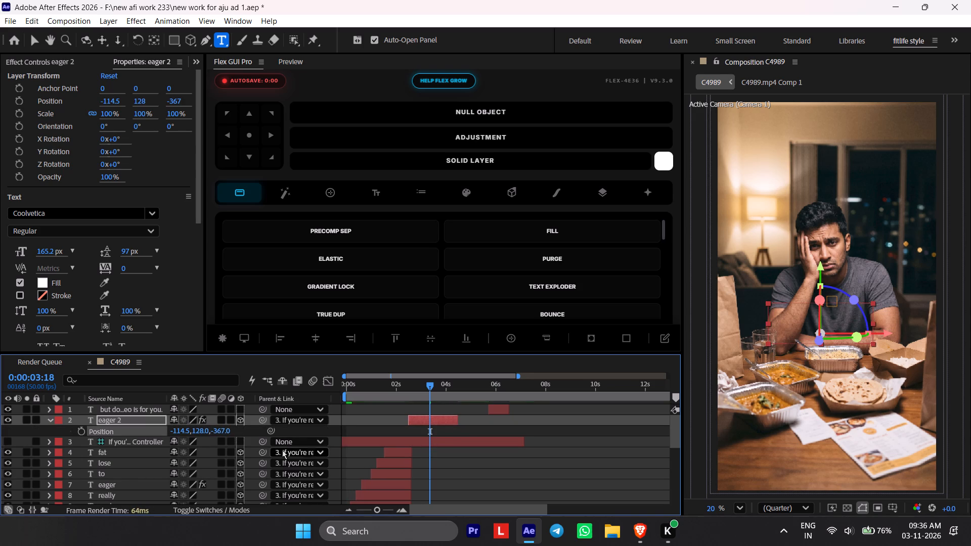
pyautogui.moveTo(225, 431); pyautogui.dragTo(0, 430)
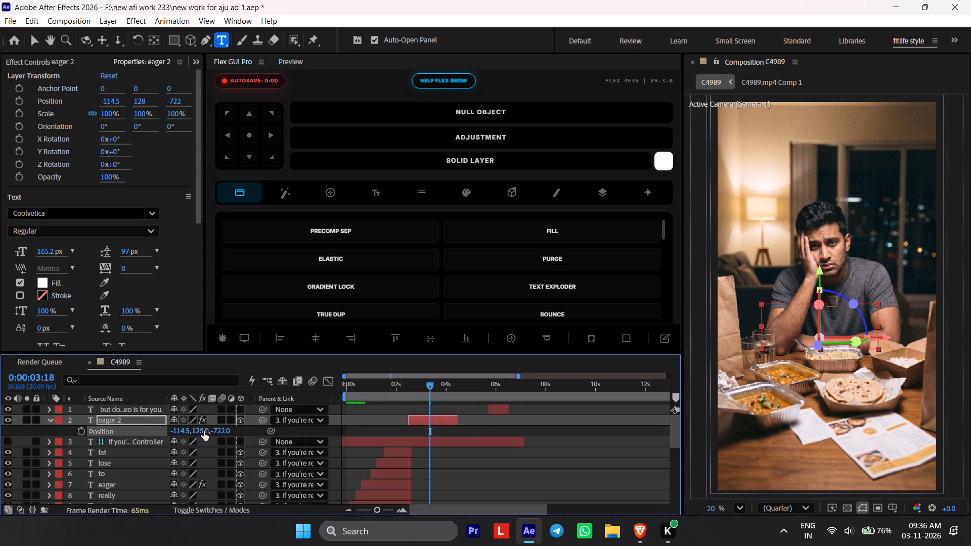
pyautogui.moveTo(219, 430); pyautogui.dragTo(0, 429)
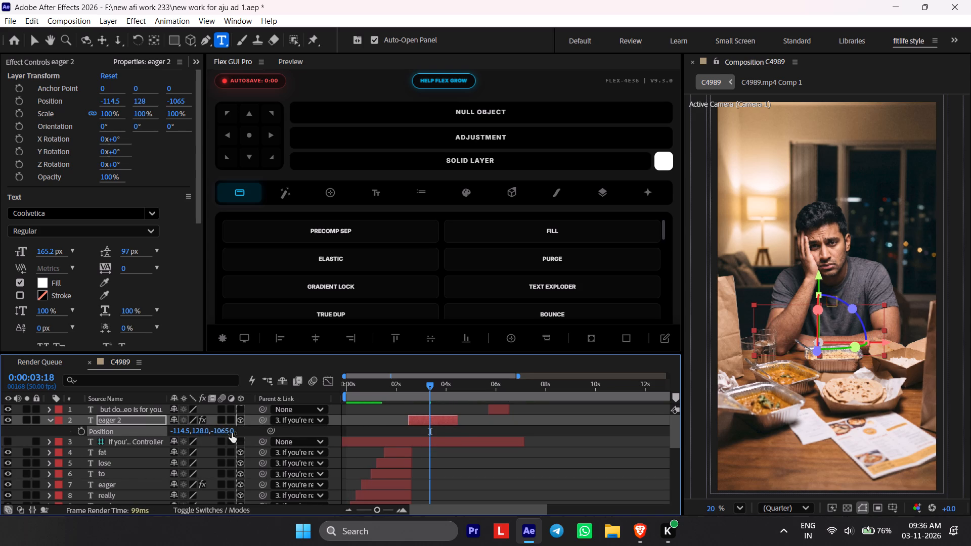
pyautogui.moveTo(232, 432); pyautogui.dragTo(1, 433)
pyautogui.moveTo(227, 431); pyautogui.dragTo(0, 439)
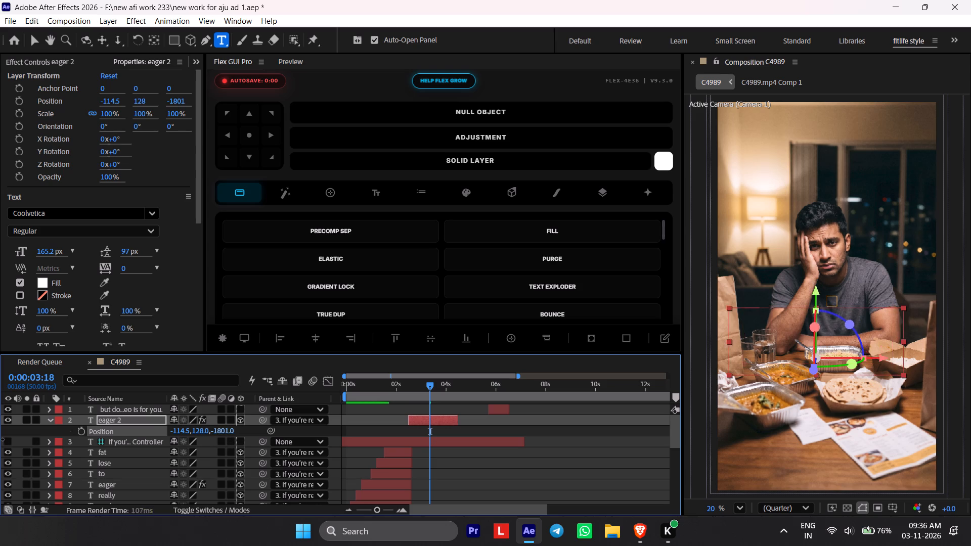
pyautogui.moveTo(0, 439); pyautogui.dragTo(2, 439)
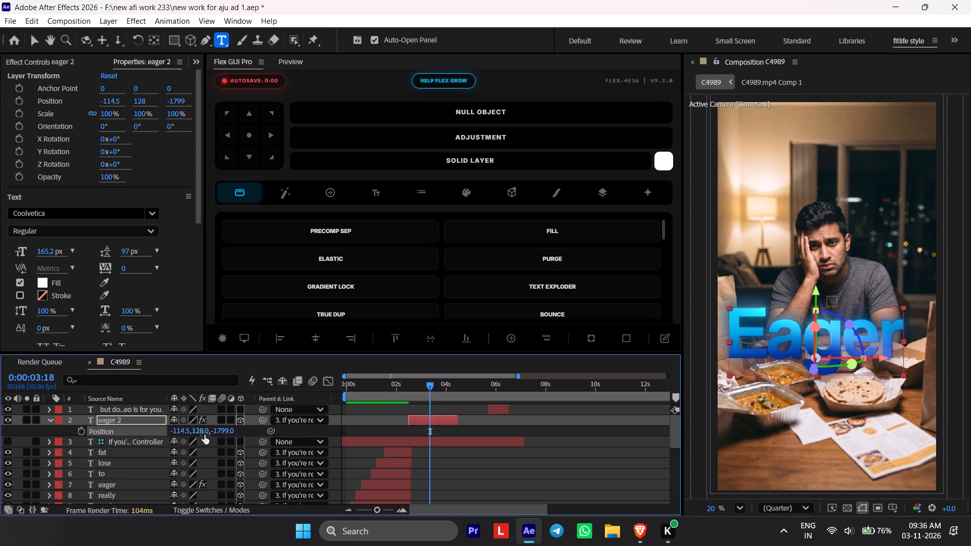
pyautogui.moveTo(204, 435); pyautogui.dragTo(248, 475)
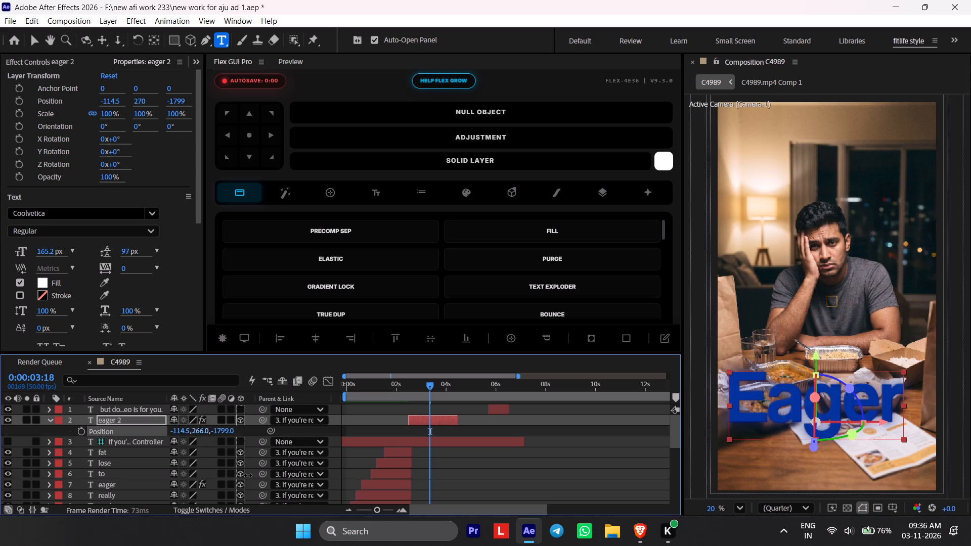
pyautogui.moveTo(248, 475); pyautogui.dragTo(126, 473)
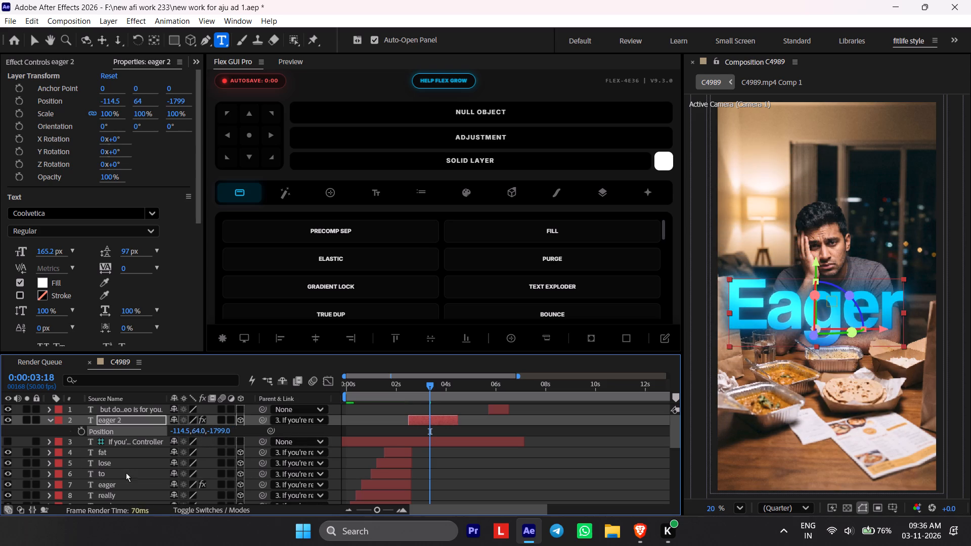
# Scale the "eager 2" text layer down to 44%.
pyautogui.press('s')
pyautogui.moveTo(231, 433); pyautogui.dragTo(205, 436)
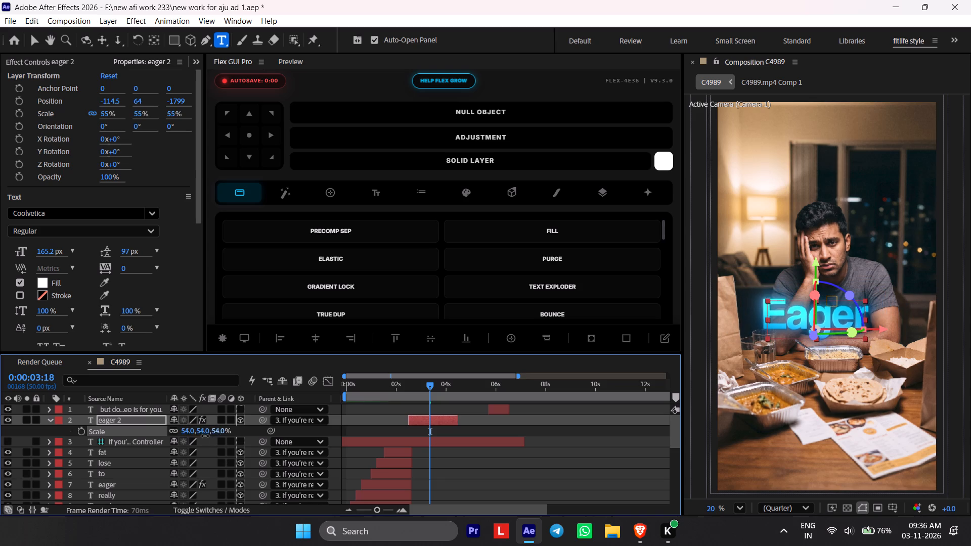
pyautogui.moveTo(205, 436); pyautogui.dragTo(199, 436)
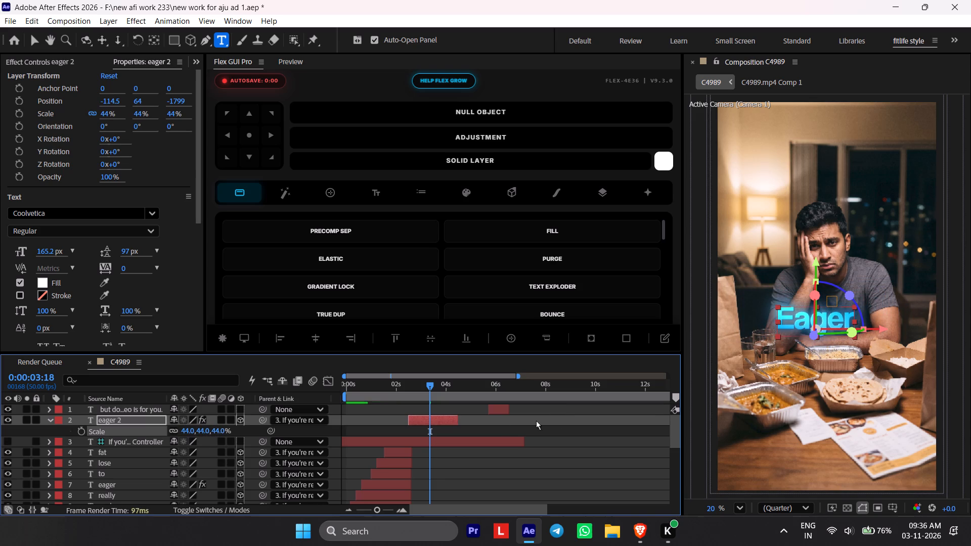
# Replace the text of the "eager 2" layer with the cut caption words, edited to read "What to eat?".
pyautogui.click(445, 421)
pyautogui.doubleClick(445, 421)
pyautogui.hotkey('ctrl', 'v')
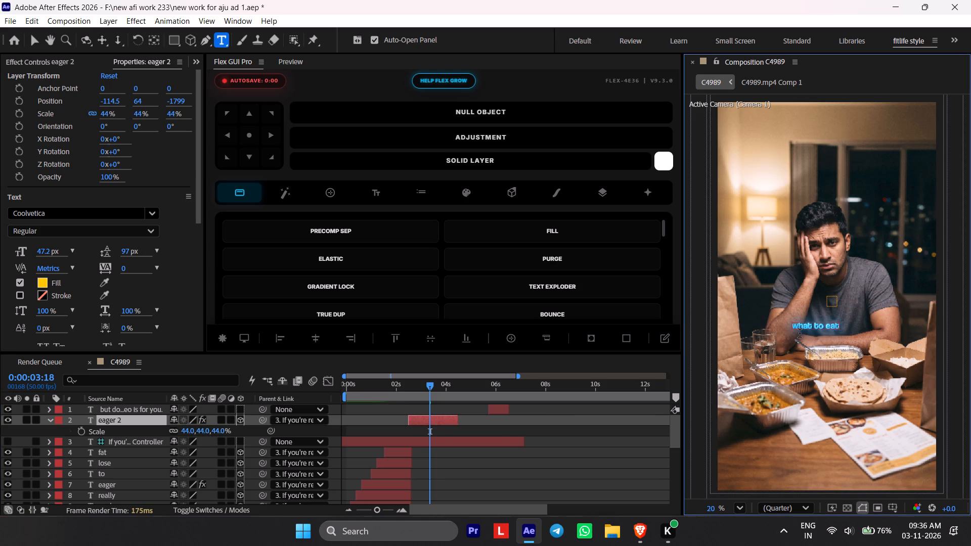
pyautogui.scroll(2, 800, 333)
pyautogui.moveTo(799, 324); pyautogui.dragTo(779, 327)
pyautogui.hotkey('shift', 'w')
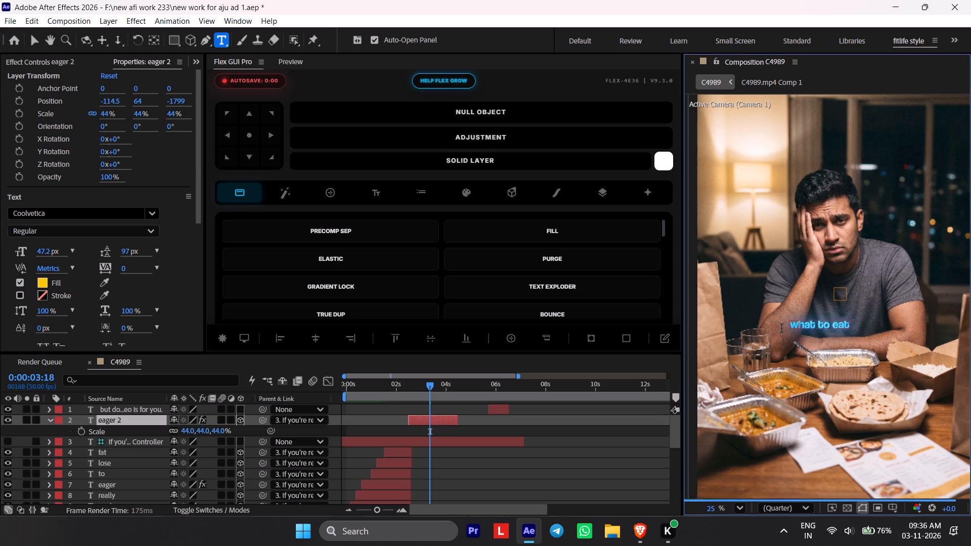
pyautogui.click(850, 326)
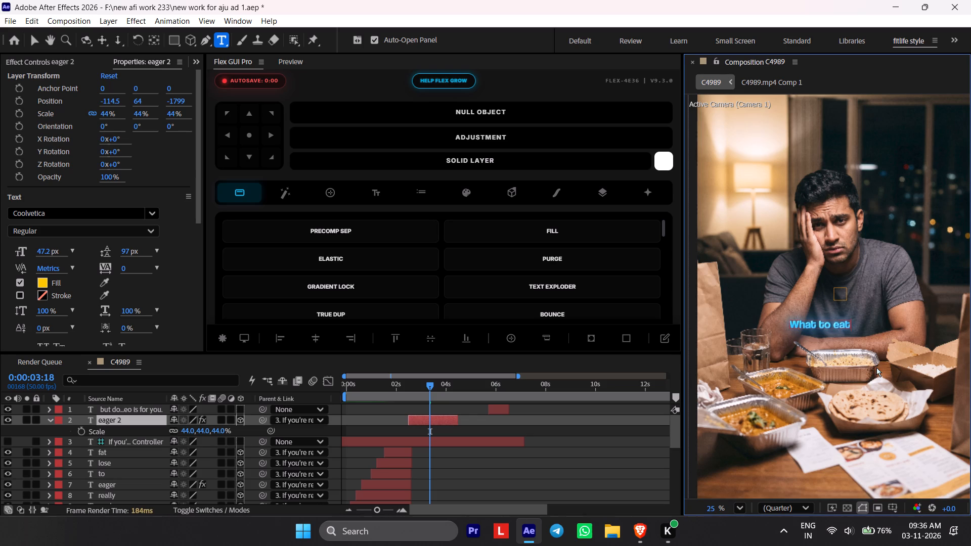
pyautogui.hotkey('shift', '?')
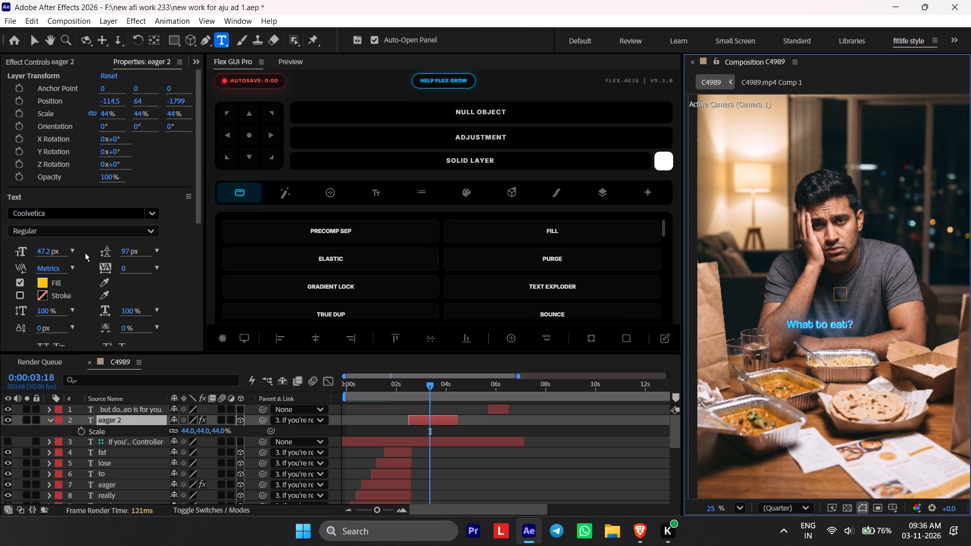
# Enlarge the whole "What to eat?" caption to a font size of 142.2 px.
pyautogui.moveTo(48, 254); pyautogui.dragTo(173, 254)
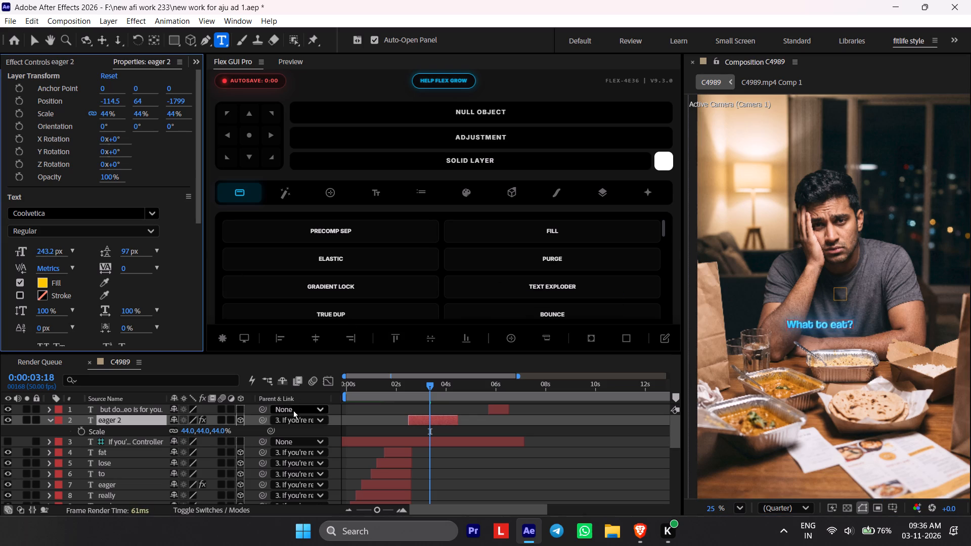
pyautogui.click(349, 418)
pyautogui.click(420, 418)
pyautogui.moveTo(49, 252); pyautogui.dragTo(50, 252)
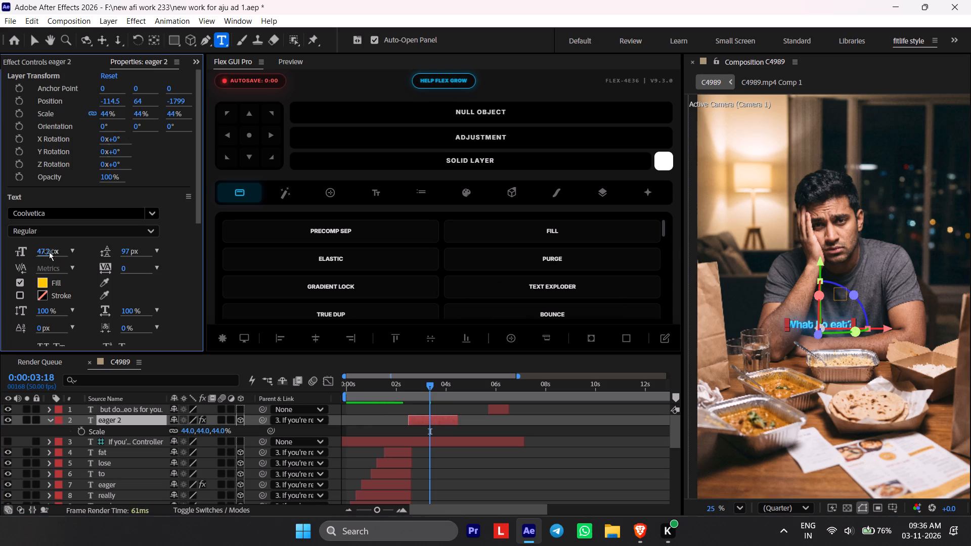
pyautogui.moveTo(50, 252); pyautogui.dragTo(118, 259)
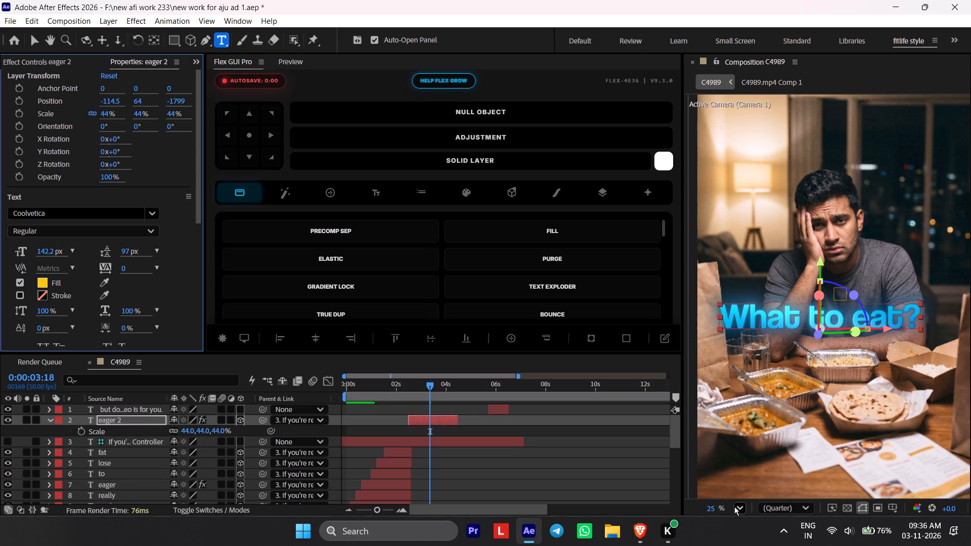
# Align the "What to eat?" caption to the horizontal centre of the composition.
pyautogui.click(733, 505)
pyautogui.click(736, 505)
pyautogui.click(759, 252)
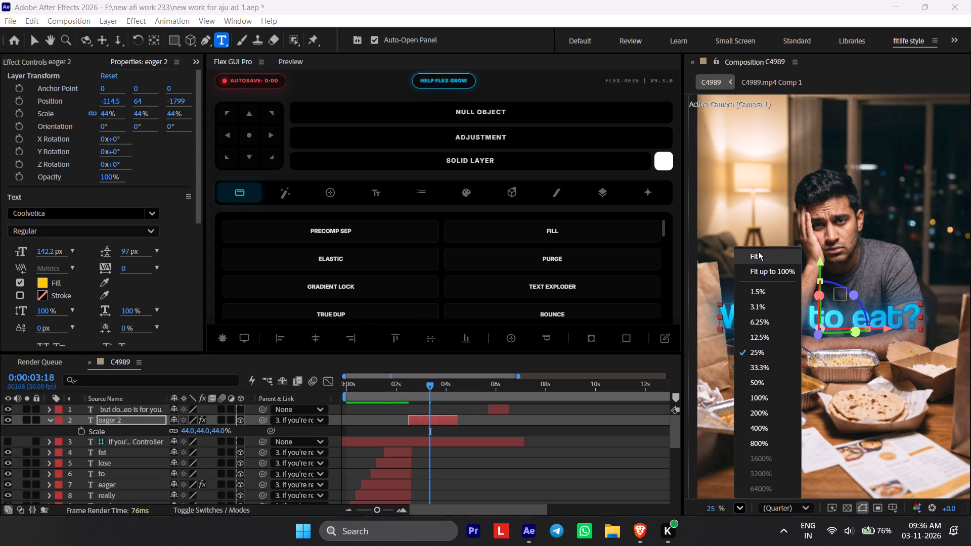
pyautogui.click(320, 345)
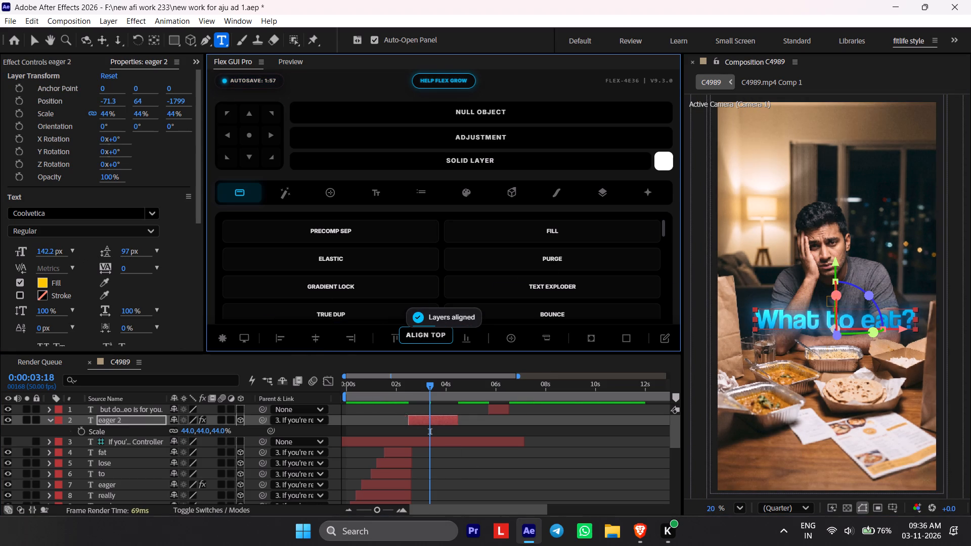
# Recolour the caption's Gradient Ramp to yellow, with a bright yellow start colour and 666600 as the end colour.
pyautogui.click(196, 65)
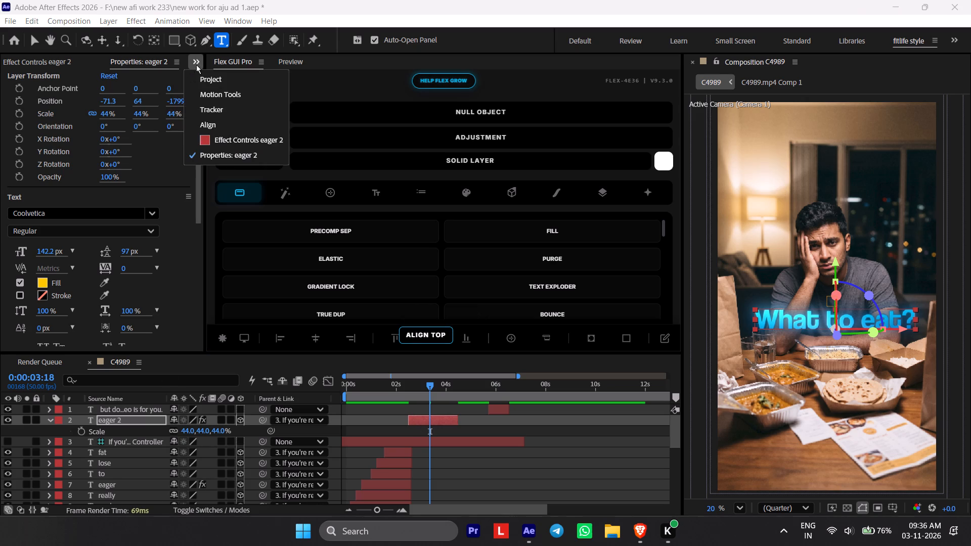
pyautogui.click(235, 138)
pyautogui.scroll(-5, 106, 201)
pyautogui.scroll(6, 99, 214)
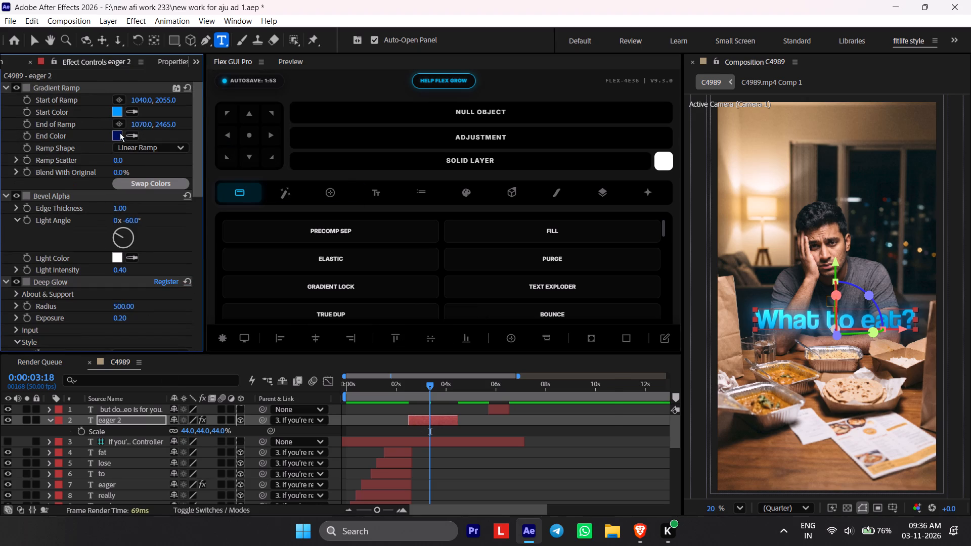
pyautogui.click(120, 134)
pyautogui.moveTo(488, 367); pyautogui.dragTo(490, 405)
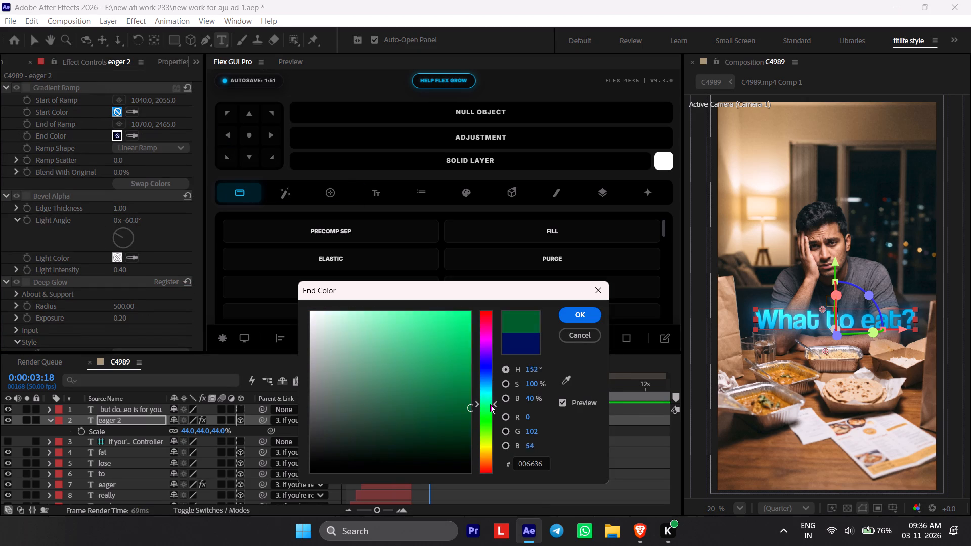
pyautogui.moveTo(490, 405); pyautogui.dragTo(490, 454)
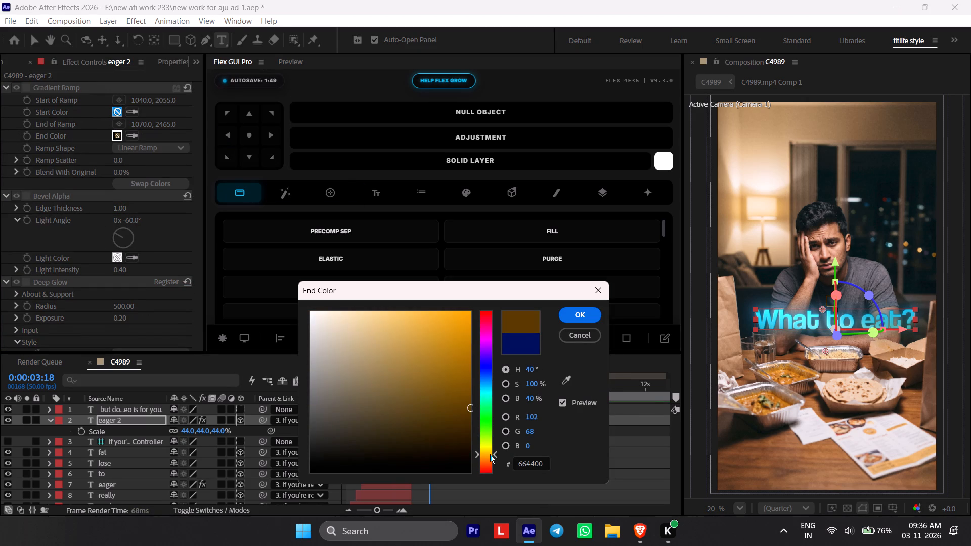
pyautogui.moveTo(490, 454); pyautogui.dragTo(490, 448)
pyautogui.click(581, 308)
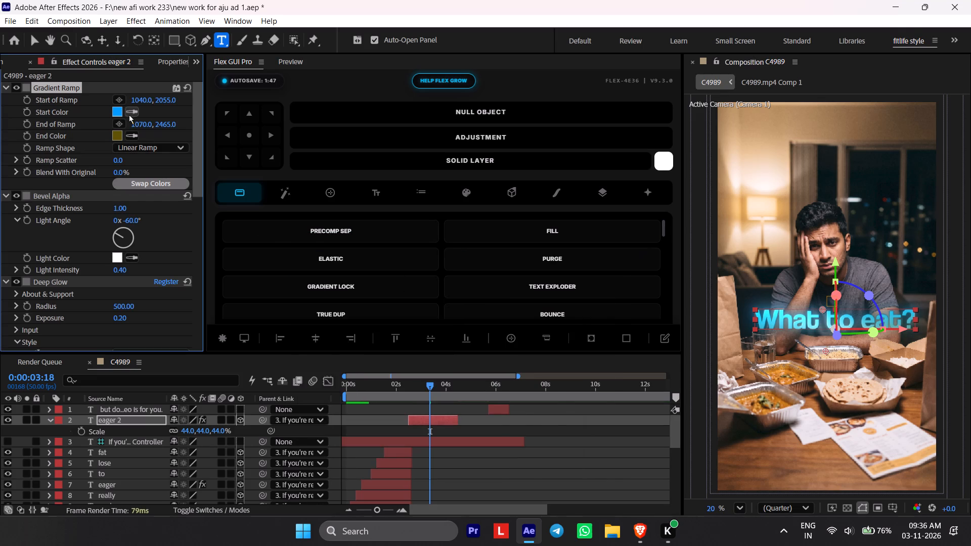
pyautogui.click(117, 111)
pyautogui.moveTo(498, 387); pyautogui.dragTo(492, 425)
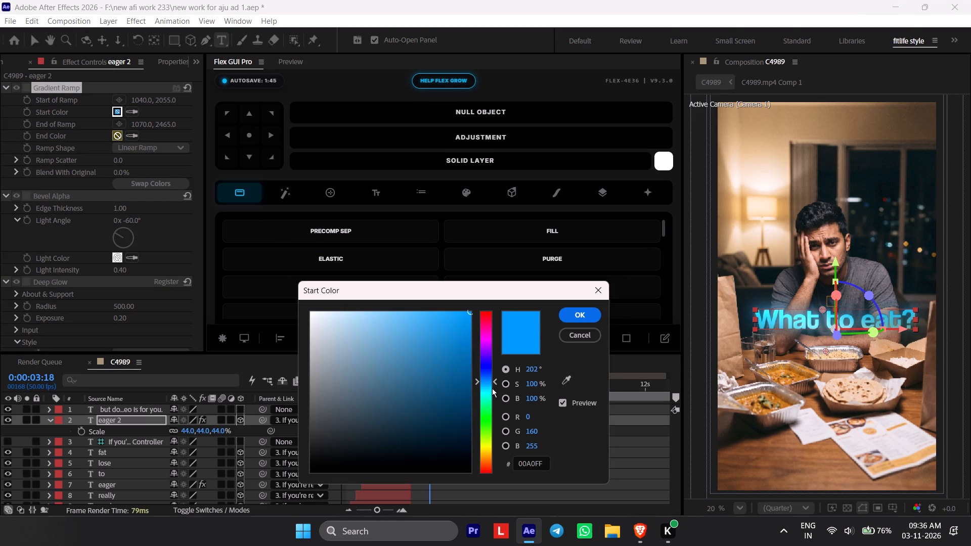
pyautogui.moveTo(492, 377); pyautogui.dragTo(475, 442)
pyautogui.click(570, 311)
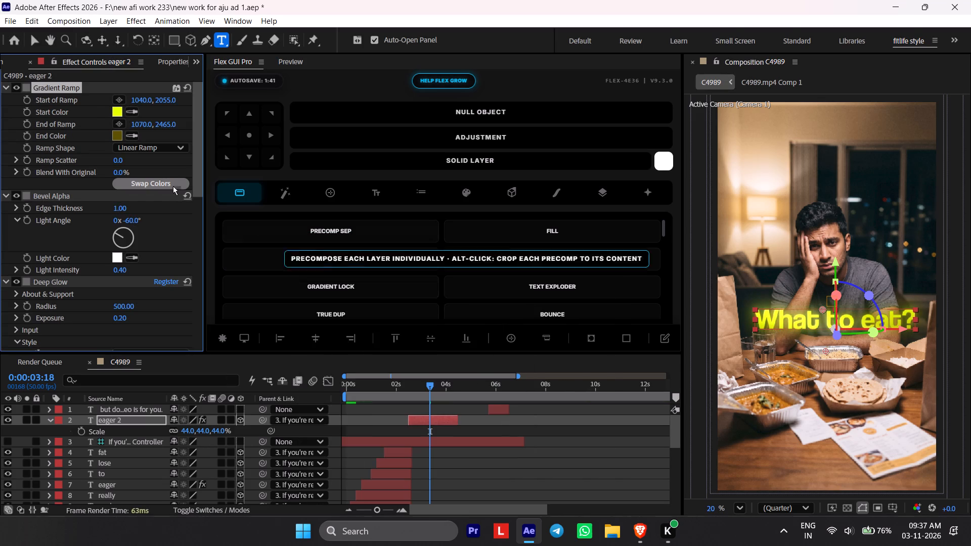
pyautogui.click(118, 139)
pyautogui.click(487, 448)
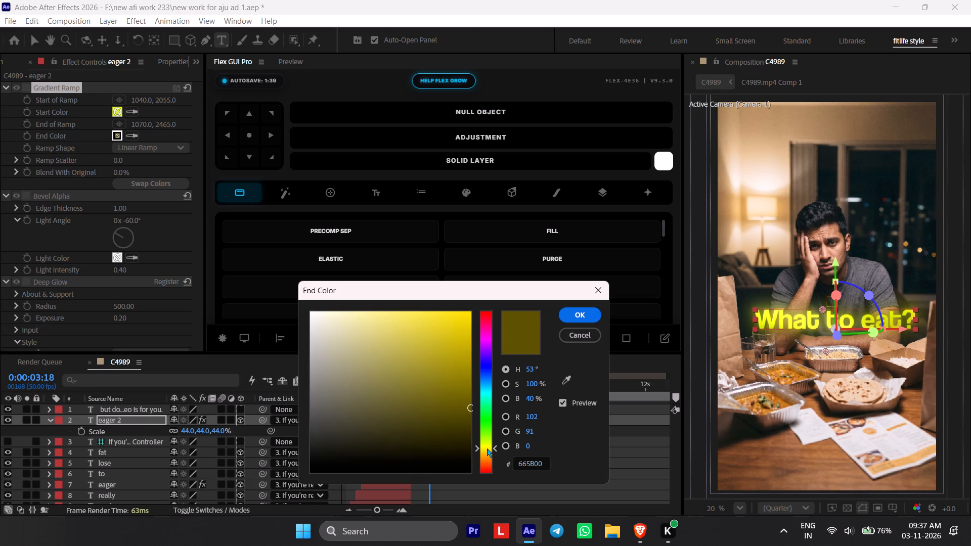
pyautogui.click(580, 321)
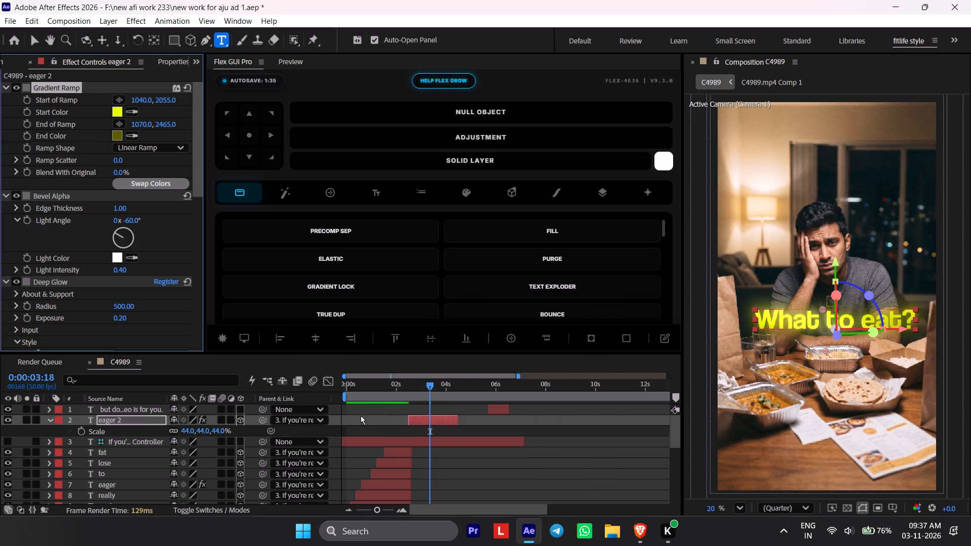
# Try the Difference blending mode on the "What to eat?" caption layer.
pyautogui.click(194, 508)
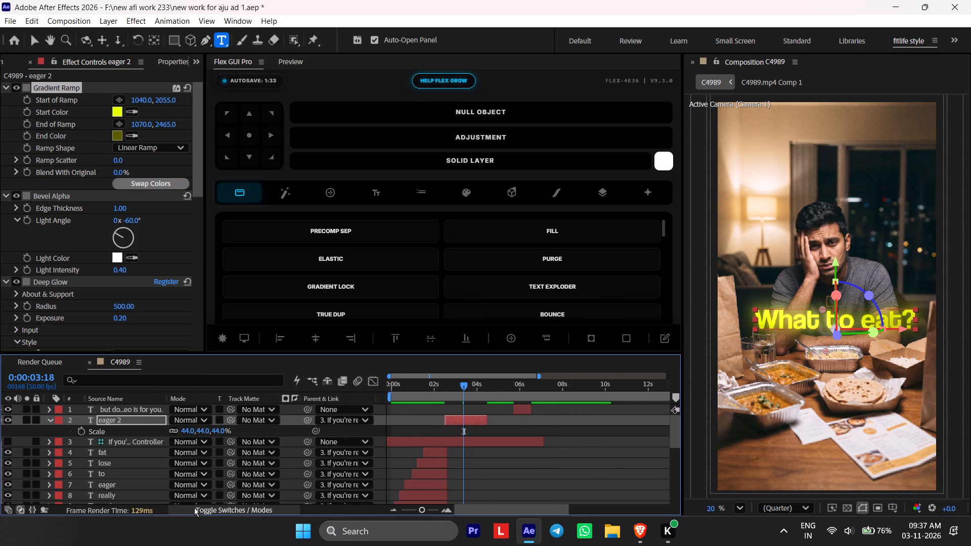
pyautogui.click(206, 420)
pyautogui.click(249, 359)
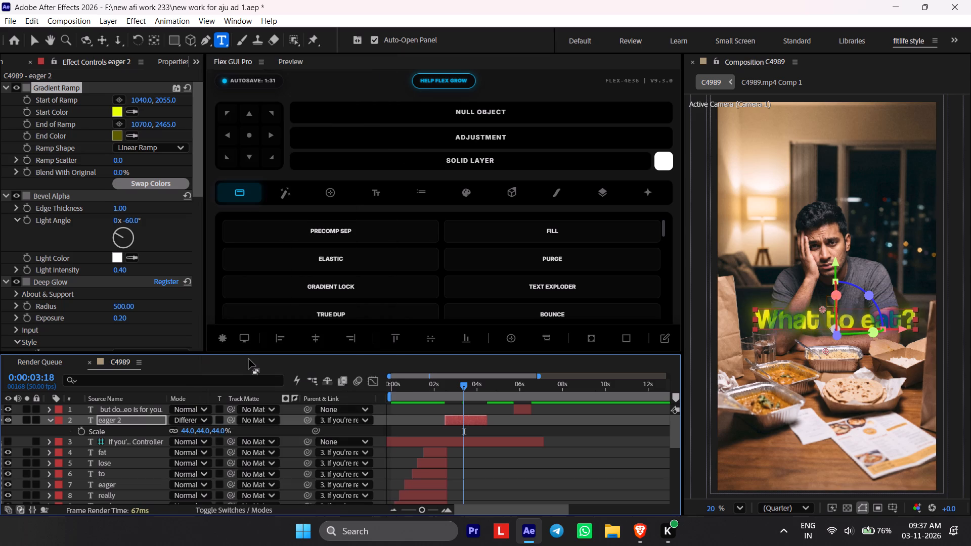
# Turn off the Gradient Ramp effect on the "What to eat?" caption and look through its remaining effects.
pyautogui.click(19, 89)
pyautogui.scroll(-5, 54, 144)
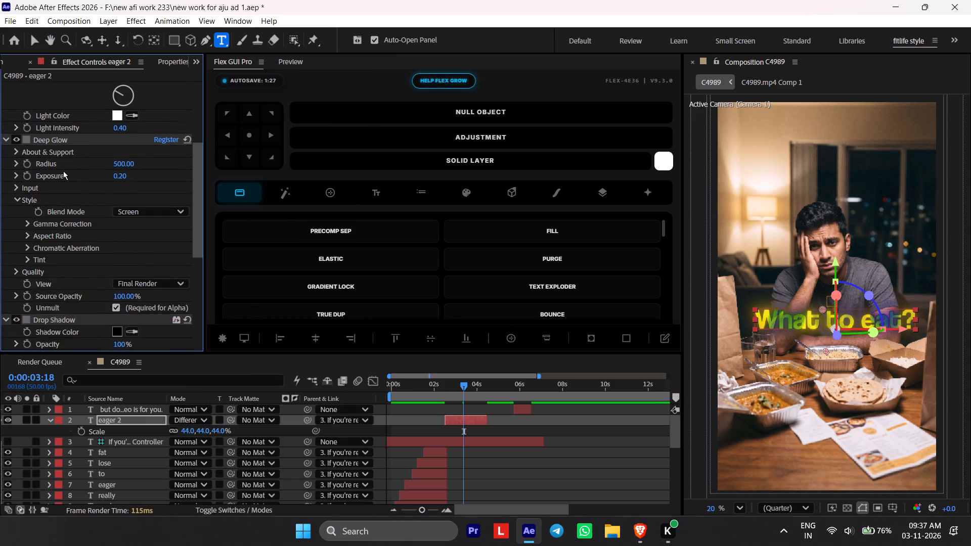
pyautogui.scroll(-13, 63, 172)
pyautogui.scroll(9, 64, 195)
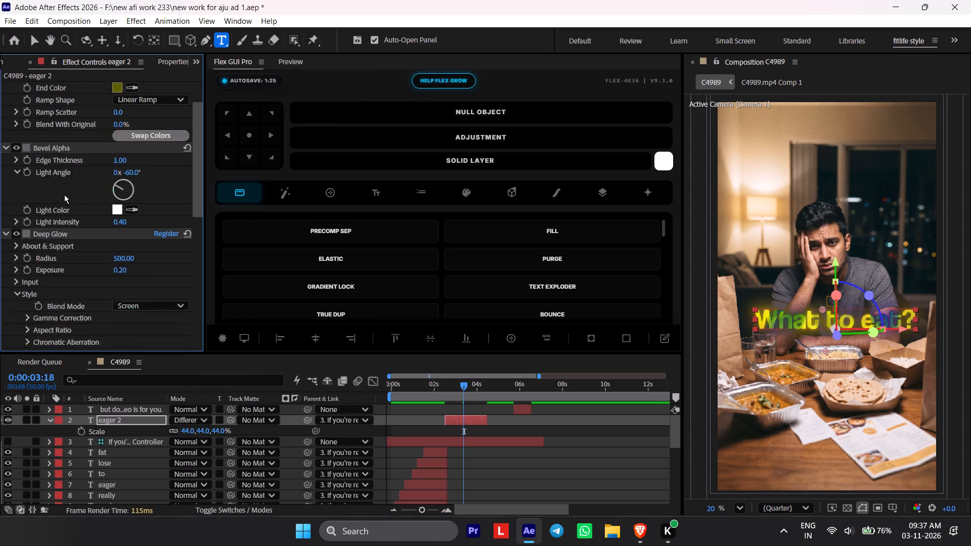
pyautogui.scroll(10, 64, 195)
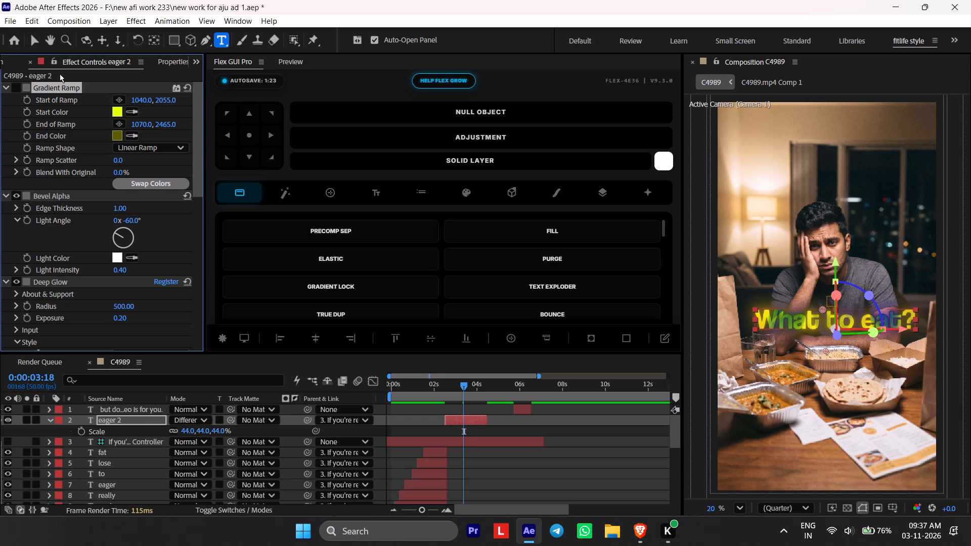
# Try the Overlay blending mode on the "What to eat?" caption layer, and settle on Classic Difference.
pyautogui.click(203, 423)
pyautogui.click(237, 266)
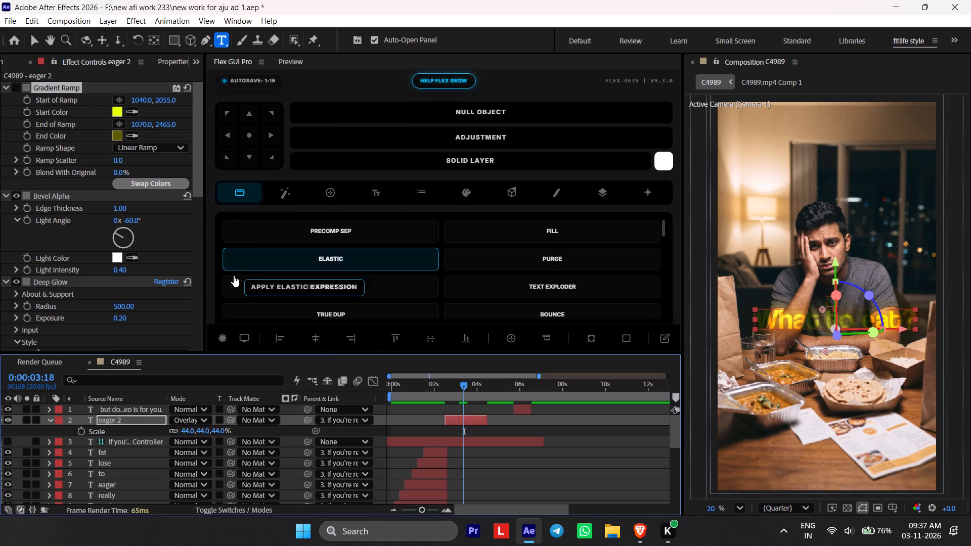
pyautogui.click(191, 416)
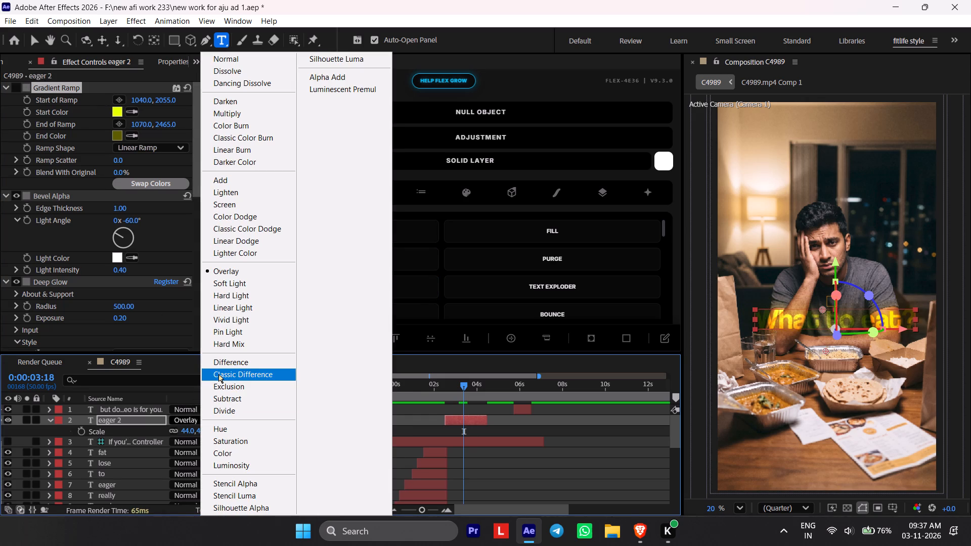
pyautogui.click(227, 374)
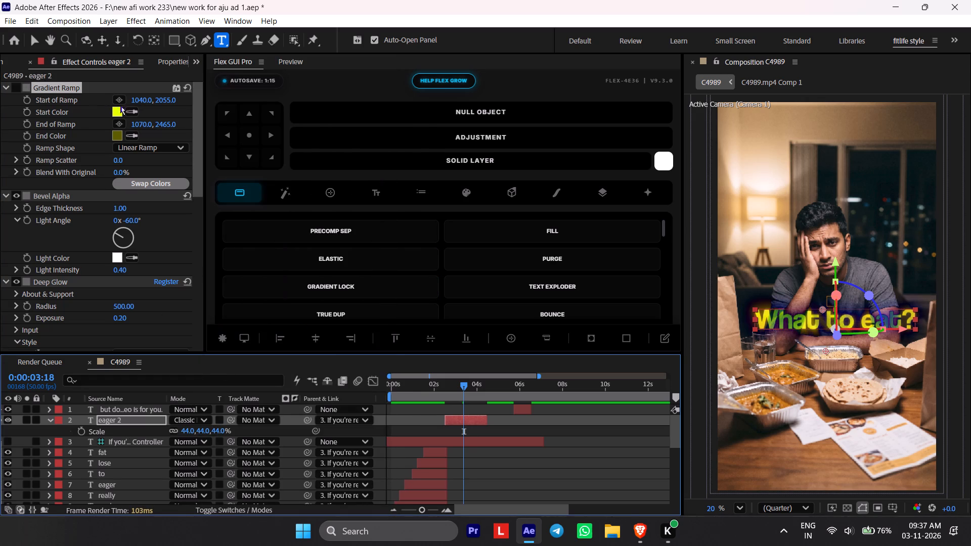
# Delete the Gradient Ramp effect from the "What to eat?" caption.
pyautogui.click(70, 80)
pyautogui.click(52, 101)
pyautogui.click(66, 86)
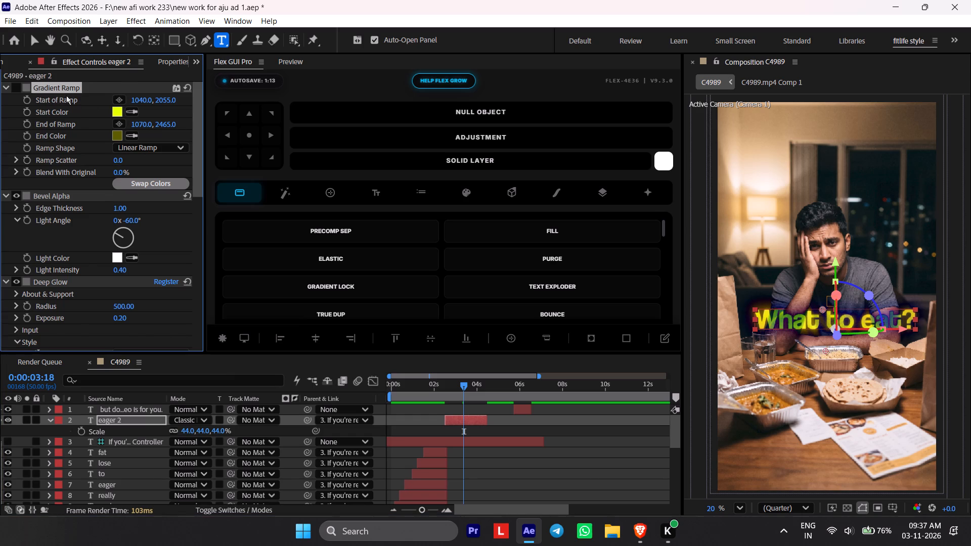
pyautogui.press('Delete')
# Set the text fill of the "What to eat?" caption to white, FFFFFF.
pyautogui.scroll(-4, 58, 147)
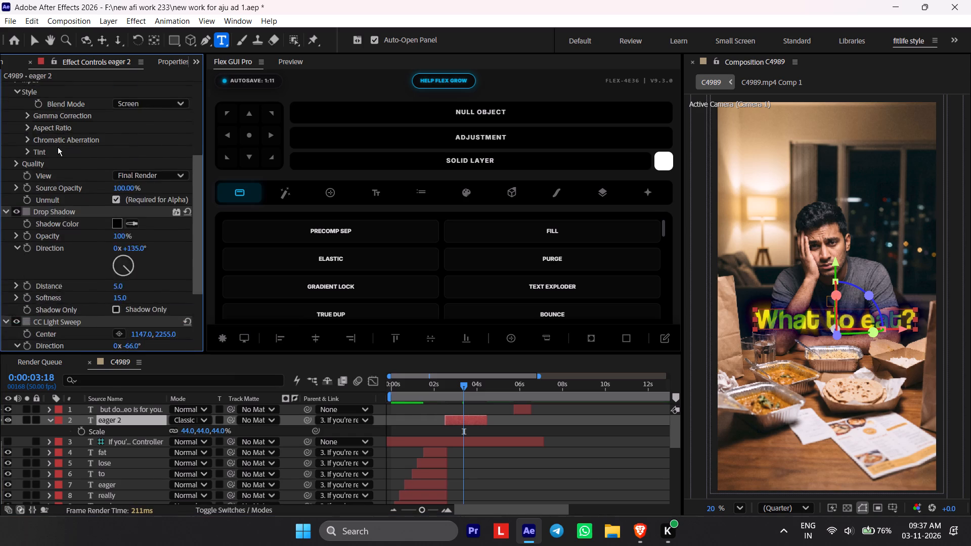
pyautogui.scroll(-11, 58, 147)
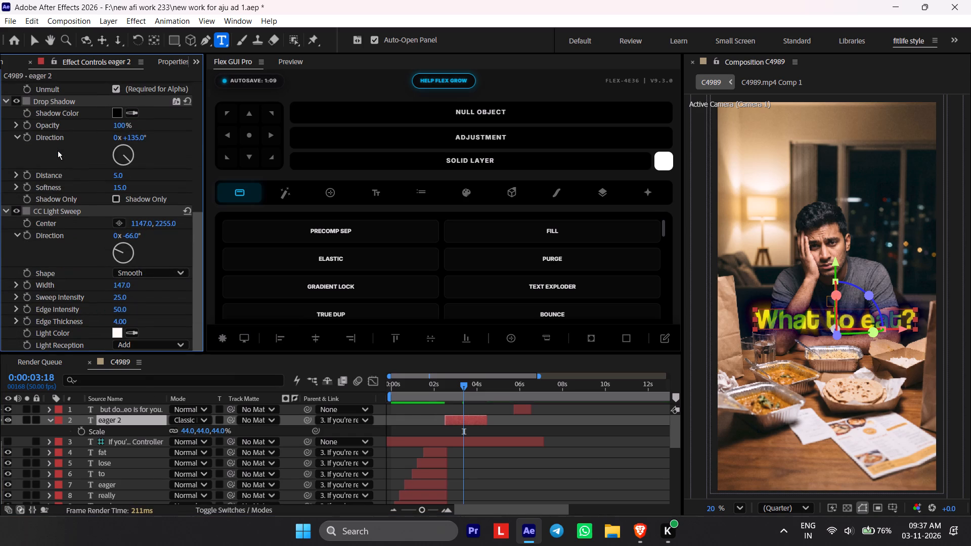
pyautogui.scroll(10, 58, 151)
pyautogui.scroll(-4, 56, 162)
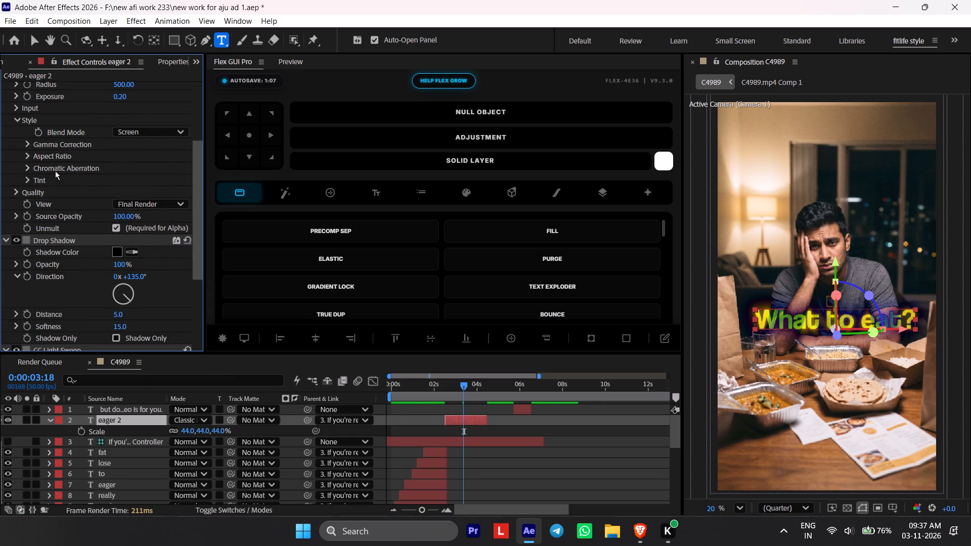
pyautogui.click(157, 59)
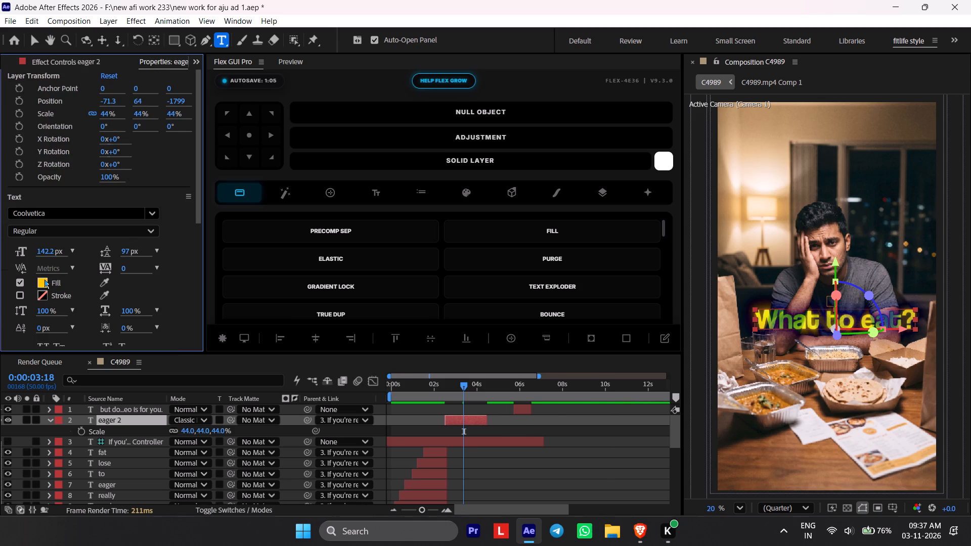
pyautogui.click(45, 280)
pyautogui.moveTo(342, 353); pyautogui.dragTo(191, 232)
pyautogui.click(588, 321)
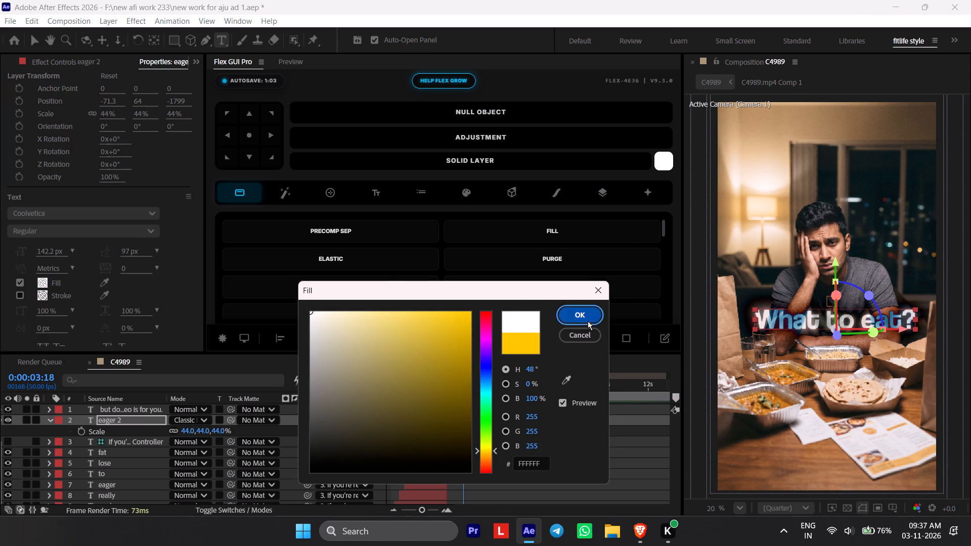
pyautogui.click(538, 466)
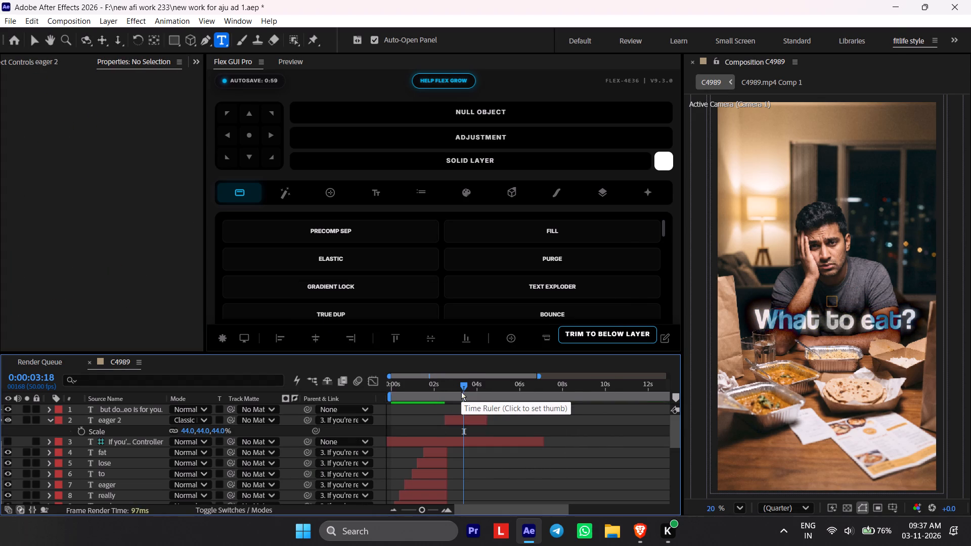
# Preview the restyled "What to eat?" caption from just before it appears at about 0:00:02:20.
pyautogui.moveTo(464, 382); pyautogui.dragTo(444, 383)
pyautogui.press('space')
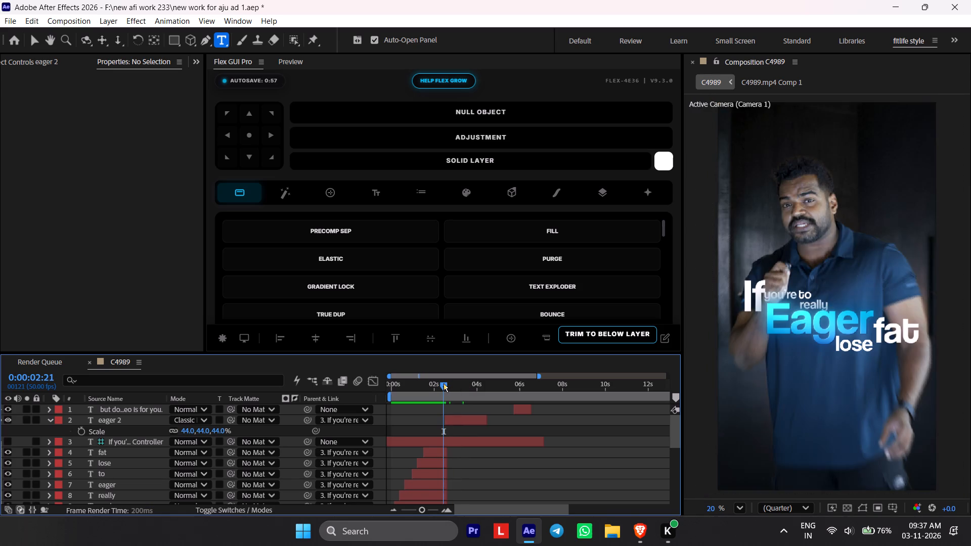
pyautogui.moveTo(444, 383); pyautogui.dragTo(440, 383)
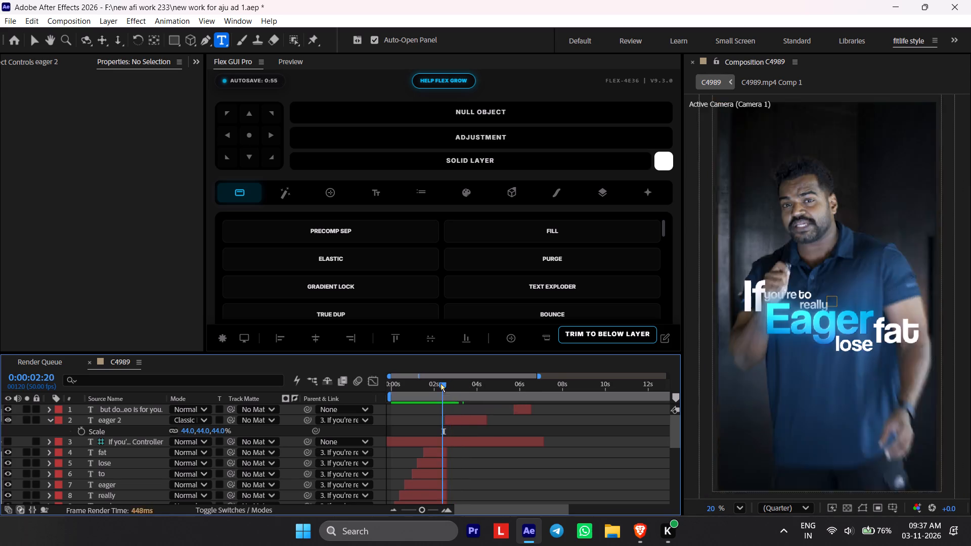
pyautogui.moveTo(440, 383); pyautogui.dragTo(439, 383)
pyautogui.press('space')
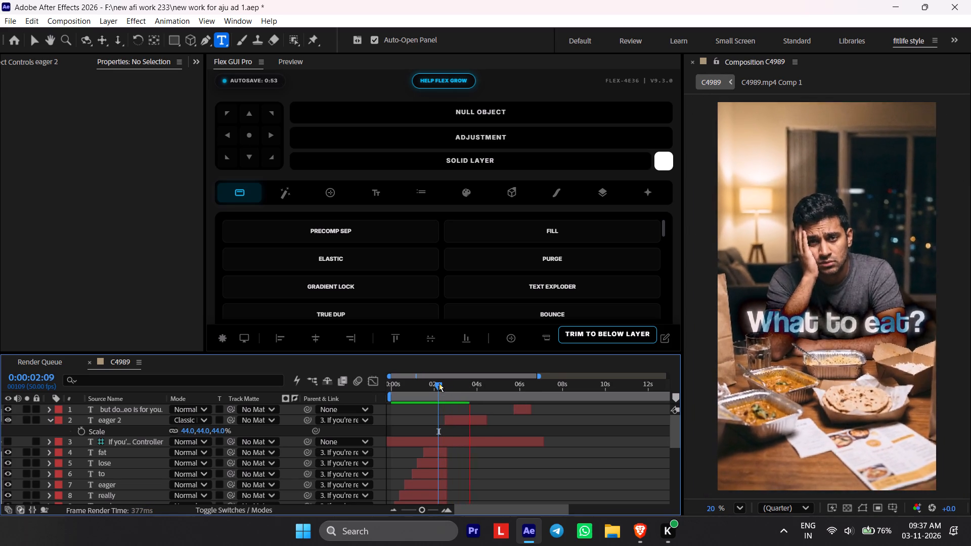
pyautogui.press('space')
pyautogui.click(463, 381)
pyautogui.press('space')
pyautogui.press('space')
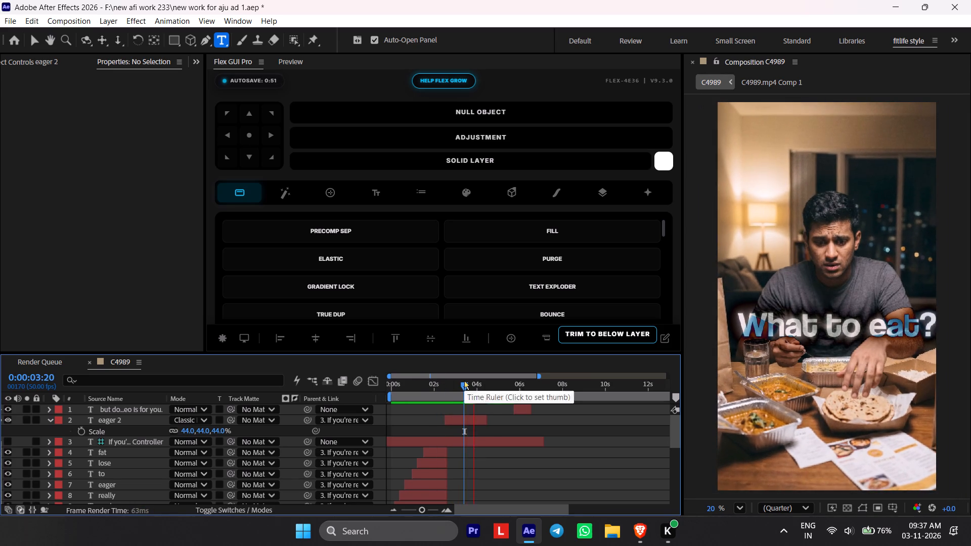
# Split the "What to eat?" caption layer at 0:00:03:44.
pyautogui.doubleClick(465, 426)
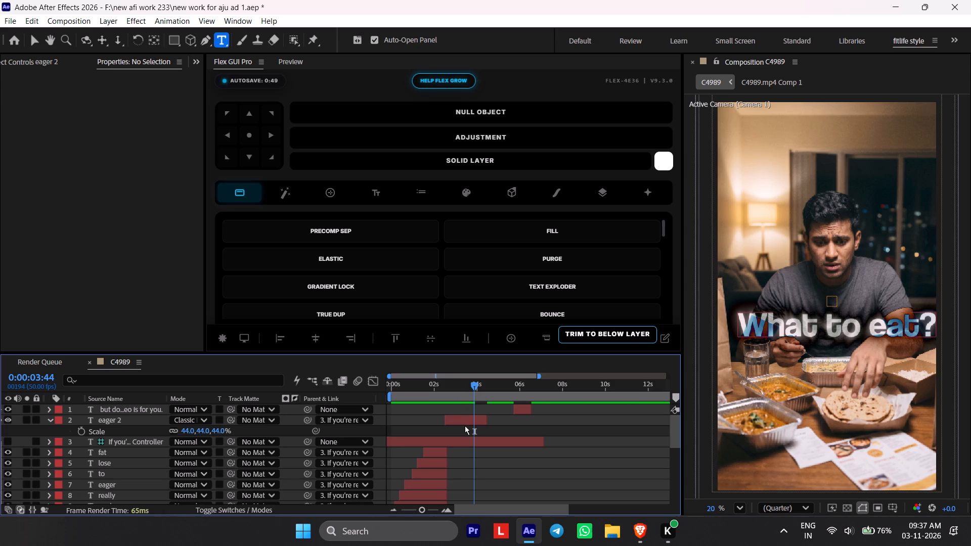
pyautogui.click(467, 419)
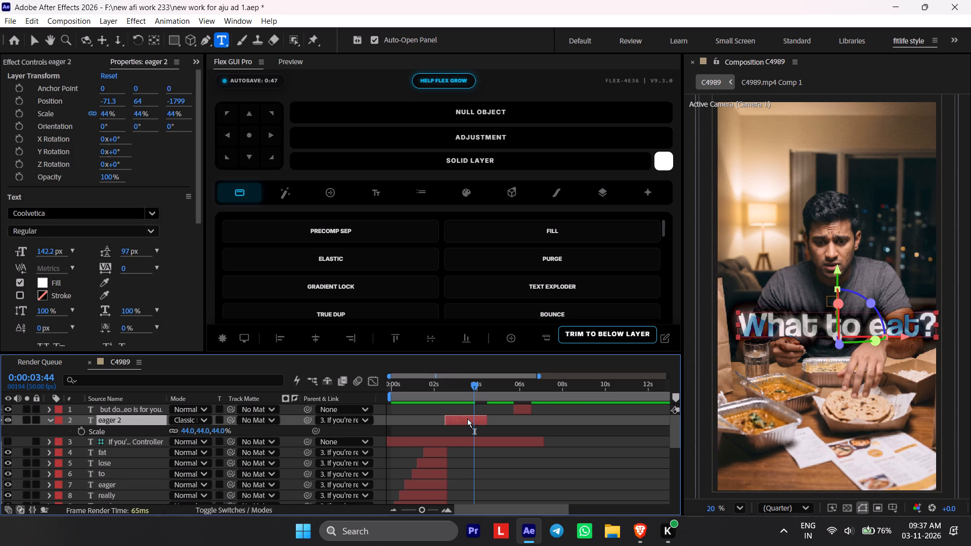
pyautogui.hotkey('ctrl', 'shift', 'd')
# Play back the split between the two caption segments and check its timing.
pyautogui.moveTo(477, 390); pyautogui.dragTo(475, 390)
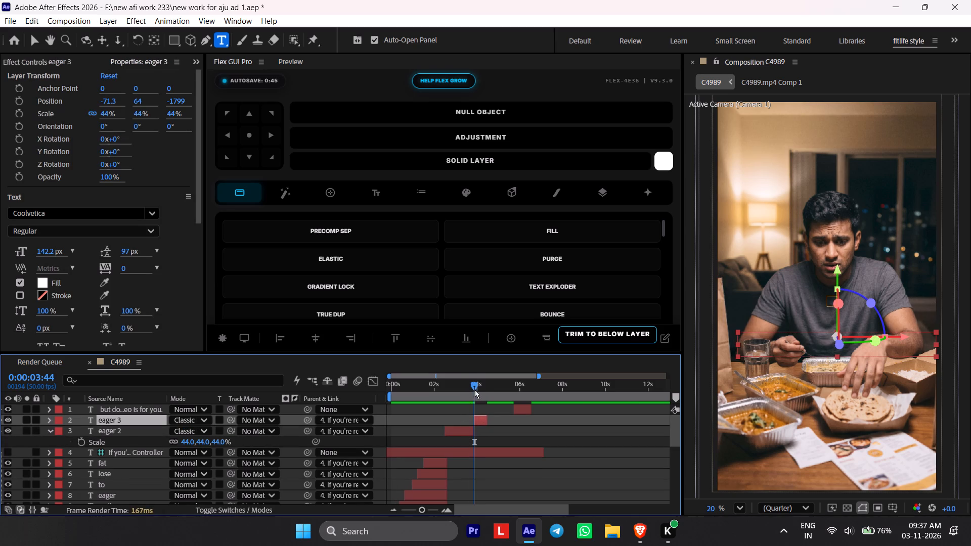
pyautogui.moveTo(475, 390); pyautogui.dragTo(469, 390)
pyautogui.press('space')
pyautogui.click(469, 390)
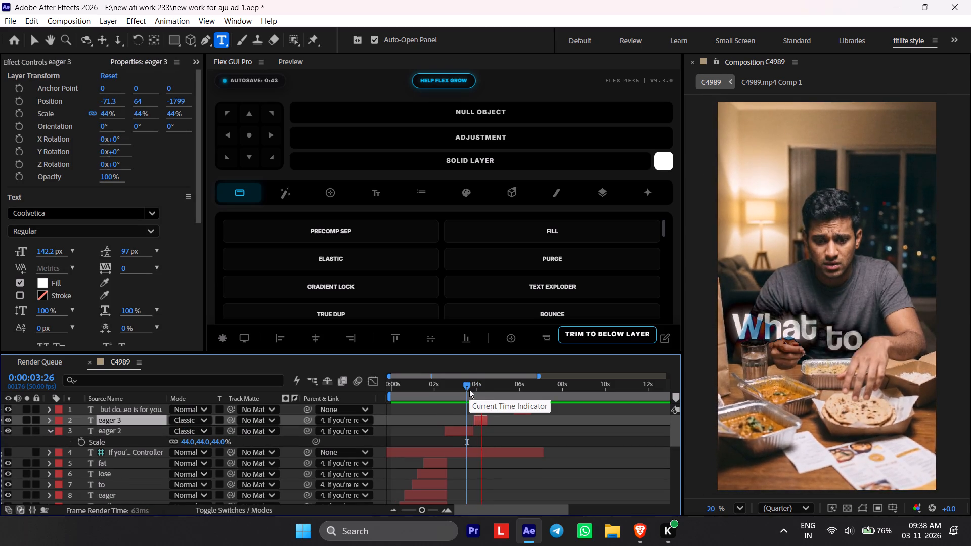
pyautogui.press('space')
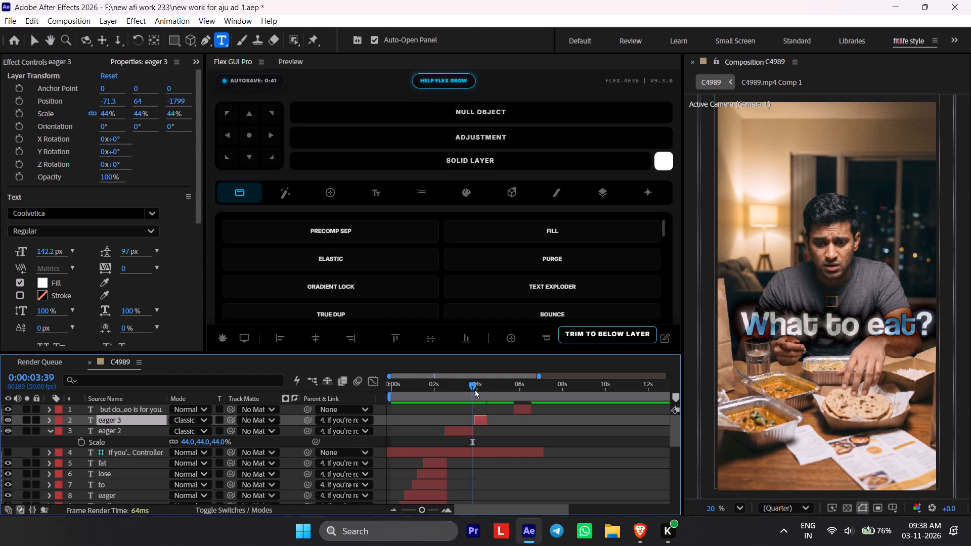
# Trim the end of the first "What to eat?" segment to the image change at about 0:00:03:35.
pyautogui.scroll(-5, 476, 421)
pyautogui.keyDown('alt'); pyautogui.scroll(3, 475, 444); pyautogui.keyUp('alt')
pyautogui.moveTo(457, 438); pyautogui.dragTo(503, 437, button='middle')
pyautogui.keyDown('shift'); pyautogui.moveTo(489, 383); pyautogui.dragTo(481, 385); pyautogui.keyUp('shift')
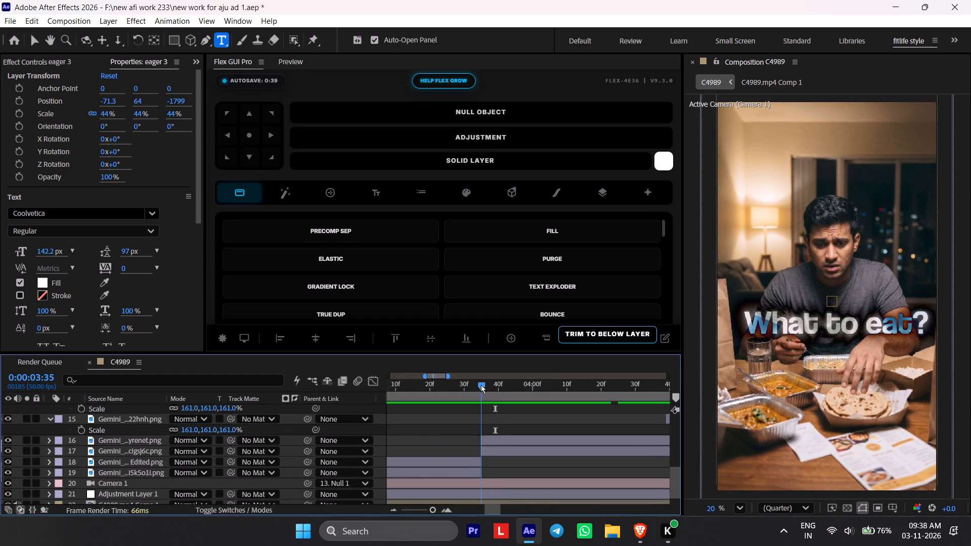
pyautogui.keyDown('shift'); pyautogui.moveTo(481, 385); pyautogui.dragTo(480, 386); pyautogui.keyUp('shift')
pyautogui.scroll(5, 478, 439)
pyautogui.click(513, 426)
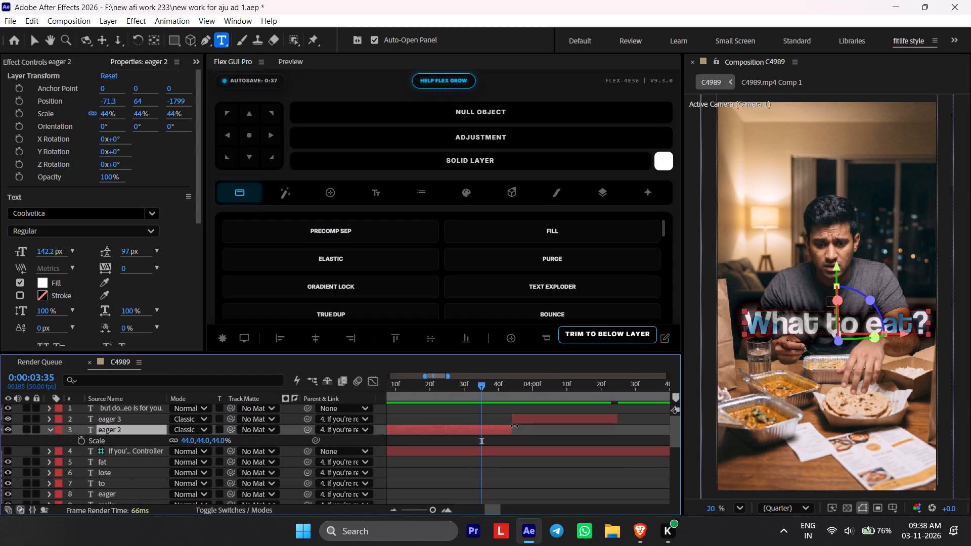
pyautogui.keyDown('shift'); pyautogui.moveTo(515, 426); pyautogui.dragTo(495, 425); pyautogui.keyUp('shift')
pyautogui.keyDown('shift'); pyautogui.click(479, 425); pyautogui.keyUp('shift')
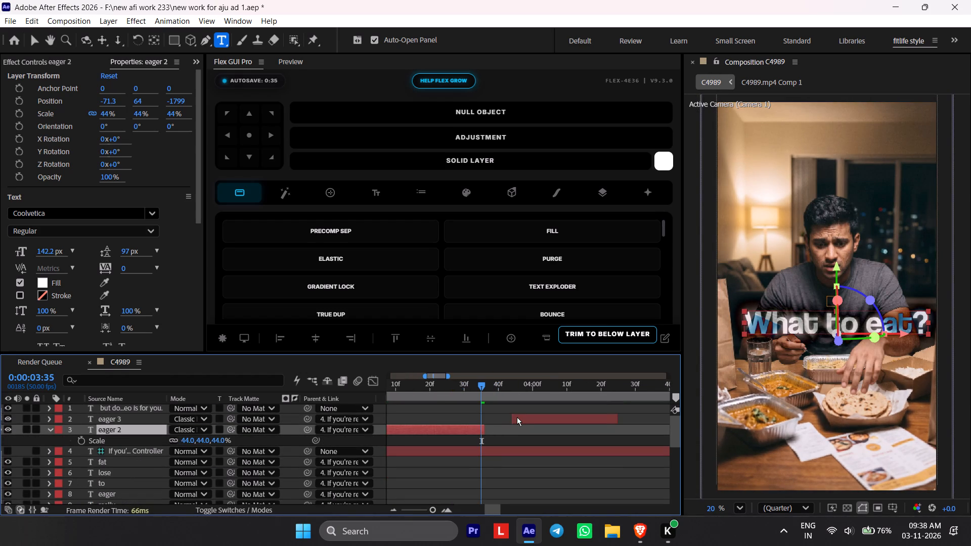
# Shift the second caption segment to start at 0:00:03:33 and trim the first segment's end to meet it.
pyautogui.moveTo(517, 417); pyautogui.dragTo(498, 418)
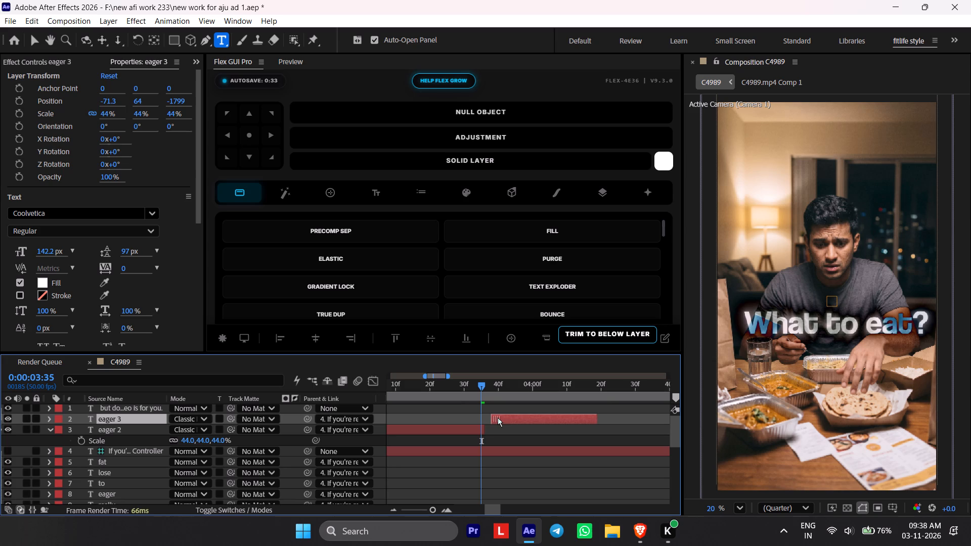
pyautogui.moveTo(498, 418); pyautogui.dragTo(481, 432)
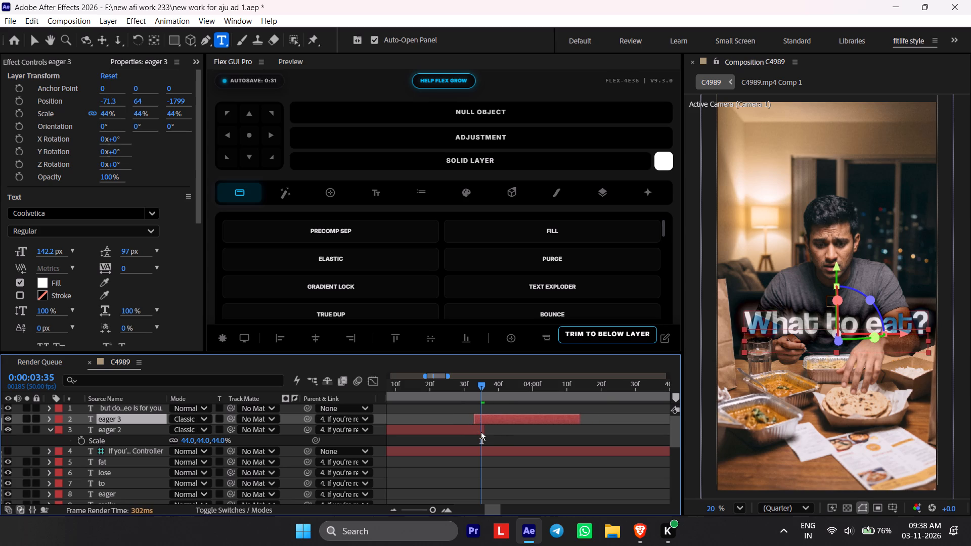
pyautogui.moveTo(484, 432); pyautogui.dragTo(478, 432)
# Preview the changeover between the two caption segments around 0:00:03:33.
pyautogui.moveTo(476, 394); pyautogui.dragTo(470, 394)
pyautogui.press('space')
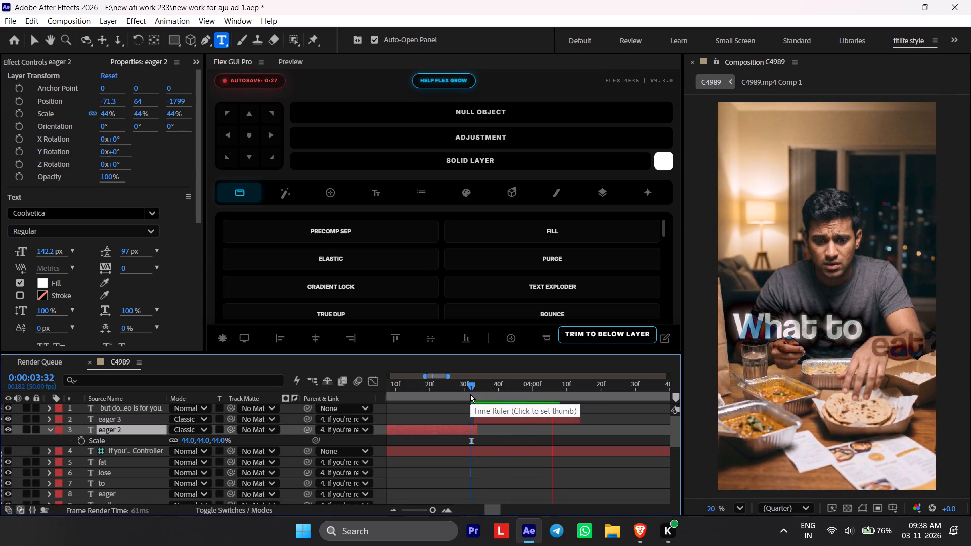
pyautogui.press('space')
pyautogui.click(522, 391)
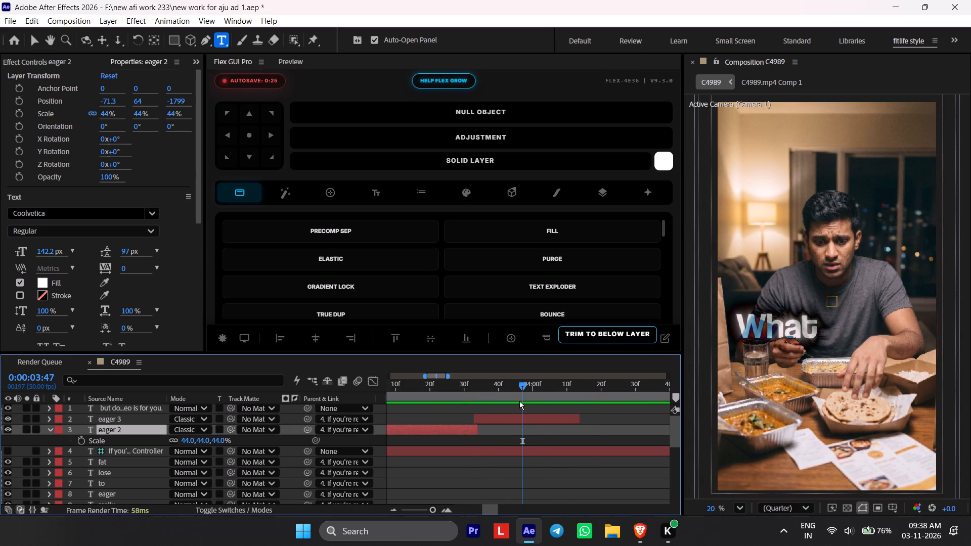
pyautogui.click(518, 421)
pyautogui.moveTo(484, 382); pyautogui.dragTo(451, 389)
pyautogui.moveTo(457, 390); pyautogui.dragTo(476, 390)
pyautogui.click(455, 439)
pyautogui.click(456, 424)
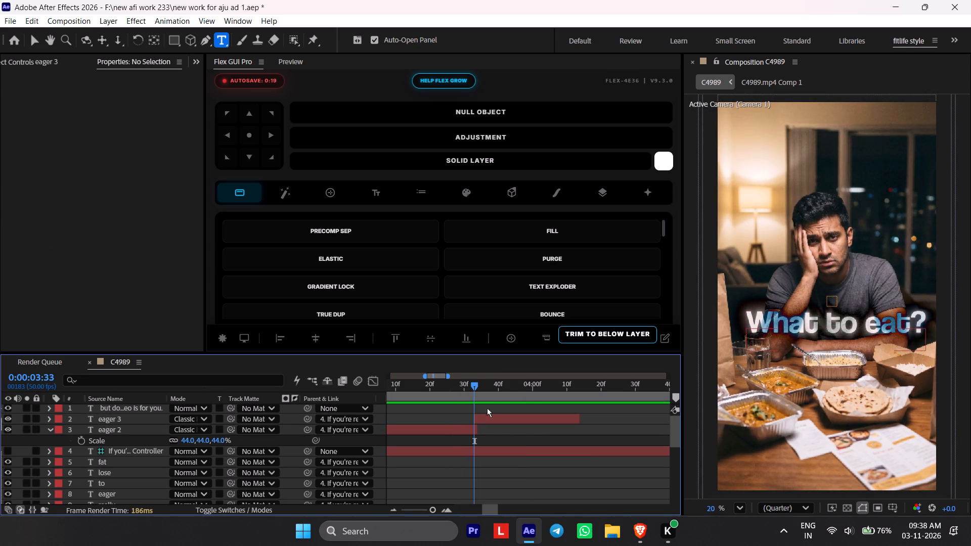
# Reduce the font size of the second caption segment to 134.2 px, checking it at 0:00:03:41.
pyautogui.moveTo(491, 387); pyautogui.dragTo(500, 386)
pyautogui.click(504, 424)
pyautogui.click(504, 411)
pyautogui.click(496, 416)
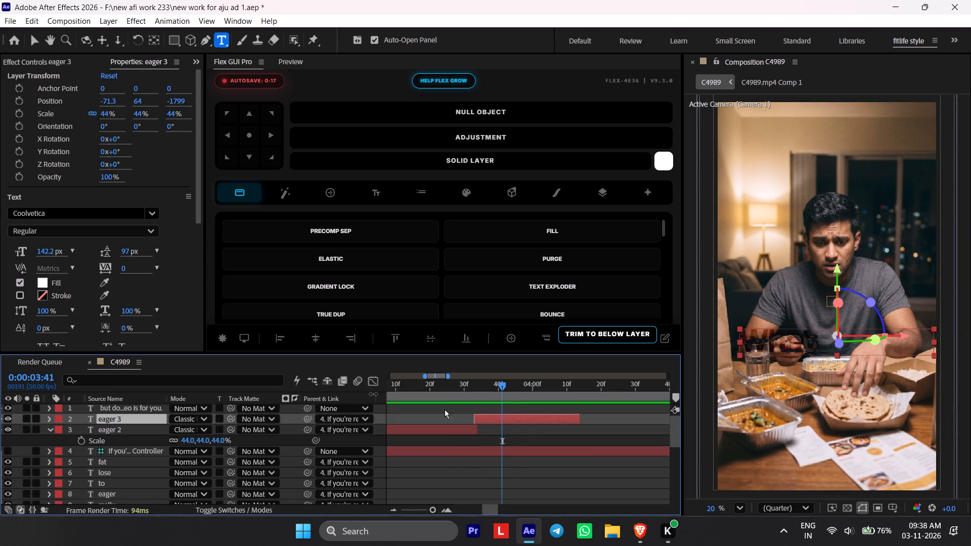
pyautogui.moveTo(56, 251); pyautogui.dragTo(50, 257)
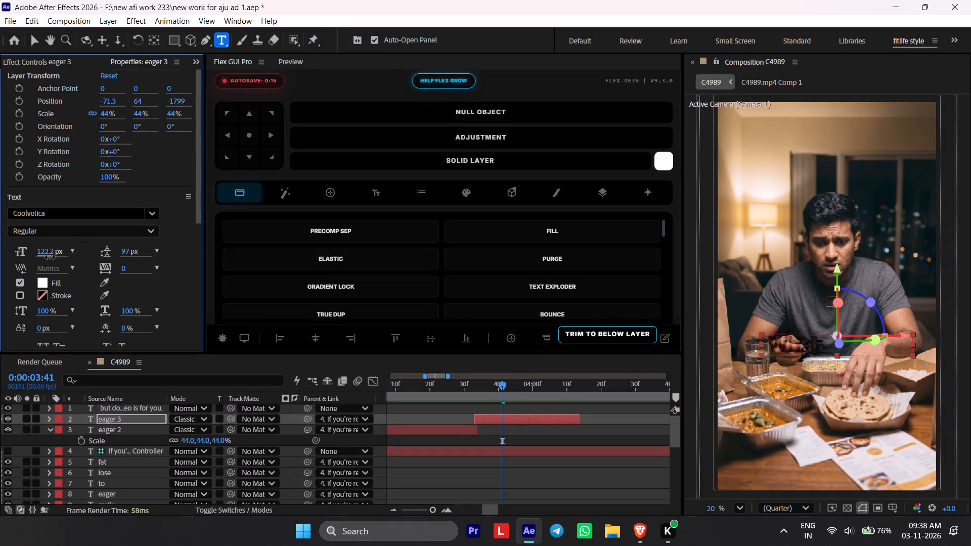
pyautogui.moveTo(50, 257); pyautogui.dragTo(56, 257)
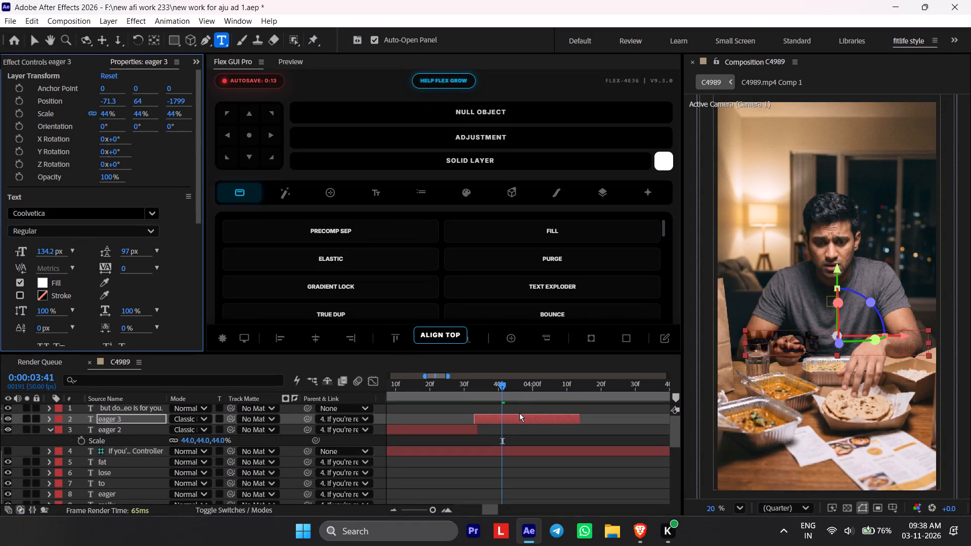
# Move the yellow script text layer earlier in time, starting shortly after the second caption segment, at about 4.6 seconds.
pyautogui.scroll(4, 523, 418)
pyautogui.keyDown('alt'); pyautogui.scroll(-3, 550, 418); pyautogui.keyUp('alt')
pyautogui.moveTo(566, 411); pyautogui.dragTo(532, 411)
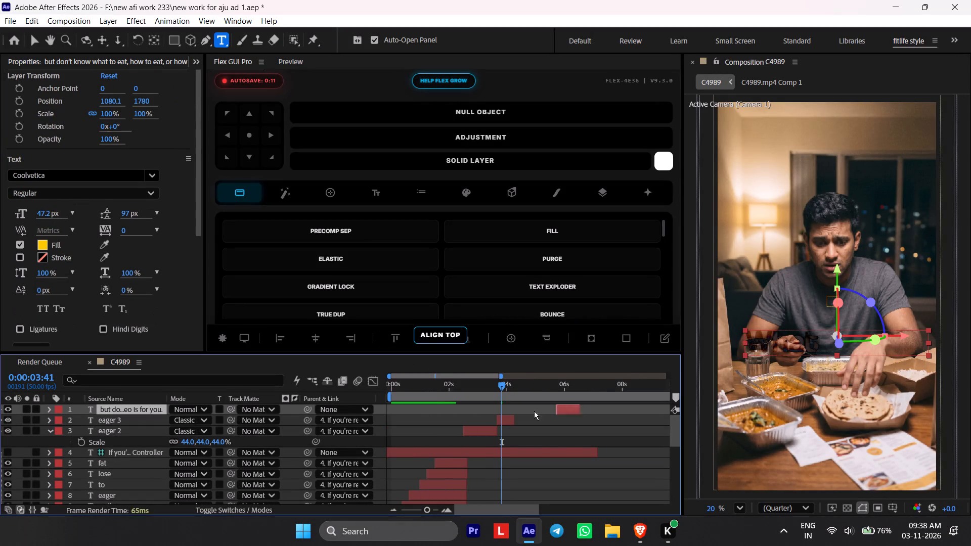
pyautogui.moveTo(532, 411); pyautogui.dragTo(501, 412)
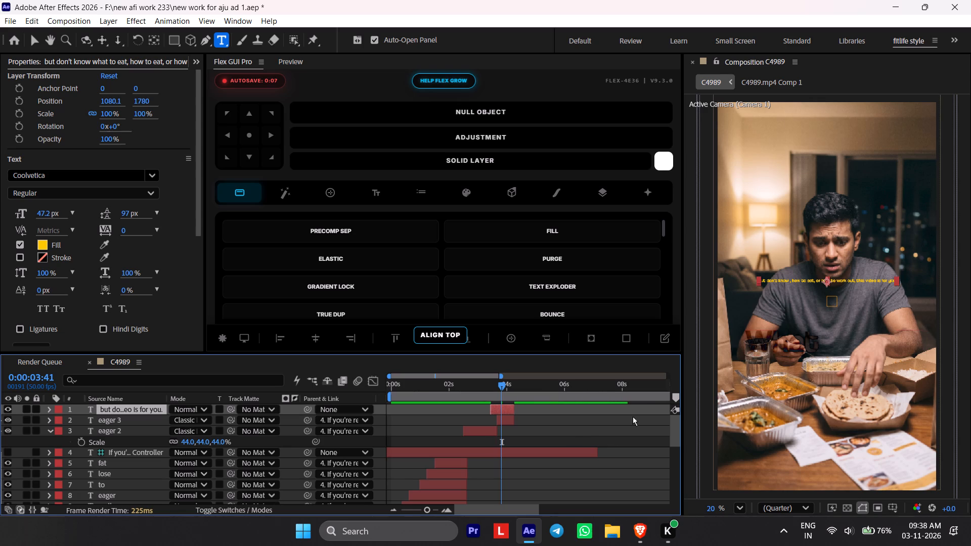
pyautogui.moveTo(500, 411); pyautogui.dragTo(535, 427)
# Replace the second caption segment's text with "How to eat".
pyautogui.doubleClick(510, 419)
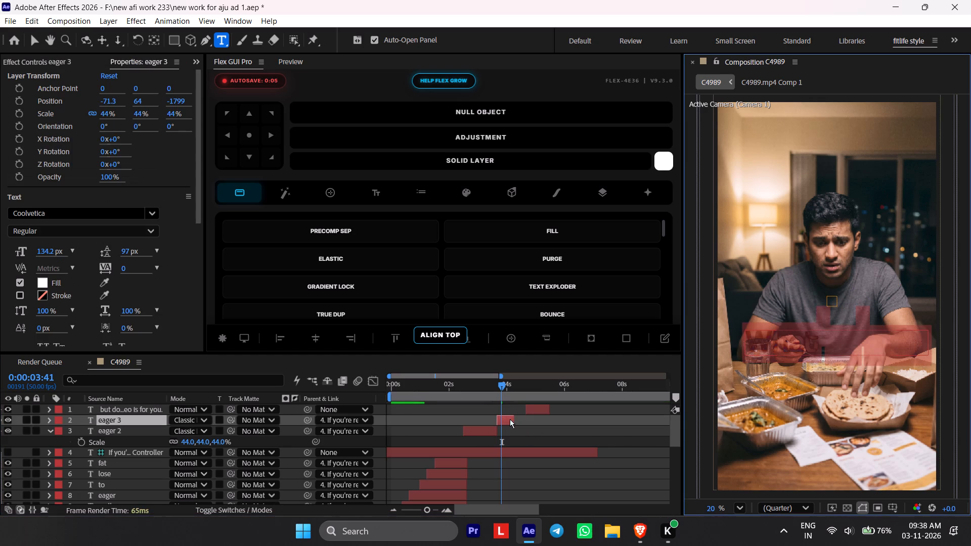
pyautogui.write('How to e')
pyautogui.write('at')
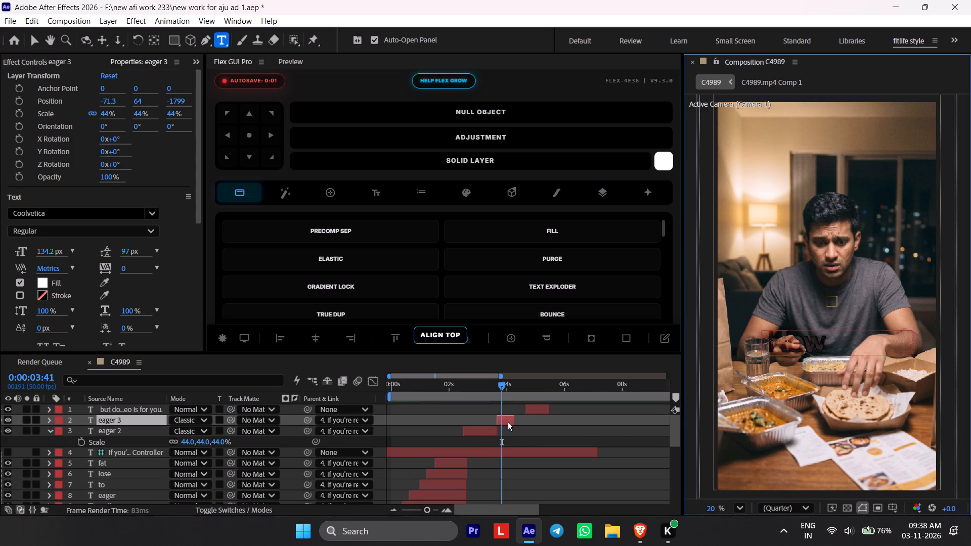
pyautogui.click(487, 404)
# Extend the end of the "How to eat" caption segment to the start of the yellow script text layer, previewing from 0:00:03:10.
pyautogui.click(484, 380)
pyautogui.press('space')
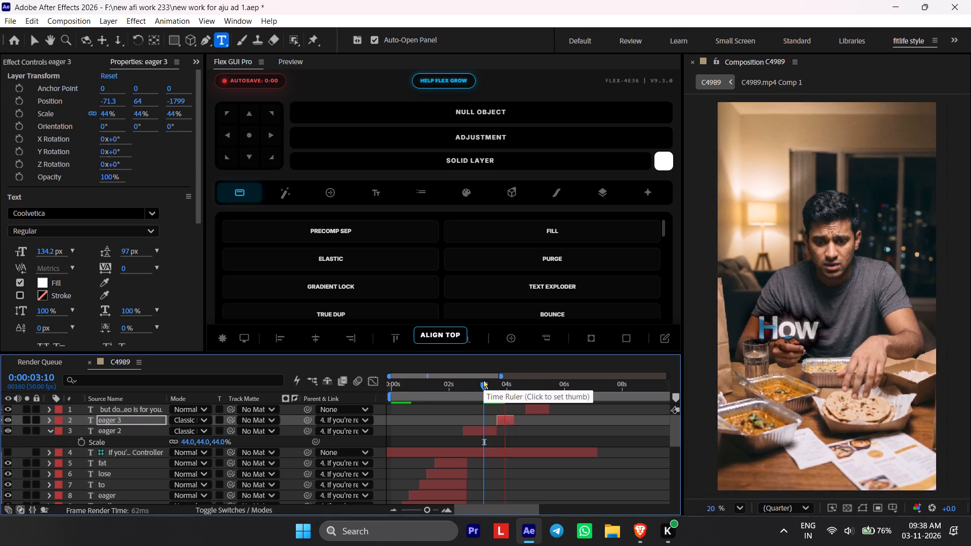
pyautogui.press('space')
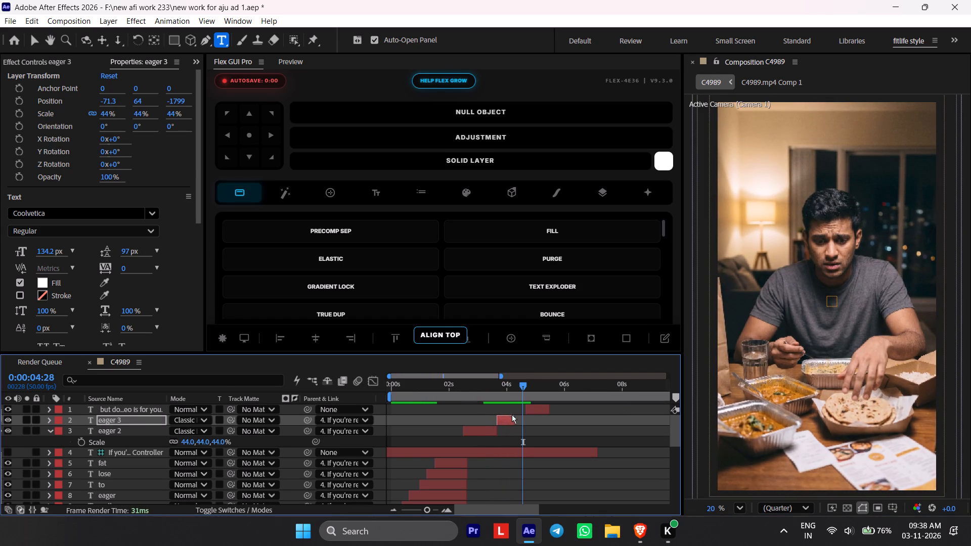
pyautogui.moveTo(513, 417); pyautogui.dragTo(525, 421)
pyautogui.moveTo(512, 395); pyautogui.dragTo(483, 398)
pyautogui.press('space')
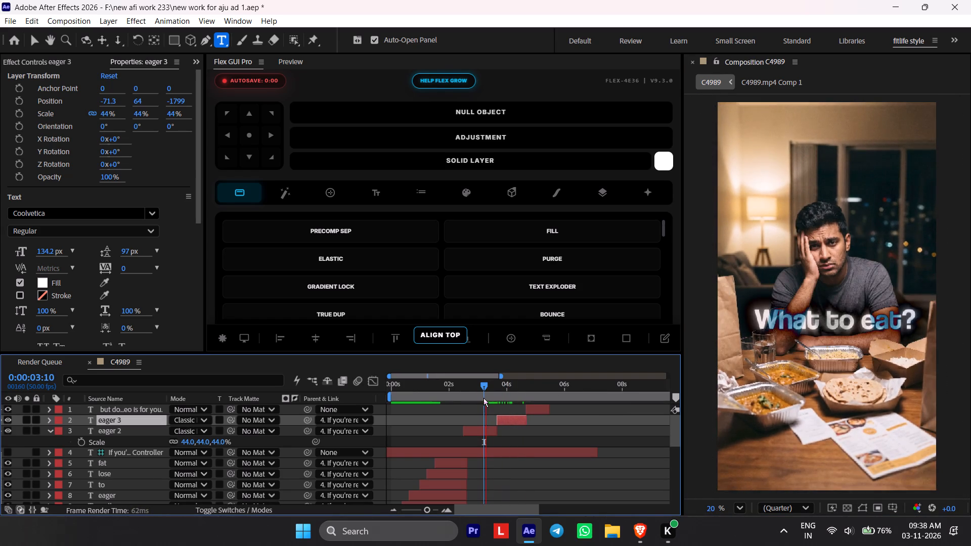
pyautogui.press('space')
# Add a question mark to the second caption segment so it reads "How to eat?".
pyautogui.click(517, 385)
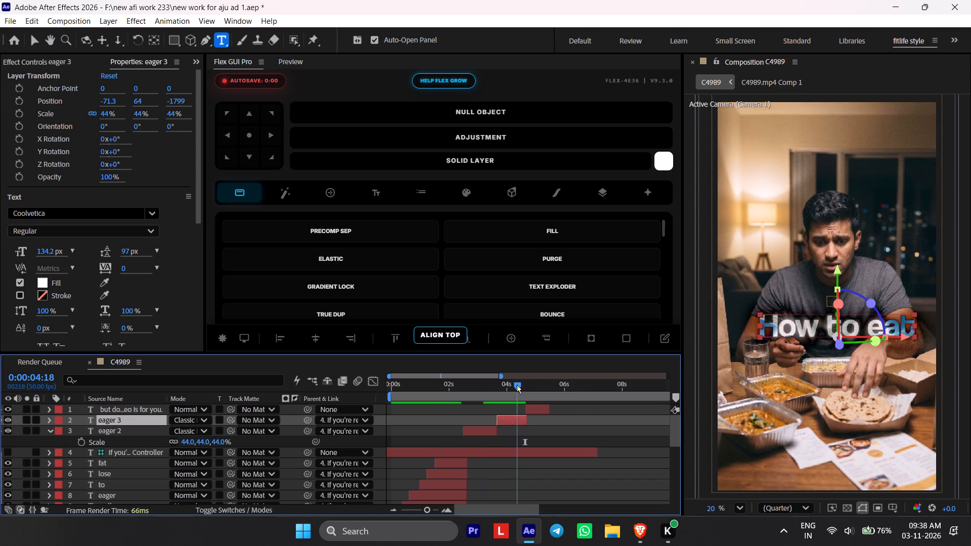
pyautogui.click(508, 416)
pyautogui.doubleClick(508, 423)
pyautogui.click(914, 328)
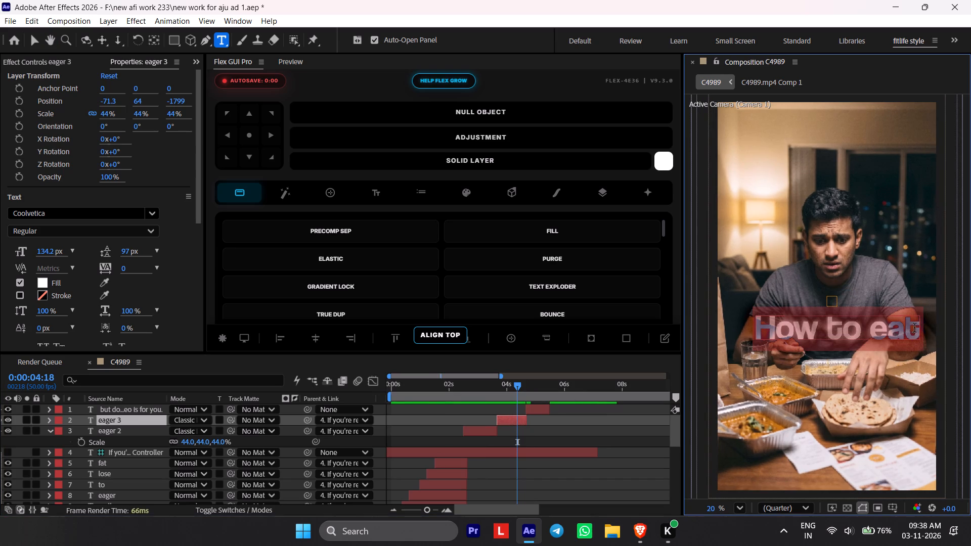
pyautogui.hotkey('shift', '?')
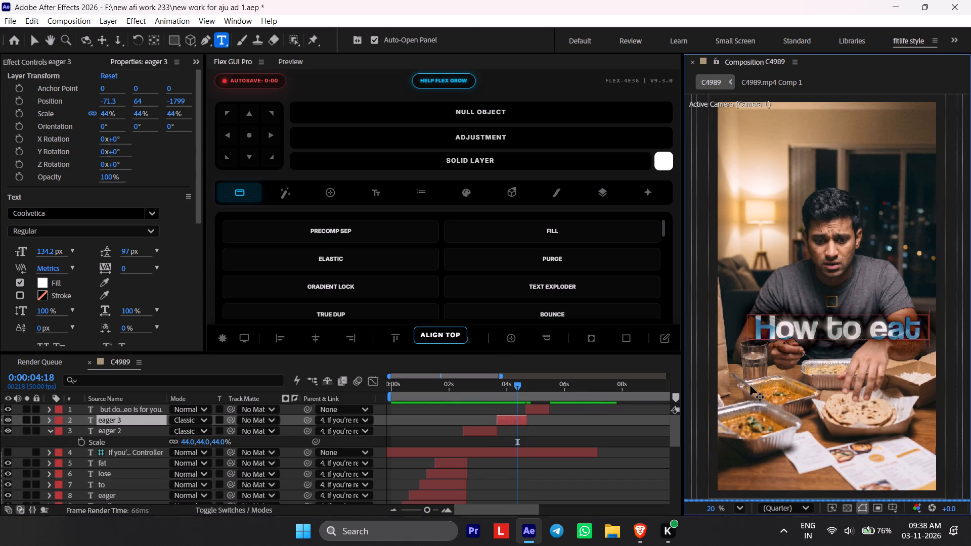
# Centre the "How to eat?" caption horizontally in the frame, setting its X position to -74.
pyautogui.click(309, 338)
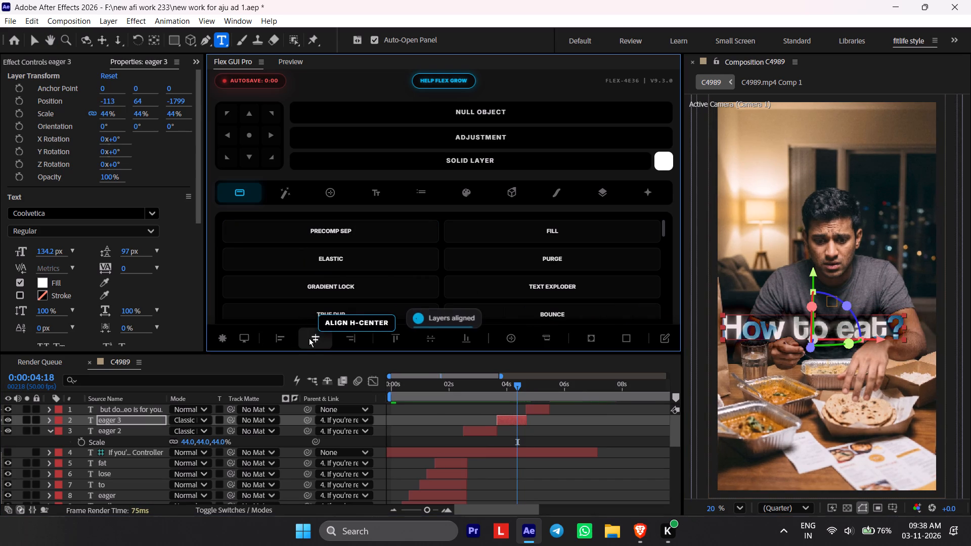
pyautogui.moveTo(109, 99); pyautogui.dragTo(162, 101)
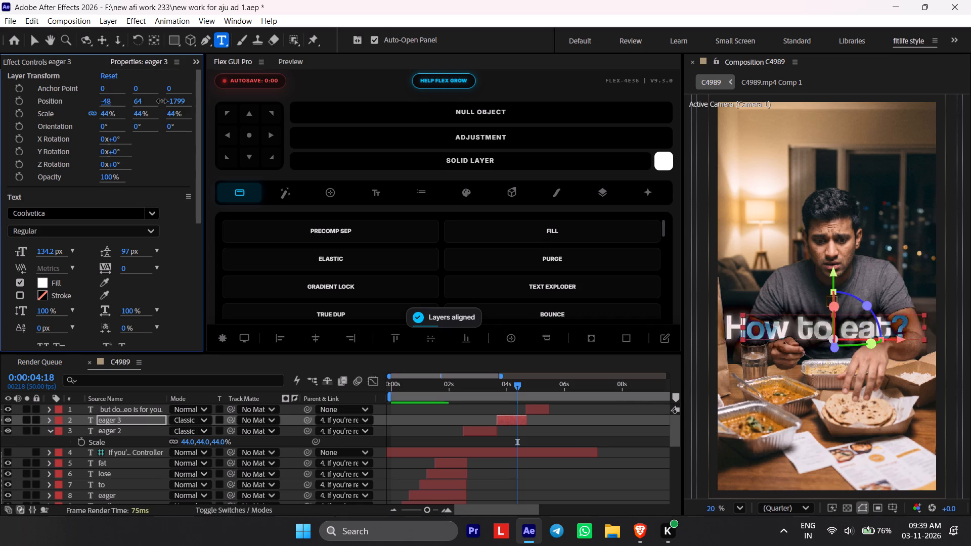
pyautogui.moveTo(162, 101); pyautogui.dragTo(152, 115)
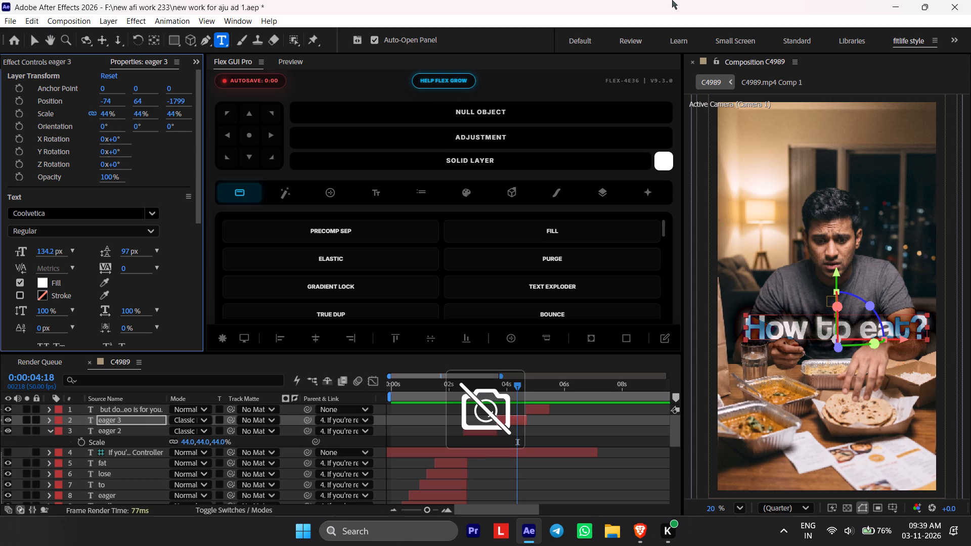
# Preview the caption sequence from the opening lines through "What to eat?" and "How to eat?" to the gym scene.
pyautogui.moveTo(448, 392); pyautogui.dragTo(426, 397)
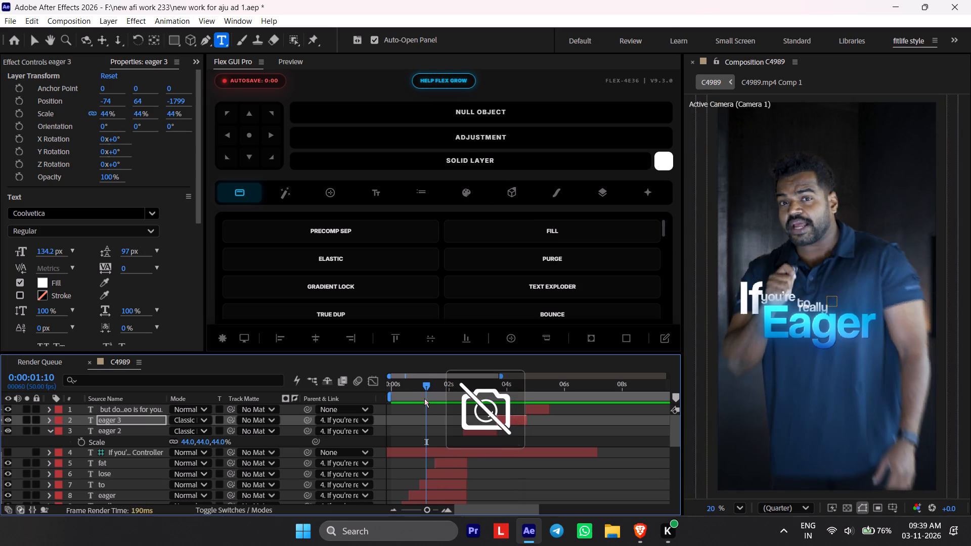
pyautogui.press('space')
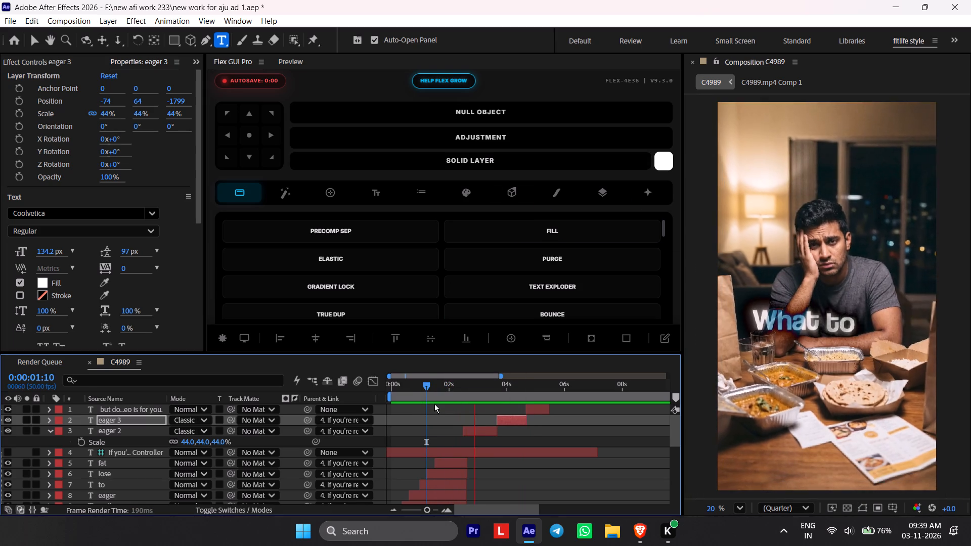
pyautogui.press('space')
pyautogui.click(454, 398)
pyautogui.press('space')
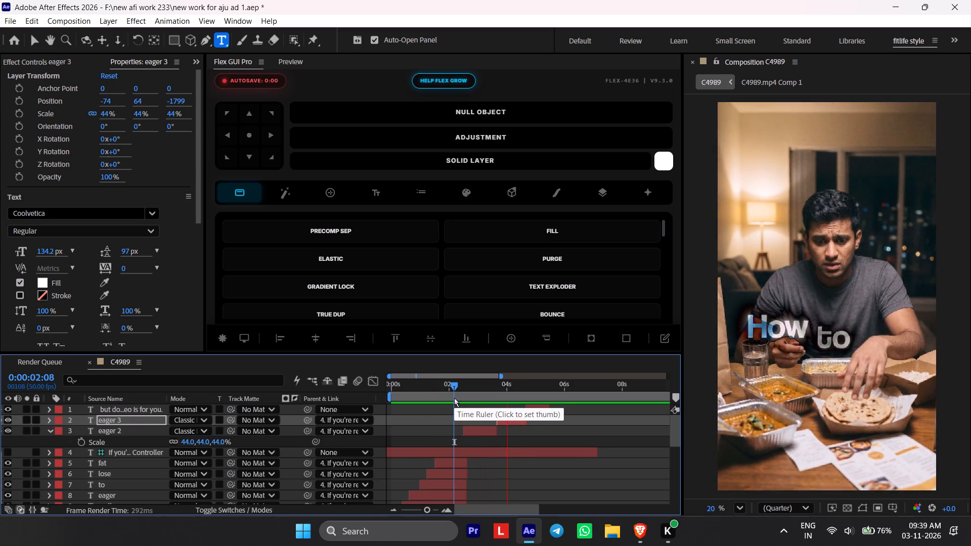
pyautogui.press('space')
pyautogui.click(475, 394)
pyautogui.press('space')
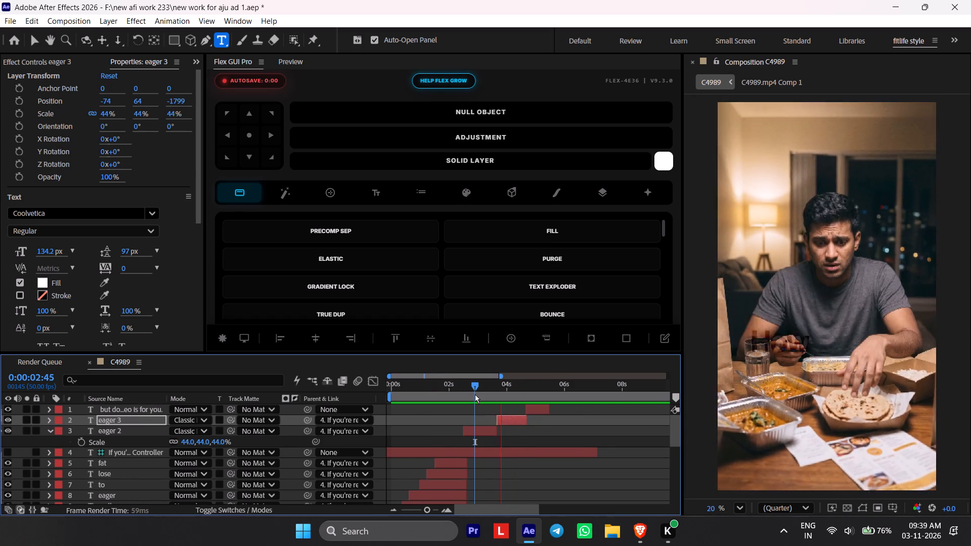
pyautogui.click(475, 394)
pyautogui.press('space')
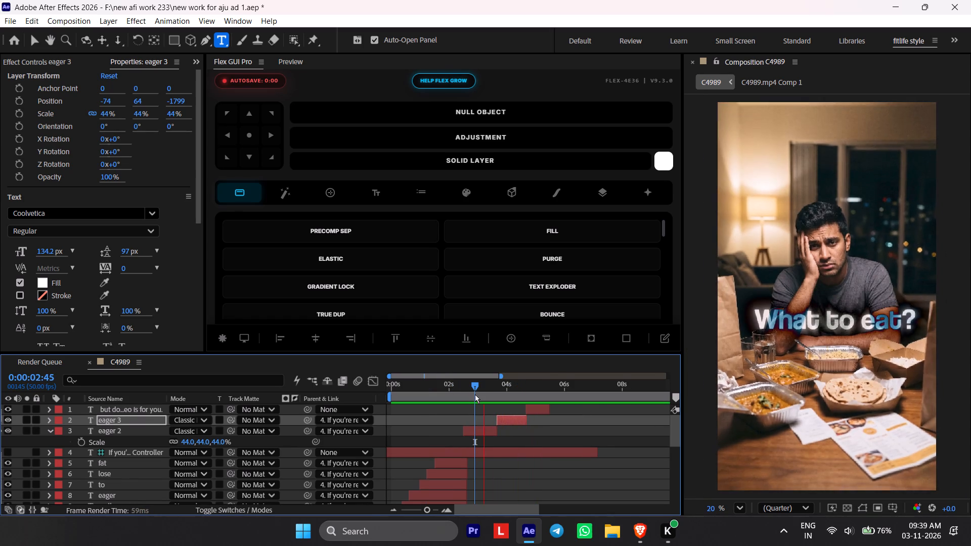
pyautogui.click(475, 394)
pyautogui.press('space')
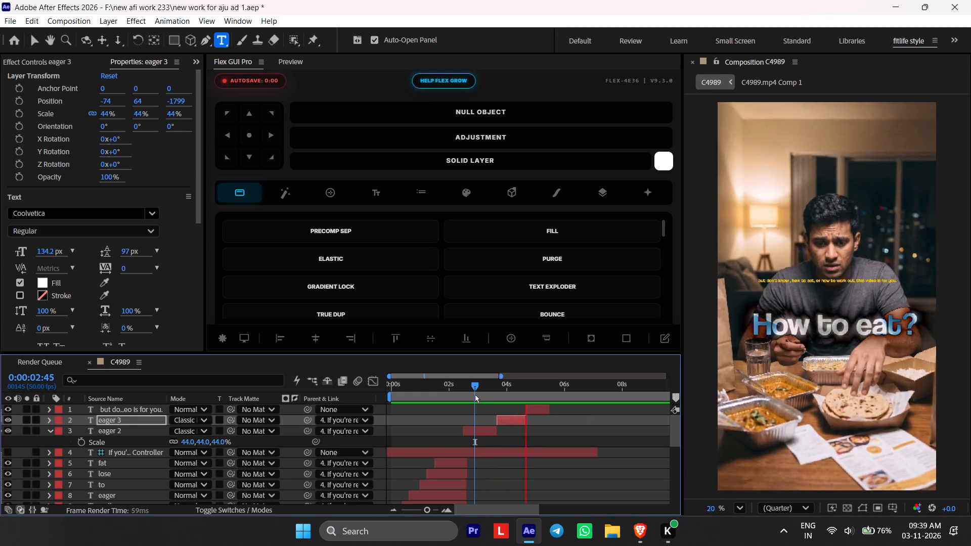
pyautogui.press('space')
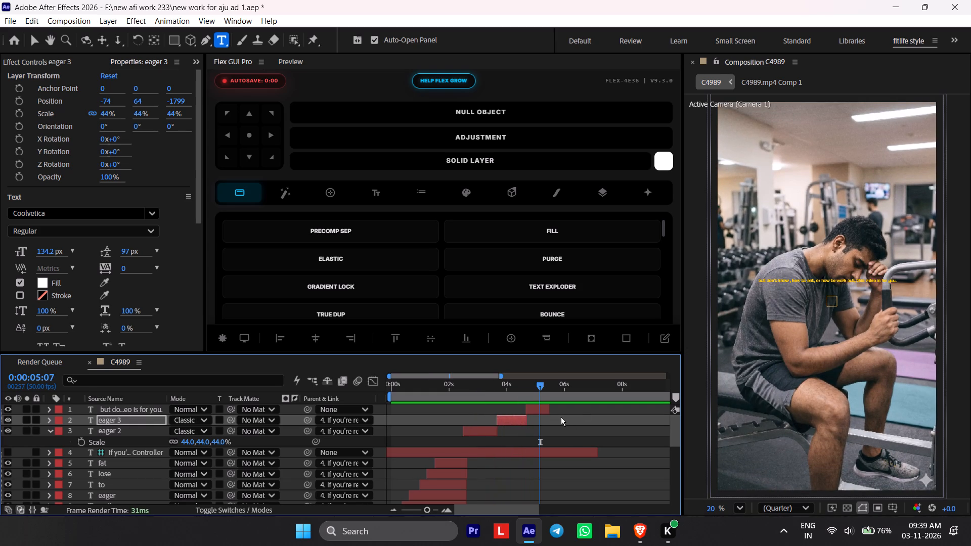
# Cut the words "how to work out" from the yellow script text, and delete that text layer.
pyautogui.doubleClick(535, 407)
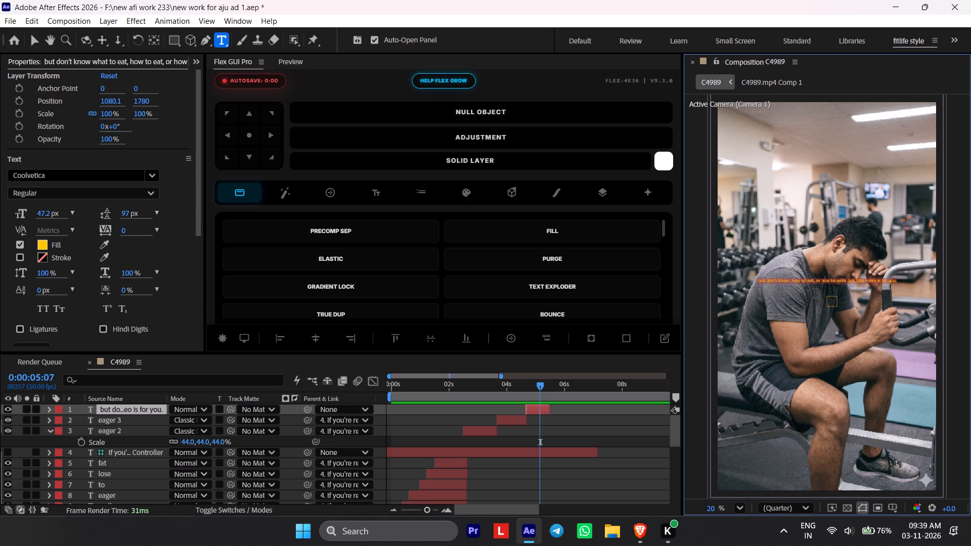
pyautogui.moveTo(820, 281); pyautogui.dragTo(849, 294)
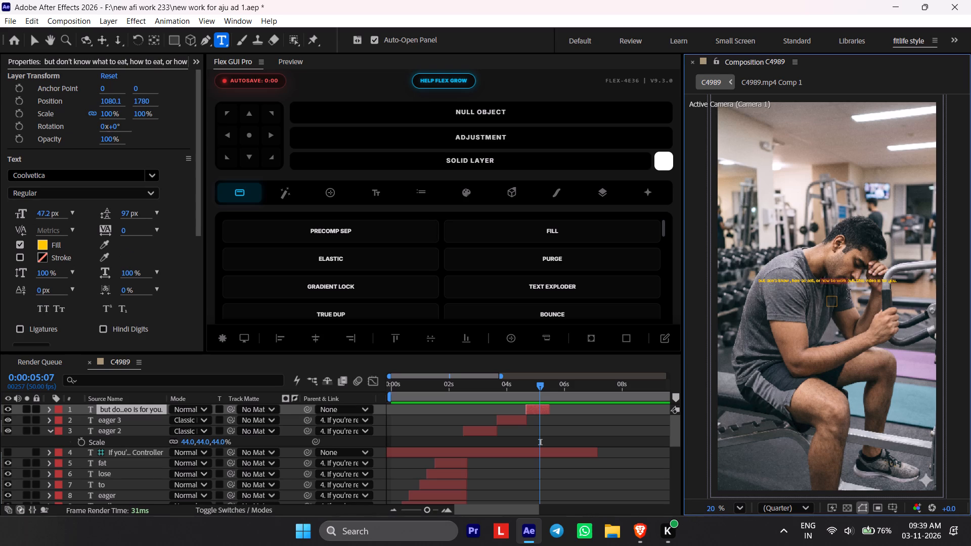
pyautogui.moveTo(849, 294); pyautogui.dragTo(848, 294)
pyautogui.click(848, 282)
pyautogui.moveTo(822, 282); pyautogui.dragTo(853, 294)
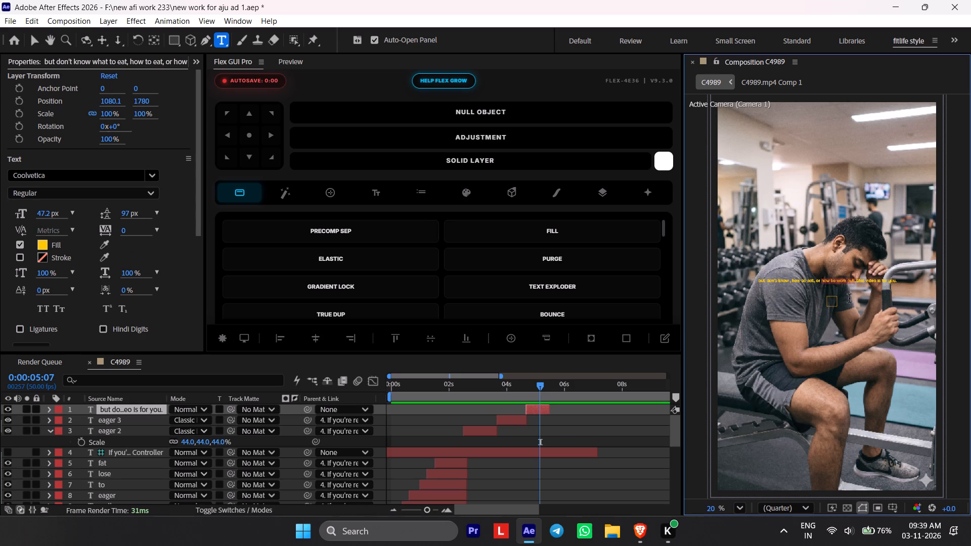
pyautogui.hotkey('ctrl', 'x')
pyautogui.click(546, 416)
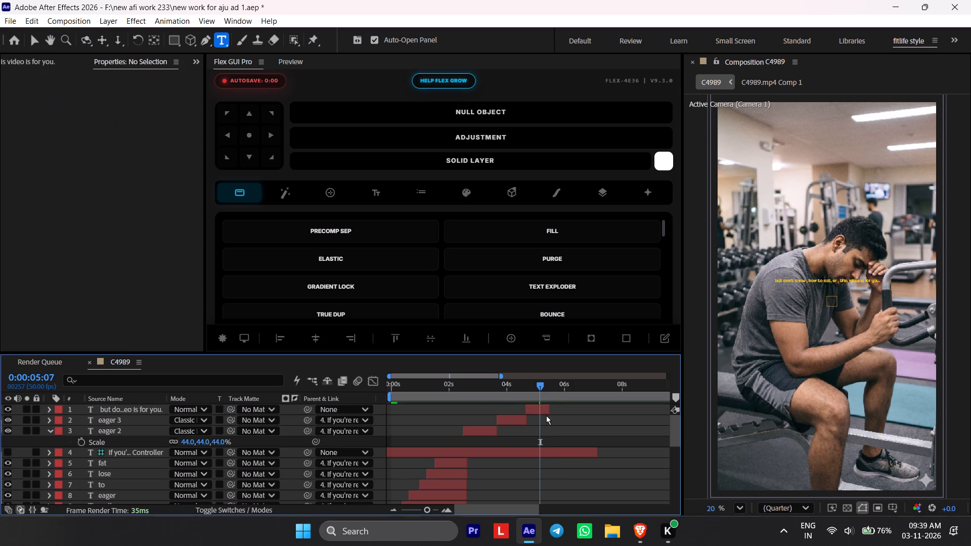
pyautogui.click(540, 413)
pyautogui.press('Delete')
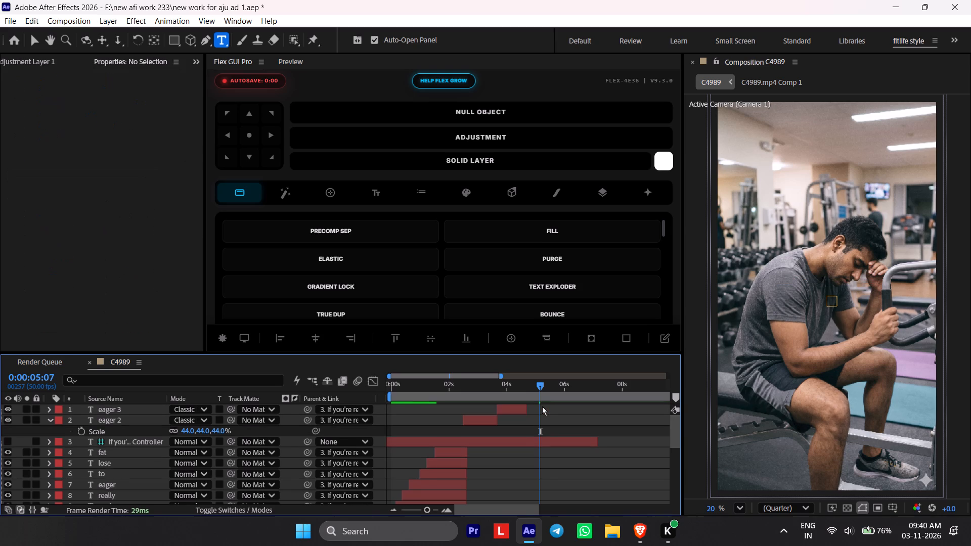
# Duplicate the "How to eat?" caption segment and place the copy directly after it, over the gym scene.
pyautogui.scroll(2, 515, 386)
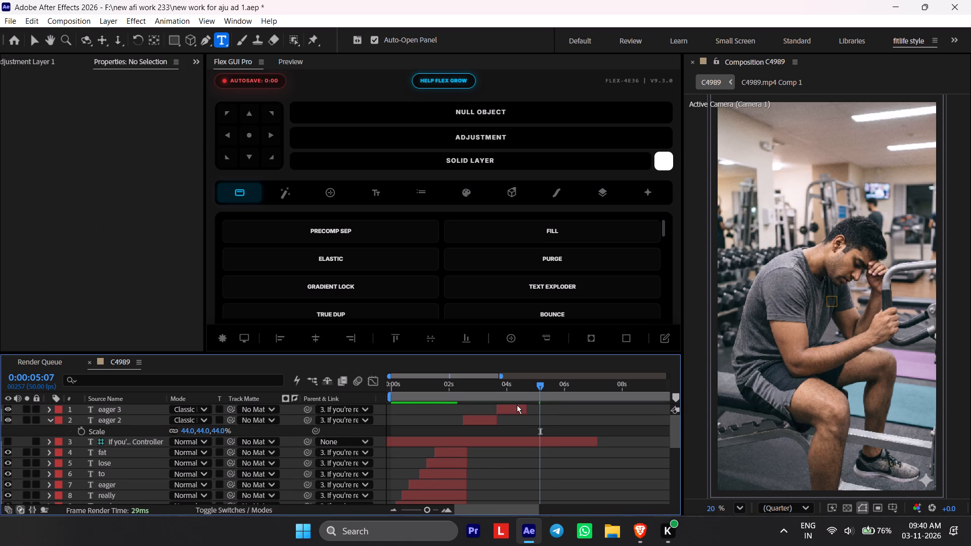
pyautogui.click(517, 405)
pyautogui.hotkey('ctrl', 'd')
pyautogui.moveTo(512, 408); pyautogui.dragTo(550, 427)
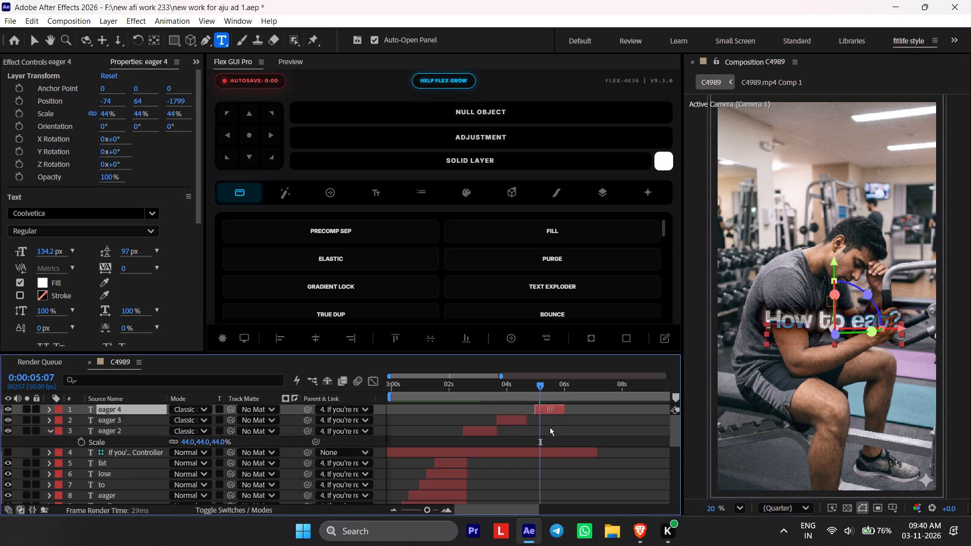
pyautogui.moveTo(550, 427); pyautogui.dragTo(542, 428)
# Replace the duplicated caption's text with the cut words "how to work out".
pyautogui.doubleClick(541, 407)
pyautogui.hotkey('ctrl', 'v')
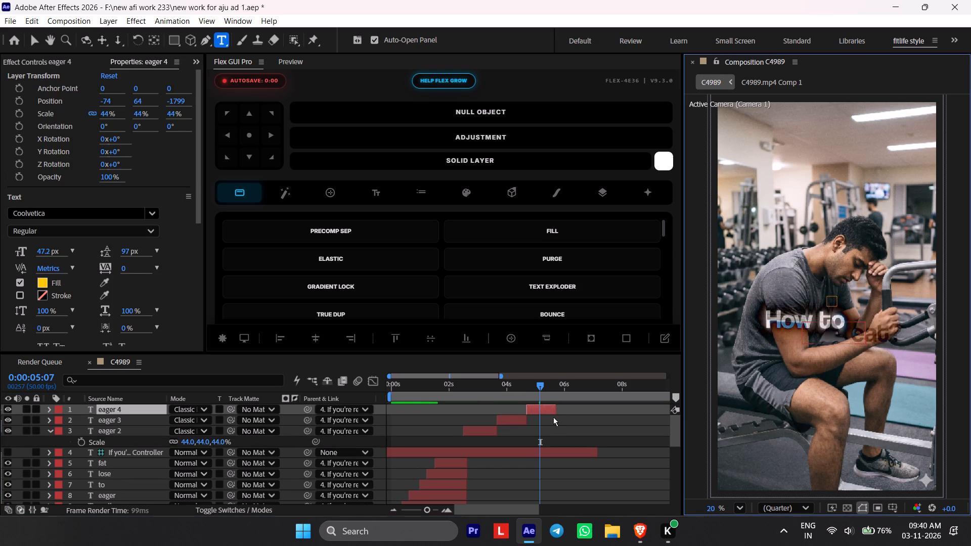
# Change the fill colour of the "how to work out" caption to white, FFFFFF.
pyautogui.click(35, 283)
pyautogui.click(49, 287)
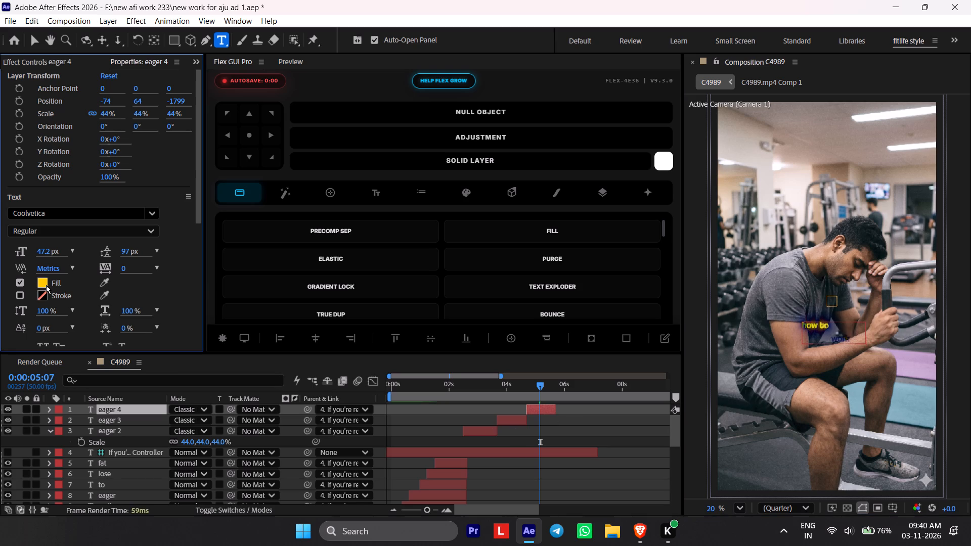
pyautogui.click(44, 285)
pyautogui.moveTo(314, 355); pyautogui.dragTo(258, 287)
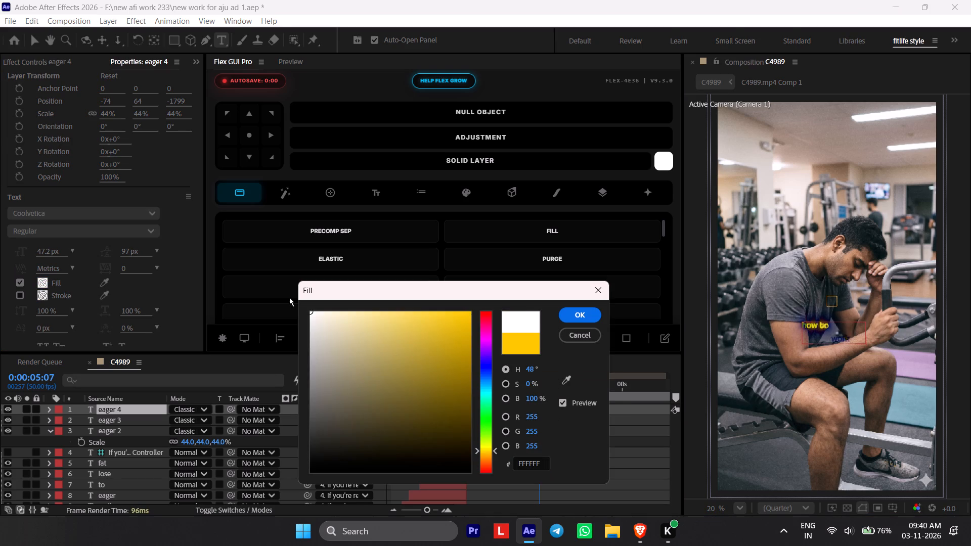
pyautogui.click(565, 309)
pyautogui.click(534, 431)
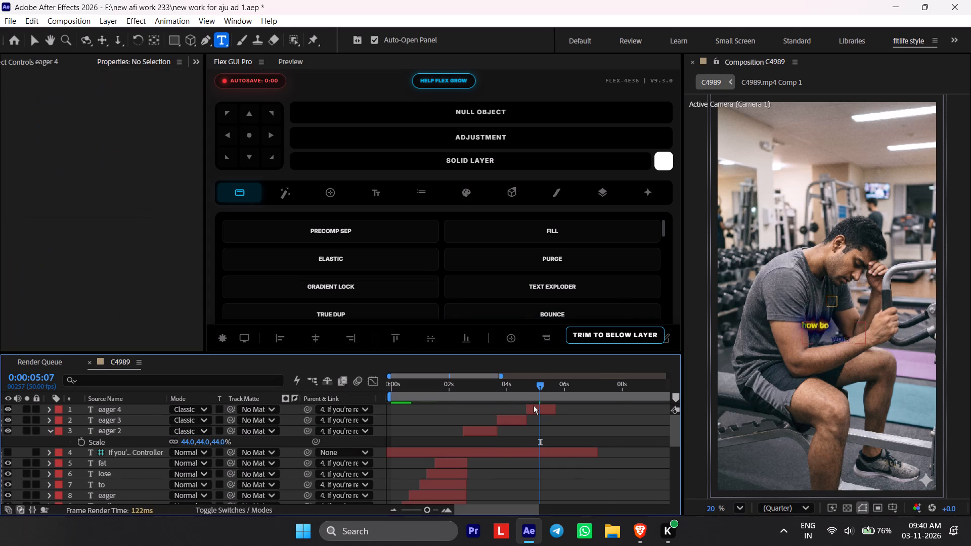
pyautogui.click(534, 405)
pyautogui.click(39, 284)
pyautogui.moveTo(446, 391); pyautogui.dragTo(162, 225)
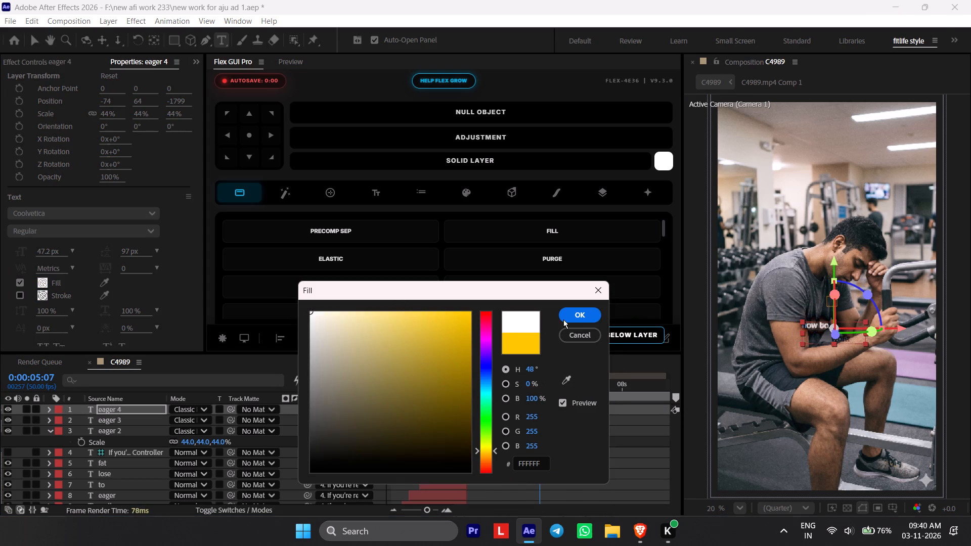
pyautogui.click(577, 317)
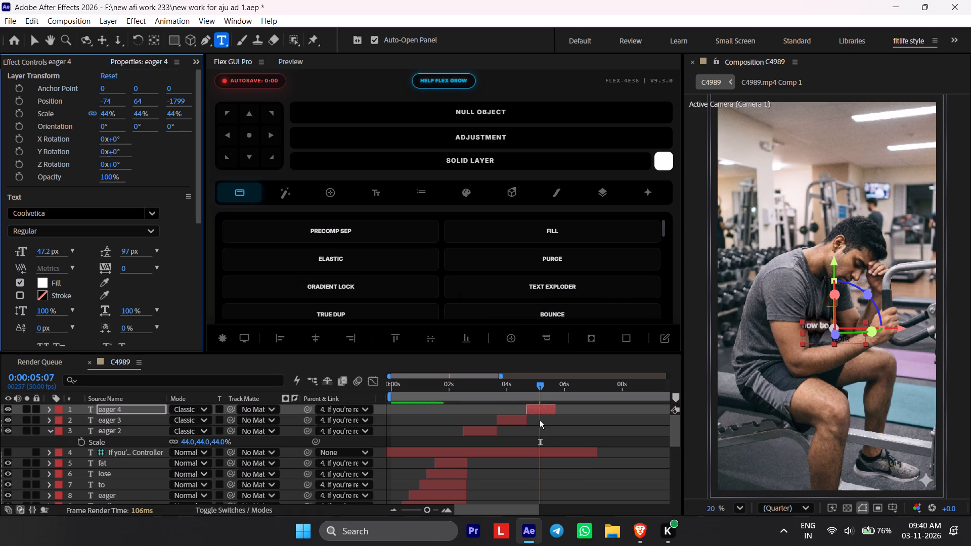
# Increase the font size of the "how to work out" caption to 120.2 px.
pyautogui.click(539, 427)
pyautogui.click(553, 402)
pyautogui.click(547, 406)
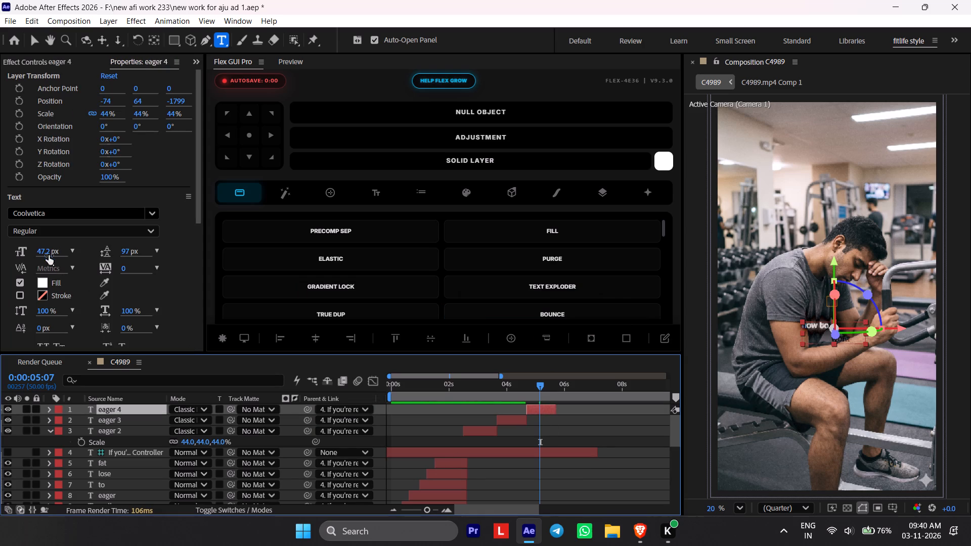
pyautogui.moveTo(43, 249); pyautogui.dragTo(103, 260)
# Capitalise the first letter of the gym-scene caption so it reads "How to work out".
pyautogui.moveTo(766, 328); pyautogui.dragTo(737, 336)
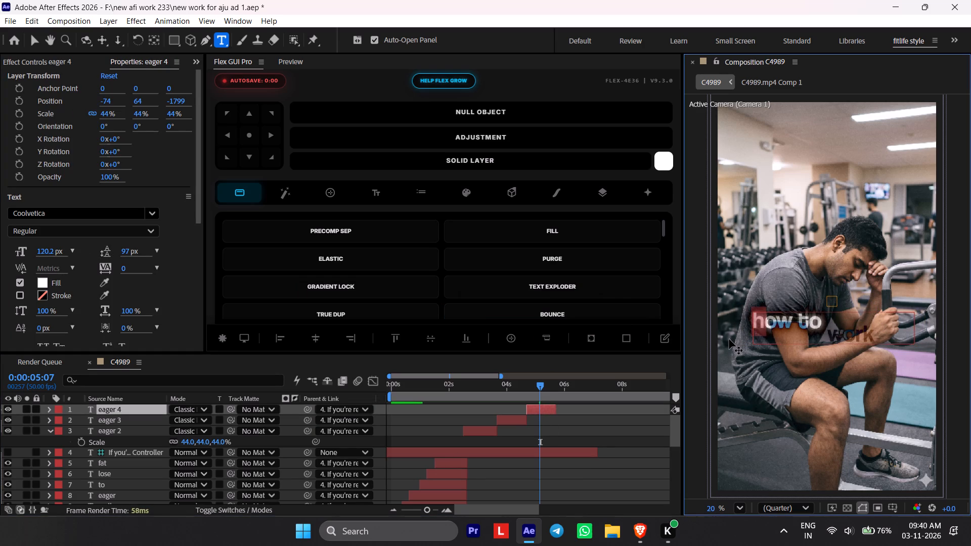
pyautogui.hotkey('shift', 'h')
pyautogui.click(549, 430)
# Preview the "How to eat?" and "How to work out" captions from 0:00:03:37.
pyautogui.click(501, 366)
pyautogui.click(499, 385)
pyautogui.press('space')
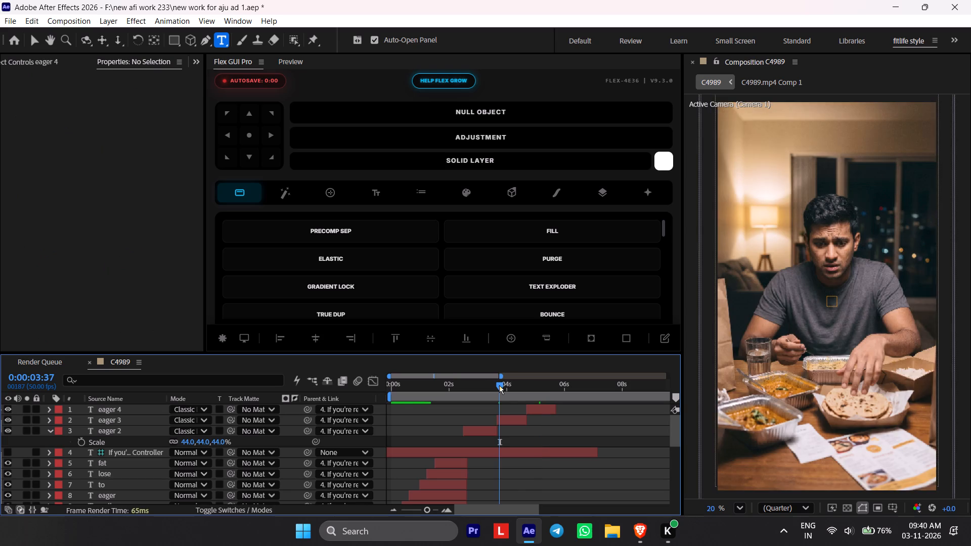
pyautogui.click(499, 385)
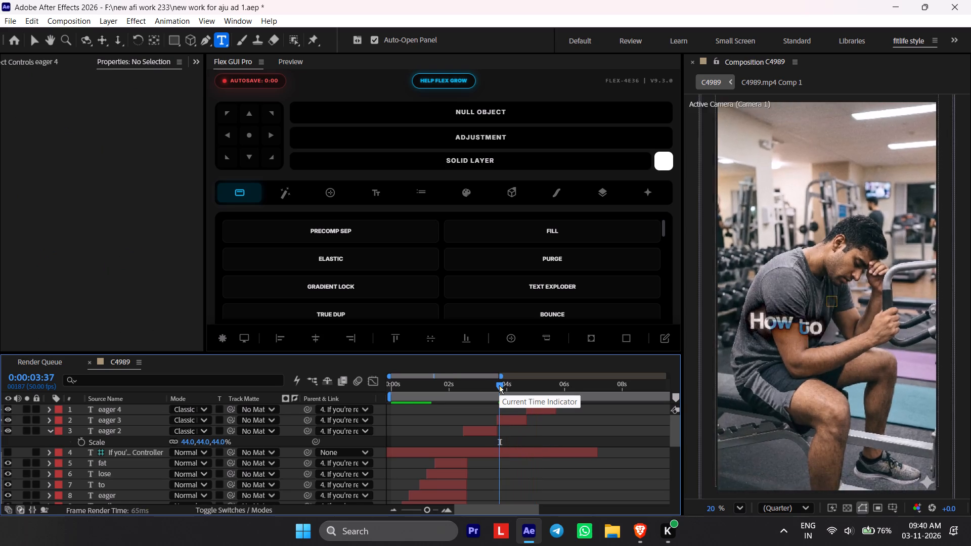
pyautogui.press('space')
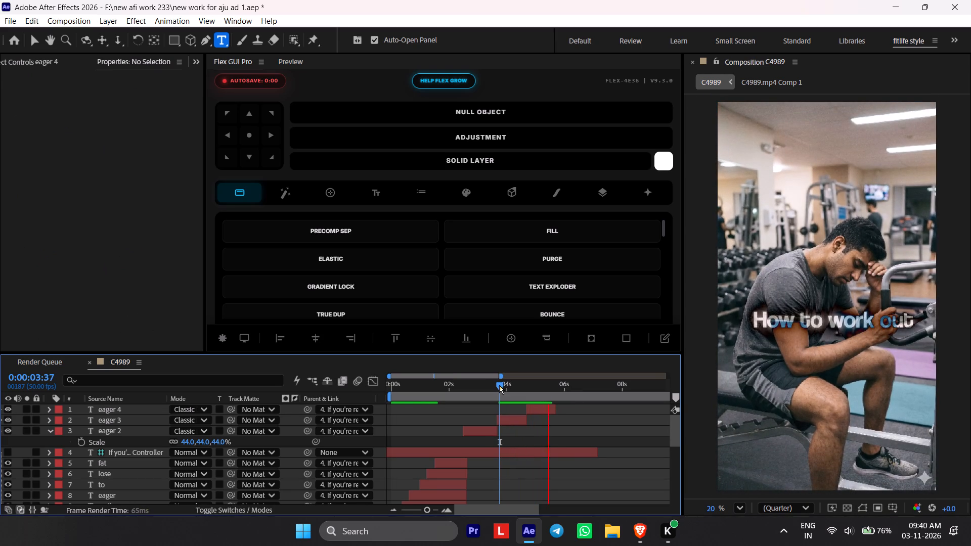
# Extend the end of the "How to work out" caption layer to about 0:00:06:00.
pyautogui.press('space')
pyautogui.moveTo(573, 390); pyautogui.dragTo(542, 403)
pyautogui.press('space')
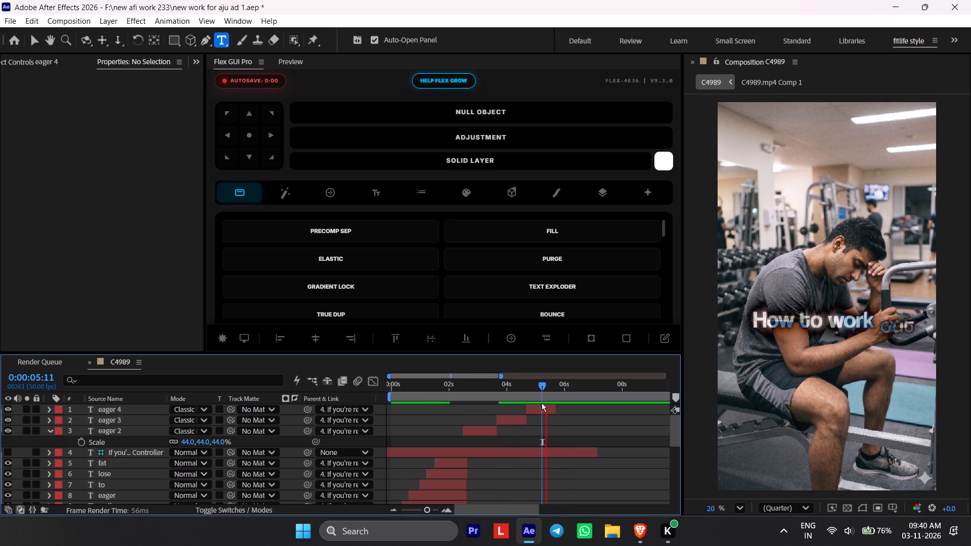
pyautogui.press('space')
pyautogui.keyDown('shift'); pyautogui.moveTo(557, 414); pyautogui.dragTo(563, 414); pyautogui.keyUp('shift')
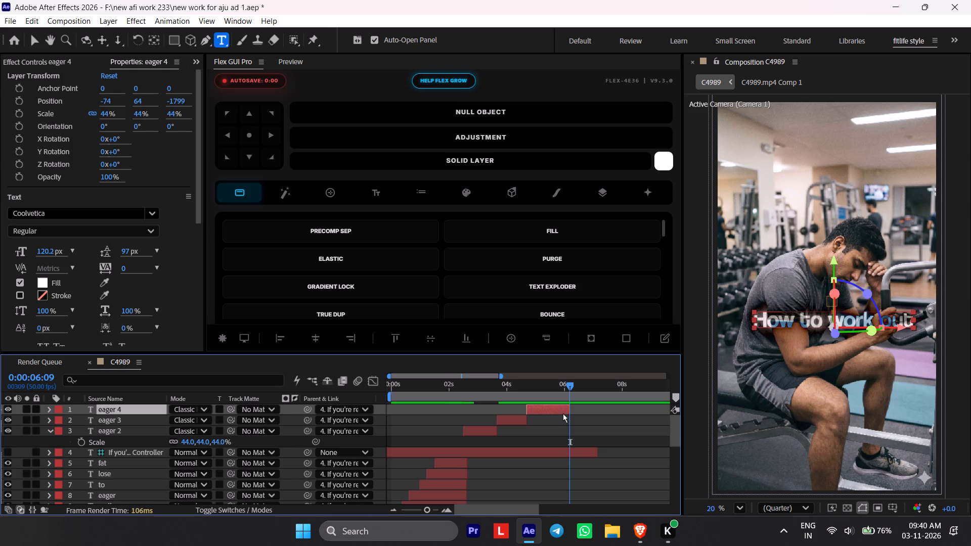
pyautogui.click(559, 387)
pyautogui.press('space')
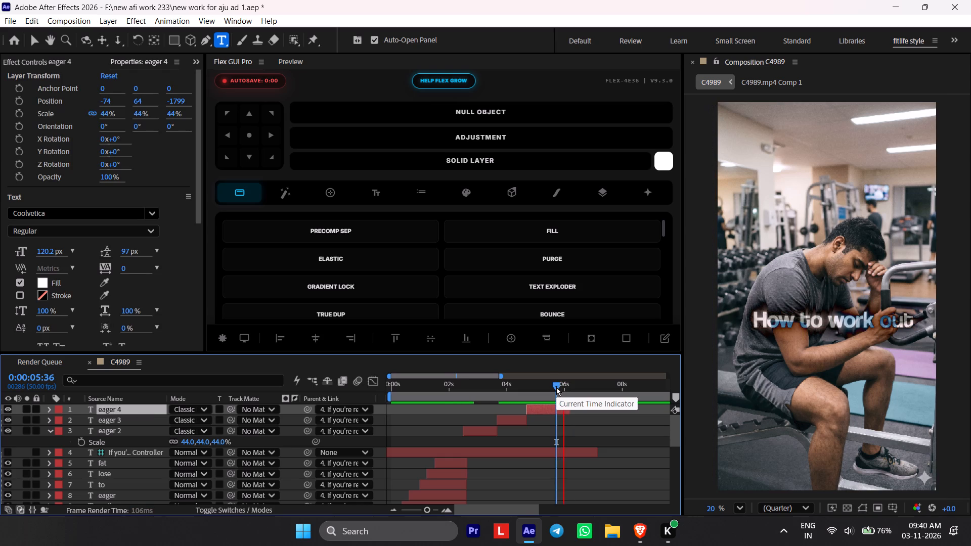
pyautogui.click(552, 394)
pyautogui.keyDown('shift'); pyautogui.moveTo(571, 411); pyautogui.dragTo(570, 411); pyautogui.keyUp('shift')
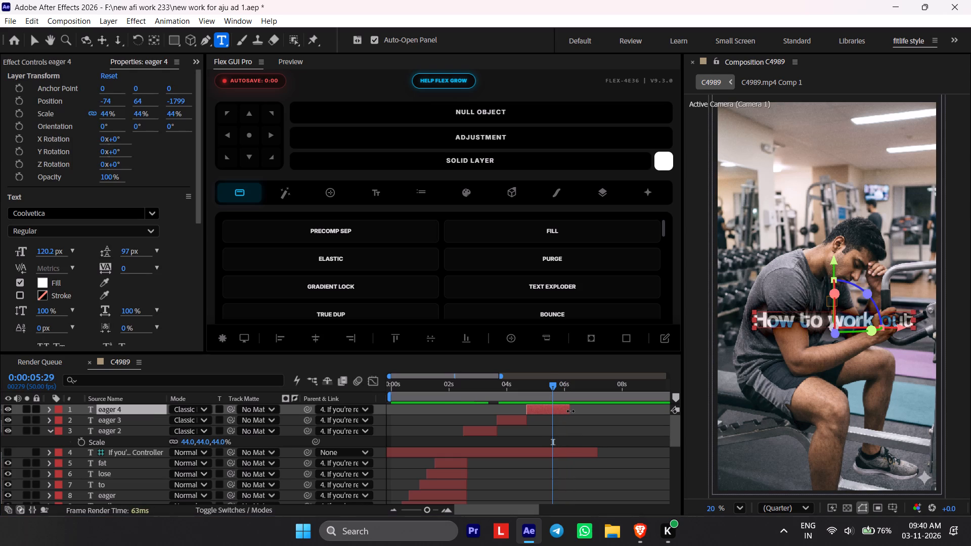
pyautogui.keyDown('shift'); pyautogui.moveTo(570, 411); pyautogui.dragTo(567, 411); pyautogui.keyUp('shift')
# Preview the "How to work out" caption over the gym scene, including from 0:00:04:18.
pyautogui.moveTo(552, 393); pyautogui.dragTo(540, 396)
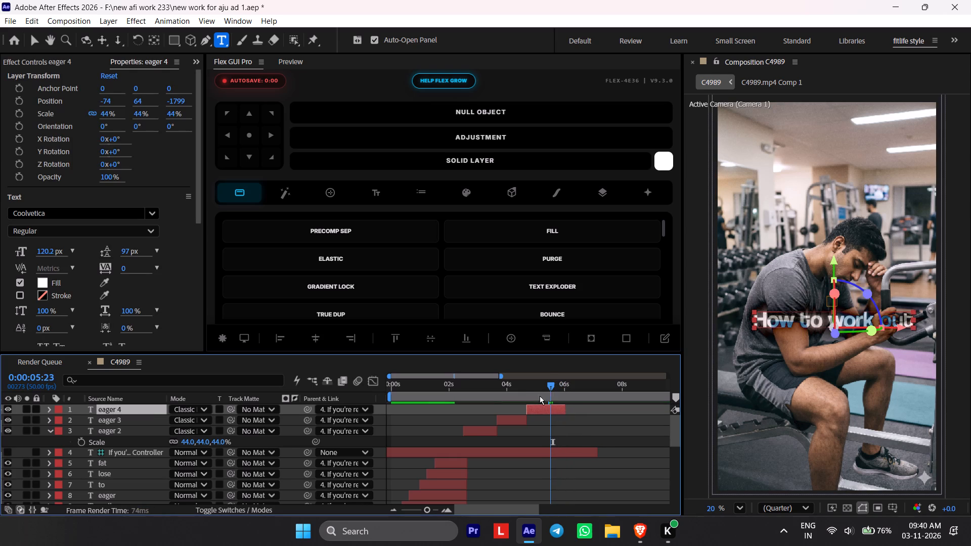
pyautogui.moveTo(540, 396); pyautogui.dragTo(535, 397)
pyautogui.press('space')
pyautogui.press('space')
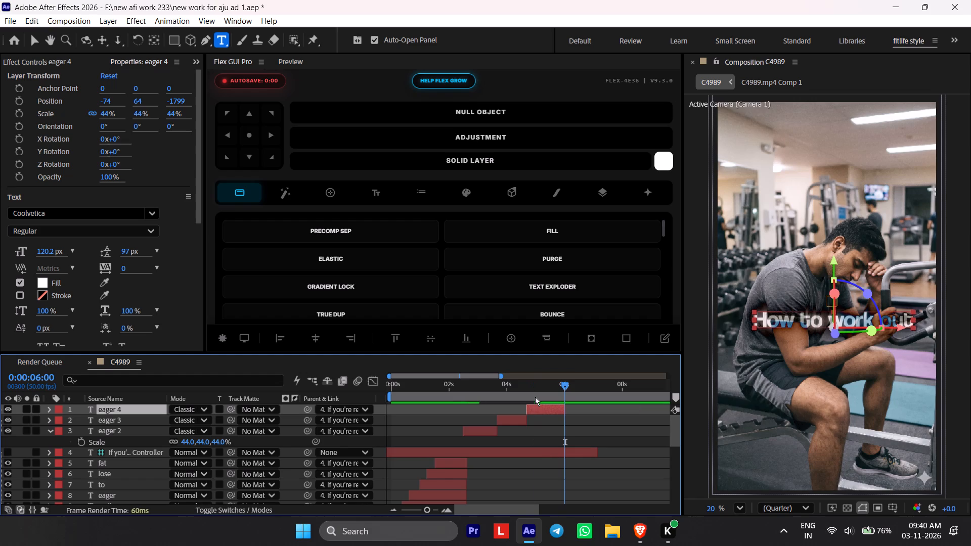
pyautogui.moveTo(538, 398); pyautogui.dragTo(517, 403)
pyautogui.press('space')
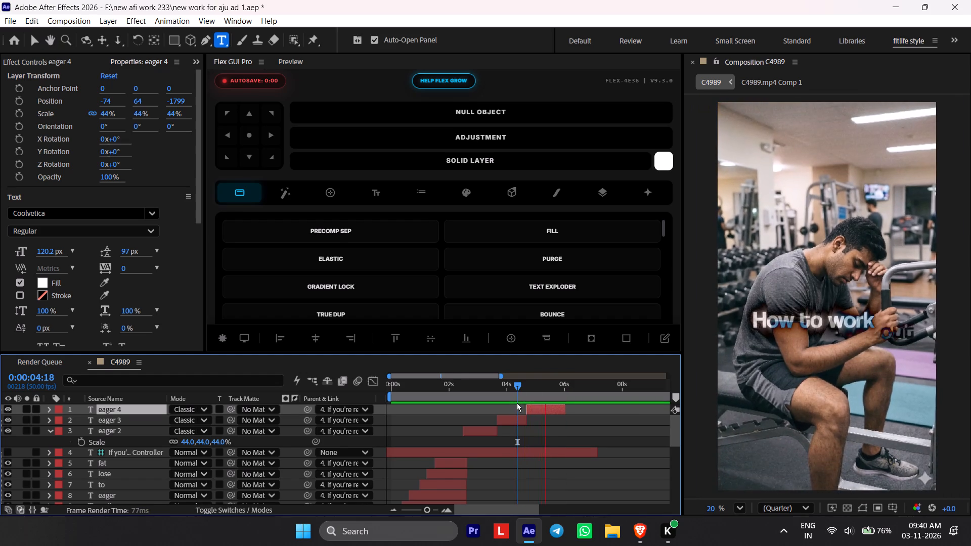
pyautogui.press('space')
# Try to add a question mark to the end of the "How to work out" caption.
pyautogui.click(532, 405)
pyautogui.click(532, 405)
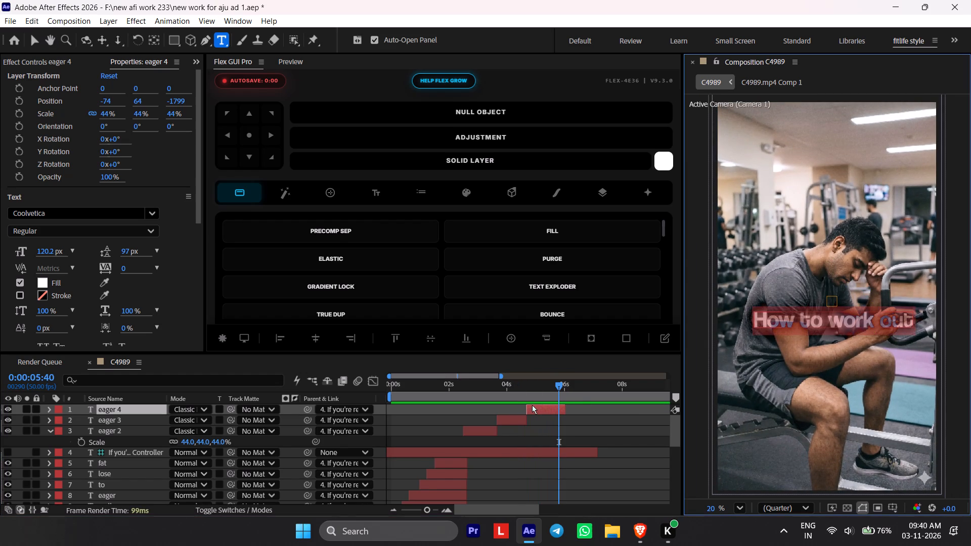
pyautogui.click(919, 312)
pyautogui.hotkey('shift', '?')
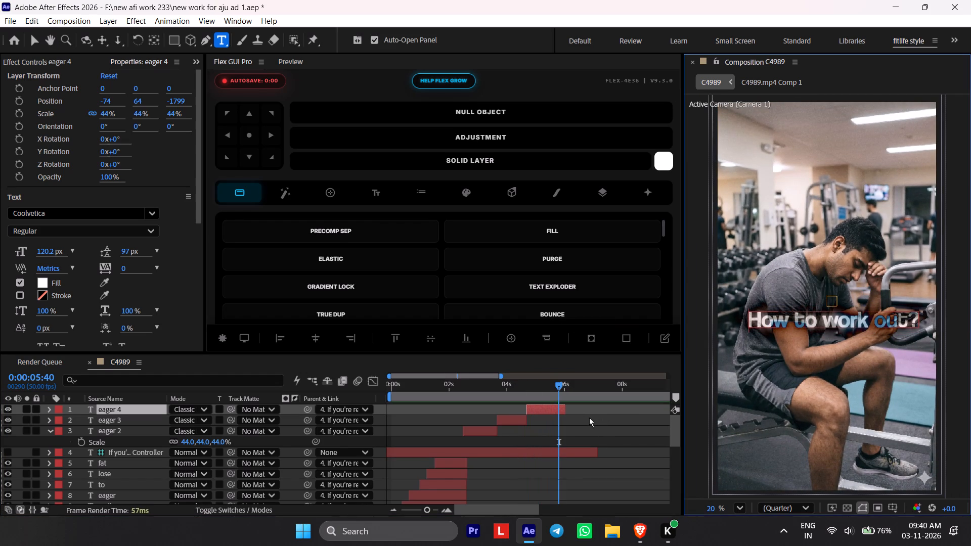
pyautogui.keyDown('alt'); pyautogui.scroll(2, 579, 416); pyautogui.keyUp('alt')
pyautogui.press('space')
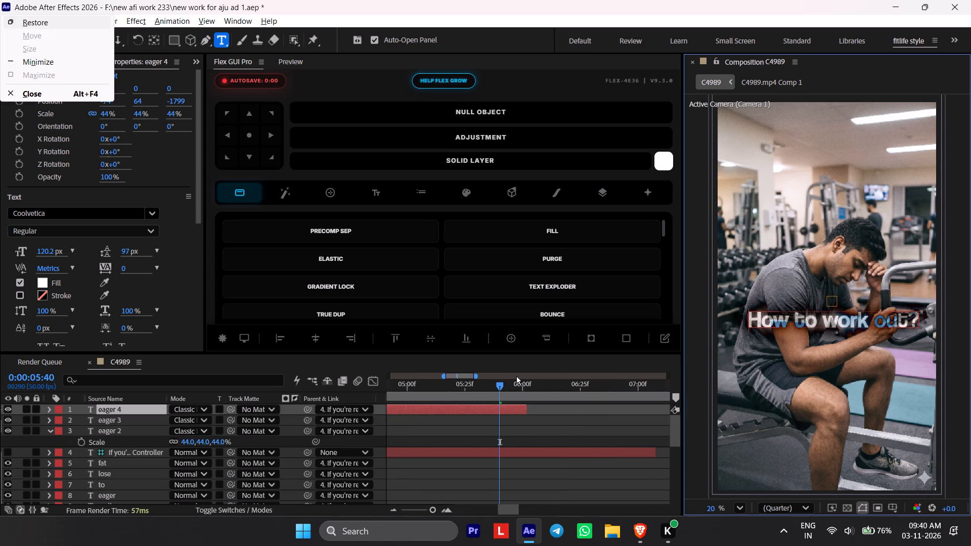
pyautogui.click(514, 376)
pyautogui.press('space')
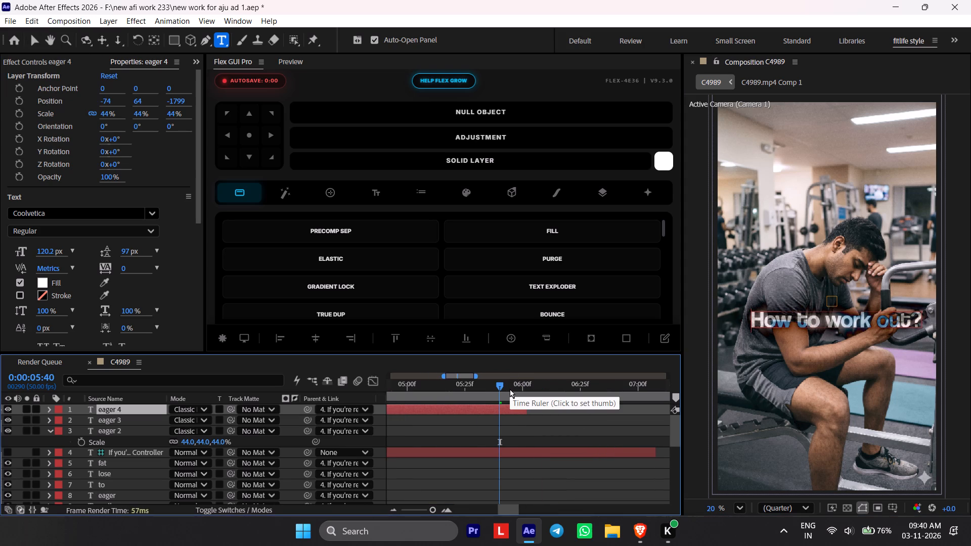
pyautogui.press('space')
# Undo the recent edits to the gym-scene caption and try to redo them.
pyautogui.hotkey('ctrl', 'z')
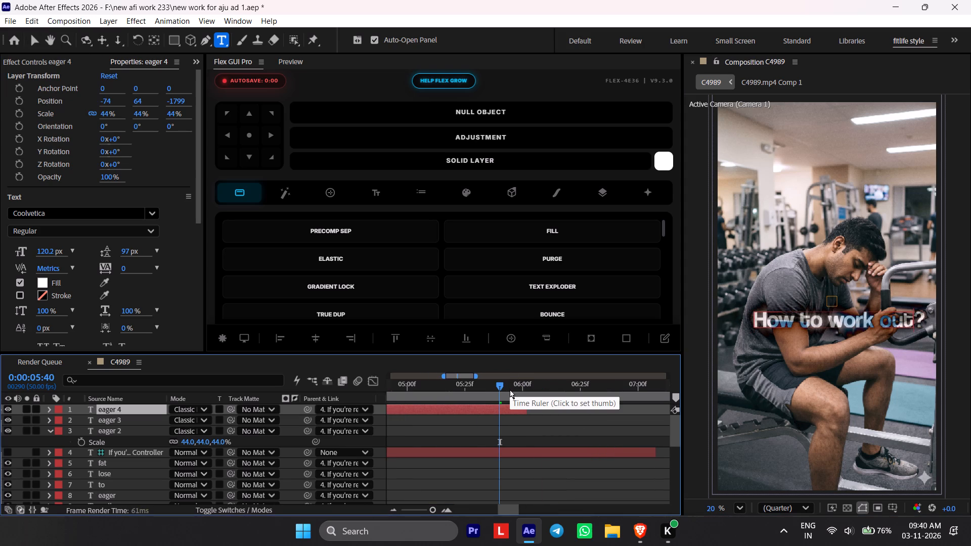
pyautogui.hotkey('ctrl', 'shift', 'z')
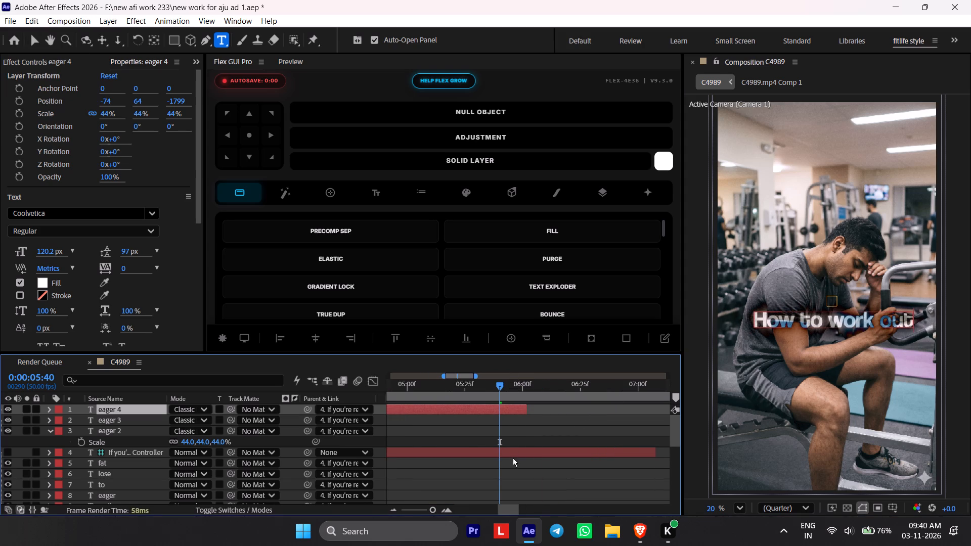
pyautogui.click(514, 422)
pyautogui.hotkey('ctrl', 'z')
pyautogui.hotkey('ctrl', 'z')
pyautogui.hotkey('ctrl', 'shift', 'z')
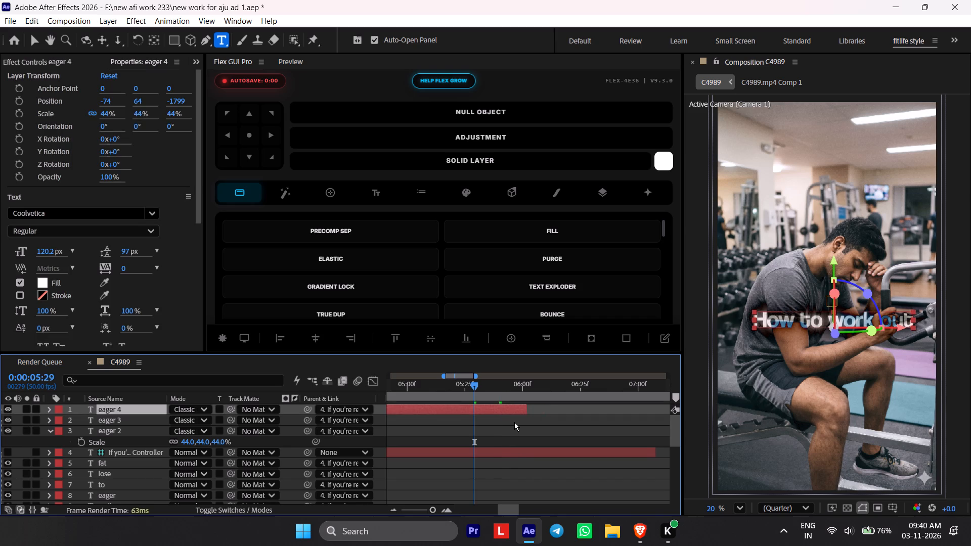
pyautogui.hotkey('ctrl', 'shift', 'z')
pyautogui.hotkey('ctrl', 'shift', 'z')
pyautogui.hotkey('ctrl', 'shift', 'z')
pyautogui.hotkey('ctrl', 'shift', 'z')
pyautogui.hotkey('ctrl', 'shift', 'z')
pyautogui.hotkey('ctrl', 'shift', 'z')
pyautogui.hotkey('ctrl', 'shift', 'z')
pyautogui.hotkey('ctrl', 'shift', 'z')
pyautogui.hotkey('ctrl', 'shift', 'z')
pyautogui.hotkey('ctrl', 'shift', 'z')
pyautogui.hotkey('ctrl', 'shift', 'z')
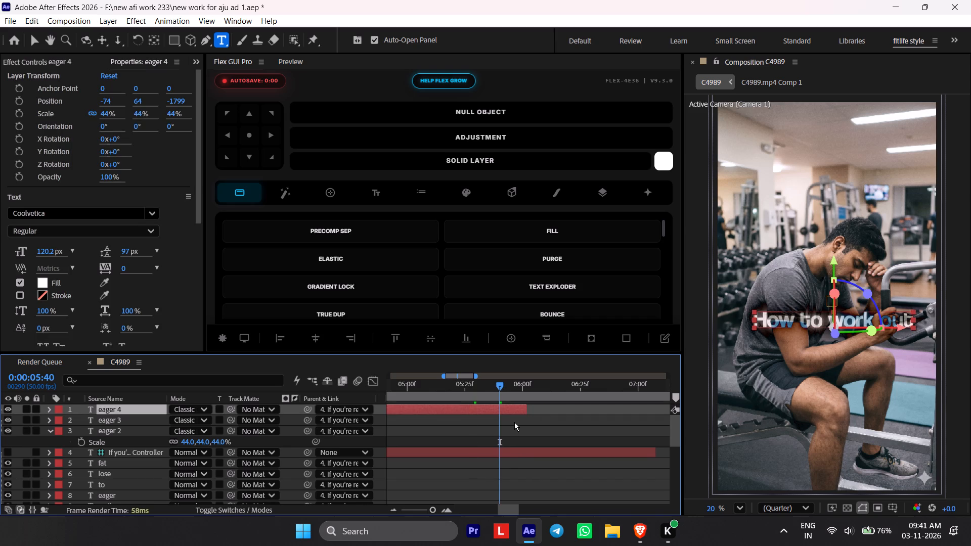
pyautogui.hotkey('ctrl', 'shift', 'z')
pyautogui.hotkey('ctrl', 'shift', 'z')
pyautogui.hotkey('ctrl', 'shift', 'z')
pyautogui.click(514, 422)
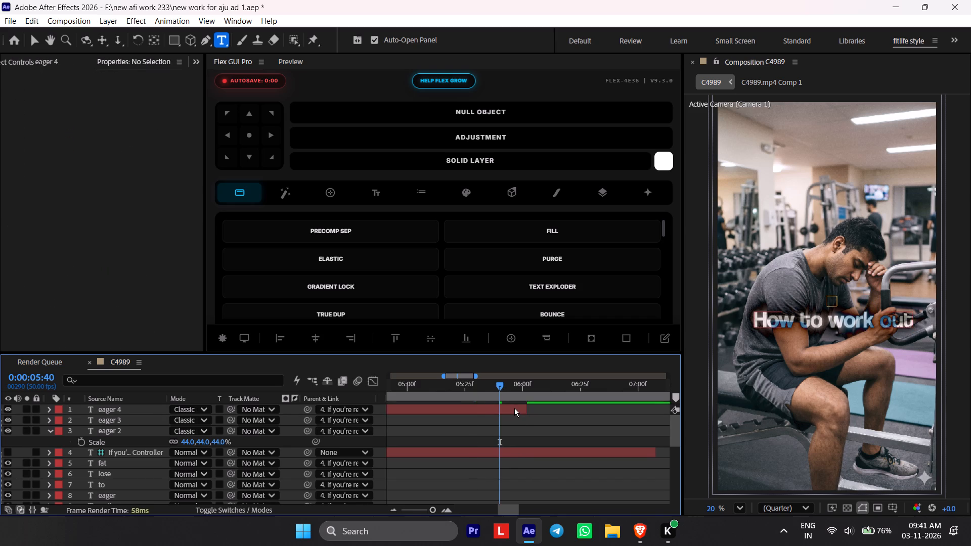
# Preview the gym-scene caption from 0:00:04:27 and again from 0:00:04:23.
pyautogui.keyDown('alt'); pyautogui.scroll(-3, 514, 408); pyautogui.keyUp('alt')
pyautogui.moveTo(496, 388); pyautogui.dragTo(467, 394)
pyautogui.press('space')
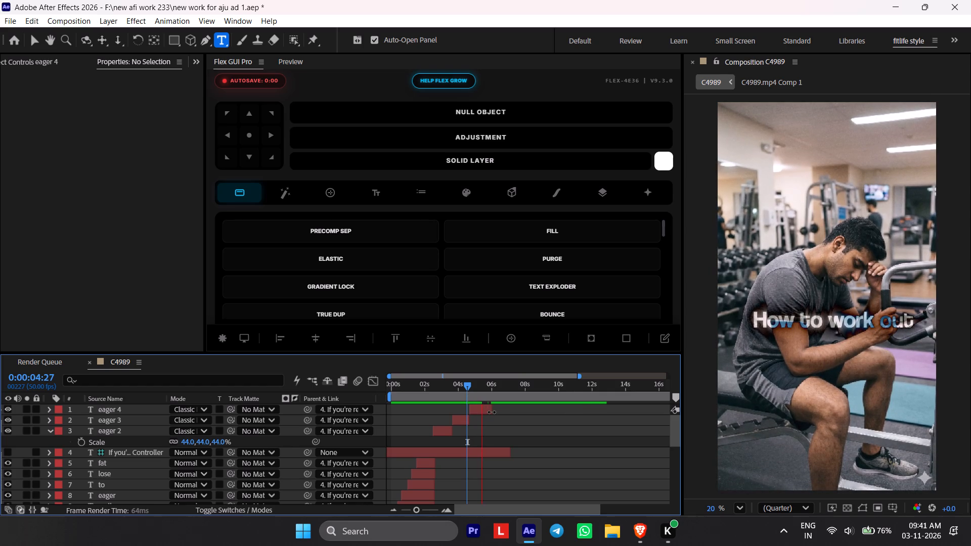
pyautogui.moveTo(472, 397); pyautogui.dragTo(466, 397)
pyautogui.press('space')
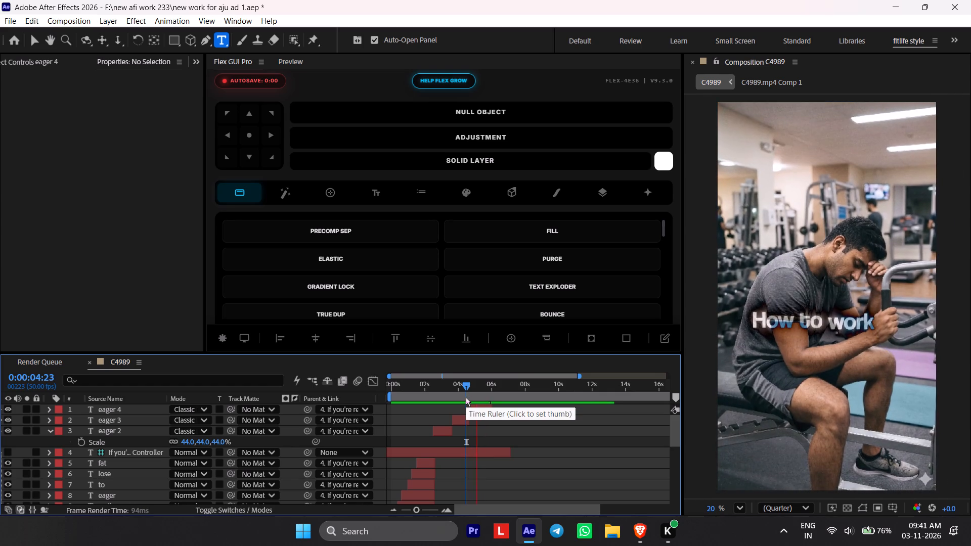
pyautogui.press('space')
# Add a question mark to the end of the gym-scene caption so it reads "How to work out?".
pyautogui.doubleClick(479, 403)
pyautogui.doubleClick(482, 406)
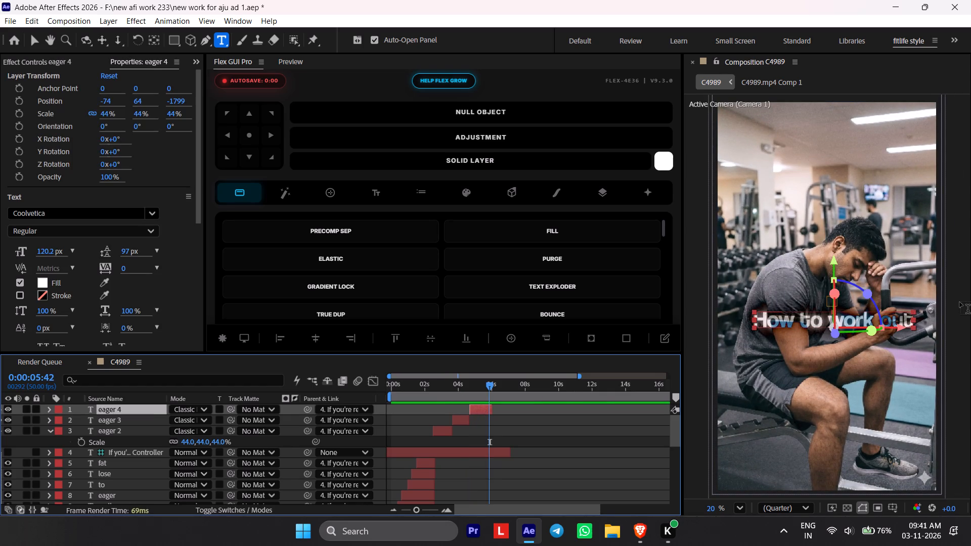
pyautogui.click(917, 317)
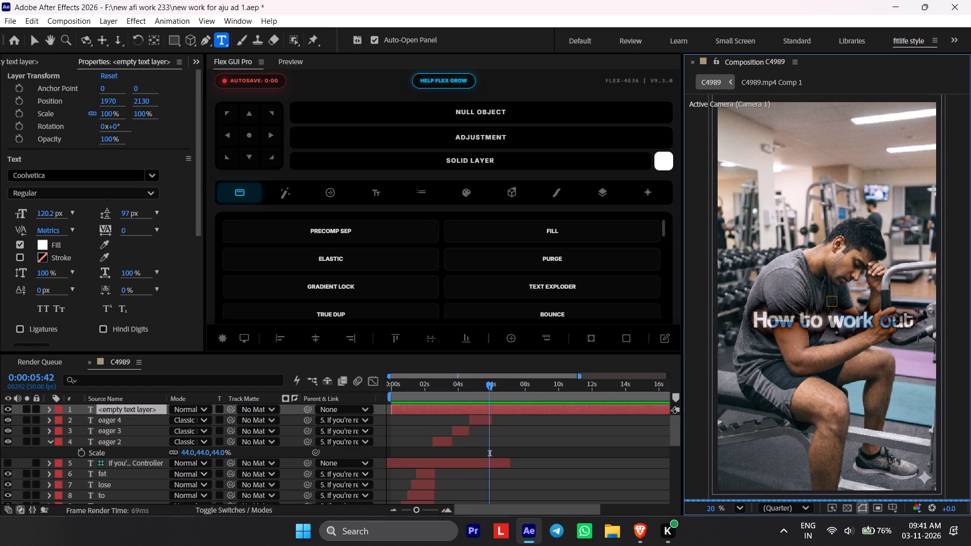
pyautogui.hotkey('ctrl', 'z')
pyautogui.doubleClick(473, 410)
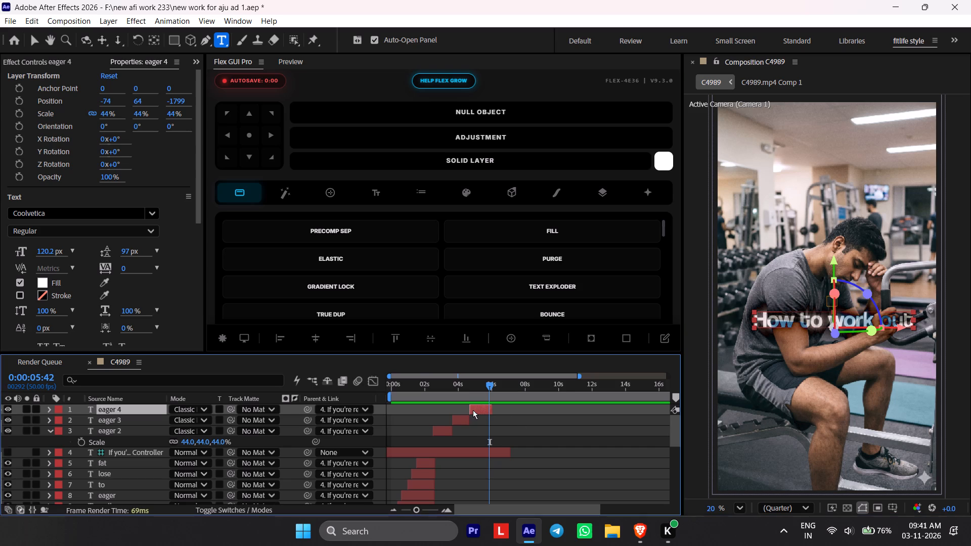
pyautogui.click(907, 326)
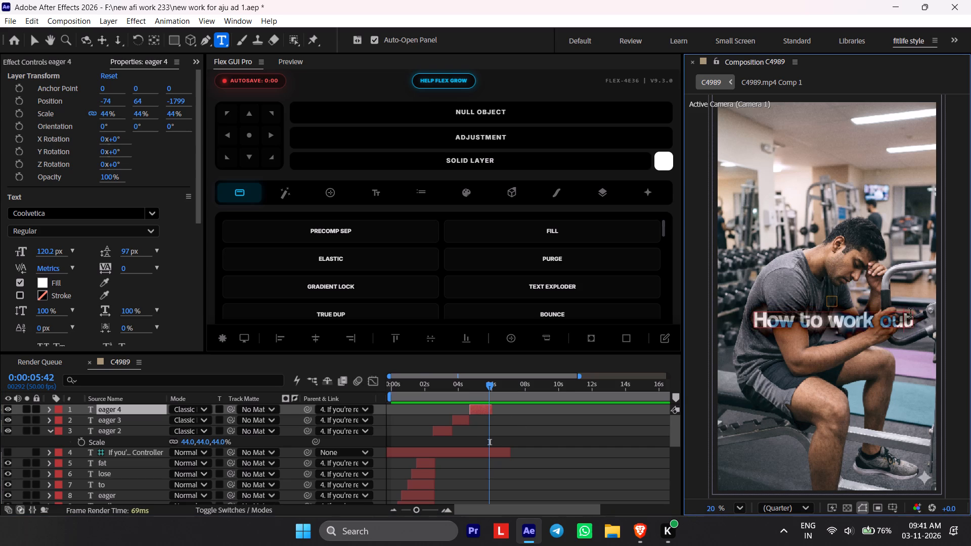
pyautogui.click(910, 313)
pyautogui.hotkey('shift', '?')
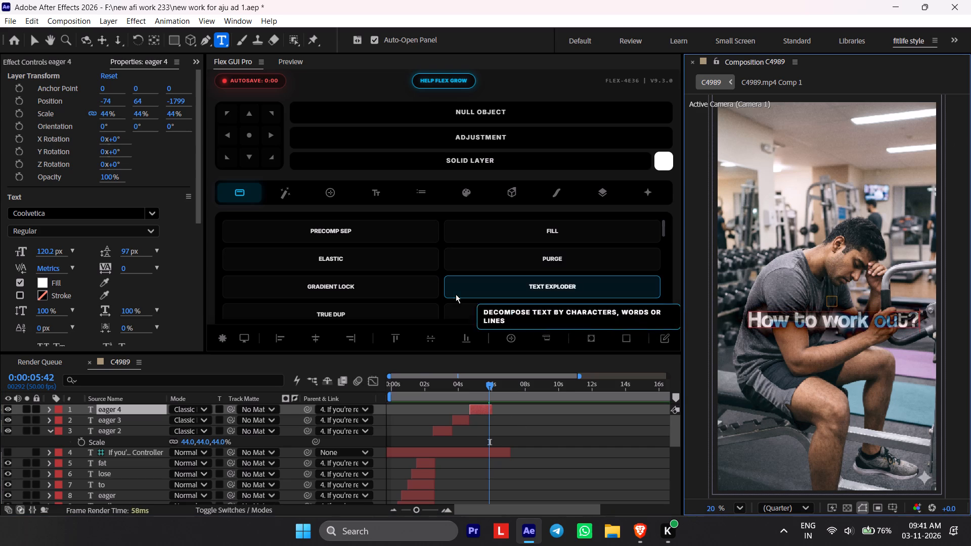
# Remove the space between "work" and "out" so the gym-scene caption reads "How to workout?".
pyautogui.click(878, 312)
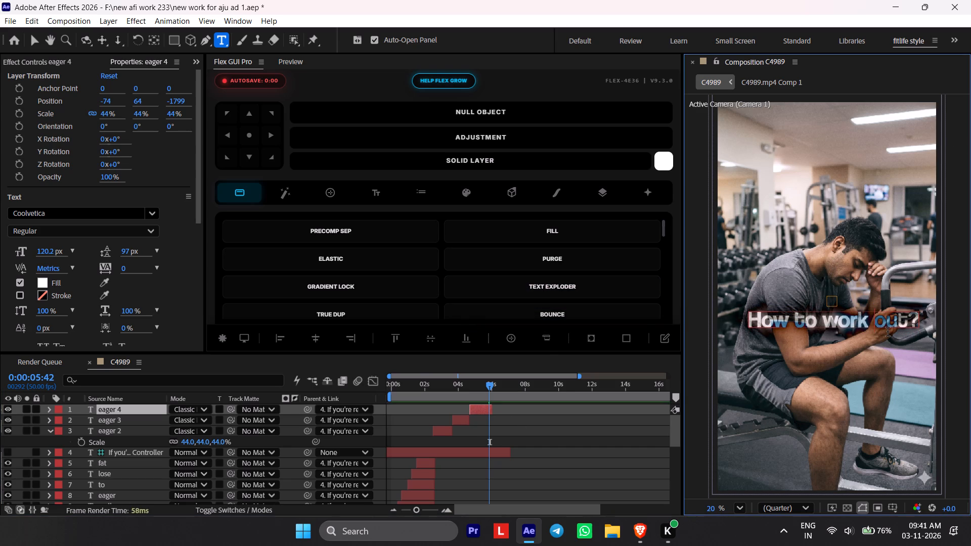
pyautogui.press('BackSpace')
# Preview the "How to eat?" and "How to workout?" captions from 0:00:03:20, then recheck the gym scene from 0:00:04:14 and 0:00:05:05.
pyautogui.moveTo(480, 388); pyautogui.dragTo(479, 389)
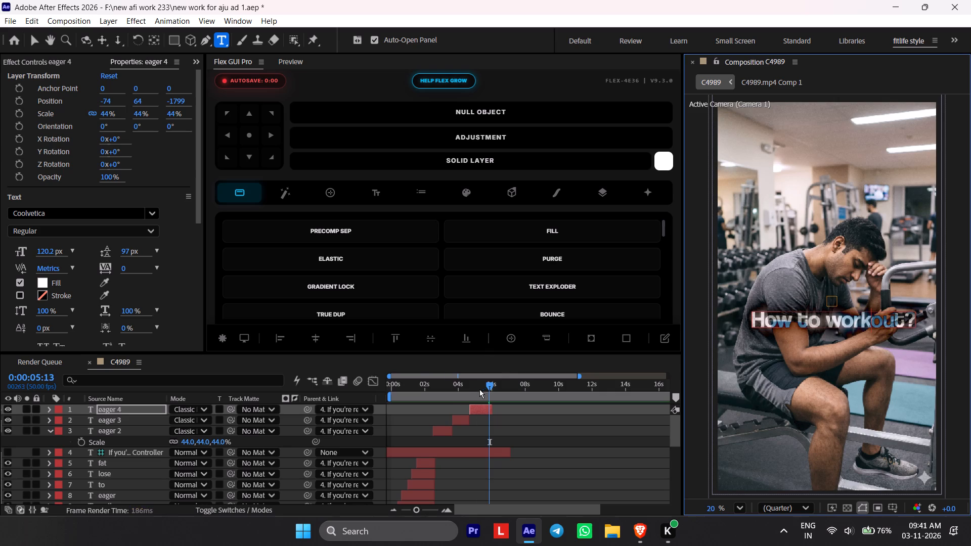
pyautogui.moveTo(479, 389); pyautogui.dragTo(448, 400)
pyautogui.press('space')
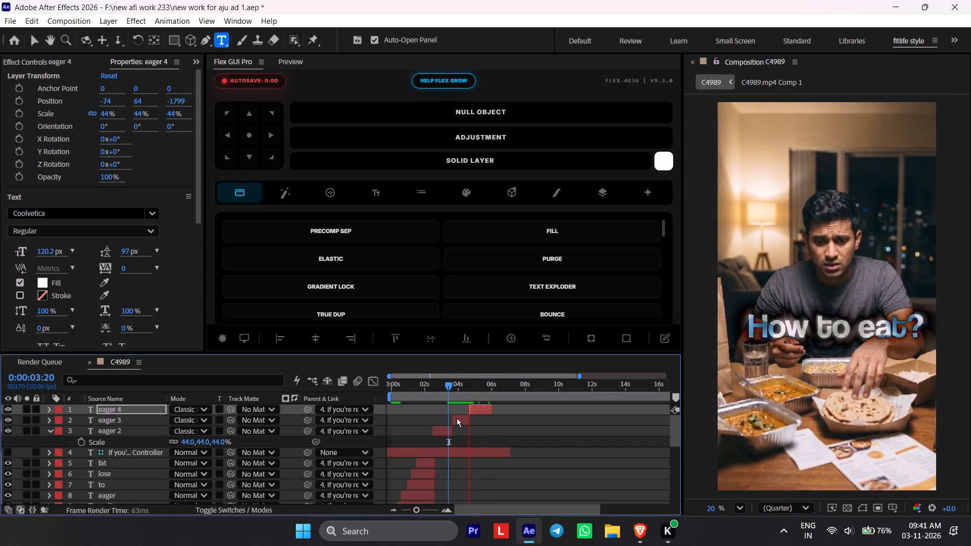
pyautogui.press('space')
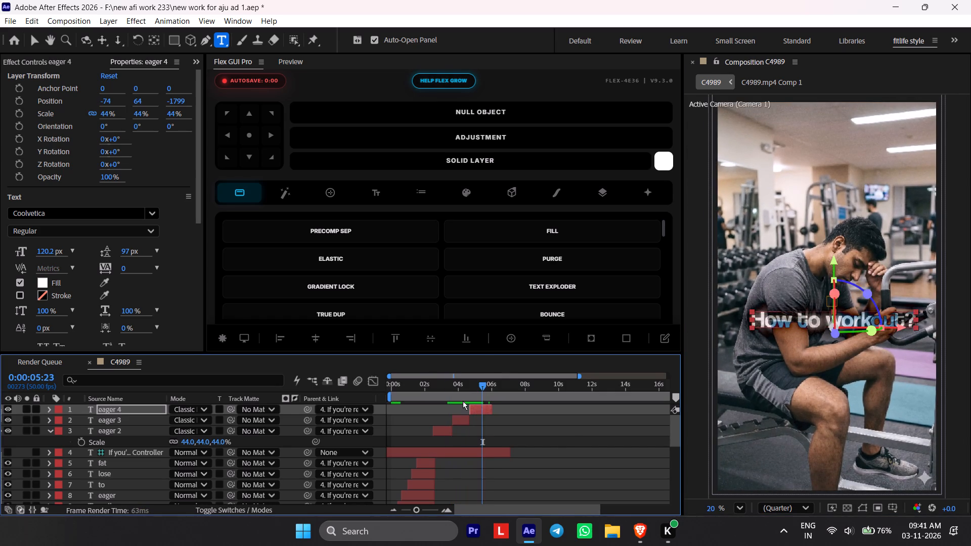
pyautogui.click(463, 401)
pyautogui.press('space')
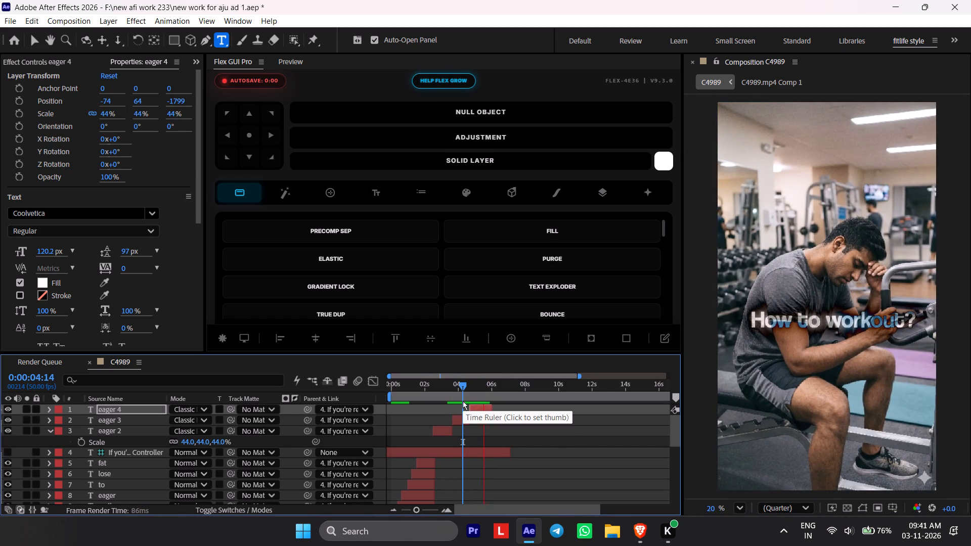
pyautogui.press('space')
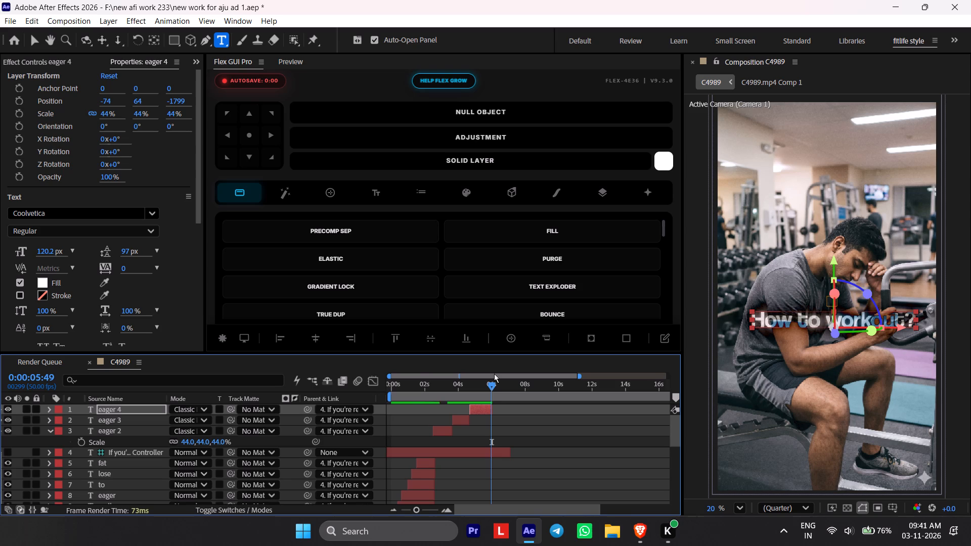
pyautogui.press('space')
pyautogui.press('space')
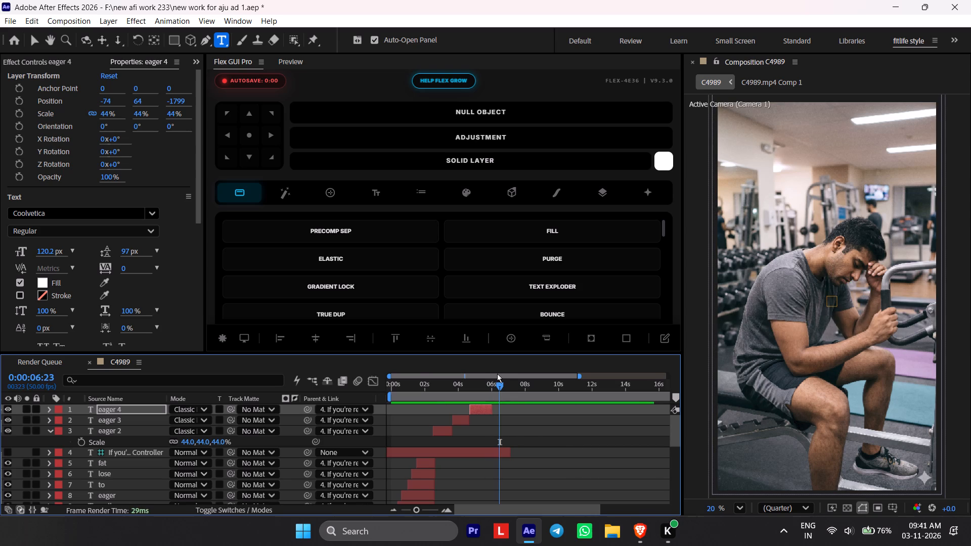
pyautogui.press('space')
pyautogui.press('space')
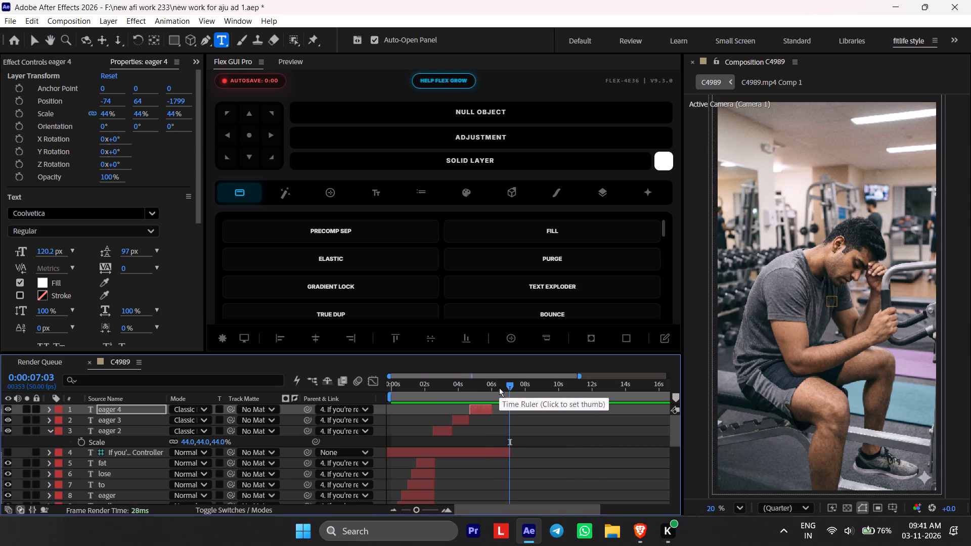
pyautogui.moveTo(499, 388); pyautogui.dragTo(492, 388)
pyautogui.moveTo(492, 388); pyautogui.dragTo(477, 391)
pyautogui.press('space')
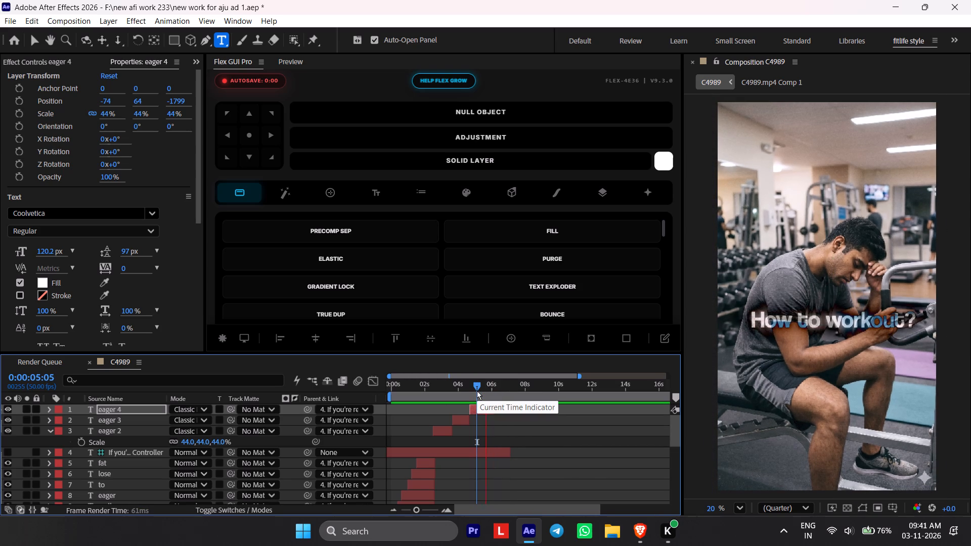
pyautogui.press('space')
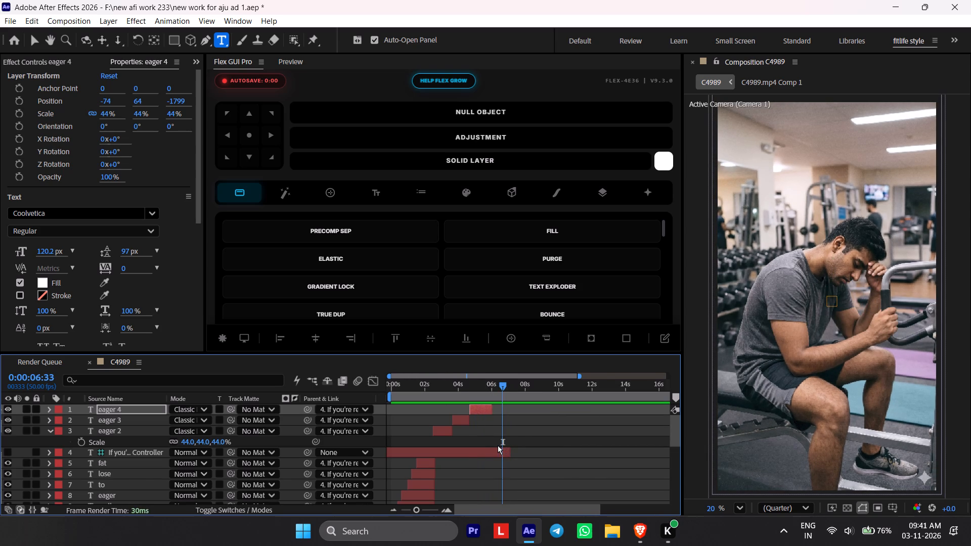
# Add a Position keyframe holding 1080, 1997, -340 on Null 1 and place it just after 0:00:06:00.
pyautogui.scroll(-4, 496, 445)
pyautogui.click(502, 421)
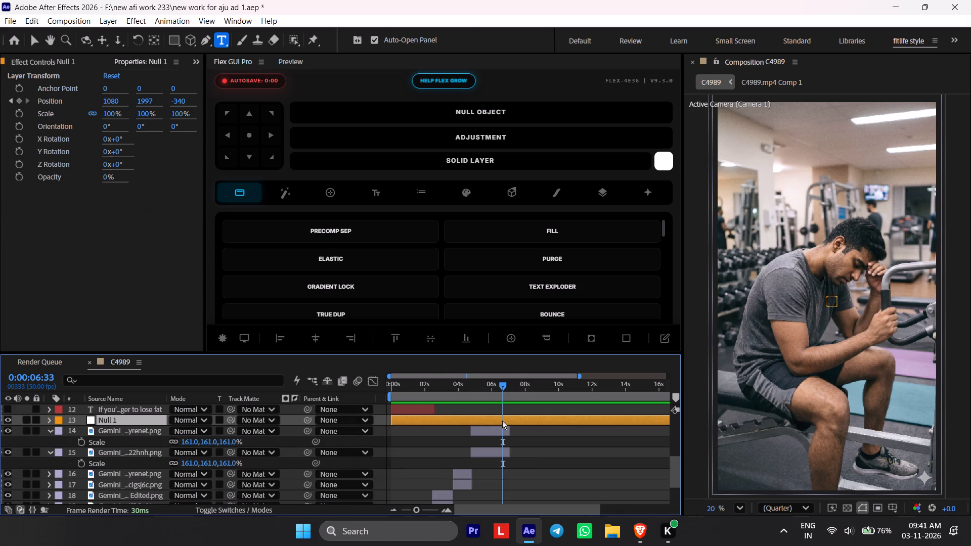
pyautogui.press('u')
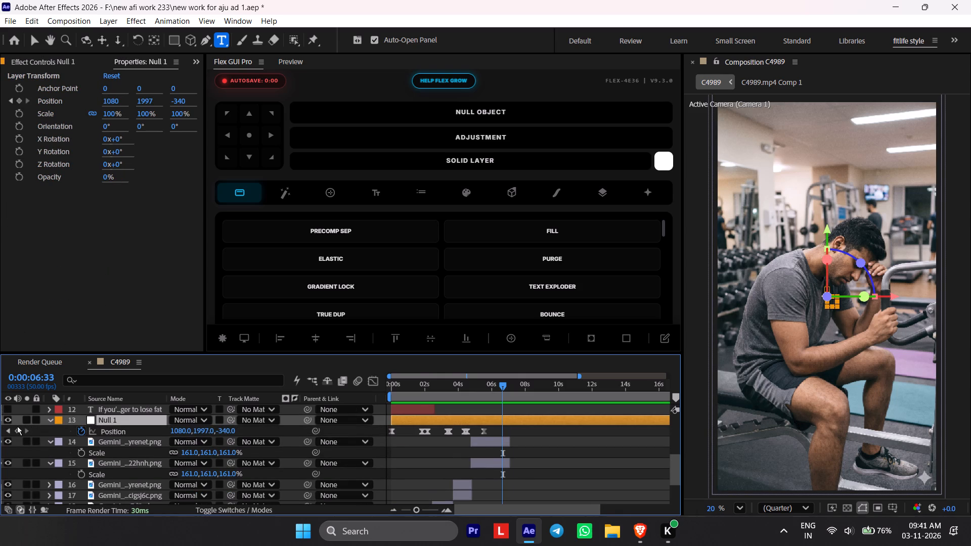
pyautogui.click(17, 429)
pyautogui.click(500, 429)
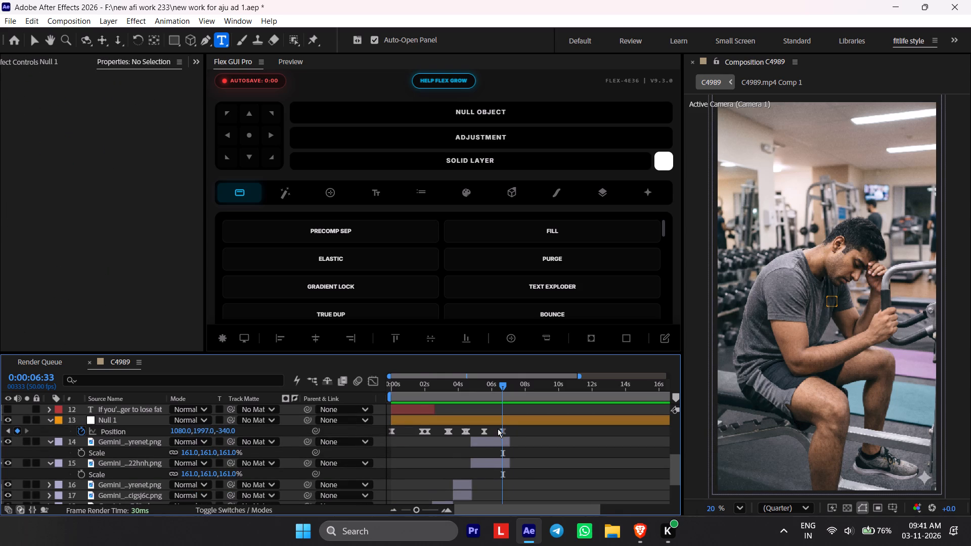
pyautogui.moveTo(504, 429); pyautogui.dragTo(496, 438)
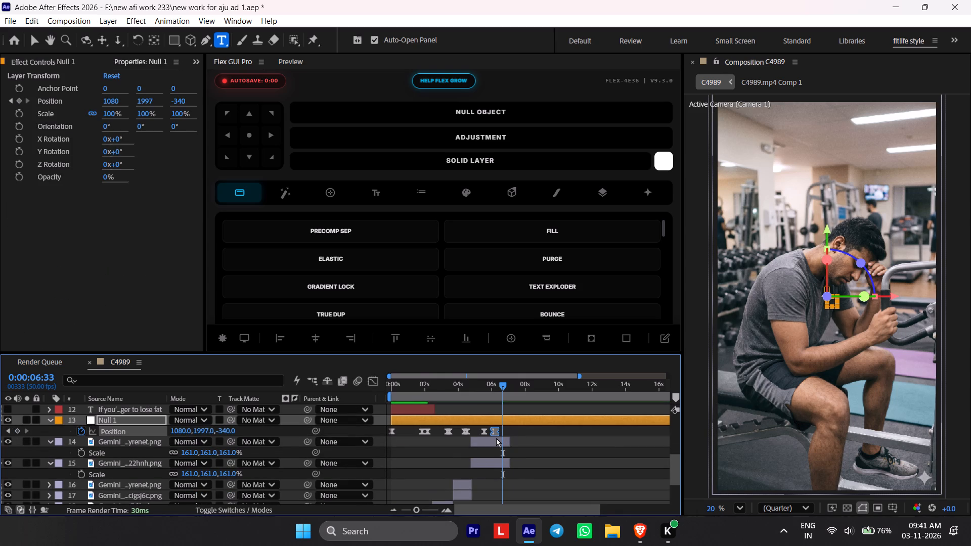
# At 0:00:07:04, keyframe Null 1's Position at 1080, 1657, 247 for the gym-scene camera move.
pyautogui.keyDown('alt'); pyautogui.scroll(2, 496, 438); pyautogui.keyUp('alt')
pyautogui.moveTo(523, 382); pyautogui.dragTo(458, 411)
pyautogui.press('space')
pyautogui.press('space')
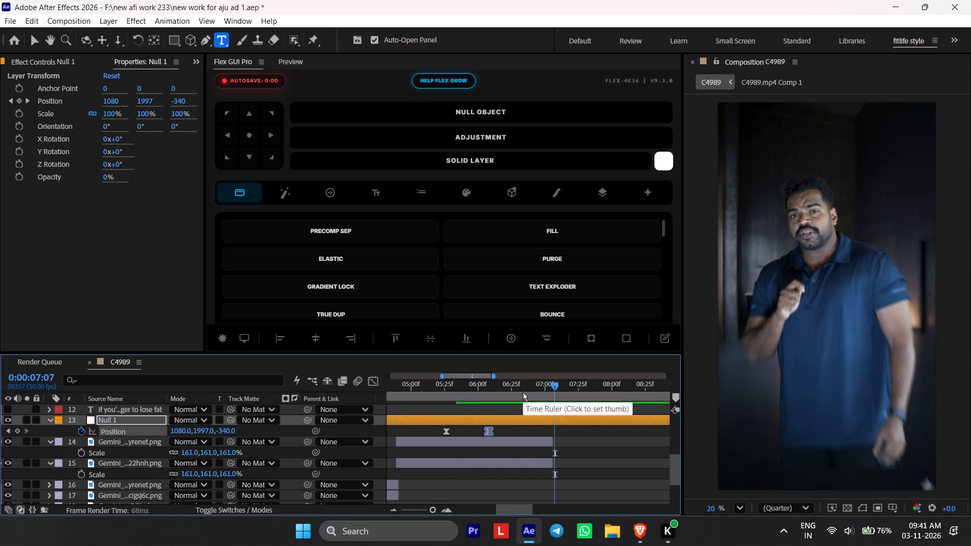
pyautogui.moveTo(564, 384); pyautogui.dragTo(550, 387)
pyautogui.moveTo(220, 436); pyautogui.dragTo(264, 452)
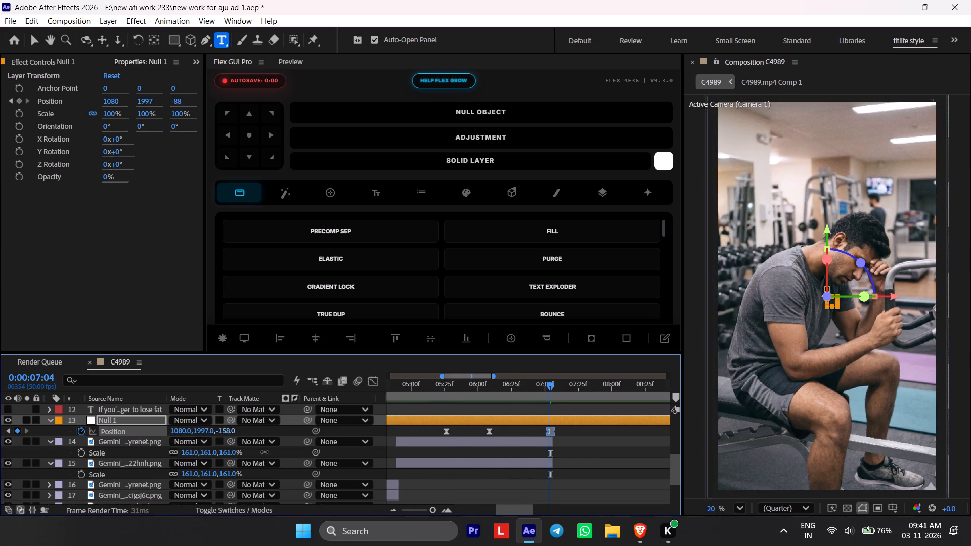
pyautogui.moveTo(264, 452); pyautogui.dragTo(636, 479)
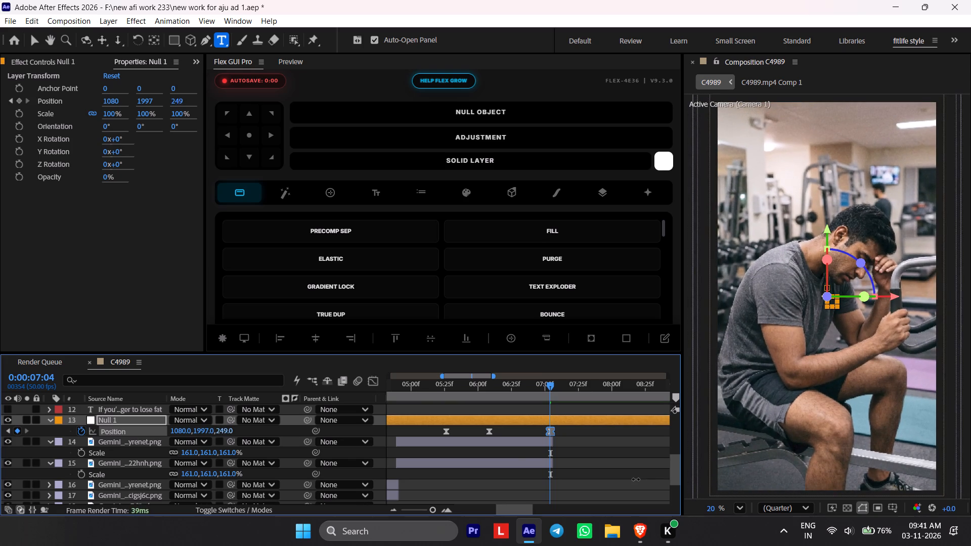
pyautogui.moveTo(636, 479); pyautogui.dragTo(633, 479)
pyautogui.moveTo(208, 429); pyautogui.dragTo(73, 456)
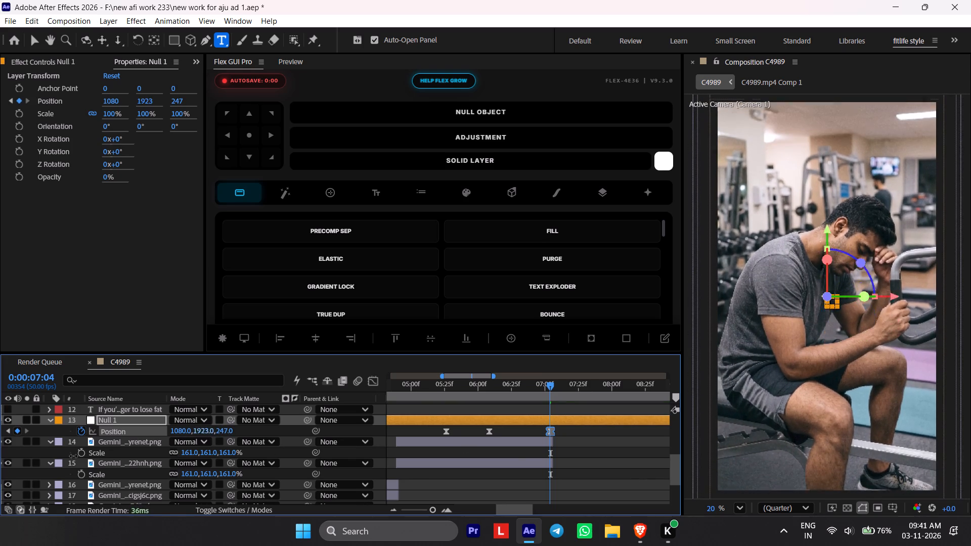
pyautogui.moveTo(73, 456); pyautogui.dragTo(0, 458)
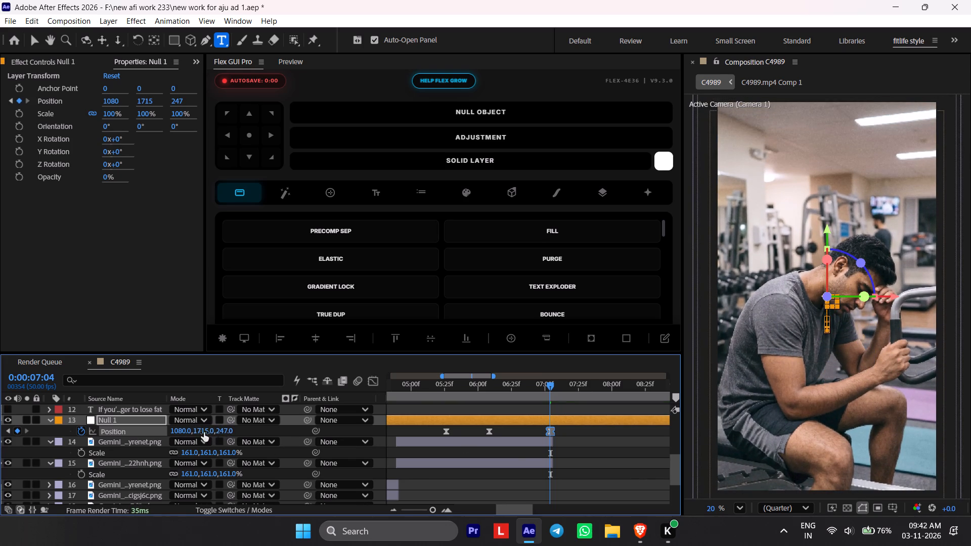
pyautogui.moveTo(202, 432); pyautogui.dragTo(0, 446)
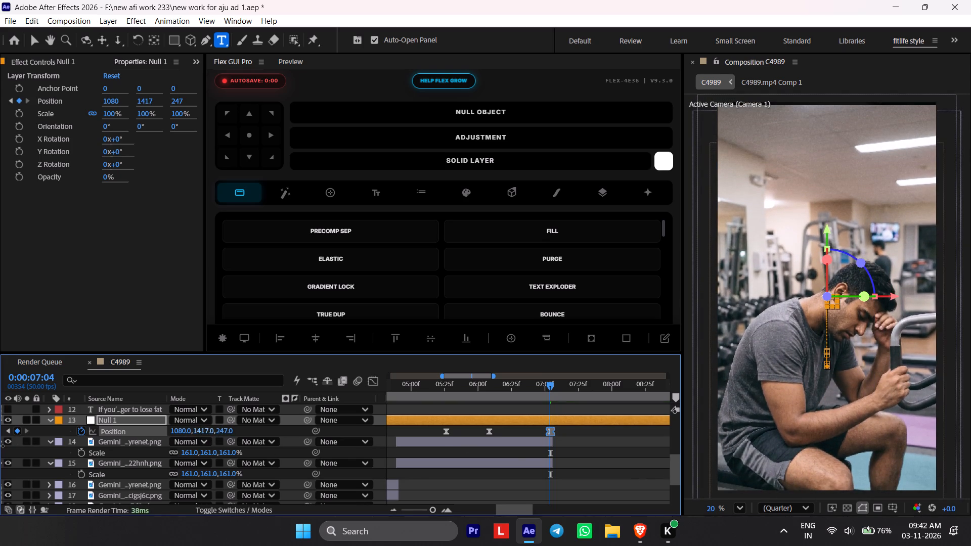
pyautogui.moveTo(0, 446); pyautogui.dragTo(157, 441)
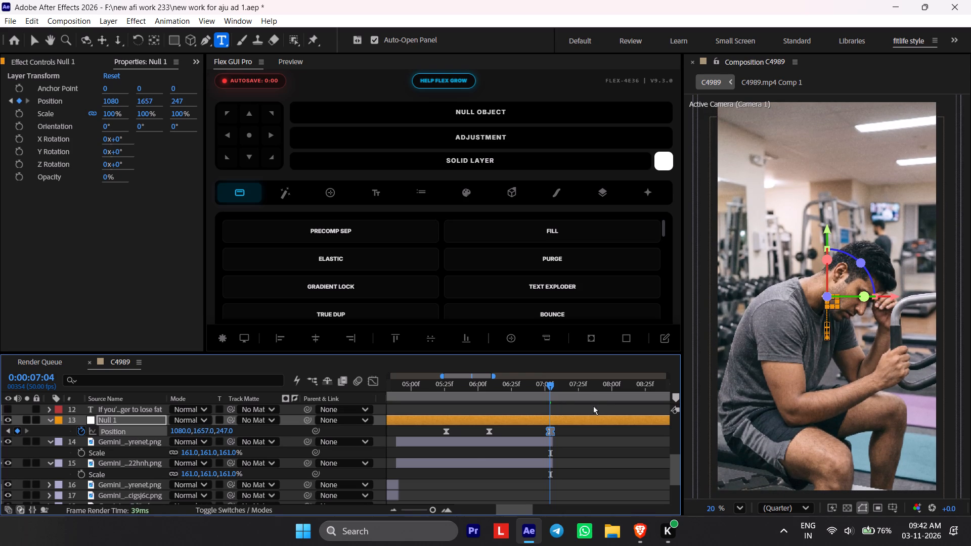
# Preview the gym-scene camera move from 0:00:06:01, 0:00:05:21 and 0:00:04:40.
pyautogui.click(486, 402)
pyautogui.click(479, 400)
pyautogui.press('space')
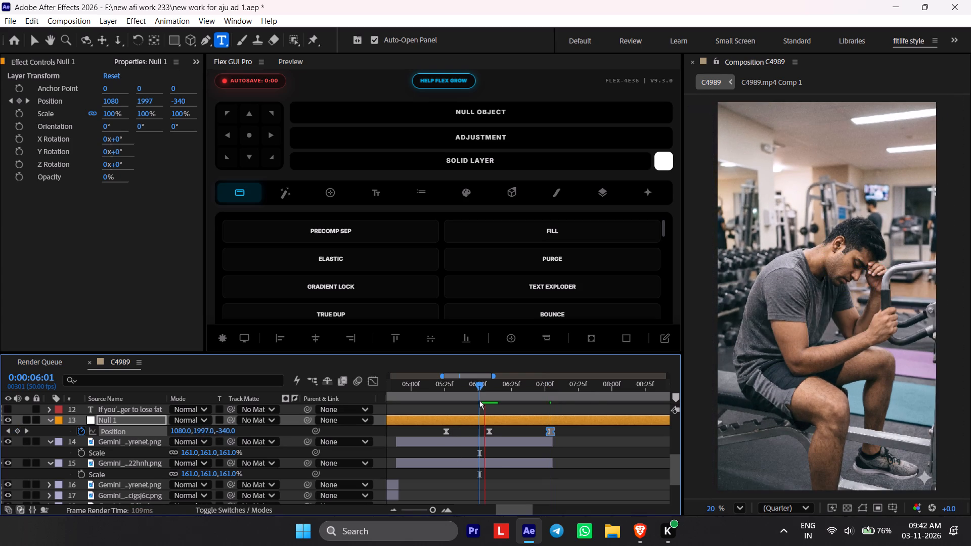
pyautogui.click(479, 400)
pyautogui.press('space')
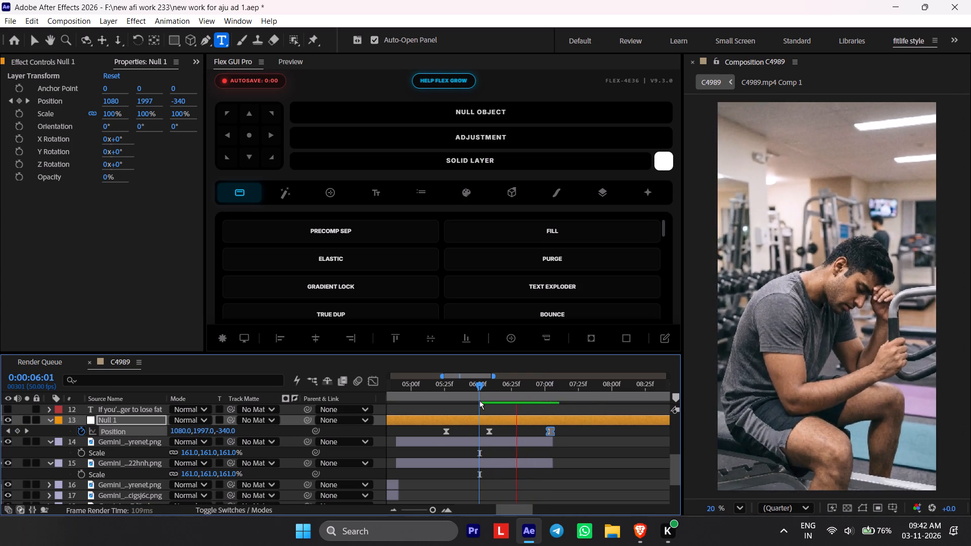
pyautogui.press('space')
pyautogui.click(479, 400)
pyautogui.moveTo(479, 400); pyautogui.dragTo(438, 402)
pyautogui.press('space')
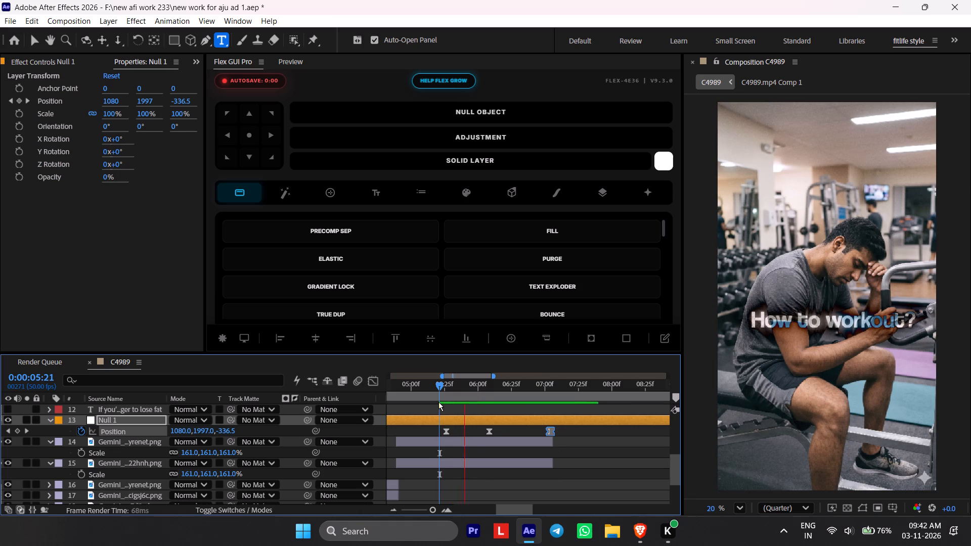
pyautogui.moveTo(438, 402); pyautogui.dragTo(410, 406)
pyautogui.keyDown('alt'); pyautogui.scroll(-1, 436, 435); pyautogui.keyUp('alt')
pyautogui.press('space')
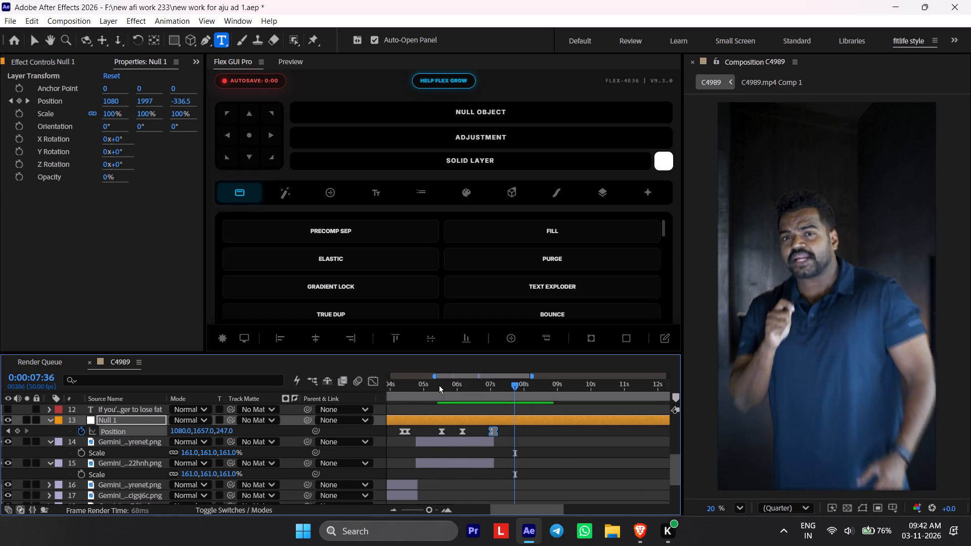
pyautogui.moveTo(439, 385); pyautogui.dragTo(433, 385)
pyautogui.moveTo(432, 385); pyautogui.dragTo(411, 391)
pyautogui.press('space')
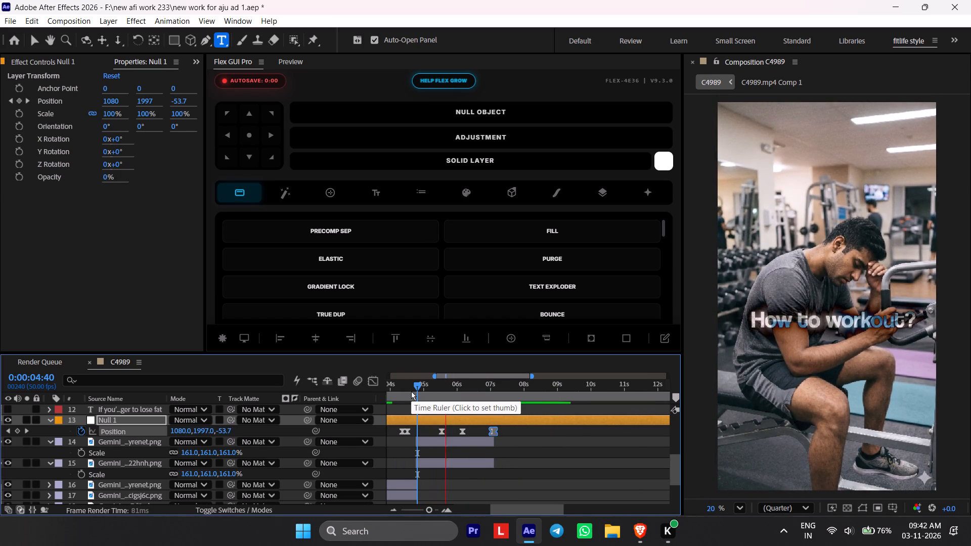
pyautogui.press('space')
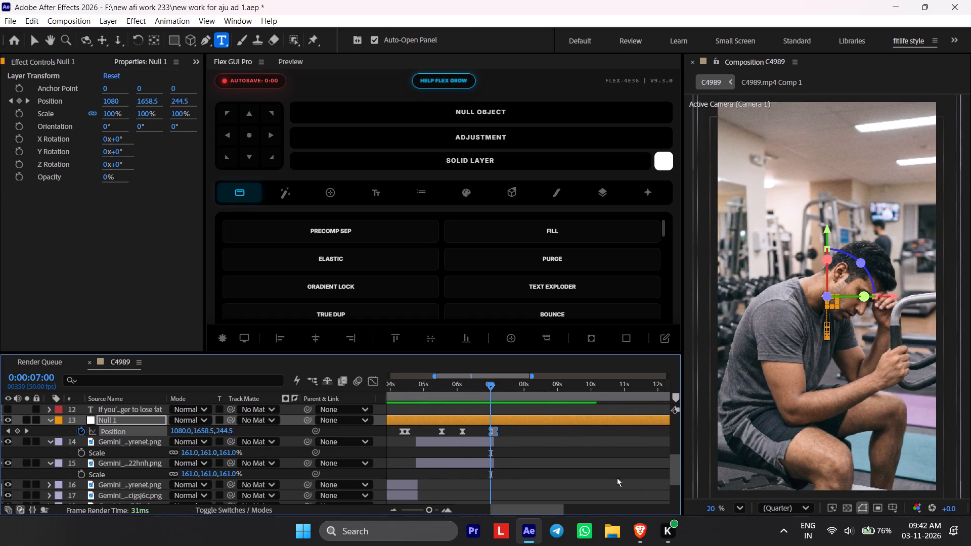
# Switch to the Brave browser and open manglish.app in a new tab.
pyautogui.click(638, 532)
pyautogui.doubleClick(59, 188)
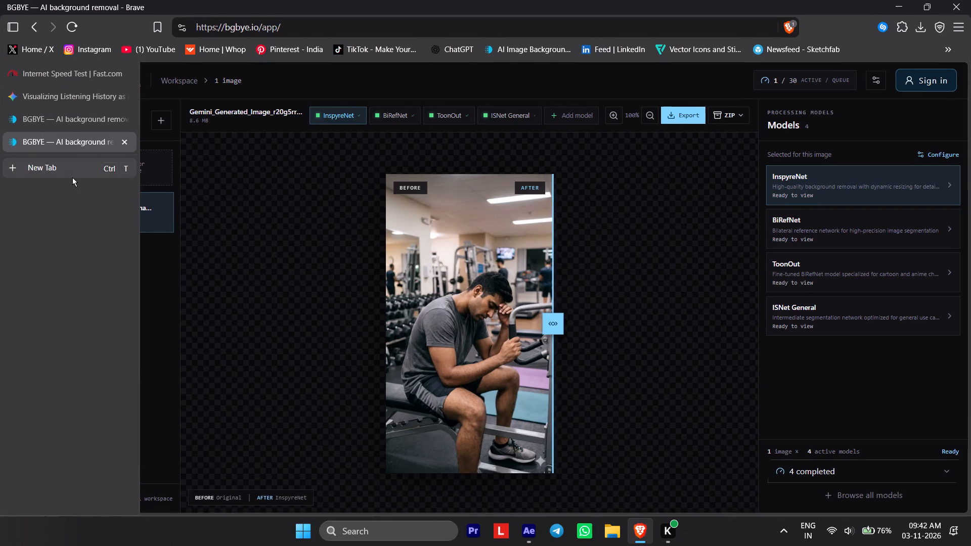
pyautogui.click(72, 177)
pyautogui.write('mang')
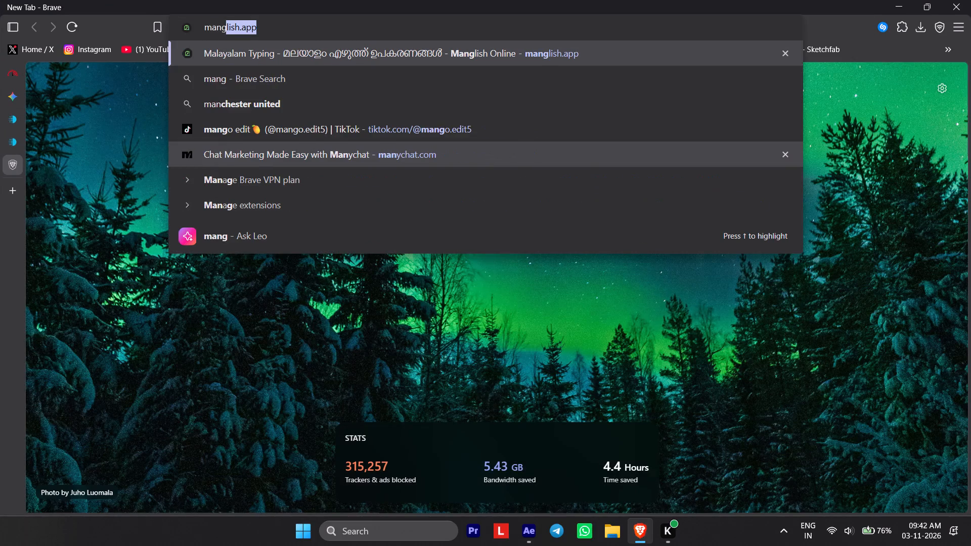
pyautogui.write('lish')
pyautogui.press('Return')
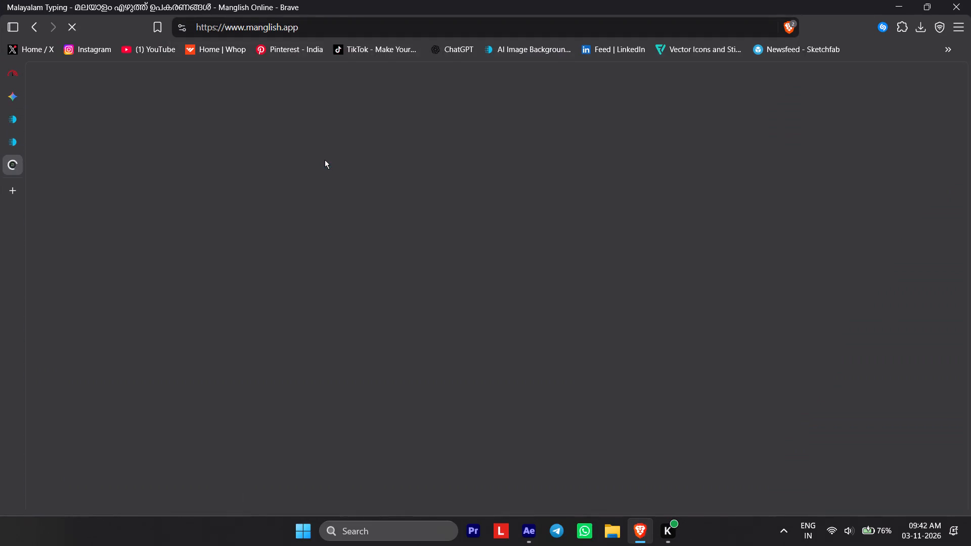
# Write the Malayalam phrase "ഇത് നിങ്ങൾക് ഉള്ള വീഡിയോ" in the Manglish editor.
pyautogui.write('ith ningalk')
pyautogui.press('space')
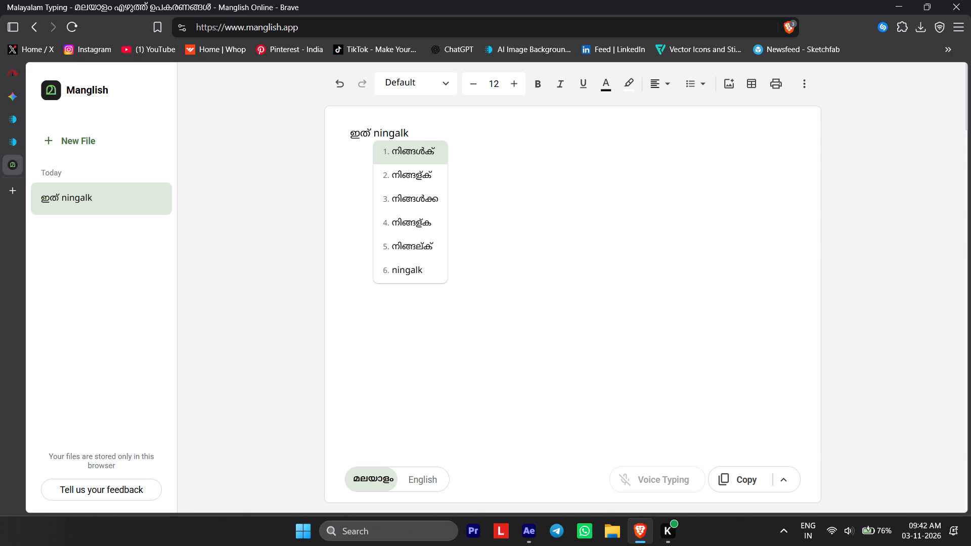
pyautogui.write('ula')
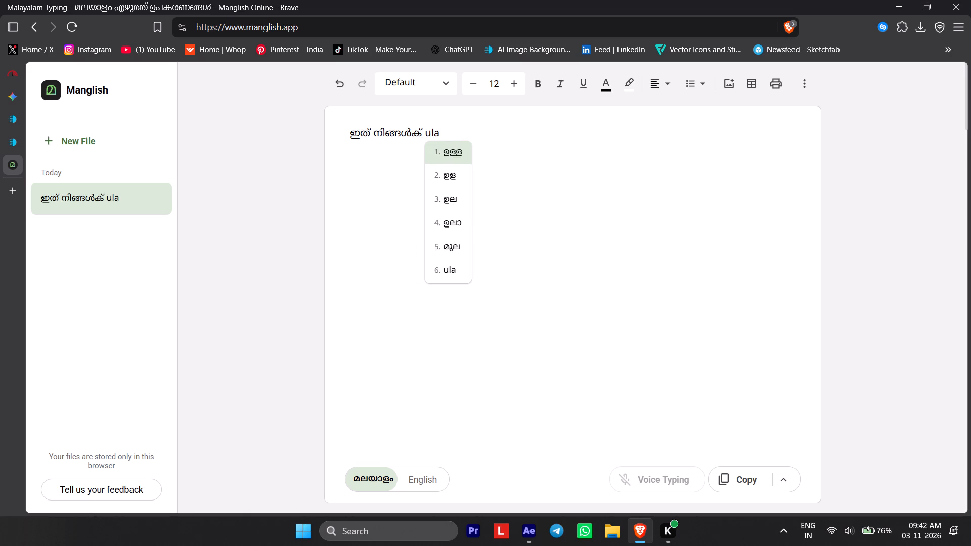
pyautogui.press('BackSpace')
pyautogui.write('la video')
pyautogui.press('space')
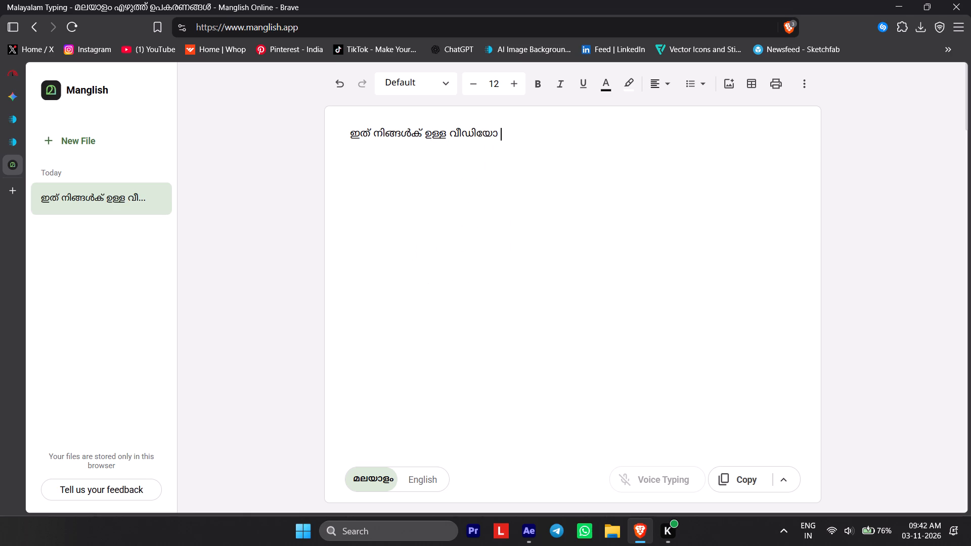
# Replace the phrase's last word with "ആണ്" so it reads "ഇത് നിങ്ങൾക് ഉള്ള ആണ്".
pyautogui.press('BackSpace')
pyautogui.press('BackSpace')
pyautogui.press('BackSpace')
pyautogui.press('BackSpace')
pyautogui.press('BackSpace')
pyautogui.press('BackSpace')
pyautogui.press('space')
pyautogui.press('BackSpace')
pyautogui.press('BackSpace')
pyautogui.write('an')
pyautogui.press('space')
pyautogui.press('BackSpace')
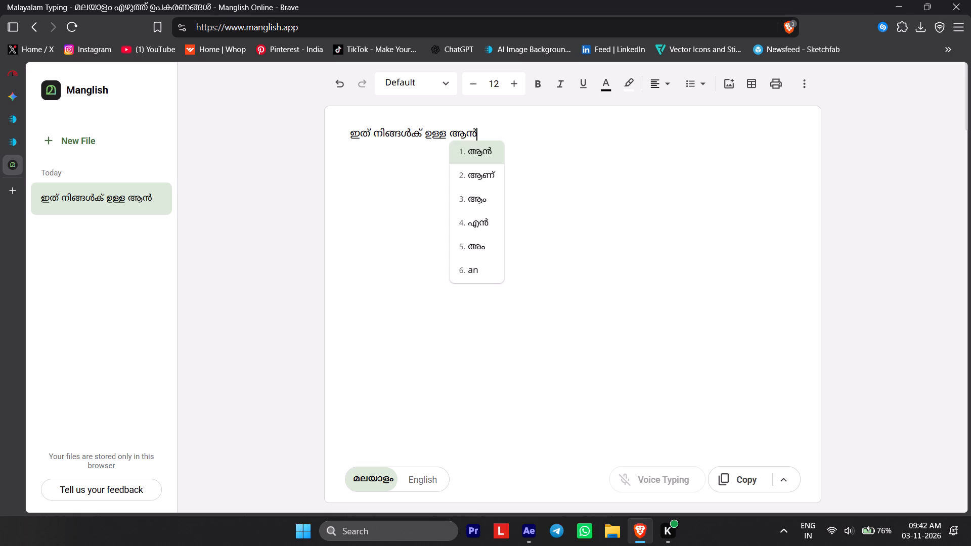
pyautogui.press('2')
# Cut the whole Malayalam phrase and paste it into a new After Effects text layer over the gym scene.
pyautogui.hotkey('ctrl', 'a')
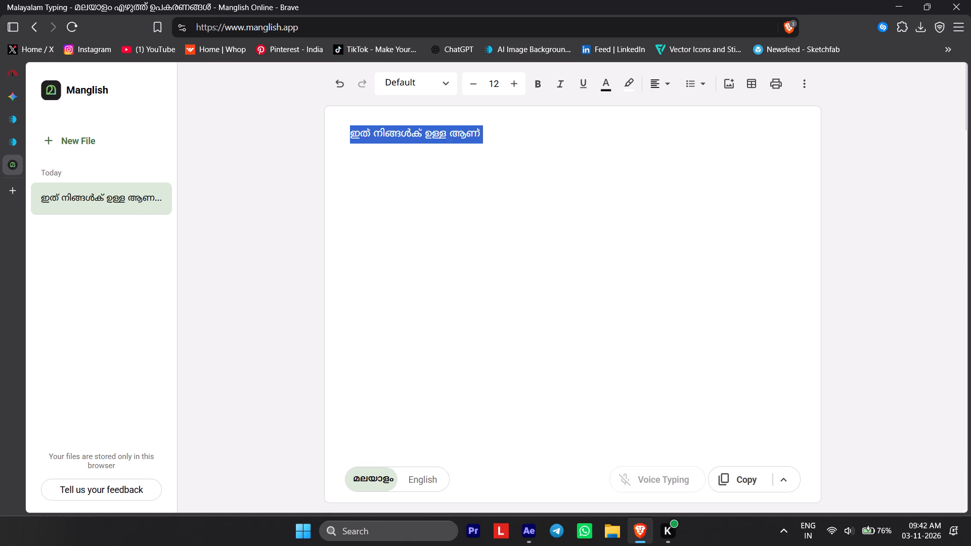
pyautogui.hotkey('ctrl', 'x')
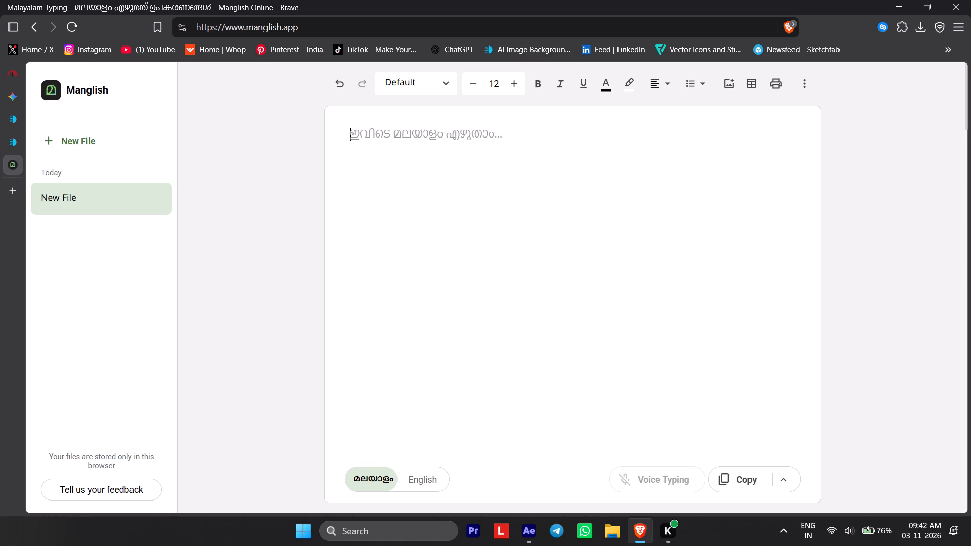
pyautogui.hotkey('alt', 'Tab')
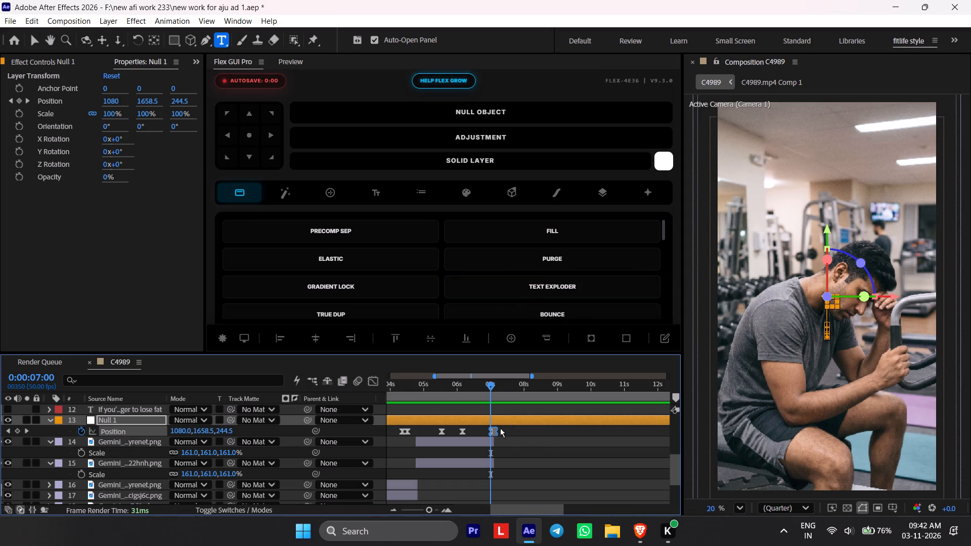
pyautogui.hotkey('ctrl', 't')
pyautogui.hotkey('ctrl', 'z')
pyautogui.hotkey('ctrl', 'shift', 'z')
pyautogui.hotkey('ctrl', 't')
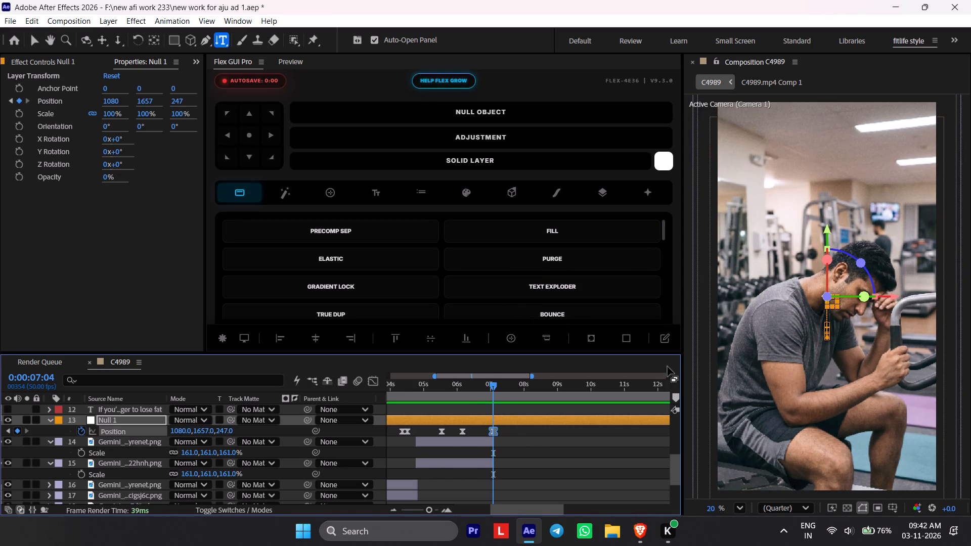
pyautogui.keyDown('ctrl'); pyautogui.click(791, 314); pyautogui.keyUp('ctrl')
pyautogui.hotkey('ctrl', 't')
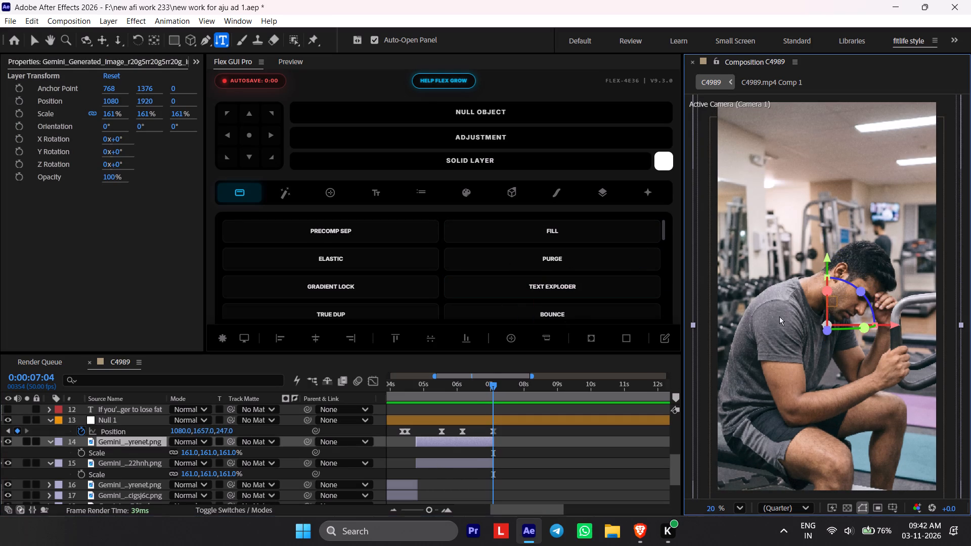
pyautogui.hotkey('ctrl', 't')
pyautogui.click(799, 337)
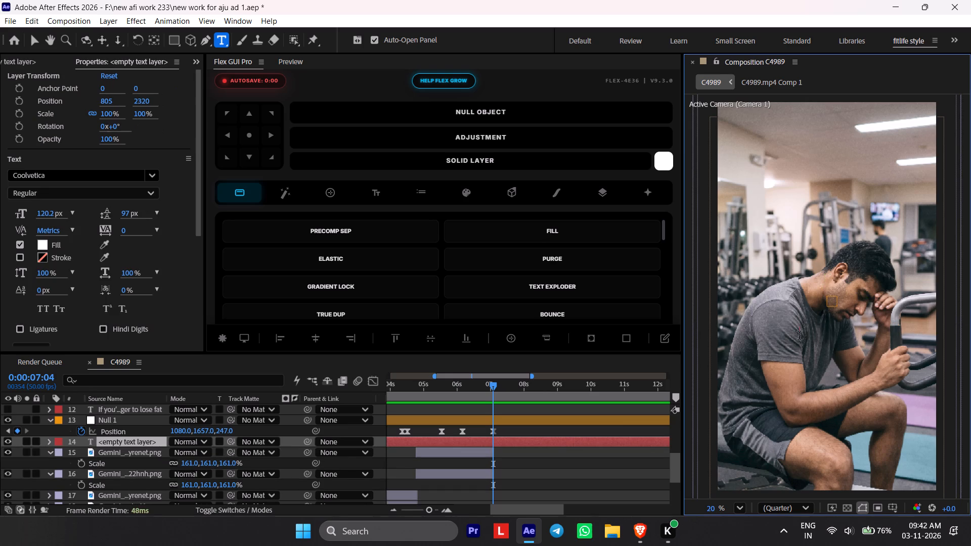
pyautogui.hotkey('ctrl', 'c')
pyautogui.hotkey('ctrl', 'v')
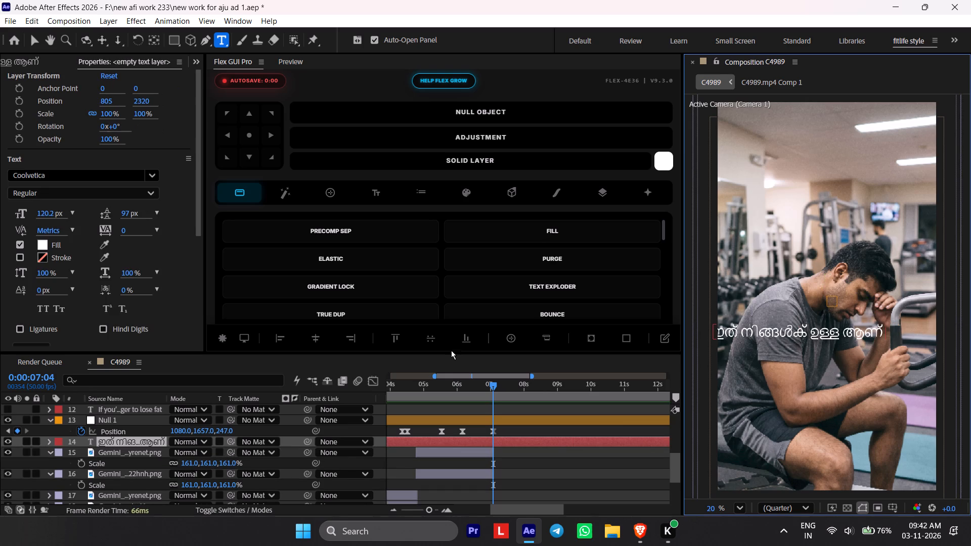
# Center the Malayalam caption horizontally in the composition.
pyautogui.click(319, 333)
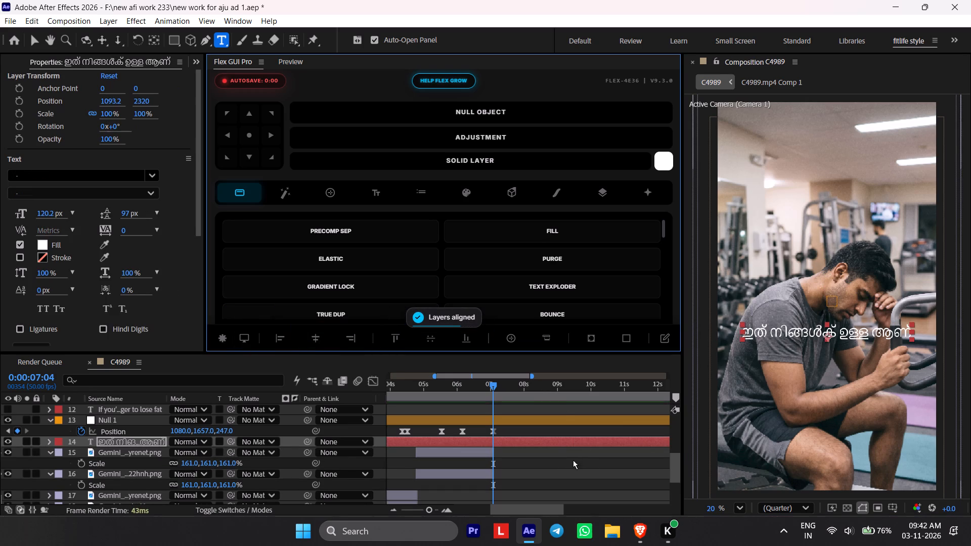
# Split the Malayalam caption layer at 0:00:07:04 and delete the part before the split.
pyautogui.click(558, 451)
pyautogui.click(554, 445)
pyautogui.hotkey('ctrl', 'shift', 'd')
pyautogui.click(478, 445)
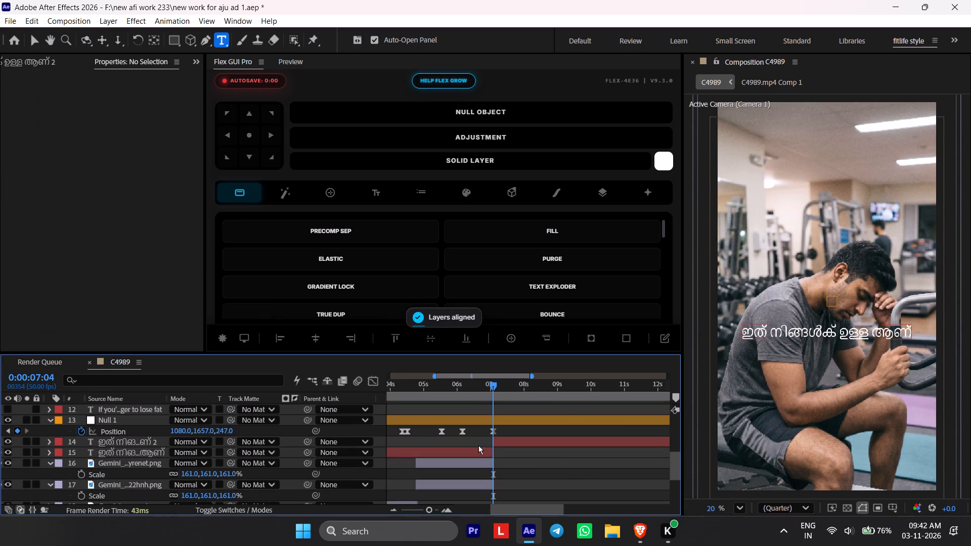
pyautogui.click(478, 452)
pyautogui.press('BackSpace')
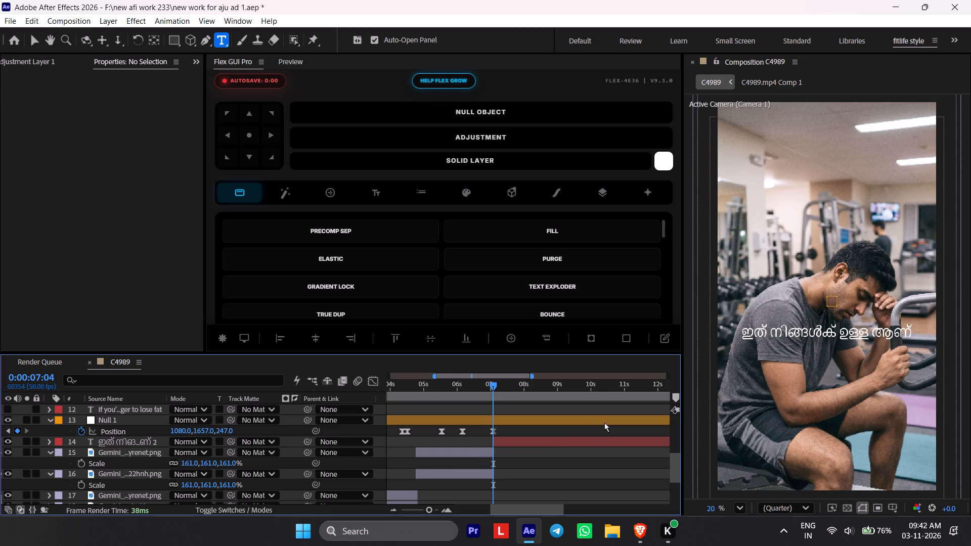
# Change the Malayalam caption layer's font to Anek Malayalam.
pyautogui.click(545, 443)
pyautogui.click(58, 174)
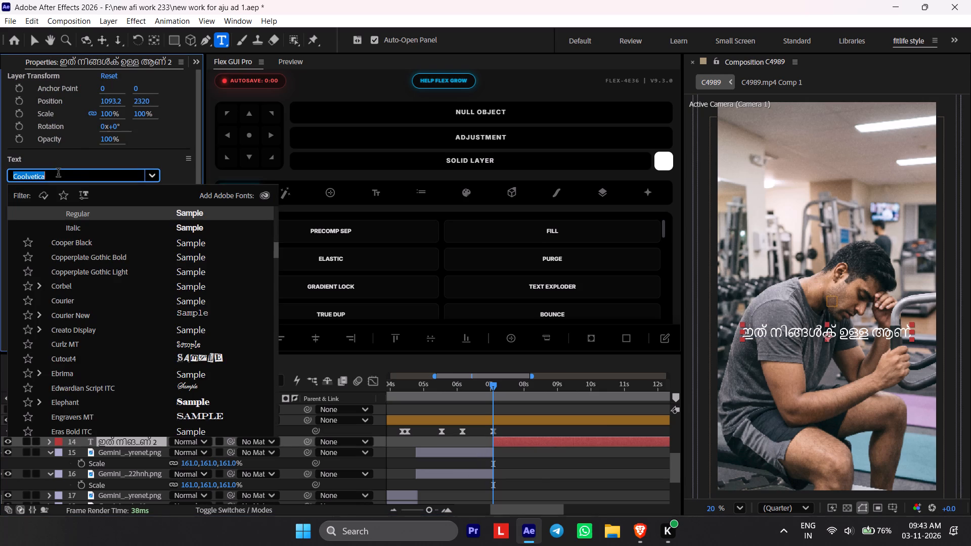
pyautogui.write('anek')
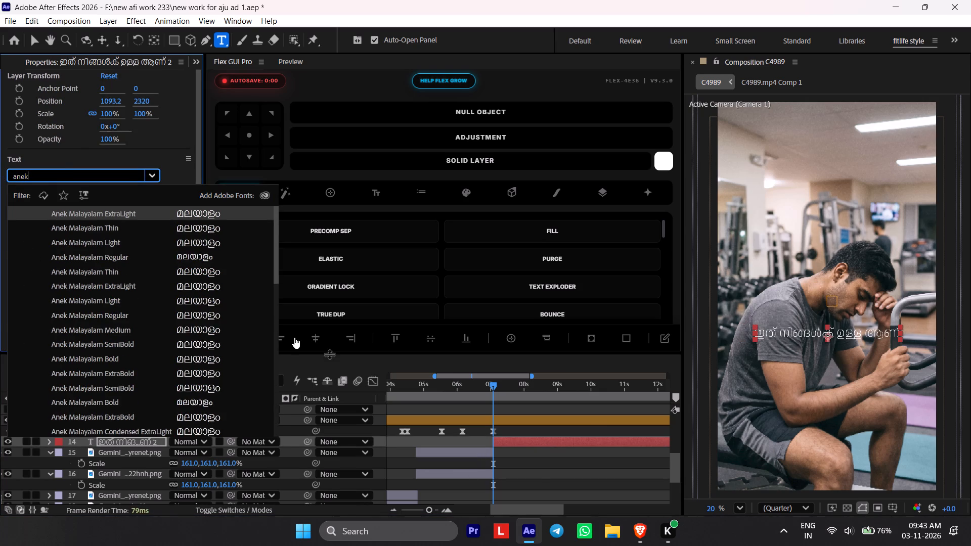
pyautogui.scroll(-7, 336, 361)
pyautogui.scroll(6, 457, 458)
pyautogui.scroll(-3, 439, 423)
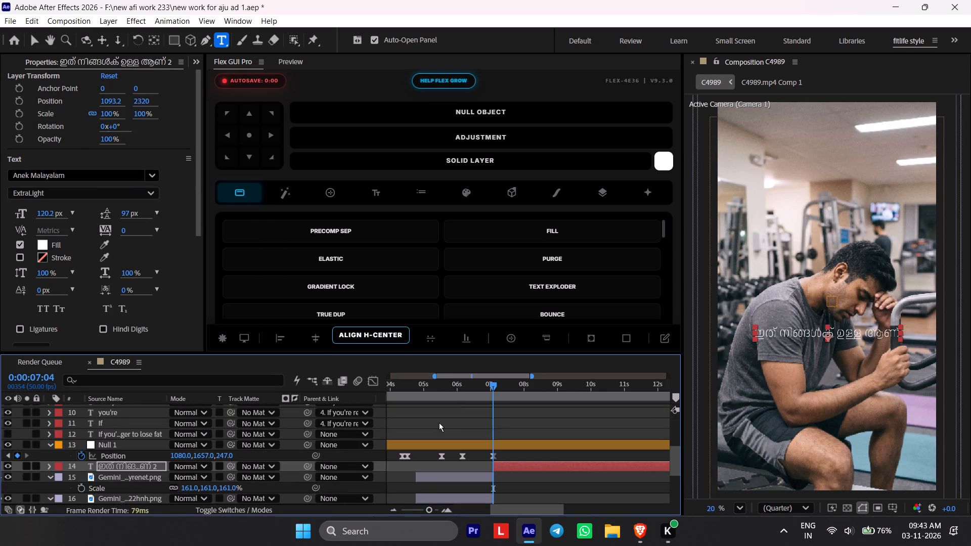
pyautogui.scroll(8, 452, 423)
pyautogui.scroll(-5, 450, 423)
pyautogui.scroll(2, 445, 423)
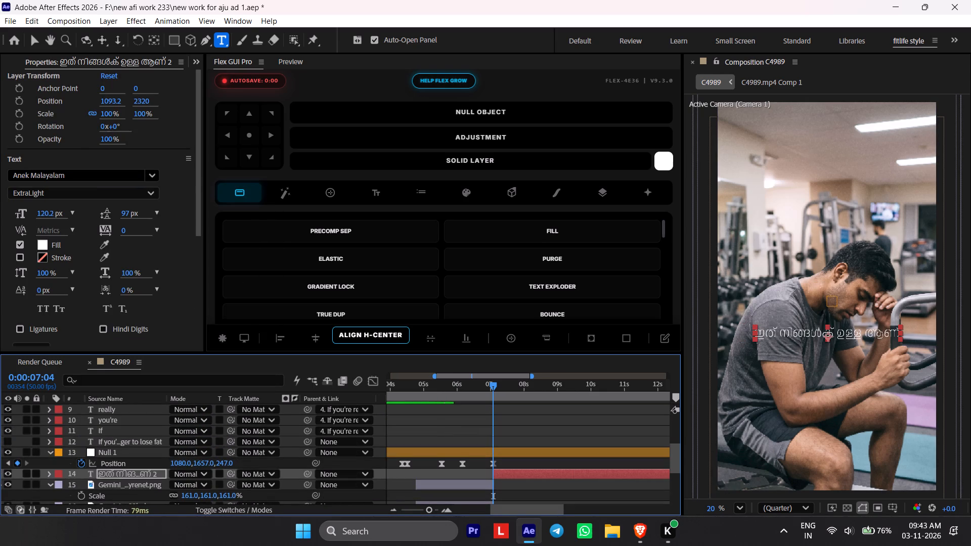
# Set the Malayalam caption's Anek Malayalam font style to SemiBold.
pyautogui.click(99, 177)
pyautogui.scroll(-2, 15, 257)
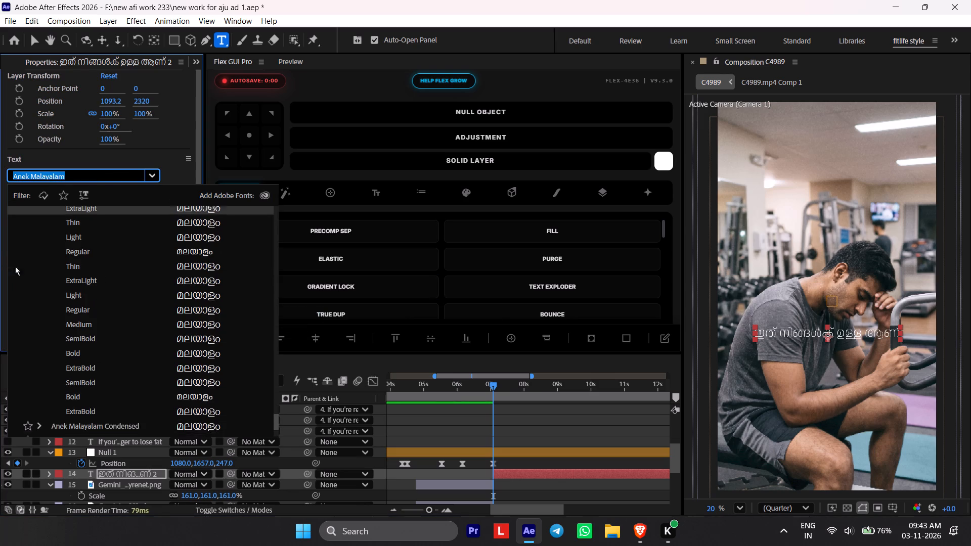
pyautogui.scroll(-8, 15, 267)
pyautogui.scroll(-11, 109, 288)
pyautogui.scroll(6, 110, 289)
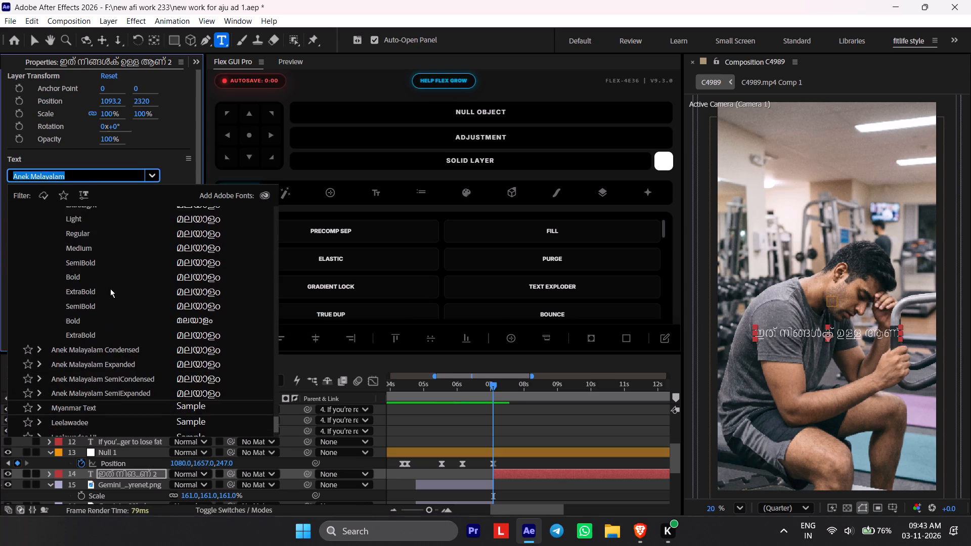
pyautogui.scroll(20, 110, 289)
pyautogui.scroll(10, 110, 289)
pyautogui.scroll(-7, 119, 299)
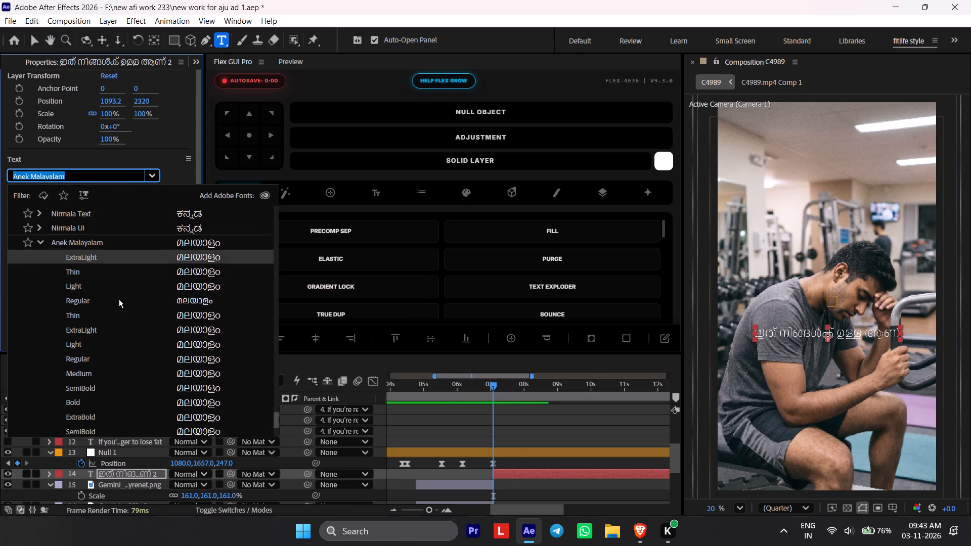
pyautogui.scroll(-13, 119, 299)
pyautogui.click(143, 361)
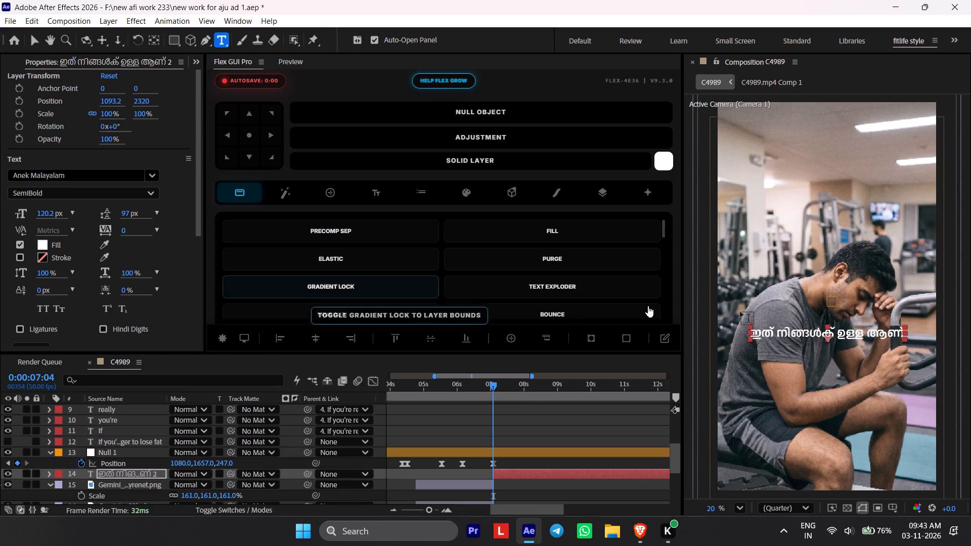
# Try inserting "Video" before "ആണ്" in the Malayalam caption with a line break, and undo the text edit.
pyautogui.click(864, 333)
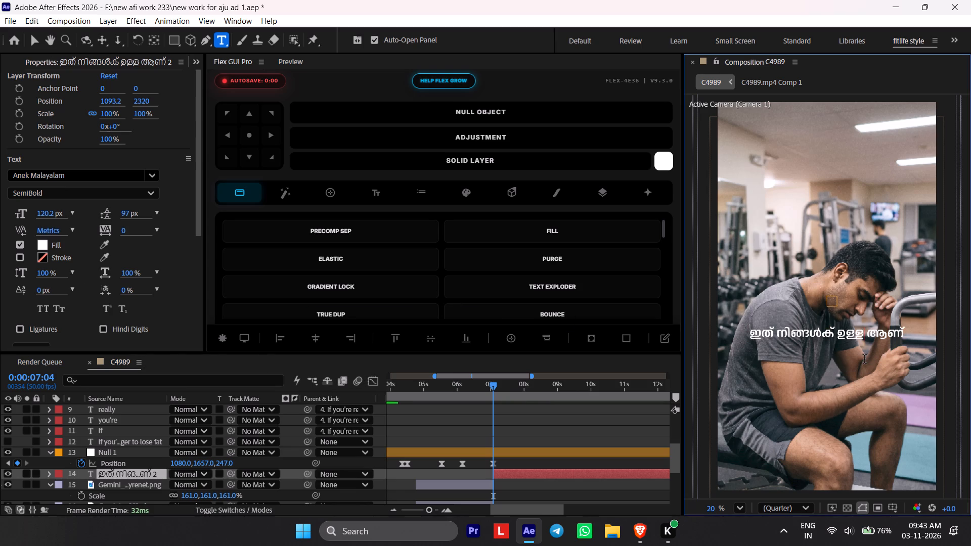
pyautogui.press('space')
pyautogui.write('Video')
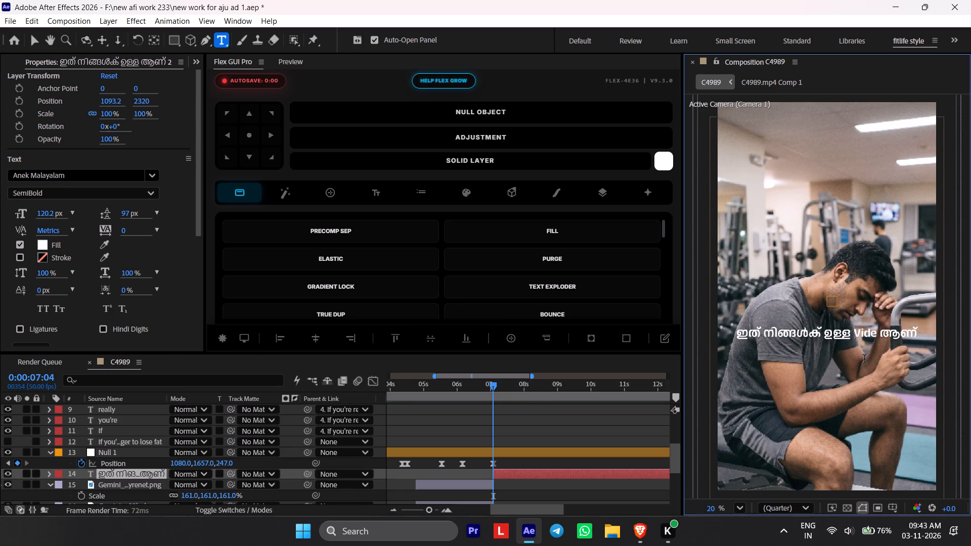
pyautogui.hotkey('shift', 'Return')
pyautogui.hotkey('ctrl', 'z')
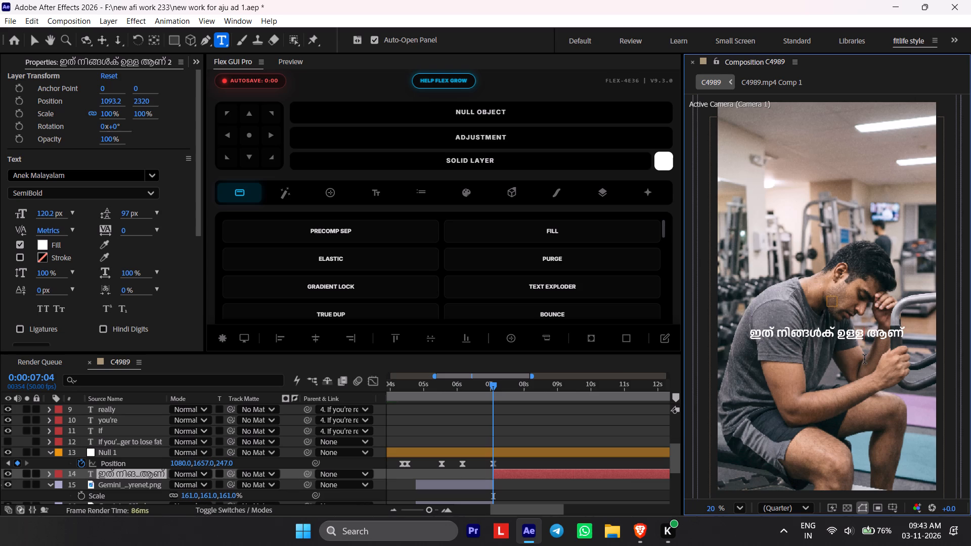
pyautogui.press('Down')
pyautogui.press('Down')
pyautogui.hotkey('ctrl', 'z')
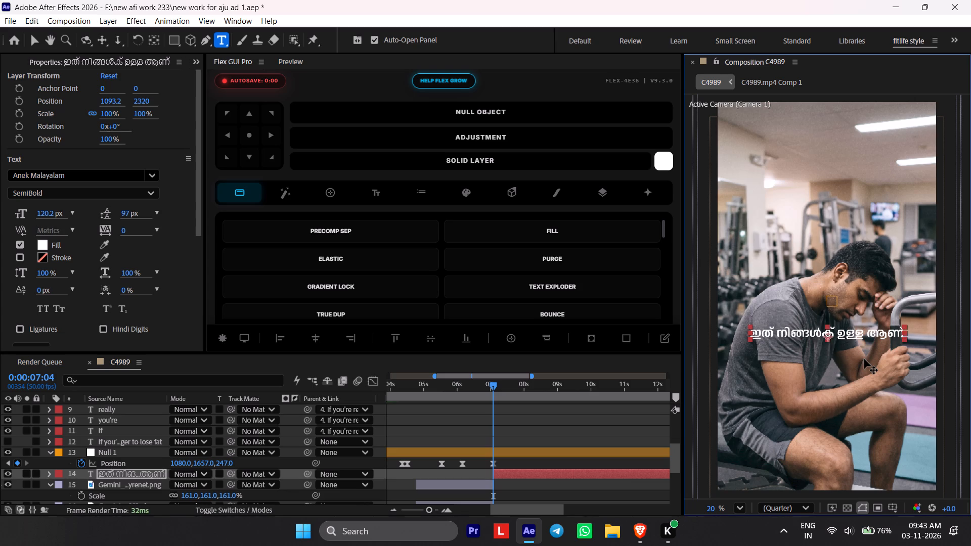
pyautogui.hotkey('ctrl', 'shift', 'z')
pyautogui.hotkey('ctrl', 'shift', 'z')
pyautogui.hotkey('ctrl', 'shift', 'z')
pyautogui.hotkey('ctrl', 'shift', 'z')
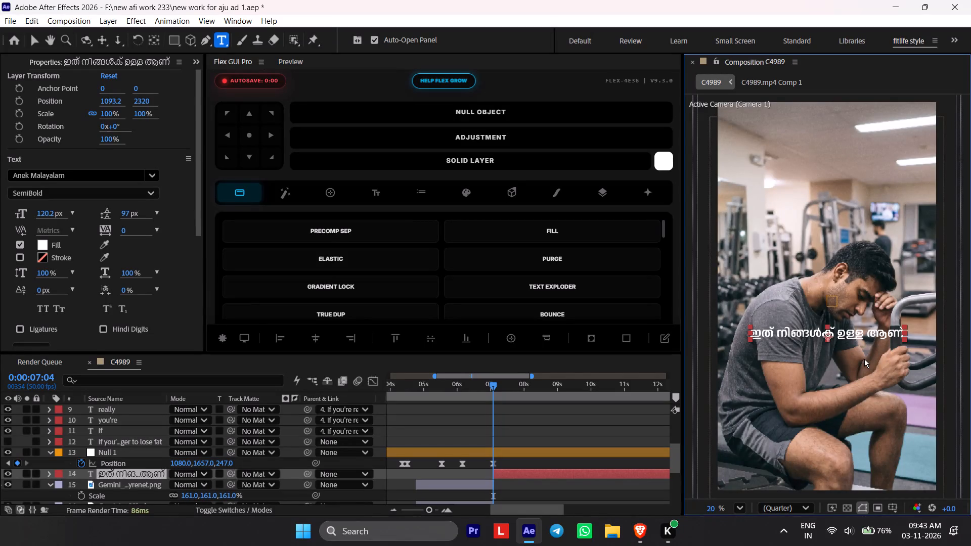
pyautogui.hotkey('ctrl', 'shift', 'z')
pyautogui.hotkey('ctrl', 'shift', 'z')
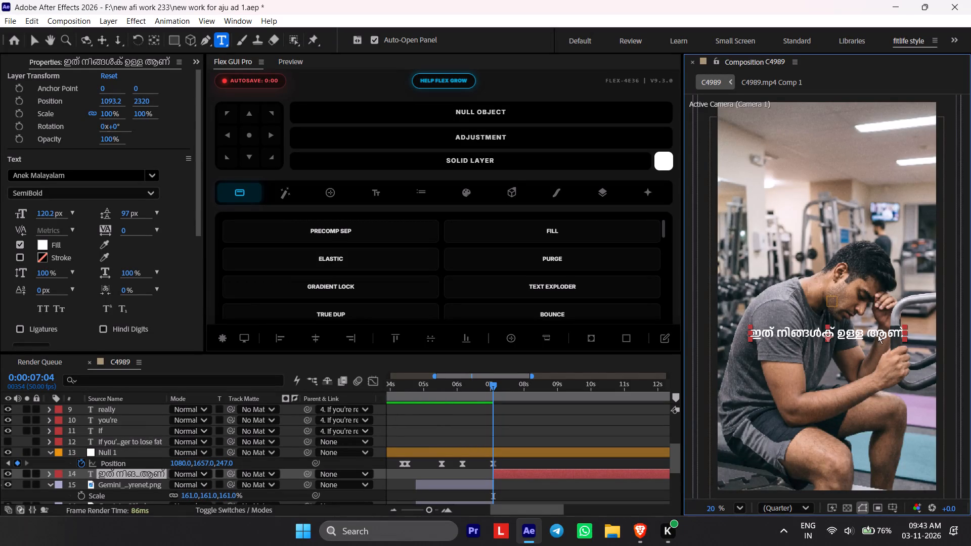
# Insert the word "Video" before "ആണ്" in the Malayalam caption, followed by a space.
pyautogui.click(875, 333)
pyautogui.write('video')
pyautogui.press('BackSpace')
pyautogui.press('BackSpace')
pyautogui.press('BackSpace')
pyautogui.press('BackSpace')
pyautogui.press('BackSpace')
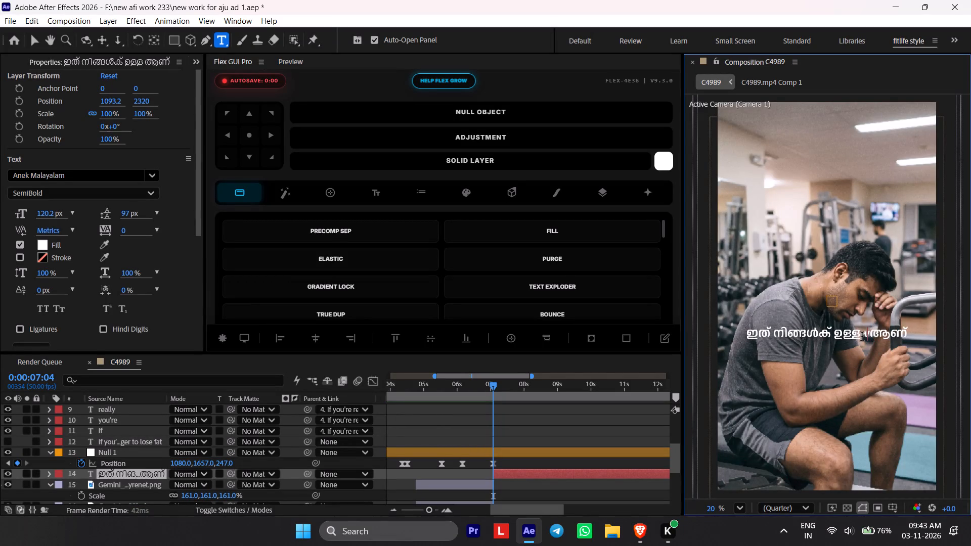
pyautogui.write('Video')
pyautogui.press('space')
# Break the caption before "Video" so that "Video ആണ്" sits on a second line.
pyautogui.press('Left')
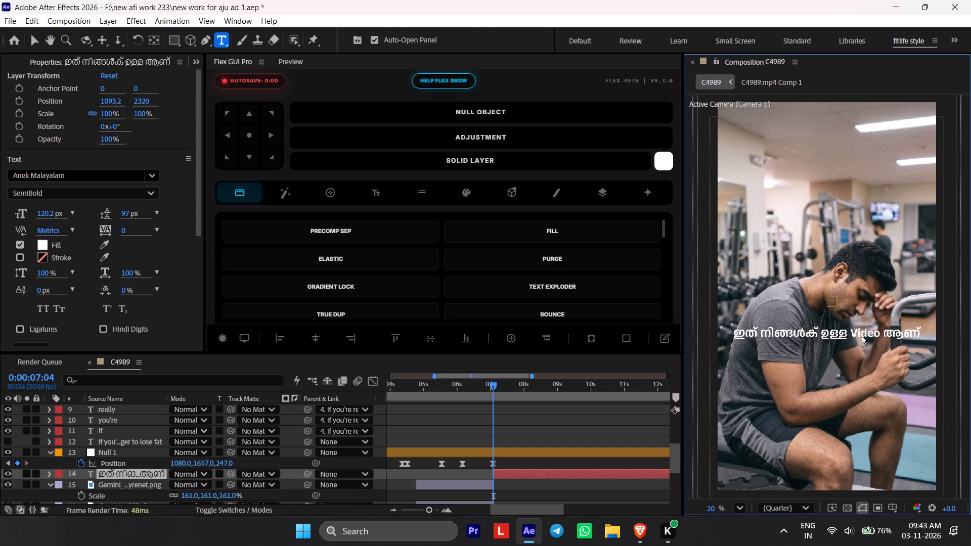
pyautogui.press('Left')
pyautogui.press('Left')
pyautogui.press('Left')
pyautogui.press('Left')
pyautogui.press('Left')
pyautogui.hotkey('shift', 'Return')
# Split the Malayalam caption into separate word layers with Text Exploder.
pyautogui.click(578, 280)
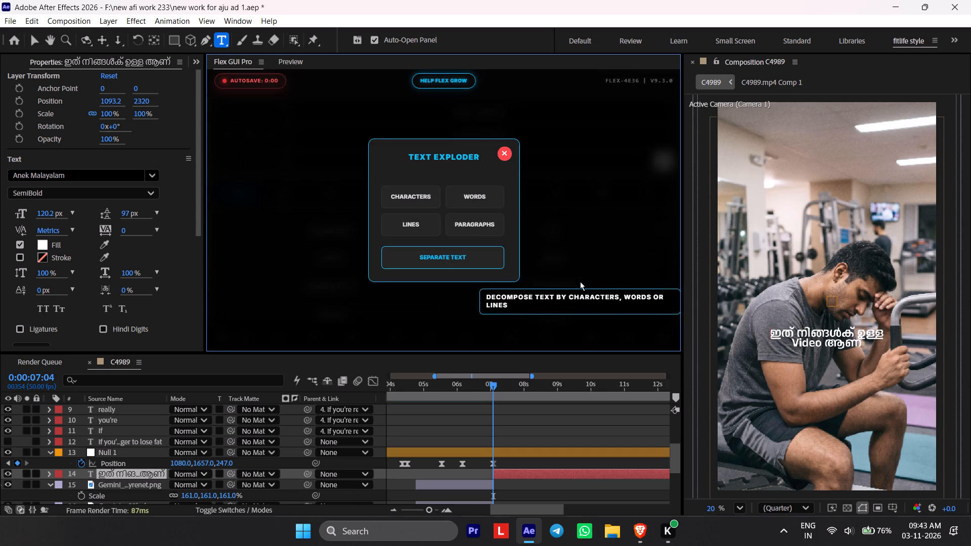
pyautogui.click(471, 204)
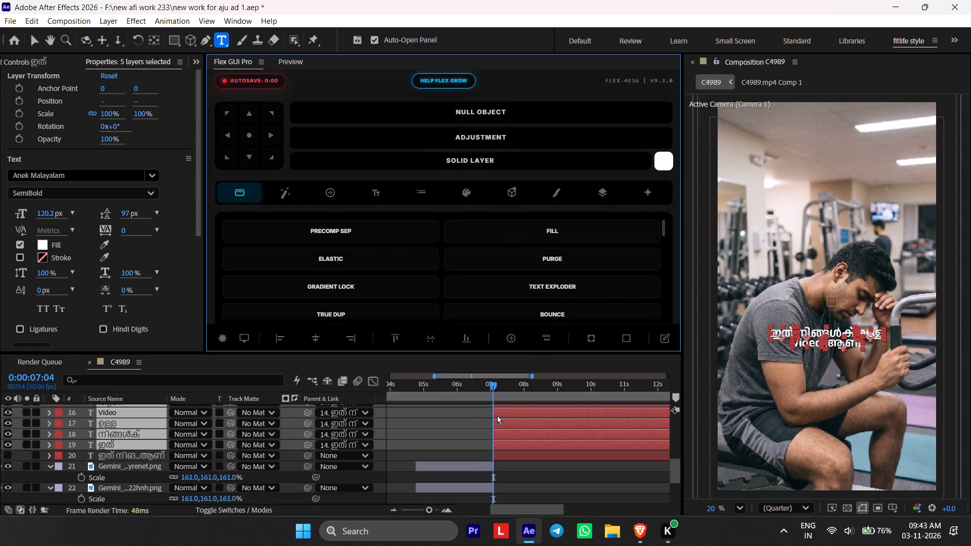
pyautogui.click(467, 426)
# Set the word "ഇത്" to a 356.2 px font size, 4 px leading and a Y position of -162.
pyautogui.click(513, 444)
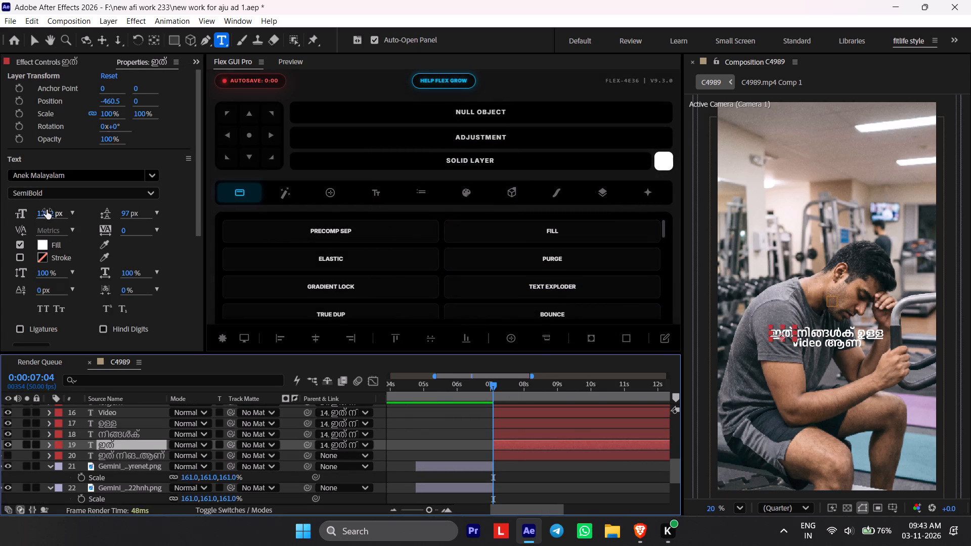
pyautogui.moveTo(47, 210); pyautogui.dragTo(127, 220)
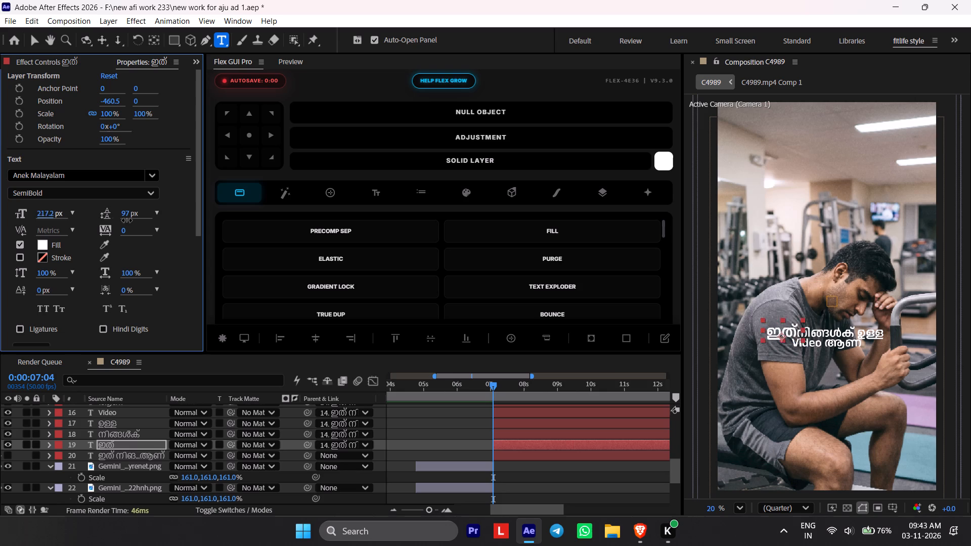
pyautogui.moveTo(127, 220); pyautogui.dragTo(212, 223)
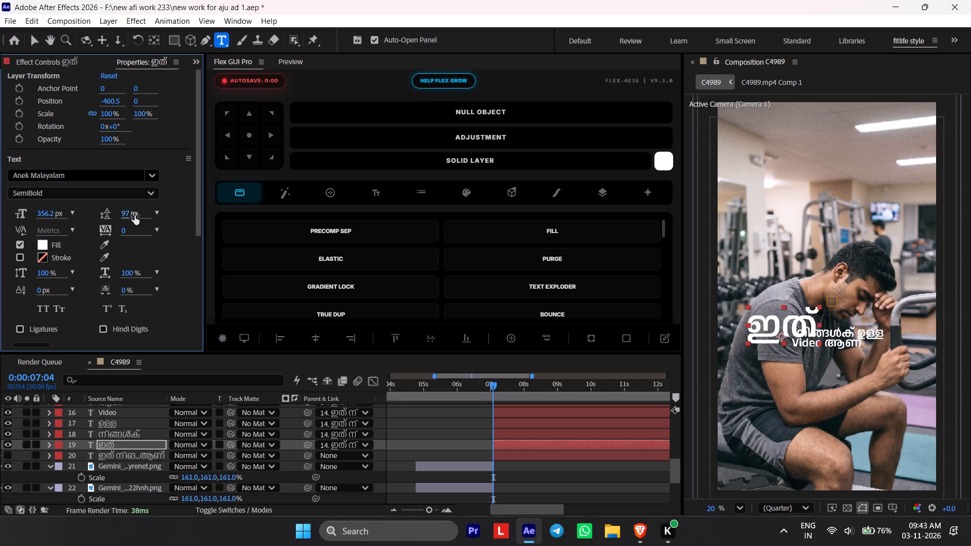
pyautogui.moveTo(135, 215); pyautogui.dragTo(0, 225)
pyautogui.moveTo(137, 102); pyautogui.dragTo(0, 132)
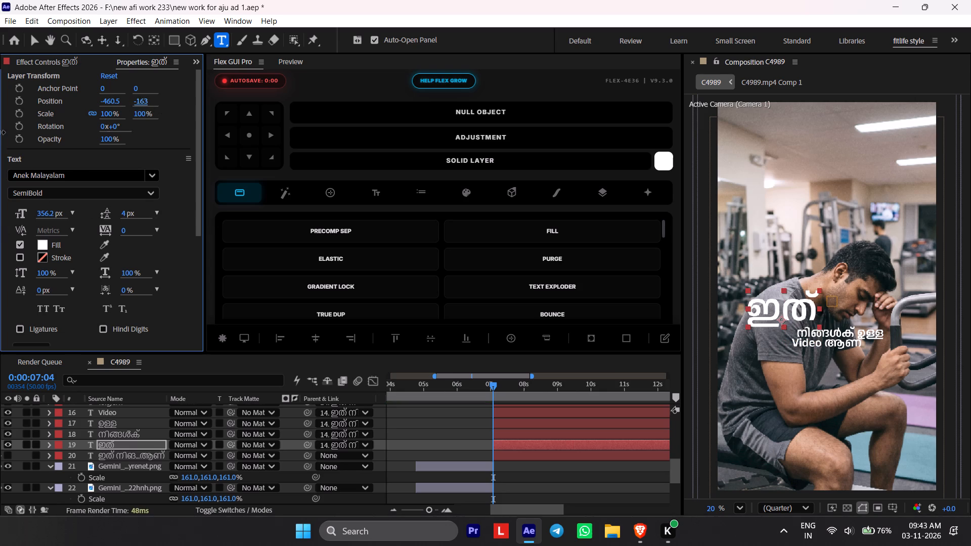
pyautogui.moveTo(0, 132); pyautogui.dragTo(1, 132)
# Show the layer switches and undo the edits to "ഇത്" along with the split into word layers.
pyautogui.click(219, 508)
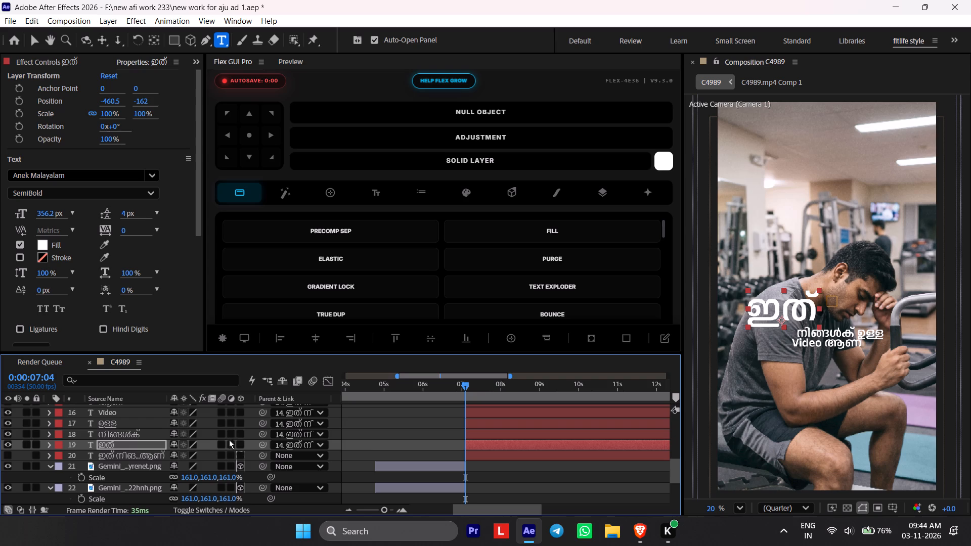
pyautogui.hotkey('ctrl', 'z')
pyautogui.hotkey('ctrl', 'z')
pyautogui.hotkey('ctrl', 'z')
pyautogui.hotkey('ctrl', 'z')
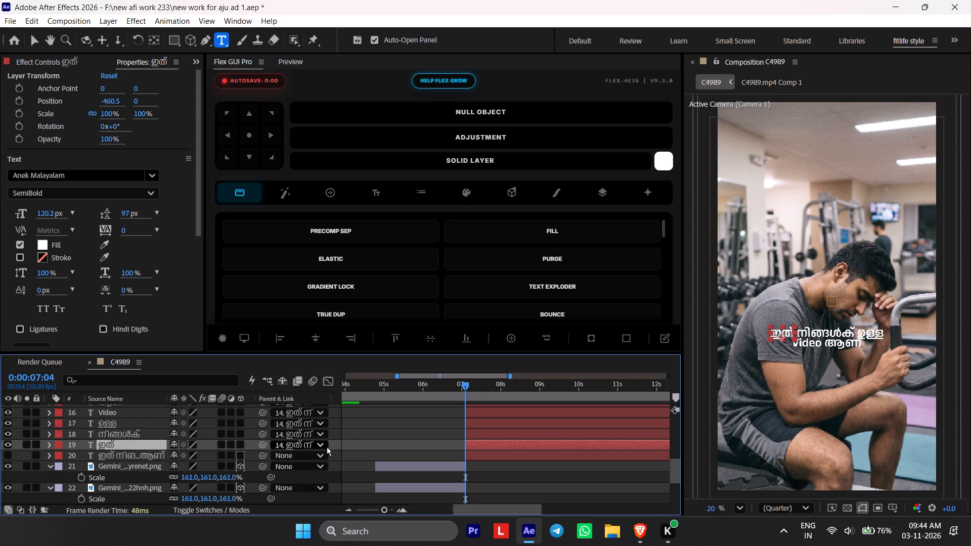
# Make the whole Malayalam caption layer a 3D layer.
pyautogui.scroll(3, 299, 455)
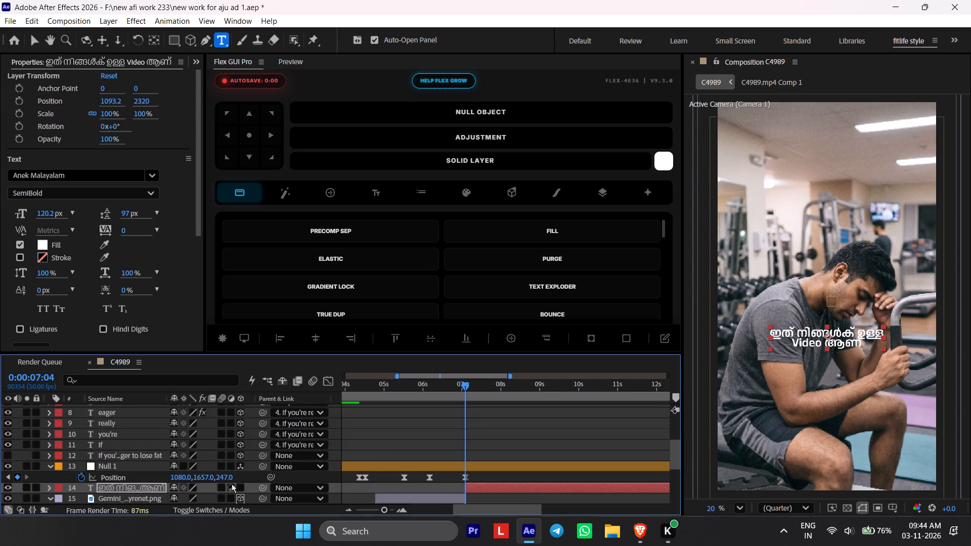
pyautogui.click(240, 484)
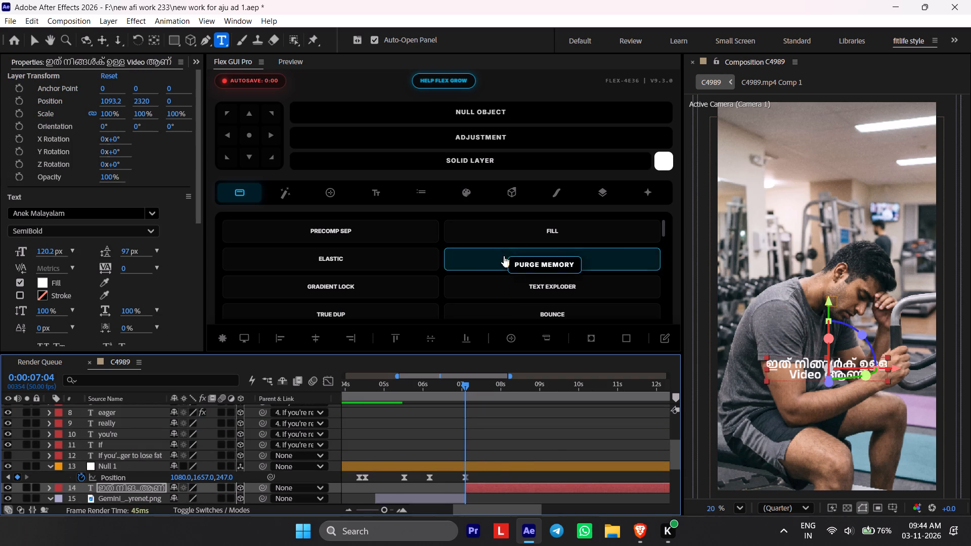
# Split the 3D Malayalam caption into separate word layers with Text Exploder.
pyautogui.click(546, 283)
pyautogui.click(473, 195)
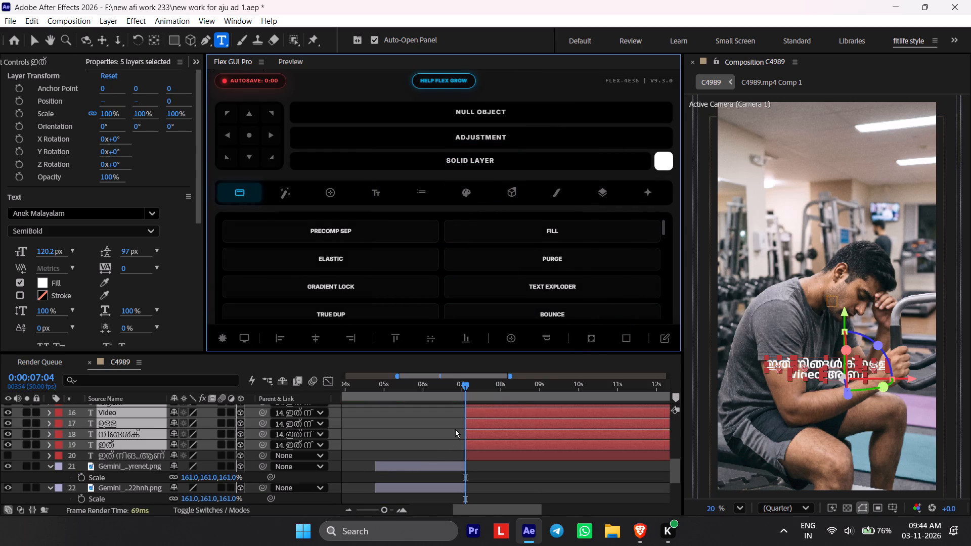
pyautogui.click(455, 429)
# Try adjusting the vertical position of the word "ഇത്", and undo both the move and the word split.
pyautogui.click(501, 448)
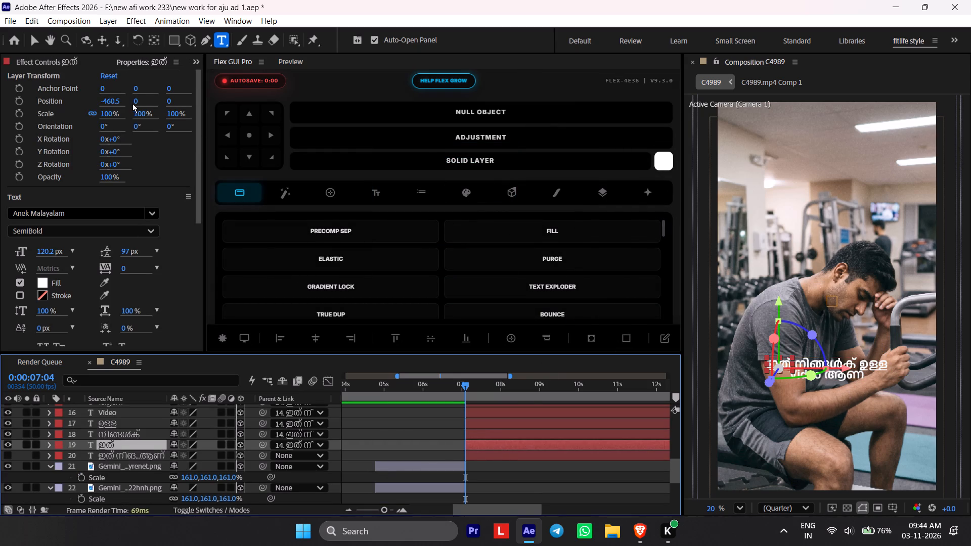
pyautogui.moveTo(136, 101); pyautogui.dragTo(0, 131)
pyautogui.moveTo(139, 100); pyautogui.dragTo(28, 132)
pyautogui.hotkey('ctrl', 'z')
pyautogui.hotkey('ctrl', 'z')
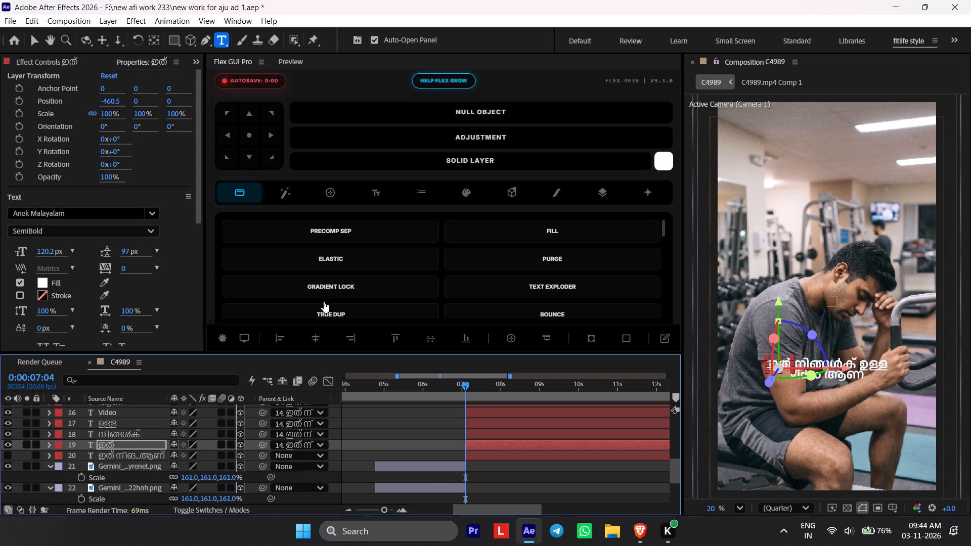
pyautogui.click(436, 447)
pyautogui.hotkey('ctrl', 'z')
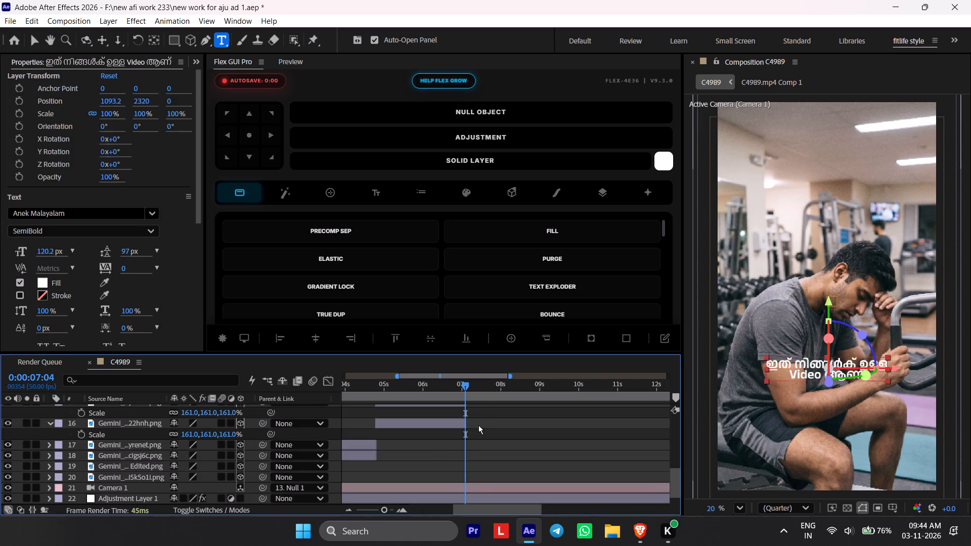
# Search the effects and presets for "text" and apply the preset with Bevel Alpha and Deep Glow to the Malayalam caption.
pyautogui.scroll(2, 482, 409)
pyautogui.hotkey('ctrl', 'space')
pyautogui.write('tex')
pyautogui.write('t')
pyautogui.press('space')
pyautogui.click(452, 420)
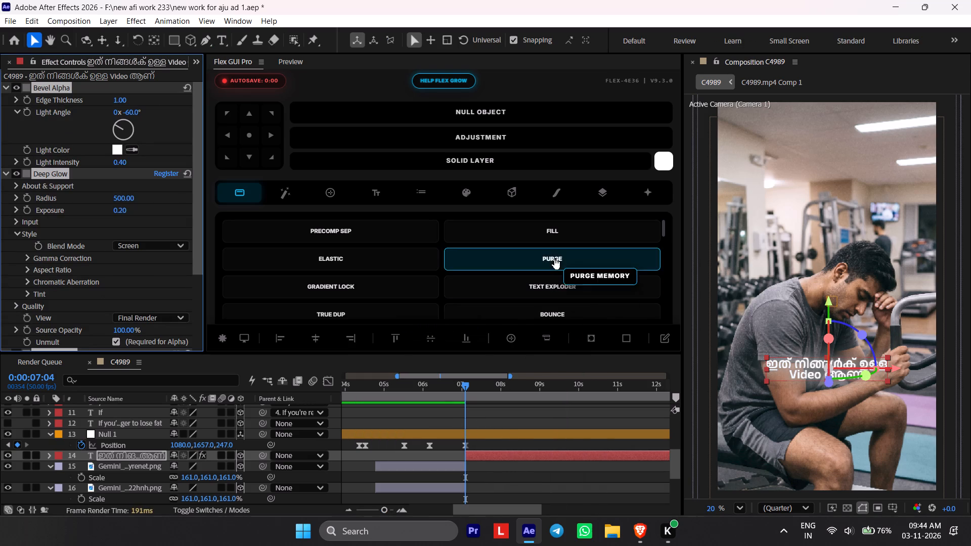
# Apply the Apple Style Text "In" animation by words to the Malayalam caption, with a duration of 0.2.
pyautogui.click(372, 190)
pyautogui.scroll(-2, 394, 284)
pyautogui.scroll(1, 395, 266)
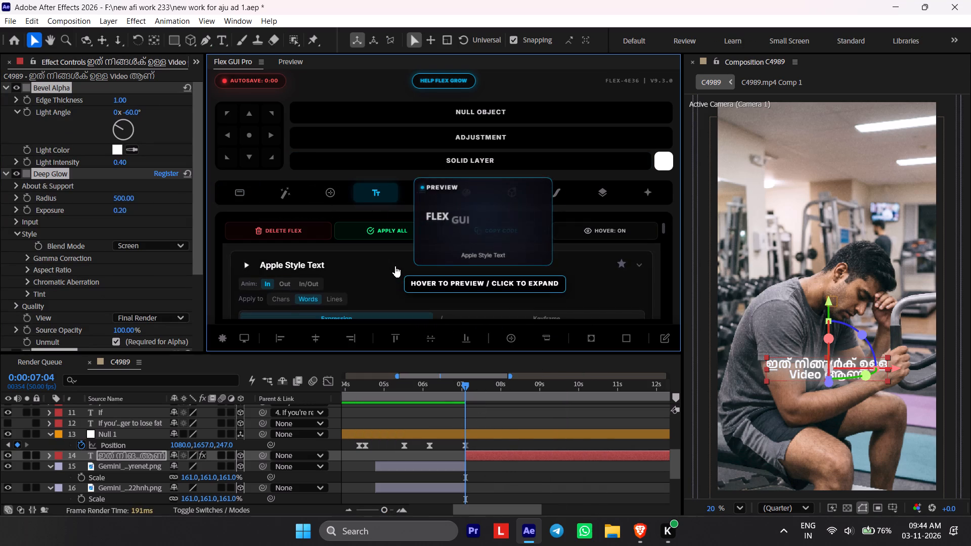
pyautogui.click(638, 263)
pyautogui.scroll(-1, 583, 279)
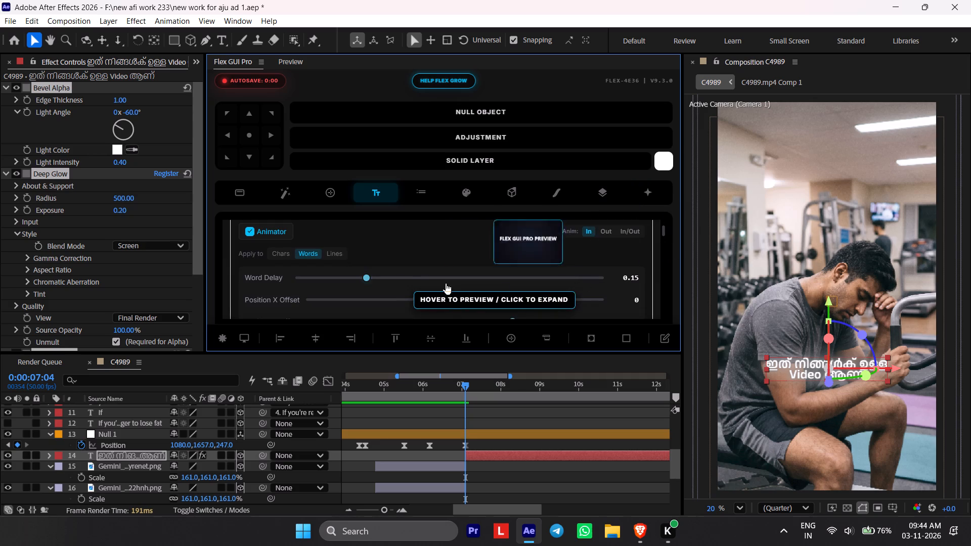
pyautogui.scroll(-3, 341, 281)
pyautogui.scroll(2, 341, 281)
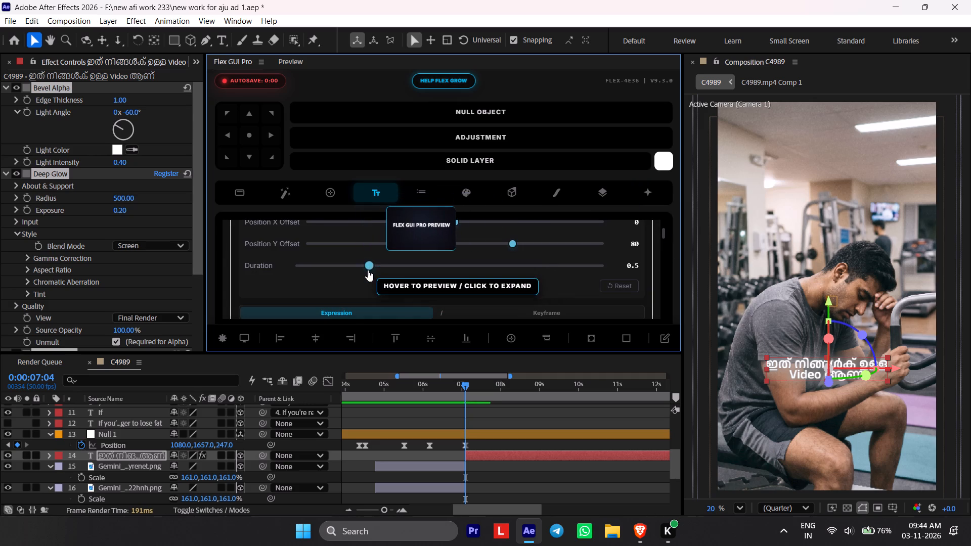
pyautogui.moveTo(368, 270); pyautogui.dragTo(242, 267)
pyautogui.doubleClick(255, 276)
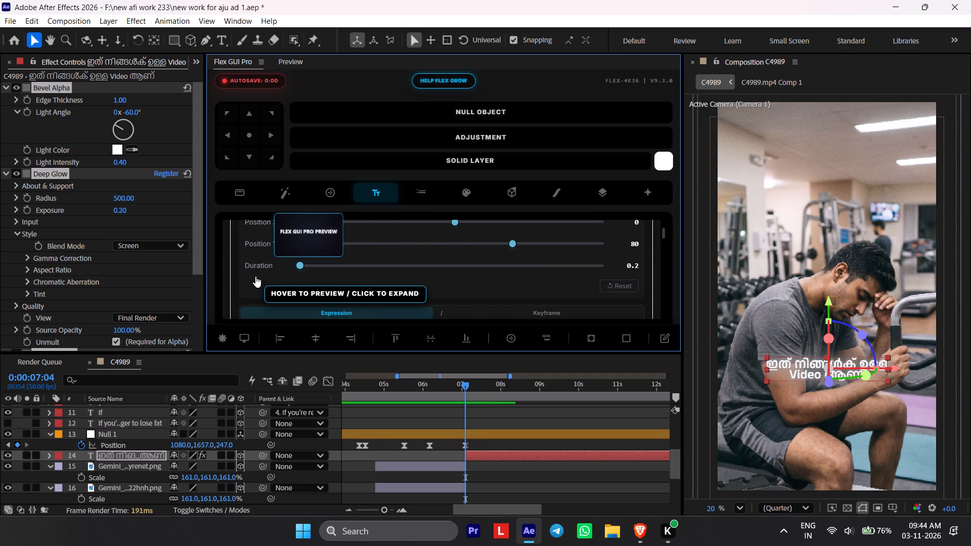
pyautogui.click(255, 276)
pyautogui.scroll(2, 255, 276)
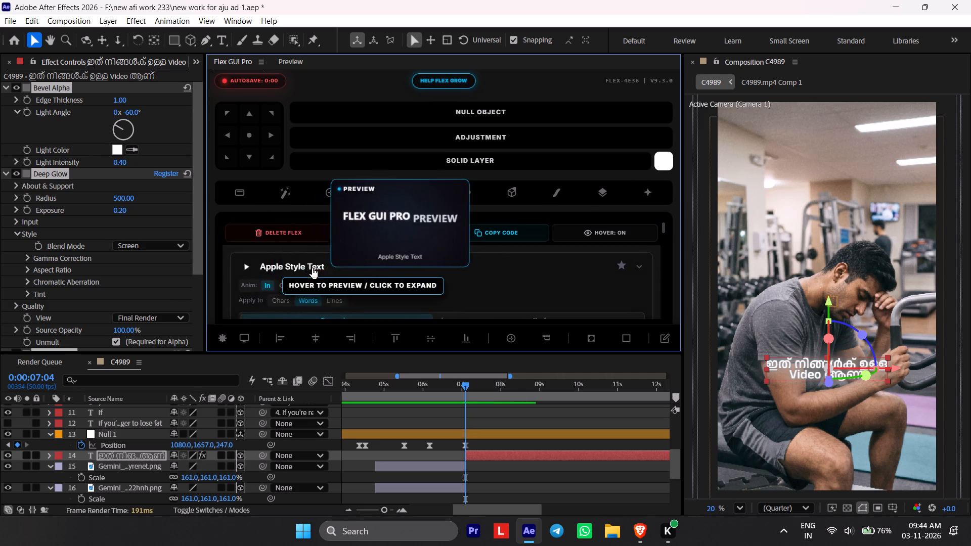
pyautogui.scroll(2, 312, 267)
pyautogui.scroll(-2, 311, 269)
pyautogui.scroll(2, 310, 262)
pyautogui.scroll(-1, 303, 273)
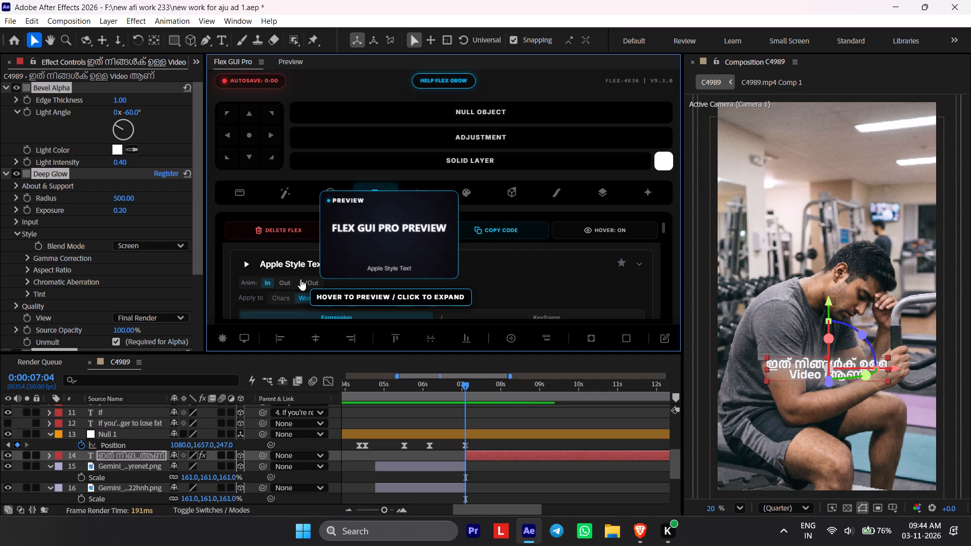
pyautogui.doubleClick(315, 265)
pyautogui.press('u')
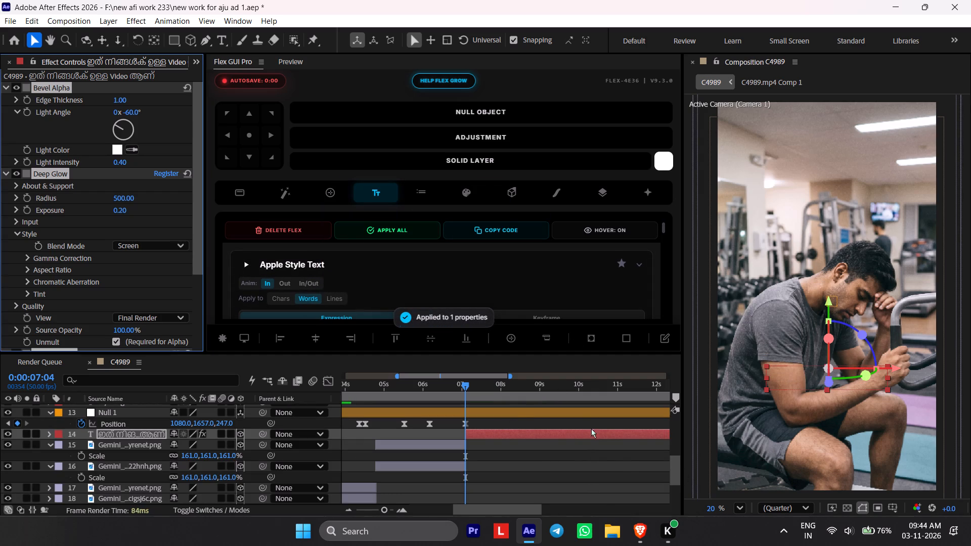
# Switch to VLC media player and play the Naanga-Naalu-Peru track from the "new juke" folder in My Music.
pyautogui.click(432, 532)
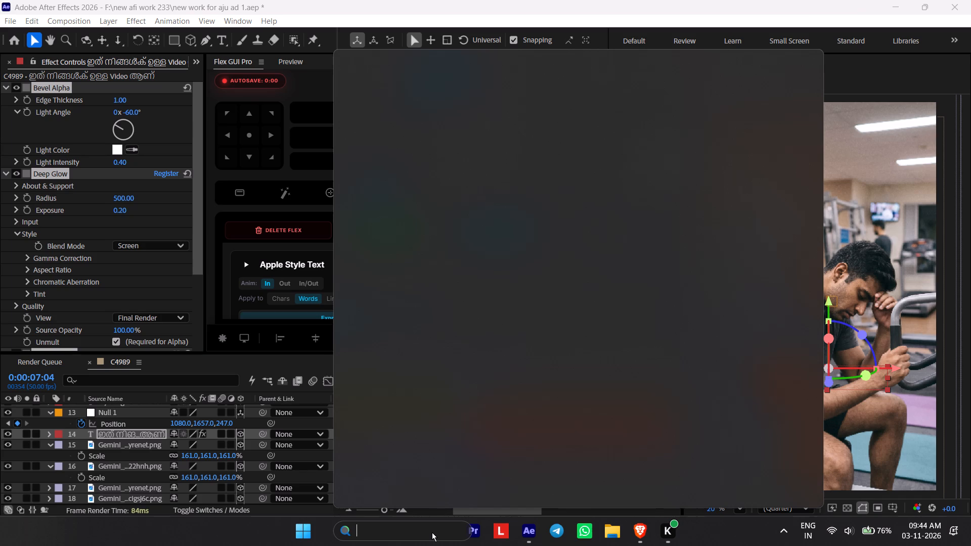
pyautogui.press('v')
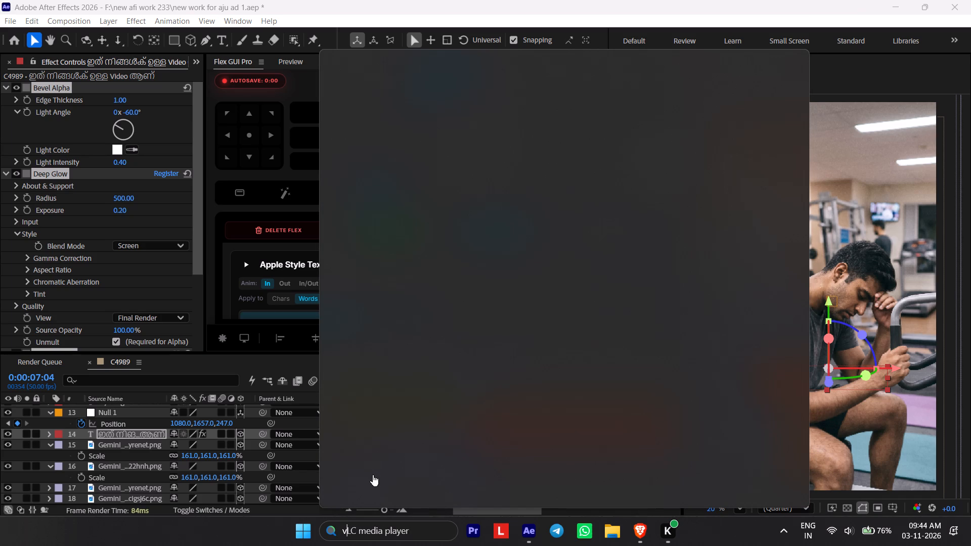
pyautogui.press('Return')
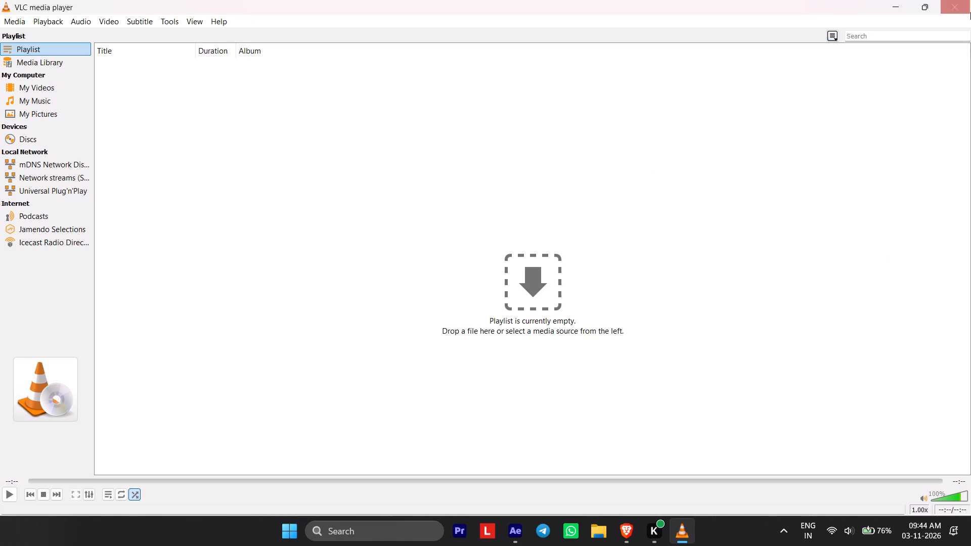
pyautogui.click(50, 64)
pyautogui.click(40, 94)
pyautogui.click(39, 98)
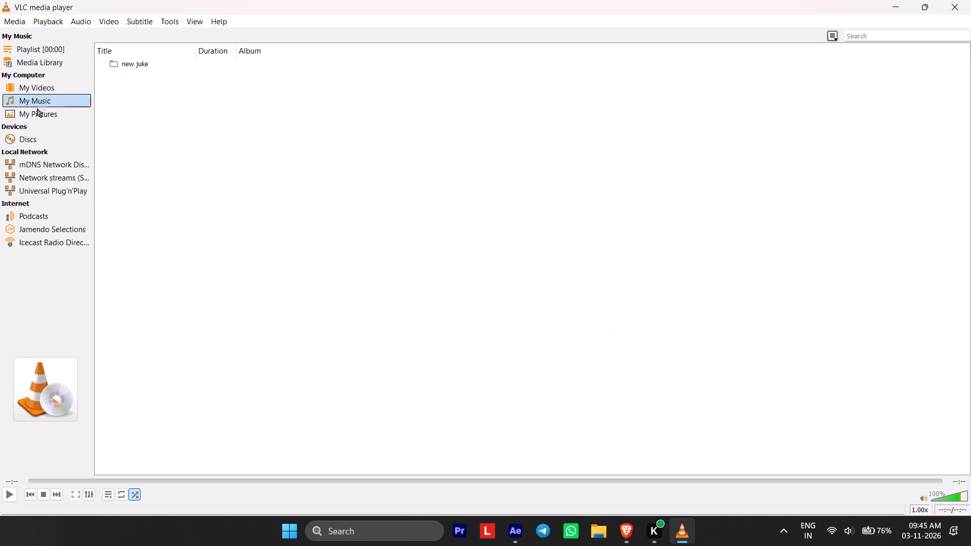
pyautogui.doubleClick(206, 67)
pyautogui.doubleClick(181, 76)
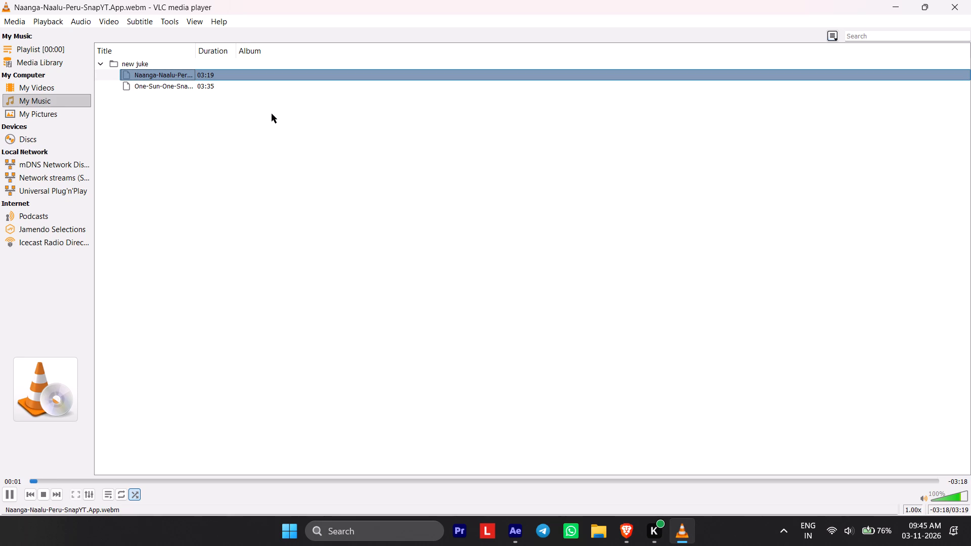
# Switch back to After Effects and shift the Malayalam caption layer so it starts at 0:00:06:07.
pyautogui.click(517, 536)
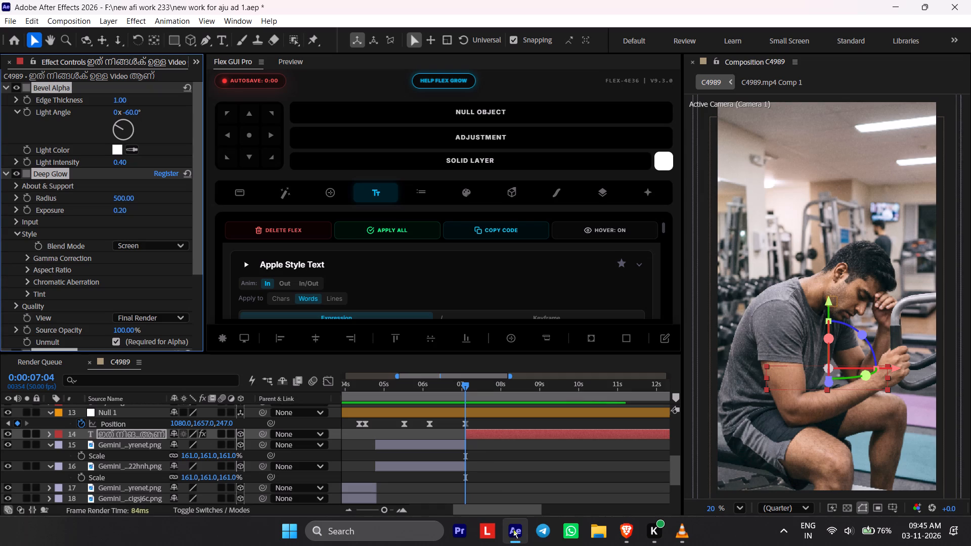
pyautogui.moveTo(468, 388); pyautogui.dragTo(475, 387)
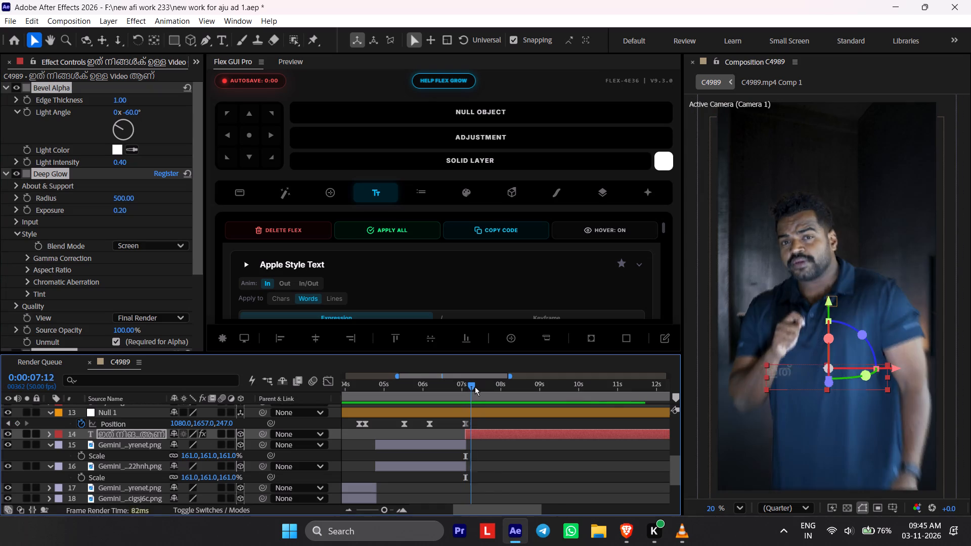
pyautogui.moveTo(475, 387); pyautogui.dragTo(460, 397)
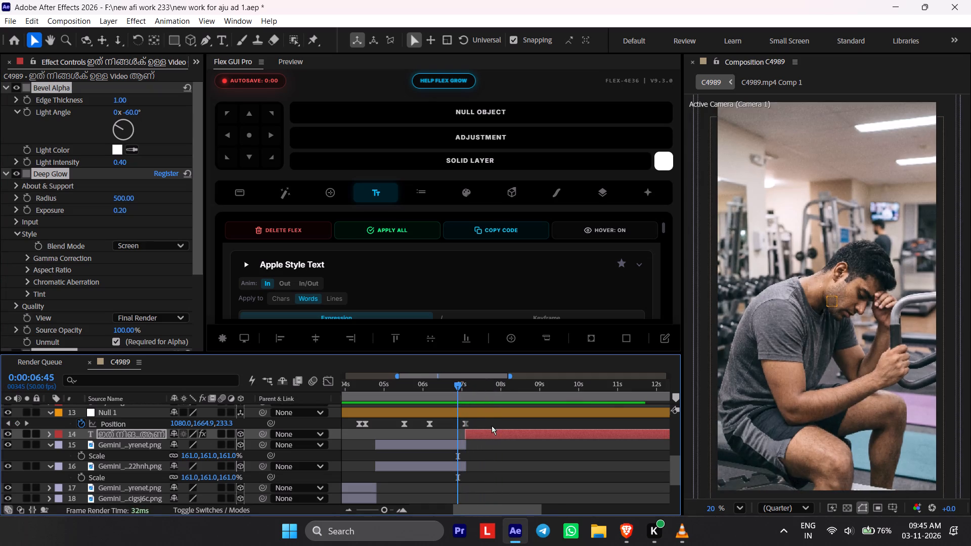
pyautogui.moveTo(463, 398); pyautogui.dragTo(428, 405)
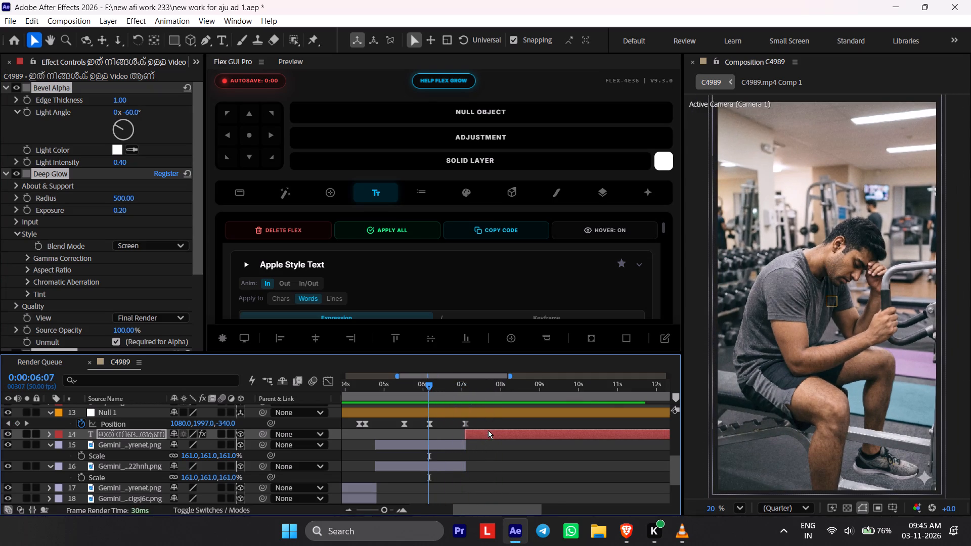
pyautogui.moveTo(488, 430); pyautogui.dragTo(460, 430)
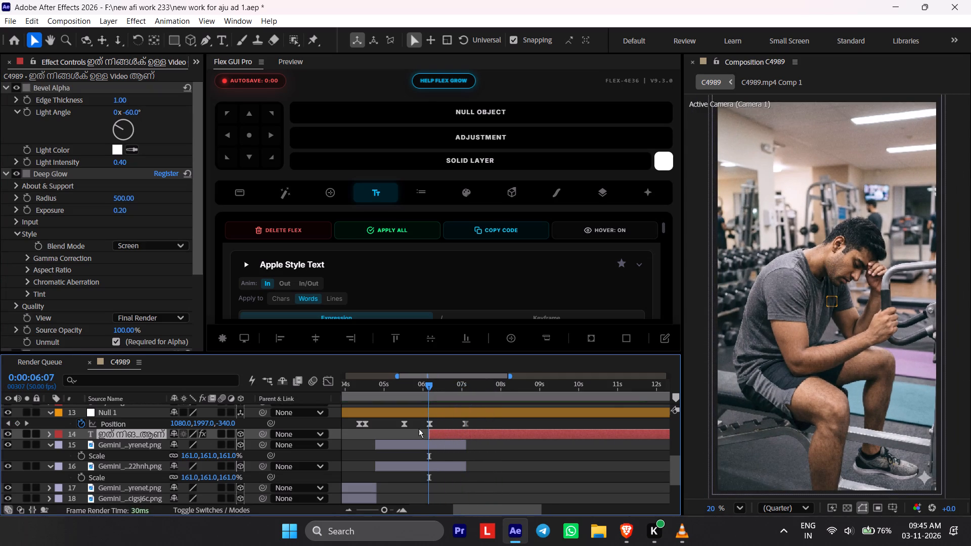
# Split the Malayalam caption into separate word layers with Text Exploder.
pyautogui.click(199, 62)
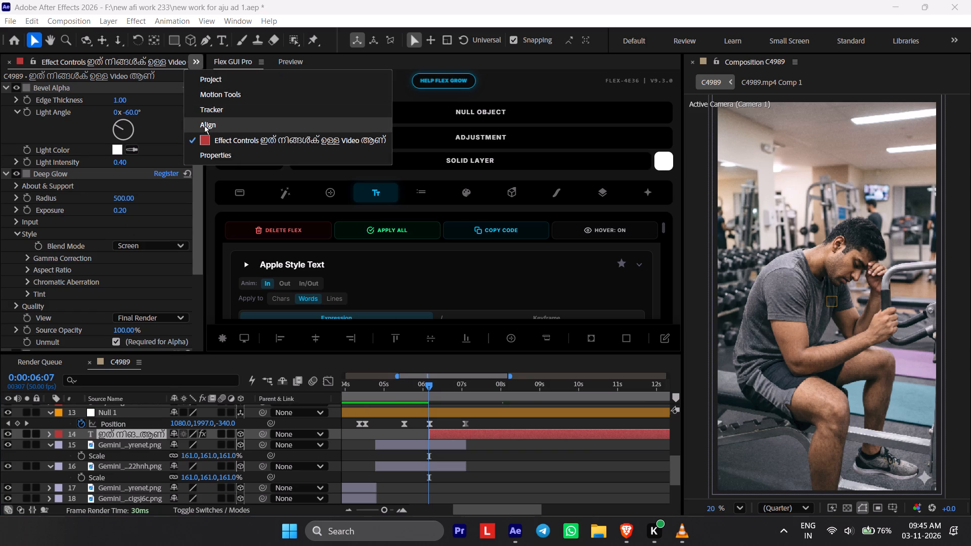
pyautogui.click(212, 157)
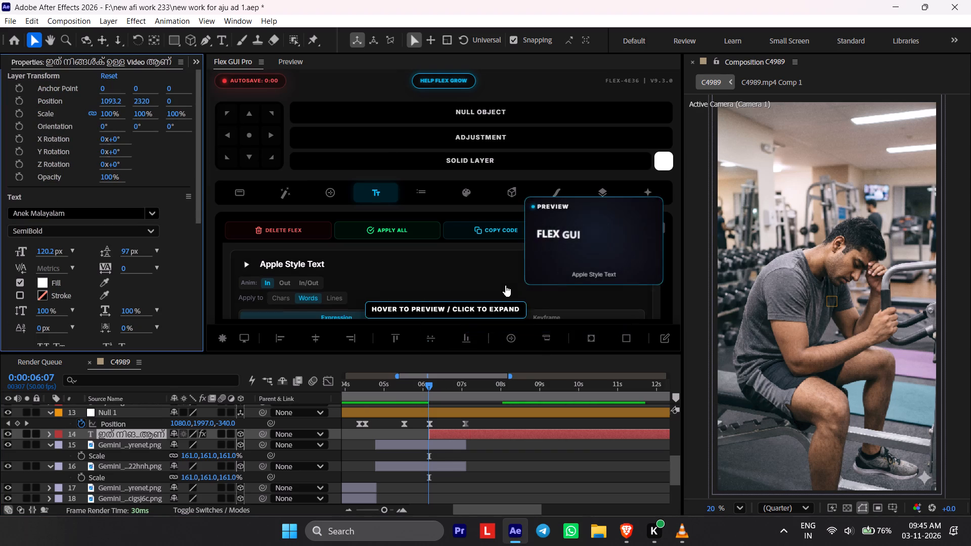
pyautogui.click(242, 194)
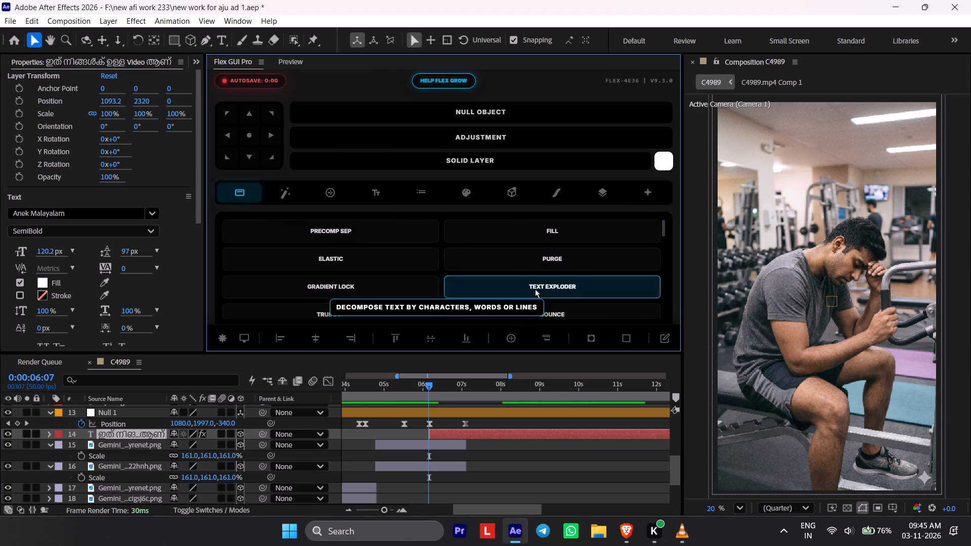
pyautogui.click(535, 289)
pyautogui.click(483, 188)
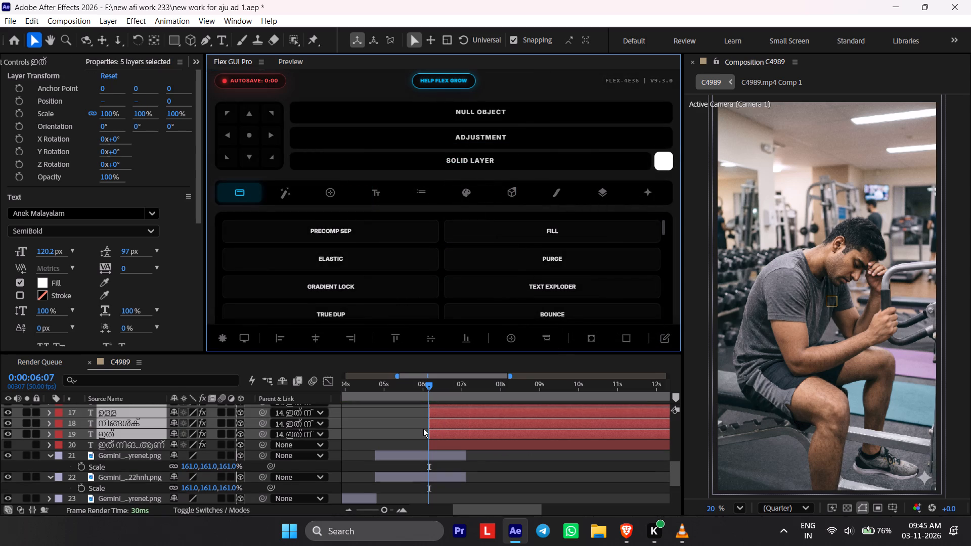
# At 0:00:06:46, raise the word "ഇത്" to a Y position of -395 and enlarge its font size to 237.2 px.
pyautogui.moveTo(438, 386); pyautogui.dragTo(459, 395)
pyautogui.click(404, 429)
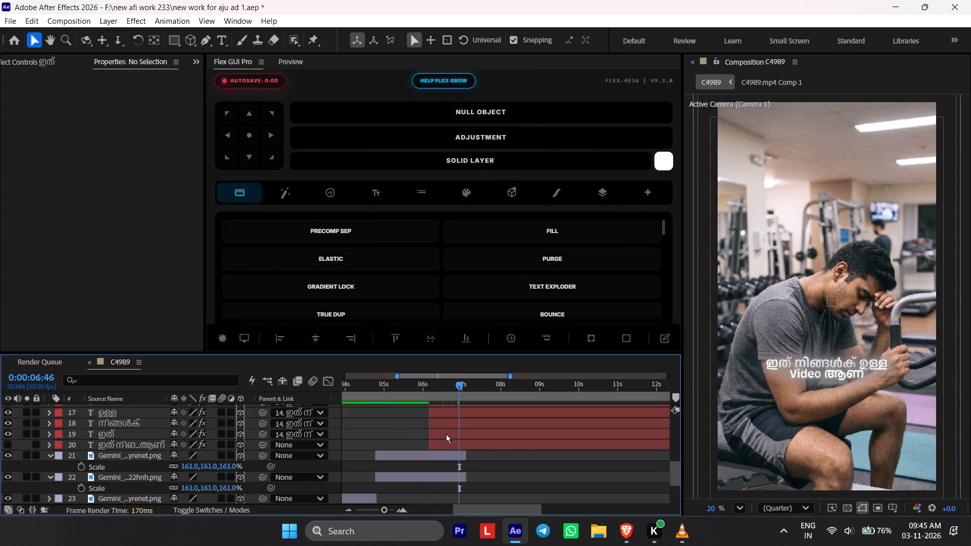
pyautogui.click(449, 439)
pyautogui.click(444, 436)
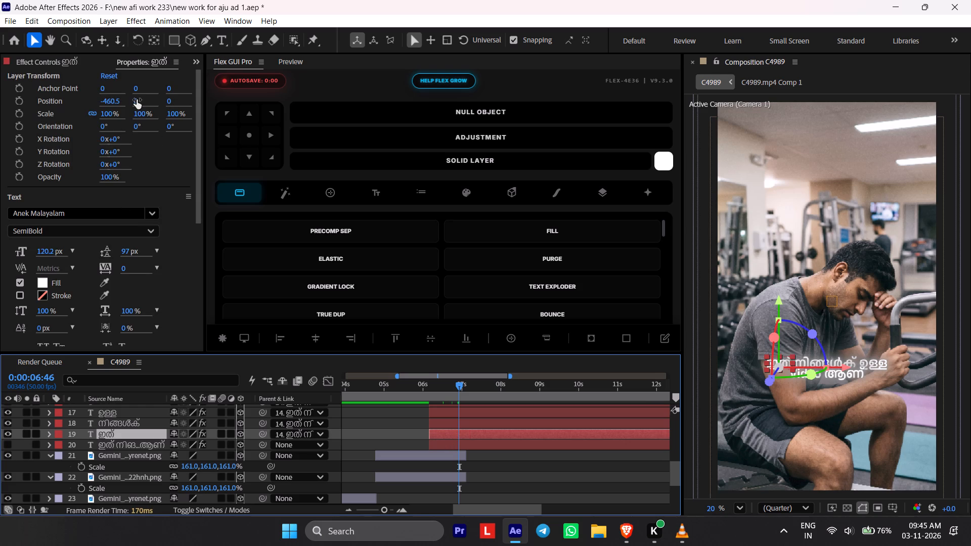
pyautogui.moveTo(137, 100); pyautogui.dragTo(0, 112)
pyautogui.moveTo(142, 103); pyautogui.dragTo(141, 103)
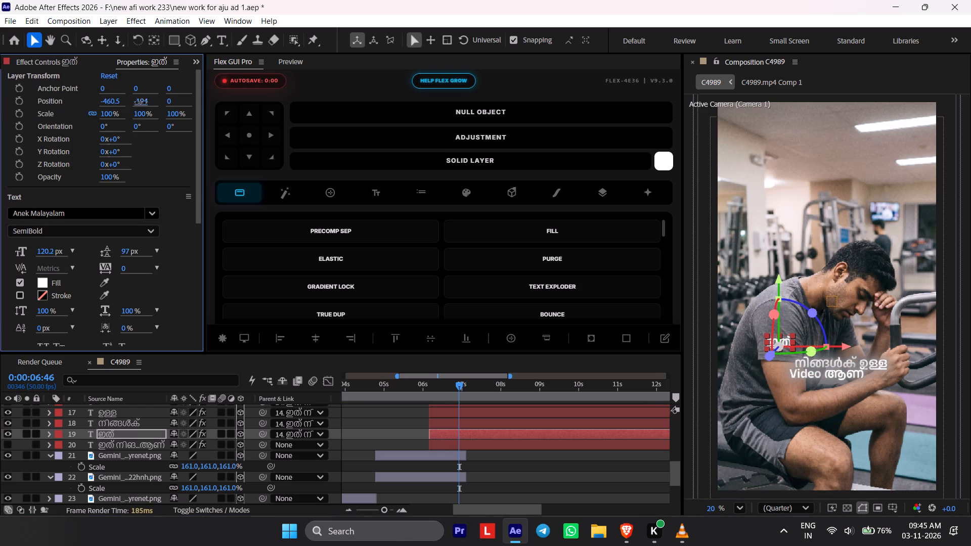
pyautogui.moveTo(141, 103); pyautogui.dragTo(0, 115)
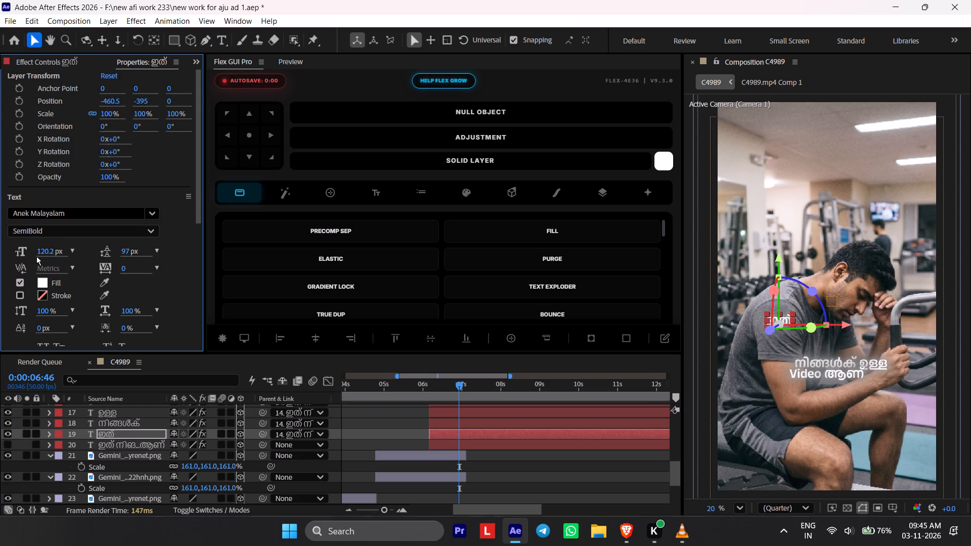
pyautogui.moveTo(51, 254); pyautogui.dragTo(115, 242)
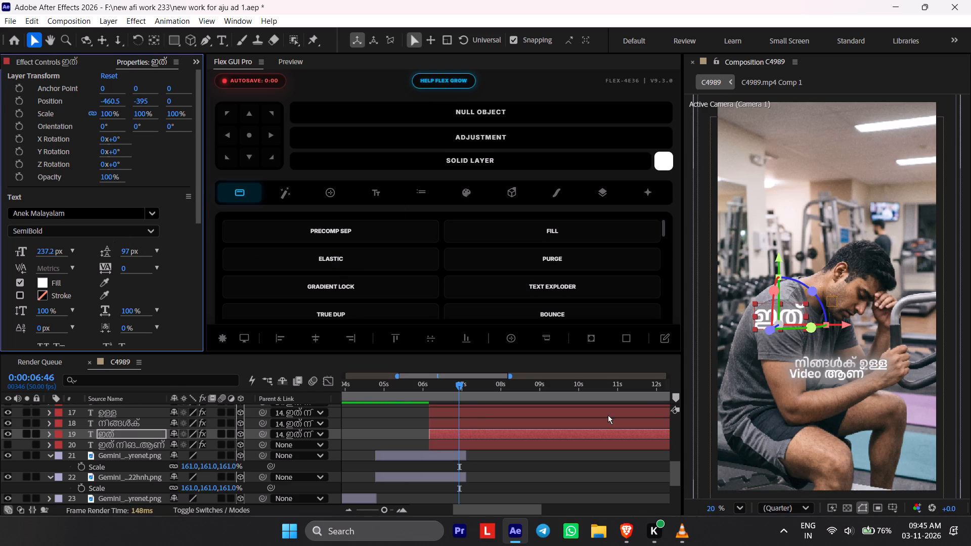
# Move the word "നിങ്ങൾക്" beneath the enlarged "ഇത്", to X -400.4 and Y -245.
pyautogui.click(447, 430)
pyautogui.click(450, 420)
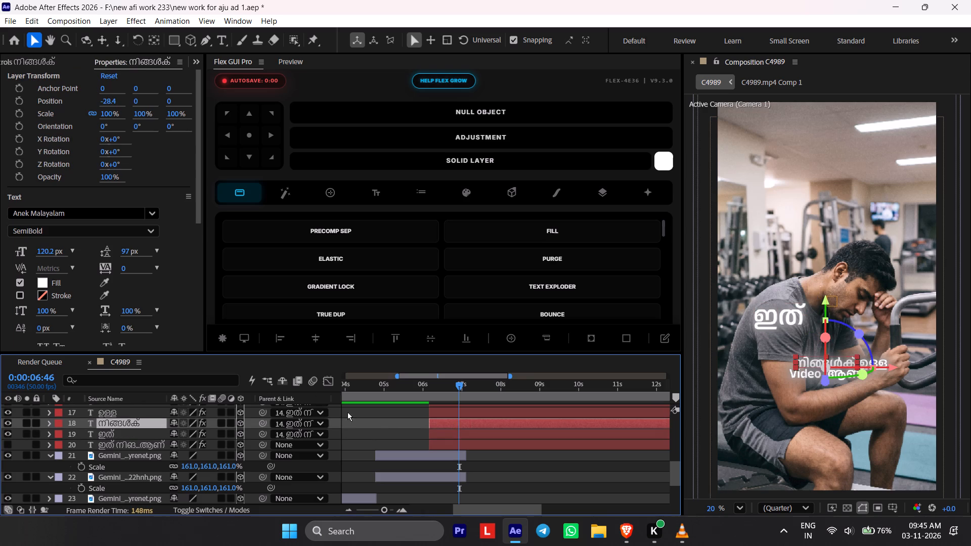
pyautogui.moveTo(135, 98); pyautogui.dragTo(0, 132)
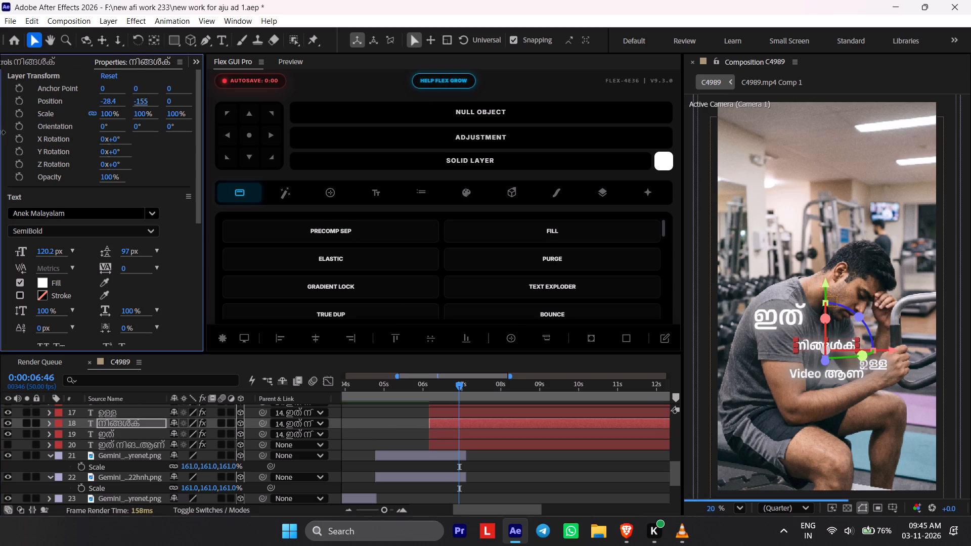
pyautogui.moveTo(0, 132); pyautogui.dragTo(0, 134)
pyautogui.moveTo(108, 96); pyautogui.dragTo(0, 134)
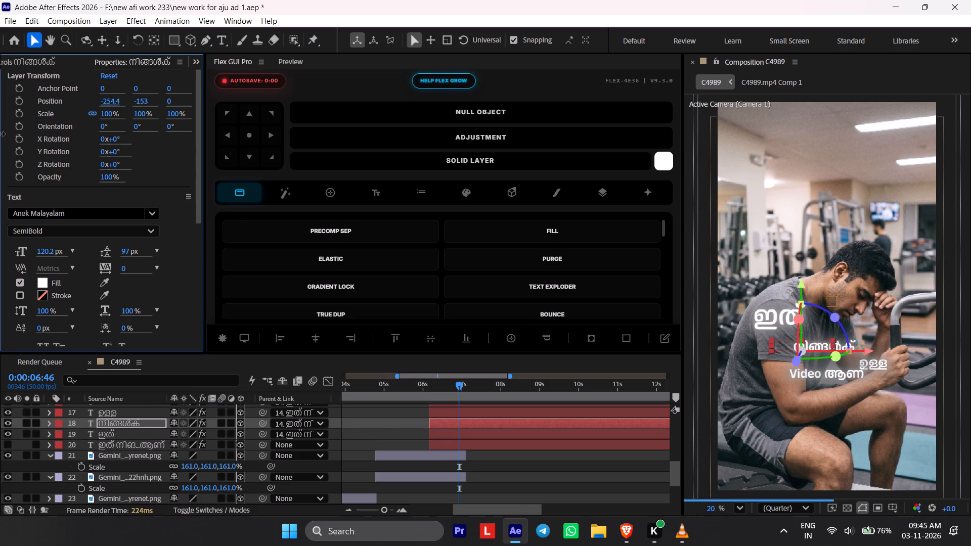
pyautogui.moveTo(0, 134); pyautogui.dragTo(0, 150)
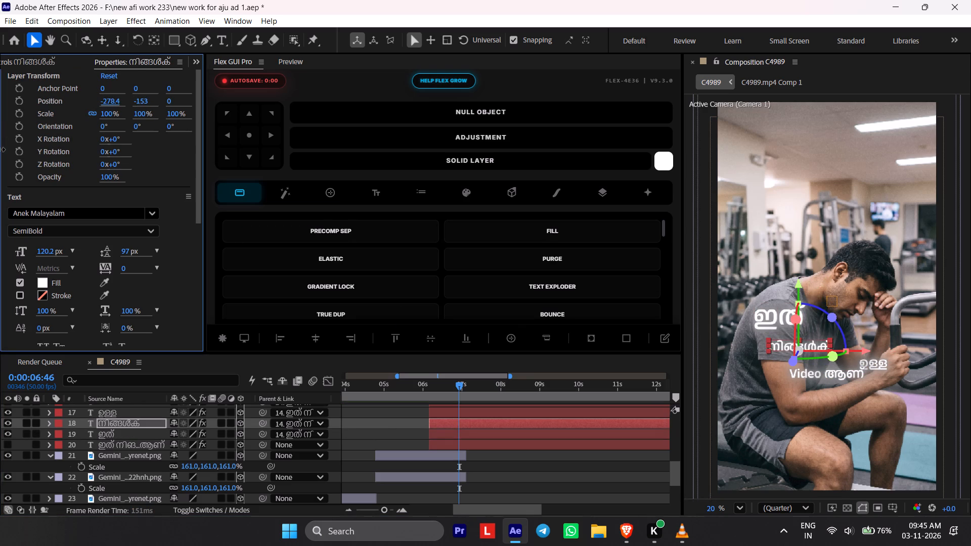
pyautogui.moveTo(0, 150); pyautogui.dragTo(0, 152)
pyautogui.moveTo(109, 103); pyautogui.dragTo(49, 113)
pyautogui.moveTo(140, 96); pyautogui.dragTo(33, 122)
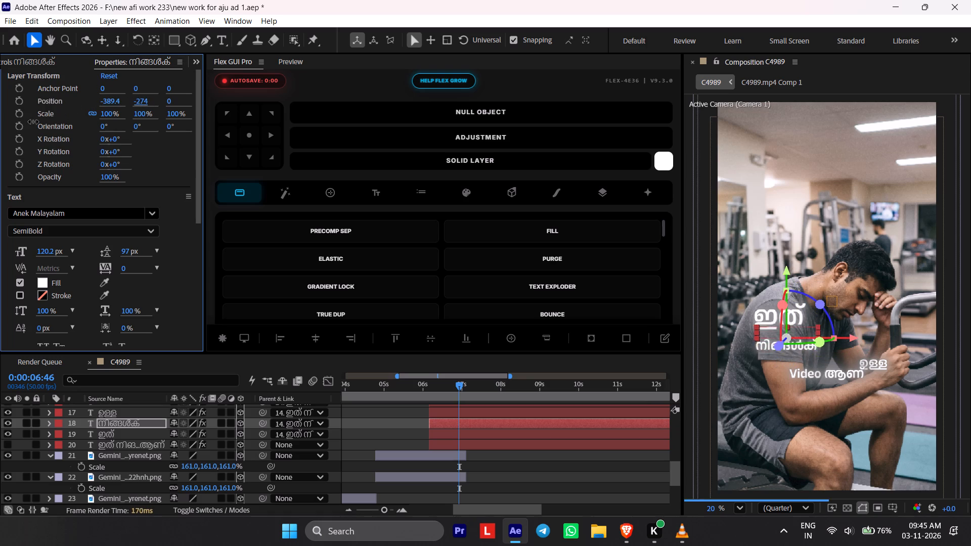
pyautogui.moveTo(33, 122); pyautogui.dragTo(54, 120)
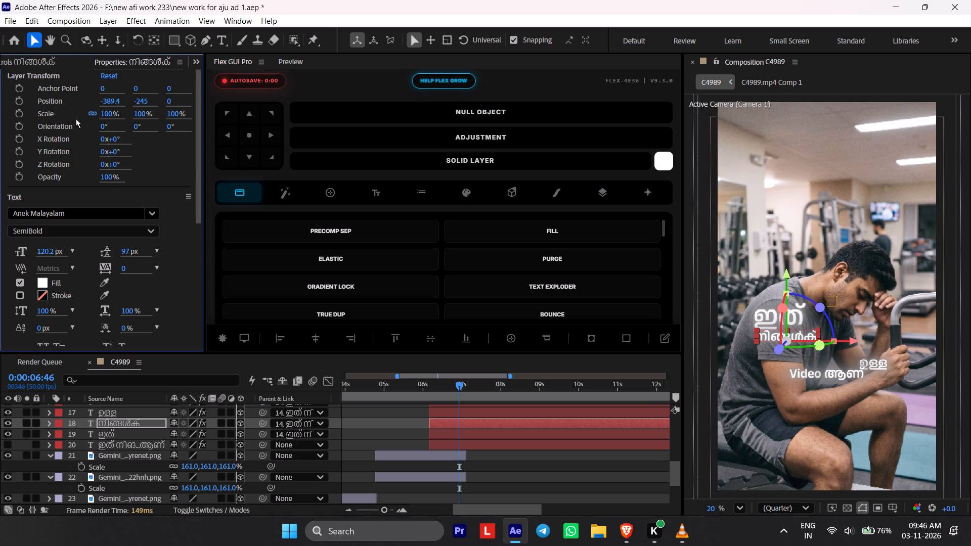
pyautogui.moveTo(103, 99); pyautogui.dragTo(94, 100)
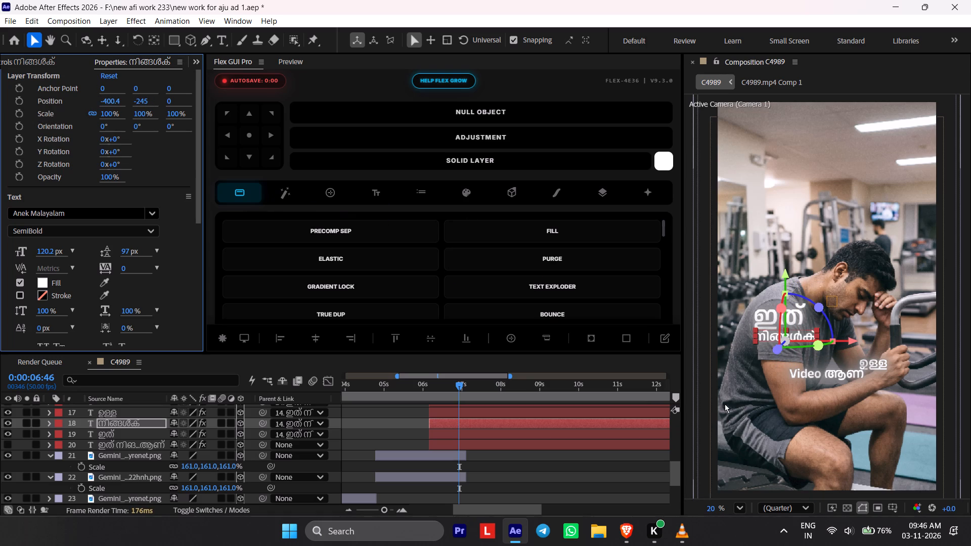
# Enlarge the word "ഉള്ള" to a font size of 264.2 px.
pyautogui.click(806, 368)
pyautogui.click(807, 371)
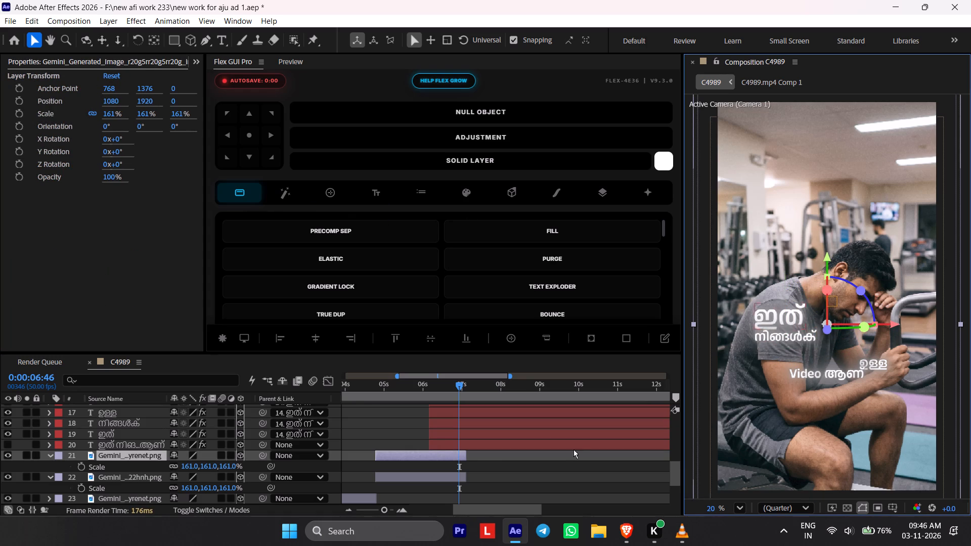
pyautogui.scroll(1, 124, 430)
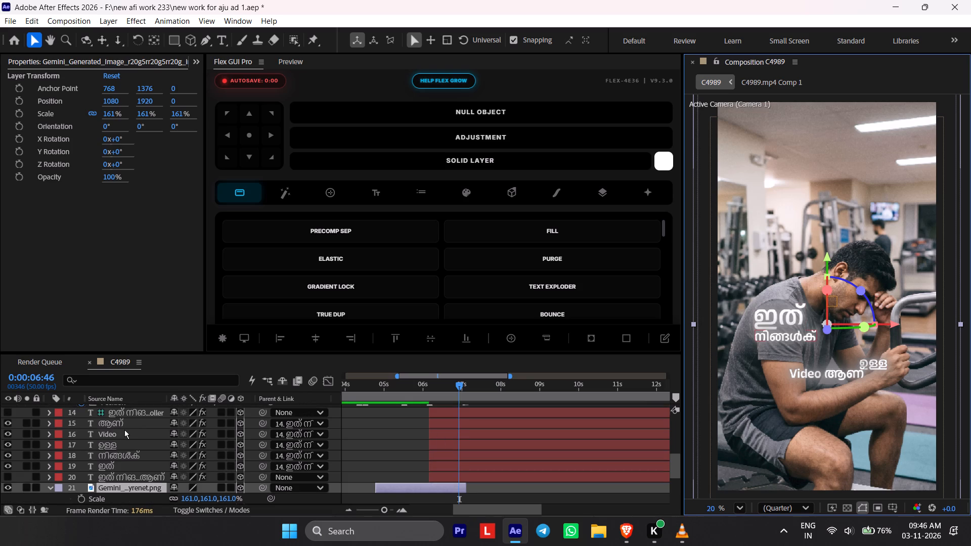
pyautogui.click(124, 430)
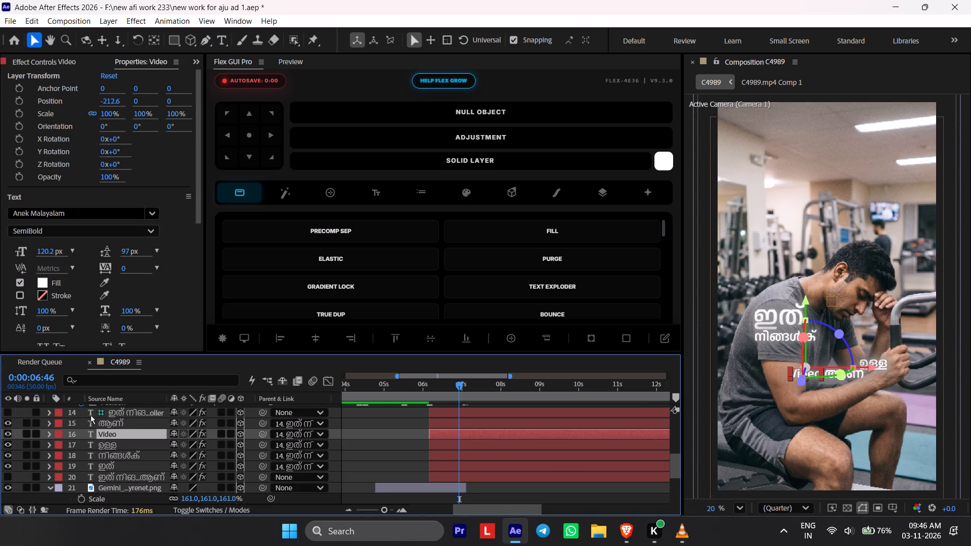
pyautogui.click(105, 445)
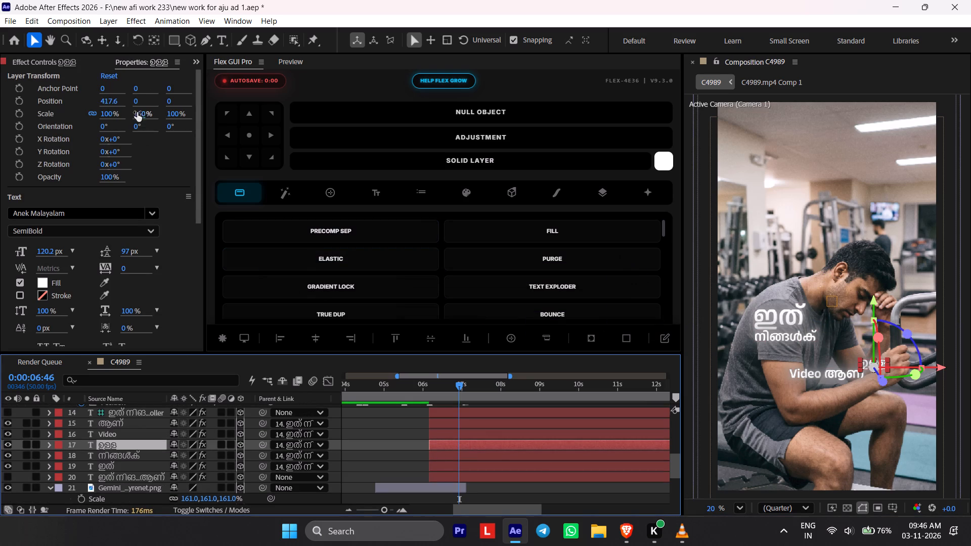
pyautogui.moveTo(110, 97); pyautogui.dragTo(0, 139)
pyautogui.moveTo(35, 248); pyautogui.dragTo(51, 251)
pyautogui.moveTo(51, 251); pyautogui.dragTo(56, 251)
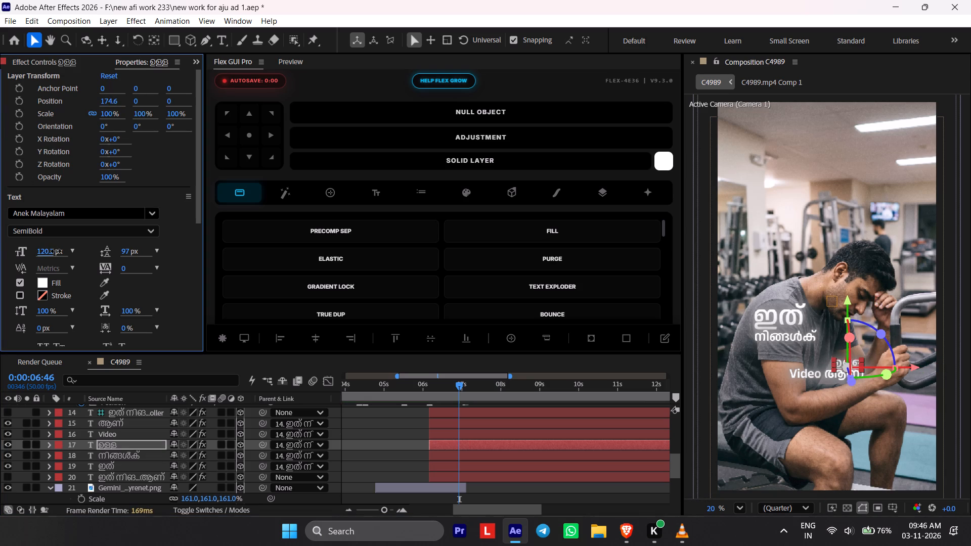
pyautogui.moveTo(56, 251); pyautogui.dragTo(173, 257)
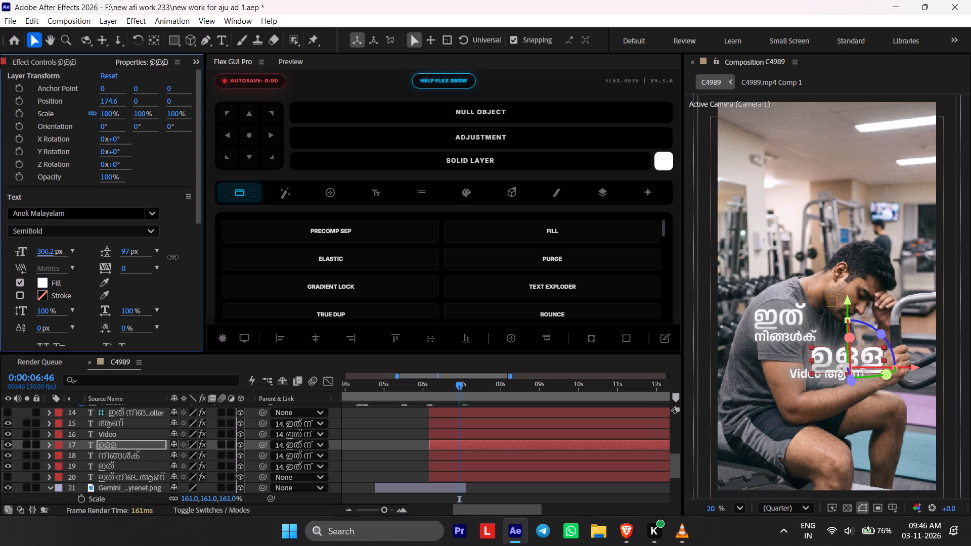
pyautogui.moveTo(173, 257); pyautogui.dragTo(155, 262)
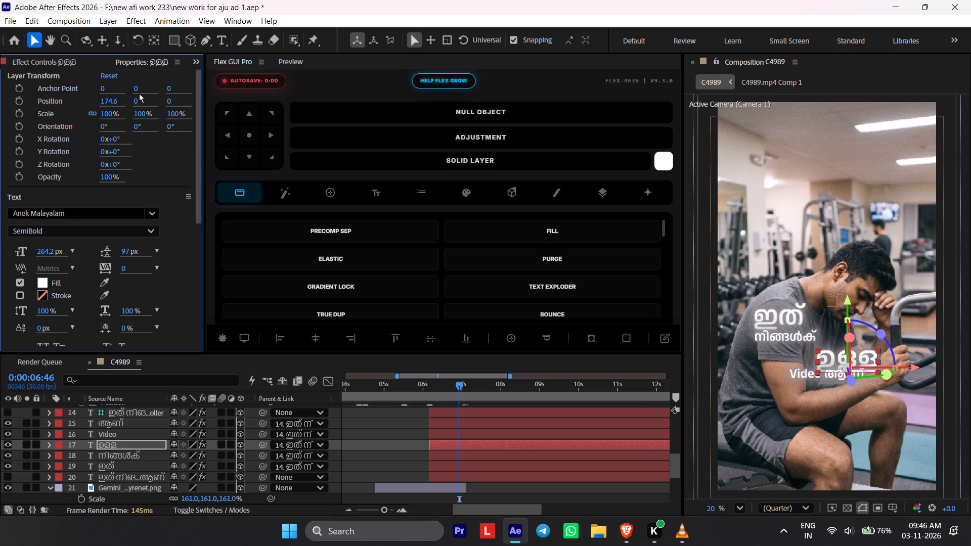
# Place the enlarged "ഉള്ള" directly beneath "നിങ്ങൾക്", at X -403.4 and Y -66.
pyautogui.moveTo(137, 98); pyautogui.dragTo(0, 142)
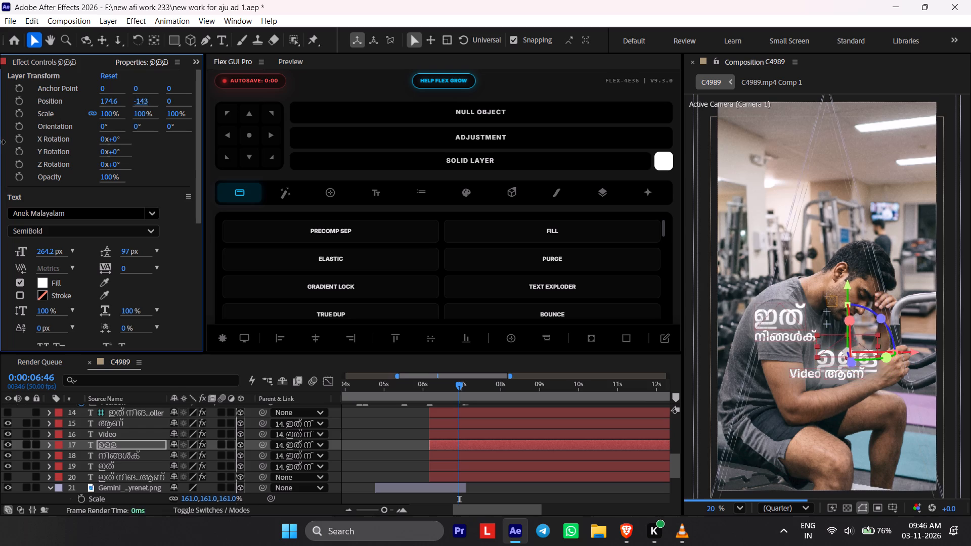
pyautogui.moveTo(0, 142); pyautogui.dragTo(40, 145)
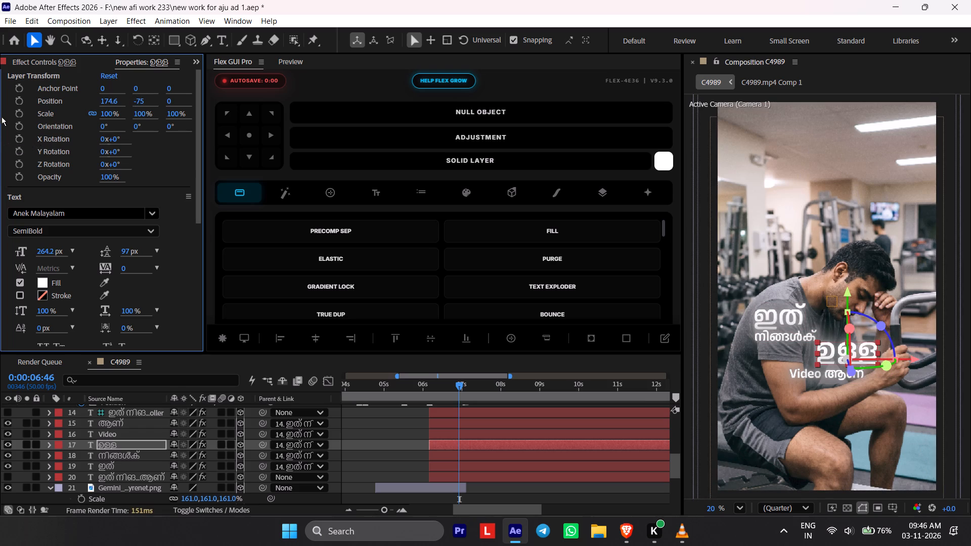
pyautogui.moveTo(104, 101); pyautogui.dragTo(2, 139)
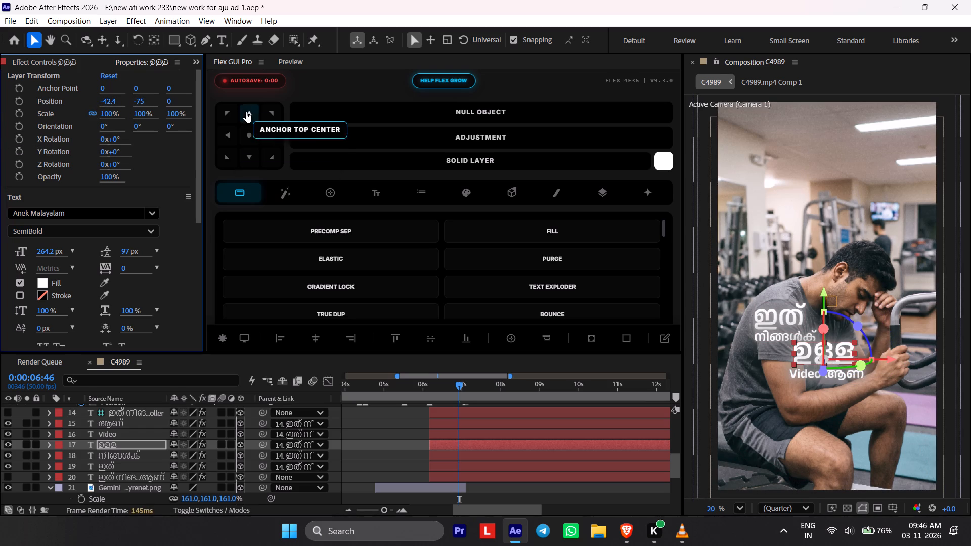
pyautogui.moveTo(115, 101); pyautogui.dragTo(0, 128)
pyautogui.moveTo(109, 102); pyautogui.dragTo(55, 110)
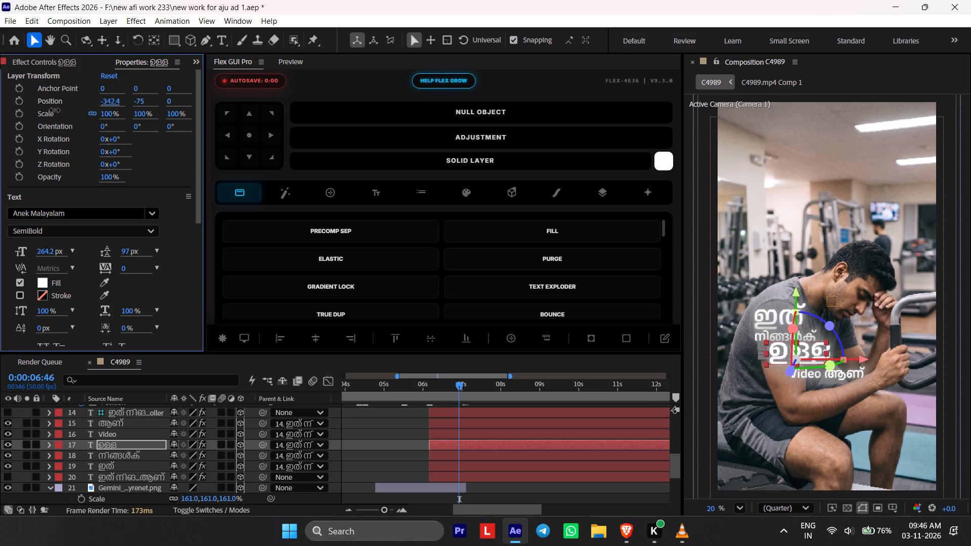
pyautogui.moveTo(55, 110); pyautogui.dragTo(38, 110)
pyautogui.moveTo(140, 104); pyautogui.dragTo(162, 107)
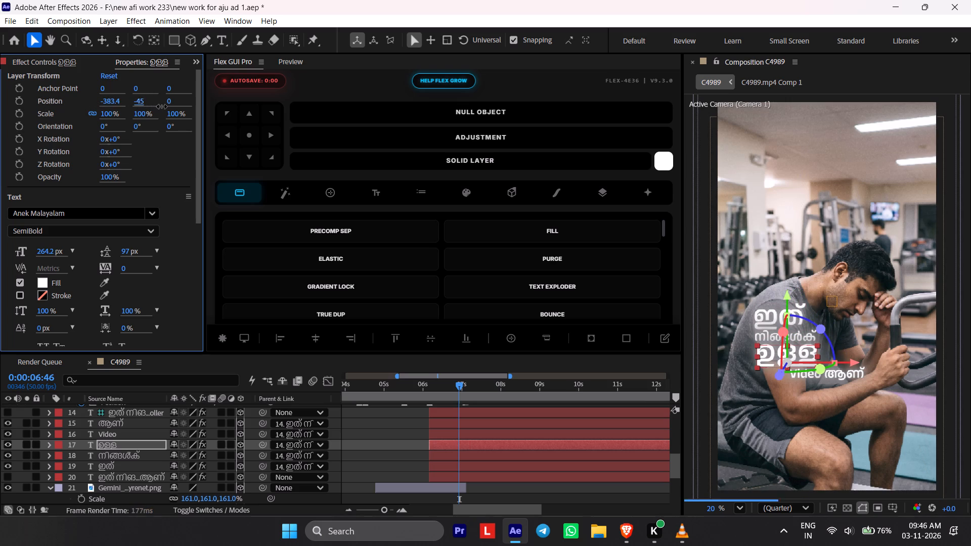
pyautogui.moveTo(162, 107); pyautogui.dragTo(148, 107)
pyautogui.moveTo(112, 95); pyautogui.dragTo(93, 96)
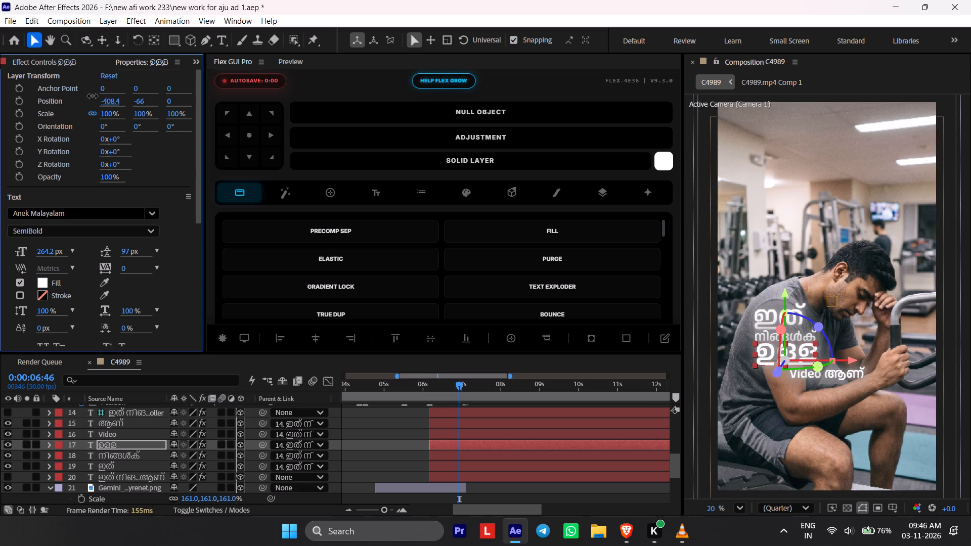
pyautogui.moveTo(93, 96); pyautogui.dragTo(99, 96)
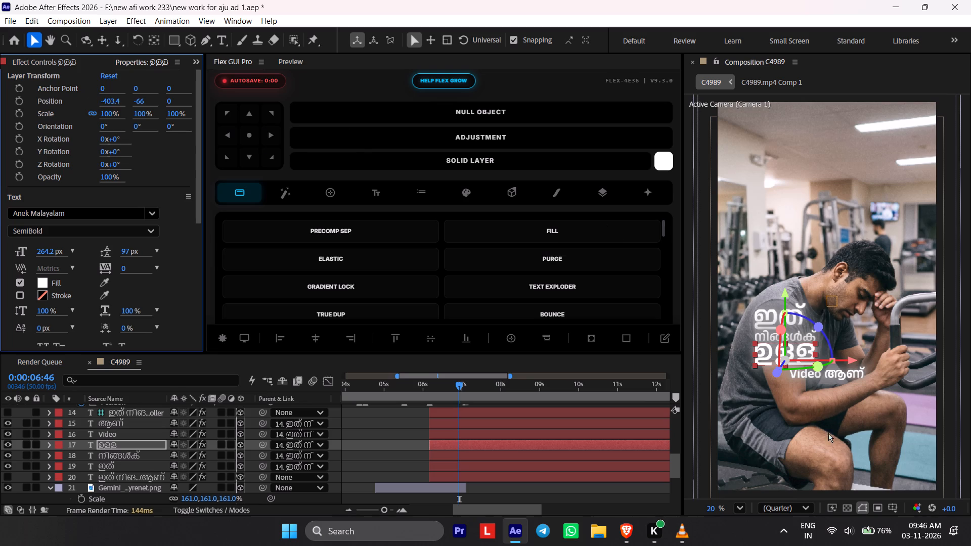
# Enlarge the word "Video" to a font size of 458.2 px, keeping its layer scale at 100%.
pyautogui.click(806, 376)
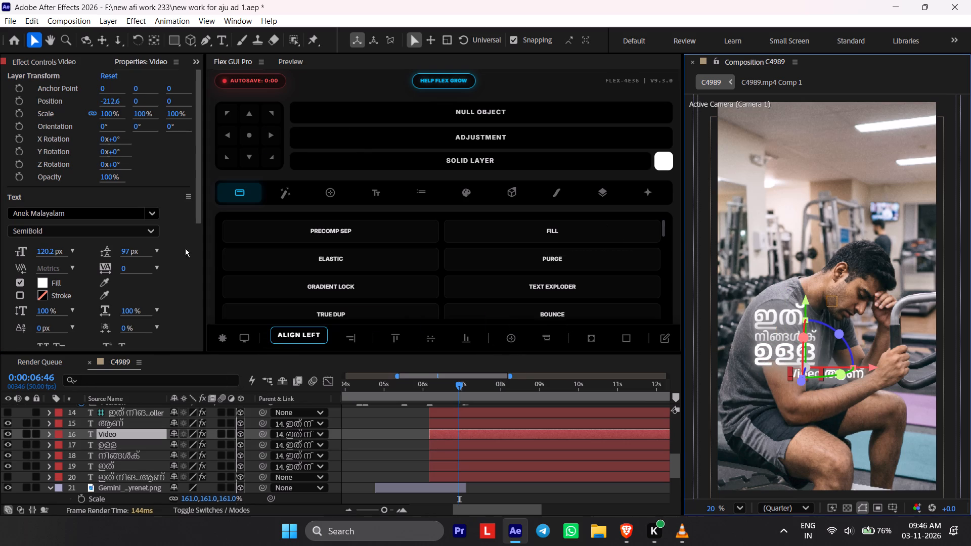
pyautogui.moveTo(38, 253); pyautogui.dragTo(164, 274)
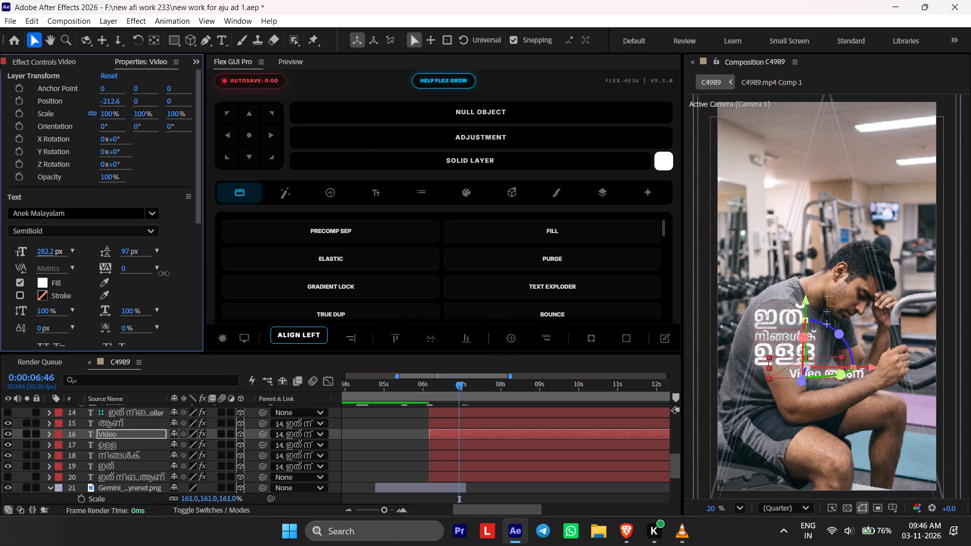
pyautogui.moveTo(164, 274); pyautogui.dragTo(235, 279)
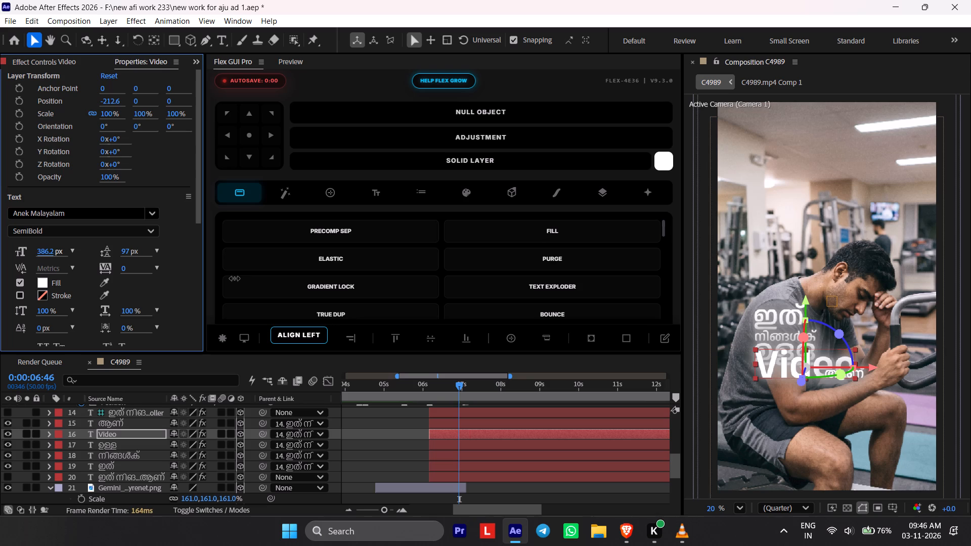
pyautogui.moveTo(235, 279); pyautogui.dragTo(279, 277)
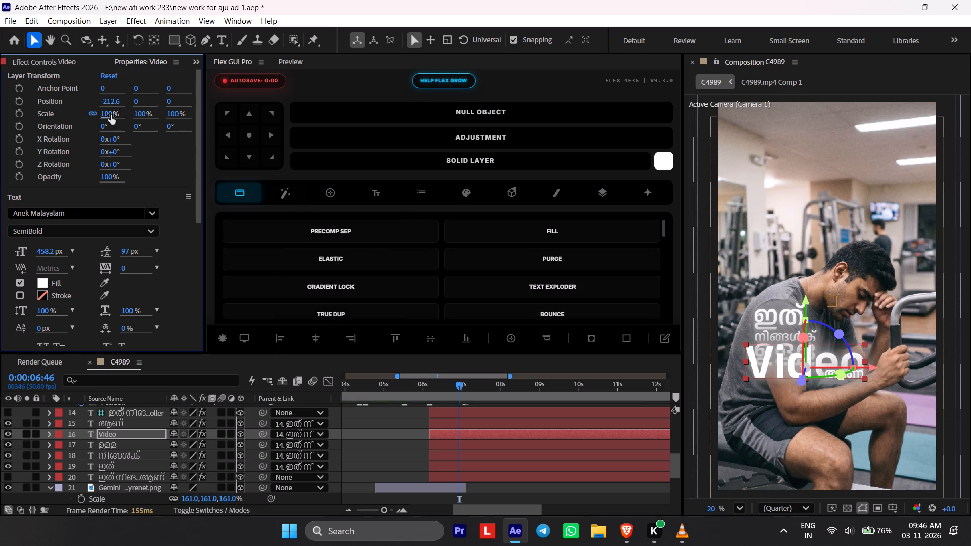
pyautogui.moveTo(112, 107); pyautogui.dragTo(158, 109)
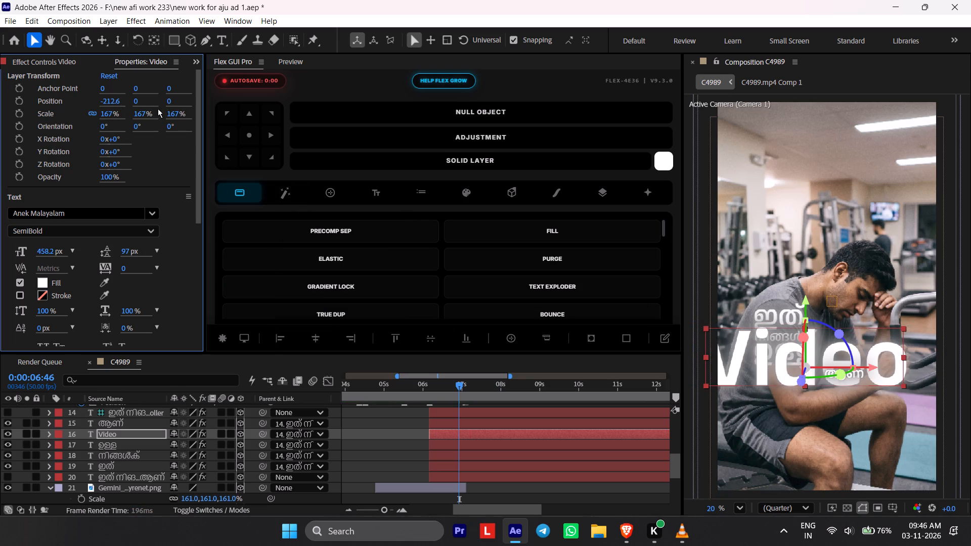
pyautogui.hotkey('ctrl', 'z')
# Move the word "Video" beneath "ഉള്ള", to X -136.6 and Y 212.
pyautogui.moveTo(113, 100); pyautogui.dragTo(194, 110)
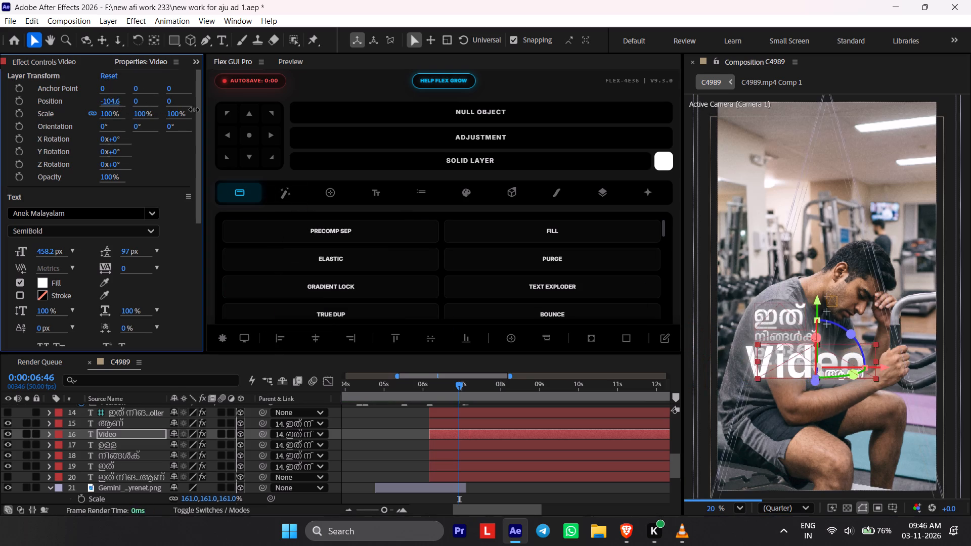
pyautogui.moveTo(194, 110); pyautogui.dragTo(176, 113)
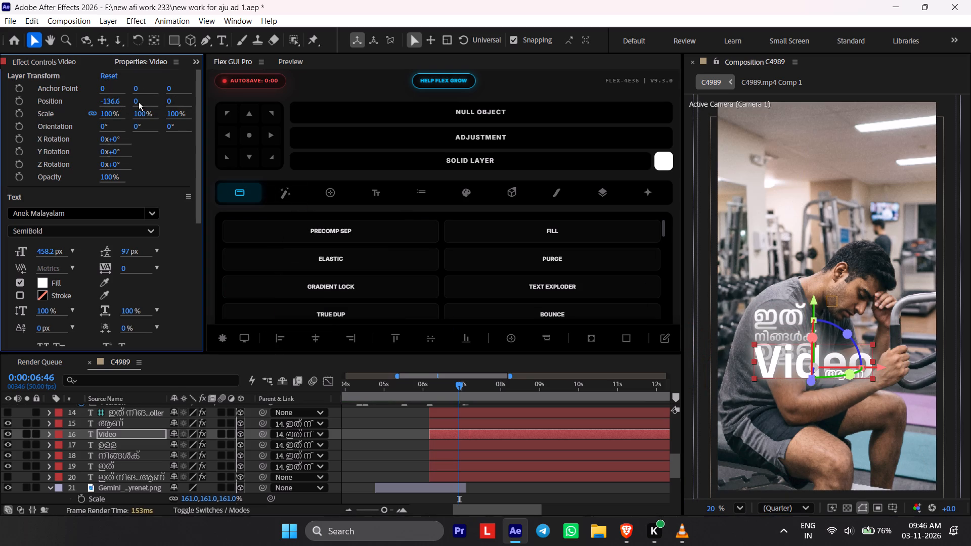
pyautogui.moveTo(136, 101); pyautogui.dragTo(260, 98)
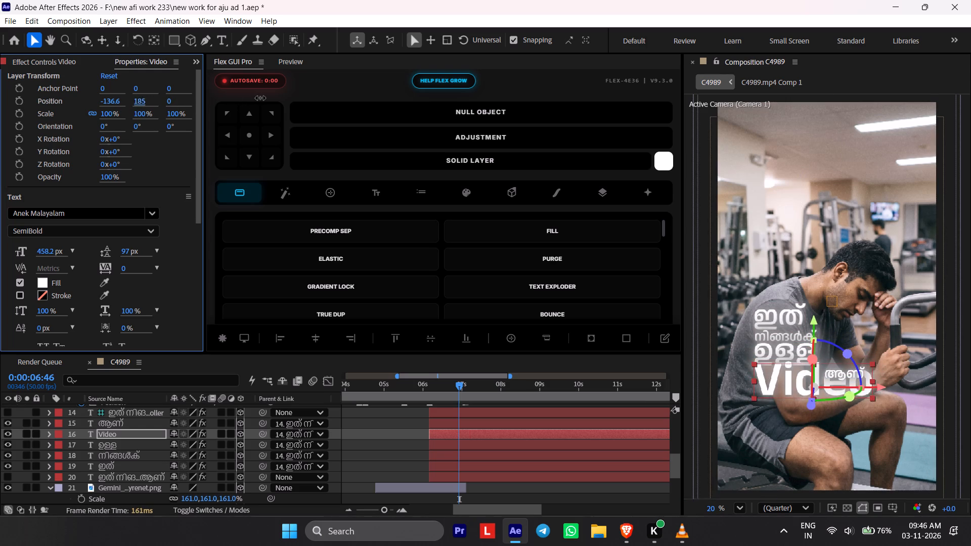
pyautogui.moveTo(260, 98); pyautogui.dragTo(276, 97)
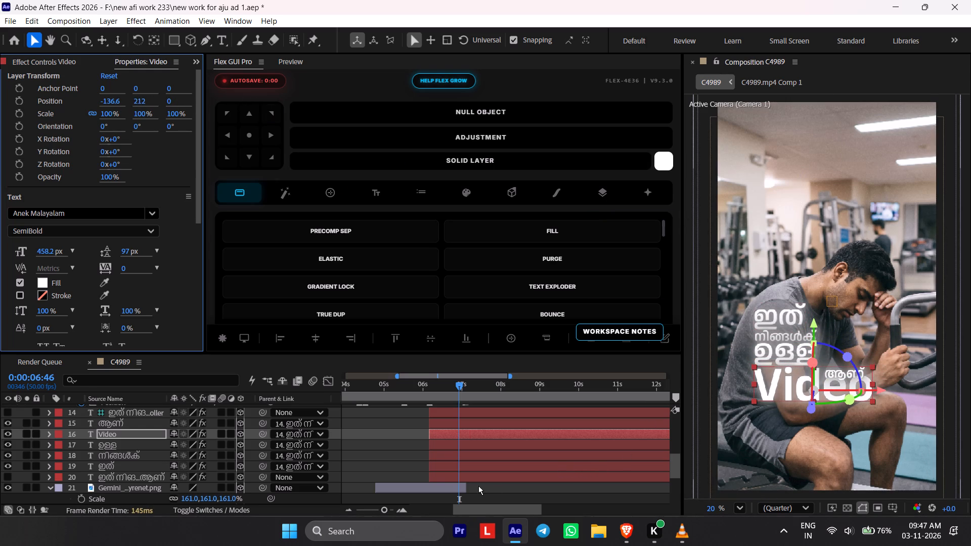
# Enlarge the word "ആണ്" to 158.2 px and raise it to Y -22, beside "ഉള്ള" and above "Video".
pyautogui.scroll(1, 425, 450)
pyautogui.click(441, 450)
pyautogui.click(440, 468)
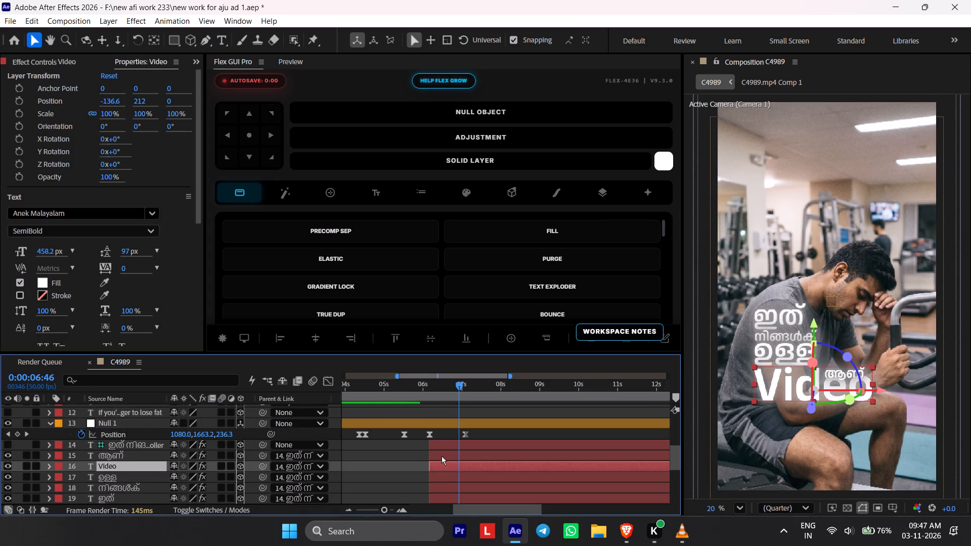
pyautogui.click(442, 456)
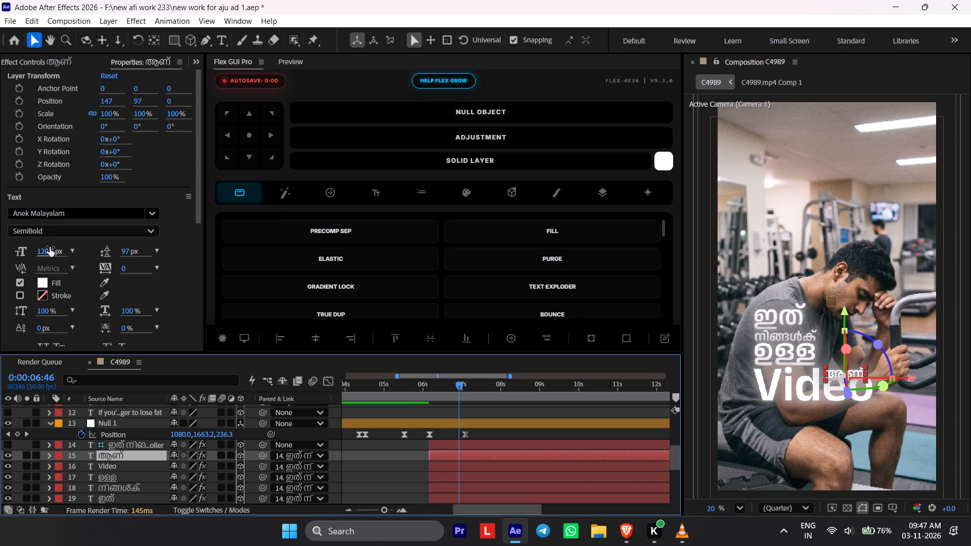
pyautogui.moveTo(50, 247); pyautogui.dragTo(74, 250)
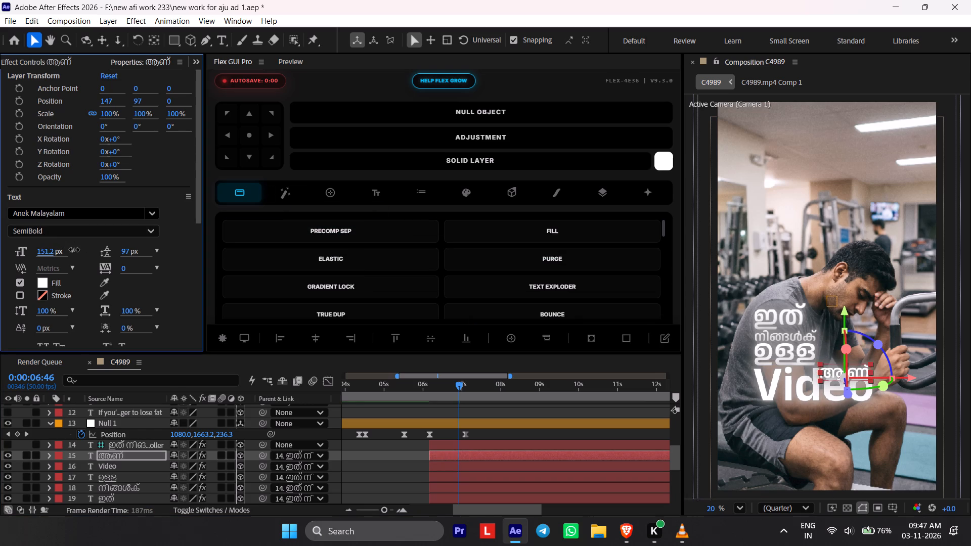
pyautogui.moveTo(74, 250); pyautogui.dragTo(80, 250)
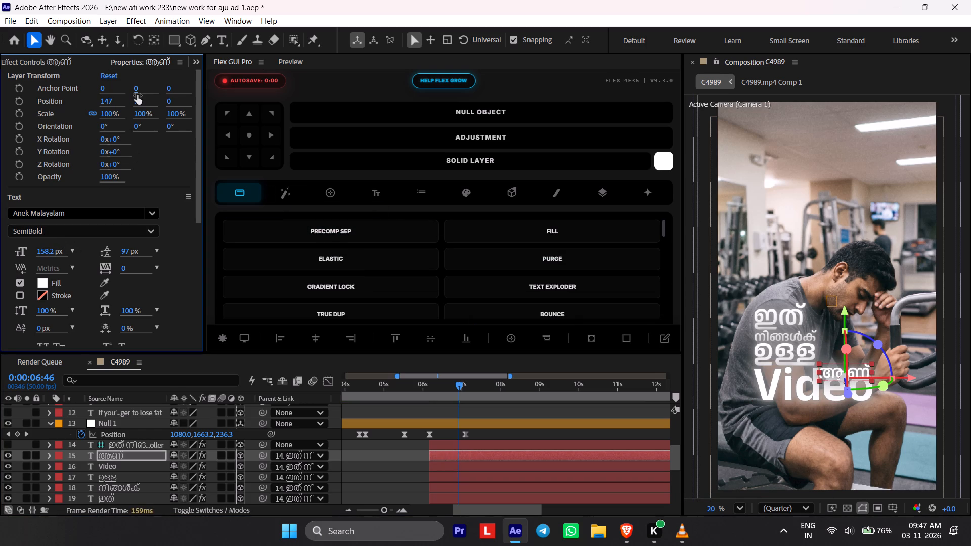
pyautogui.moveTo(137, 106); pyautogui.dragTo(83, 113)
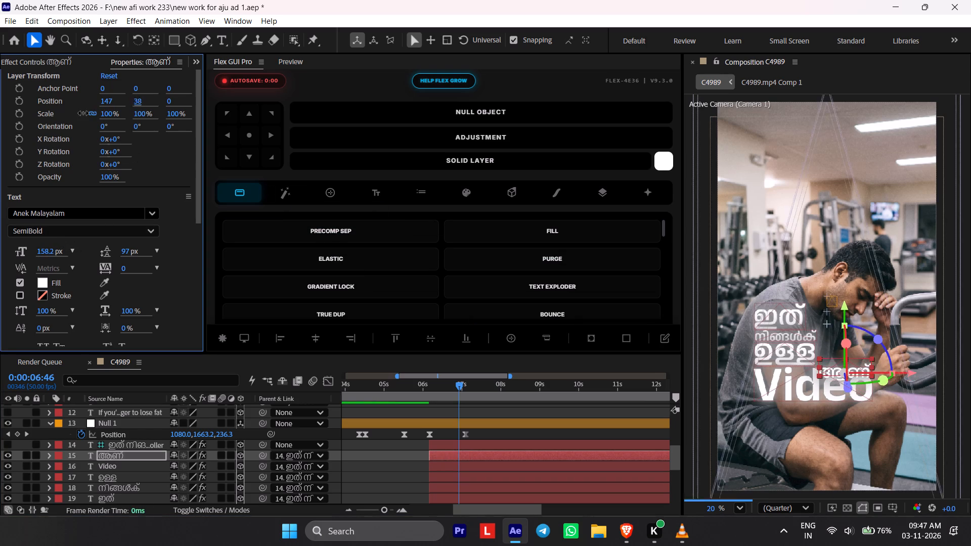
pyautogui.moveTo(83, 113); pyautogui.dragTo(44, 121)
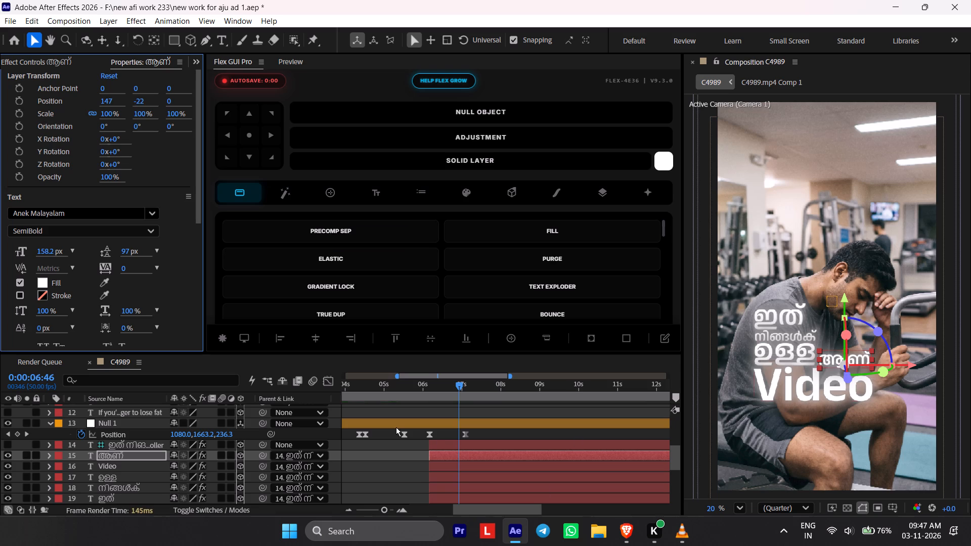
pyautogui.click(405, 451)
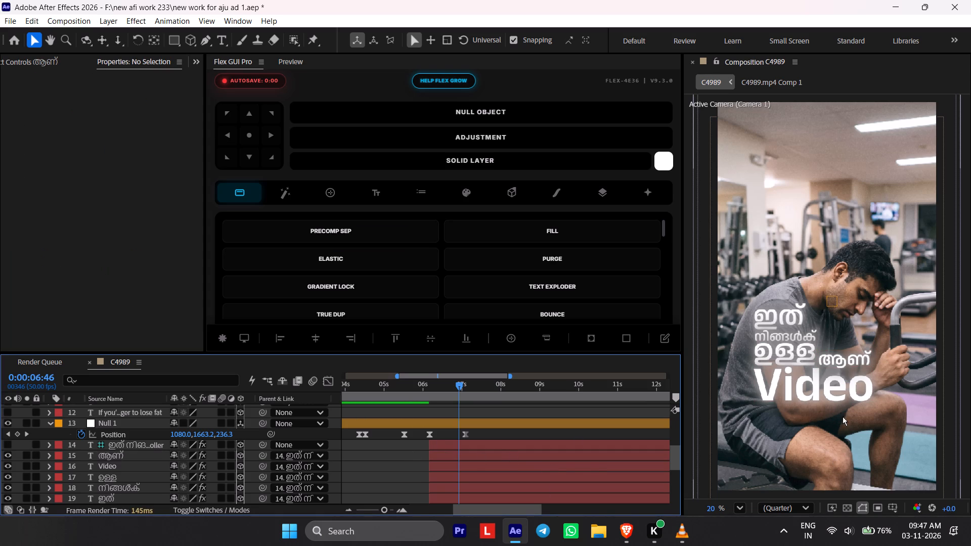
# Copy the Gradient Ramp effect from the "eager" word layer of the English caption.
pyautogui.scroll(-3, 398, 474)
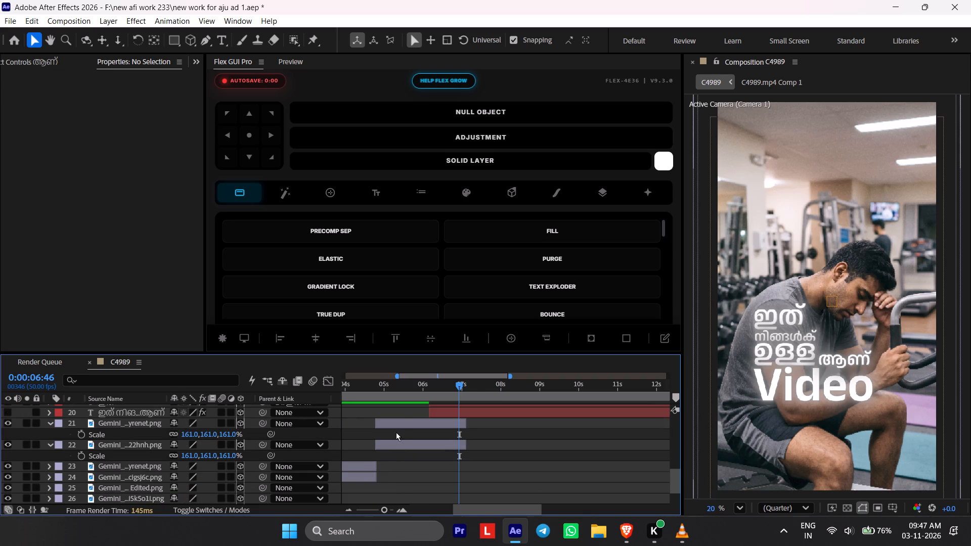
pyautogui.keyDown('alt'); pyautogui.scroll(-2, 396, 438); pyautogui.keyUp('alt')
pyautogui.scroll(-7, 341, 448)
pyautogui.scroll(6, 196, 473)
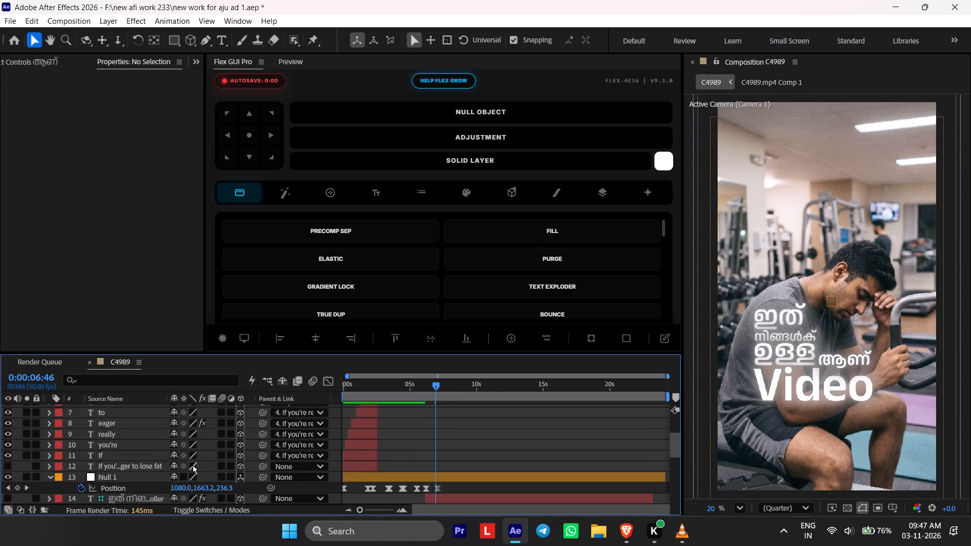
pyautogui.scroll(1, 193, 465)
pyautogui.click(122, 453)
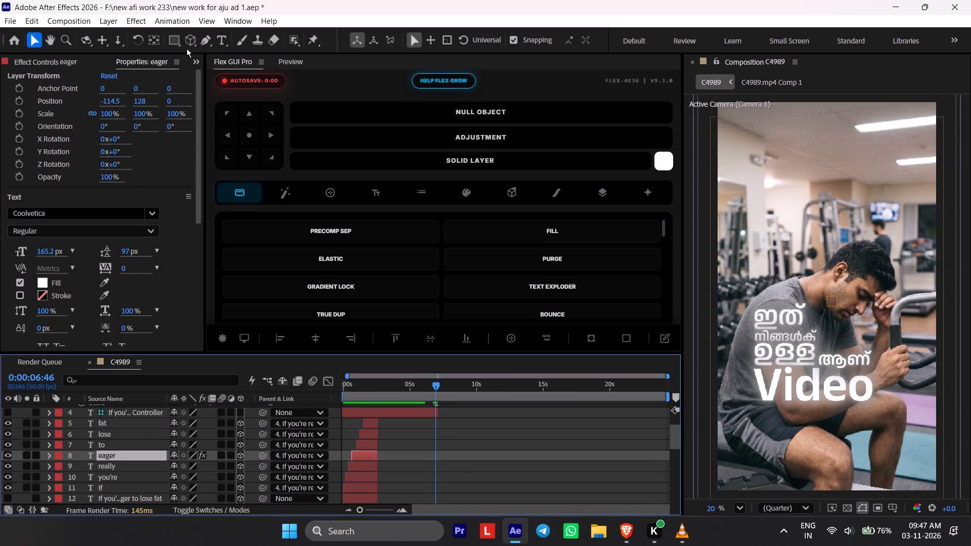
pyautogui.click(202, 57)
pyautogui.click(210, 142)
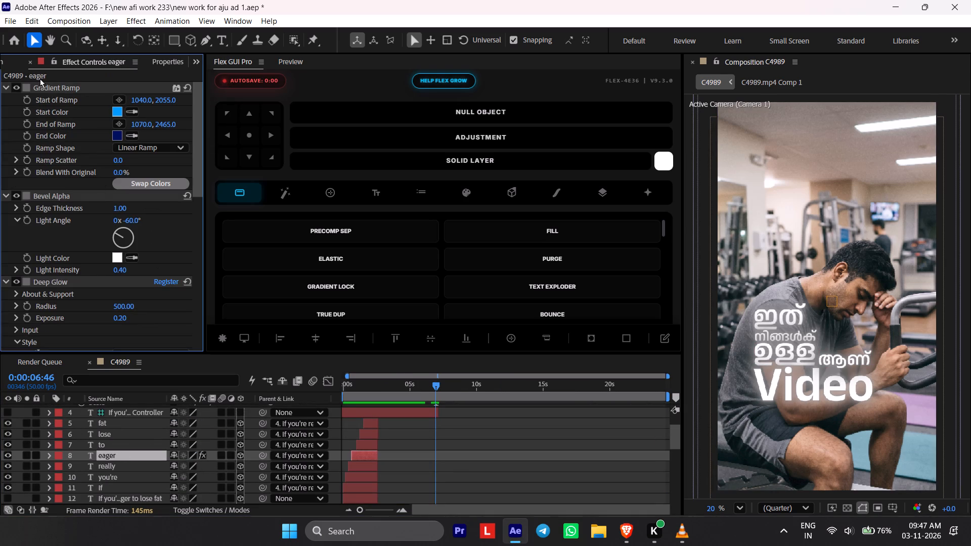
pyautogui.click(37, 90)
pyautogui.hotkey('ctrl', 'c')
pyautogui.hotkey('ctrl', 'c')
pyautogui.hotkey('ctrl', 'c')
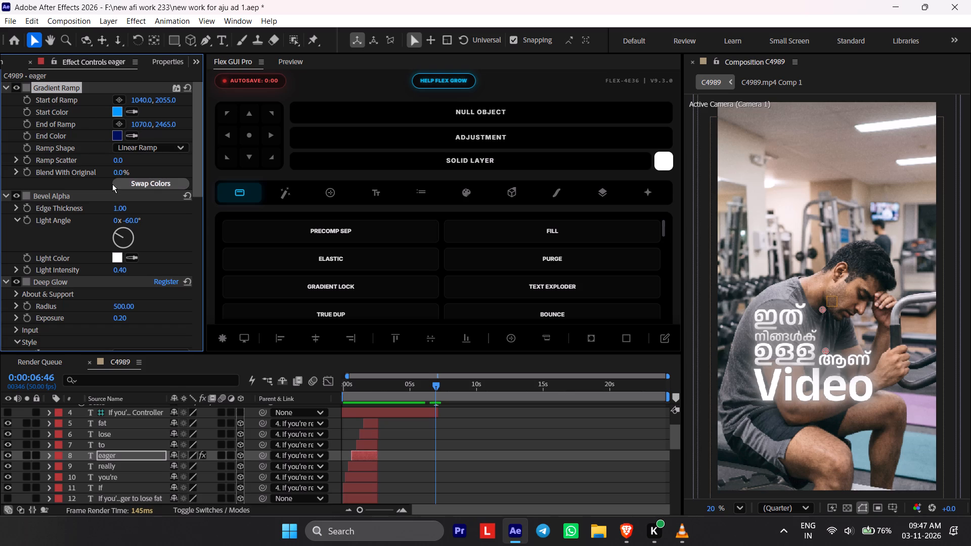
# Copy the Gradient Ramp effect from the "eager" layer and paste it onto the "Video" word layer.
pyautogui.hotkey('ctrl', 'c')
pyautogui.hotkey('ctrl', 'c')
pyautogui.hotkey('ctrl', 'c')
pyautogui.hotkey('ctrl', 'c')
pyautogui.scroll(-4, 444, 428)
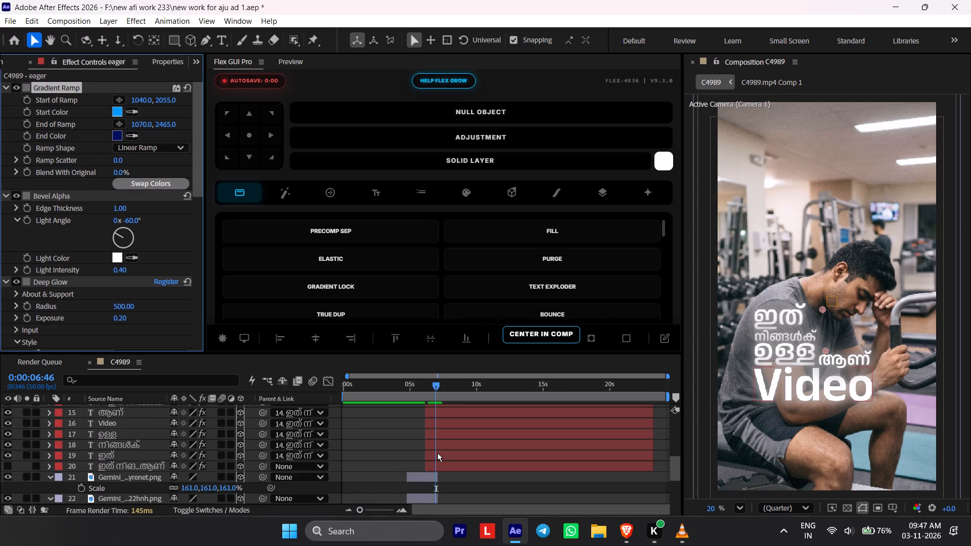
pyautogui.scroll(1, 117, 447)
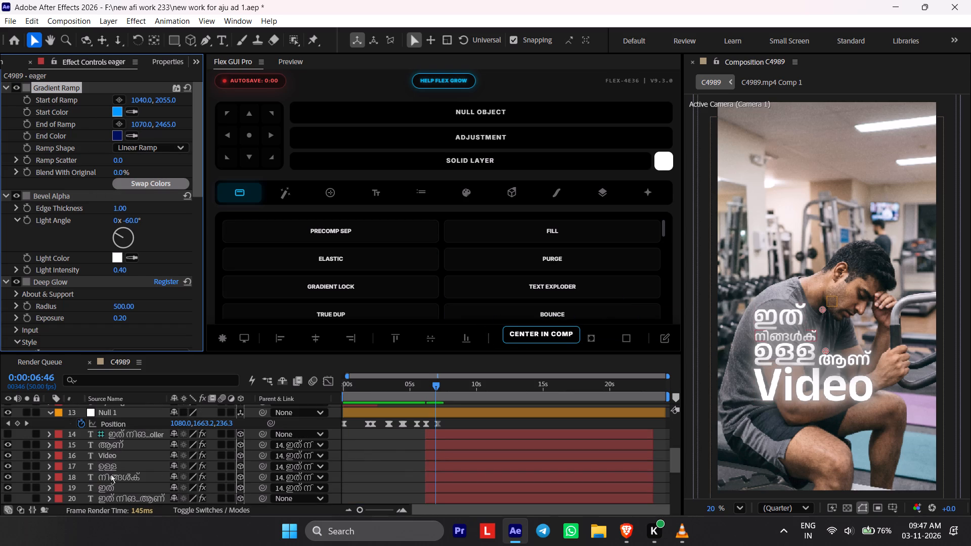
pyautogui.click(116, 460)
pyautogui.click(96, 212)
pyautogui.hotkey('ctrl', 'a')
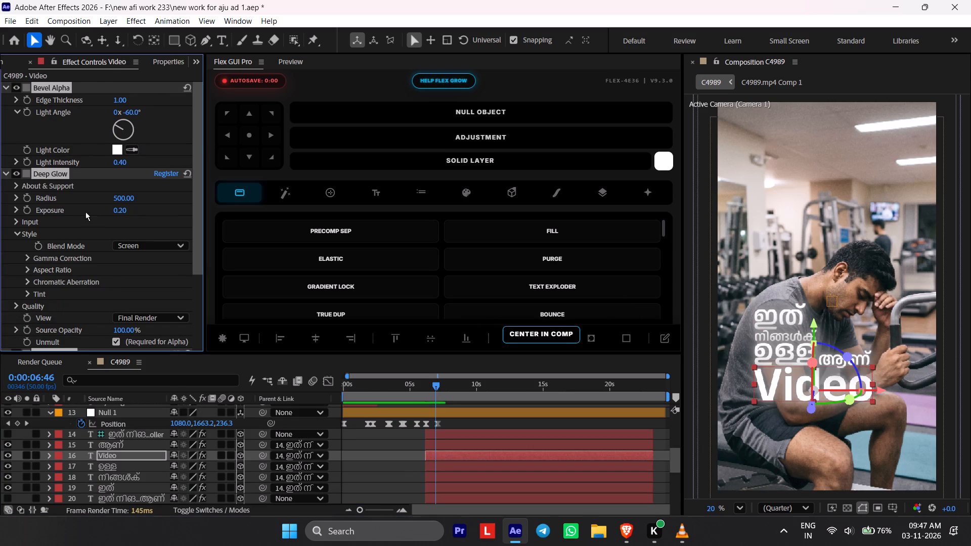
pyautogui.click(5, 174)
pyautogui.click(86, 183)
pyautogui.press('v')
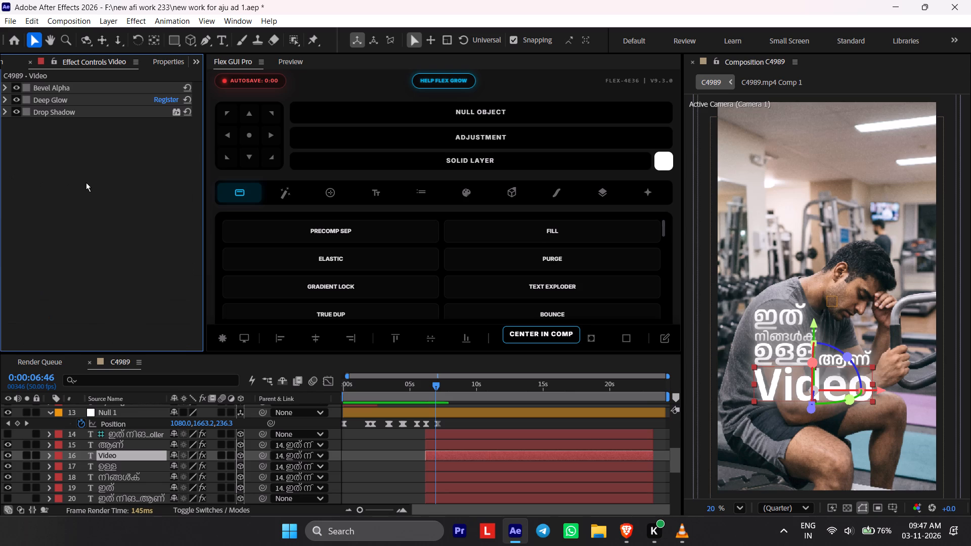
pyautogui.click(86, 183)
pyautogui.hotkey('ctrl', 'v')
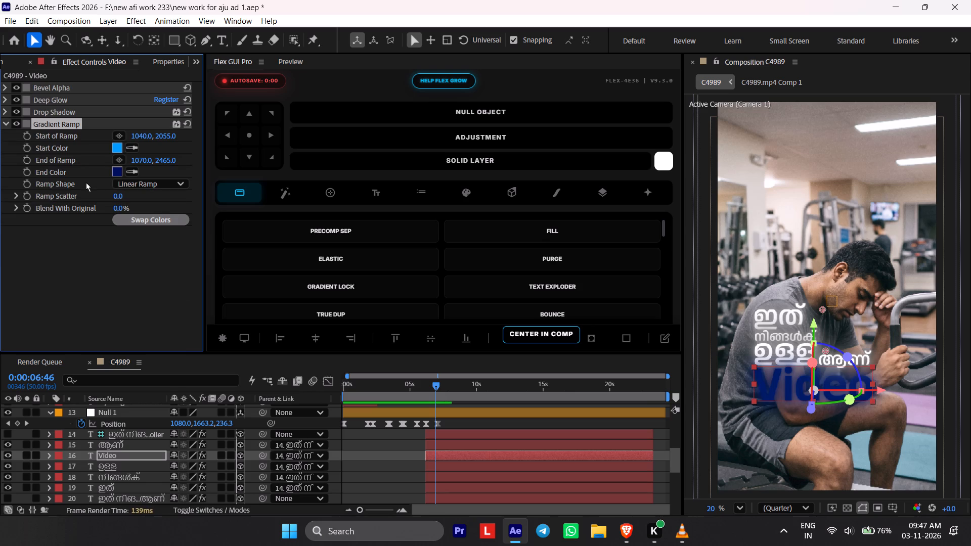
# Place the "Video" gradient's start point above the word at 960, 2600 and its end point below it at 785, 3205.
pyautogui.click(120, 131)
pyautogui.click(815, 365)
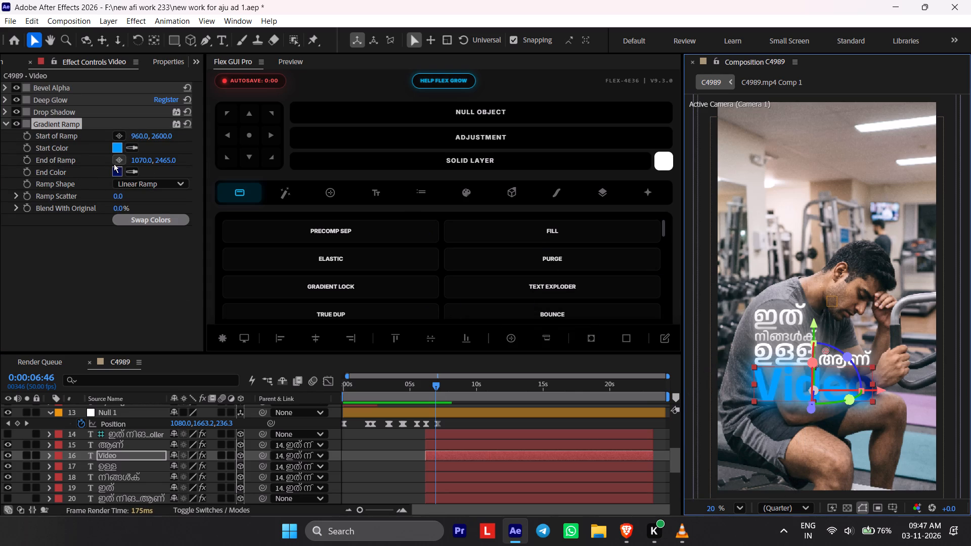
pyautogui.click(114, 164)
pyautogui.click(797, 426)
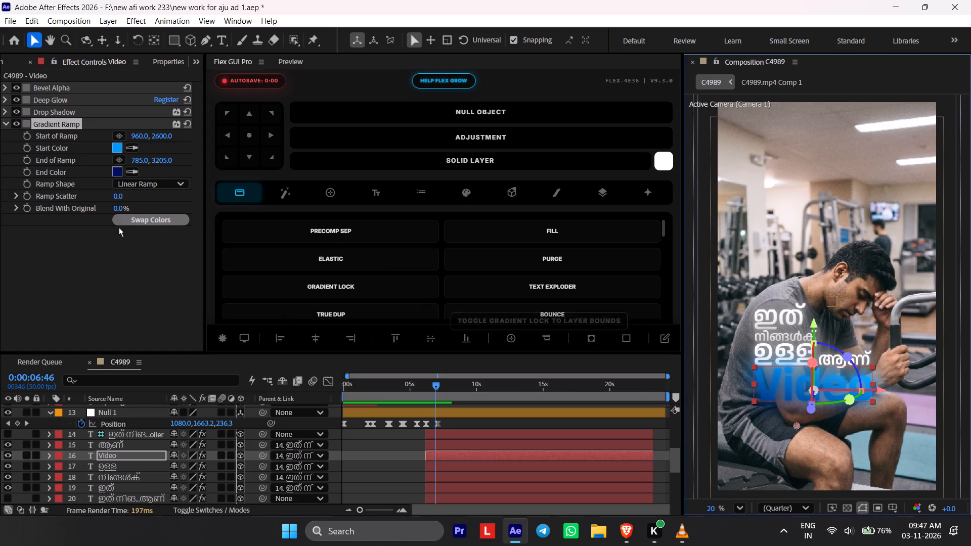
# Reorder the effects on the "Video" layer so that Gradient Ramp sits above Bevel Alpha.
pyautogui.moveTo(60, 127); pyautogui.dragTo(49, 89)
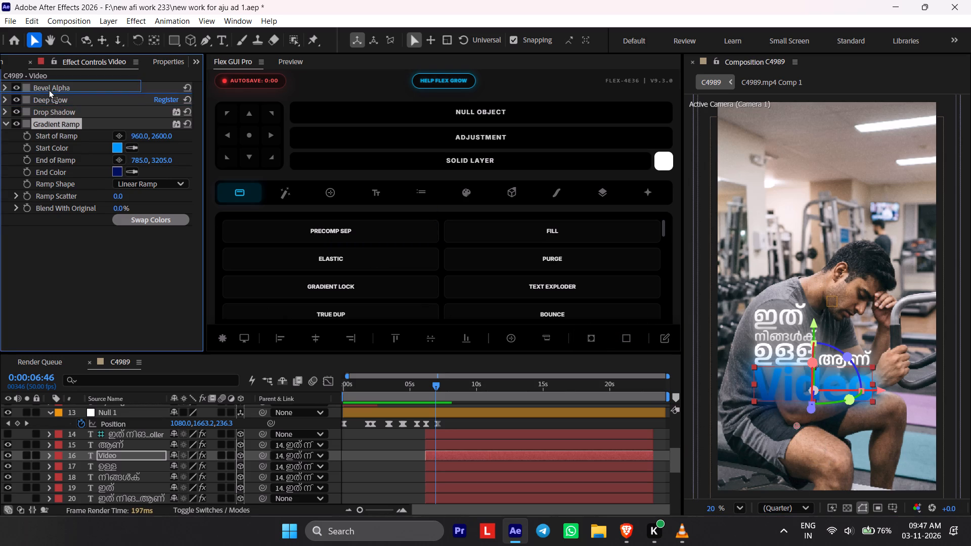
pyautogui.moveTo(49, 89); pyautogui.dragTo(49, 85)
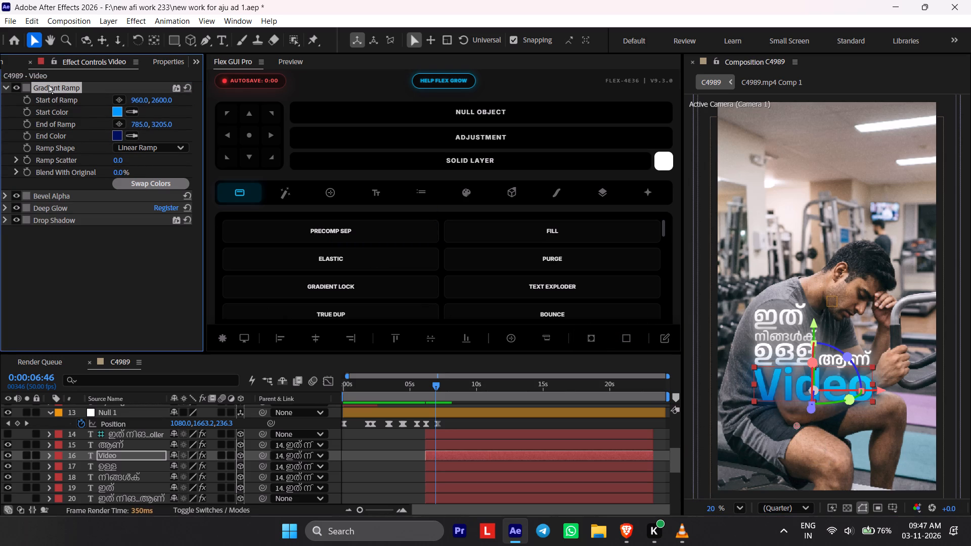
# Change the start color of the "Video" layer's Gradient Ramp to bright green.
pyautogui.click(120, 111)
pyautogui.moveTo(480, 365); pyautogui.dragTo(480, 353)
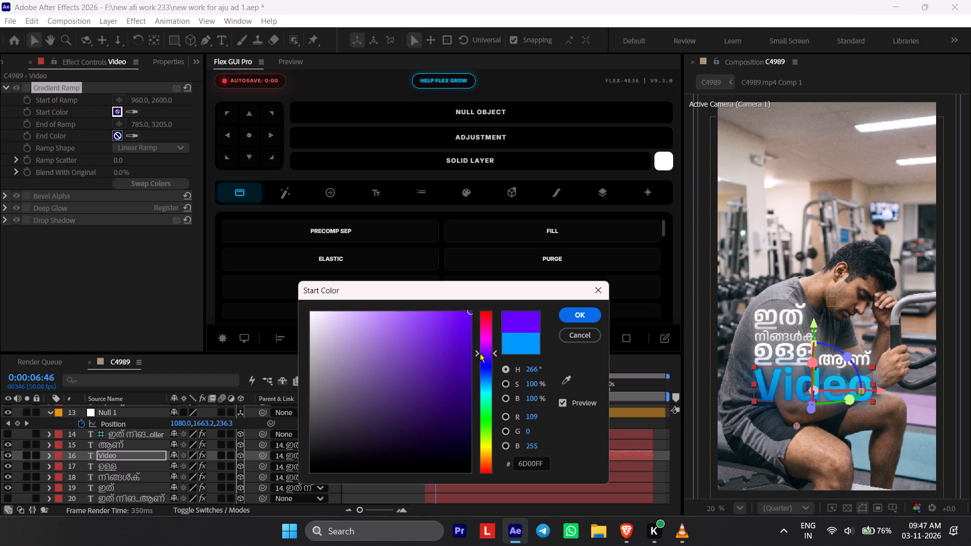
pyautogui.moveTo(480, 353); pyautogui.dragTo(487, 329)
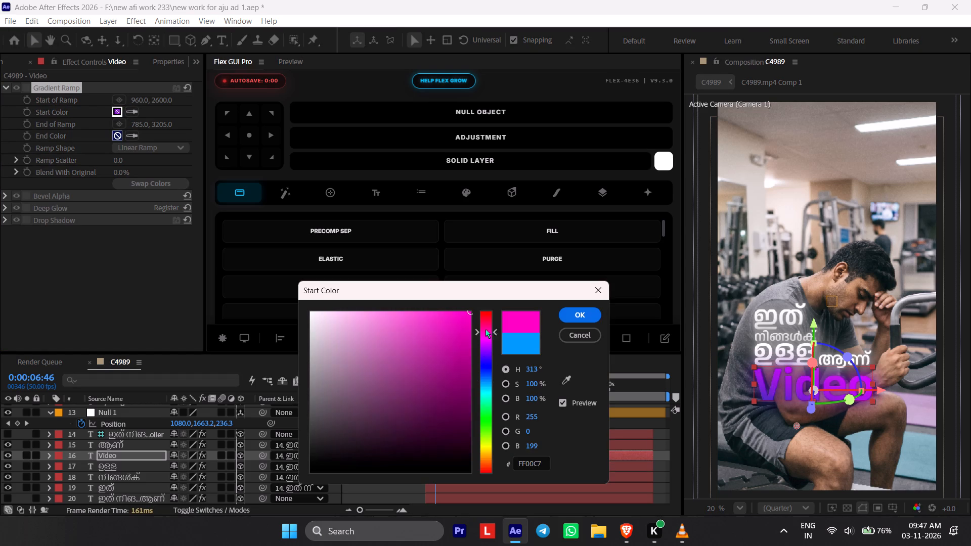
pyautogui.moveTo(487, 329); pyautogui.dragTo(495, 298)
pyautogui.moveTo(492, 340); pyautogui.dragTo(491, 411)
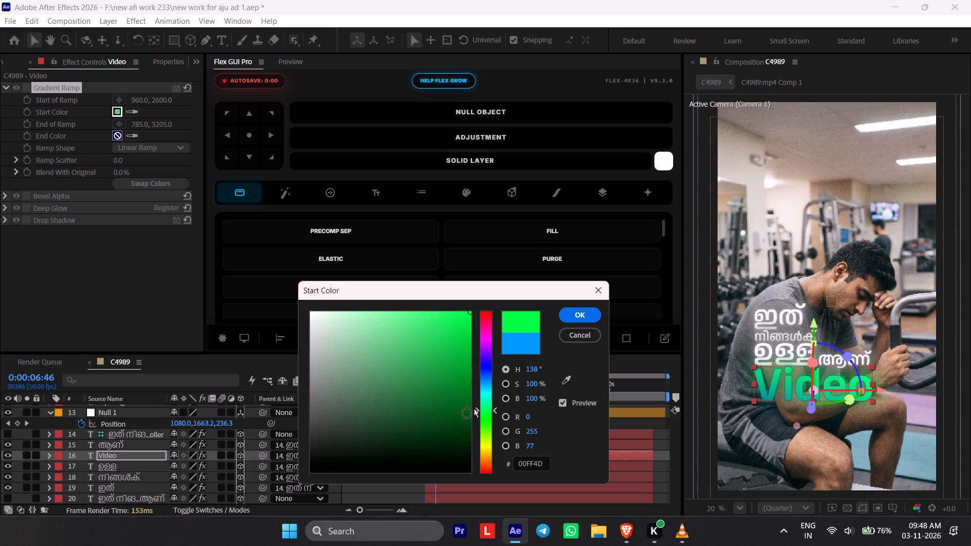
pyautogui.click(487, 407)
pyautogui.click(583, 320)
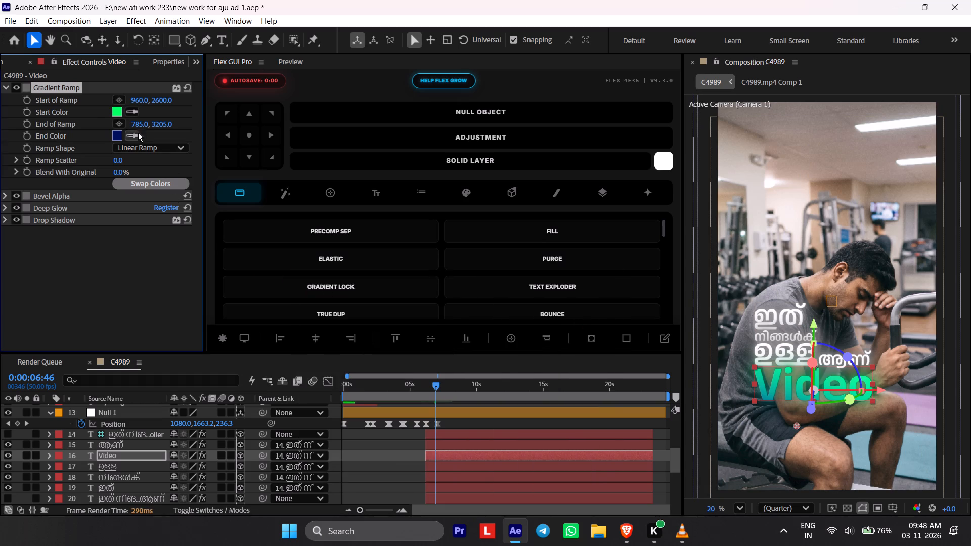
# Set the end color of the "Video" layer's Gradient Ramp to dark green 026600.
pyautogui.click(116, 134)
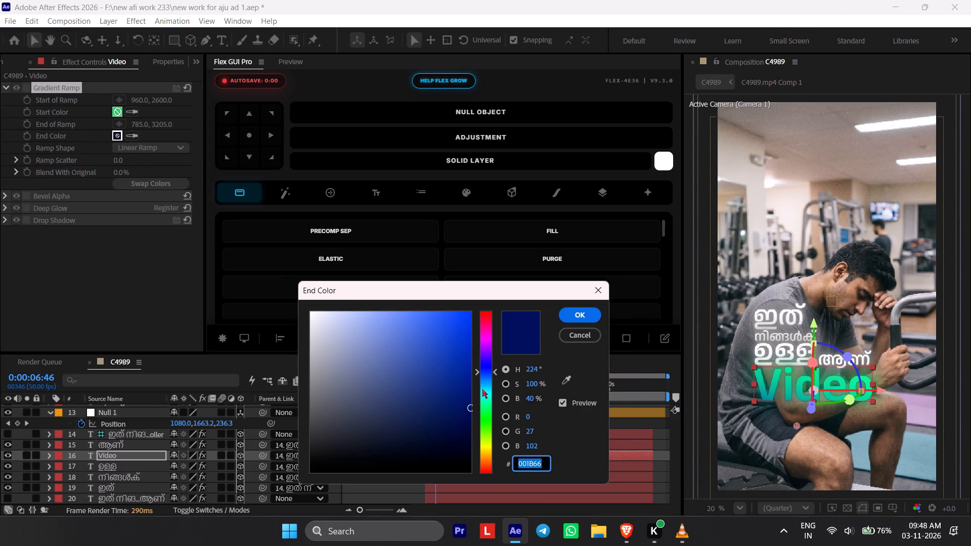
pyautogui.moveTo(480, 384); pyautogui.dragTo(478, 419)
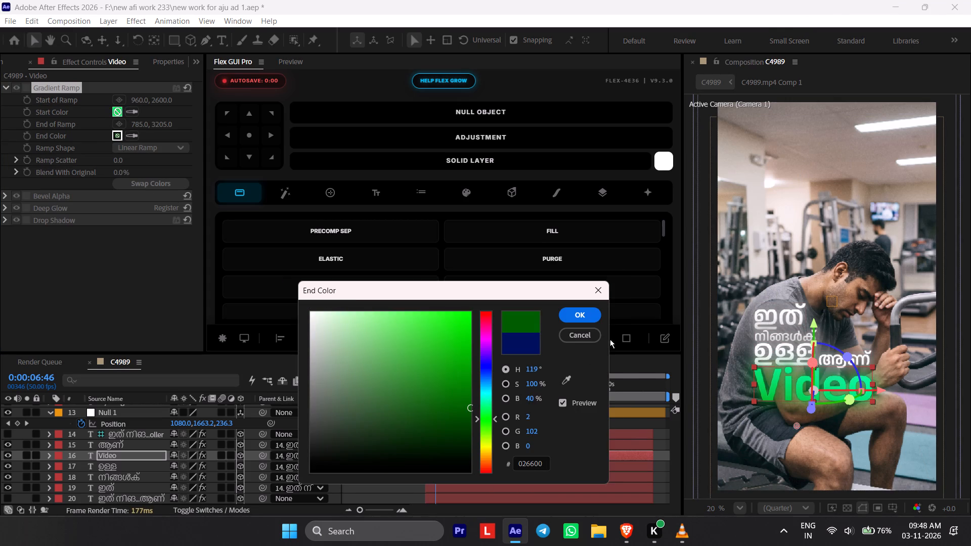
pyautogui.click(568, 311)
pyautogui.click(413, 441)
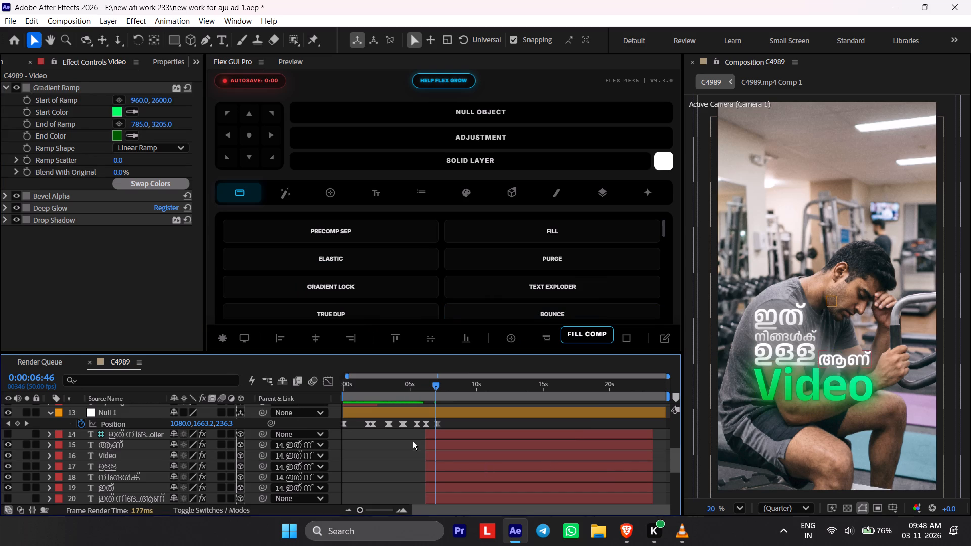
# Switch to VLC media player, start the One-Sun-One track from the "new juke" folder, and return to After Effects.
pyautogui.hotkey('alt', 'Tab')
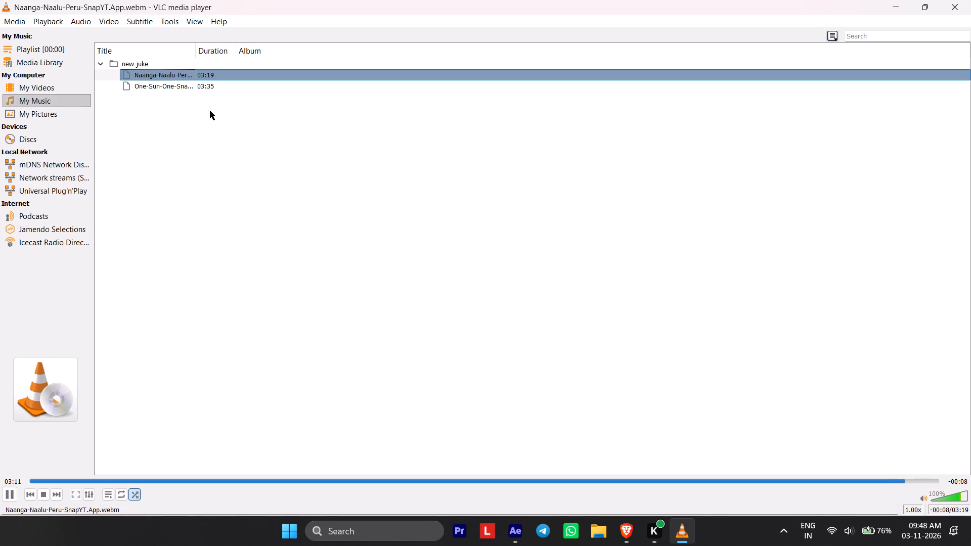
pyautogui.click(240, 95)
pyautogui.click(240, 95)
pyautogui.doubleClick(240, 88)
pyautogui.hotkey('alt', 'Tab')
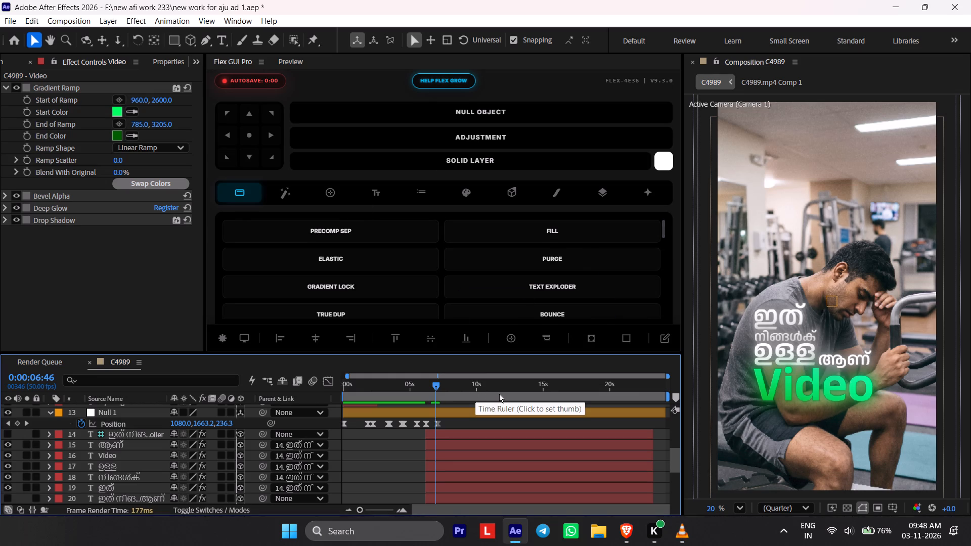
# Raise the word "ഇത്" slightly to a Y position of -409.
pyautogui.click(778, 307)
pyautogui.click(192, 61)
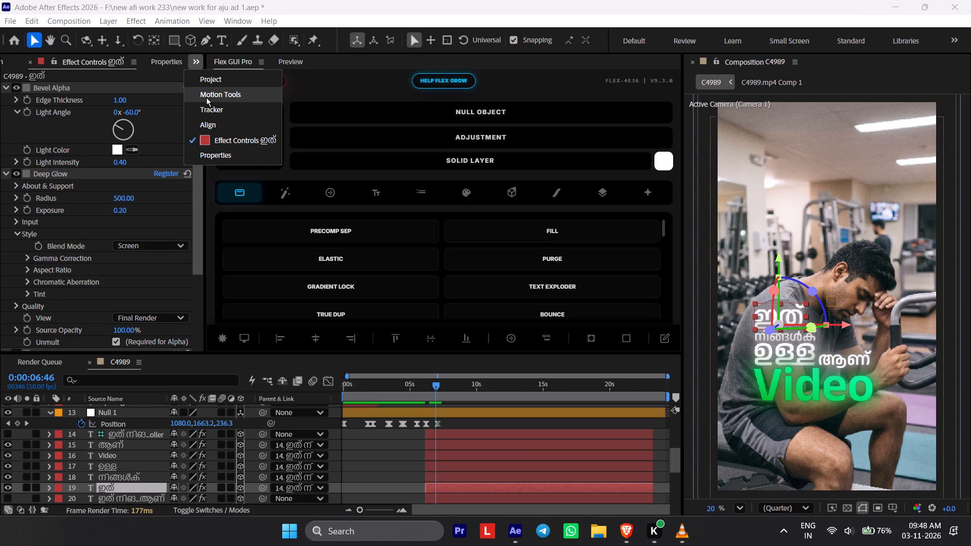
pyautogui.click(223, 86)
pyautogui.click(201, 65)
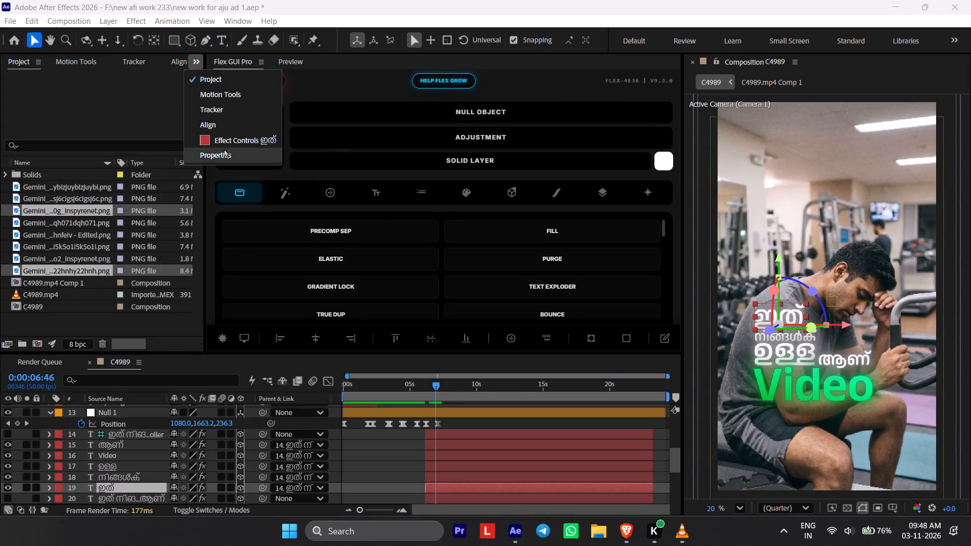
pyautogui.click(224, 150)
pyautogui.moveTo(147, 99); pyautogui.dragTo(143, 101)
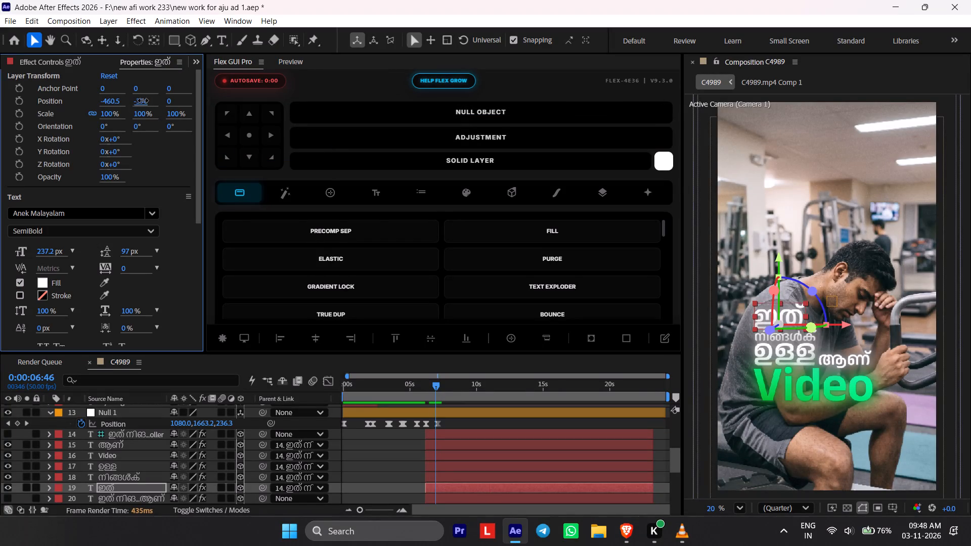
pyautogui.moveTo(143, 101); pyautogui.dragTo(135, 101)
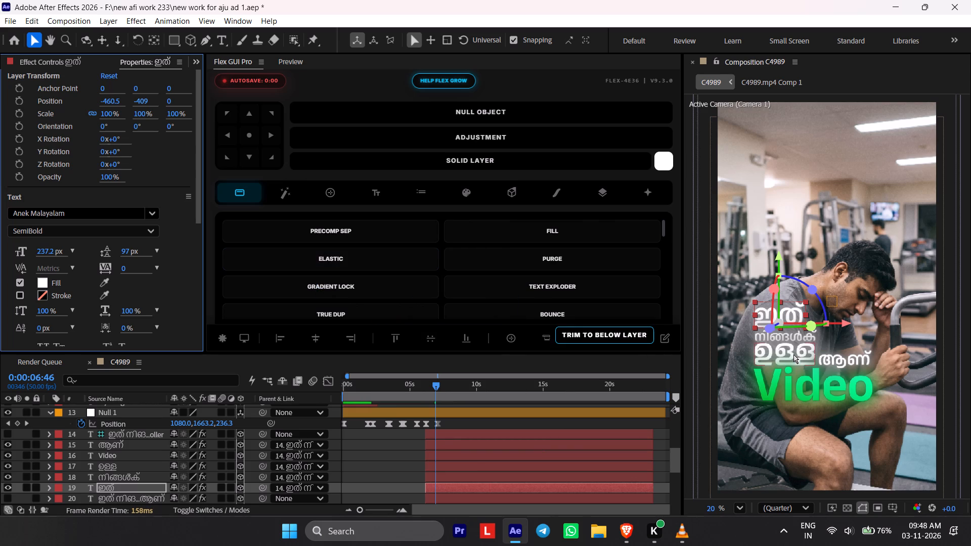
# Raise the word "നിങ്ങൾക്" to a Y position of -259, keeping its X position.
pyautogui.click(807, 340)
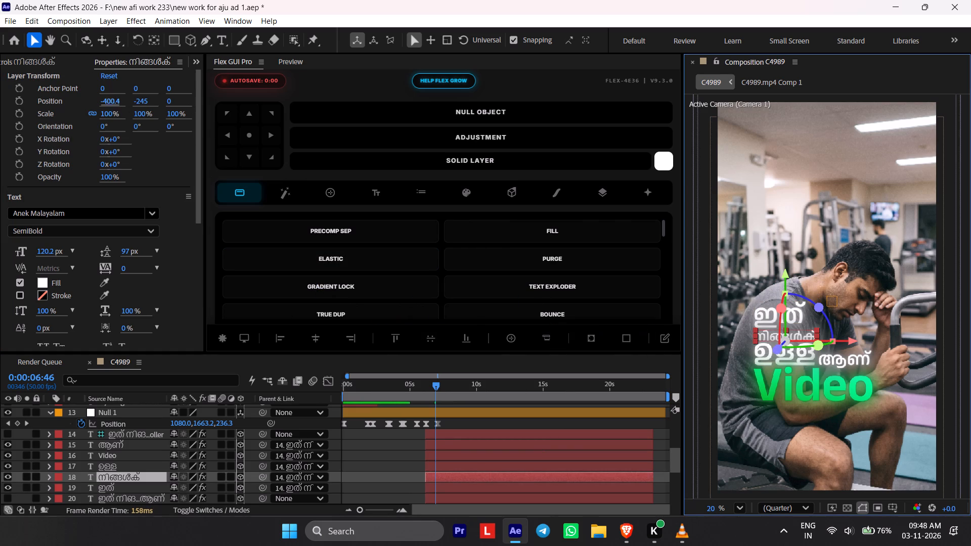
pyautogui.moveTo(139, 107); pyautogui.dragTo(126, 110)
pyautogui.hotkey('ctrl', 'z')
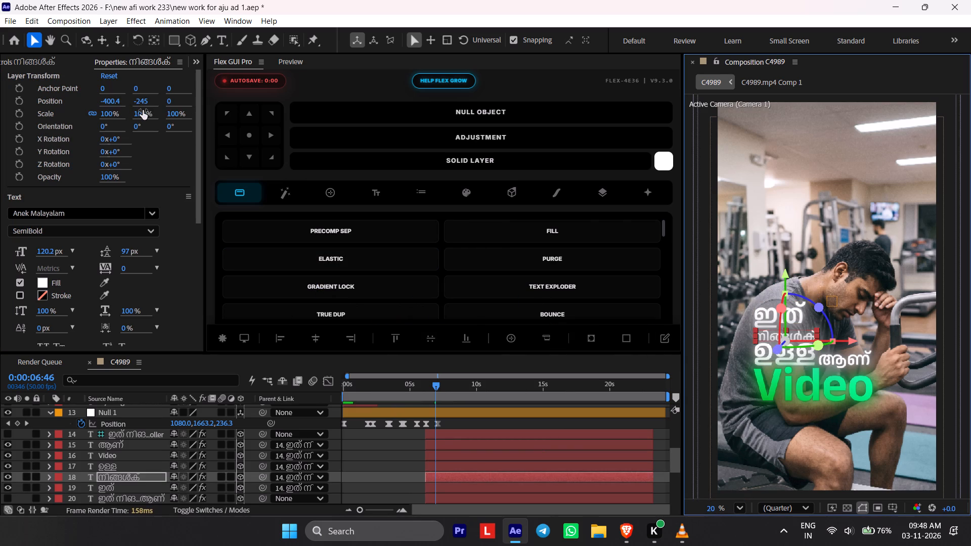
pyautogui.moveTo(143, 97); pyautogui.dragTo(131, 97)
pyautogui.click(399, 473)
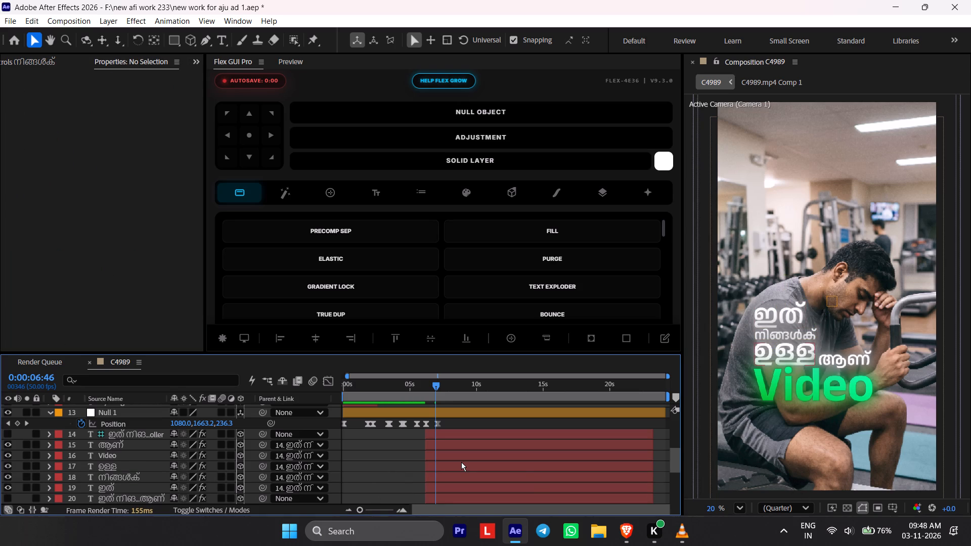
# Shift the "ഇത്" word layer earlier in time so it starts at about 0:00:06:02, ahead of the other caption words.
pyautogui.scroll(-2, 461, 462)
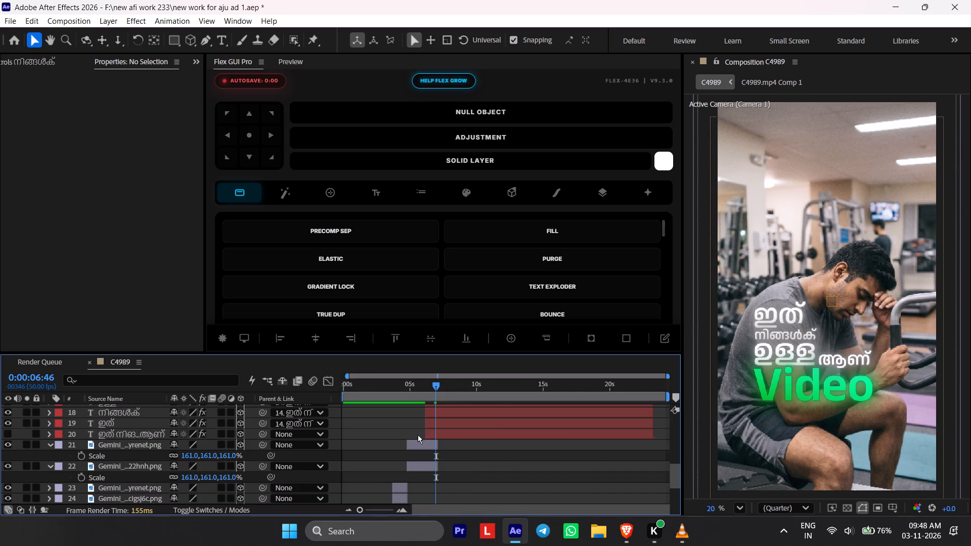
pyautogui.keyDown('alt'); pyautogui.scroll(3, 416, 433); pyautogui.keyUp('alt')
pyautogui.moveTo(546, 385); pyautogui.dragTo(522, 391)
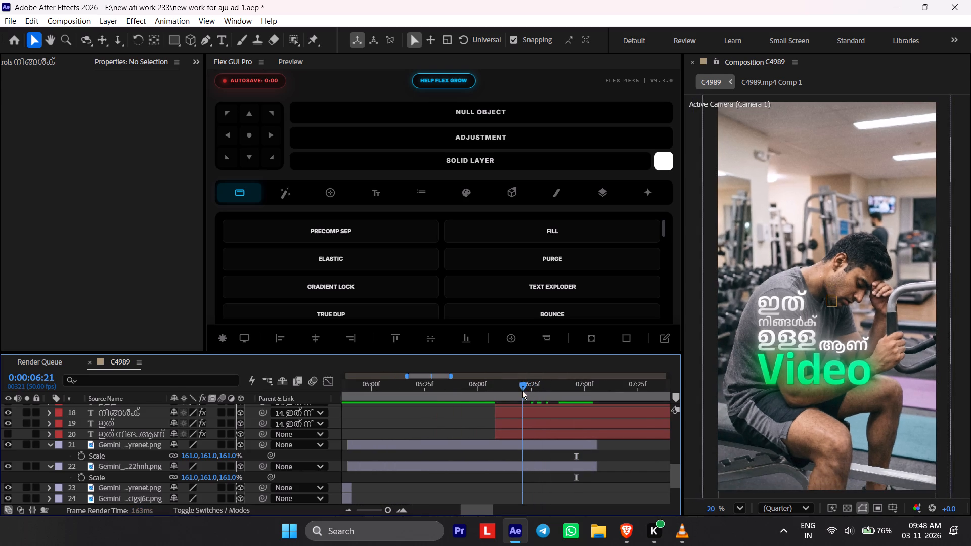
pyautogui.moveTo(522, 391); pyautogui.dragTo(507, 393)
pyautogui.scroll(2, 509, 419)
pyautogui.scroll(-1, 507, 433)
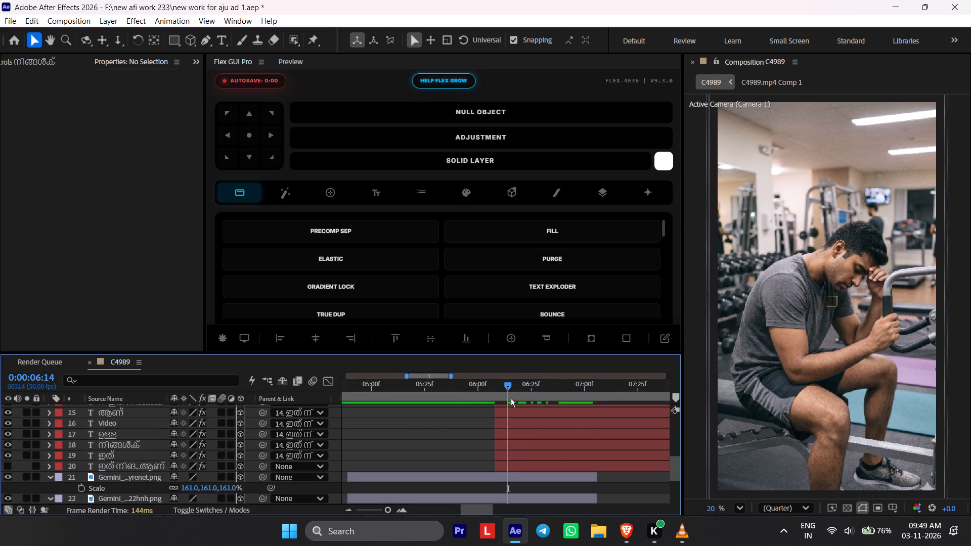
pyautogui.moveTo(511, 397); pyautogui.dragTo(502, 399)
pyautogui.moveTo(502, 399); pyautogui.dragTo(493, 402)
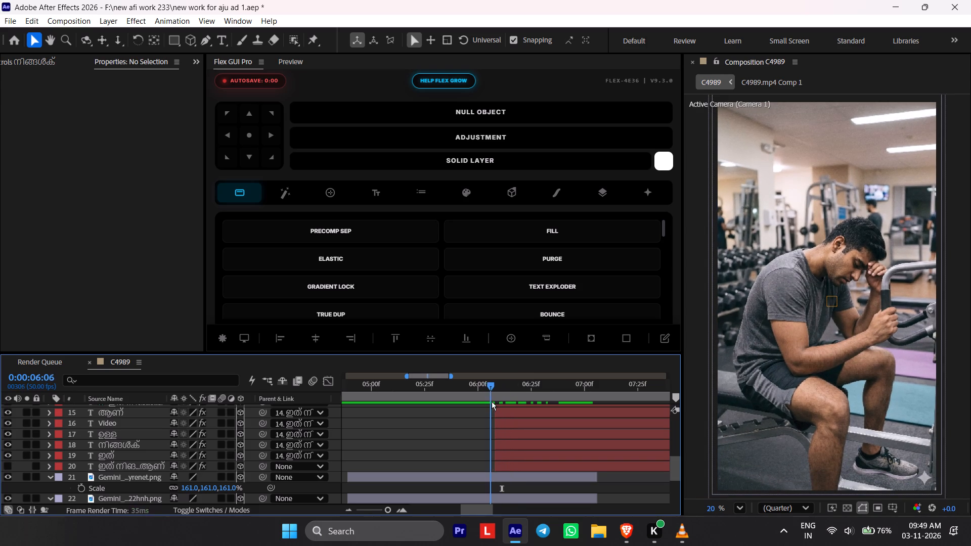
pyautogui.moveTo(493, 402); pyautogui.dragTo(518, 407)
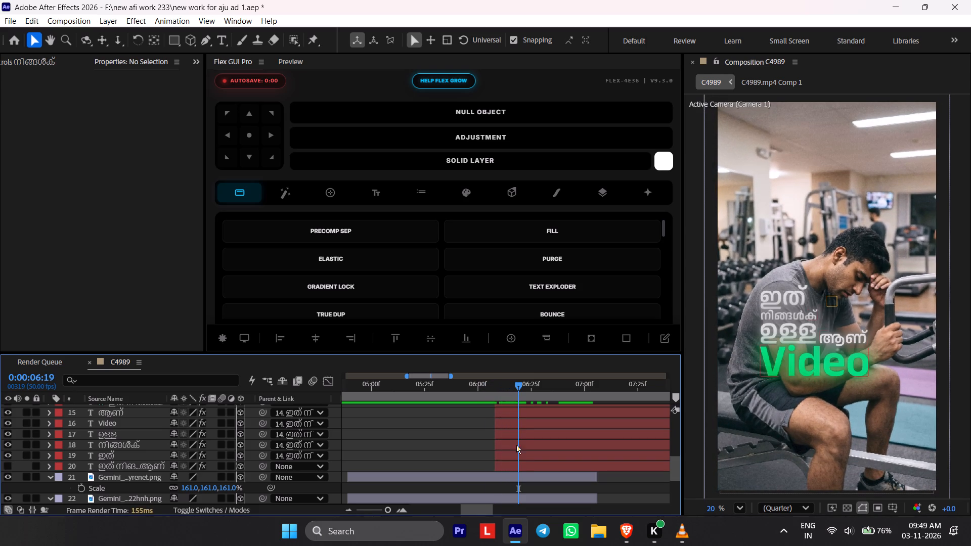
pyautogui.moveTo(510, 453); pyautogui.dragTo(499, 453)
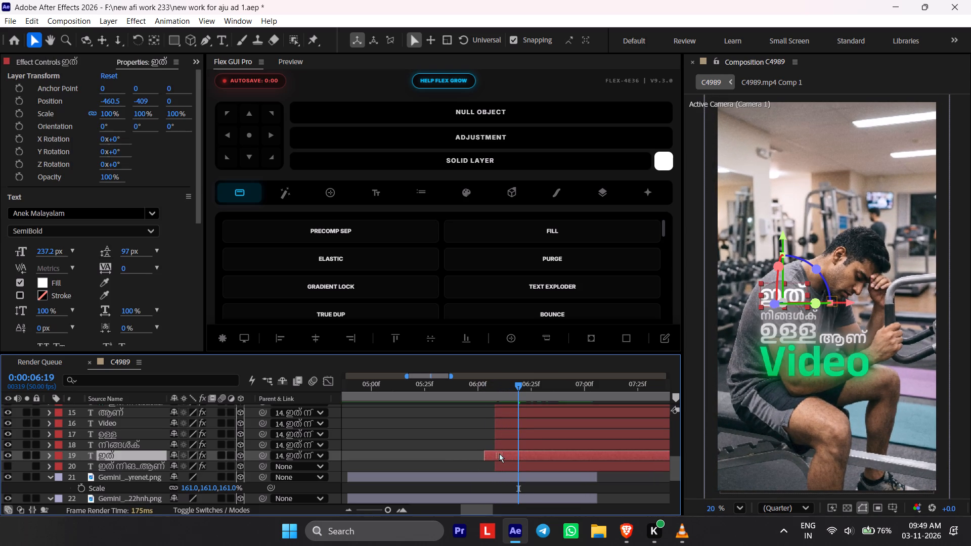
pyautogui.moveTo(499, 453); pyautogui.dragTo(498, 453)
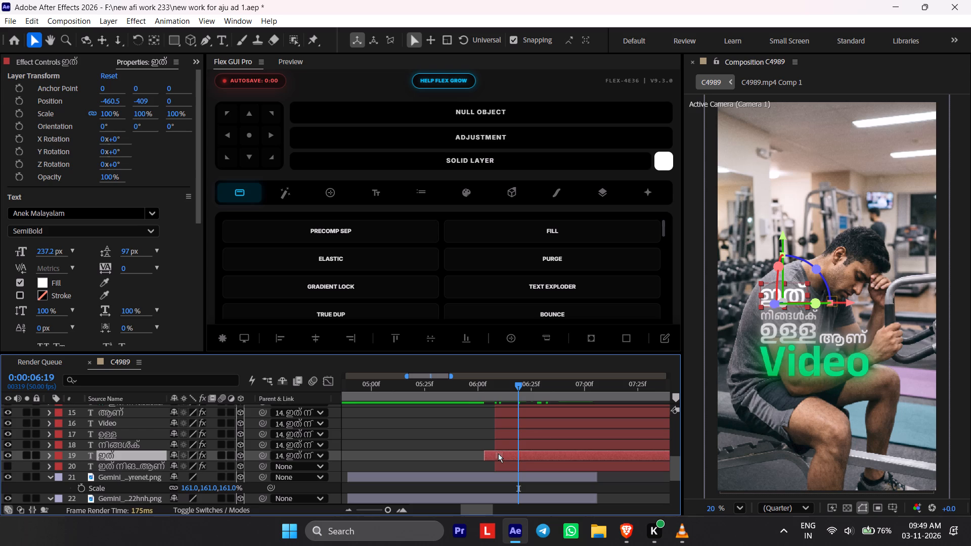
pyautogui.moveTo(498, 453); pyautogui.dragTo(498, 453)
# Stagger the caption word layers' starts: "നിങ്ങൾക്" about 0:00:06:06, "ഉള്ള" 06:11, "Video" 06:13 and "ആണ്" 06:16, keeping their stacking order.
pyautogui.click(508, 442)
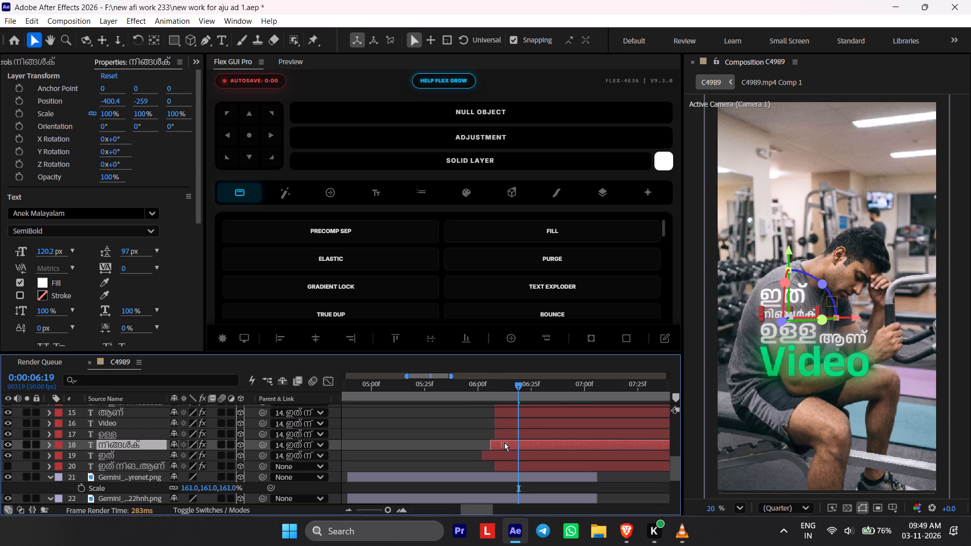
pyautogui.moveTo(514, 437); pyautogui.dragTo(520, 437)
pyautogui.moveTo(520, 419); pyautogui.dragTo(523, 421)
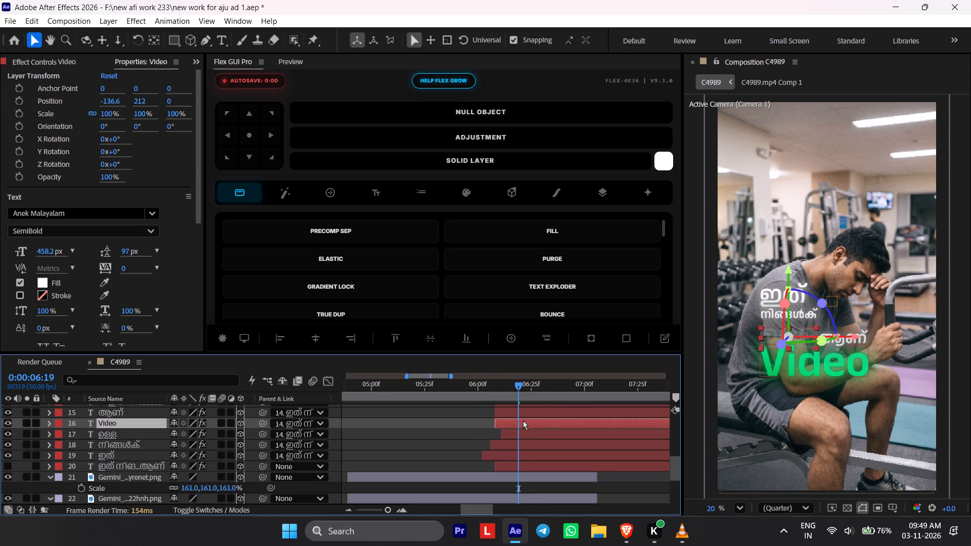
pyautogui.moveTo(523, 421); pyautogui.dragTo(531, 424)
pyautogui.scroll(1, 531, 424)
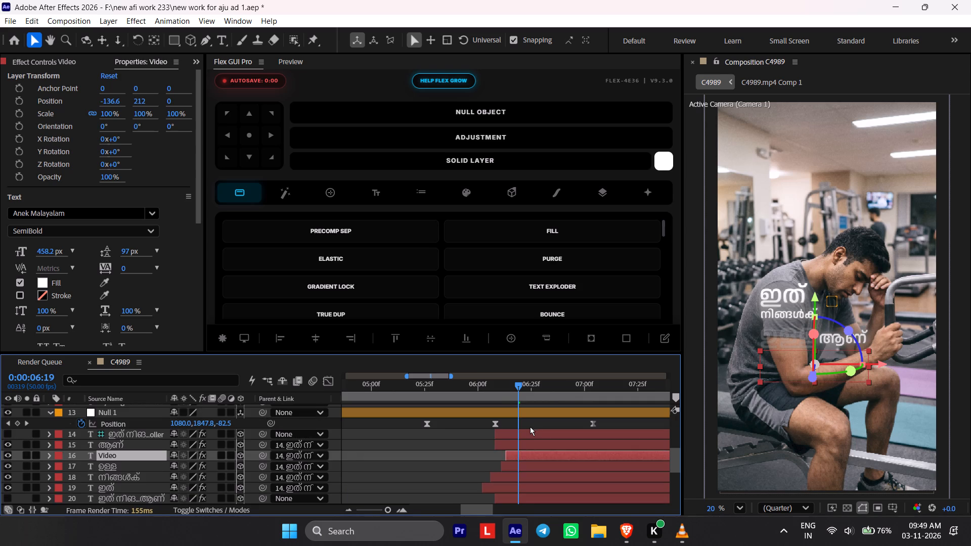
pyautogui.moveTo(523, 448); pyautogui.dragTo(534, 450)
pyautogui.moveTo(114, 447); pyautogui.dragTo(114, 461)
pyautogui.hotkey('ctrl', 'z')
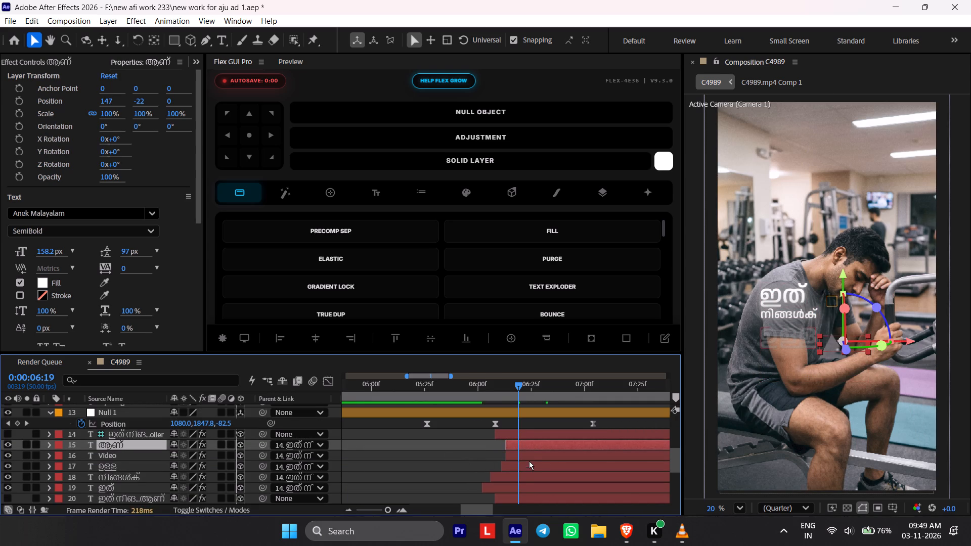
pyautogui.moveTo(529, 447); pyautogui.dragTo(536, 448)
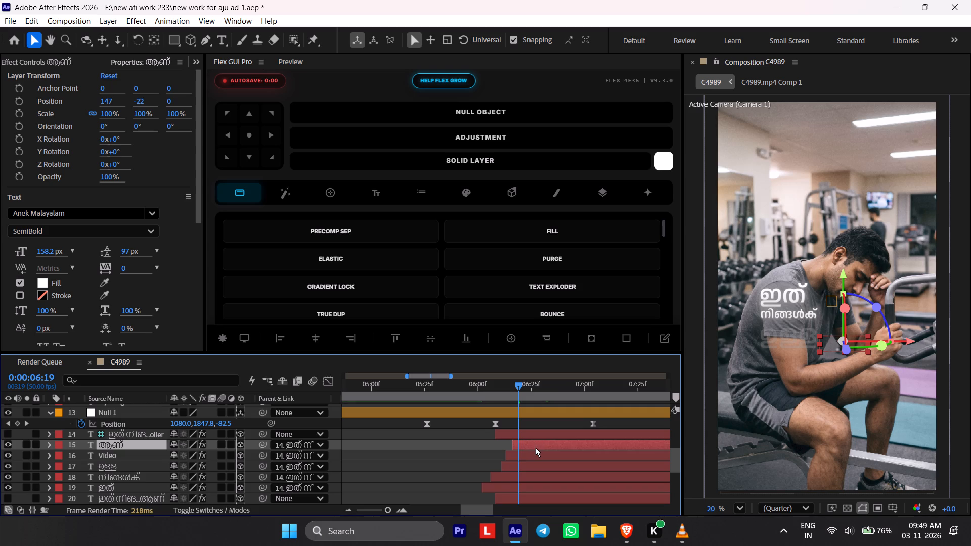
# Pause the music in VLC, preview the staggered caption from 0:00:05:48 in After Effects, and resume the music.
pyautogui.scroll(-1, 535, 448)
pyautogui.click(473, 400)
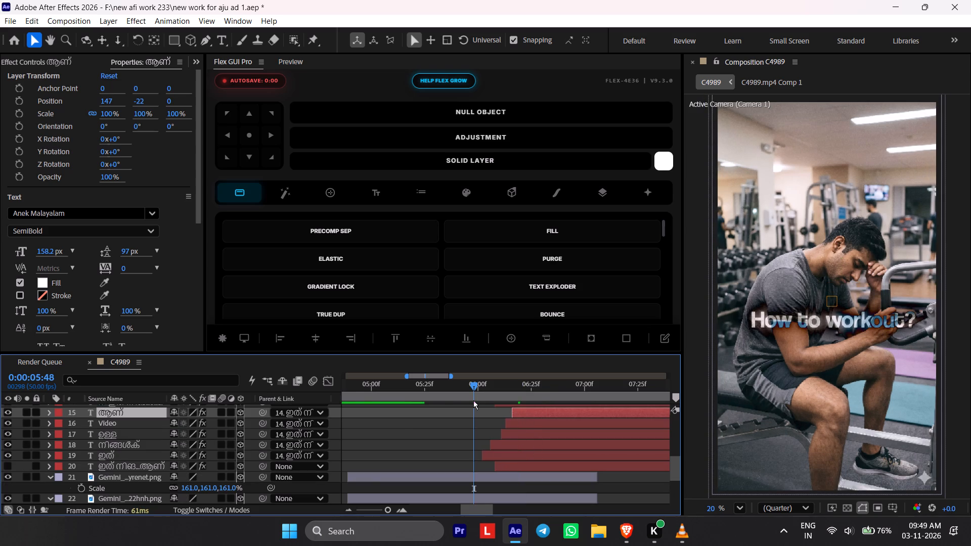
pyautogui.hotkey('alt', 'Tab')
pyautogui.press('space')
pyautogui.hotkey('alt', 'Tab')
pyautogui.press('space')
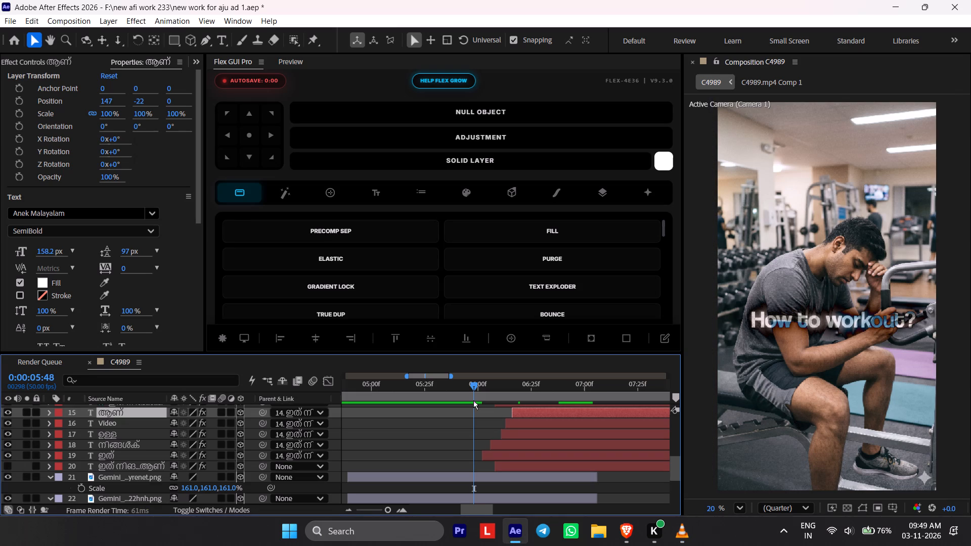
pyautogui.click(473, 400)
pyautogui.press('space')
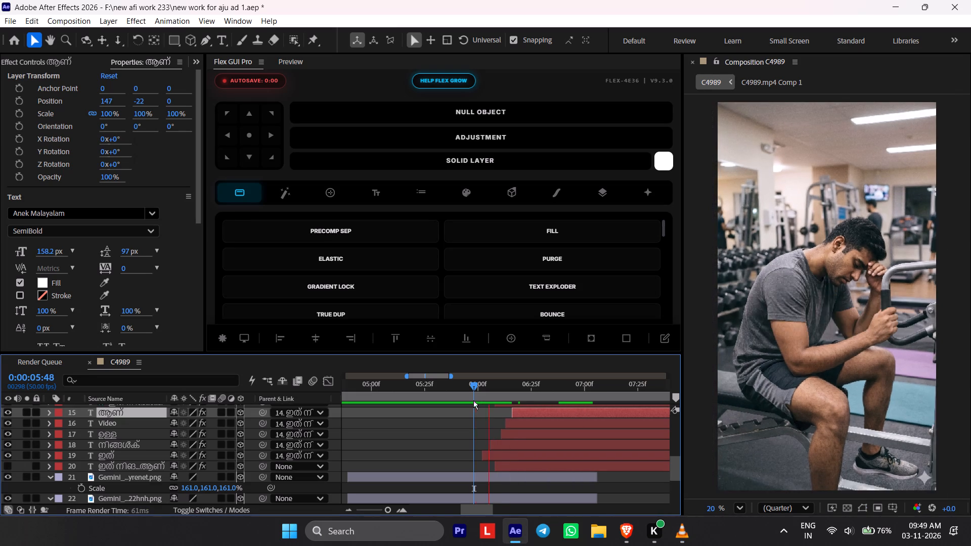
pyautogui.click(473, 400)
pyautogui.press('space')
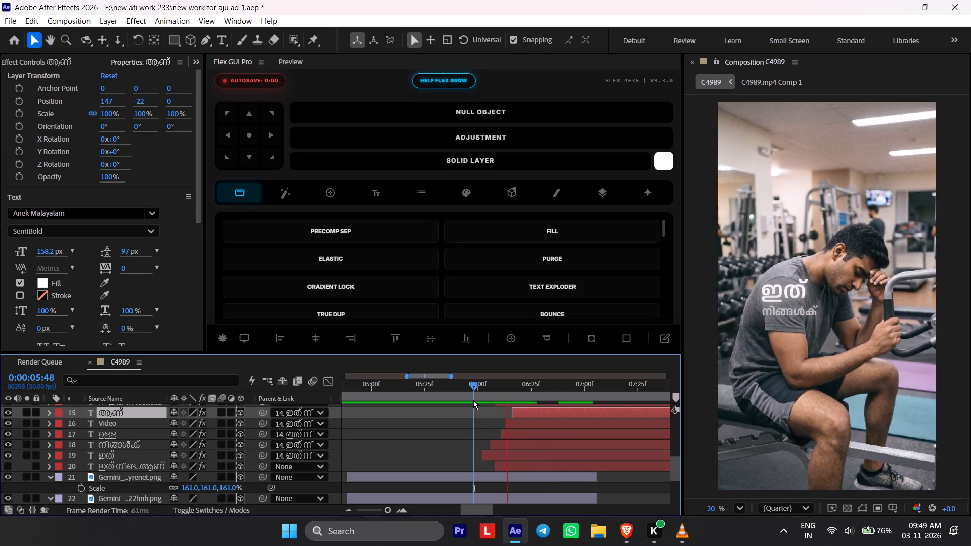
pyautogui.click(473, 400)
pyautogui.press('space')
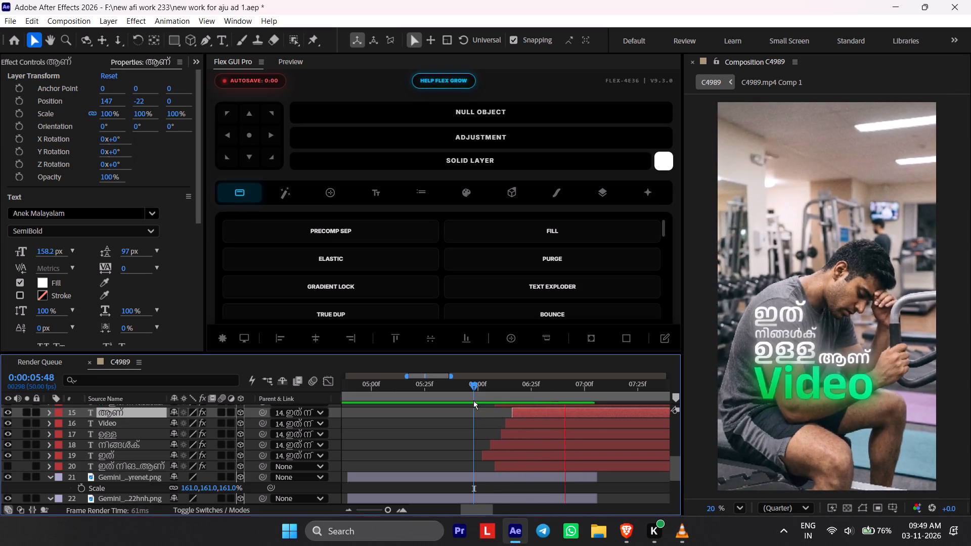
pyautogui.click(473, 400)
pyautogui.press('space')
pyautogui.press('space')
pyautogui.click(473, 400)
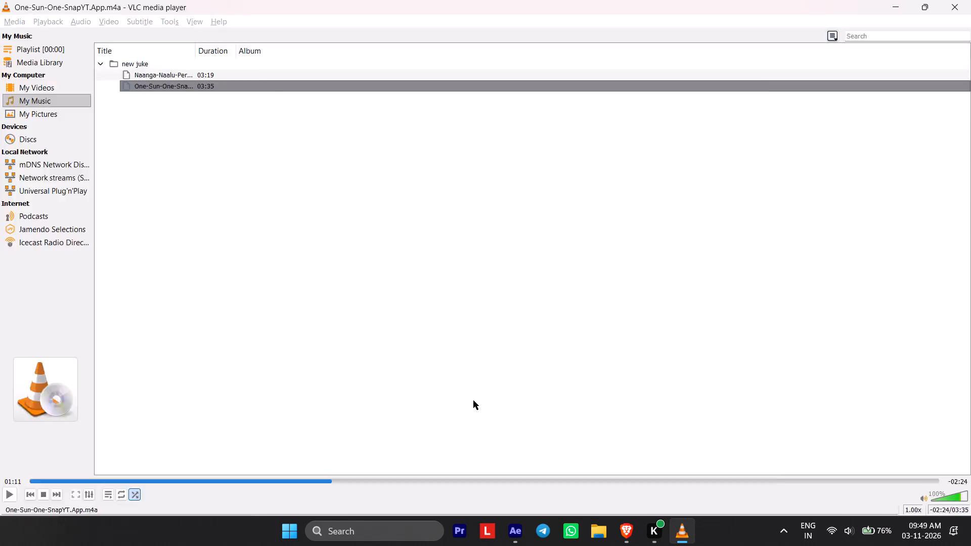
pyautogui.press('space')
pyautogui.click(473, 400)
pyautogui.press('space')
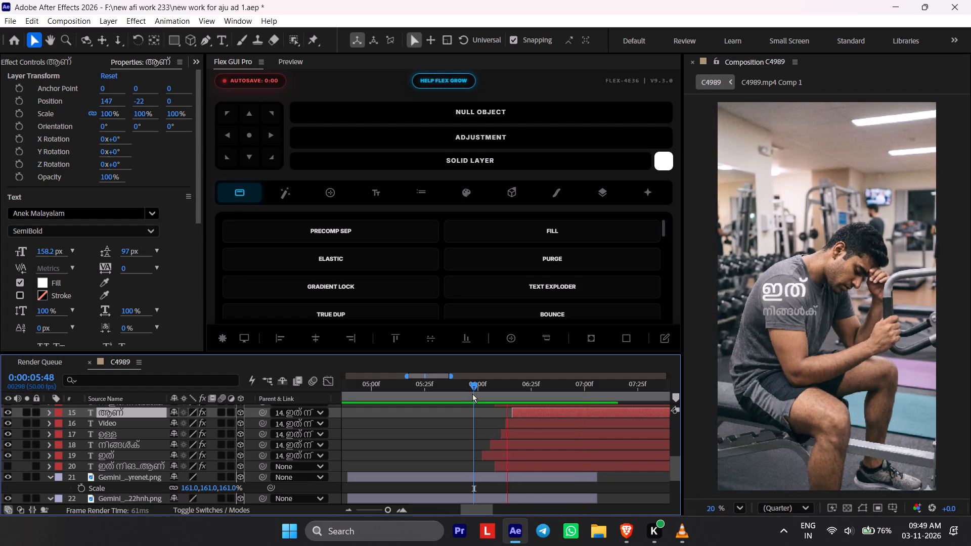
pyautogui.press('space')
# Split the Malayalam word layers, the hidden full-caption text and its controller at 0:00:07:05, and delete the parts after that point.
pyautogui.moveTo(600, 390); pyautogui.dragTo(602, 390)
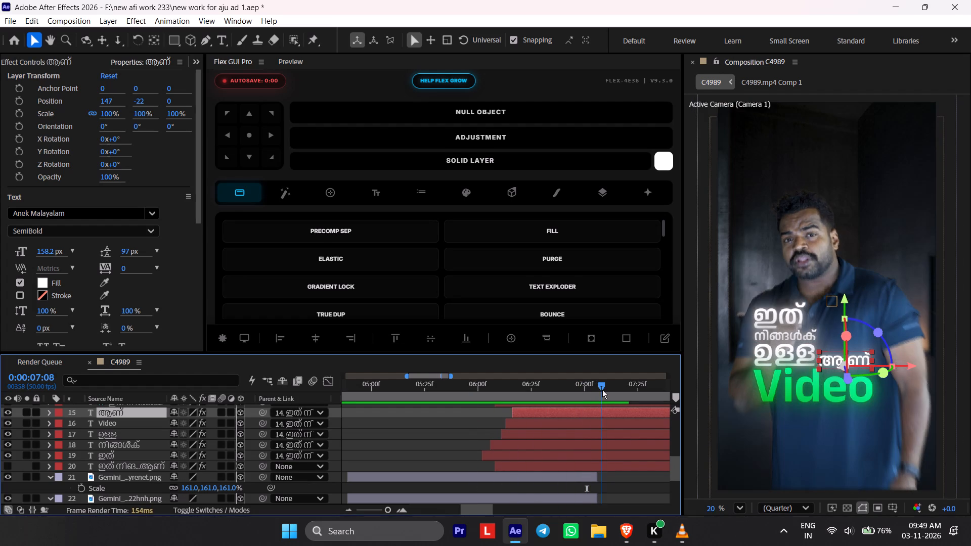
pyautogui.moveTo(602, 390); pyautogui.dragTo(590, 390)
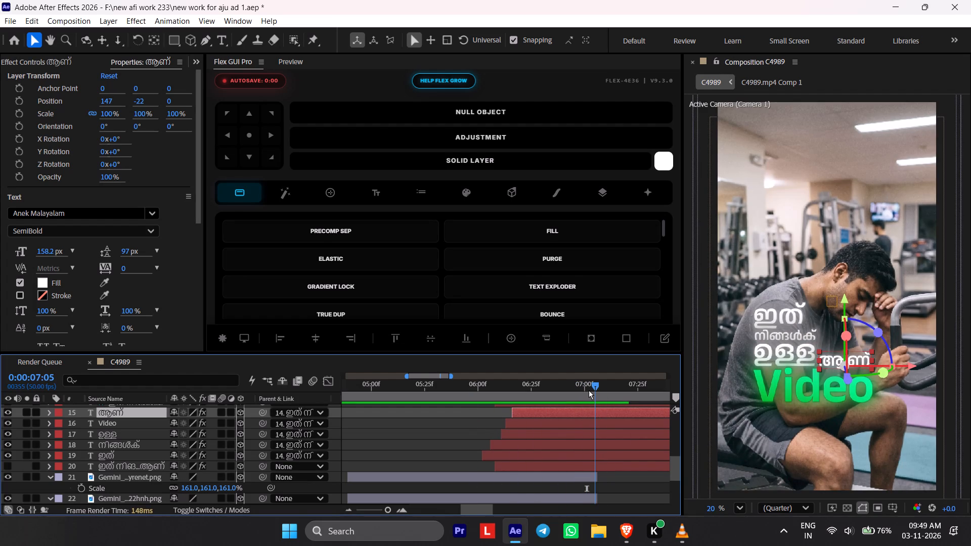
pyautogui.moveTo(590, 390); pyautogui.dragTo(593, 391)
pyautogui.keyDown('shift'); pyautogui.click(593, 461); pyautogui.keyUp('shift')
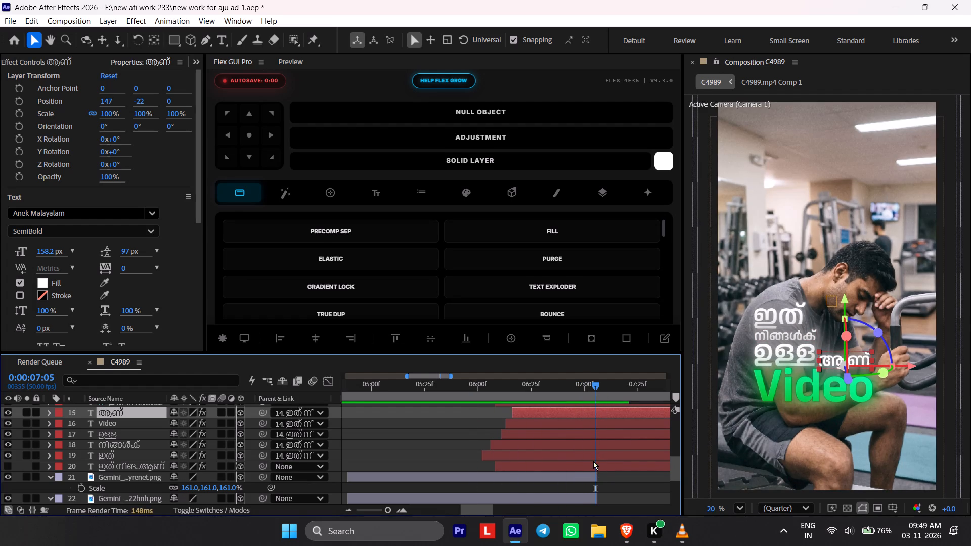
pyautogui.keyDown('shift'); pyautogui.click(593, 462); pyautogui.keyUp('shift')
pyautogui.scroll(2, 593, 464)
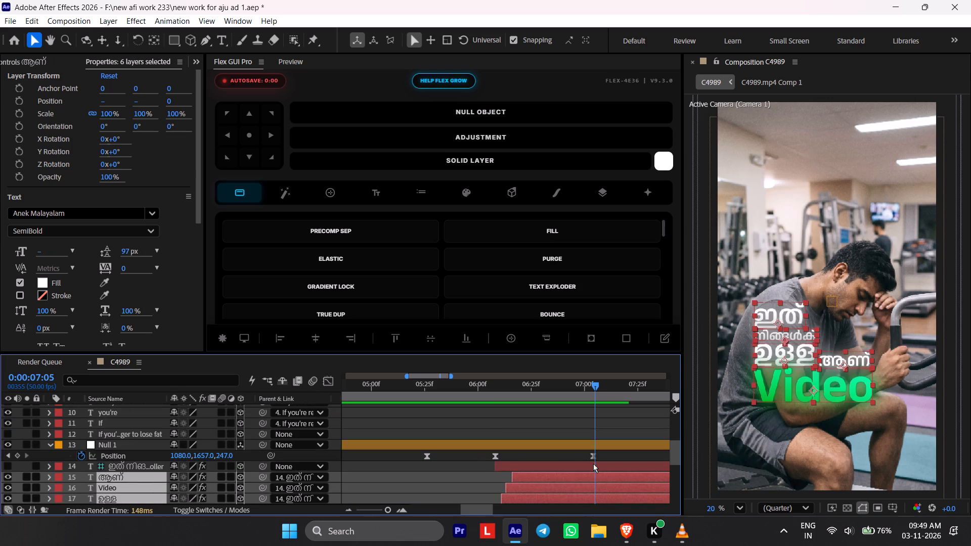
pyautogui.hotkey('ctrl', 'shift', 'd')
pyautogui.press('Delete')
pyautogui.click(593, 464)
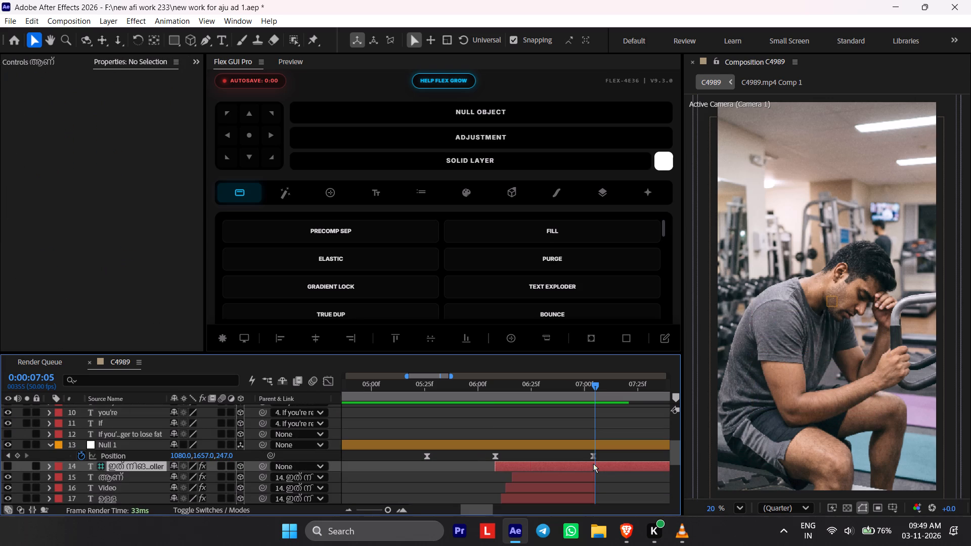
pyautogui.hotkey('ctrl', 'shift', 'd')
pyautogui.press('Delete')
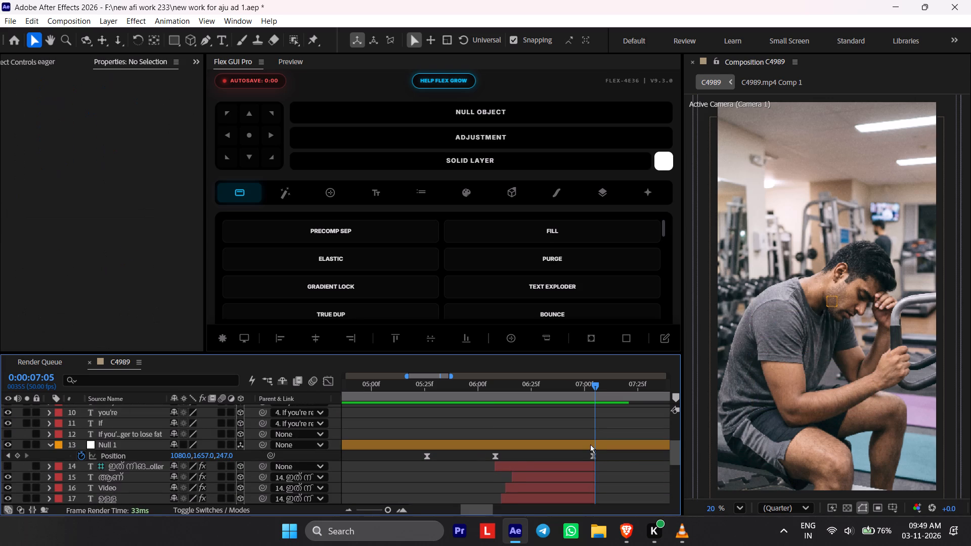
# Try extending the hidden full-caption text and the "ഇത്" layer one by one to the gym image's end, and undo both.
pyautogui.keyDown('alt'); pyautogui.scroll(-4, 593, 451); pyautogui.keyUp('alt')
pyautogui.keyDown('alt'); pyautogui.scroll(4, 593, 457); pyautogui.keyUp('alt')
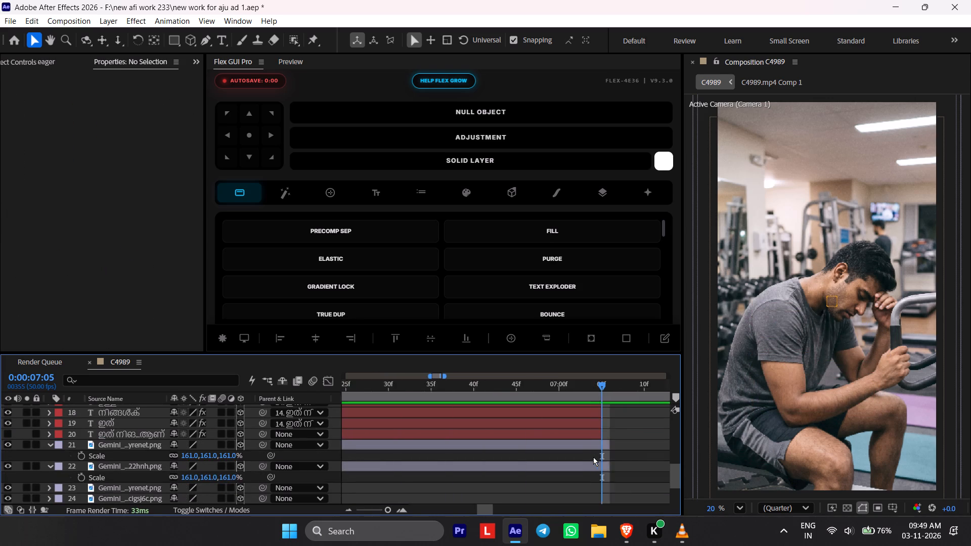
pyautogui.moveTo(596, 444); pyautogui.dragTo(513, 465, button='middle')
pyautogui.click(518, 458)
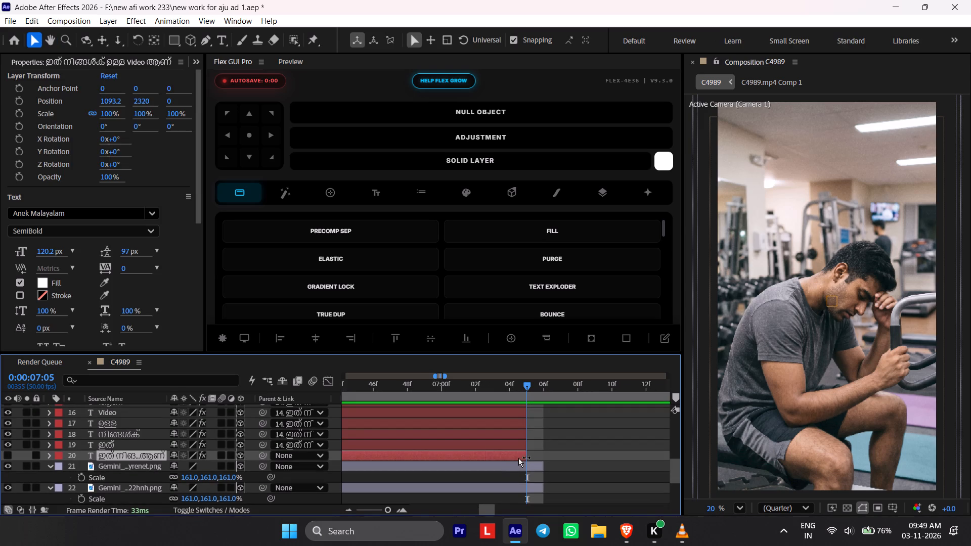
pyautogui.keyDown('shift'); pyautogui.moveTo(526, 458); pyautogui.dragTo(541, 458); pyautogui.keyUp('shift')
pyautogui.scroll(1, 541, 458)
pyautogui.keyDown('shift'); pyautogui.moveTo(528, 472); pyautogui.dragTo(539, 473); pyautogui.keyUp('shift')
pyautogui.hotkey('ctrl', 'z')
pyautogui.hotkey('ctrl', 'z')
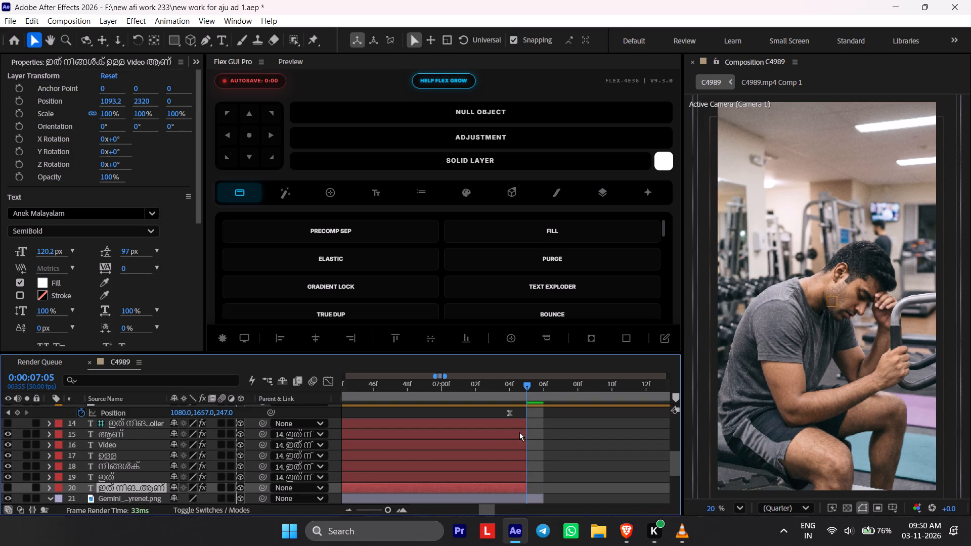
# Extend the ends of all seven Malayalam caption layers together to the gym image's end at about 0:00:07:06.
pyautogui.keyDown('shift'); pyautogui.click(519, 414); pyautogui.keyUp('shift')
pyautogui.keyDown('shift'); pyautogui.click(516, 424); pyautogui.keyUp('shift')
pyautogui.keyDown('shift'); pyautogui.moveTo(525, 424); pyautogui.dragTo(546, 427); pyautogui.keyUp('shift')
# Move the playhead to 0:00:07:07 and add a new adjustment layer at the top of the C4989 composition.
pyautogui.moveTo(526, 383); pyautogui.dragTo(556, 389)
pyautogui.keyDown('alt'); pyautogui.scroll(-3, 542, 427); pyautogui.keyUp('alt')
pyautogui.scroll(4, 540, 426)
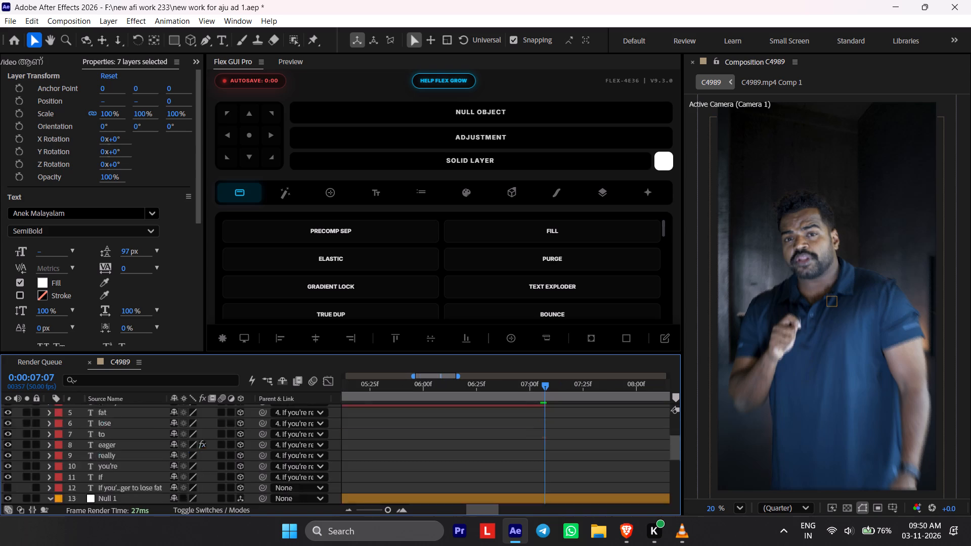
pyautogui.scroll(-4, 521, 426)
pyautogui.scroll(6, 519, 426)
pyautogui.scroll(-6, 519, 426)
pyautogui.click(465, 444)
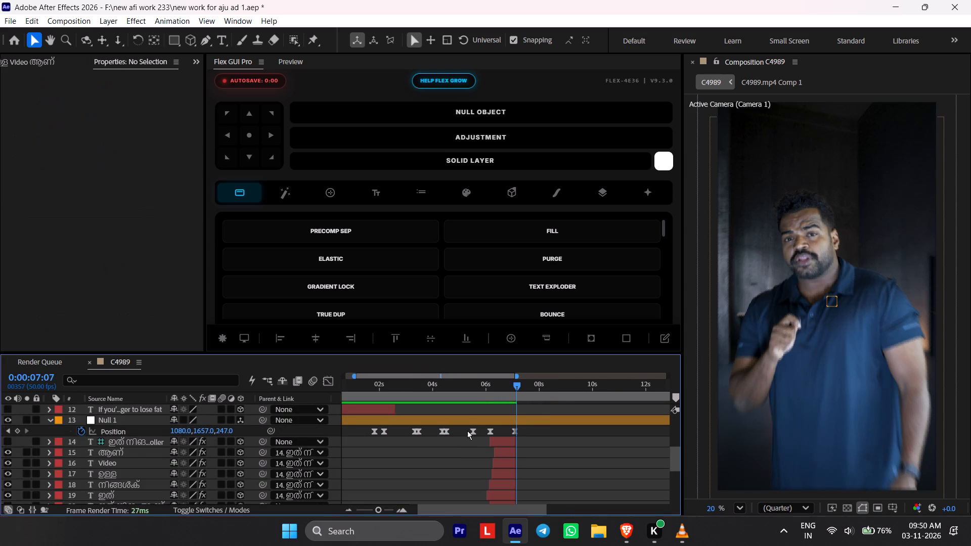
pyautogui.press('u')
pyautogui.scroll(2, 463, 429)
pyautogui.scroll(-5, 462, 432)
pyautogui.scroll(13, 461, 435)
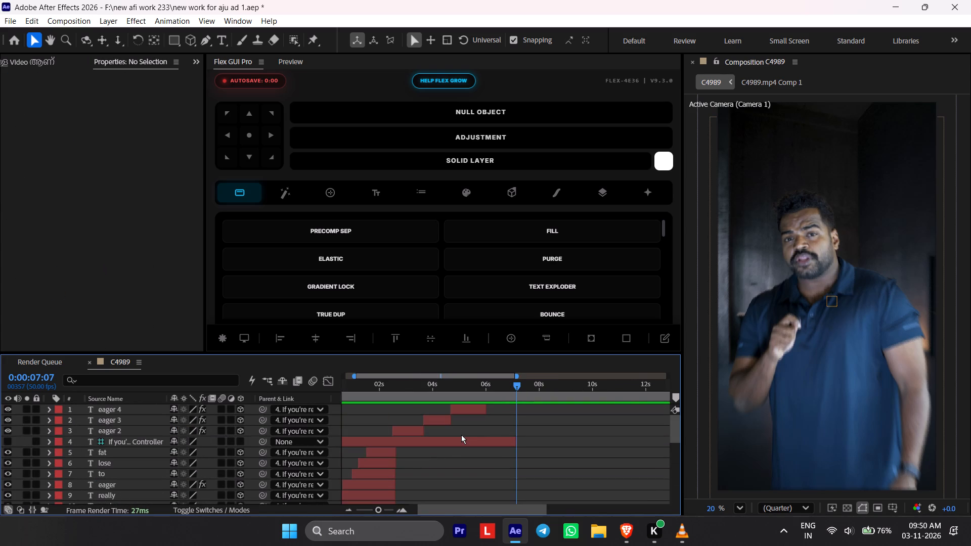
pyautogui.rightClick(250, 434)
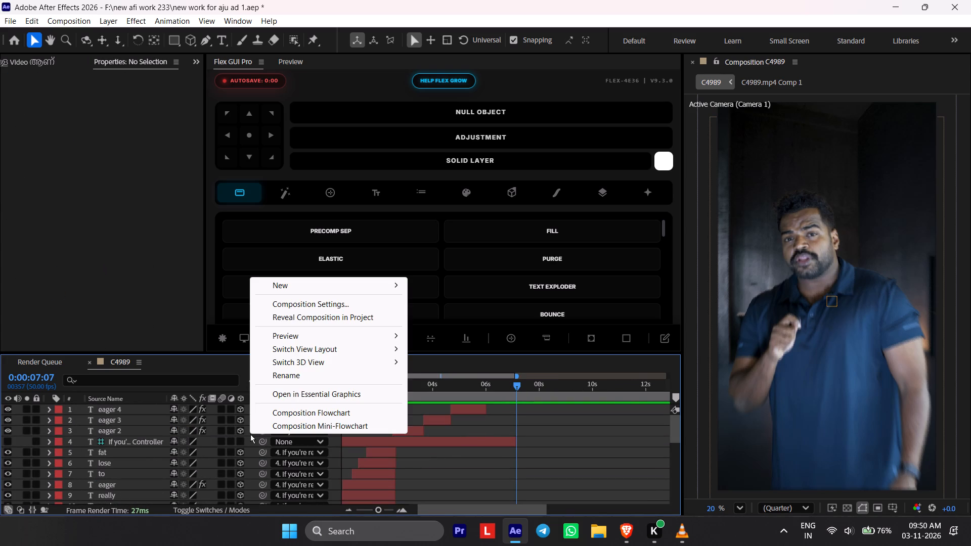
pyautogui.click(326, 290)
pyautogui.click(439, 380)
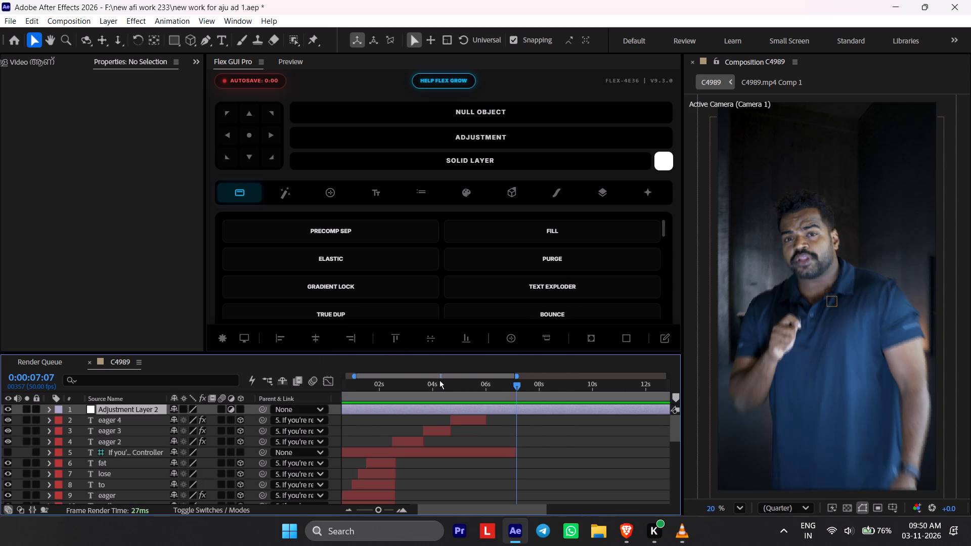
# Split the adjustment layer at 0:00:07:07 and 0:00:02:22, and delete the pieces outside that range.
pyautogui.scroll(-4, 514, 419)
pyautogui.scroll(4, 514, 433)
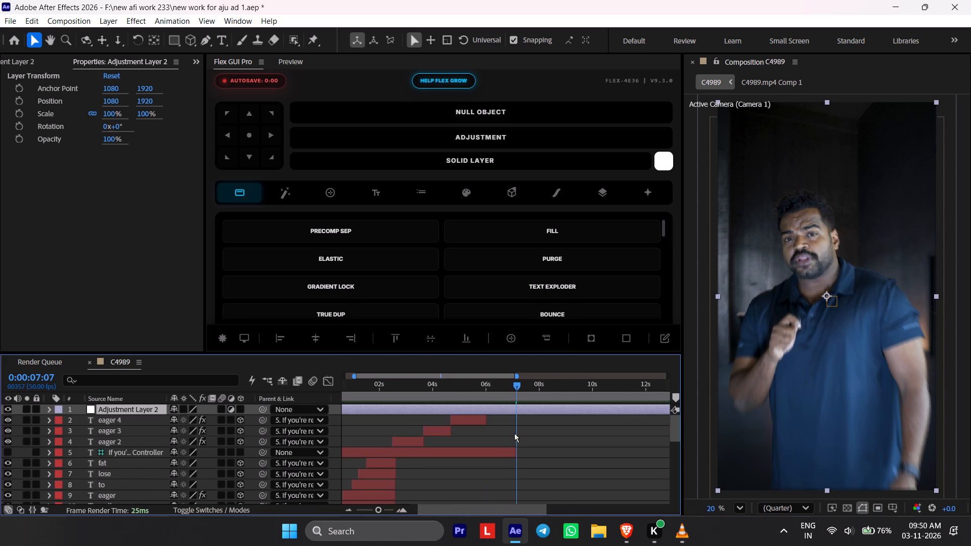
pyautogui.hotkey('ctrl', 'shift', 'd')
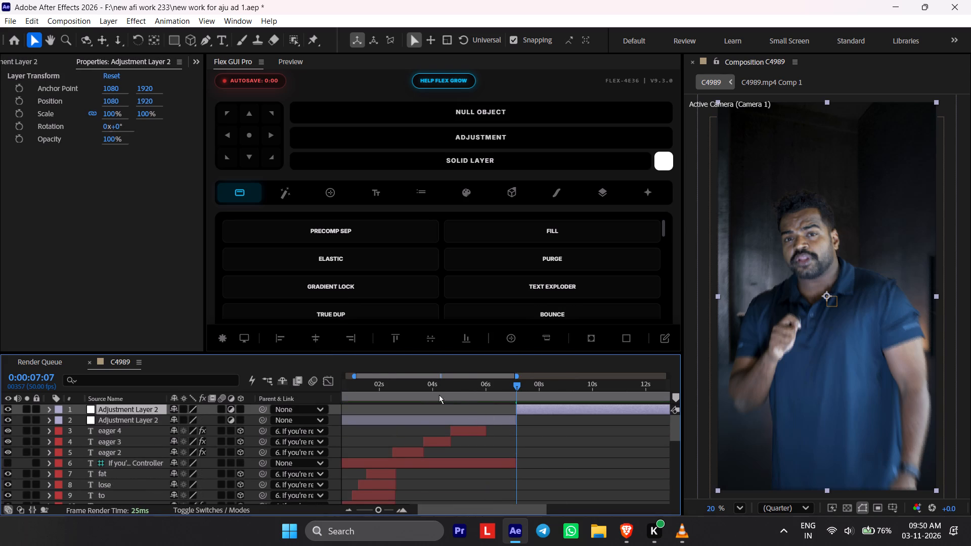
pyautogui.moveTo(423, 391); pyautogui.dragTo(386, 386)
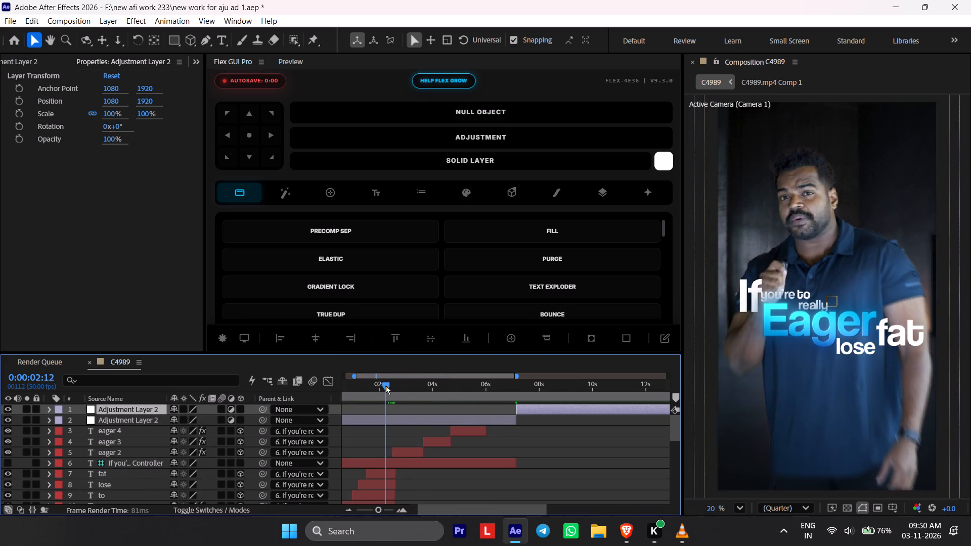
pyautogui.moveTo(386, 386); pyautogui.dragTo(391, 387)
pyautogui.click(389, 421)
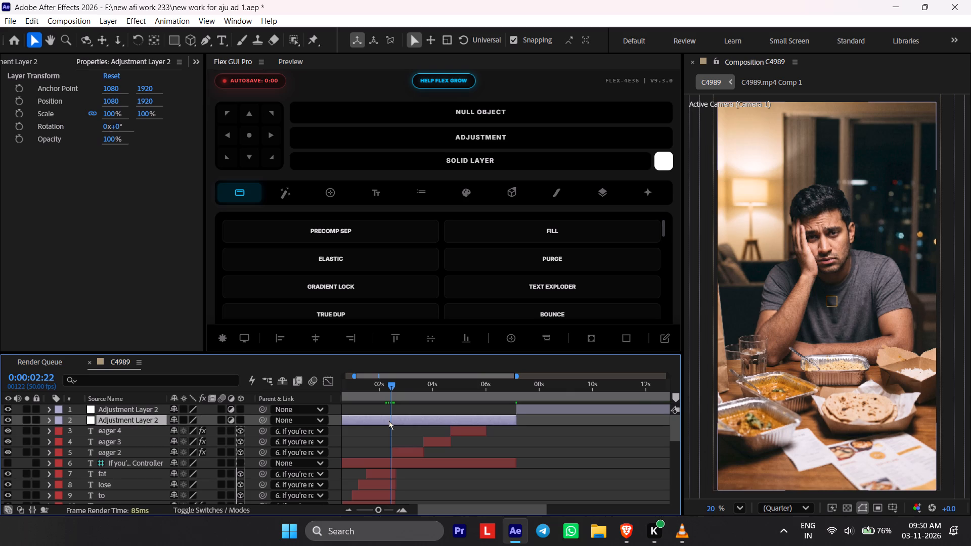
pyautogui.hotkey('ctrl', 'shift', 'd')
pyautogui.click(592, 407)
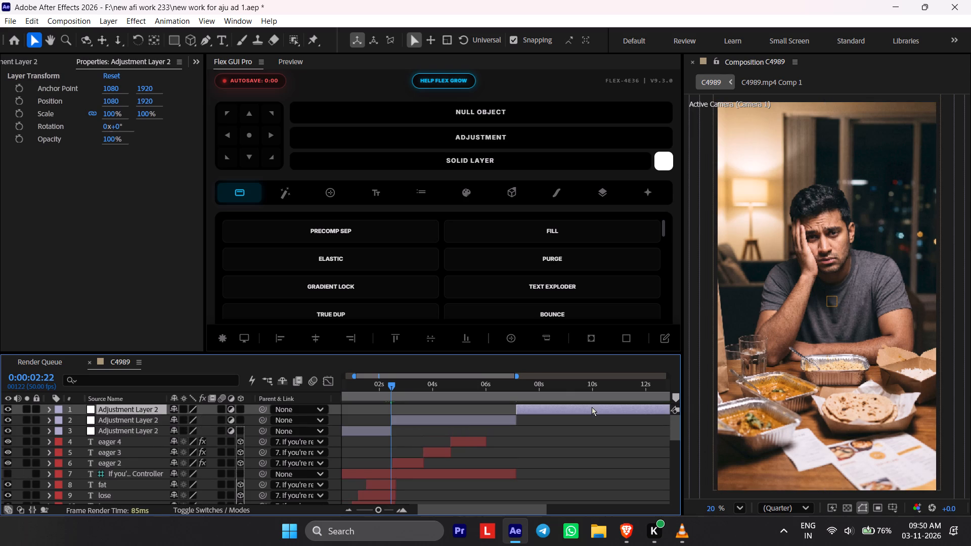
pyautogui.press('Delete')
pyautogui.click(355, 415)
pyautogui.press('Delete')
pyautogui.tripleClick(355, 415)
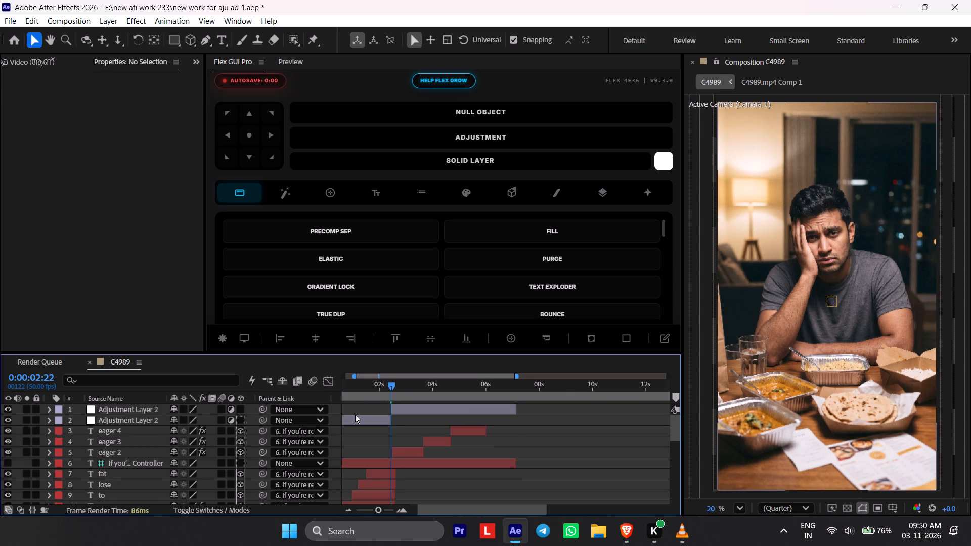
pyautogui.click(355, 421)
pyautogui.press('Delete')
# Extend the start of the top adjustment layer earlier, to 0:00:02:04.
pyautogui.keyDown('alt'); pyautogui.scroll(1, 399, 379); pyautogui.keyUp('alt')
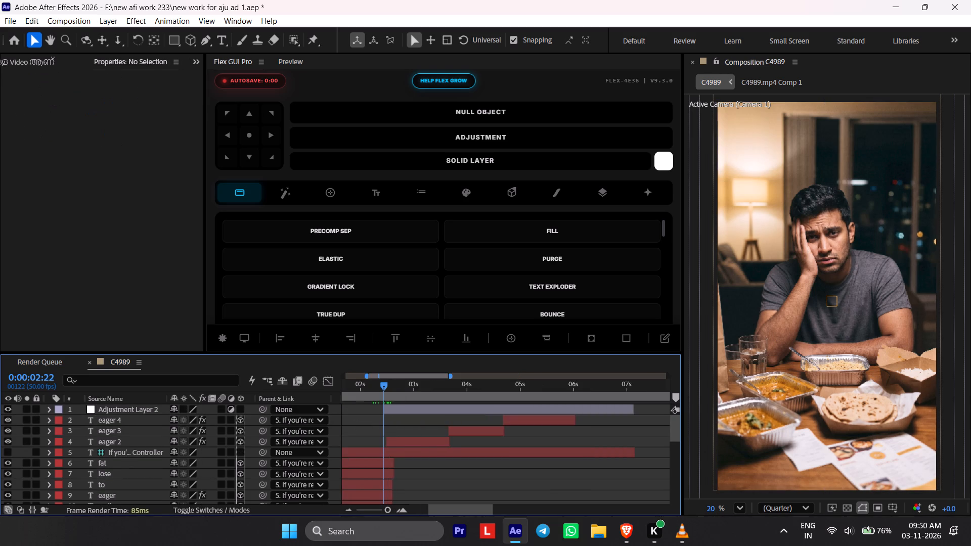
pyautogui.moveTo(384, 450); pyautogui.dragTo(497, 455, button='middle')
pyautogui.keyDown('alt'); pyautogui.scroll(3, 486, 445); pyautogui.keyUp('alt')
pyautogui.moveTo(469, 446); pyautogui.dragTo(596, 464, button='middle')
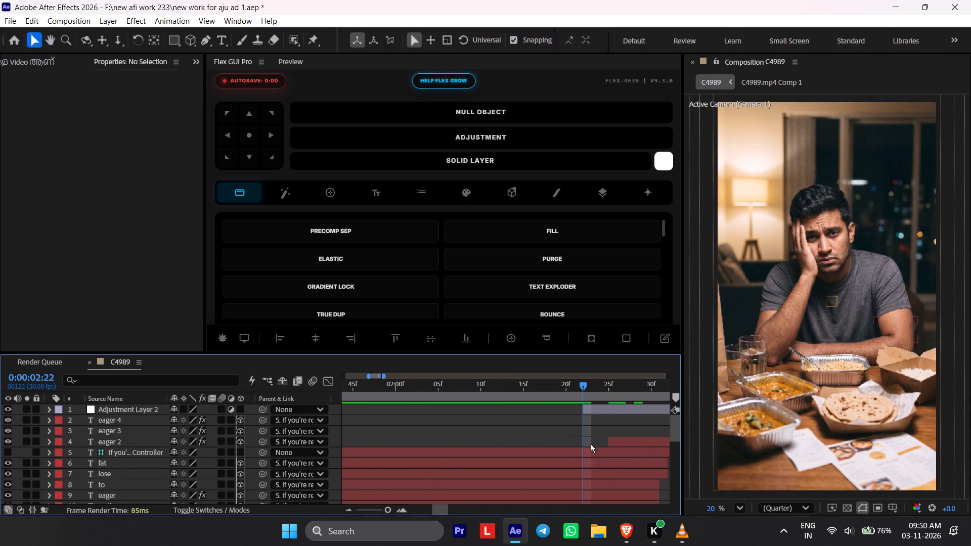
pyautogui.moveTo(566, 387); pyautogui.dragTo(476, 390)
pyautogui.moveTo(583, 407); pyautogui.dragTo(525, 411)
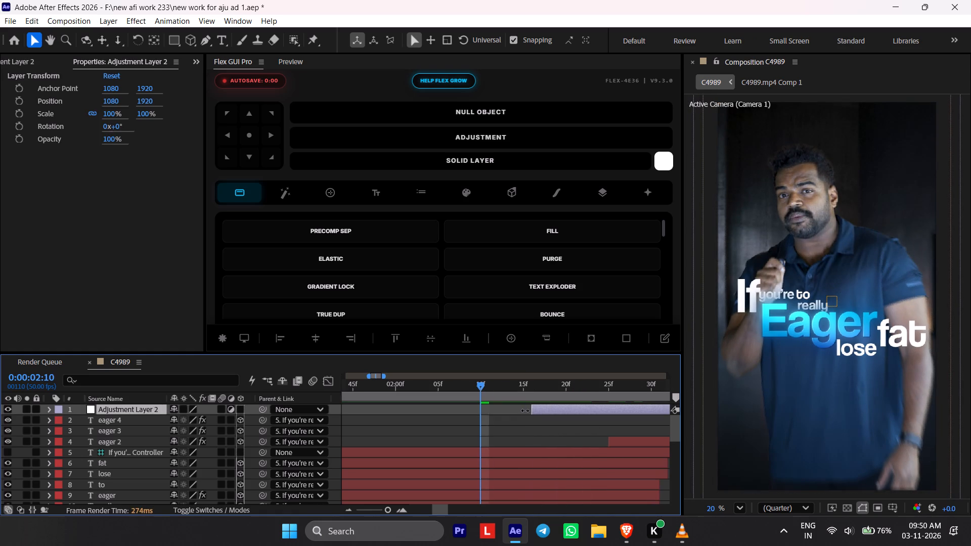
pyautogui.moveTo(525, 411); pyautogui.dragTo(521, 411)
pyautogui.moveTo(475, 377); pyautogui.dragTo(511, 387)
pyautogui.moveTo(511, 387); pyautogui.dragTo(543, 395)
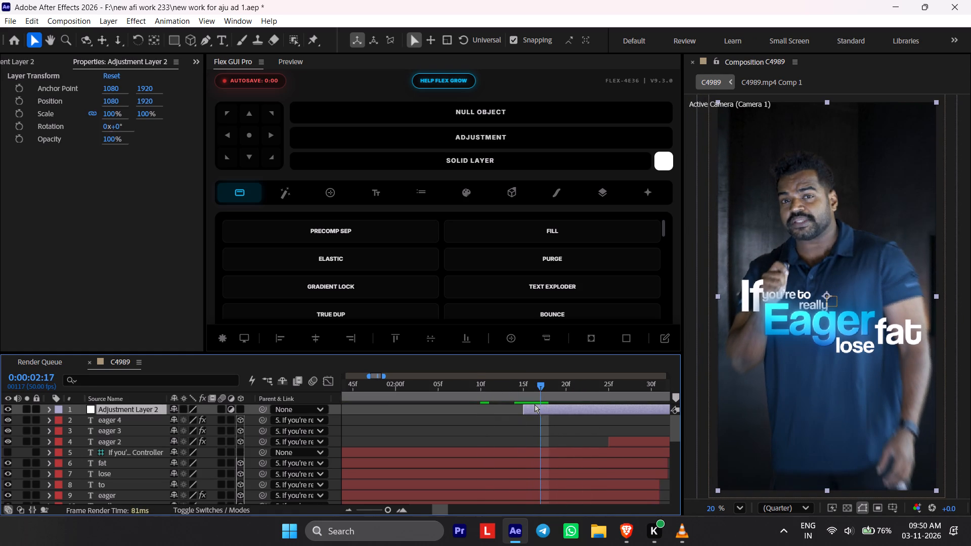
pyautogui.moveTo(524, 409); pyautogui.dragTo(426, 423)
pyautogui.moveTo(455, 383); pyautogui.dragTo(431, 391)
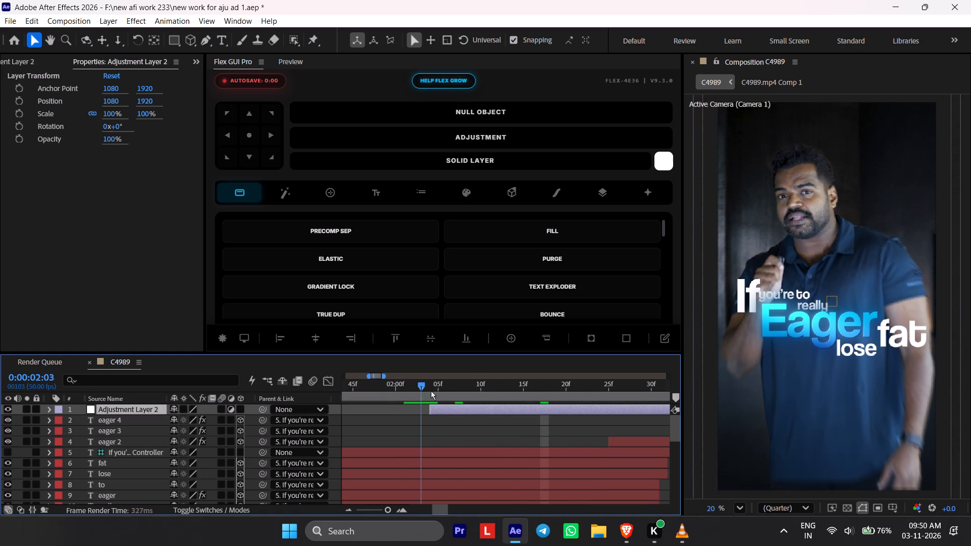
pyautogui.moveTo(431, 391); pyautogui.dragTo(431, 392)
# Apply the Fast Box Blur effect to Adjustment Layer 2.
pyautogui.hotkey('ctrl', 'space')
pyautogui.write('fa')
pyautogui.press('BackSpace')
pyautogui.write('fast')
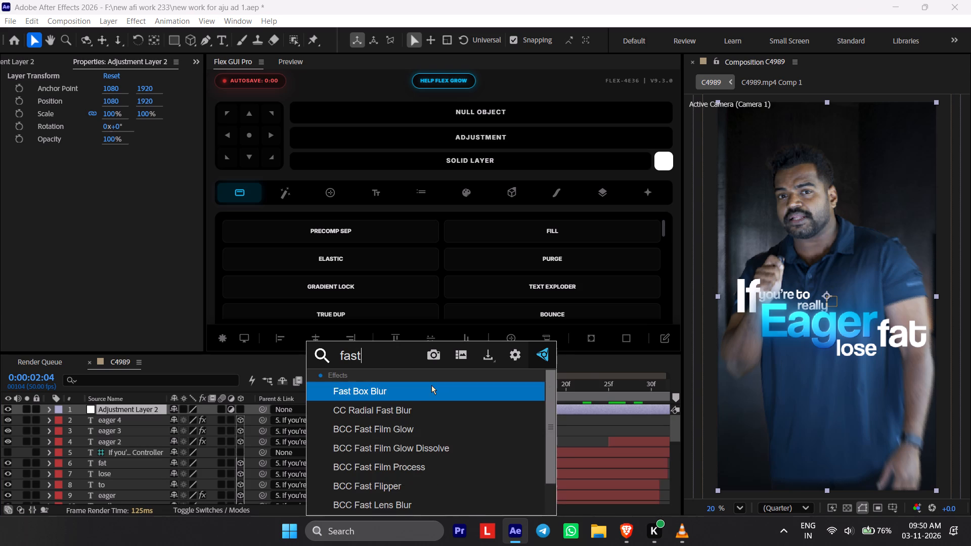
pyautogui.click(434, 383)
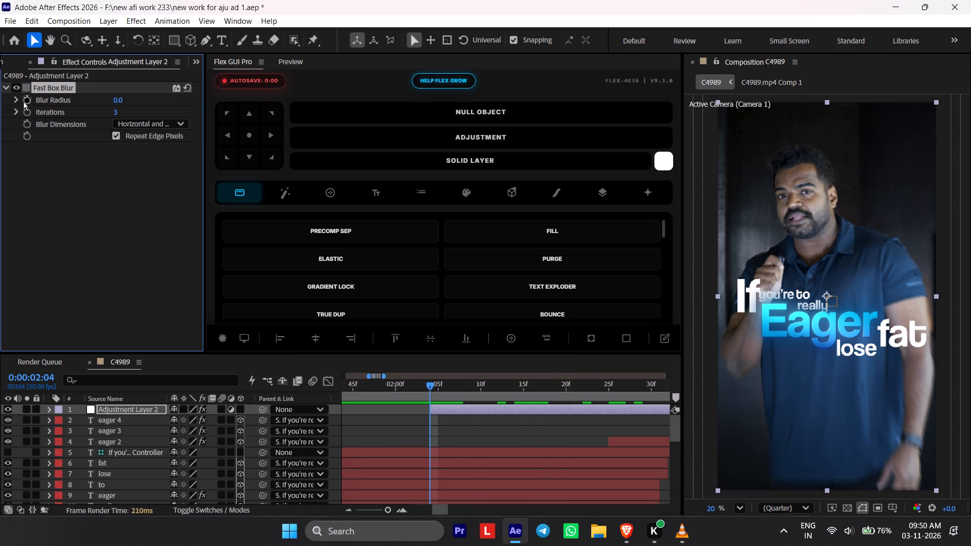
# Keyframe the adjustment layer's Blur Radius from 0 at 0:00:02:04 to 20 at 0:00:02:22, where the food image starts.
pyautogui.click(28, 98)
pyautogui.press('u')
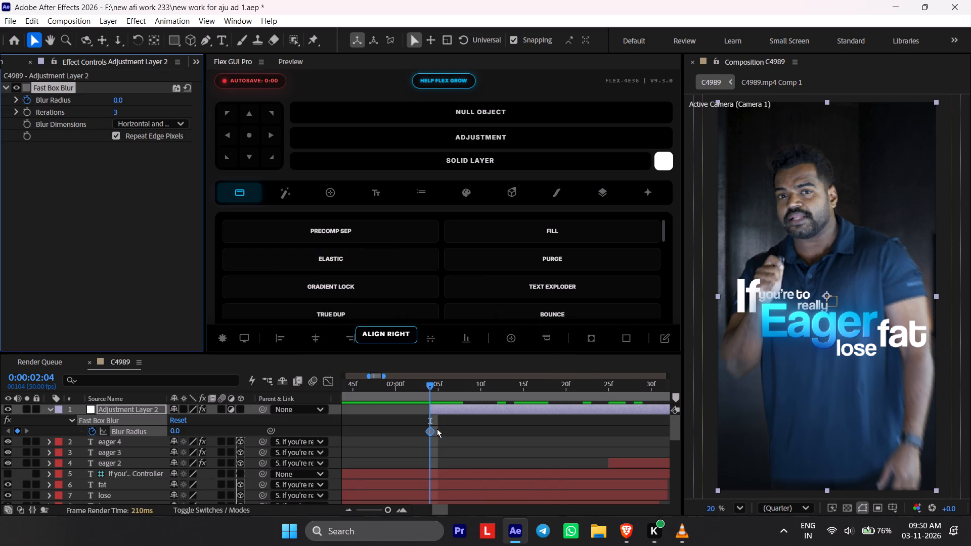
pyautogui.moveTo(443, 400); pyautogui.dragTo(602, 401)
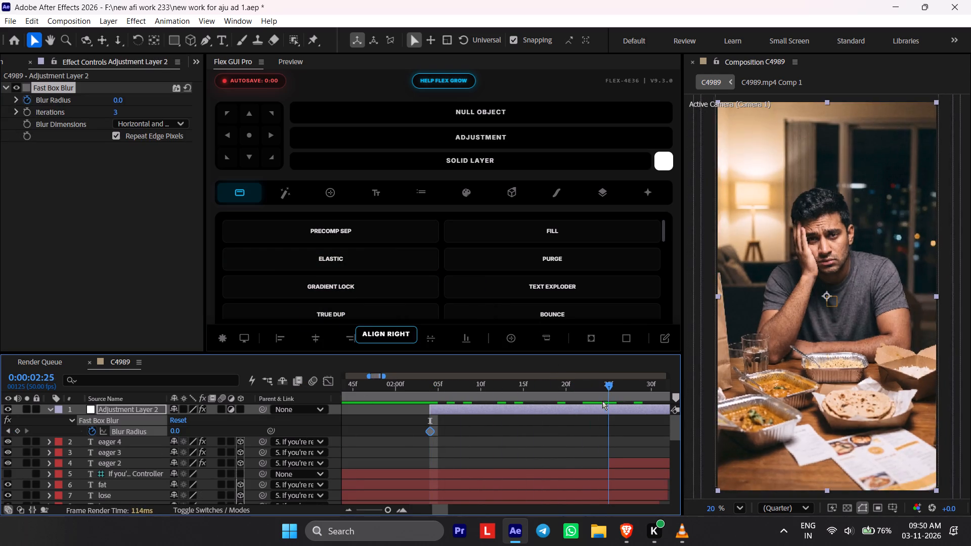
pyautogui.moveTo(602, 401); pyautogui.dragTo(578, 402)
pyautogui.scroll(-8, 577, 417)
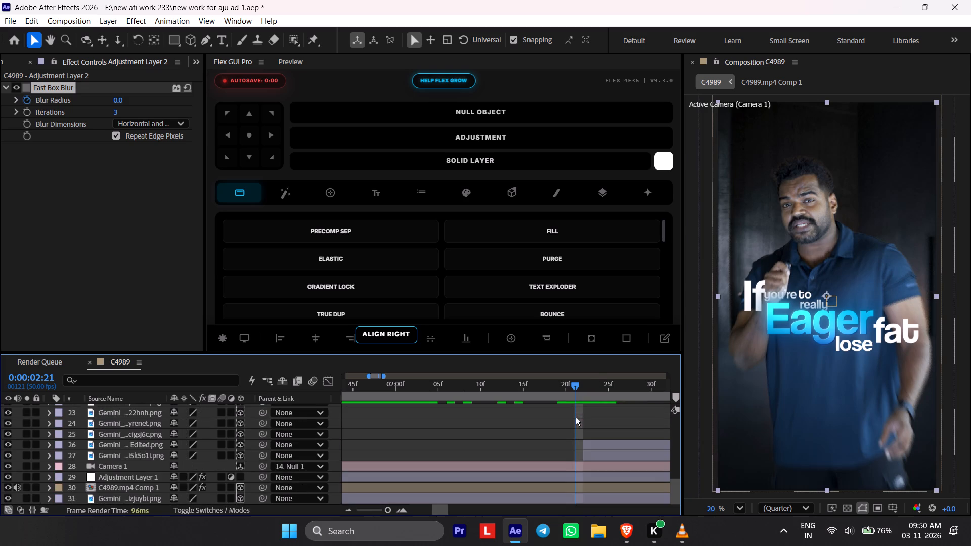
pyautogui.moveTo(583, 383); pyautogui.dragTo(585, 389)
pyautogui.scroll(6, 581, 436)
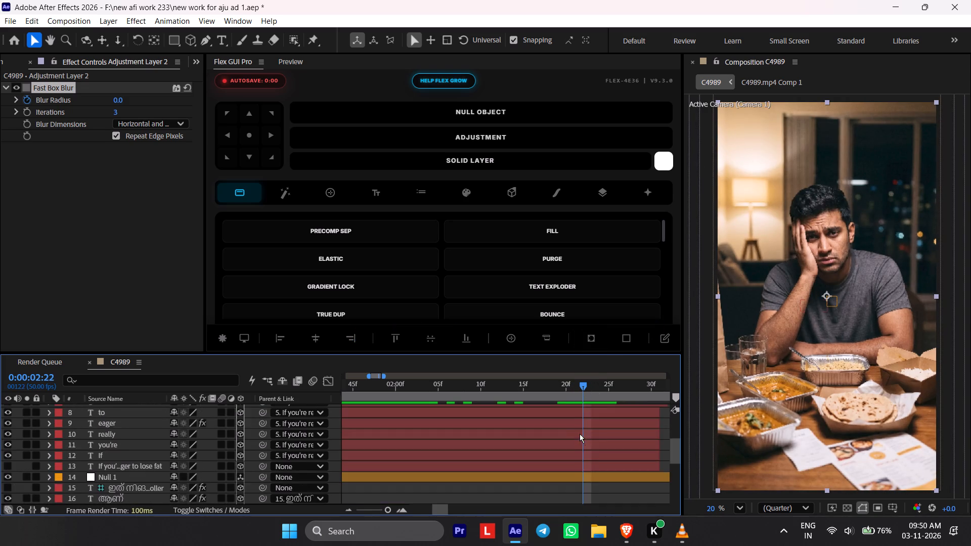
pyautogui.scroll(4, 580, 434)
pyautogui.moveTo(116, 100); pyautogui.dragTo(143, 112)
# Copy the first Blur Radius keyframe, with value 0, to 0:00:02:30 and save the project.
pyautogui.moveTo(593, 448); pyautogui.dragTo(448, 444, button='middle')
pyautogui.keyDown('alt'); pyautogui.scroll(-2, 457, 432); pyautogui.keyUp('alt')
pyautogui.click(416, 430)
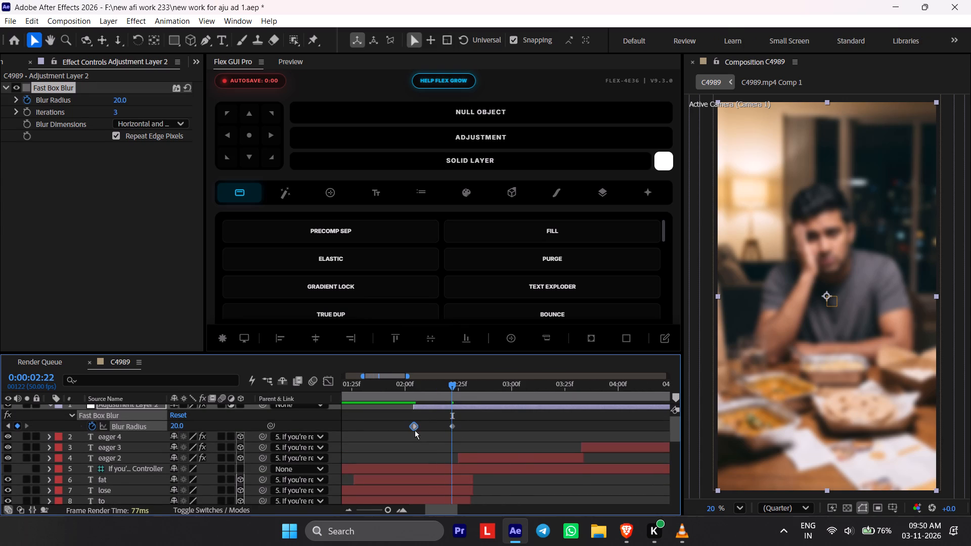
pyautogui.hotkey('ctrl', 'v')
pyautogui.hotkey('ctrl', 'z')
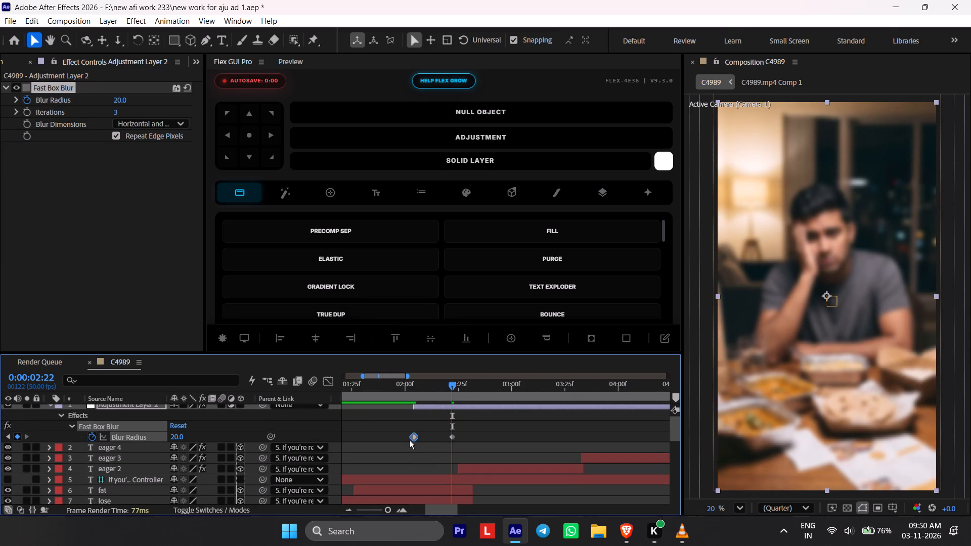
pyautogui.hotkey('ctrl', 'c')
pyautogui.keyDown('alt'); pyautogui.scroll(2, 487, 431); pyautogui.keyUp('alt')
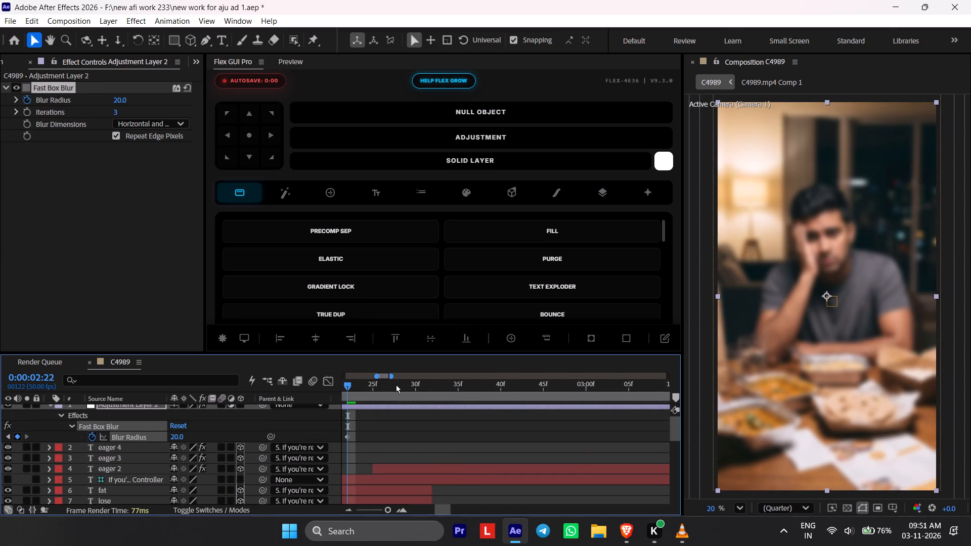
pyautogui.moveTo(396, 385); pyautogui.dragTo(414, 390)
pyautogui.moveTo(410, 408); pyautogui.dragTo(575, 429, button='middle')
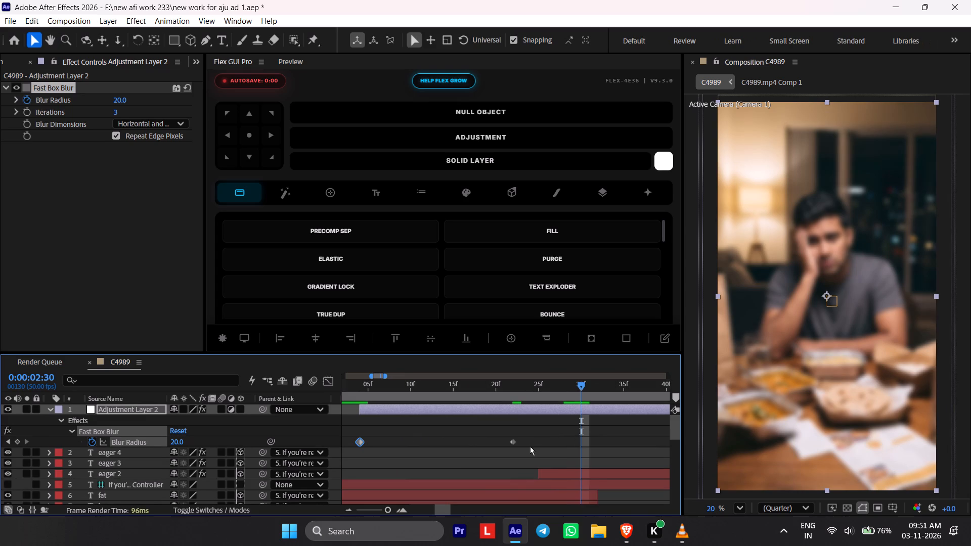
pyautogui.moveTo(558, 426); pyautogui.dragTo(495, 425, button='middle')
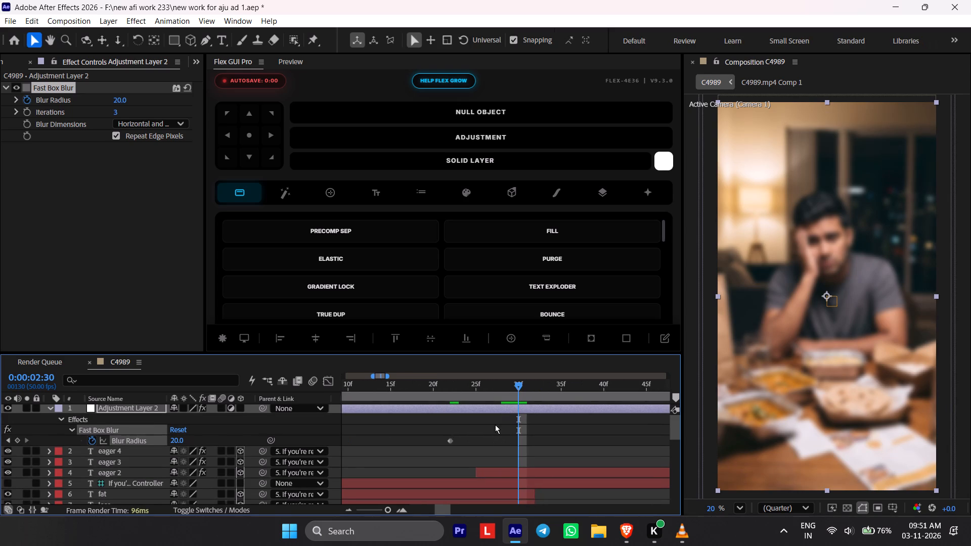
pyautogui.moveTo(461, 435); pyautogui.dragTo(450, 464, button='middle')
pyautogui.hotkey('ctrl', 'v')
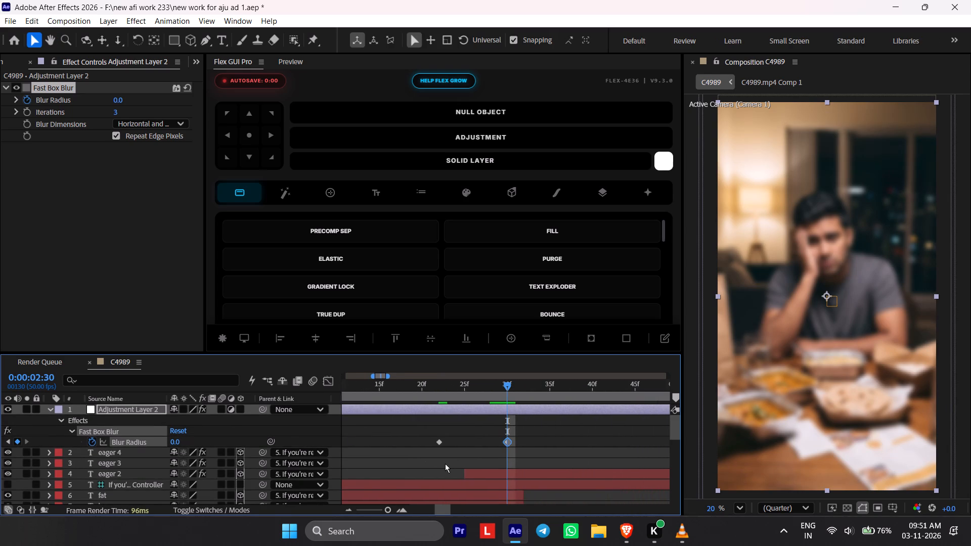
pyautogui.keyDown('alt'); pyautogui.scroll(-2, 445, 464); pyautogui.keyUp('alt')
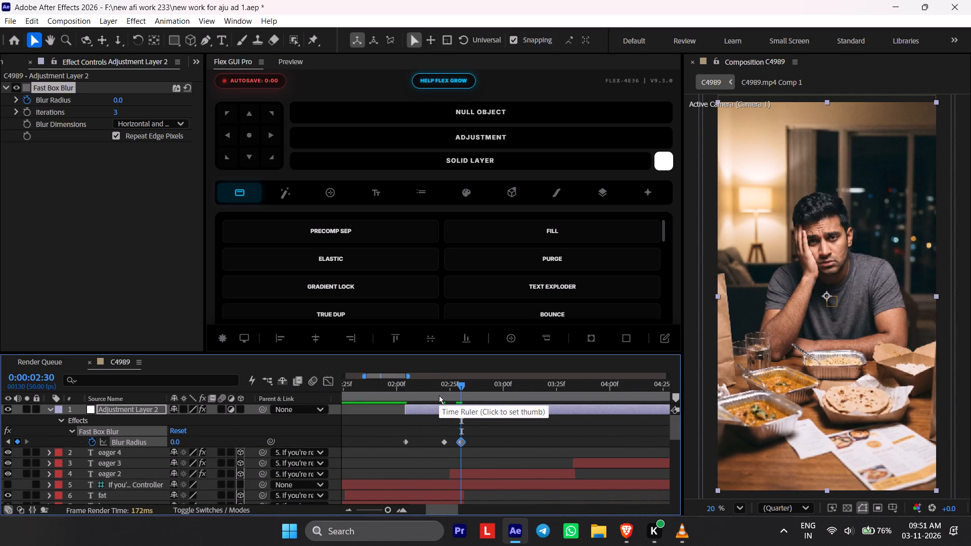
pyautogui.hotkey('ctrl', 's')
# Play back the blur transition several times from about 0:00:02:03 to check its timing.
pyautogui.moveTo(422, 394); pyautogui.dragTo(402, 394)
pyautogui.press('space')
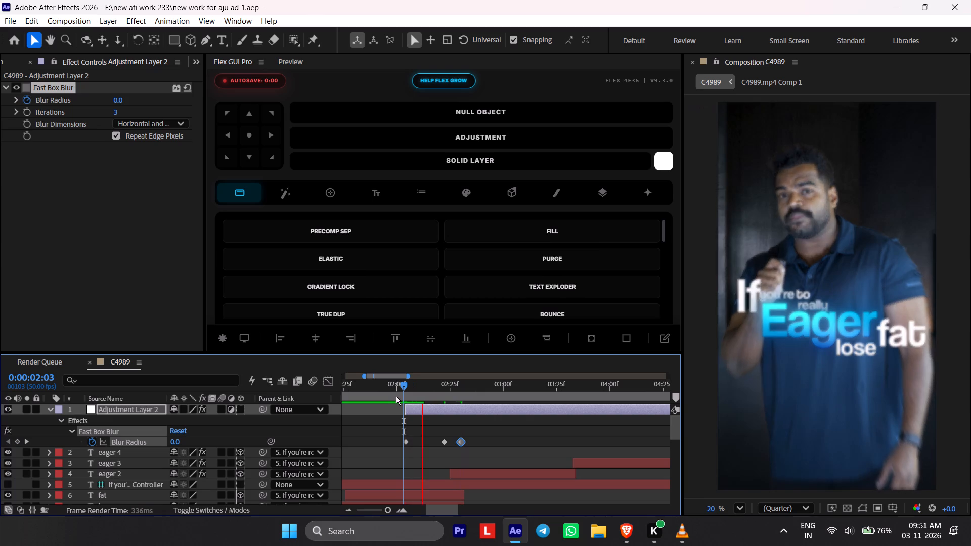
pyautogui.click(405, 388)
pyautogui.press('space')
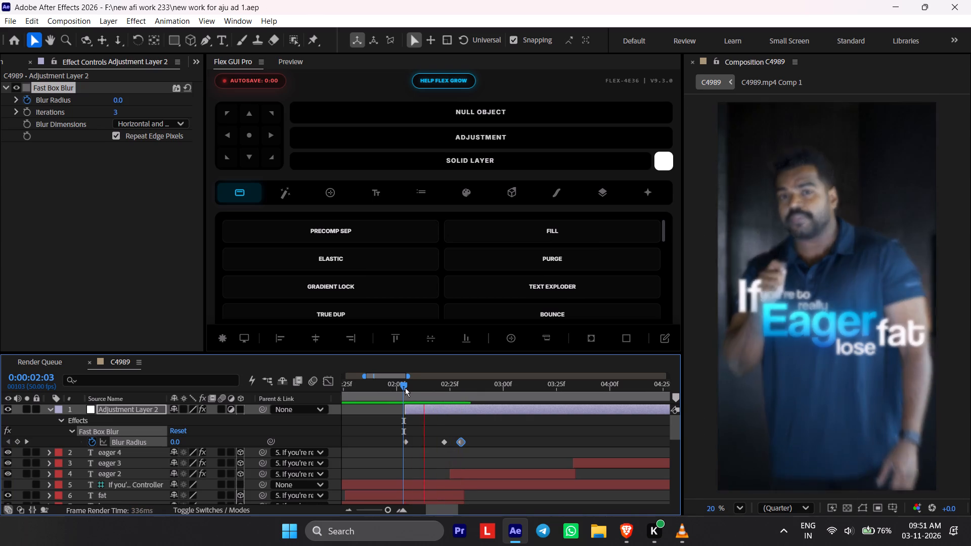
pyautogui.press('space')
pyautogui.click(404, 399)
pyautogui.press('space')
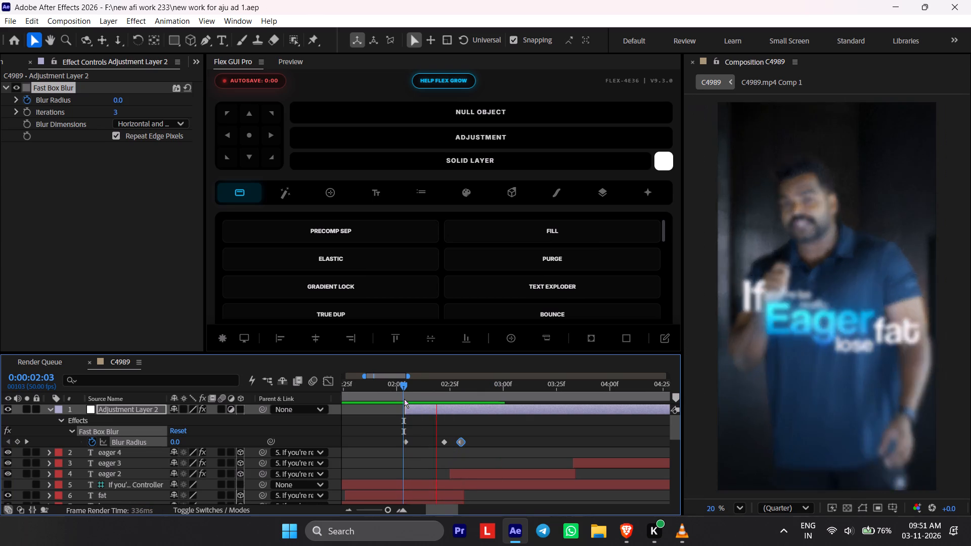
pyautogui.click(404, 399)
pyautogui.press('space')
pyautogui.press('space')
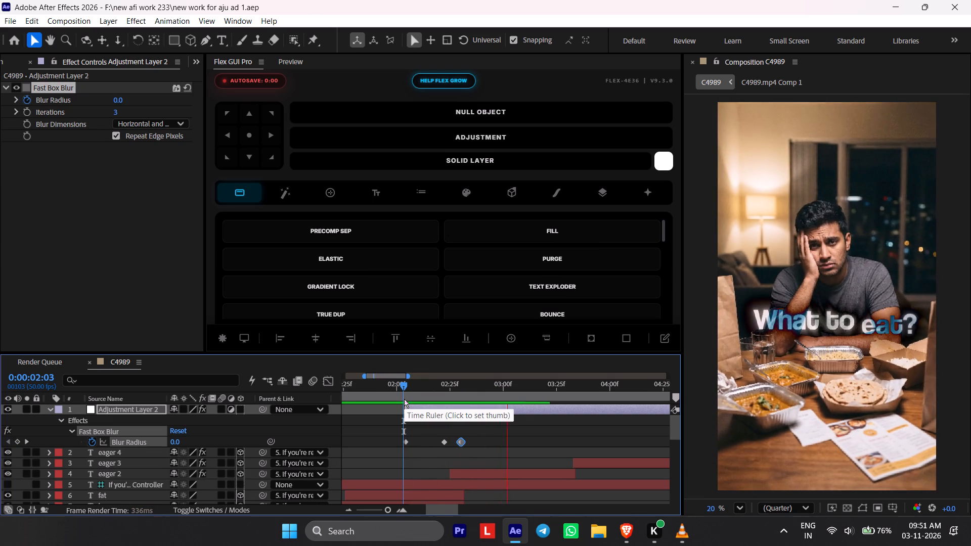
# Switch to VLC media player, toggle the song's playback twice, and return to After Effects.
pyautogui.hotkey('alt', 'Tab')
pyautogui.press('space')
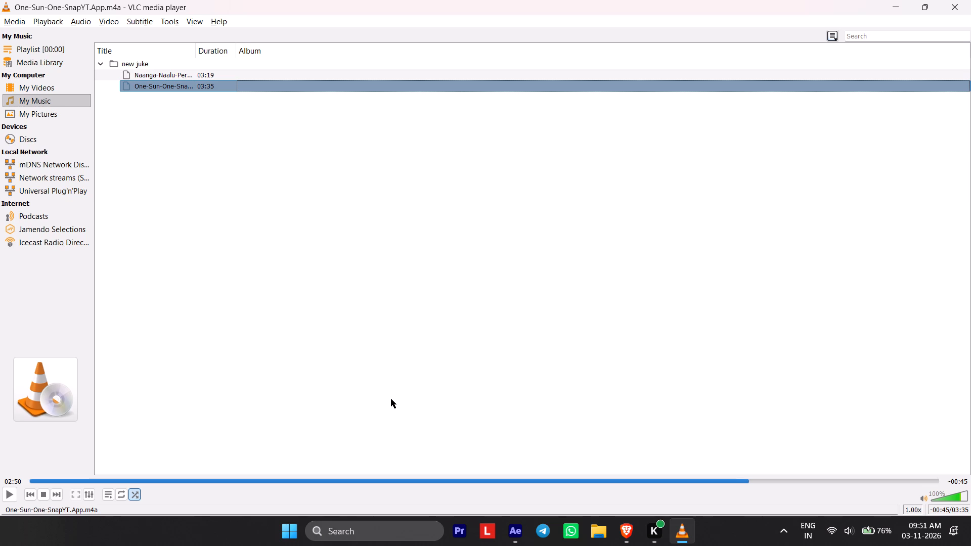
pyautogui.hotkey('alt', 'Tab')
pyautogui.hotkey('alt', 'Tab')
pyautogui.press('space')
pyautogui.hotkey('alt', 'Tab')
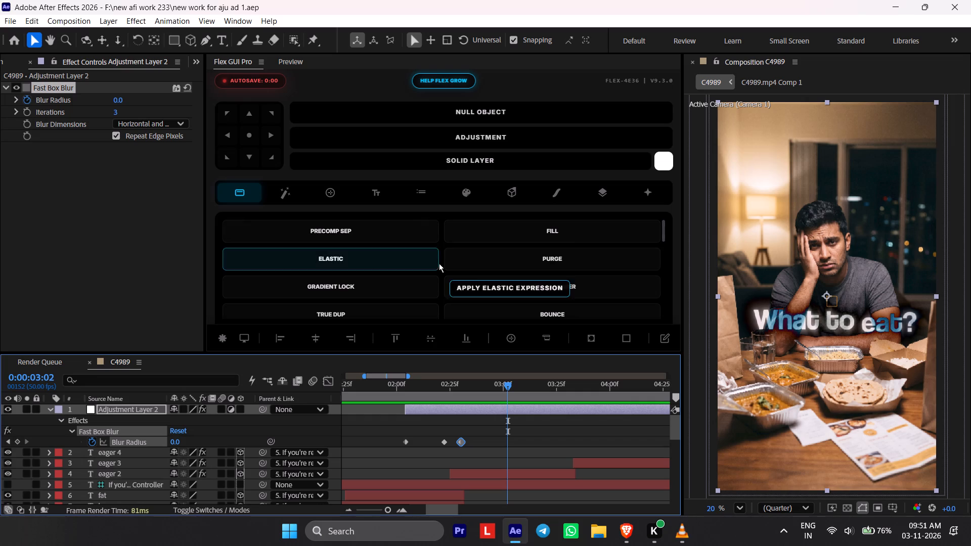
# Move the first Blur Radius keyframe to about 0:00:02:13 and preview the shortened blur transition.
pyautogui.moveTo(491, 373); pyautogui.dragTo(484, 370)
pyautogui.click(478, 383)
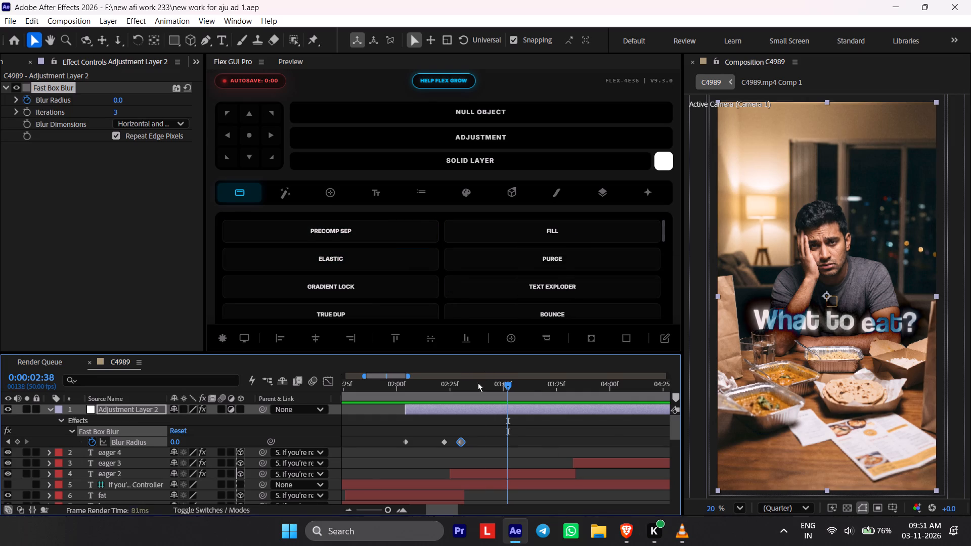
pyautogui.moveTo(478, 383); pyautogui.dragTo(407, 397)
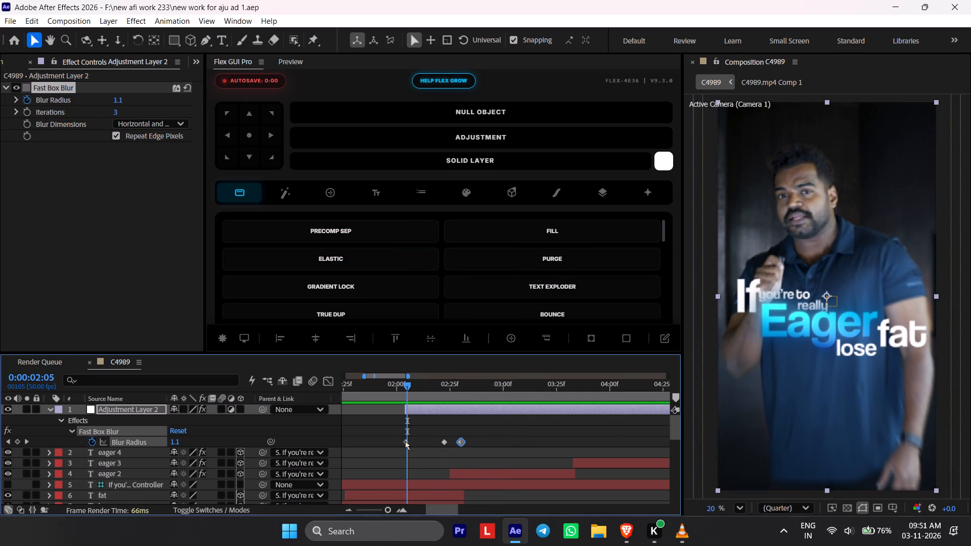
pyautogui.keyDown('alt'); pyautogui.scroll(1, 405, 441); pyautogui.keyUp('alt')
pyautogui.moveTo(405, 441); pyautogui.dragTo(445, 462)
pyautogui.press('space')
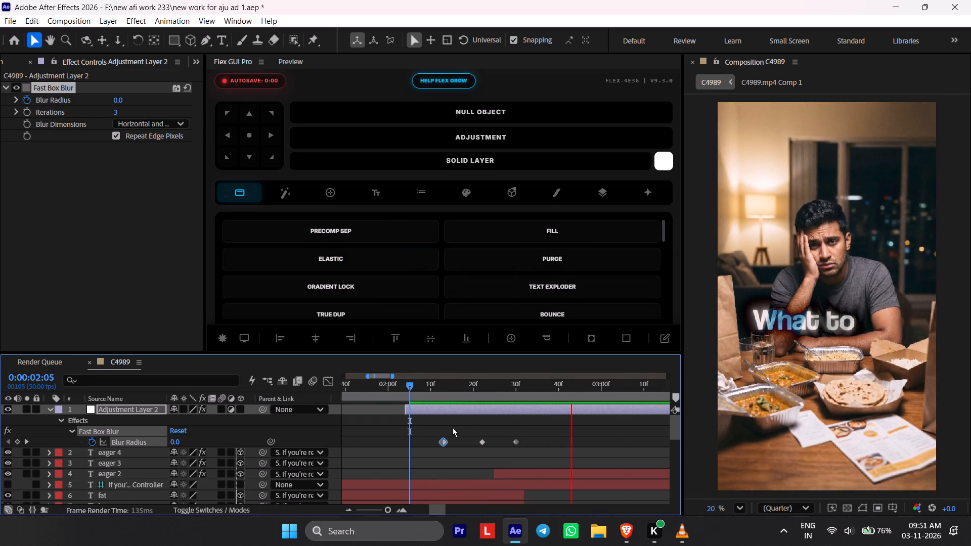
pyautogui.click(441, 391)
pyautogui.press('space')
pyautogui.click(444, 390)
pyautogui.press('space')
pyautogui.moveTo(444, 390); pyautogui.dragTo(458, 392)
# Retime the three Blur Radius keyframes to 0:00:02:15, 0:00:02:25 and 0:00:02:35, and return the playhead to 0:00:02:15.
pyautogui.moveTo(454, 392); pyautogui.dragTo(510, 395)
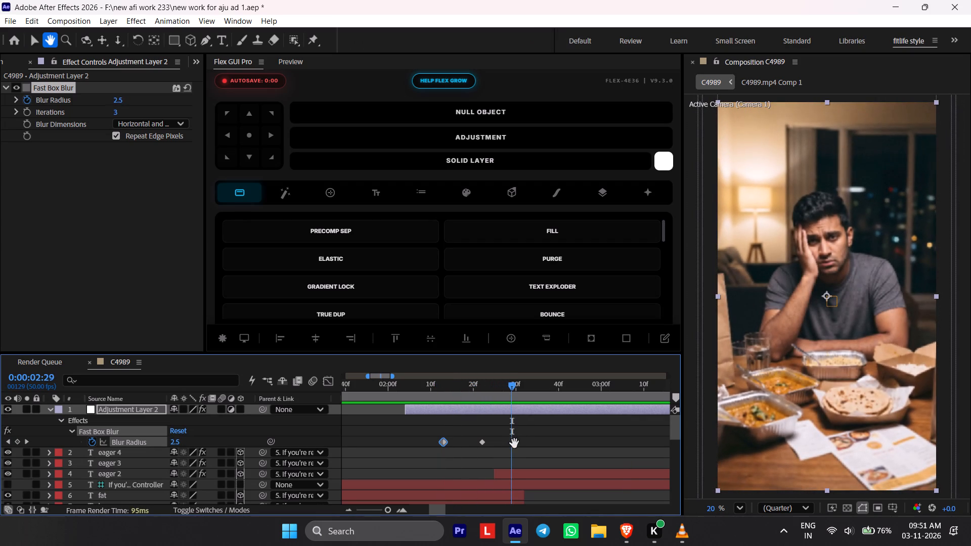
pyautogui.press('v')
pyautogui.moveTo(516, 436); pyautogui.dragTo(521, 439)
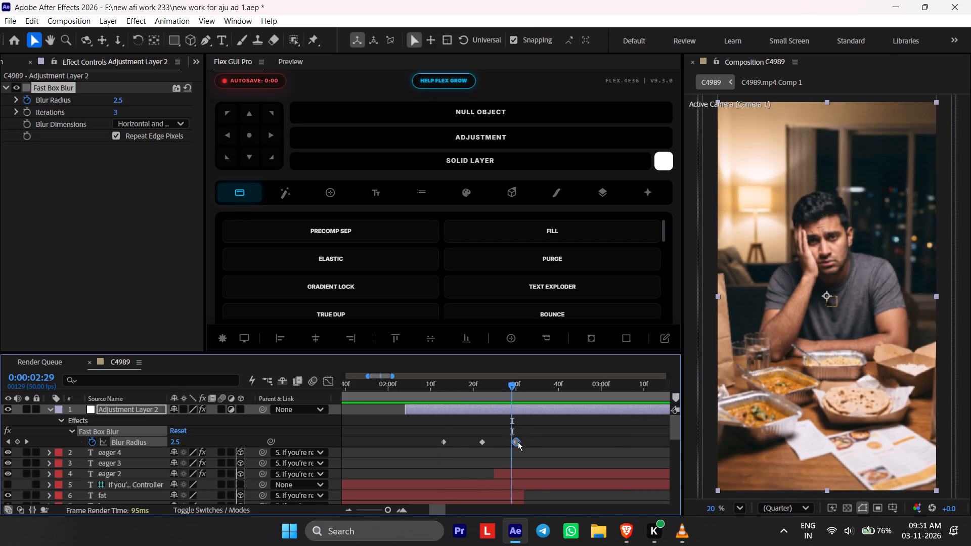
pyautogui.keyDown('alt'); pyautogui.scroll(2, 506, 442); pyautogui.keyUp('alt')
pyautogui.keyDown('alt'); pyautogui.scroll(-1, 496, 440); pyautogui.keyUp('alt')
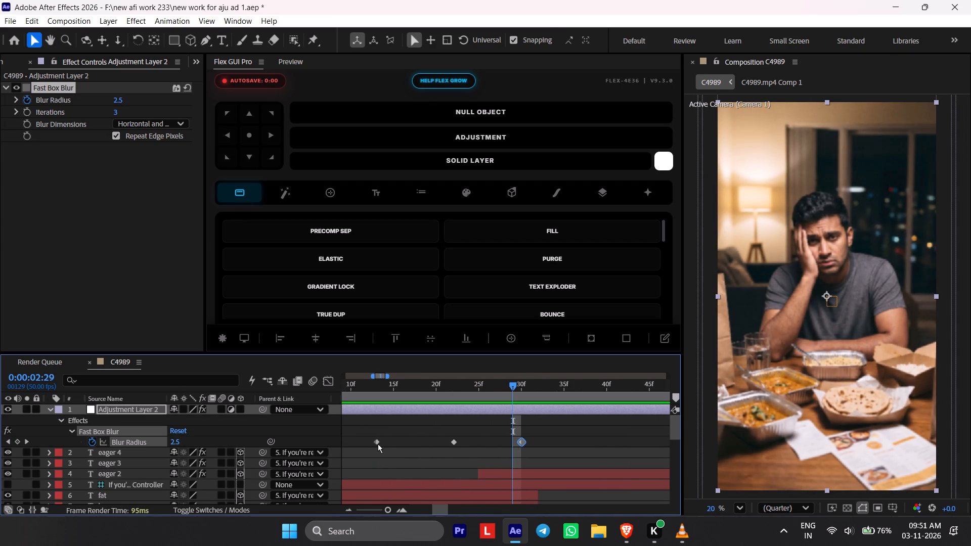
pyautogui.moveTo(375, 441); pyautogui.dragTo(390, 449)
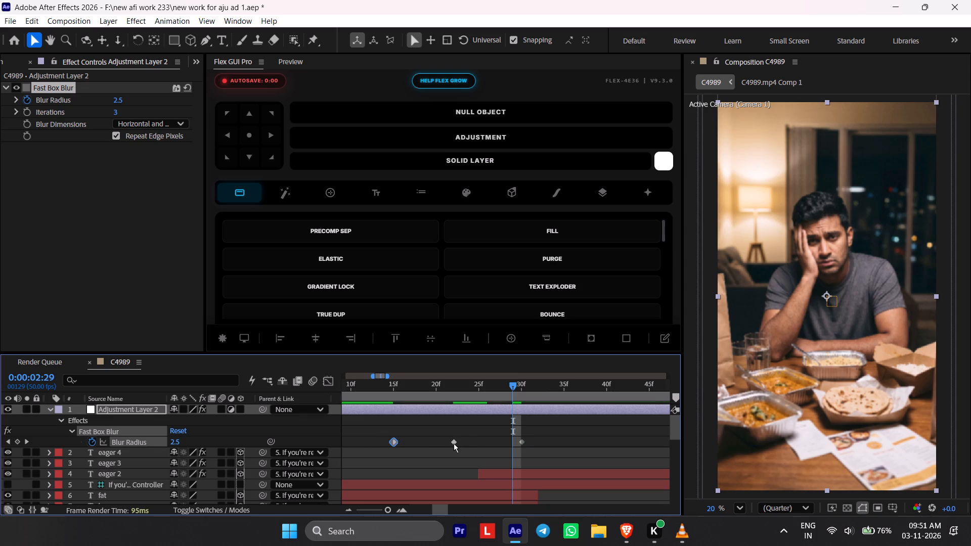
pyautogui.moveTo(454, 444); pyautogui.dragTo(478, 445)
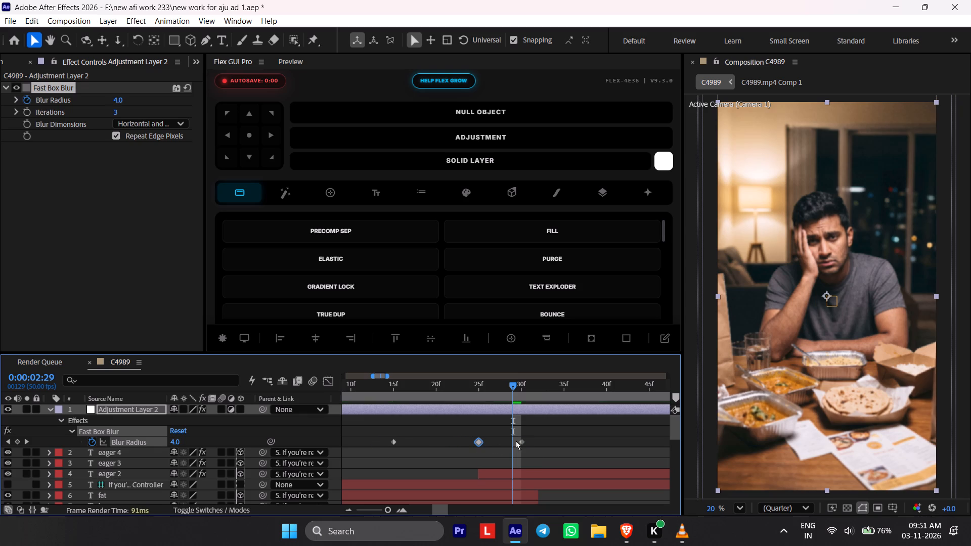
pyautogui.moveTo(526, 438); pyautogui.dragTo(543, 439)
pyautogui.moveTo(522, 439); pyautogui.dragTo(559, 443)
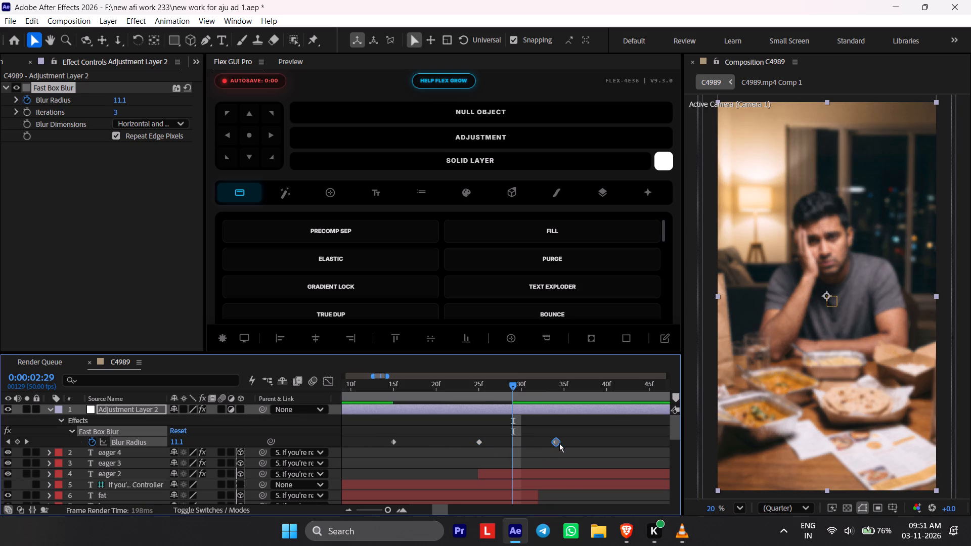
pyautogui.moveTo(559, 443); pyautogui.dragTo(564, 443)
pyautogui.moveTo(404, 400); pyautogui.dragTo(393, 392)
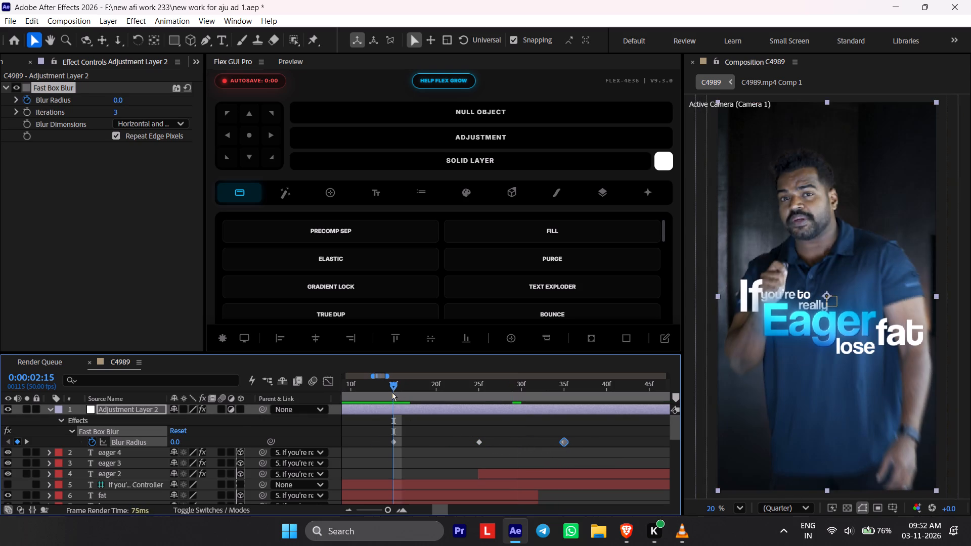
# Play back the retimed blur transition repeatedly from between about 0:00:02:04 and 0:00:02:15 to check its timing.
pyautogui.press('space')
pyautogui.press('space')
pyautogui.keyDown('alt'); pyautogui.scroll(-2, 494, 395); pyautogui.keyUp('alt')
pyautogui.moveTo(475, 379); pyautogui.dragTo(474, 379)
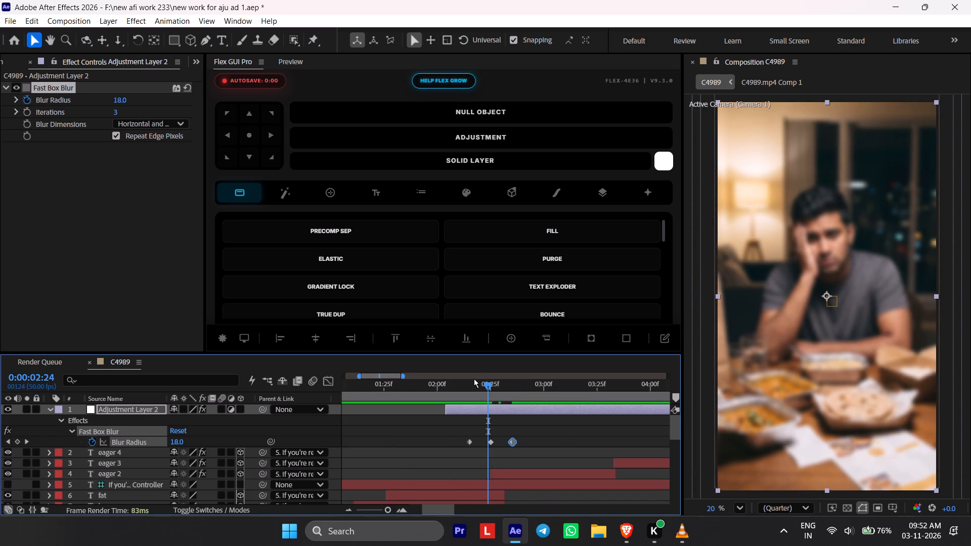
pyautogui.moveTo(474, 379); pyautogui.dragTo(462, 381)
pyautogui.click(462, 386)
pyautogui.press('space')
pyautogui.click(466, 389)
pyautogui.press('space')
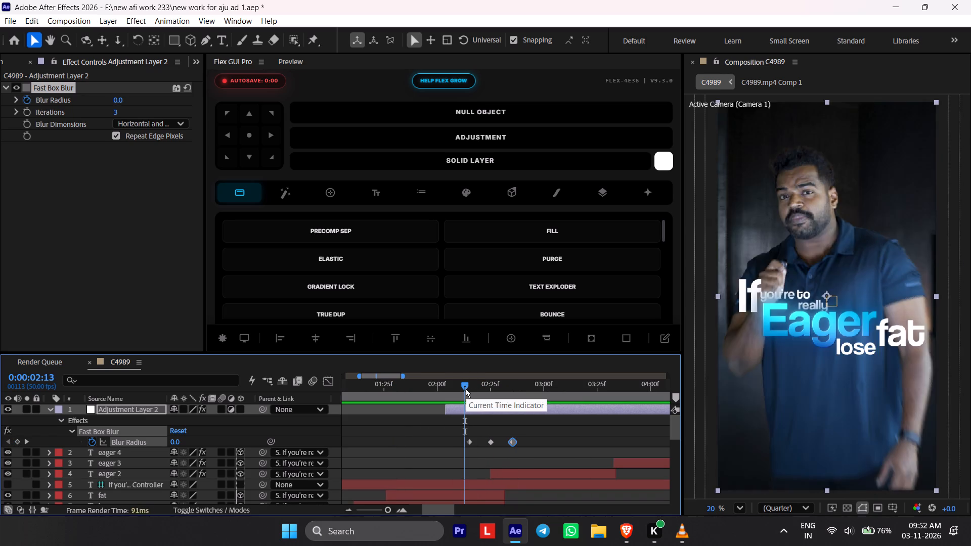
pyautogui.click(466, 389)
pyautogui.moveTo(466, 389); pyautogui.dragTo(448, 396)
pyautogui.press('space')
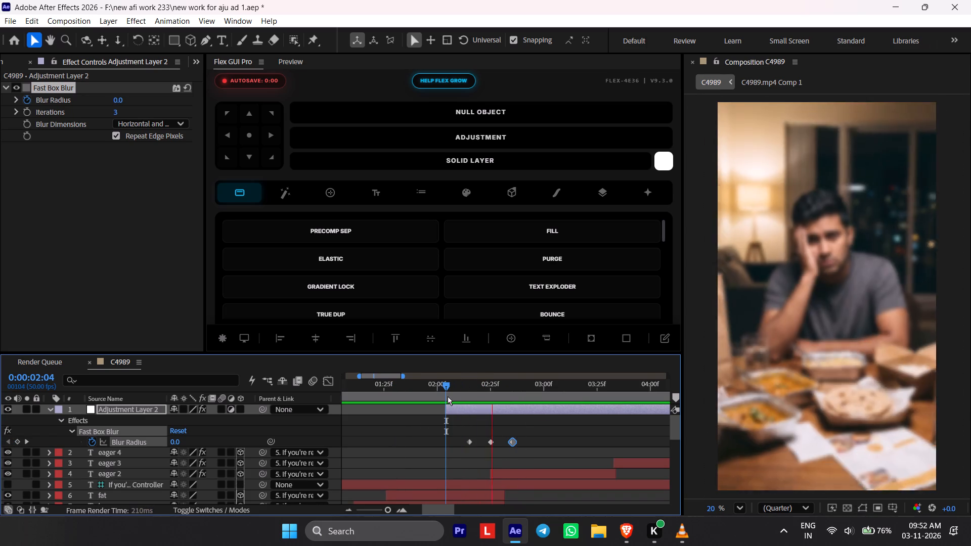
pyautogui.press('space')
pyautogui.click(462, 395)
pyautogui.press('space')
pyautogui.press('space')
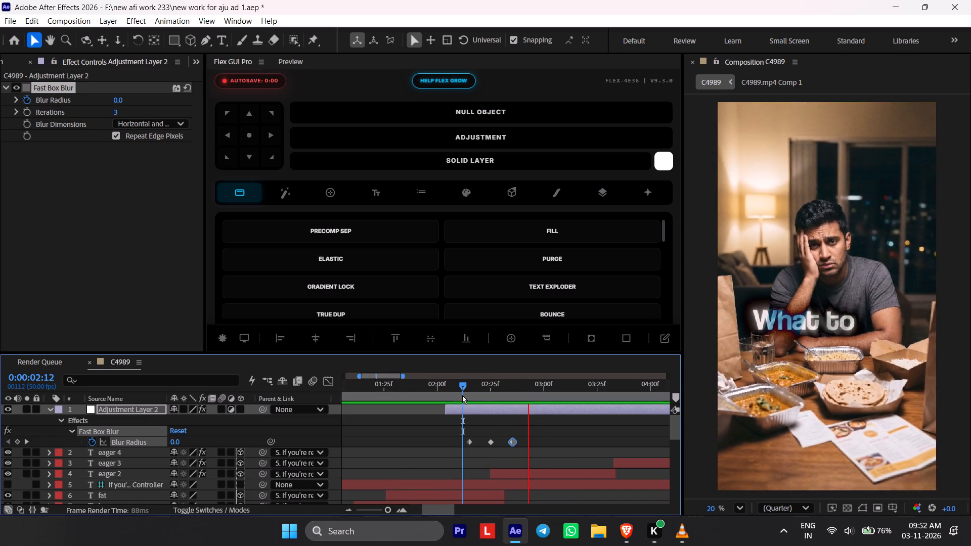
pyautogui.click(465, 395)
pyautogui.press('space')
pyautogui.press('space')
# Copy the three Blur Radius keyframes of Adjustment Layer 2's Fast Box Blur.
pyautogui.moveTo(455, 428); pyautogui.dragTo(458, 428)
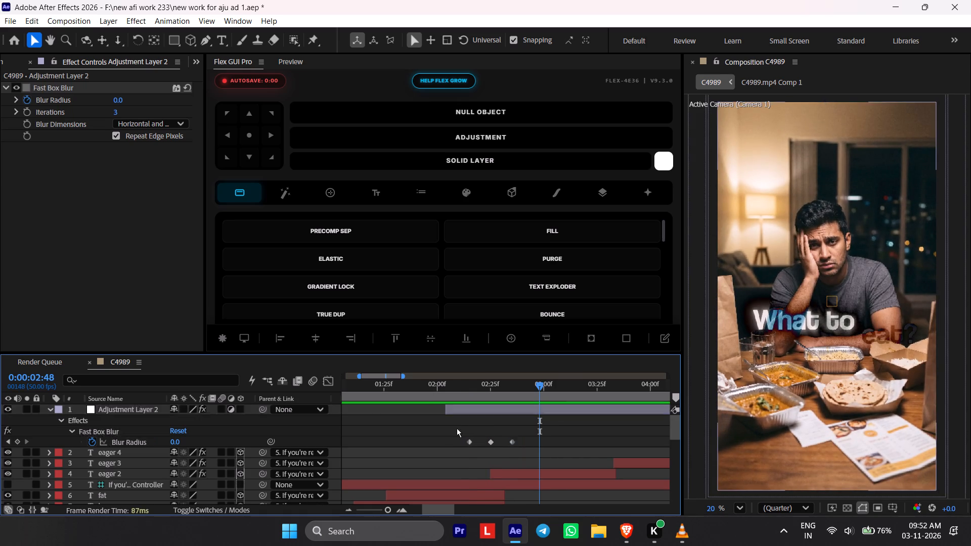
pyautogui.moveTo(458, 428); pyautogui.dragTo(535, 457)
pyautogui.hotkey('ctrl', 'c')
pyautogui.keyDown('alt'); pyautogui.scroll(1, 567, 418); pyautogui.keyUp('alt')
pyautogui.moveTo(572, 429); pyautogui.dragTo(558, 430, button='middle')
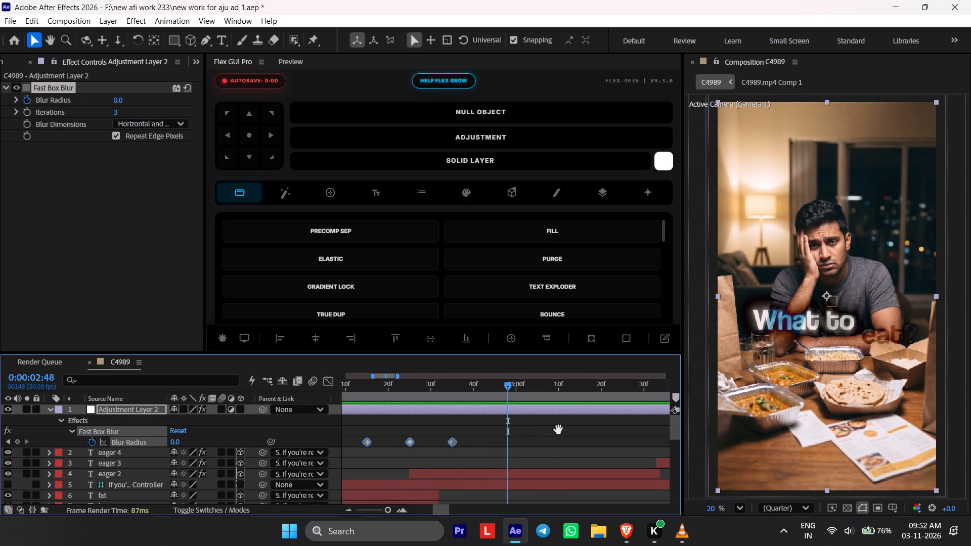
pyautogui.moveTo(558, 430); pyautogui.dragTo(478, 438, button='middle')
# Switch to VLC media player and close it.
pyautogui.click(685, 532)
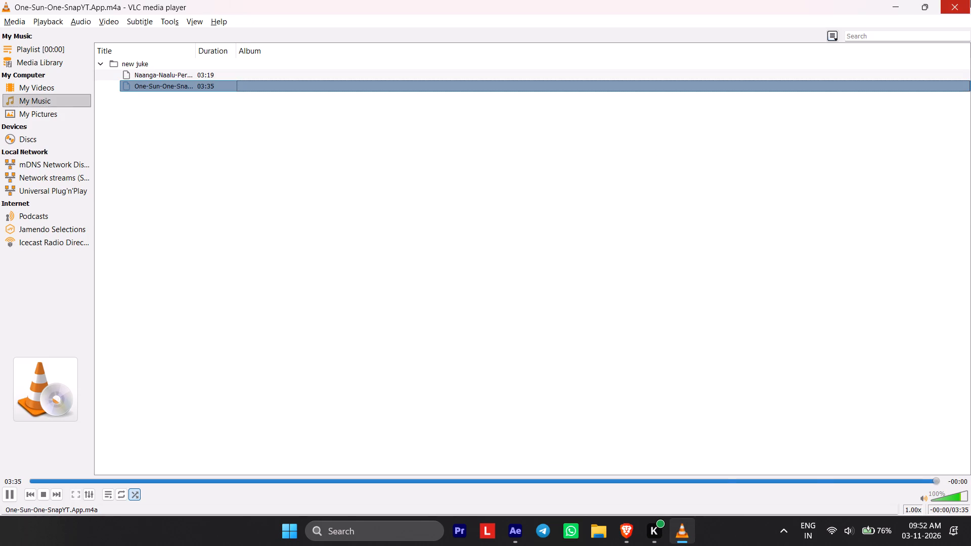
pyautogui.click(970, 0)
# Paste the copied Blur Radius keyframes at 0:00:03:25 and preview the blur between the two food images.
pyautogui.moveTo(428, 378); pyautogui.dragTo(508, 390)
pyautogui.moveTo(508, 390); pyautogui.dragTo(560, 401)
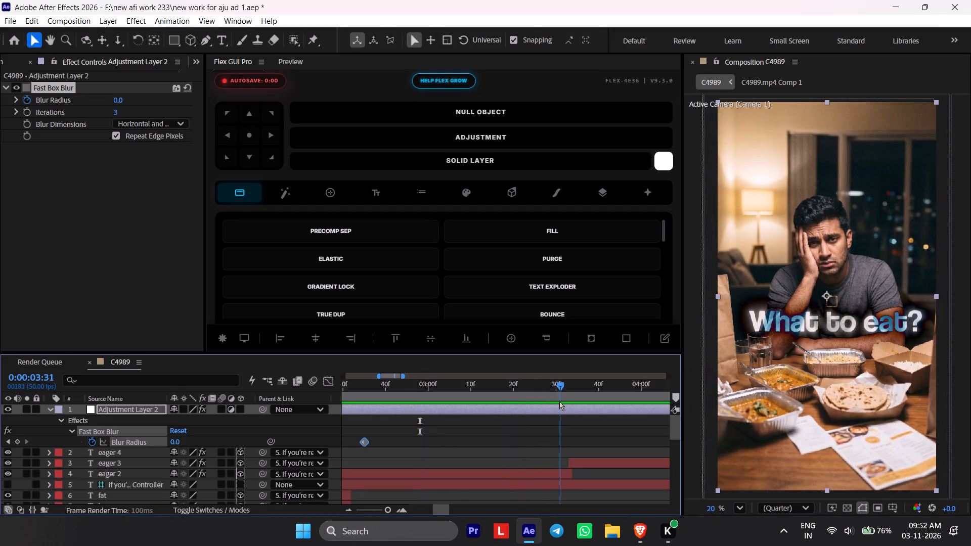
pyautogui.moveTo(560, 401); pyautogui.dragTo(543, 405)
pyautogui.keyDown('alt'); pyautogui.scroll(4, 547, 423); pyautogui.keyUp('alt')
pyautogui.moveTo(475, 399); pyautogui.dragTo(470, 399)
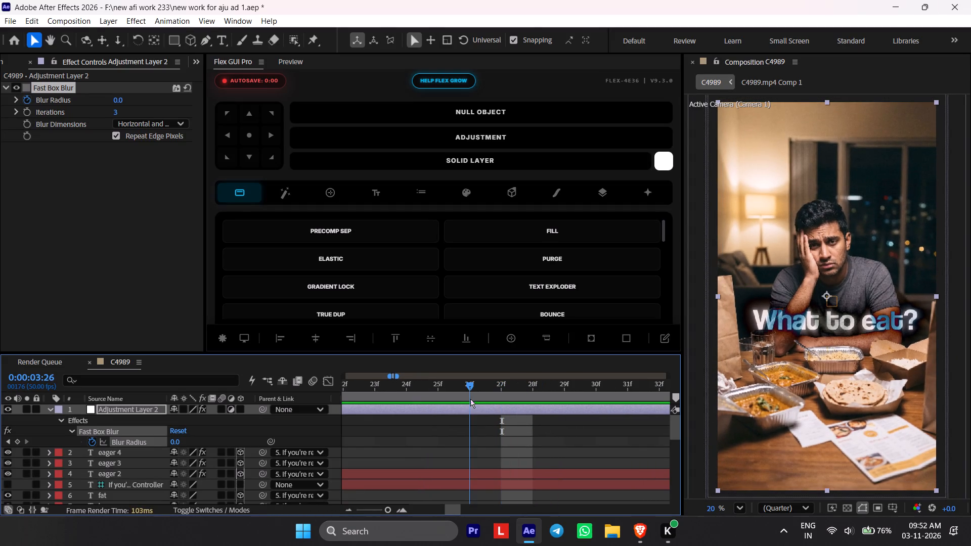
pyautogui.moveTo(470, 399); pyautogui.dragTo(443, 404)
pyautogui.hotkey('ctrl', 'v')
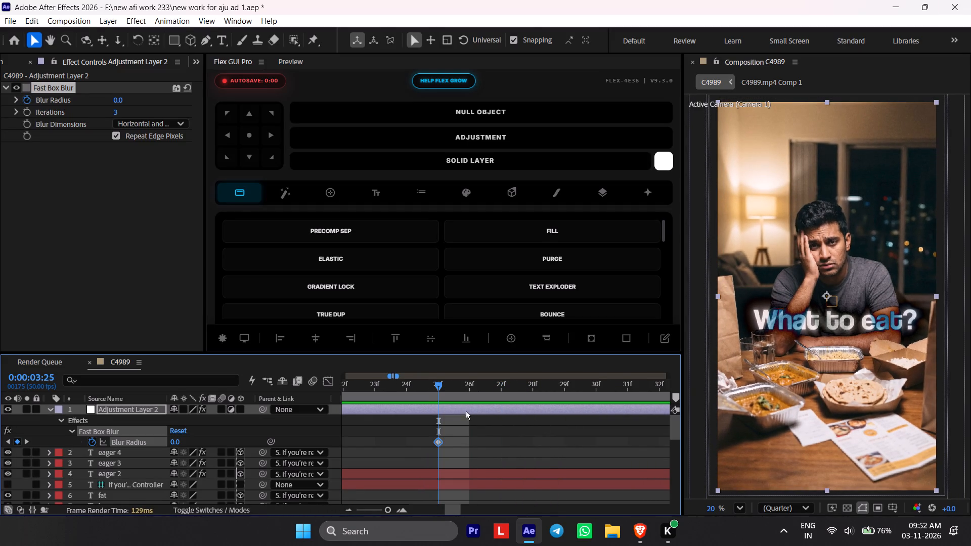
pyautogui.keyDown('alt'); pyautogui.scroll(-3, 479, 418); pyautogui.keyUp('alt')
pyautogui.moveTo(480, 396); pyautogui.dragTo(519, 391)
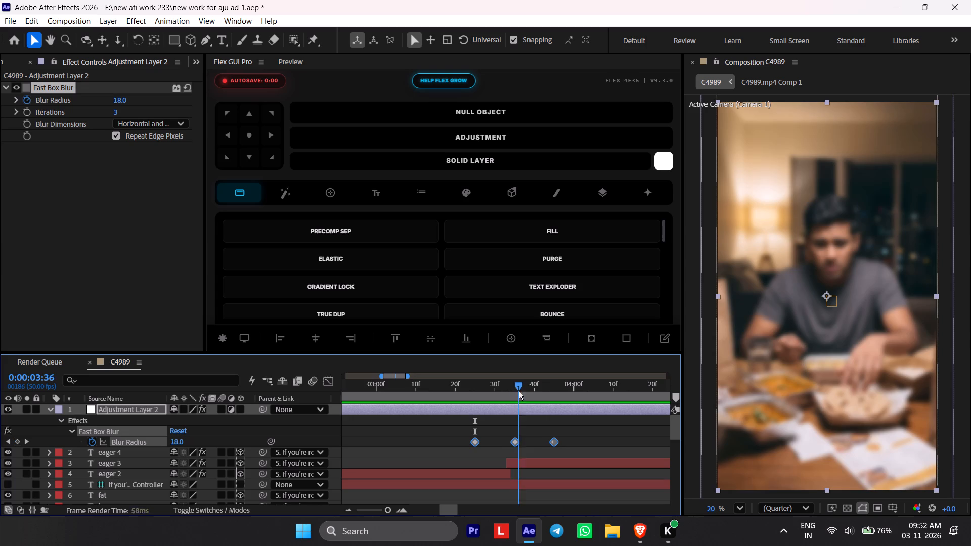
pyautogui.moveTo(519, 391); pyautogui.dragTo(467, 402)
pyautogui.press('space')
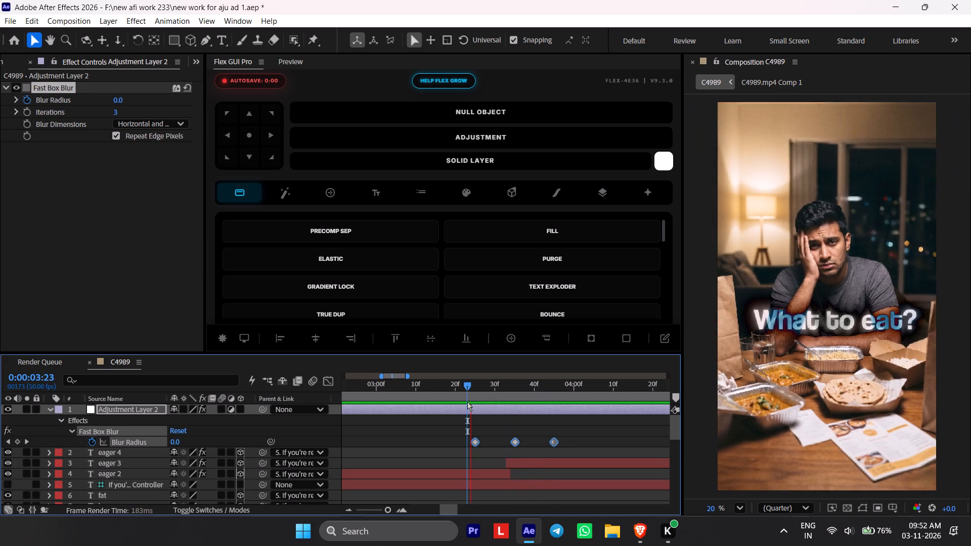
pyautogui.click(467, 402)
pyautogui.press('space')
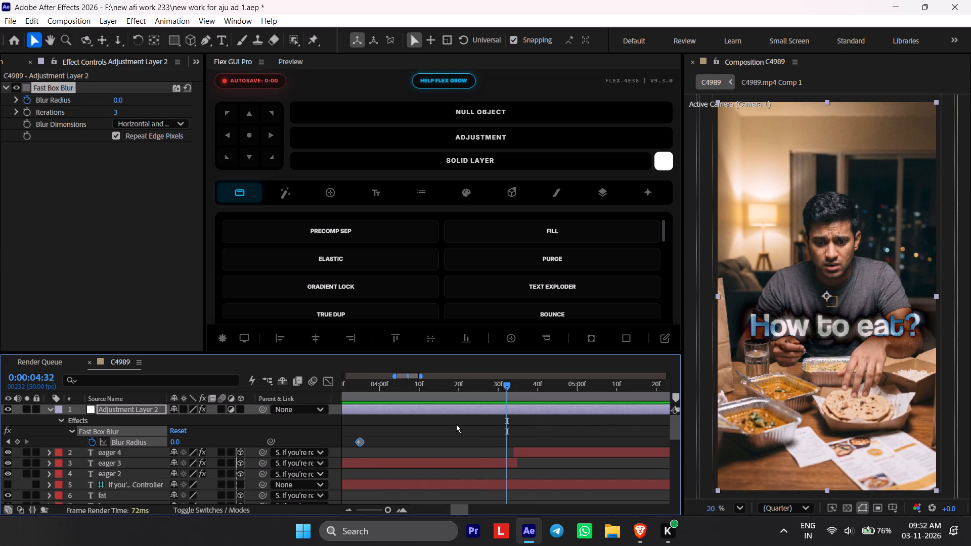
# Paste the blur keyframes again near 0:00:04:30 and shift the set to start at about 0:00:04:24.
pyautogui.keyDown('alt'); pyautogui.scroll(3, 492, 429); pyautogui.keyUp('alt')
pyautogui.moveTo(557, 397); pyautogui.dragTo(440, 409)
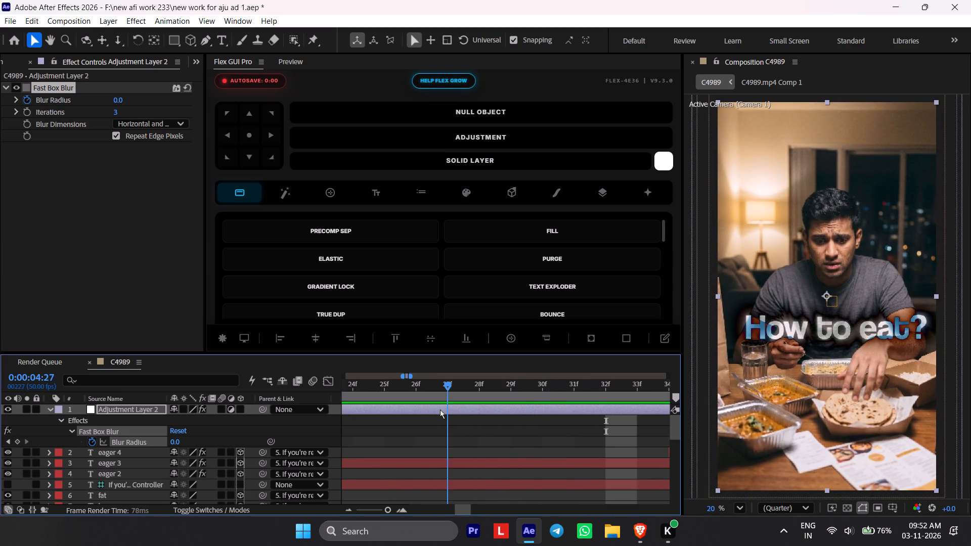
pyautogui.moveTo(440, 409); pyautogui.dragTo(554, 419)
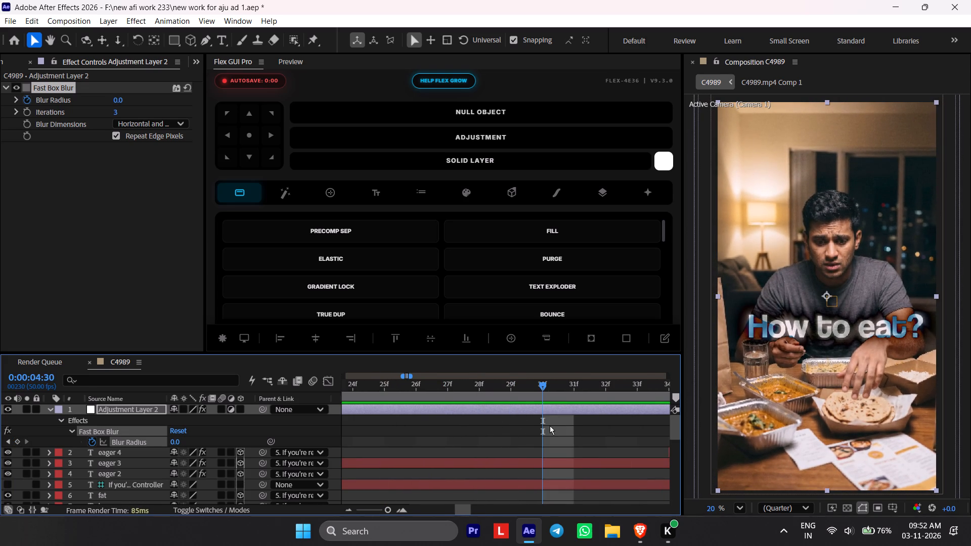
pyautogui.hotkey('ctrl', 'v')
pyautogui.keyDown('alt'); pyautogui.scroll(-3, 548, 433); pyautogui.keyUp('alt')
pyautogui.moveTo(548, 438); pyautogui.dragTo(522, 441)
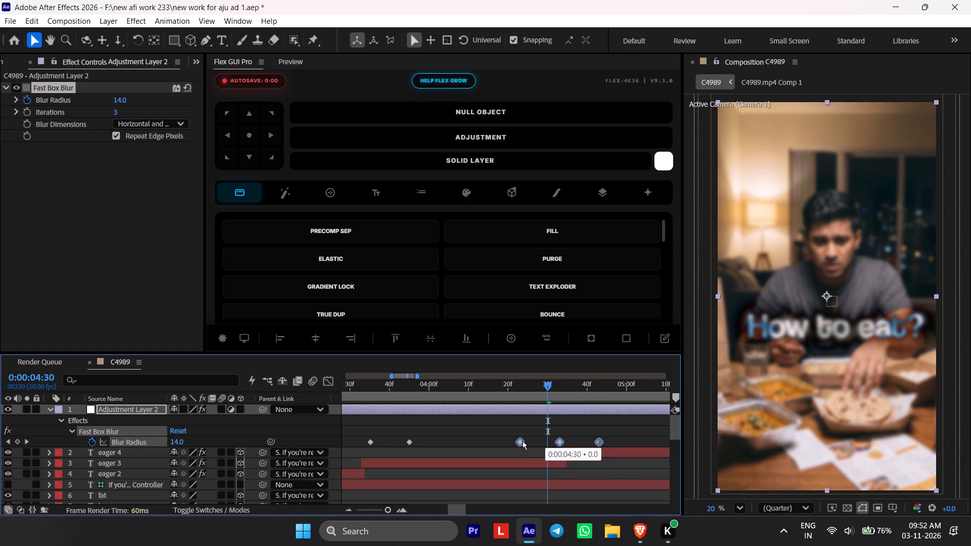
pyautogui.moveTo(522, 441); pyautogui.dragTo(525, 441)
# Preview the blur into the gym image from about 0:00:04:17 and save the project.
pyautogui.click(489, 396)
pyautogui.press('space')
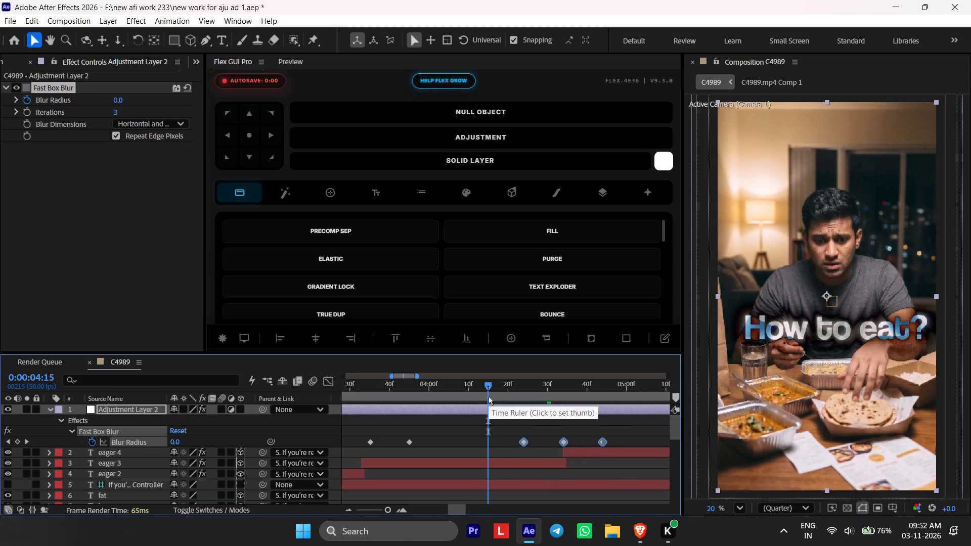
pyautogui.click(494, 395)
pyautogui.press('space')
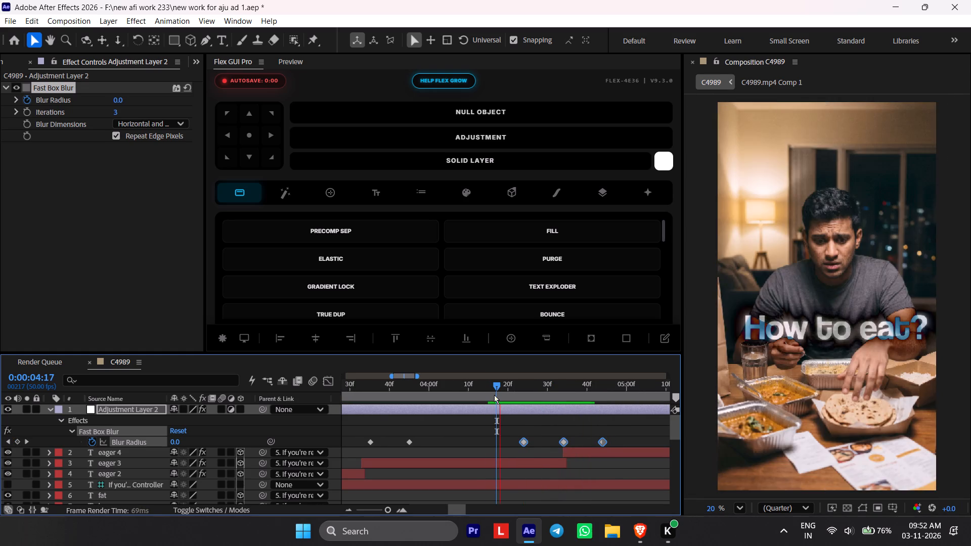
pyautogui.click(494, 395)
pyautogui.press('space')
pyautogui.click(494, 395)
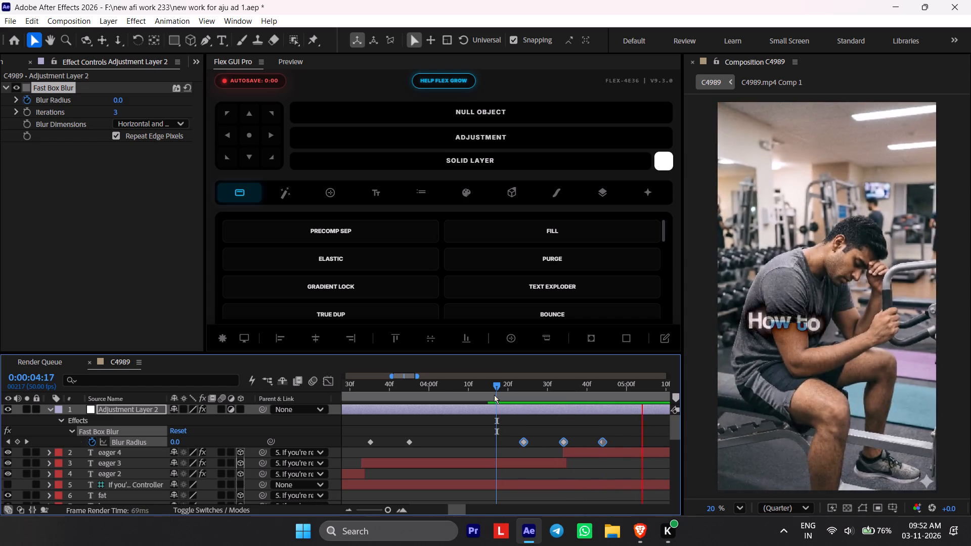
pyautogui.hotkey('ctrl', 's')
# Replay the gym transition from 0:00:04:17 and play on through the gym scene to about 0:00:06:42.
pyautogui.press('space')
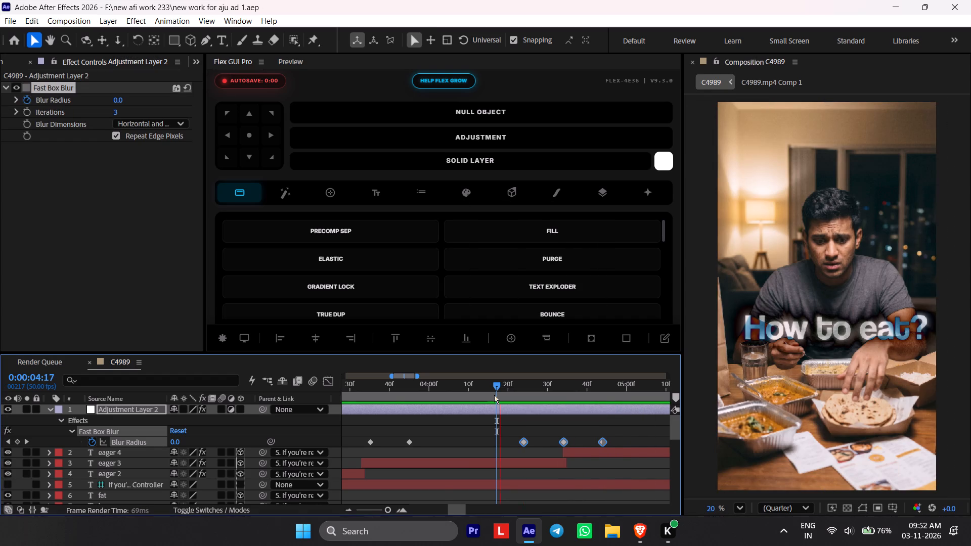
pyautogui.click(494, 395)
pyautogui.press('space')
pyautogui.press('space')
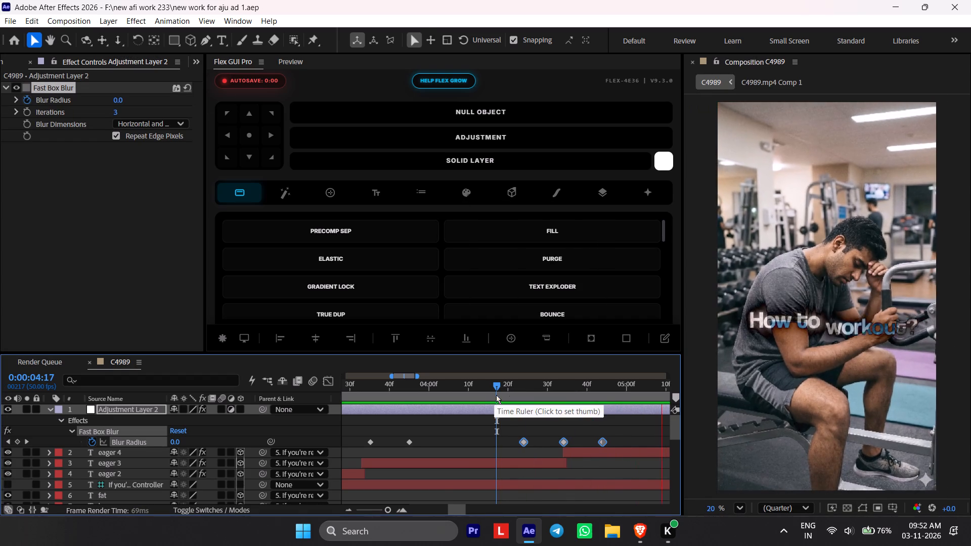
pyautogui.keyDown('alt'); pyautogui.scroll(-2, 603, 420); pyautogui.keyUp('alt')
pyautogui.moveTo(603, 420); pyautogui.dragTo(592, 426, button='middle')
pyautogui.keyDown('alt'); pyautogui.scroll(2, 590, 426); pyautogui.keyUp('alt')
pyautogui.moveTo(590, 426); pyautogui.dragTo(485, 439, button='middle')
pyautogui.press('space')
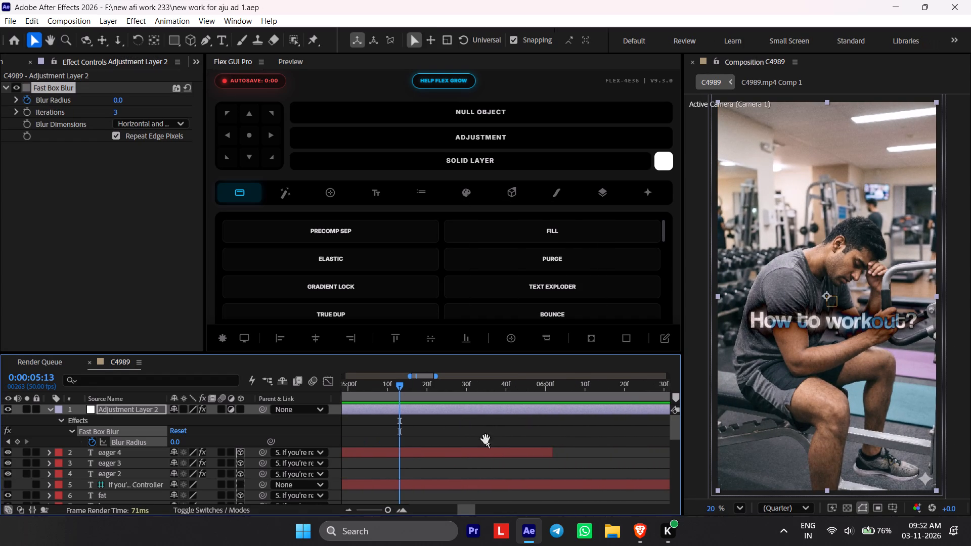
pyautogui.press('space')
pyautogui.press('space')
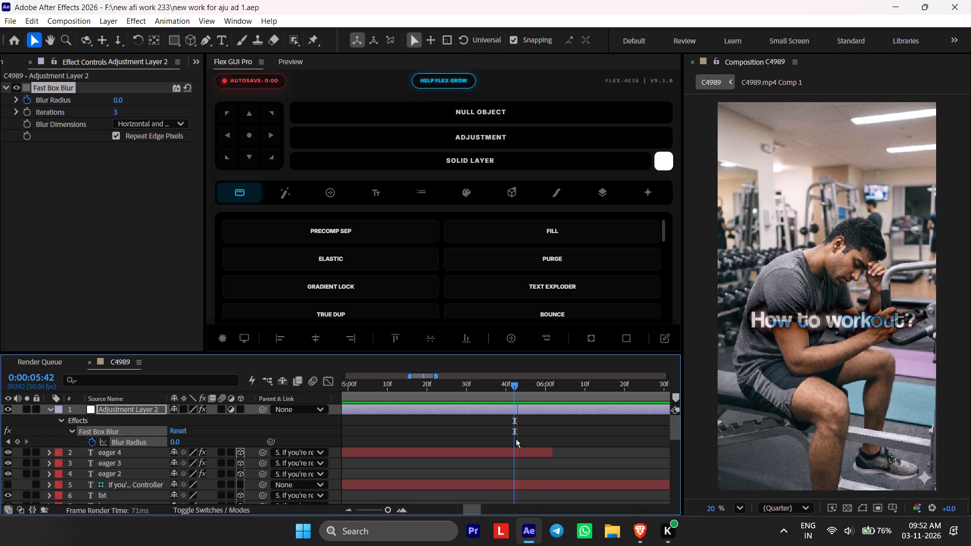
pyautogui.press('space')
pyautogui.keyDown('alt'); pyautogui.scroll(-1, 497, 454); pyautogui.keyUp('alt')
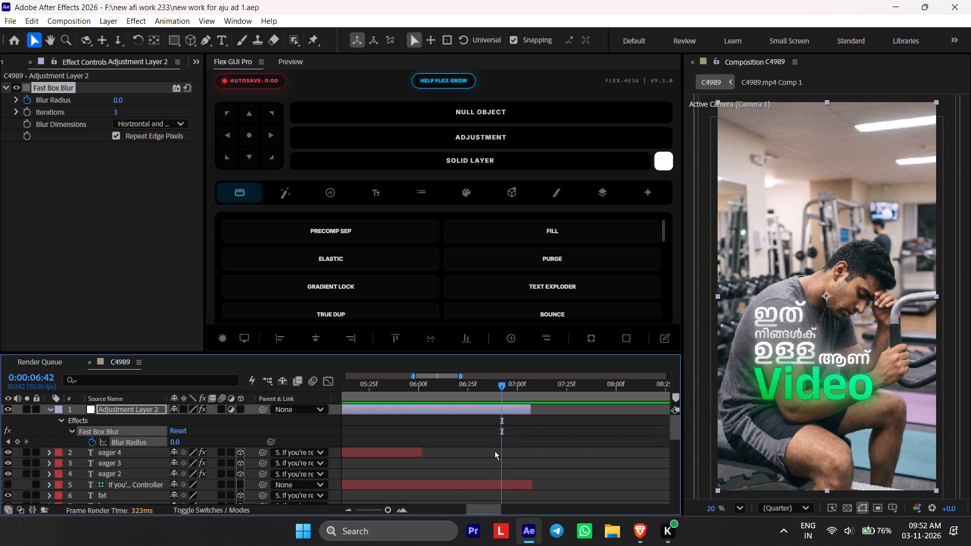
# Replay the gym scene's caption change several times from about 0:00:05:44 and 0:00:05:23, ending at 0:00:06:45.
pyautogui.moveTo(445, 369); pyautogui.dragTo(407, 382)
pyautogui.click(406, 383)
pyautogui.press('space')
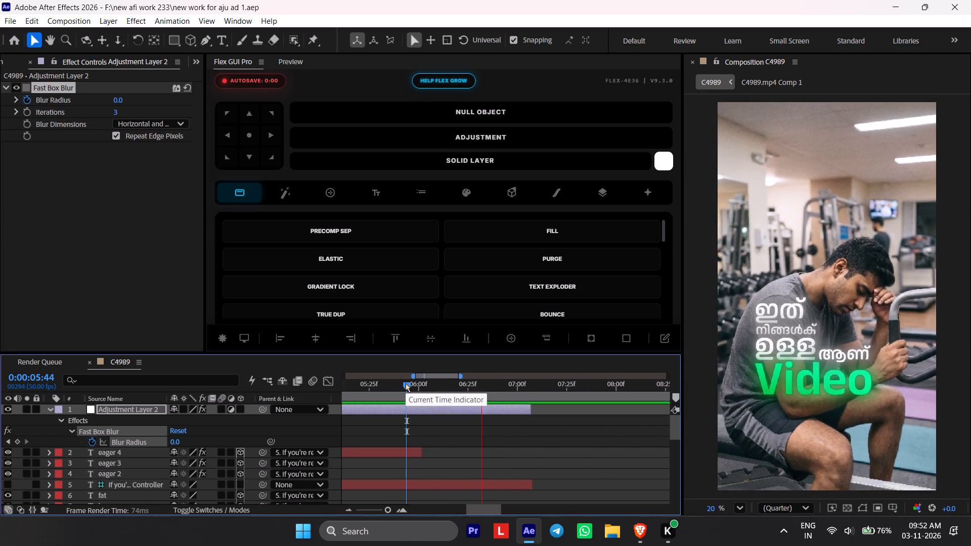
pyautogui.click(406, 383)
pyautogui.press('space')
pyautogui.click(406, 383)
pyautogui.press('space')
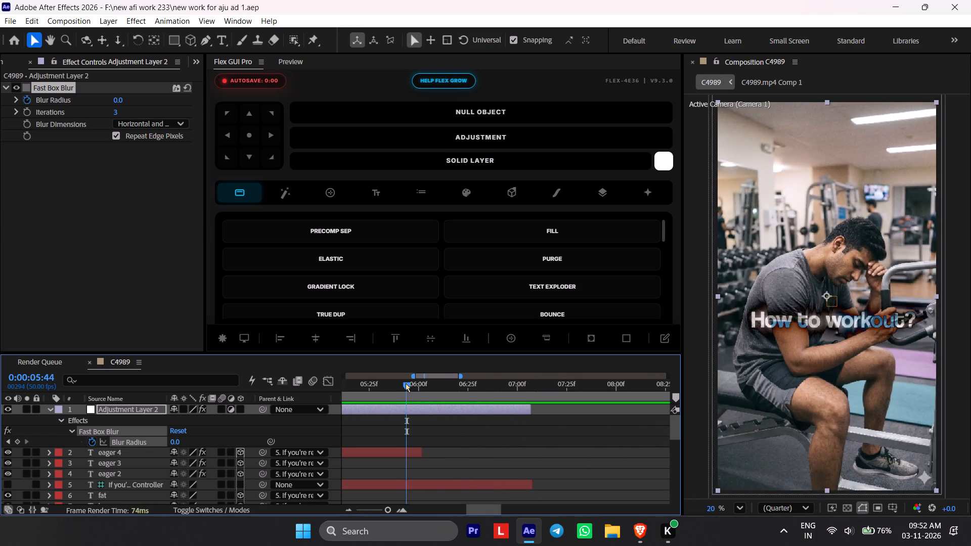
pyautogui.click(406, 383)
pyautogui.press('space')
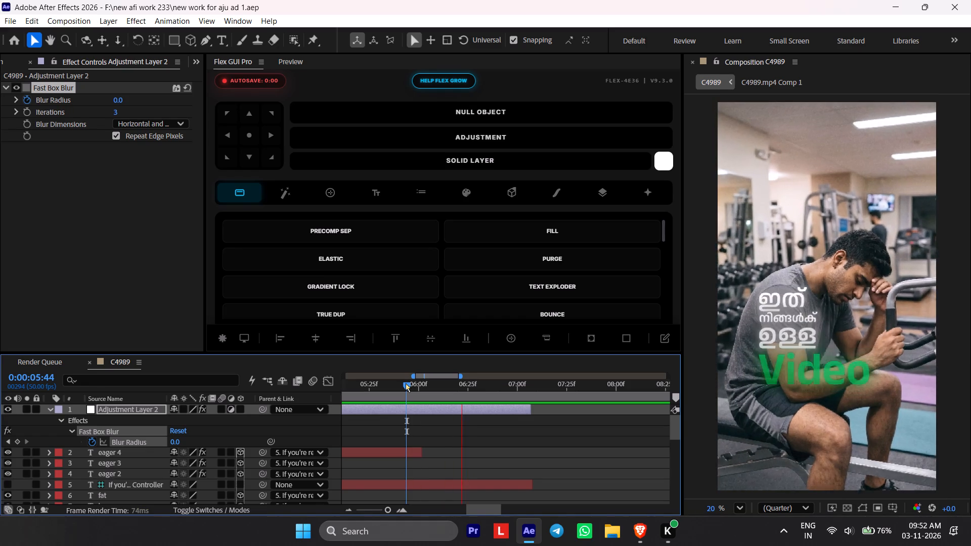
pyautogui.click(406, 383)
pyautogui.moveTo(406, 383); pyautogui.dragTo(366, 397)
pyautogui.press('space')
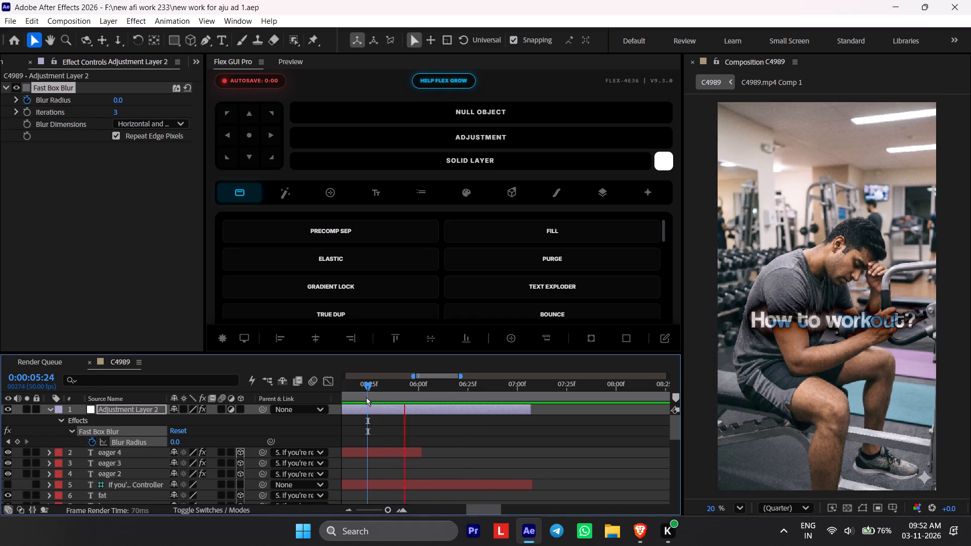
pyautogui.press('space')
pyautogui.click(366, 397)
pyautogui.press('space')
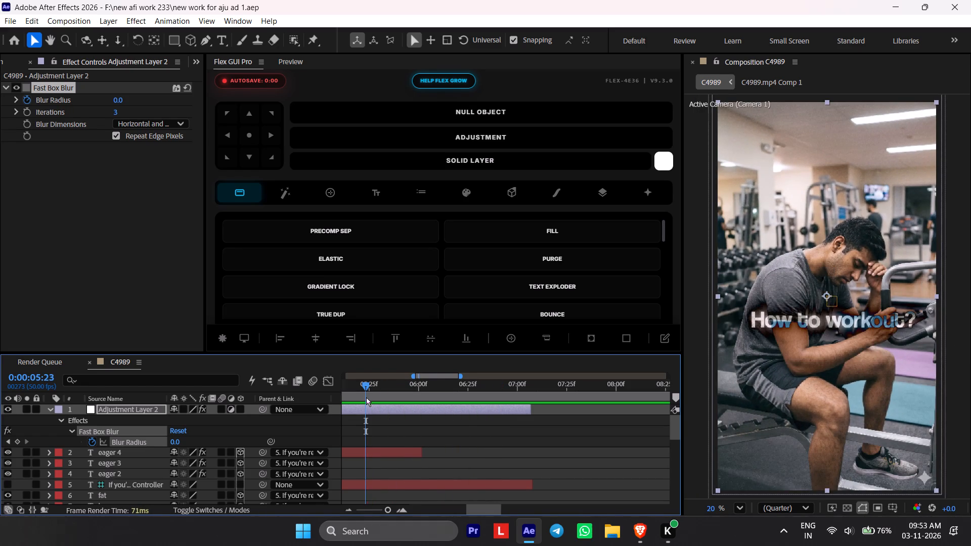
pyautogui.press('space')
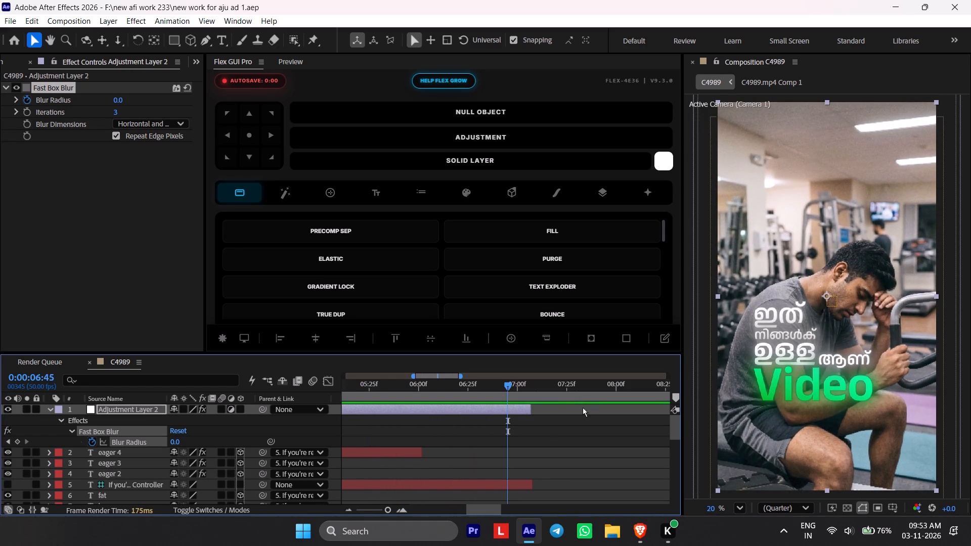
# Extend the end of Adjustment Layer 2 to about 0:00:07:33.
pyautogui.moveTo(534, 404); pyautogui.dragTo(575, 417)
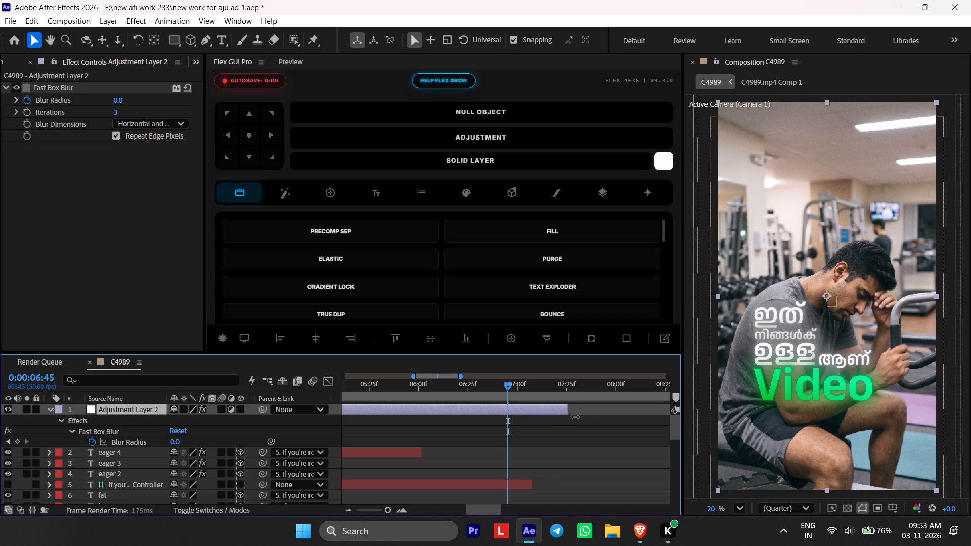
pyautogui.moveTo(575, 417); pyautogui.dragTo(584, 417)
# Paste the copied Blur Radius keyframes at 0:00:06:45 and check the blur from the gym image into the presenter clip.
pyautogui.hotkey('ctrl', 'v')
pyautogui.press('space')
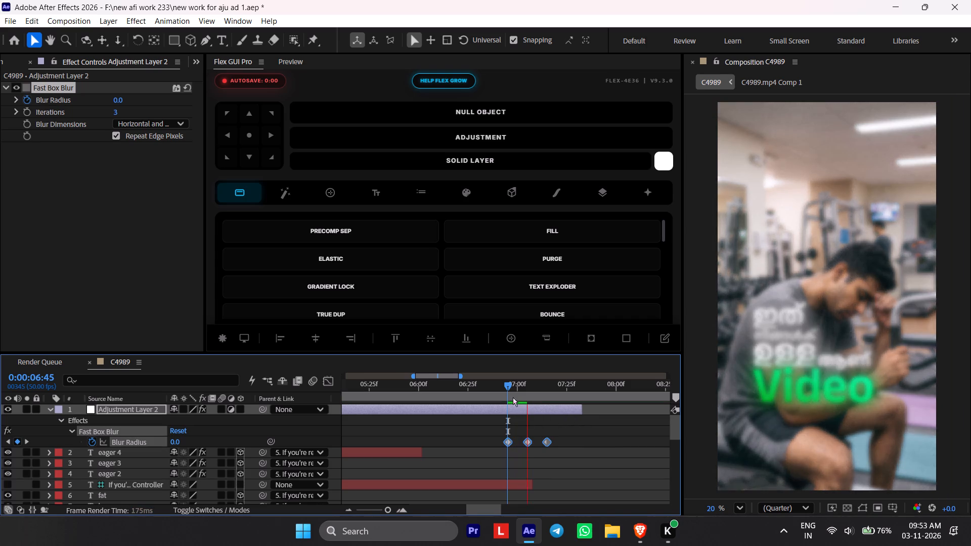
pyautogui.click(506, 386)
pyautogui.press('space')
pyautogui.click(506, 386)
pyautogui.press('space')
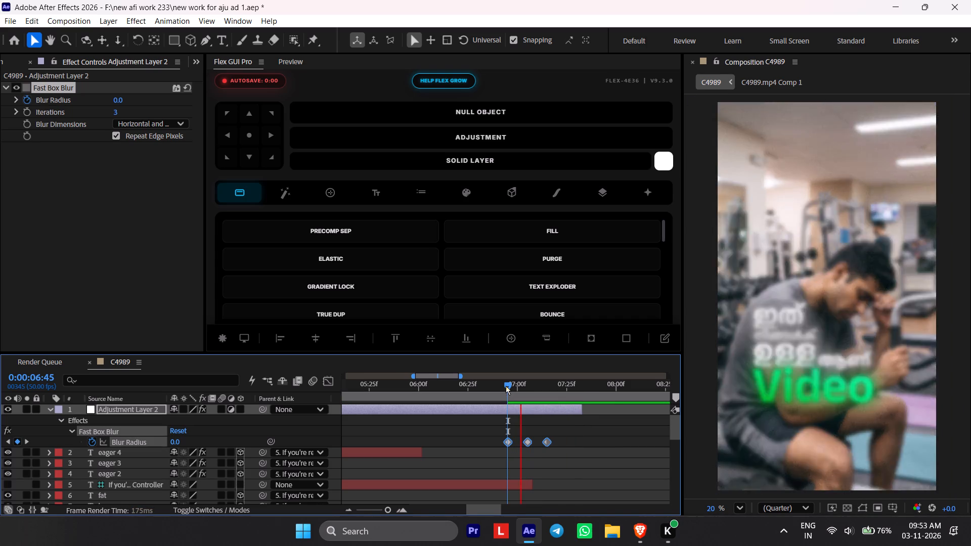
pyautogui.press('space')
pyautogui.moveTo(513, 388); pyautogui.dragTo(544, 394)
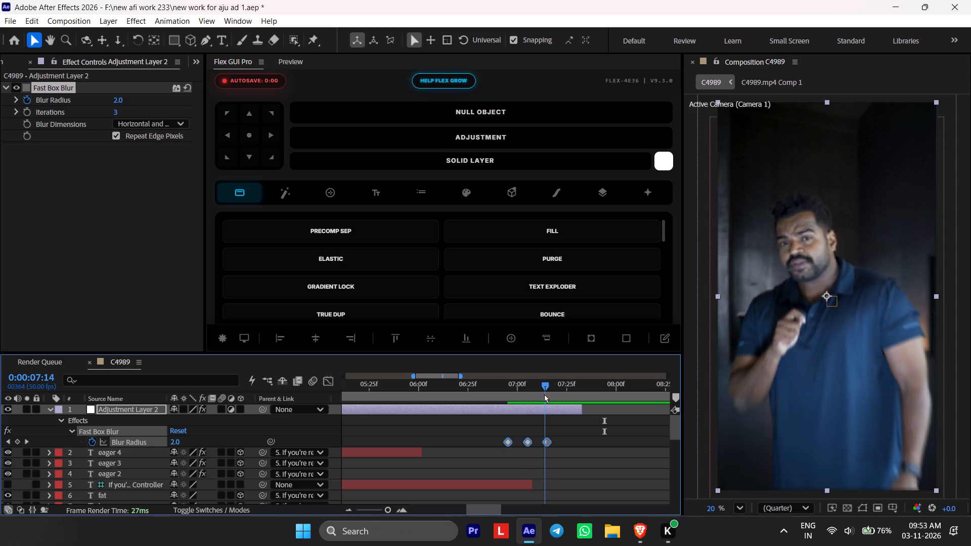
pyautogui.moveTo(544, 394); pyautogui.dragTo(533, 395)
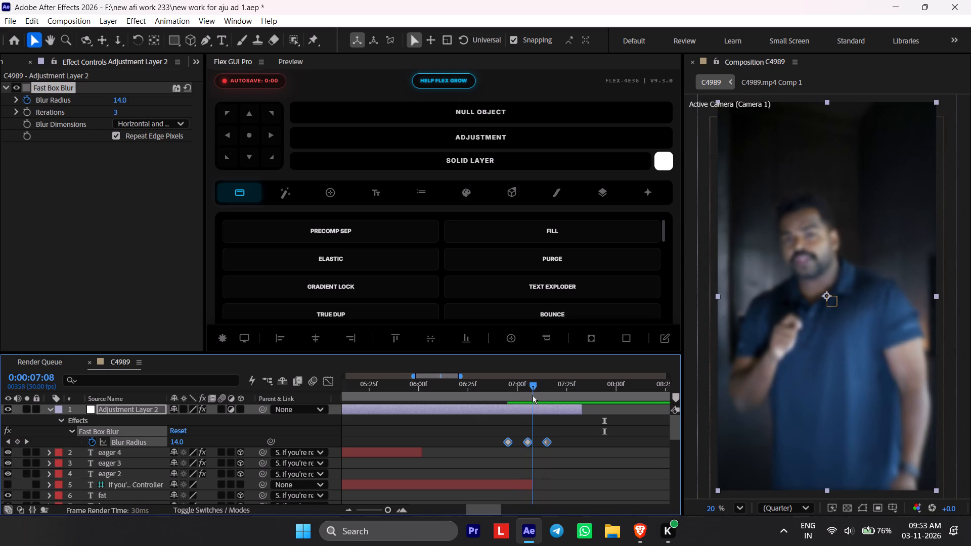
# Replay the blur transition from the gym image to the presenter, starting at 0:00:06:45.
pyautogui.moveTo(533, 395); pyautogui.dragTo(507, 439)
pyautogui.press('space')
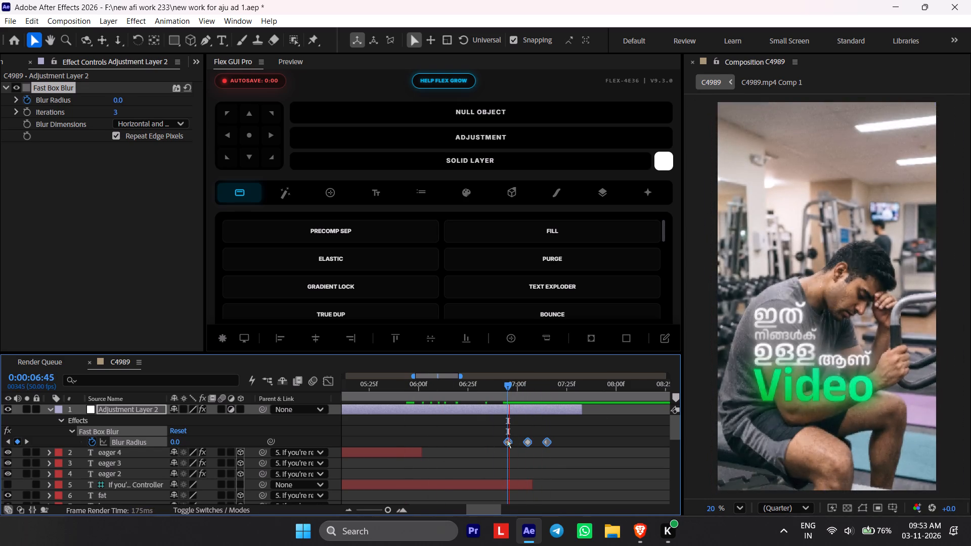
pyautogui.press('space')
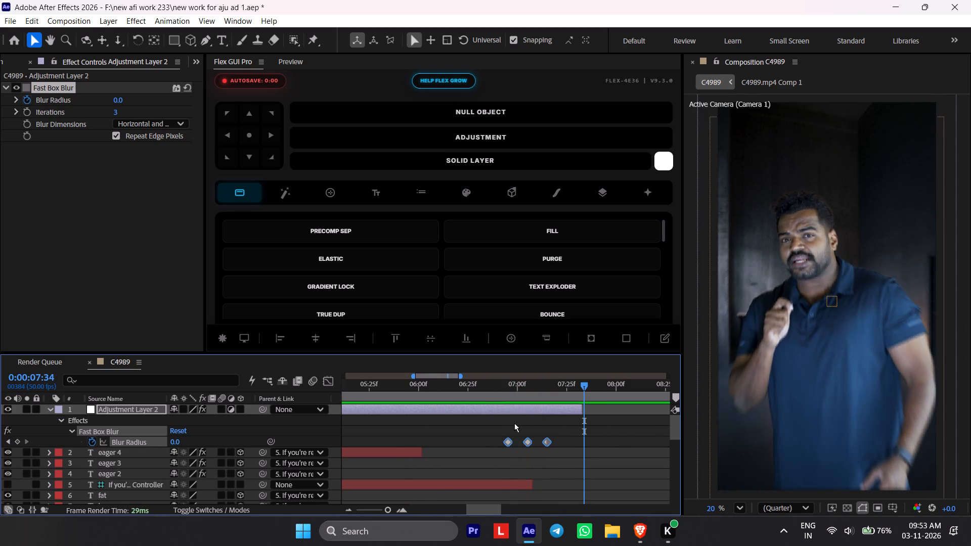
# Apply Easy Ease to the three Blur Radius keyframe groups starting at 0:00:06:45, about 0:00:04:25 and about 0:00:03:25.
pyautogui.press('F9')
pyautogui.moveTo(419, 442); pyautogui.dragTo(679, 460, button='middle')
pyautogui.scroll(1, 679, 460)
pyautogui.moveTo(584, 434); pyautogui.dragTo(523, 445)
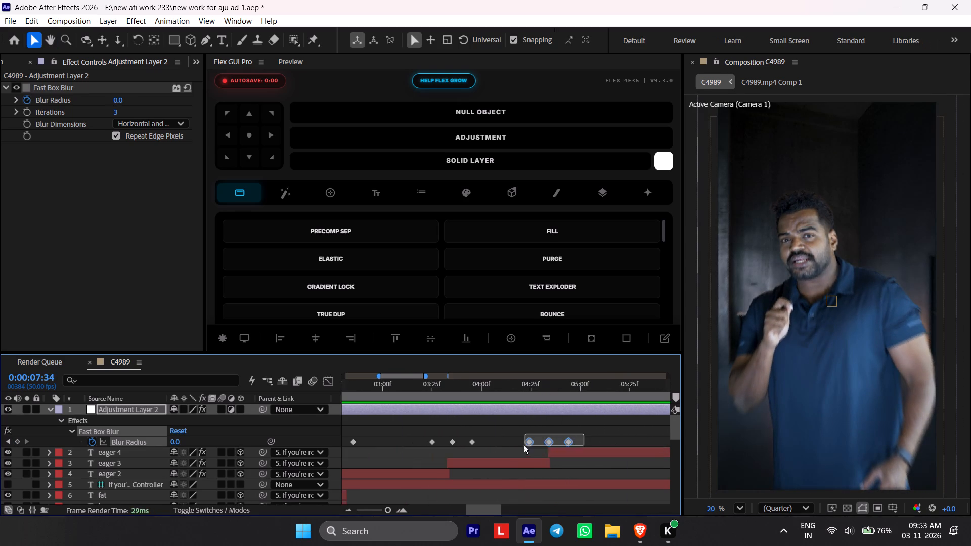
pyautogui.moveTo(523, 445); pyautogui.dragTo(513, 447)
pyautogui.press('F9')
pyautogui.moveTo(483, 439); pyautogui.dragTo(409, 441)
pyautogui.press('F9')
pyautogui.scroll(1, 409, 441)
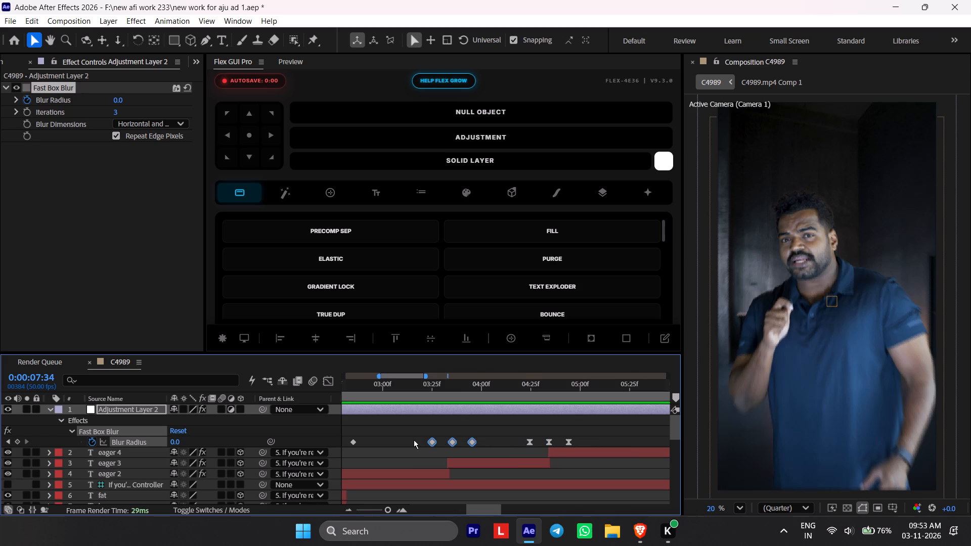
pyautogui.press('F9')
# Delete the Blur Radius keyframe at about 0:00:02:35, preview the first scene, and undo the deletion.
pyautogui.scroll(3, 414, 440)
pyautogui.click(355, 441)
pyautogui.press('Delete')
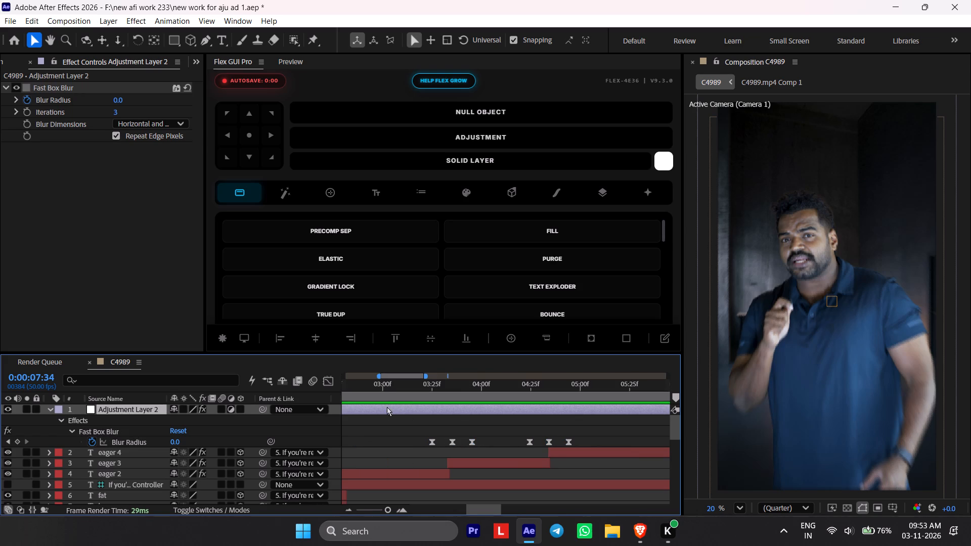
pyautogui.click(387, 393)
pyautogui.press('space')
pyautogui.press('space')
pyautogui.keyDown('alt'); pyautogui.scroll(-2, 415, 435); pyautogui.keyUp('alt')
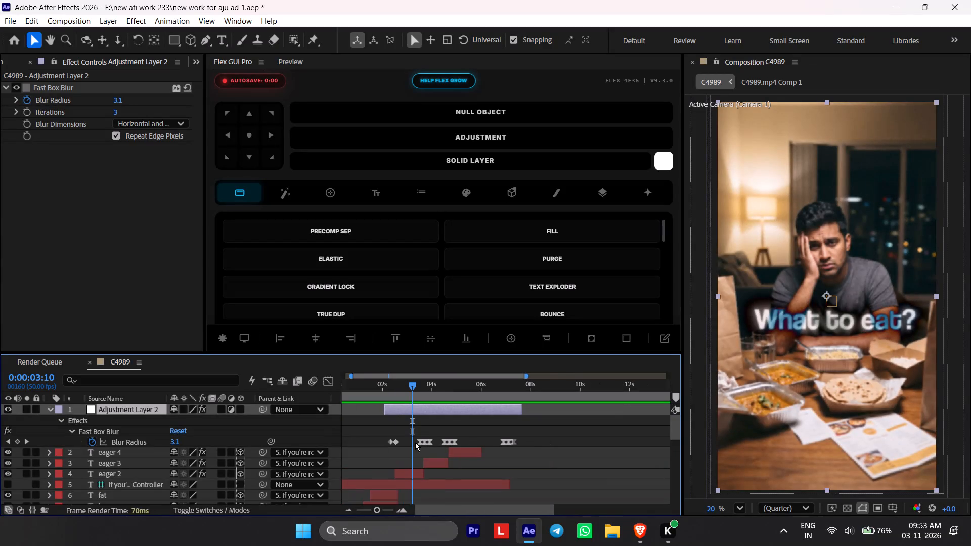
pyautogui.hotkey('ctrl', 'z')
# Apply Easy Ease to the first three Blur Radius keyframes, from about 0:00:02:15 to 0:00:02:35.
pyautogui.keyDown('alt'); pyautogui.scroll(3, 398, 428); pyautogui.keyUp('alt')
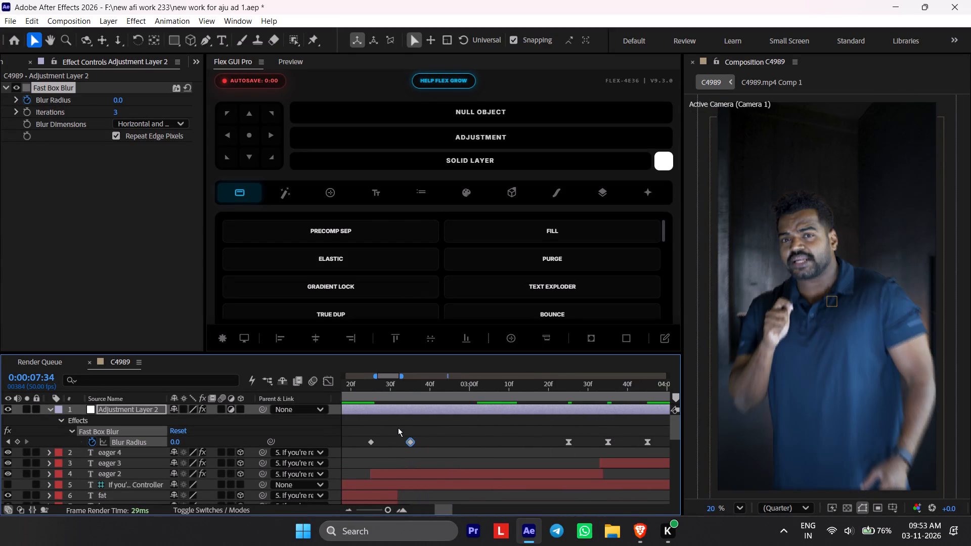
pyautogui.moveTo(399, 429); pyautogui.dragTo(456, 454, button='middle')
pyautogui.moveTo(500, 437); pyautogui.dragTo(372, 457)
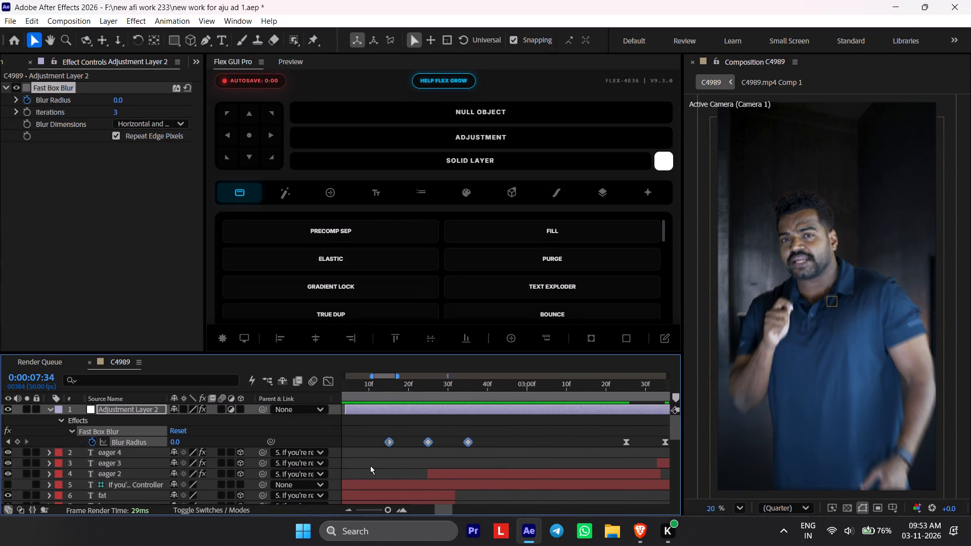
pyautogui.press('F9')
# Replay the eased blur transitions from 0:00:02:14, from 0:00:02:19 and from the start of the composition.
pyautogui.click(386, 398)
pyautogui.press('space')
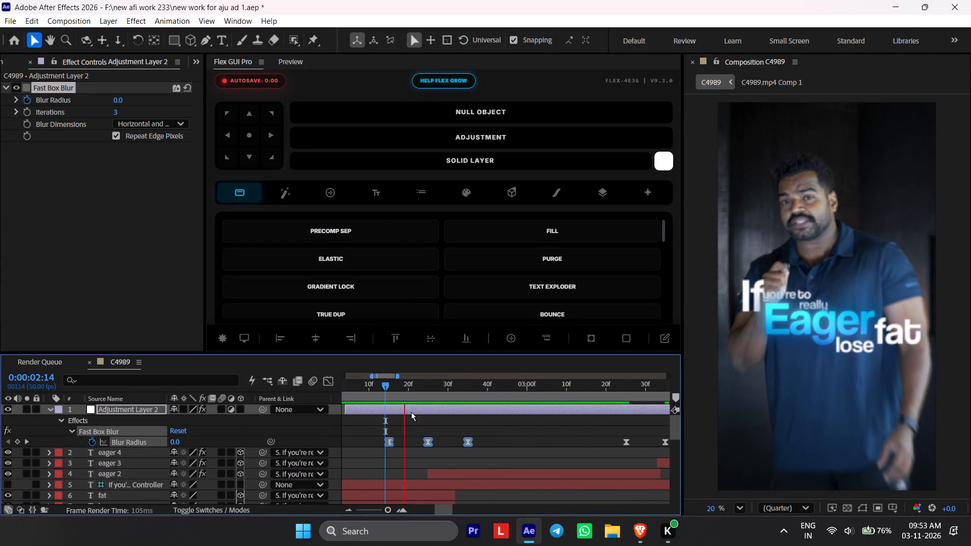
pyautogui.keyDown('alt'); pyautogui.scroll(-3, 441, 429); pyautogui.keyUp('alt')
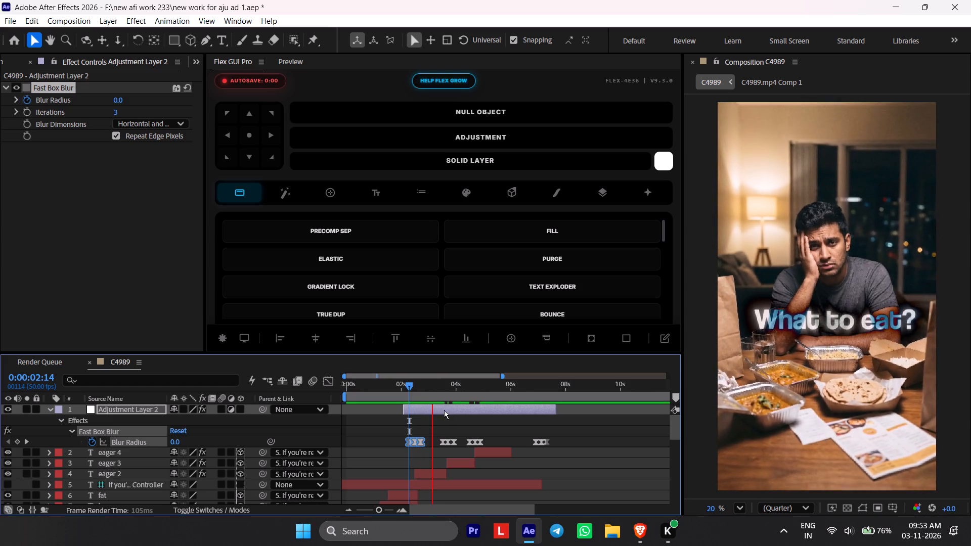
pyautogui.click(412, 393)
pyautogui.press('space')
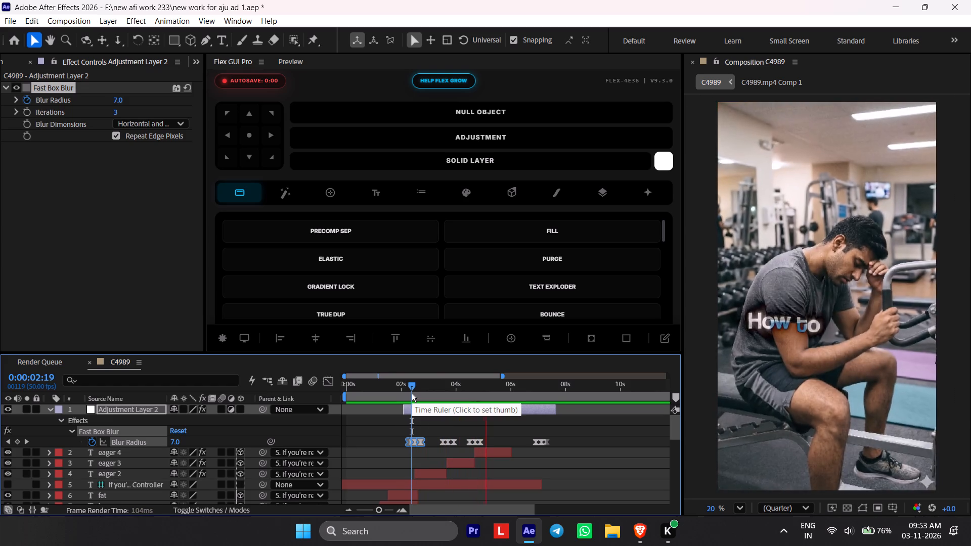
pyautogui.click(412, 393)
pyautogui.press('space')
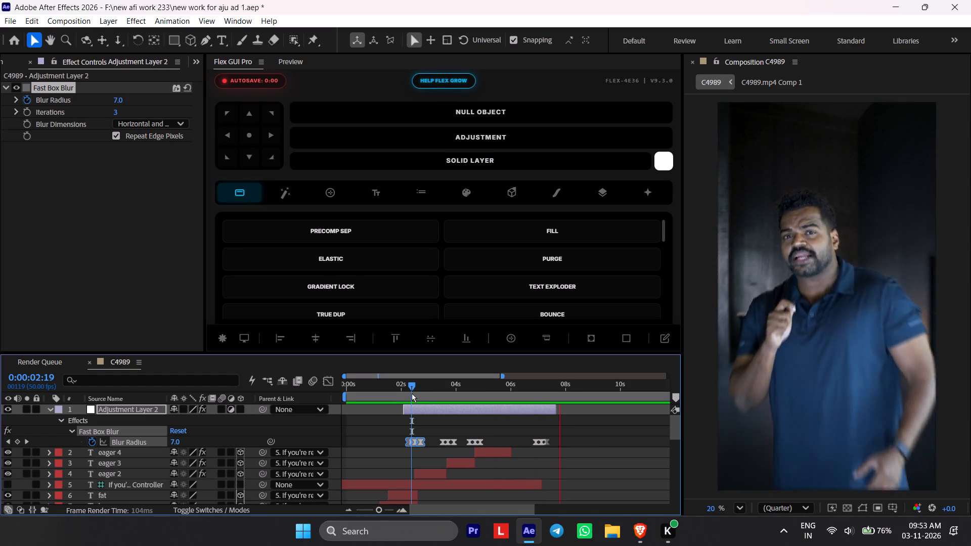
pyautogui.moveTo(412, 393); pyautogui.dragTo(314, 421)
pyautogui.press('space')
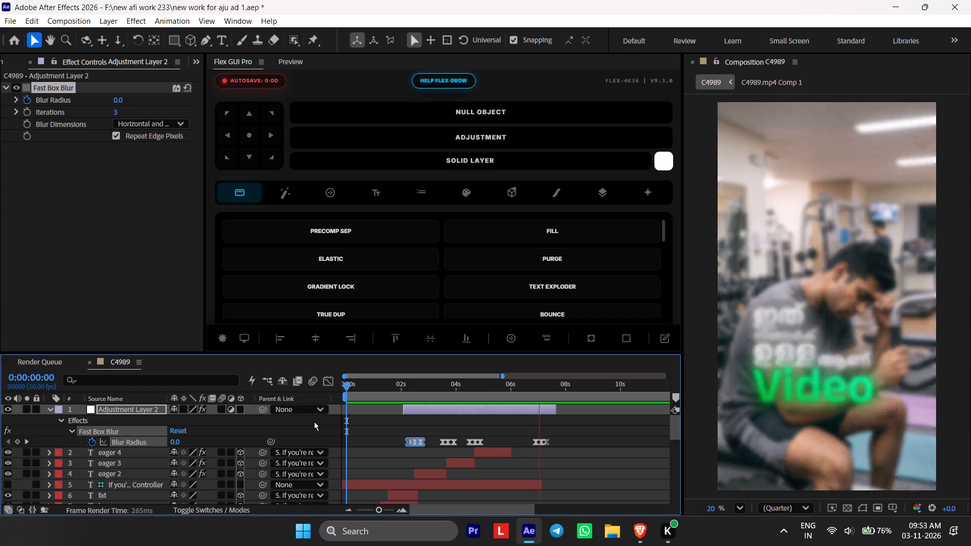
# Replay the gym scene and its cut to the presenter from 0:00:06:15 and 0:00:04:18, stopping at 0:00:08:29.
pyautogui.click(537, 417)
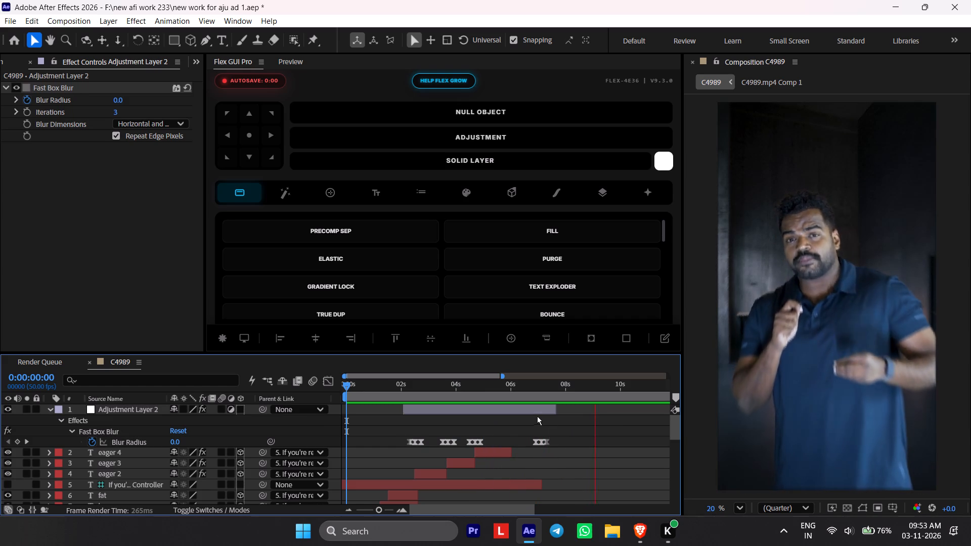
pyautogui.click(534, 392)
pyautogui.press('space')
pyautogui.moveTo(534, 392); pyautogui.dragTo(518, 395)
pyautogui.press('space')
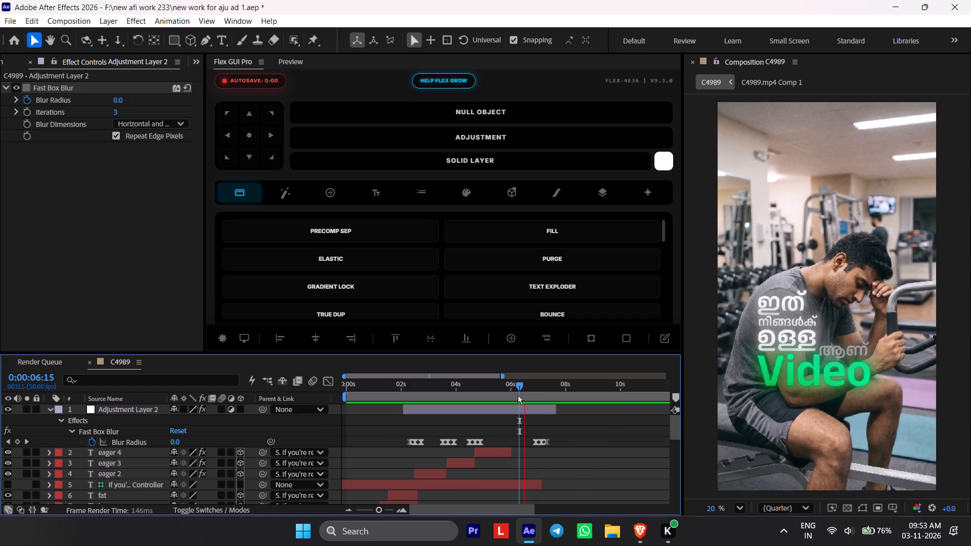
pyautogui.moveTo(518, 395); pyautogui.dragTo(466, 406)
pyautogui.press('space')
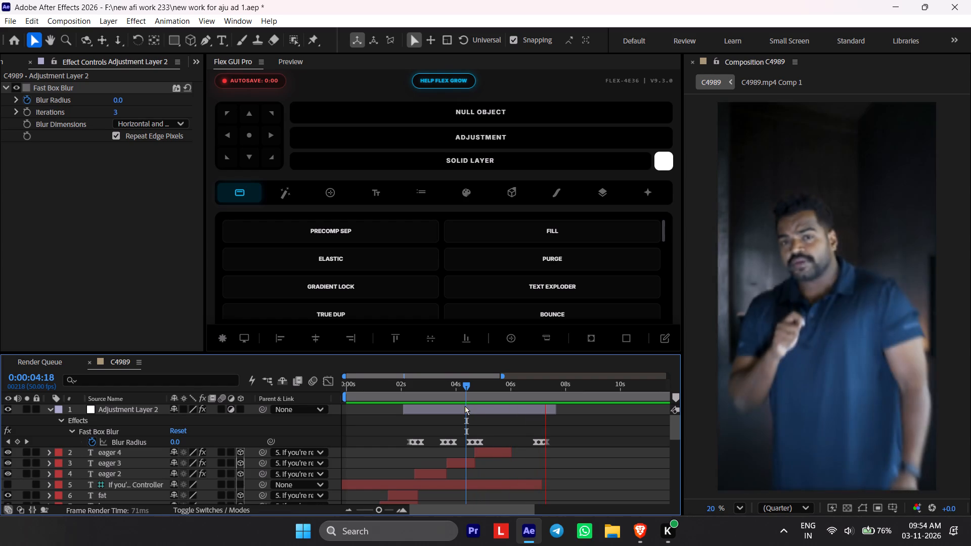
pyautogui.press('space')
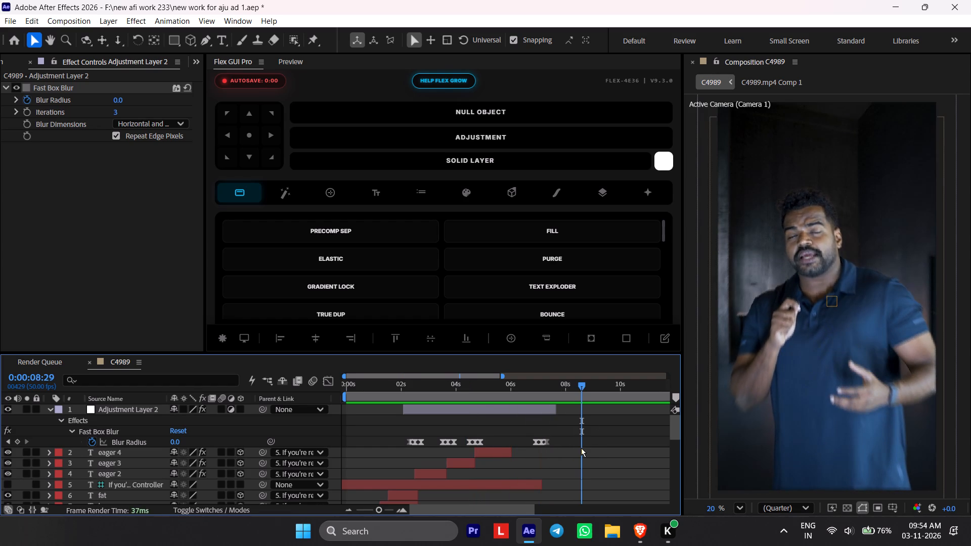
# Reveal Null 1's animated properties and add a Position keyframe at 0:00:08:29.
pyautogui.scroll(-6, 581, 448)
pyautogui.scroll(3, 581, 448)
pyautogui.scroll(-1, 575, 469)
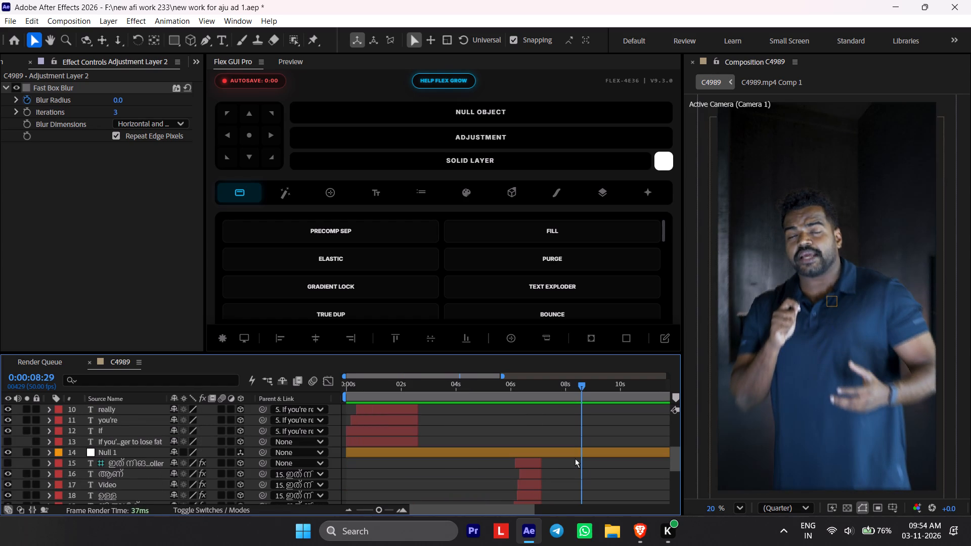
pyautogui.click(575, 458)
pyautogui.click(575, 455)
pyautogui.press('u')
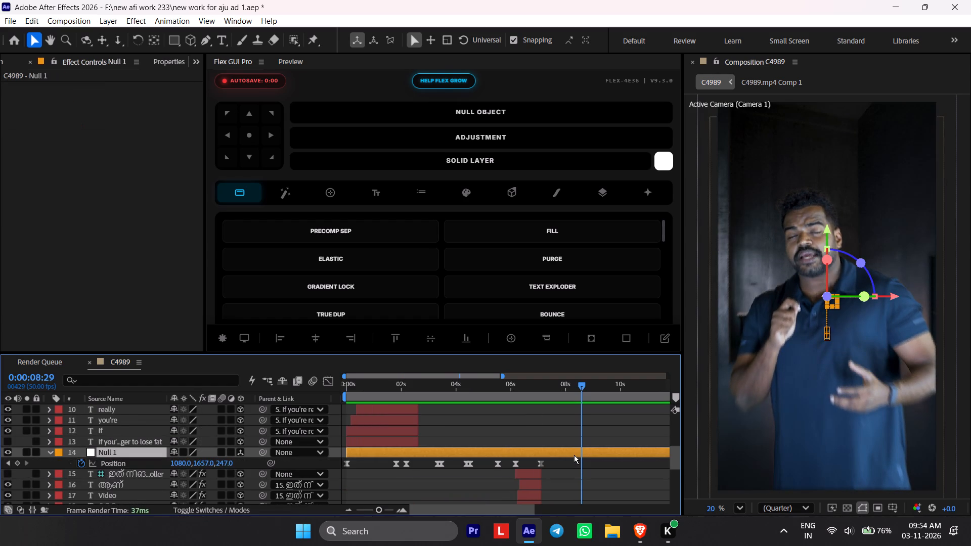
pyautogui.click(15, 460)
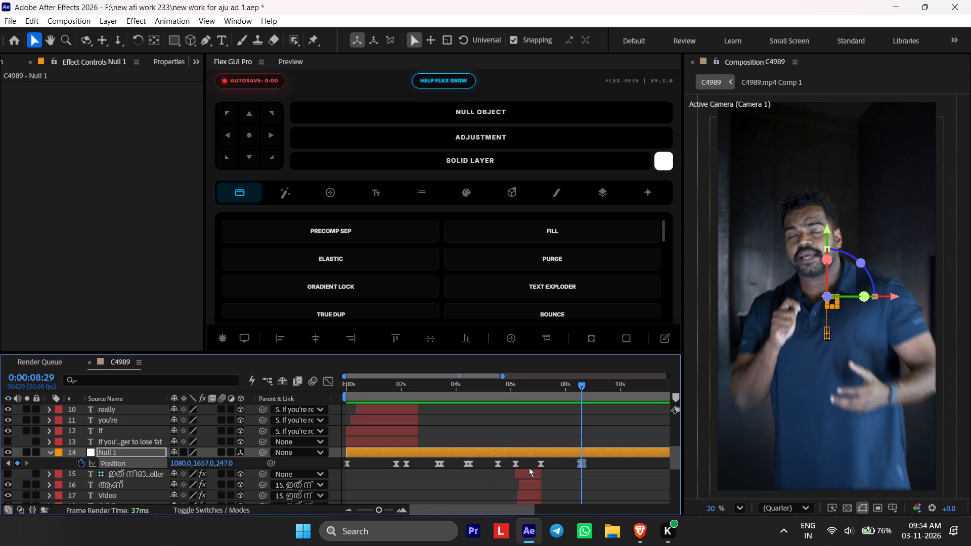
# Move the new Null 1 Position keyframe to about 0:00:07:11, just after the gym-to-presenter cut.
pyautogui.scroll(3, 552, 468)
pyautogui.moveTo(563, 389); pyautogui.dragTo(547, 398)
pyautogui.scroll(-5, 546, 430)
pyautogui.keyDown('alt'); pyautogui.scroll(2, 546, 432); pyautogui.keyUp('alt')
pyautogui.moveTo(568, 432); pyautogui.dragTo(569, 536, button='middle')
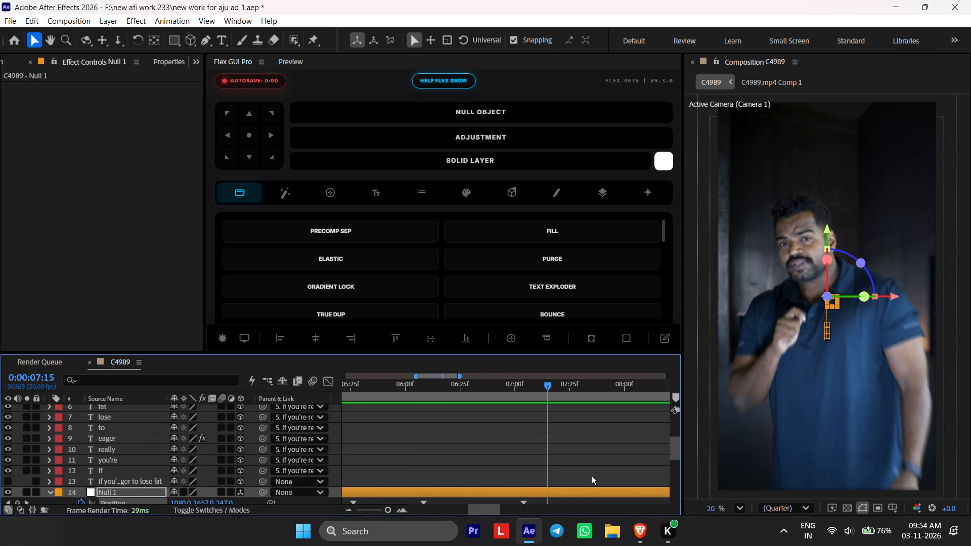
pyautogui.scroll(-2, 592, 476)
pyautogui.moveTo(589, 471); pyautogui.dragTo(557, 474, button='middle')
pyautogui.moveTo(655, 441); pyautogui.dragTo(652, 441)
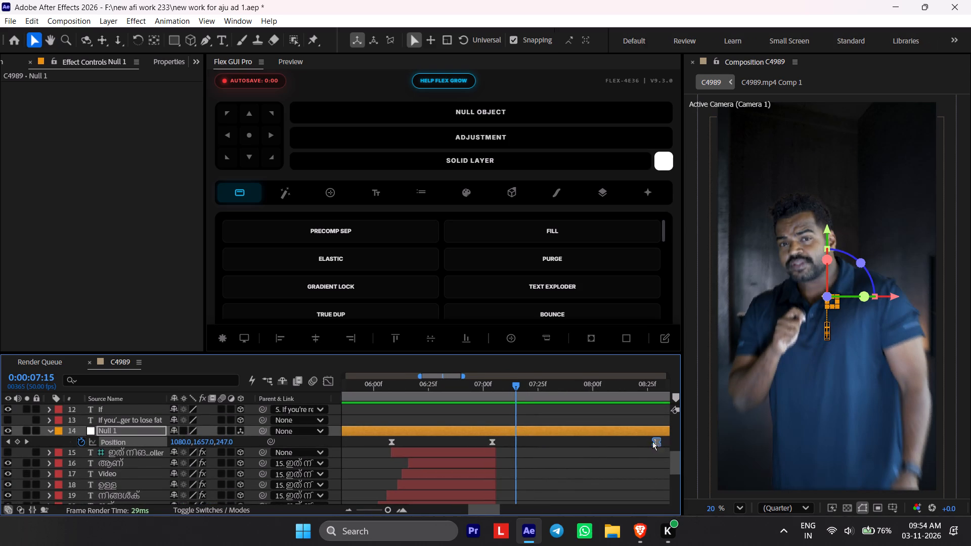
pyautogui.moveTo(652, 441); pyautogui.dragTo(507, 465)
# Set Null 1's Z Position to -363 at 0:00:08:28, keyframing a camera pull-back on the presenter.
pyautogui.press('space')
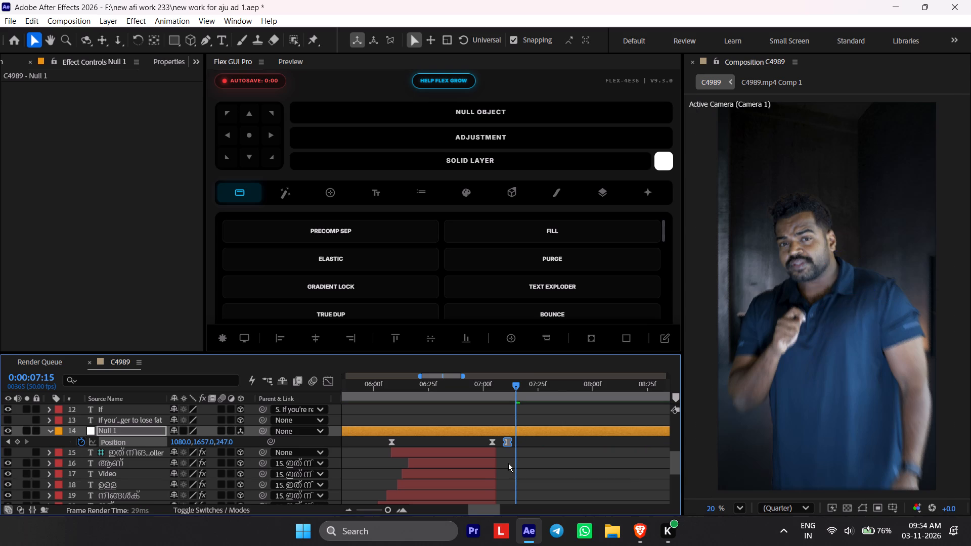
pyautogui.keyDown('alt'); pyautogui.scroll(-2, 523, 454); pyautogui.keyUp('alt')
pyautogui.press('space')
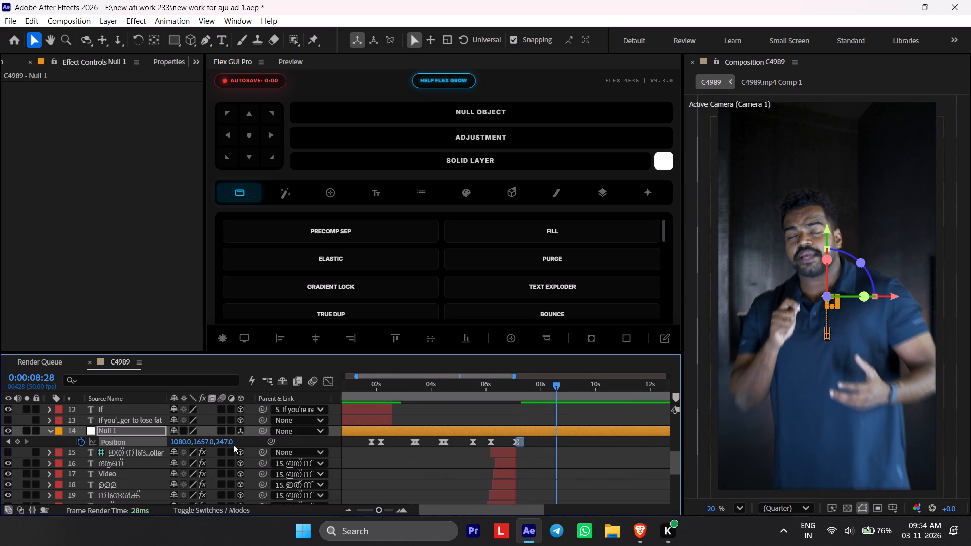
pyautogui.moveTo(229, 445); pyautogui.dragTo(0, 435)
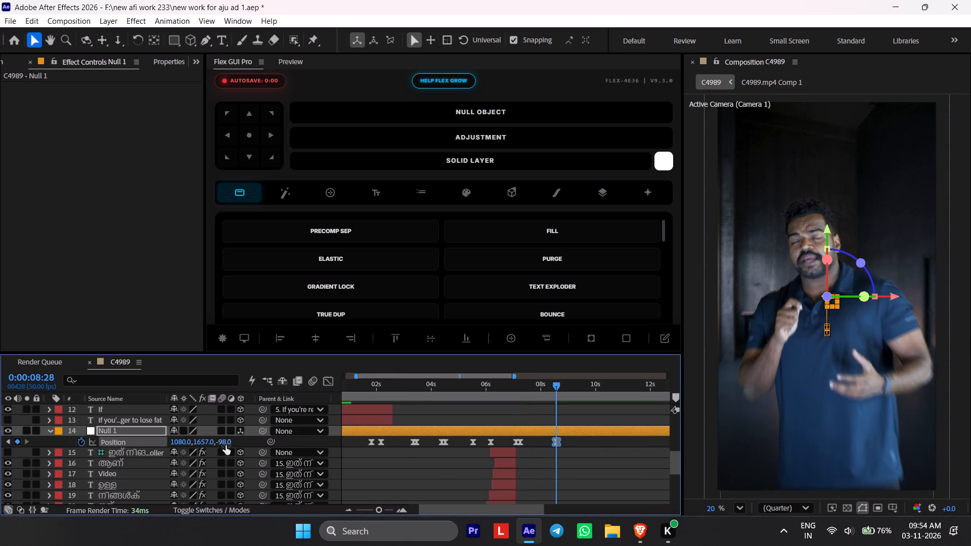
pyautogui.moveTo(226, 445); pyautogui.dragTo(71, 458)
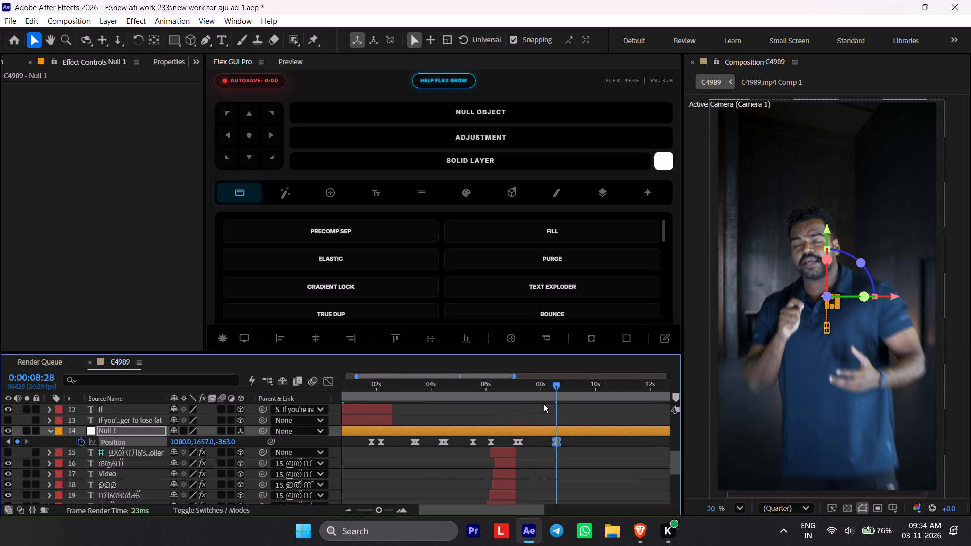
# Replay the presenter's camera pull-back several times from 0:00:07:02 and 0:00:07:03 to check its movement.
pyautogui.moveTo(544, 401); pyautogui.dragTo(514, 401)
pyautogui.press('space')
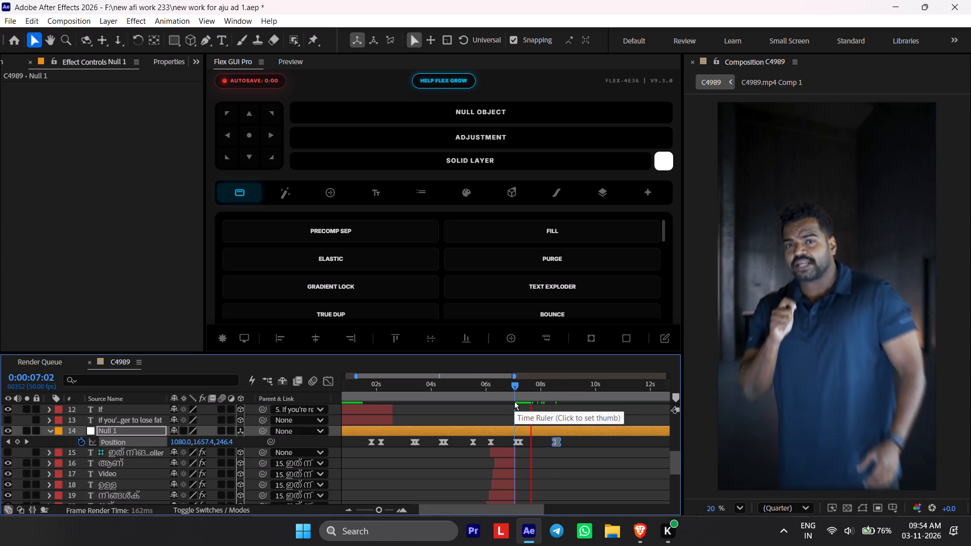
pyautogui.click(514, 401)
pyautogui.press('space')
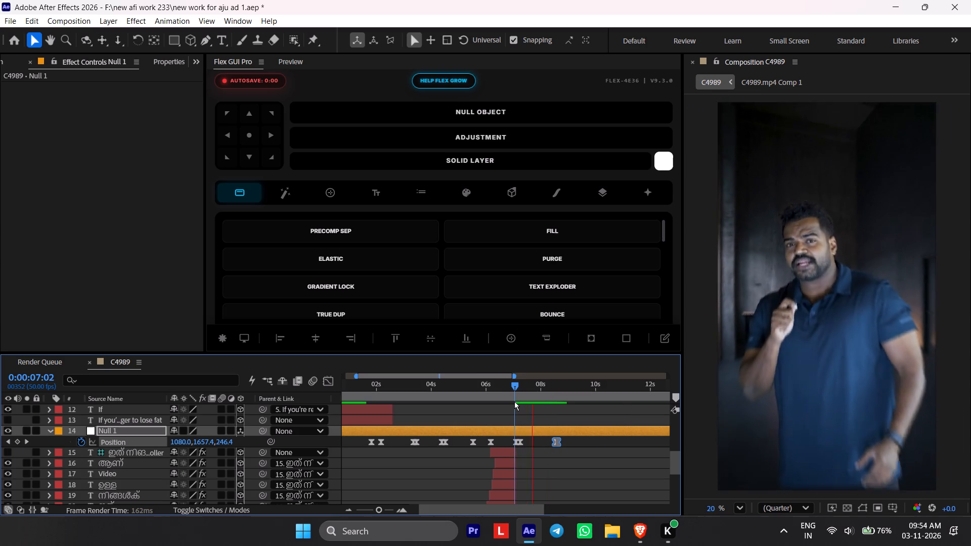
pyautogui.click(514, 401)
pyautogui.press('space')
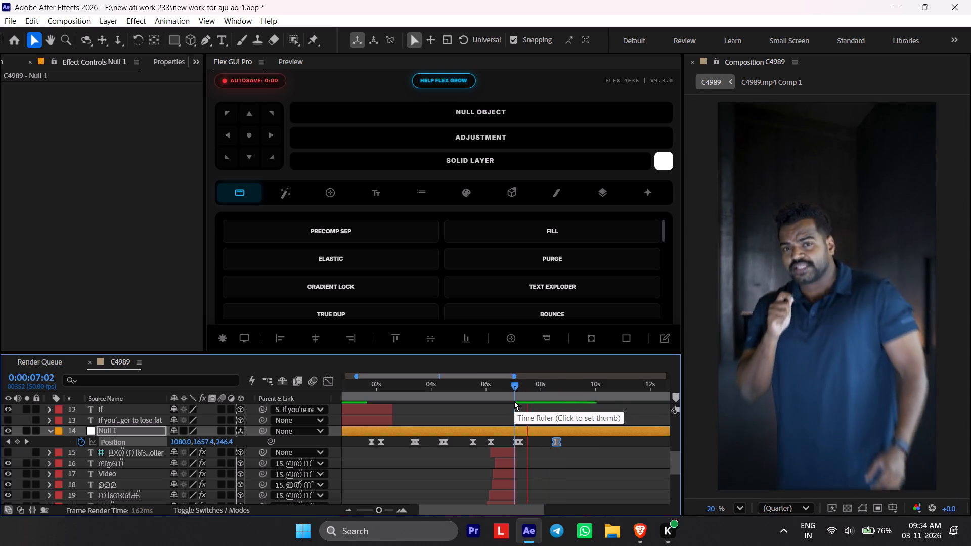
pyautogui.press('space')
pyautogui.moveTo(543, 386); pyautogui.dragTo(515, 386)
pyautogui.press('space')
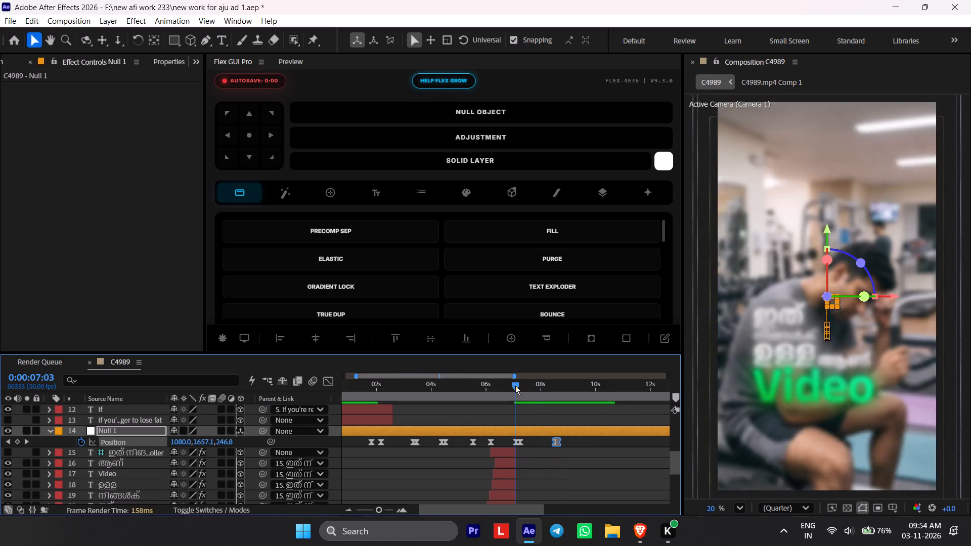
pyautogui.press('space')
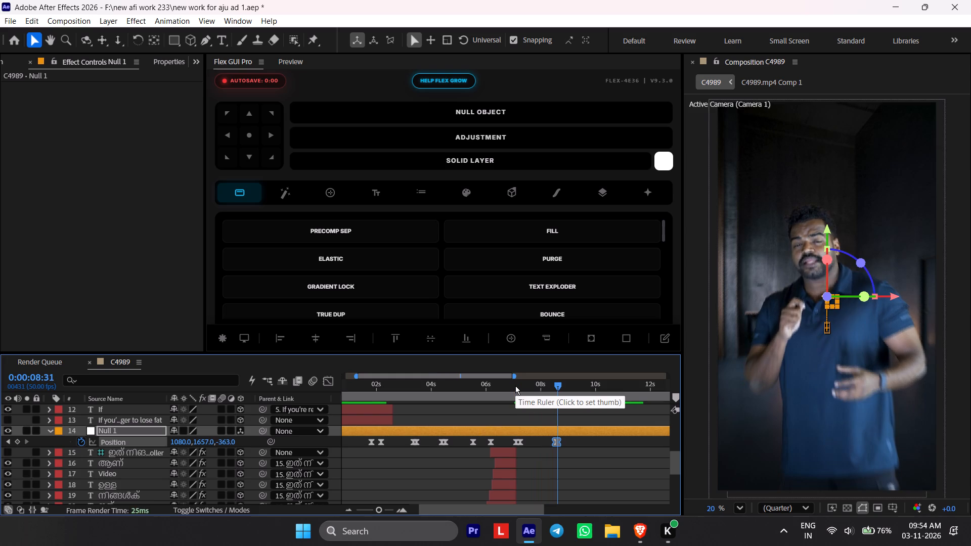
pyautogui.click(515, 386)
pyautogui.press('space')
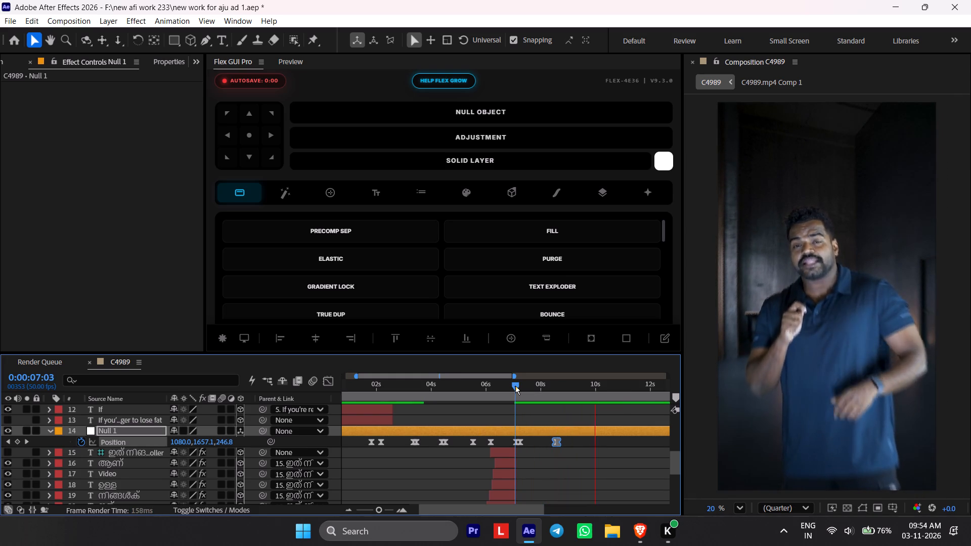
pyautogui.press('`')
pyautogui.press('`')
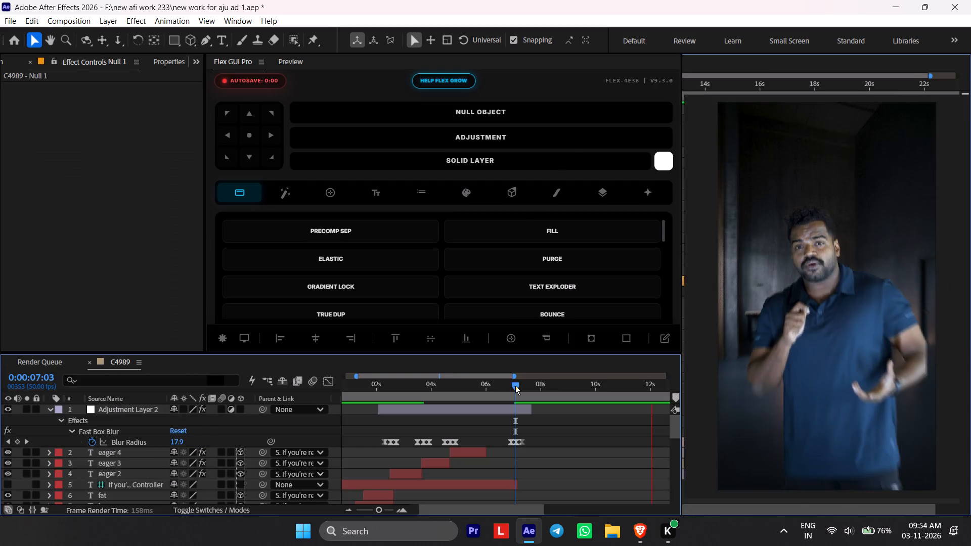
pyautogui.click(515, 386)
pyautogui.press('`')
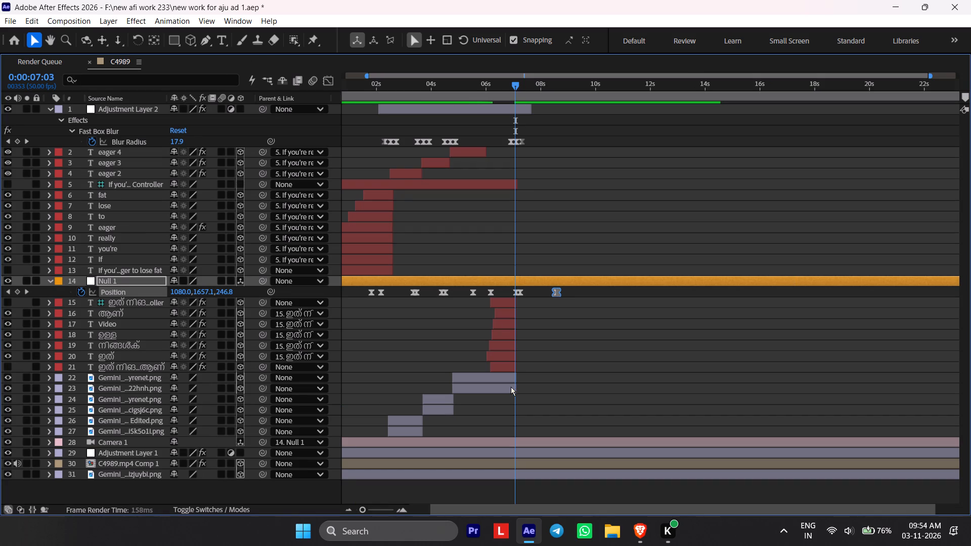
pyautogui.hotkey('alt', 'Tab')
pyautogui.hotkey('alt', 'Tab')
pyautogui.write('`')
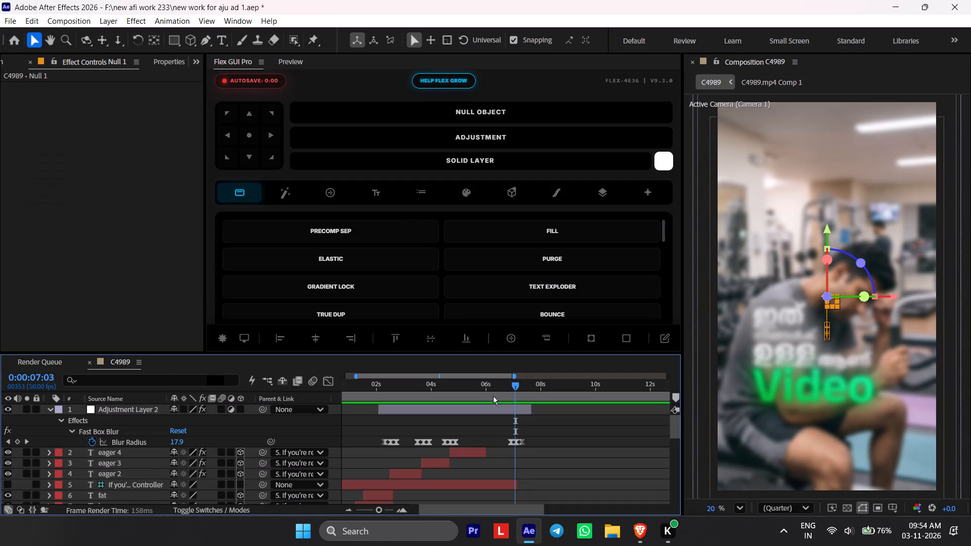
# Collapse the layers' revealed properties and play the remaining presenter footage from 0:00:07:03 to 0:00:23:39.
pyautogui.press('space')
pyautogui.keyDown('alt'); pyautogui.scroll(-3, 507, 413); pyautogui.keyUp('alt')
pyautogui.moveTo(551, 427); pyautogui.dragTo(438, 453, button='middle')
pyautogui.click(463, 443)
pyautogui.press('u')
pyautogui.click(463, 443)
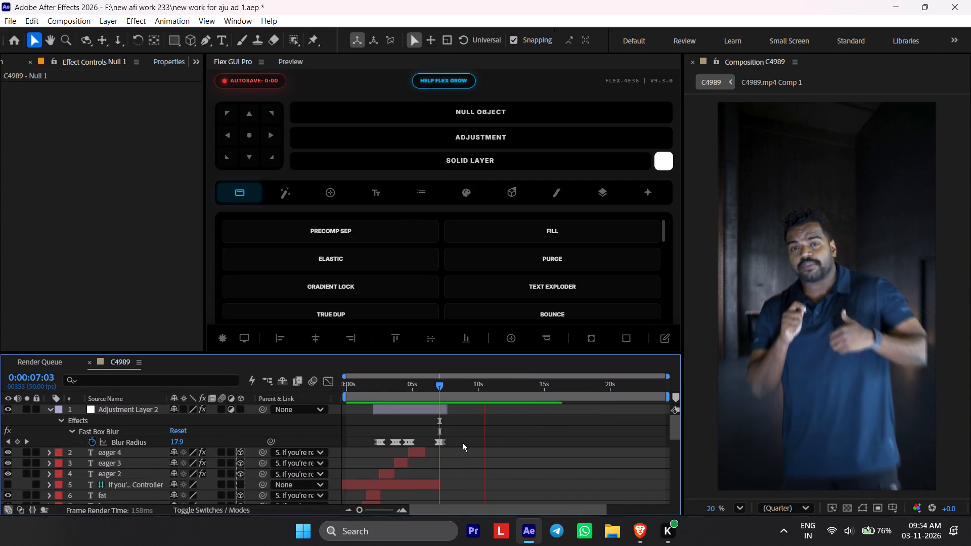
pyautogui.press('u')
pyautogui.scroll(4, 463, 443)
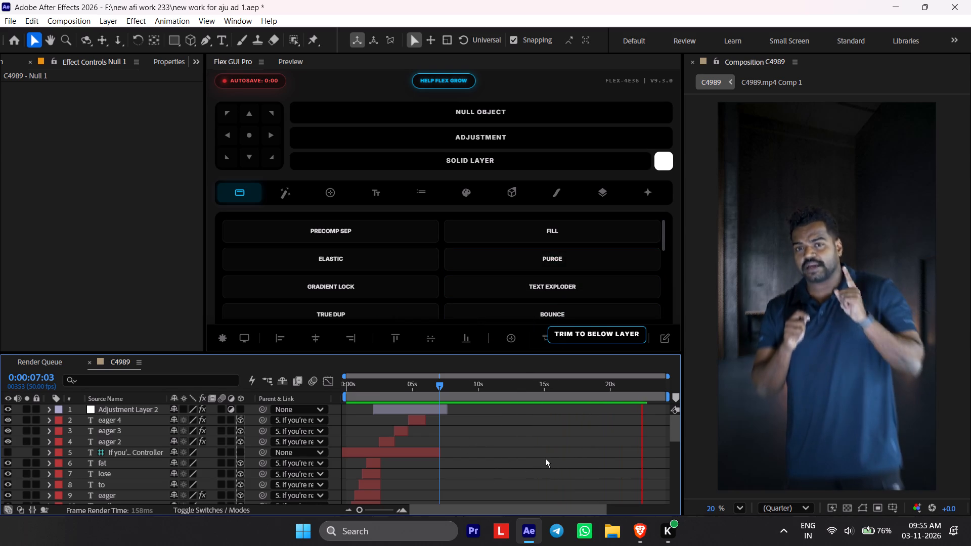
pyautogui.press('space')
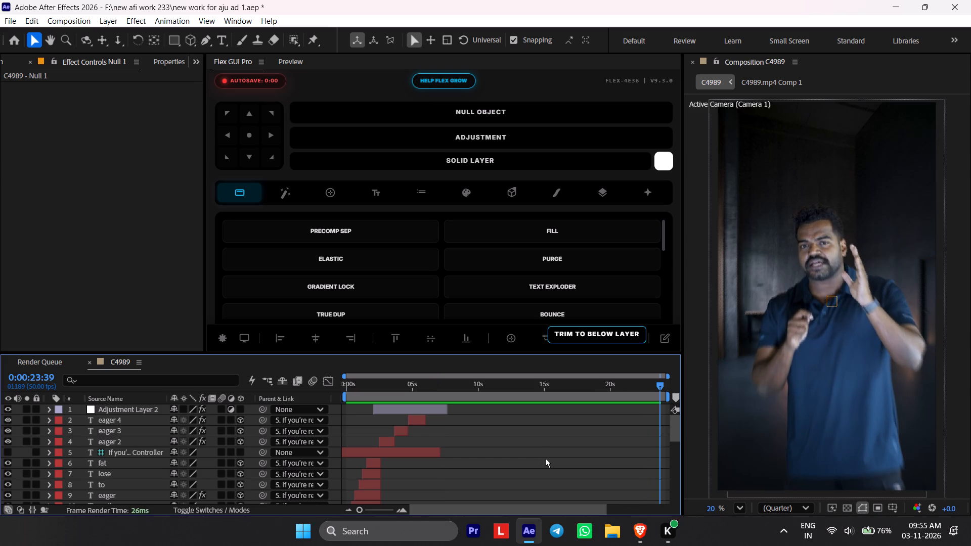
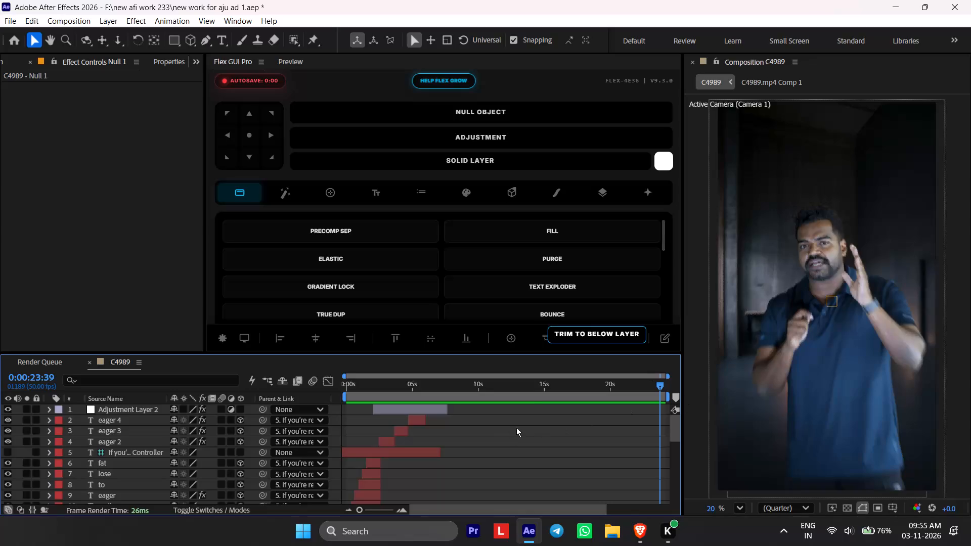
# Preview the C4989 composition from its first frame to review the animated captions over the opening seconds of footage.
pyautogui.moveTo(529, 392); pyautogui.dragTo(454, 418)
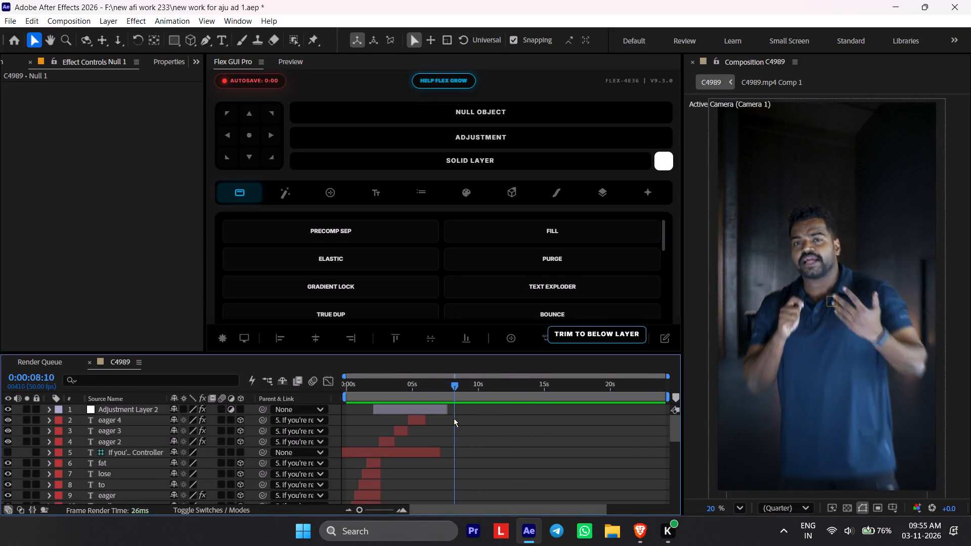
pyautogui.moveTo(454, 418); pyautogui.dragTo(326, 446)
pyautogui.press('space')
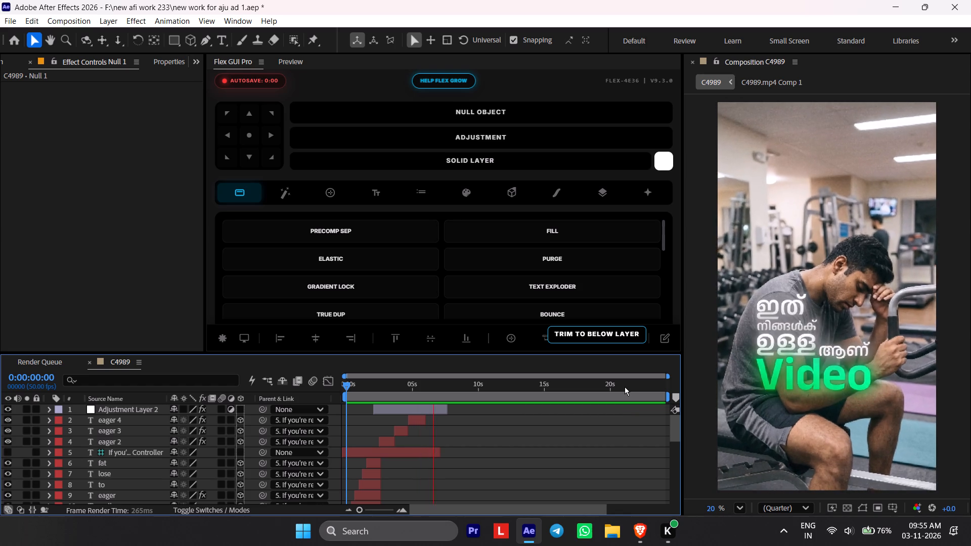
pyautogui.press('space')
pyautogui.moveTo(489, 390); pyautogui.dragTo(435, 391)
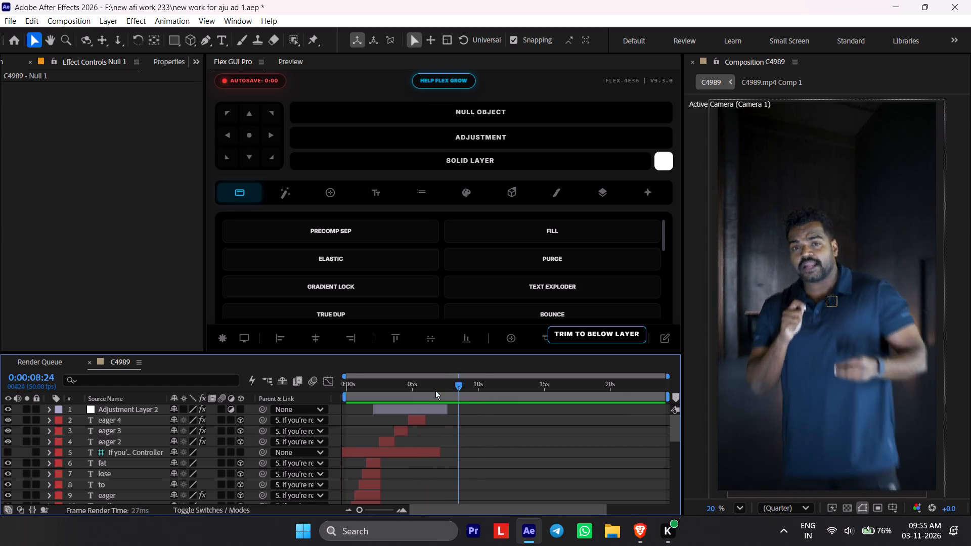
pyautogui.moveTo(435, 391); pyautogui.dragTo(340, 409)
pyautogui.press('space')
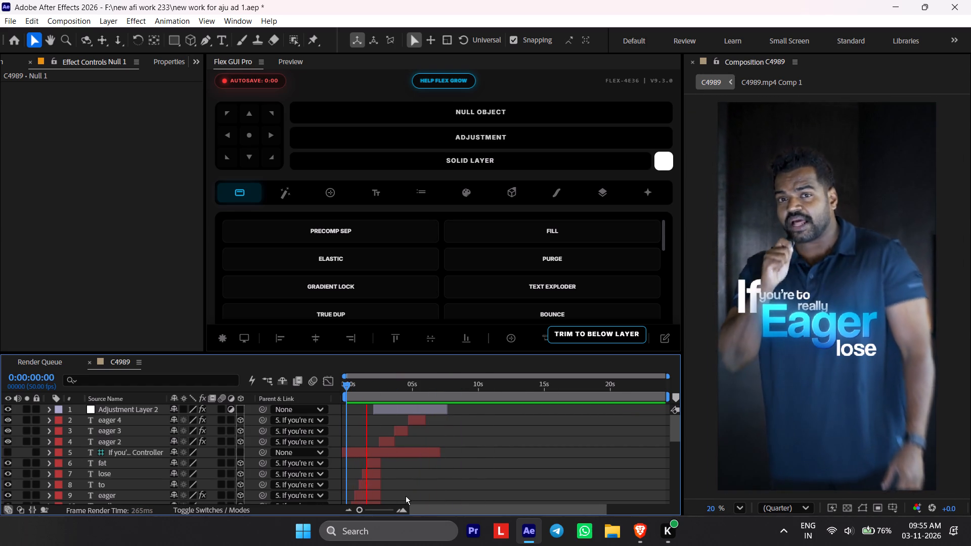
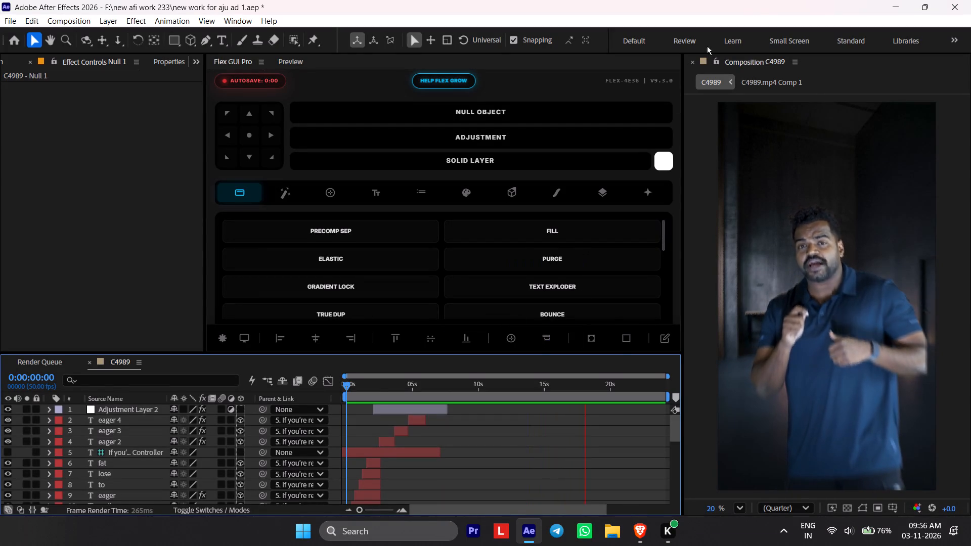
# Preview the gym scene repeatedly from between 0:00:05:06 and 0:00:05:35 to review the "How to workout?" and Malayalam caption timing.
pyautogui.click(512, 377)
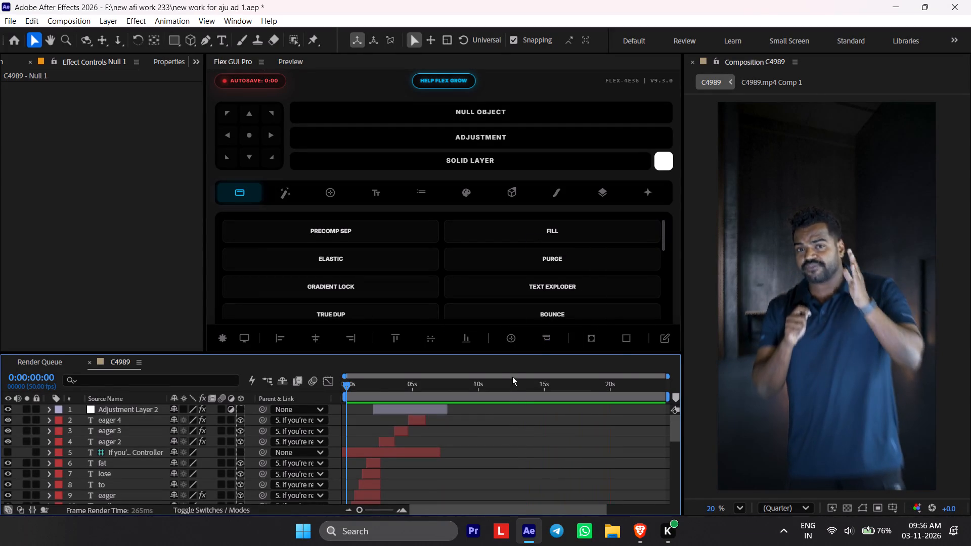
pyautogui.moveTo(497, 385); pyautogui.dragTo(420, 416)
pyautogui.press('space')
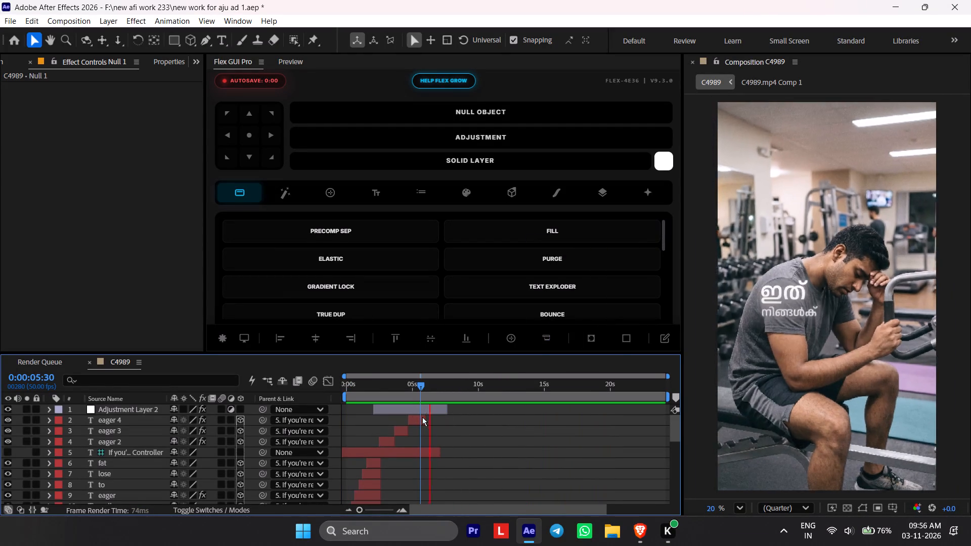
pyautogui.press('space')
pyautogui.moveTo(431, 396); pyautogui.dragTo(419, 400)
pyautogui.press('space')
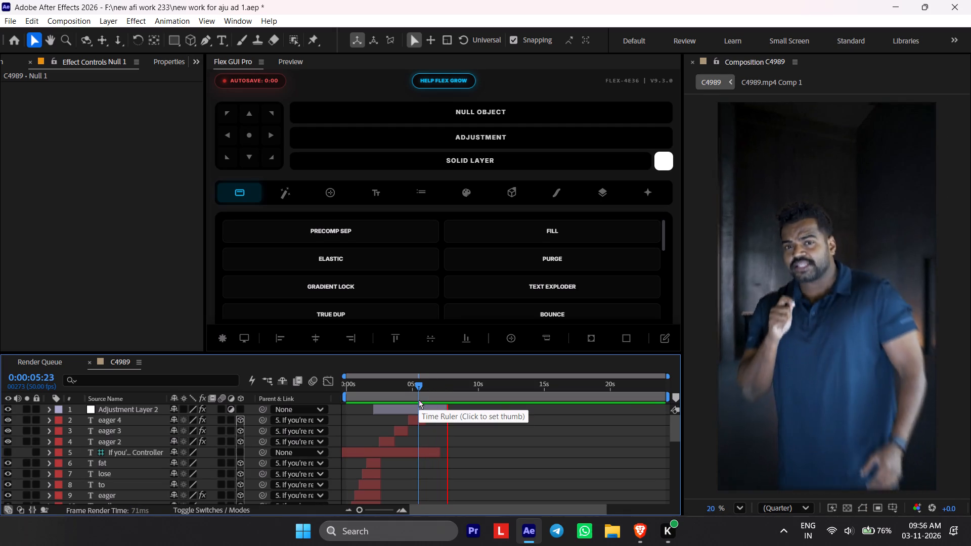
pyautogui.click(419, 400)
pyautogui.press('space')
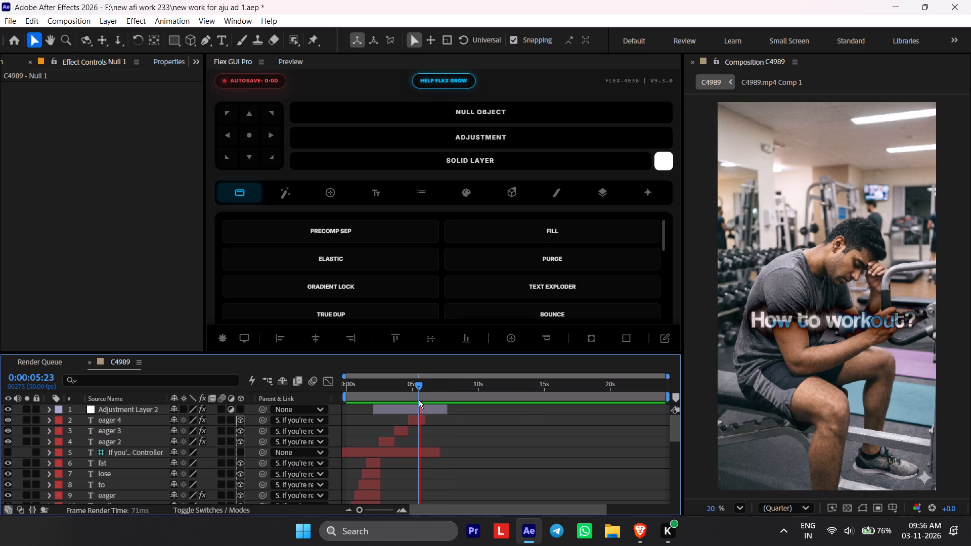
pyautogui.click(419, 400)
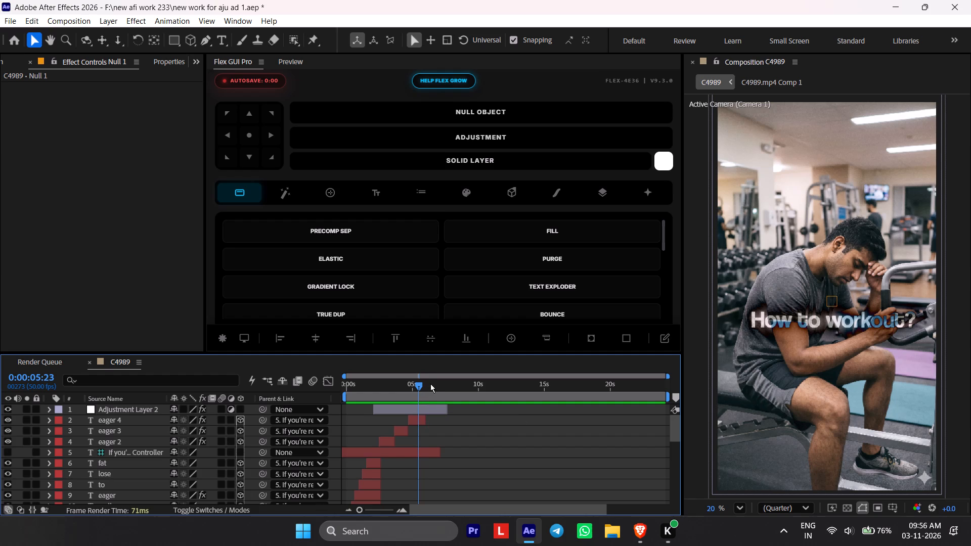
pyautogui.press('space')
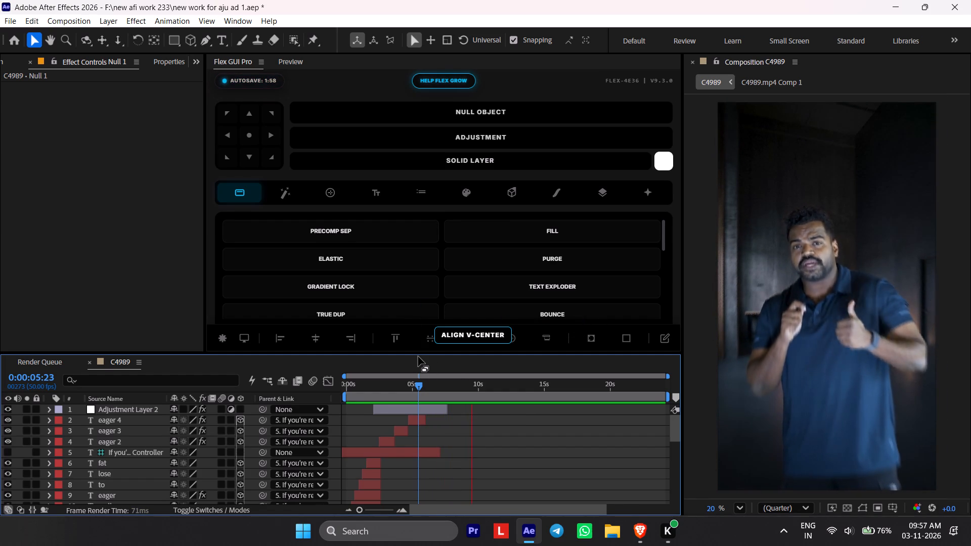
pyautogui.moveTo(431, 392); pyautogui.dragTo(414, 395)
pyautogui.press('space')
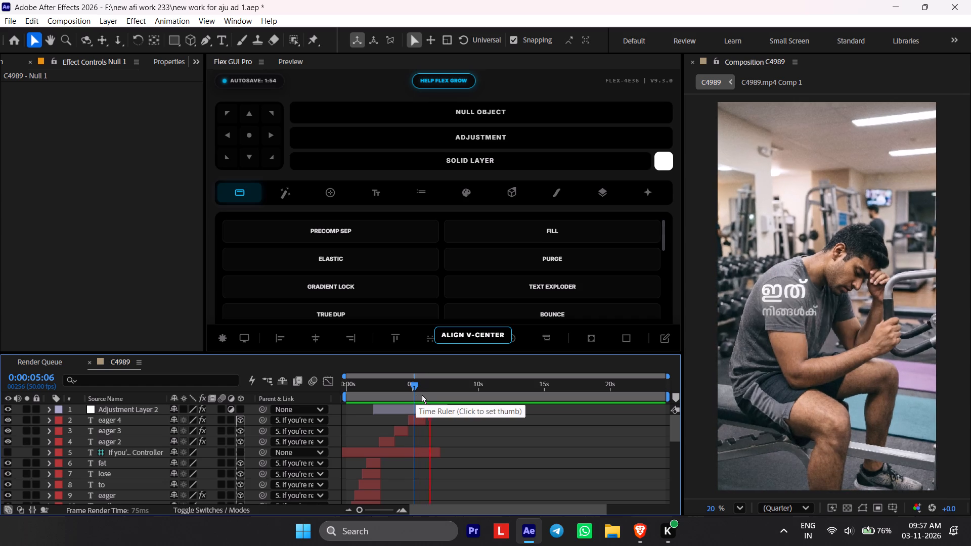
pyautogui.press('space')
pyautogui.click(422, 395)
pyautogui.press('space')
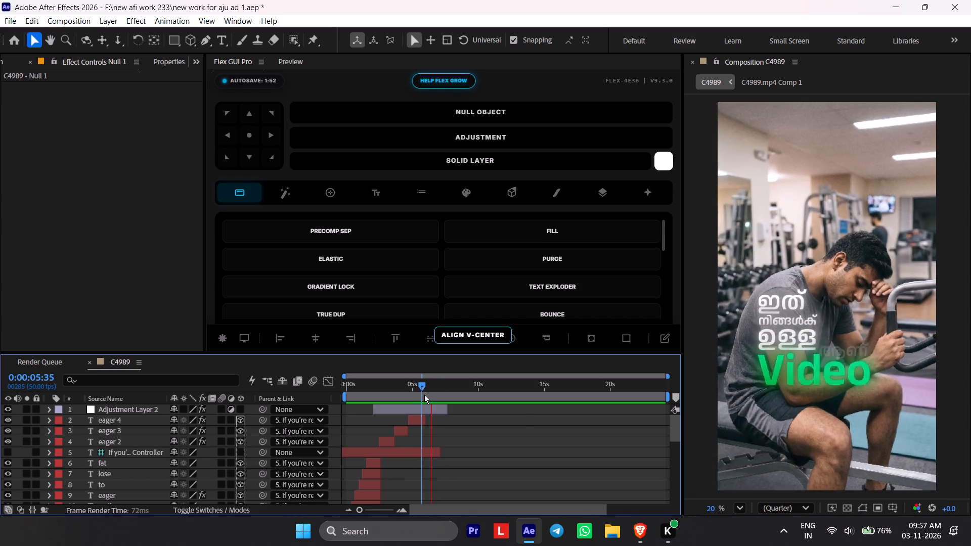
pyautogui.click(426, 395)
pyautogui.press('space')
pyautogui.moveTo(426, 395); pyautogui.dragTo(421, 395)
pyautogui.press('space')
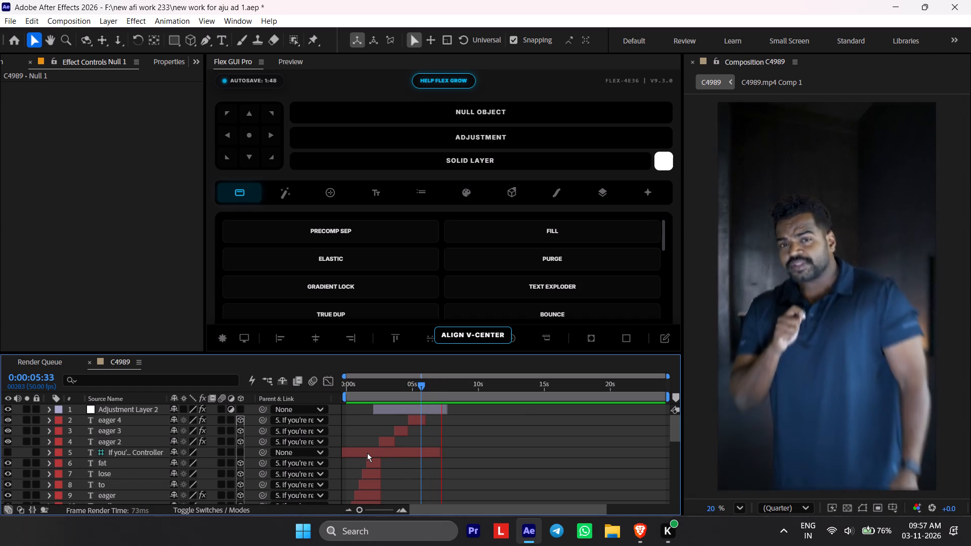
pyautogui.press('space')
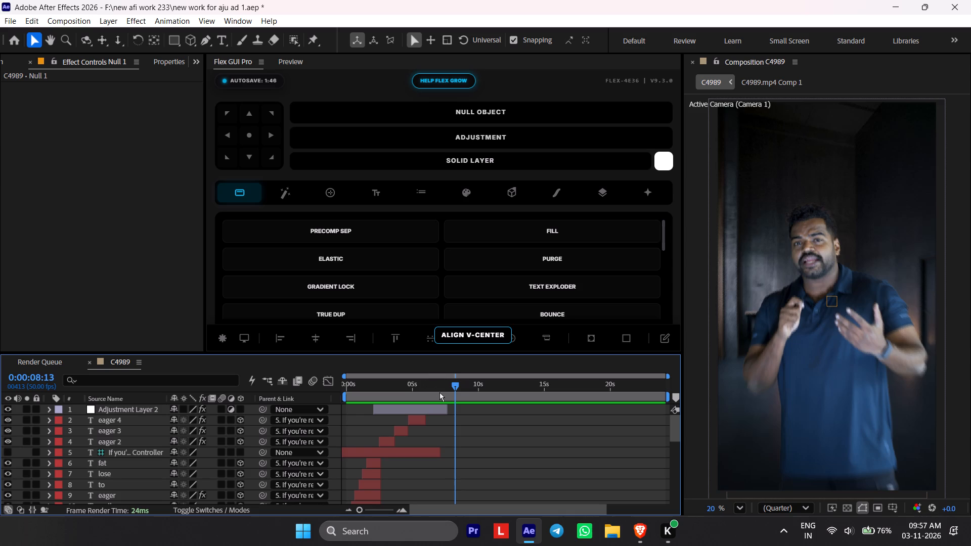
# Replay the end of the gym scene between about 0:00:05:47 and 0:00:07:05 to examine the "Video" caption and the cut to the speaker.
pyautogui.click(440, 394)
pyautogui.press('space')
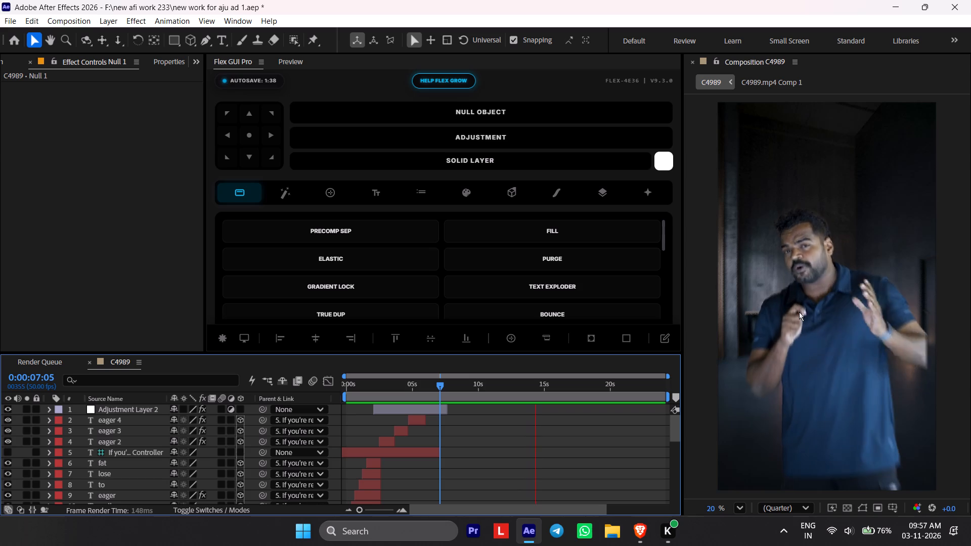
pyautogui.click(432, 381)
pyautogui.press('space')
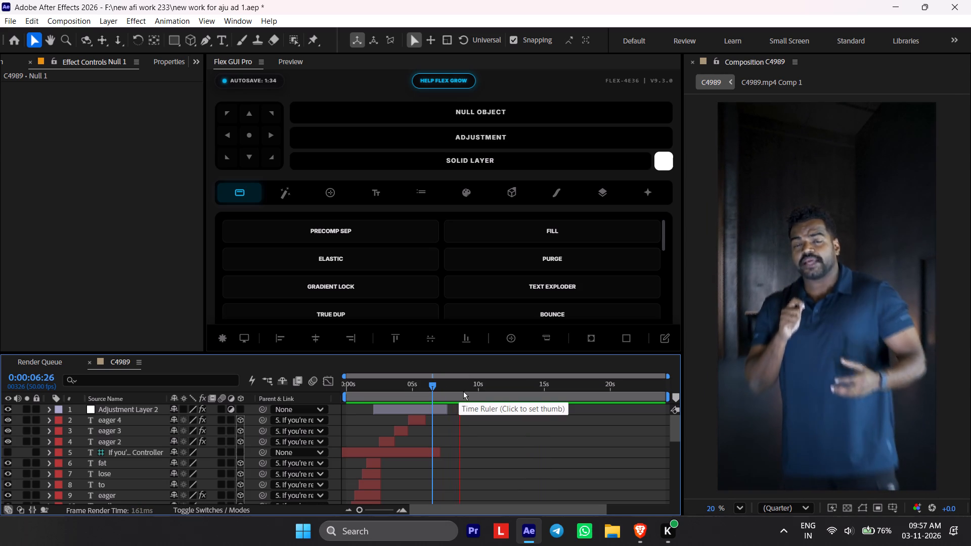
pyautogui.click(438, 393)
pyautogui.click(438, 393)
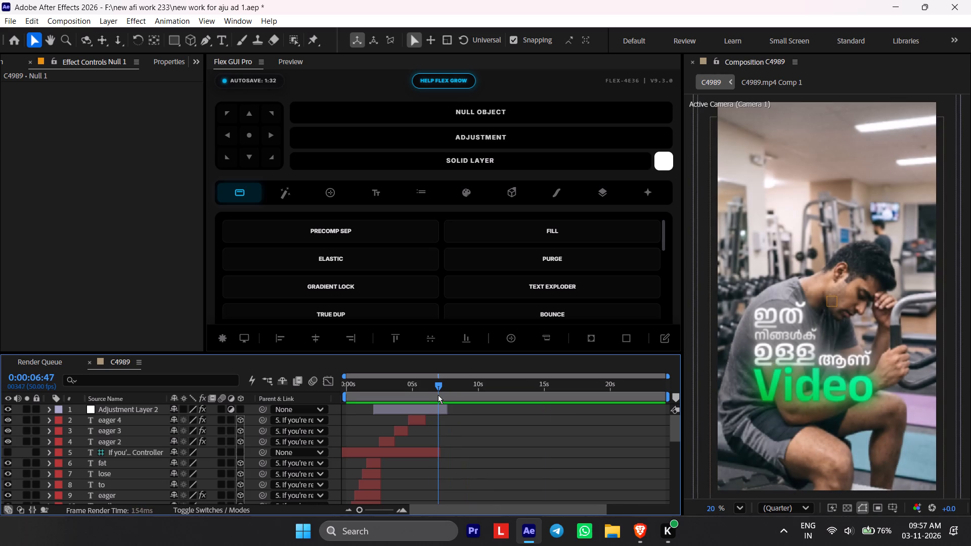
pyautogui.press('space')
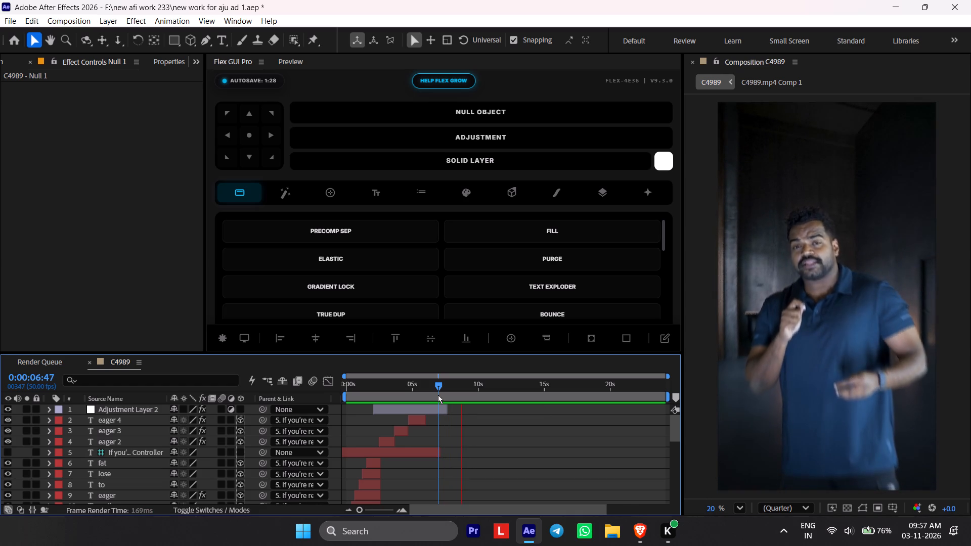
pyautogui.click(438, 395)
pyautogui.press('space')
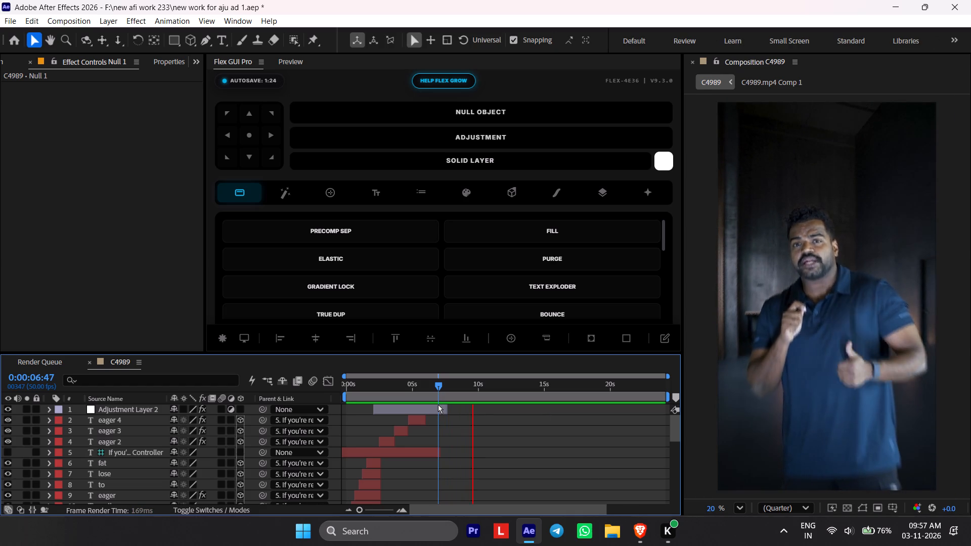
pyautogui.click(438, 404)
pyautogui.click(435, 395)
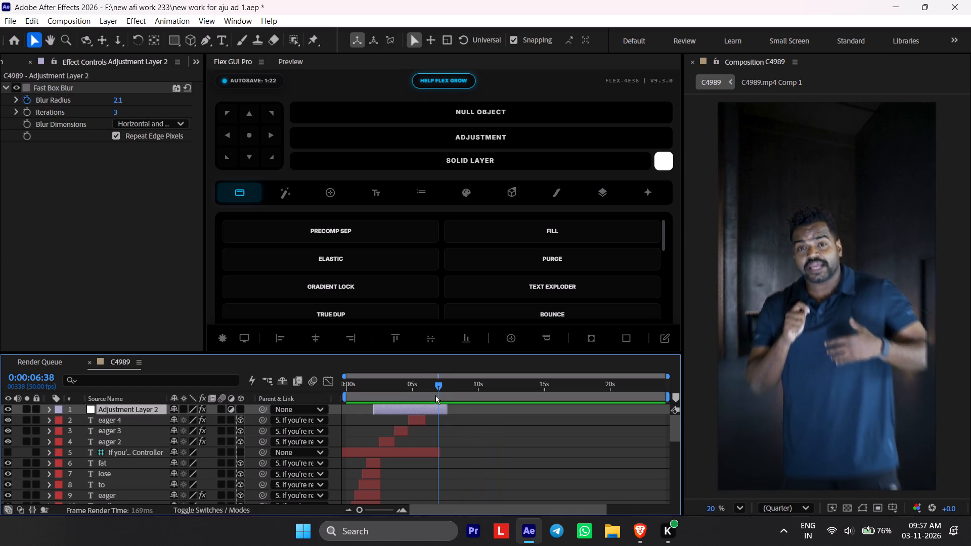
pyautogui.press('space')
pyautogui.click(439, 422)
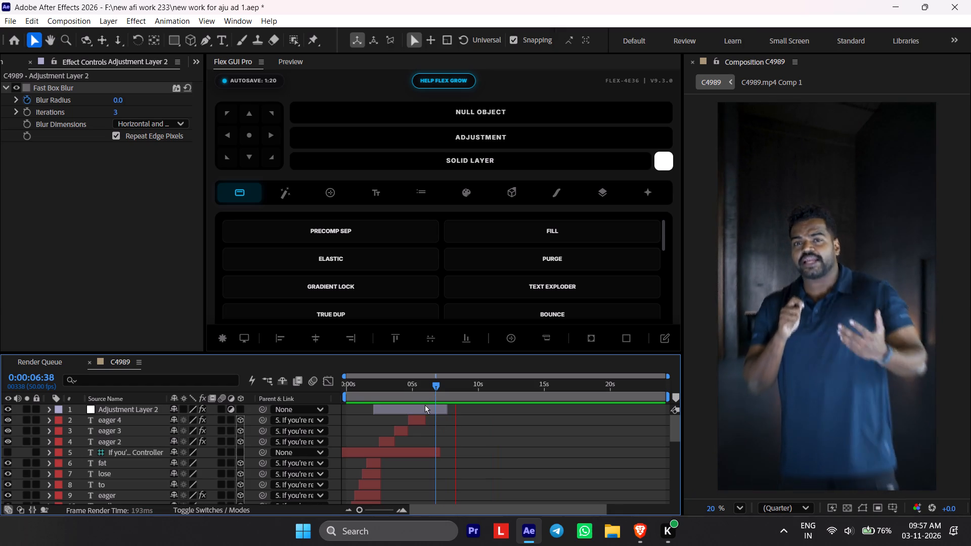
pyautogui.click(425, 384)
pyautogui.press('space')
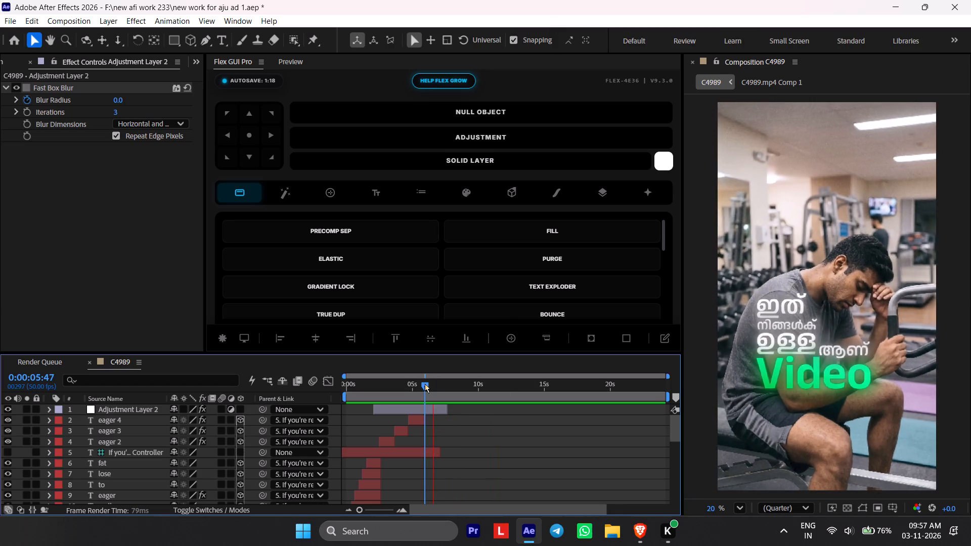
pyautogui.click(425, 384)
pyautogui.press('space')
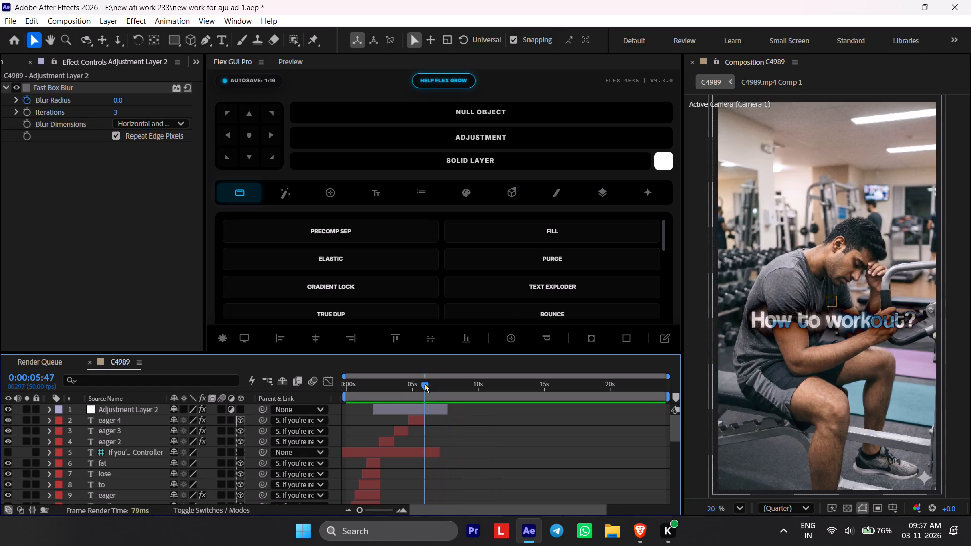
# Move all the Malayalam "Video" caption layers and their controller above eager 4, directly below Adjustment Layer 2.
pyautogui.scroll(-5, 431, 413)
pyautogui.scroll(4, 431, 430)
pyautogui.press('space')
pyautogui.scroll(-4, 431, 430)
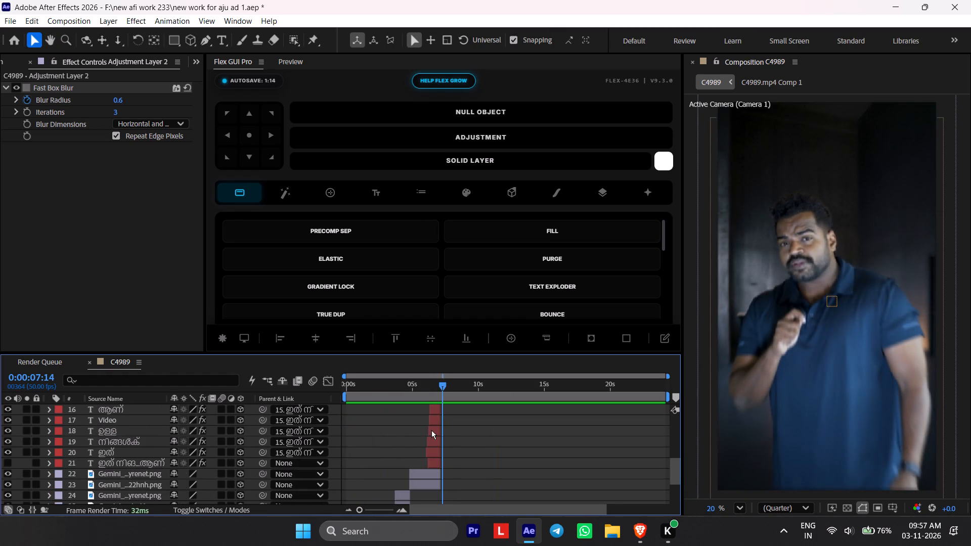
pyautogui.scroll(1, 433, 445)
pyautogui.scroll(-1, 433, 445)
pyautogui.scroll(7, 433, 450)
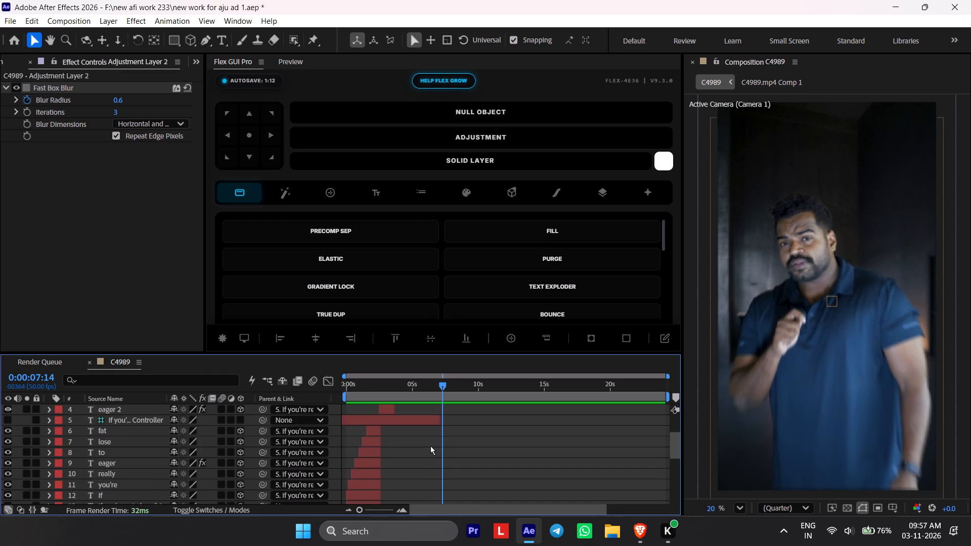
pyautogui.scroll(1, 430, 446)
pyautogui.scroll(-5, 430, 446)
pyautogui.click(436, 462)
pyautogui.scroll(2, 436, 462)
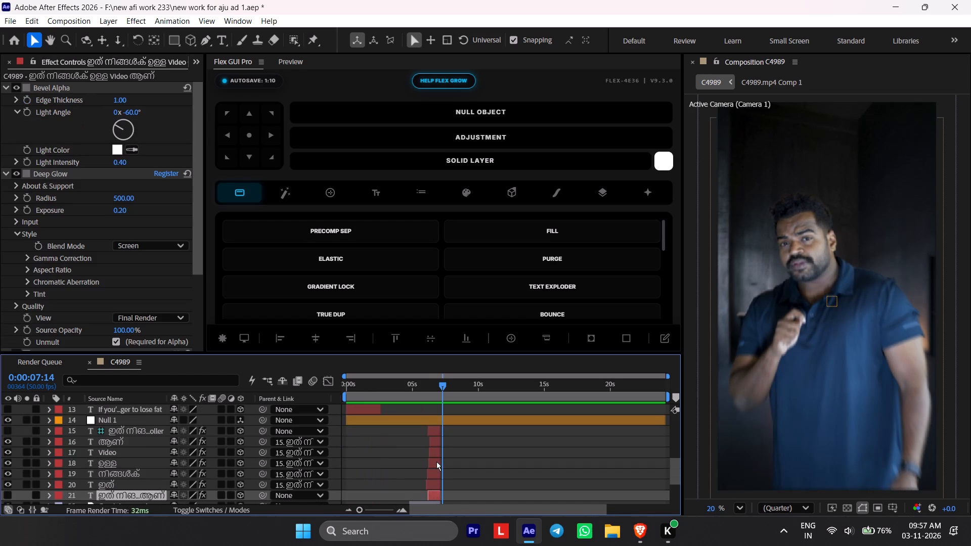
pyautogui.keyDown('shift'); pyautogui.click(436, 462); pyautogui.keyUp('shift')
pyautogui.moveTo(150, 479); pyautogui.dragTo(150, 435)
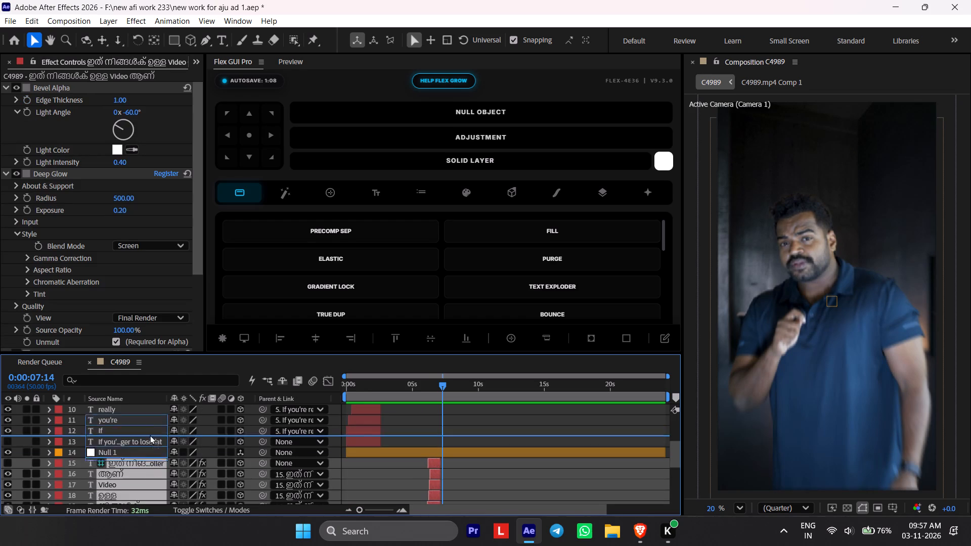
pyautogui.moveTo(150, 435); pyautogui.dragTo(175, 422)
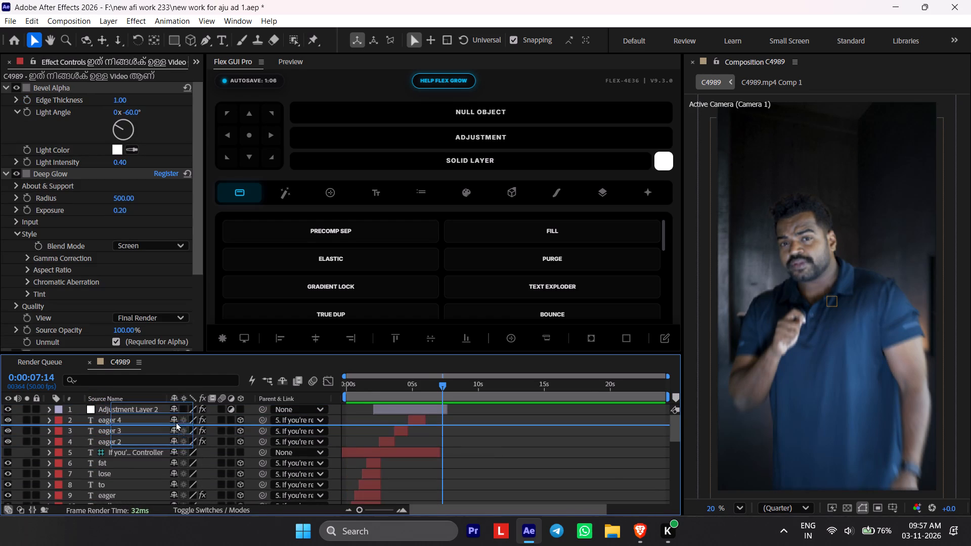
pyautogui.moveTo(175, 422); pyautogui.dragTo(183, 414)
# Preview from 0:00:05:23 to check the gym scene with the reordered caption layers.
pyautogui.scroll(-1, 443, 463)
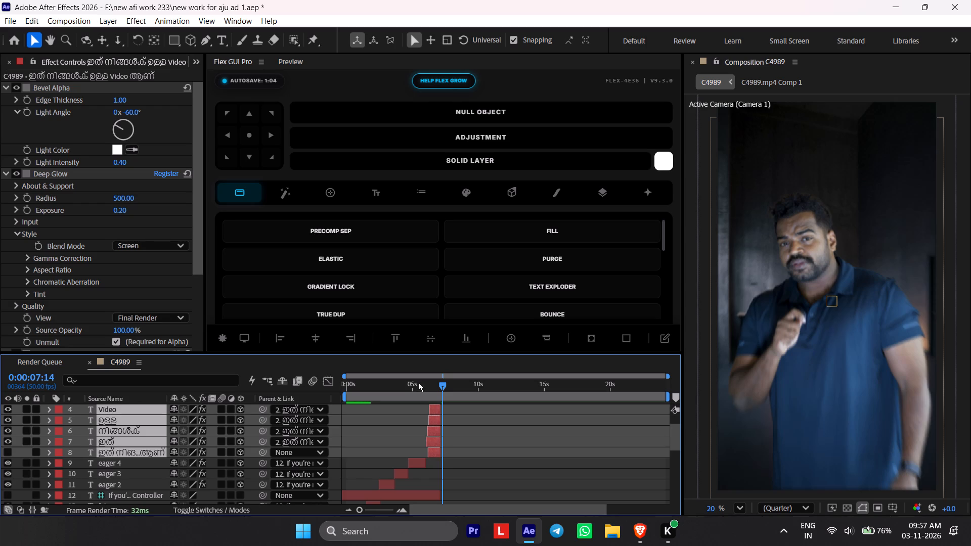
pyautogui.click(418, 386)
pyautogui.press('space')
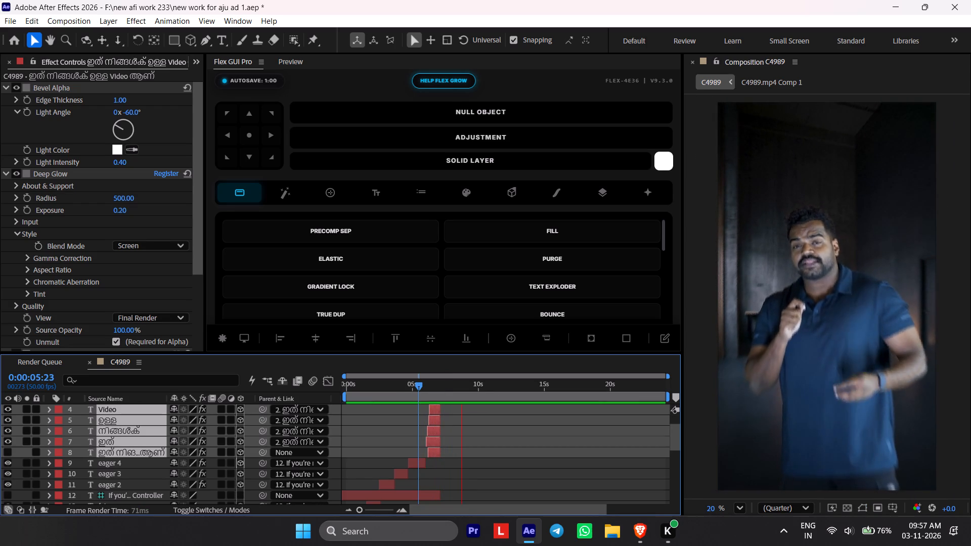
pyautogui.press('space')
pyautogui.click(400, 449)
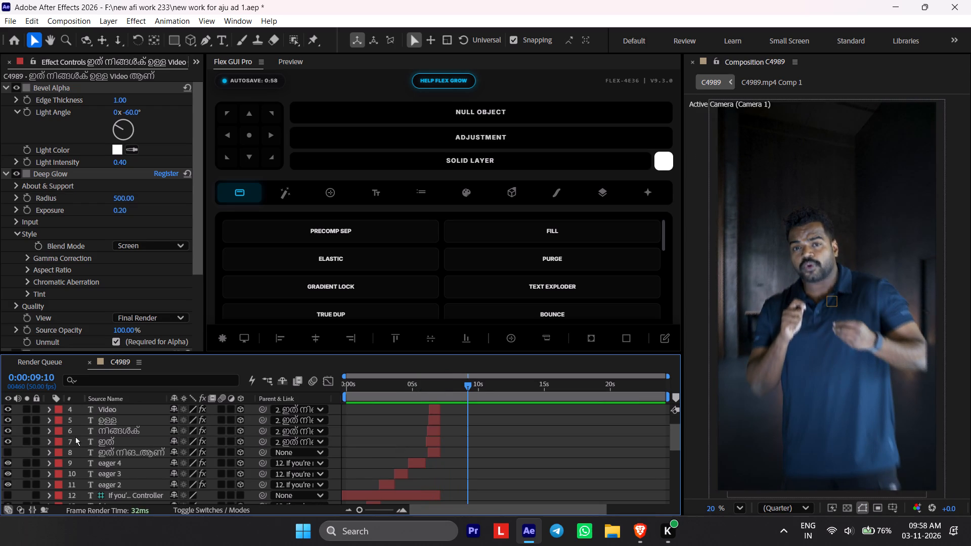
# Delete the hidden full-sentence Malayalam text layer and the controller layer of the Malayalam caption.
pyautogui.click(136, 452)
pyautogui.press('Delete')
pyautogui.scroll(4, 143, 452)
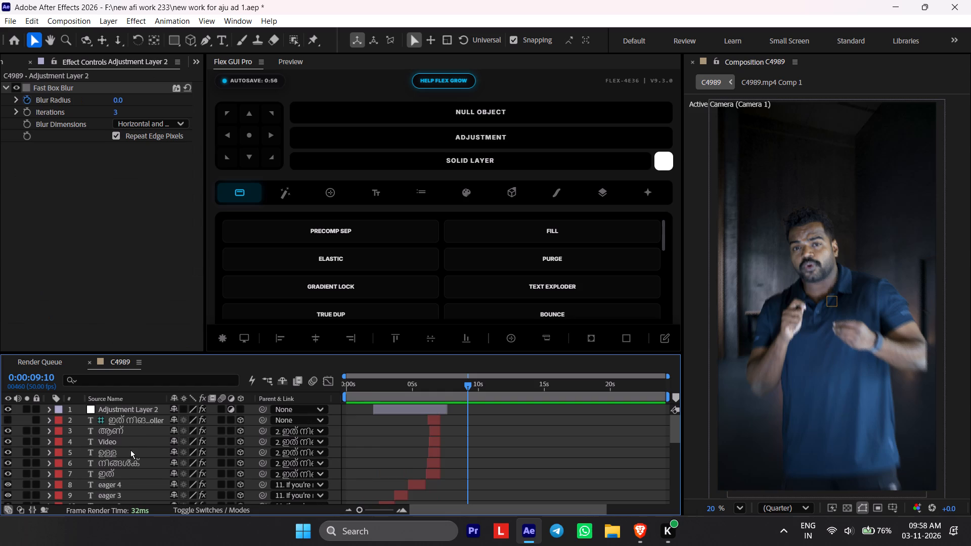
pyautogui.click(116, 422)
pyautogui.press('Delete')
# Delete the "If you're" caption's controller layer and its hidden full-sentence text layer ending in "to lose fat".
pyautogui.scroll(-2, 116, 424)
pyautogui.click(118, 448)
pyautogui.click(125, 444)
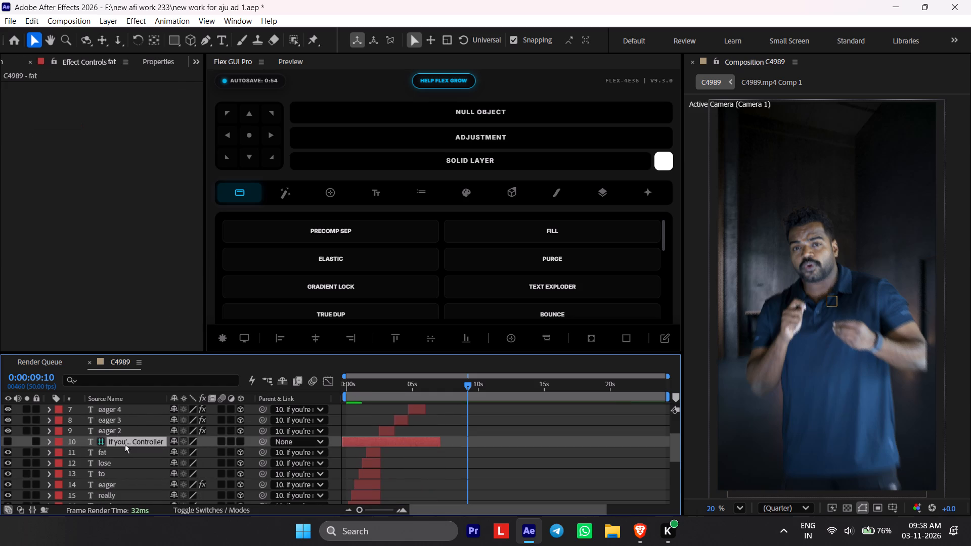
pyautogui.press('Delete')
pyautogui.scroll(-6, 125, 444)
pyautogui.scroll(2, 125, 444)
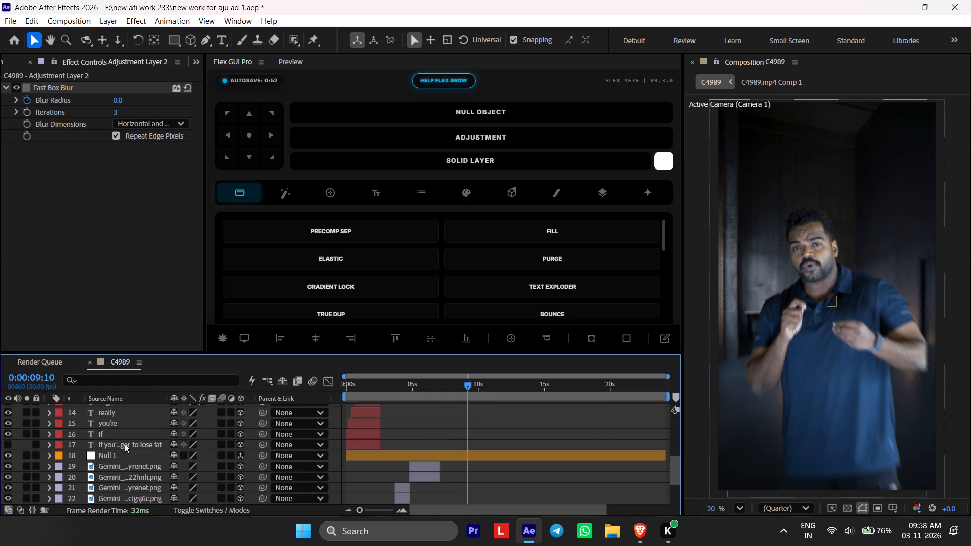
pyautogui.click(125, 444)
pyautogui.press('Delete')
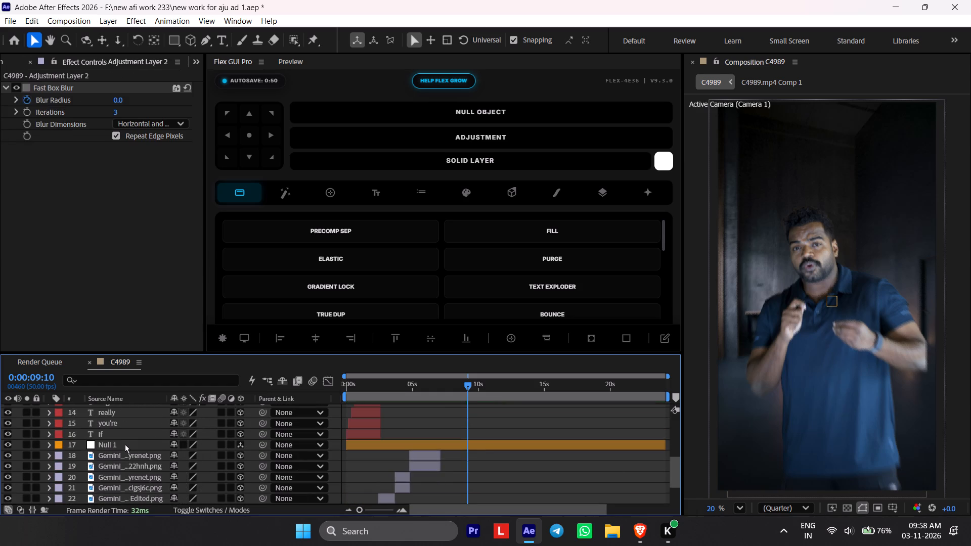
# Enable motion blur on all layers of the C4989 composition, then deselect them.
pyautogui.scroll(-4, 125, 444)
pyautogui.scroll(5, 125, 444)
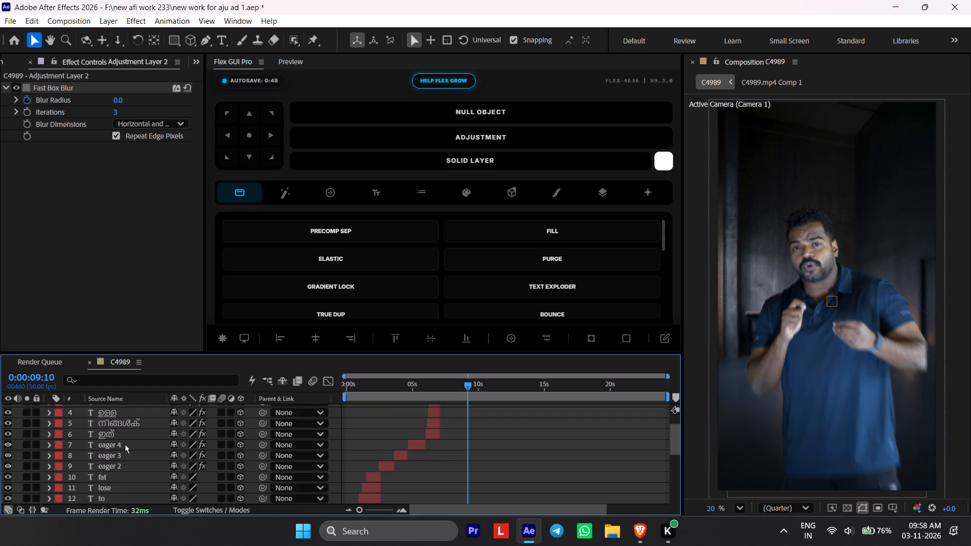
pyautogui.scroll(5, 125, 444)
pyautogui.hotkey('ctrl', 'a')
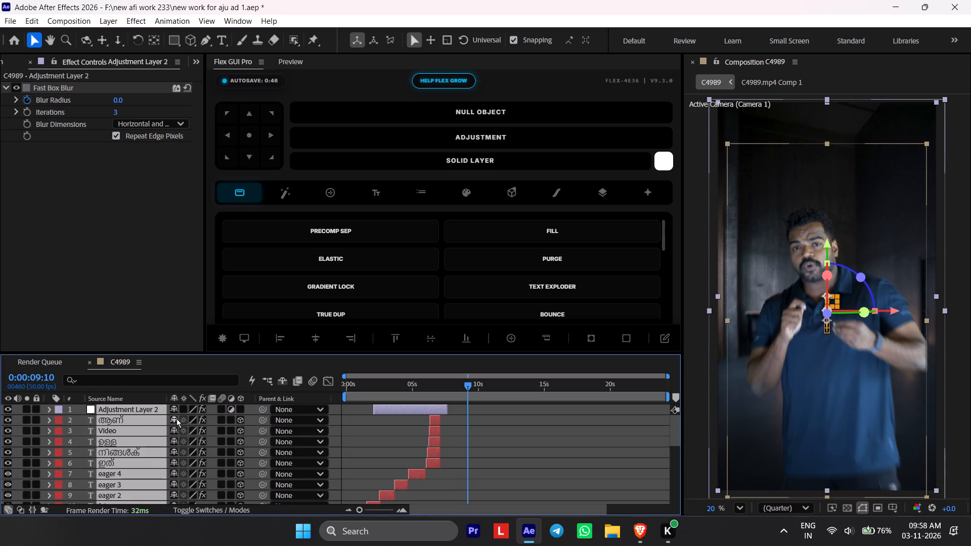
pyautogui.click(220, 419)
pyautogui.scroll(-9, 218, 442)
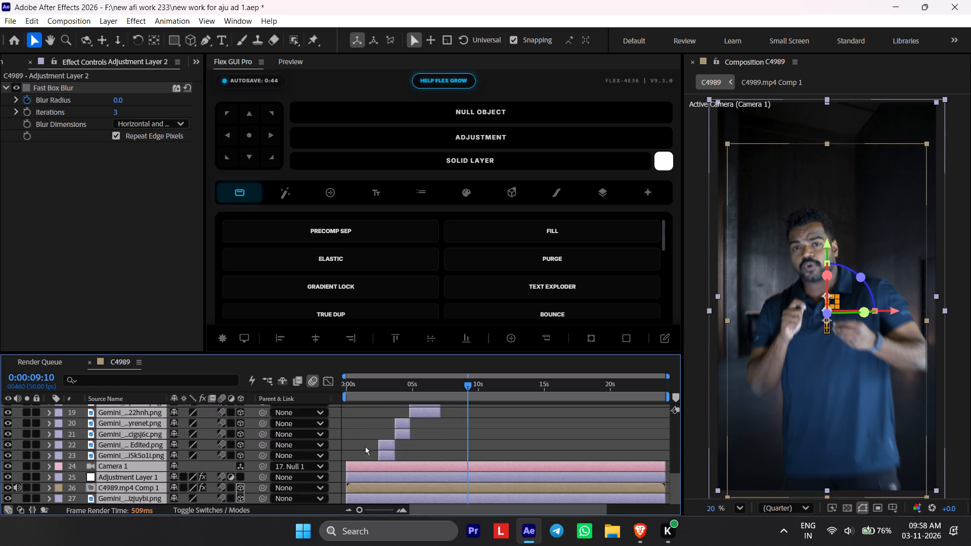
pyautogui.click(361, 429)
# Preview the C4989 composition from the start through the opening caption and the food-table scene to check the motion blur.
pyautogui.click(362, 379)
pyautogui.moveTo(362, 379); pyautogui.dragTo(306, 407)
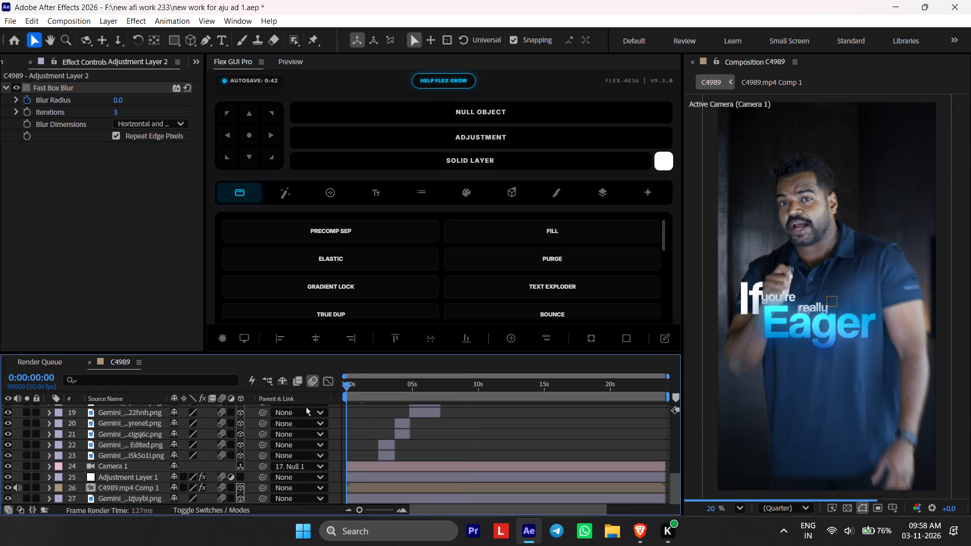
pyautogui.moveTo(306, 407); pyautogui.dragTo(305, 407)
pyautogui.press('space')
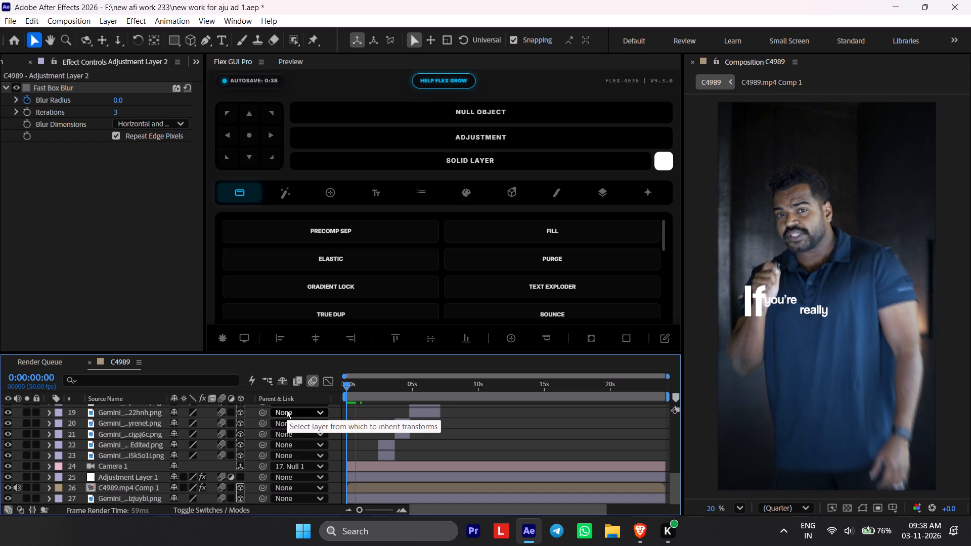
pyautogui.hotkey('alt', 'Tab')
pyautogui.hotkey('alt', 'Tab')
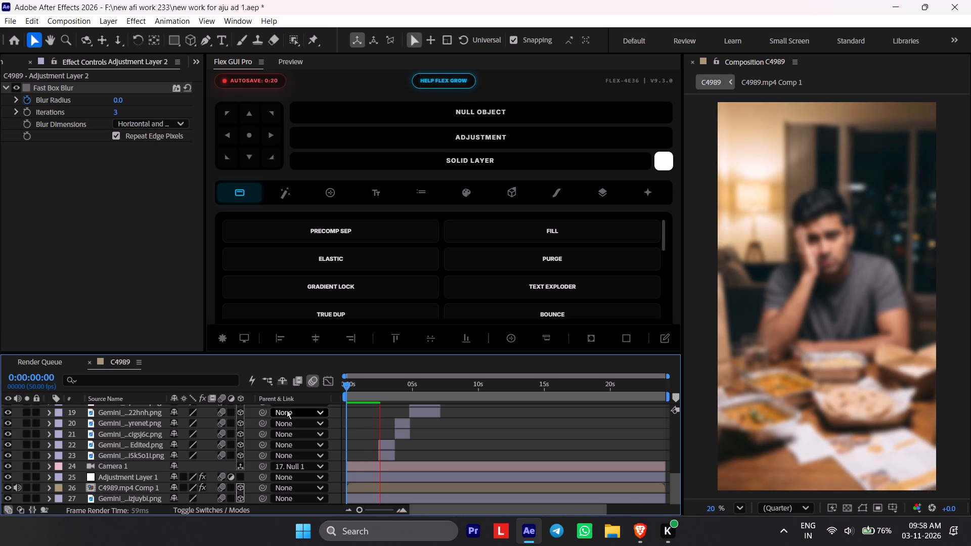
pyautogui.moveTo(383, 393); pyautogui.dragTo(344, 401)
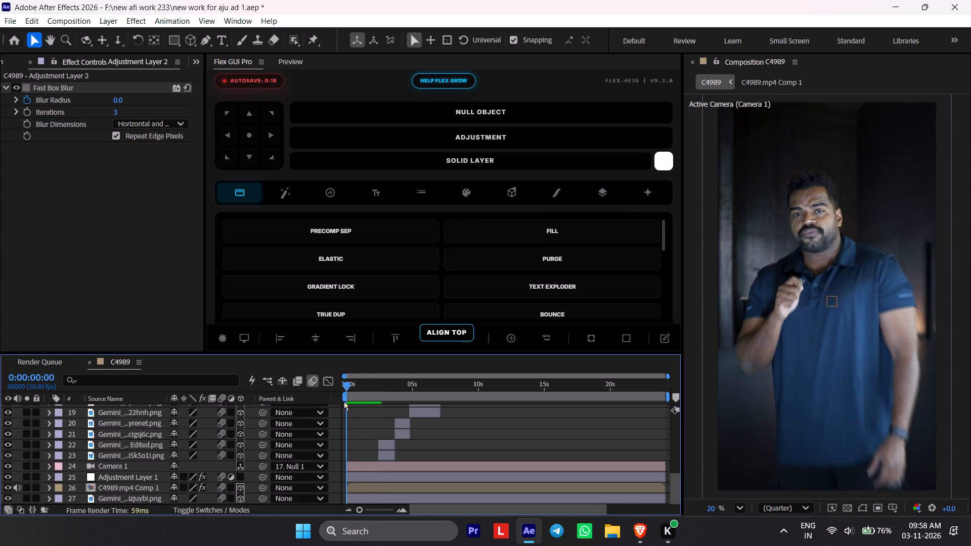
pyautogui.moveTo(344, 401); pyautogui.dragTo(343, 401)
pyautogui.press('space')
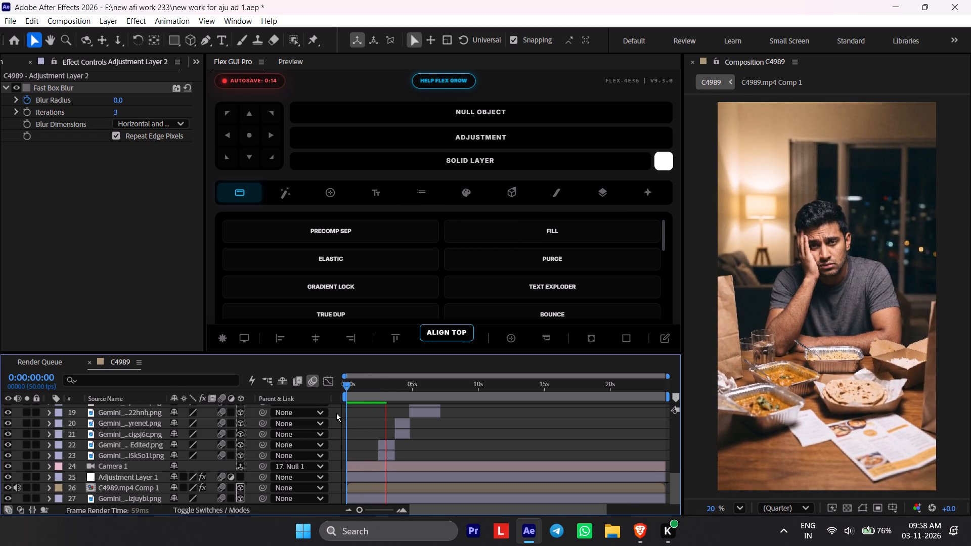
pyautogui.press('space')
# Split the full-length Adjustment Layer 1 with the Lumetri Color grade at 0:00:03:02.
pyautogui.scroll(2, 396, 443)
pyautogui.scroll(-3, 396, 443)
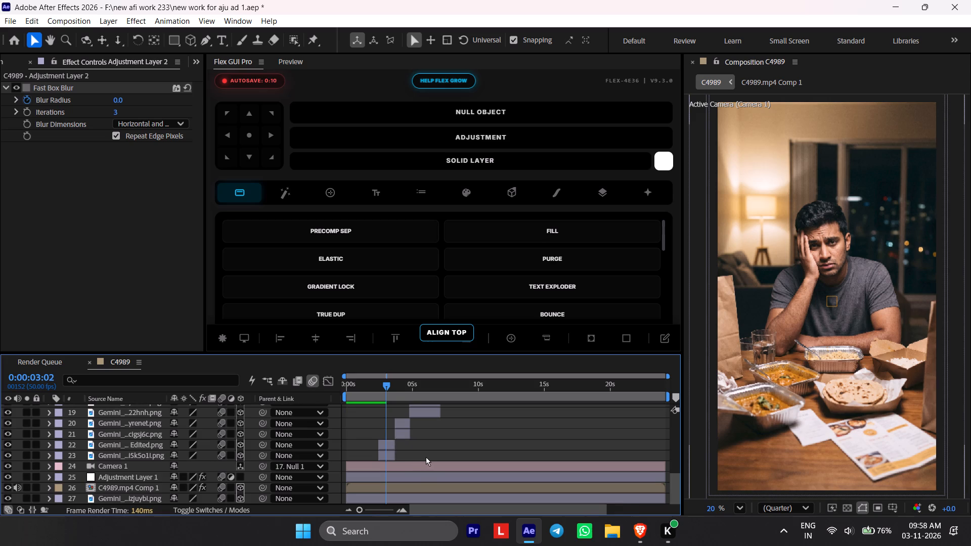
pyautogui.click(407, 474)
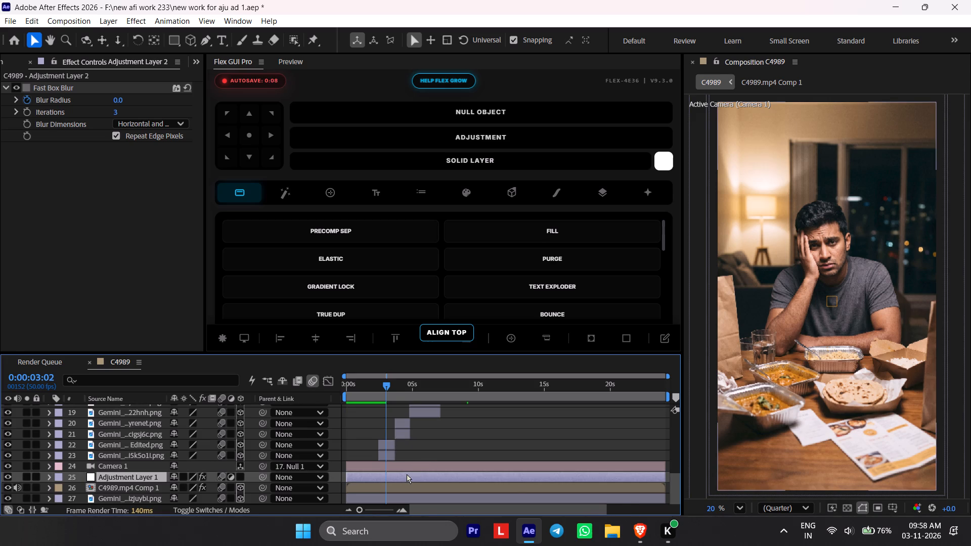
pyautogui.hotkey('ctrl', 'shift', 'd')
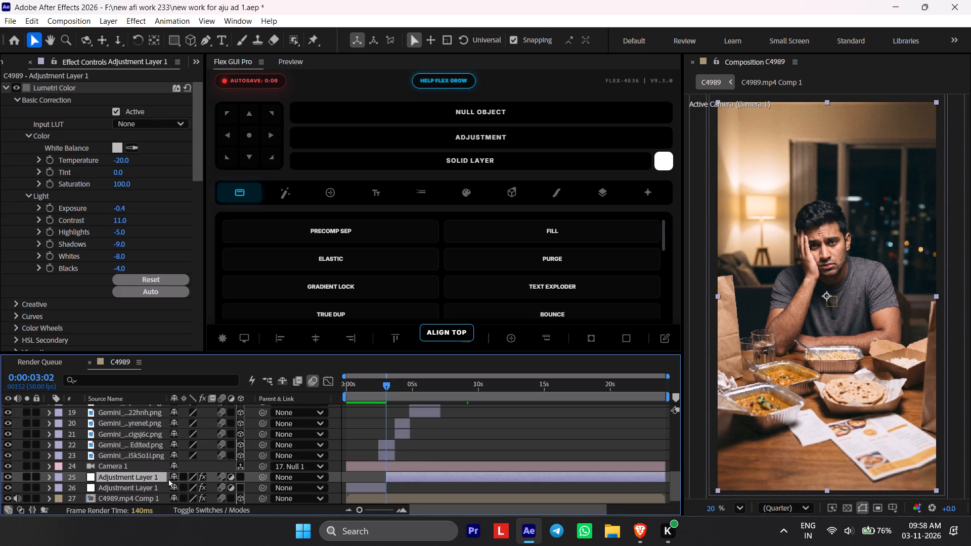
# Move the later part of the split Adjustment Layer 1 above the Gemini image layers, directly below Null 1.
pyautogui.moveTo(158, 474); pyautogui.dragTo(162, 446)
pyautogui.scroll(1, 162, 446)
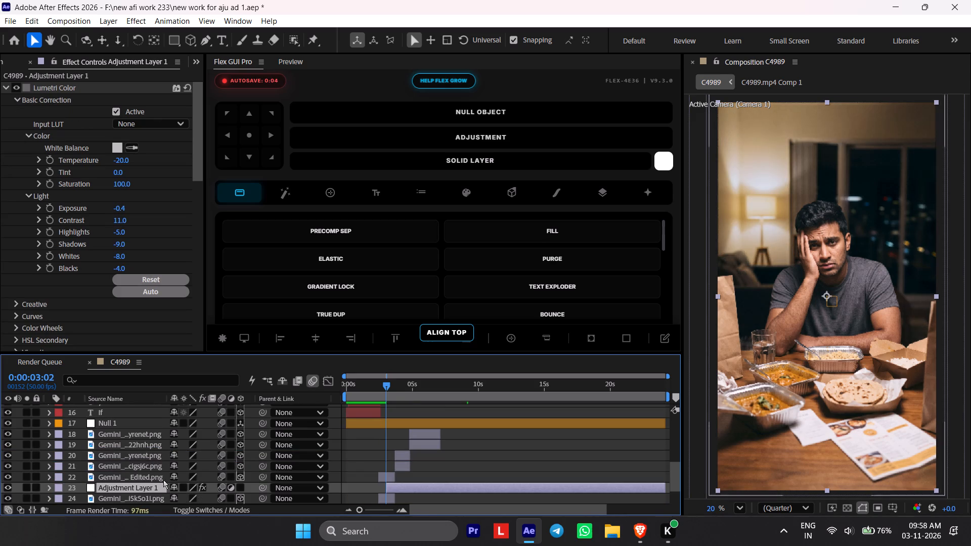
pyautogui.moveTo(161, 489); pyautogui.dragTo(160, 458)
pyautogui.scroll(1, 160, 458)
pyautogui.moveTo(137, 498); pyautogui.dragTo(148, 465)
pyautogui.scroll(-2, 418, 471)
pyautogui.scroll(2, 393, 450)
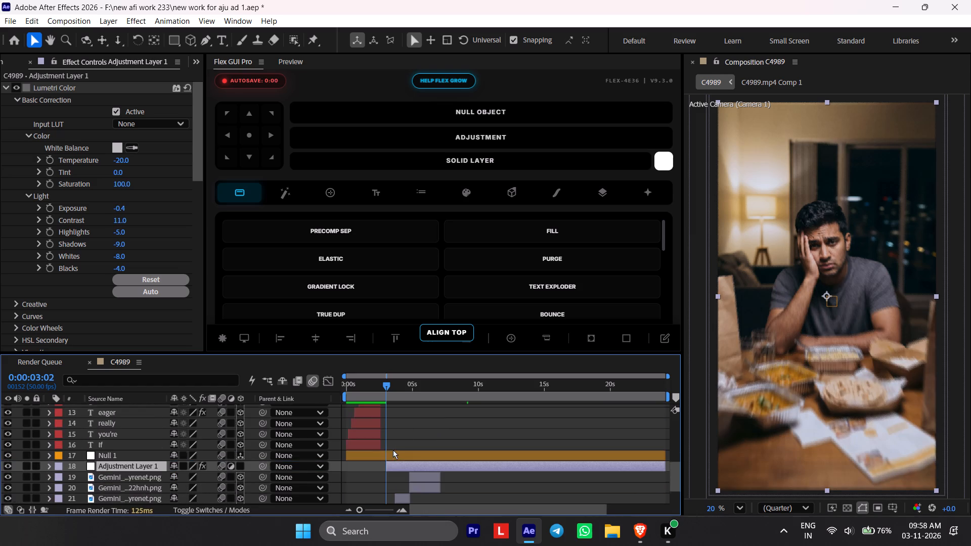
# Slide the raised Adjustment Layer 1 earlier so it starts at about 0:00:02:25, near the start of the food-table image.
pyautogui.scroll(-1, 393, 461)
pyautogui.moveTo(382, 382); pyautogui.dragTo(376, 383)
pyautogui.keyDown('shift'); pyautogui.moveTo(416, 436); pyautogui.dragTo(397, 439); pyautogui.keyUp('shift')
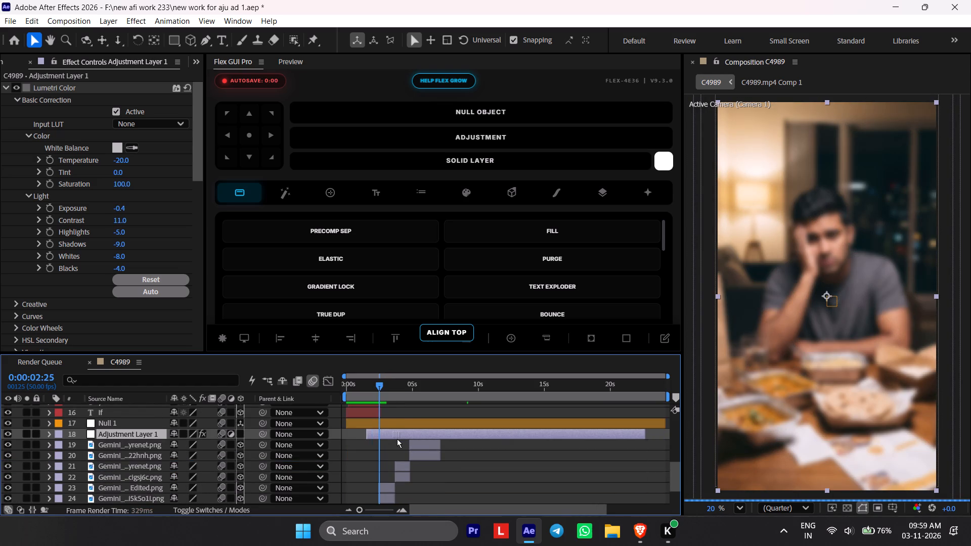
pyautogui.keyDown('shift'); pyautogui.moveTo(397, 439); pyautogui.dragTo(409, 444); pyautogui.keyUp('shift')
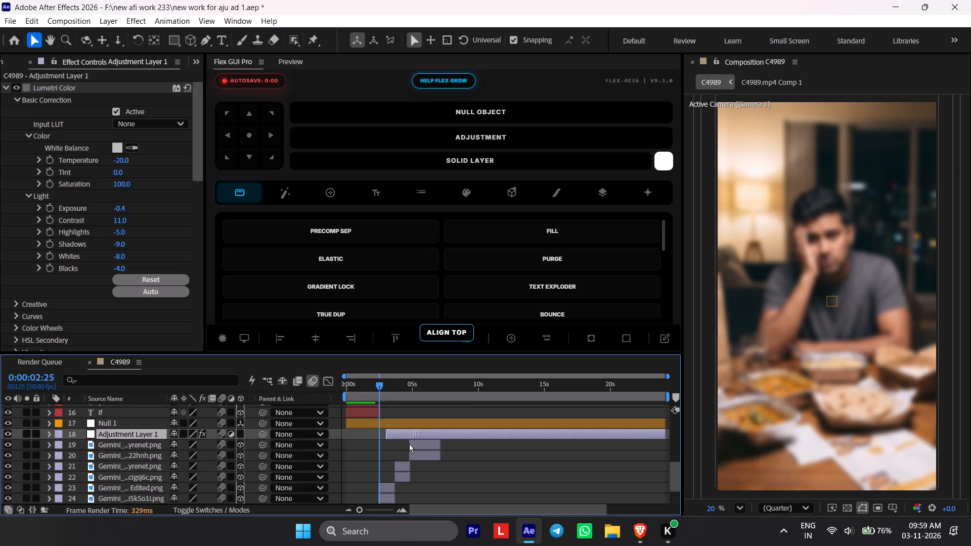
pyautogui.keyDown('shift'); pyautogui.moveTo(409, 444); pyautogui.dragTo(409, 447); pyautogui.keyUp('shift')
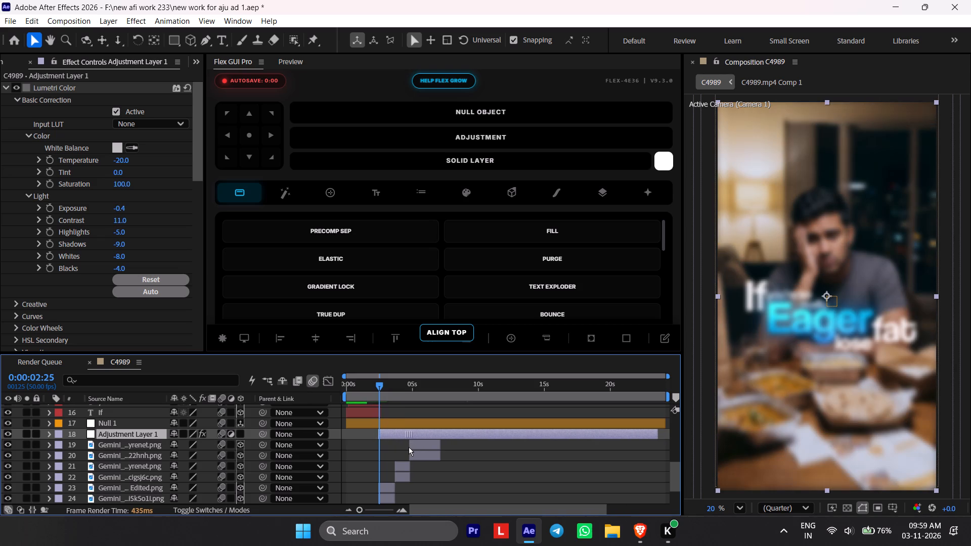
pyautogui.keyDown('shift'); pyautogui.moveTo(409, 447); pyautogui.dragTo(410, 447); pyautogui.keyUp('shift')
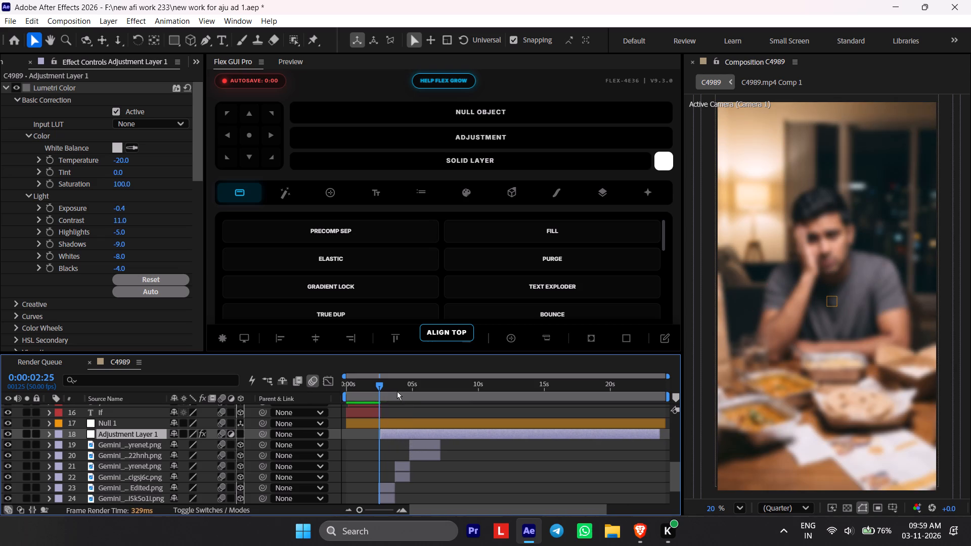
# Align the start of the raised Adjustment Layer 1 with the cut to the food-table image at 0:00:02:22.
pyautogui.moveTo(393, 391); pyautogui.dragTo(370, 404)
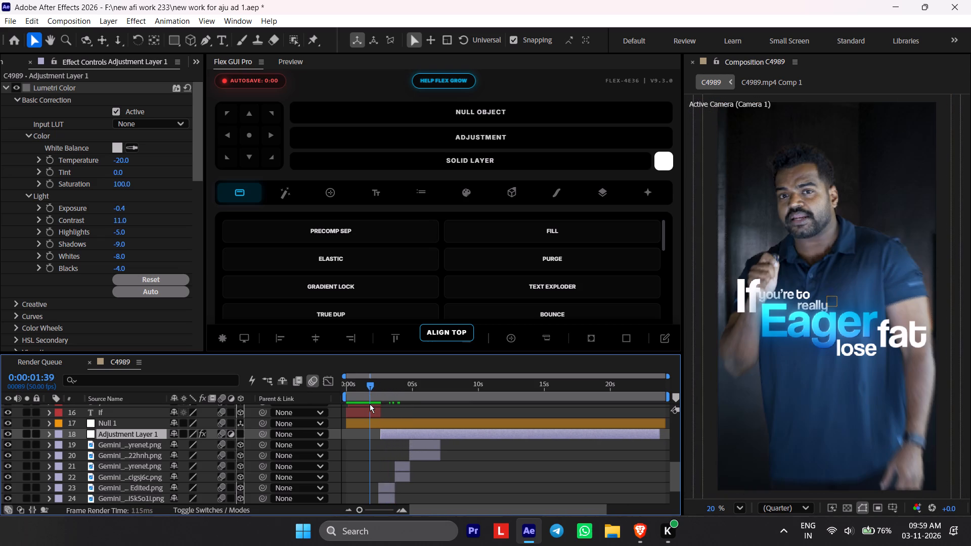
pyautogui.moveTo(370, 404); pyautogui.dragTo(379, 408)
pyautogui.scroll(5, 380, 420)
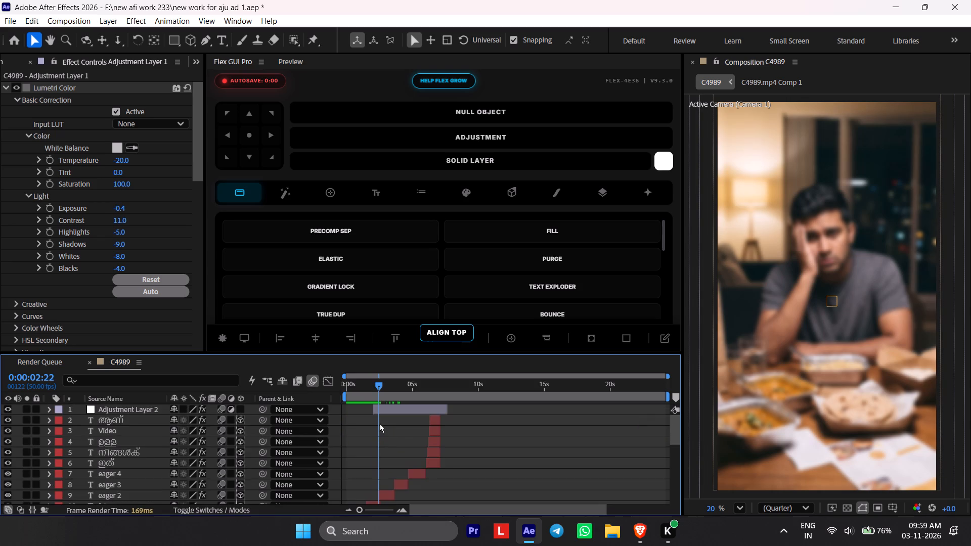
pyautogui.scroll(6, 380, 424)
pyautogui.scroll(-14, 380, 424)
pyautogui.scroll(6, 379, 430)
pyautogui.scroll(-4, 379, 430)
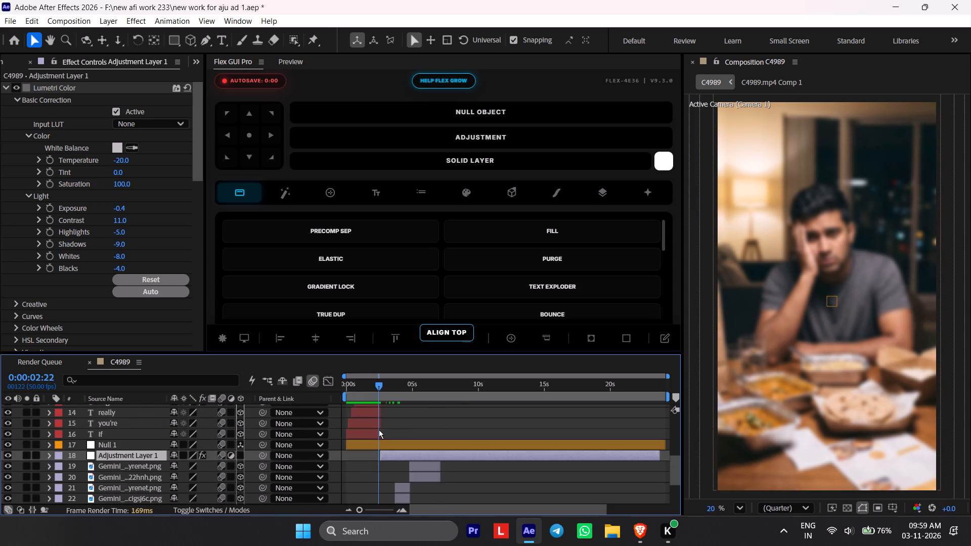
pyautogui.scroll(1, 379, 430)
pyautogui.keyDown('alt'); pyautogui.scroll(2, 379, 430); pyautogui.keyUp('alt')
pyautogui.scroll(-1, 379, 430)
pyautogui.scroll(3, 379, 430)
pyautogui.scroll(-3, 379, 430)
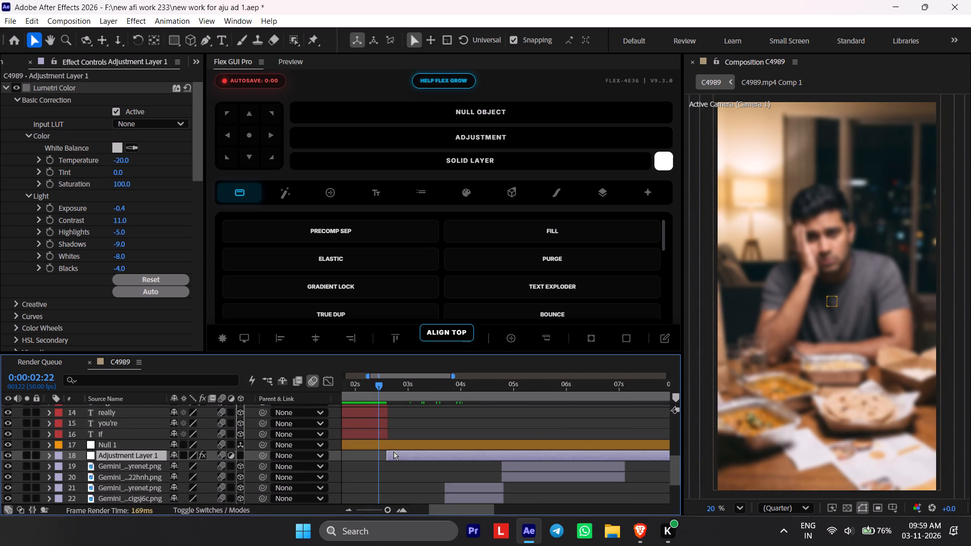
pyautogui.scroll(-3, 383, 463)
pyautogui.scroll(3, 383, 463)
pyautogui.moveTo(388, 489); pyautogui.dragTo(379, 489)
pyautogui.scroll(-1, 379, 489)
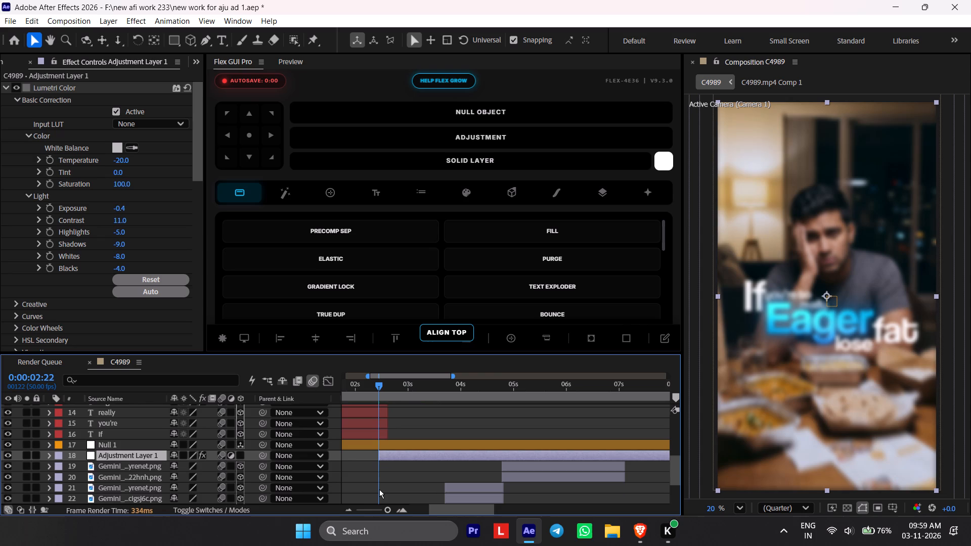
# Trim the caption text layers from "If" through "fat" together so they end at 0:00:02:22.
pyautogui.moveTo(383, 391); pyautogui.dragTo(380, 390)
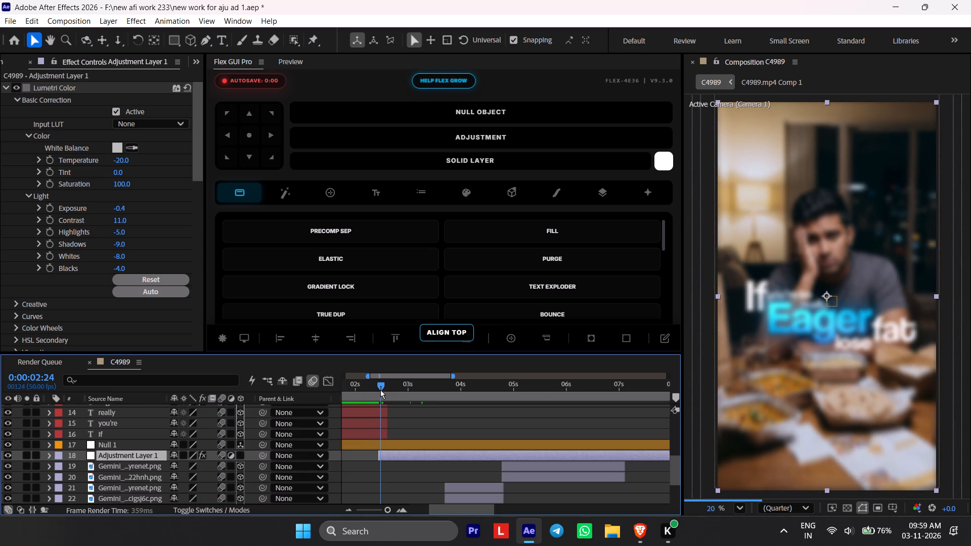
pyautogui.moveTo(380, 390); pyautogui.dragTo(386, 399)
pyautogui.moveTo(391, 445); pyautogui.dragTo(413, 454, button='middle')
pyautogui.scroll(-3, 410, 451)
pyautogui.moveTo(408, 387); pyautogui.dragTo(398, 391)
pyautogui.scroll(4, 398, 436)
pyautogui.scroll(-1, 389, 483)
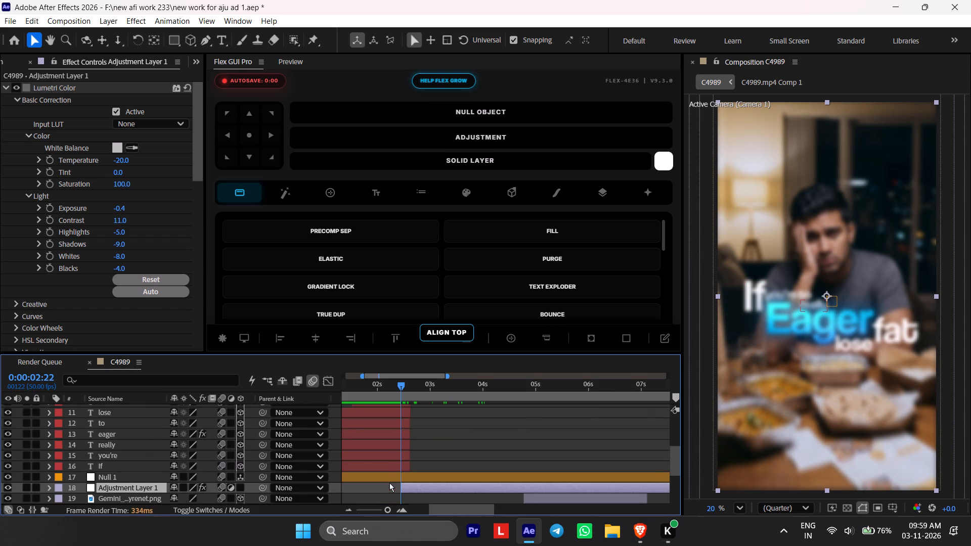
pyautogui.click(389, 464)
pyautogui.scroll(1, 389, 464)
pyautogui.keyDown('shift'); pyautogui.click(397, 435); pyautogui.keyUp('shift')
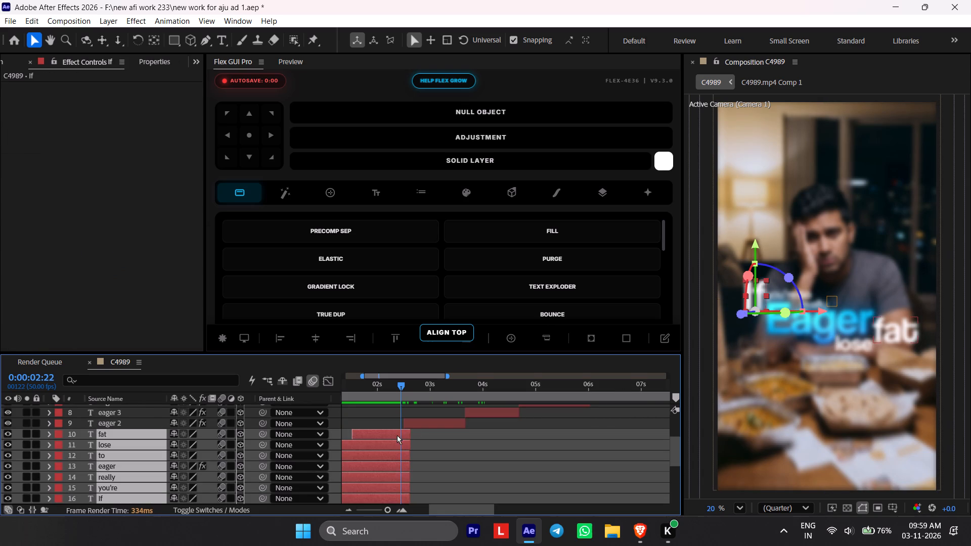
pyautogui.keyDown('shift'); pyautogui.moveTo(410, 434); pyautogui.dragTo(401, 436); pyautogui.keyUp('shift')
# Preview from 0:00:02:06 to check the cut from the speaker's caption to the food-table scene.
pyautogui.click(384, 400)
pyautogui.press('space')
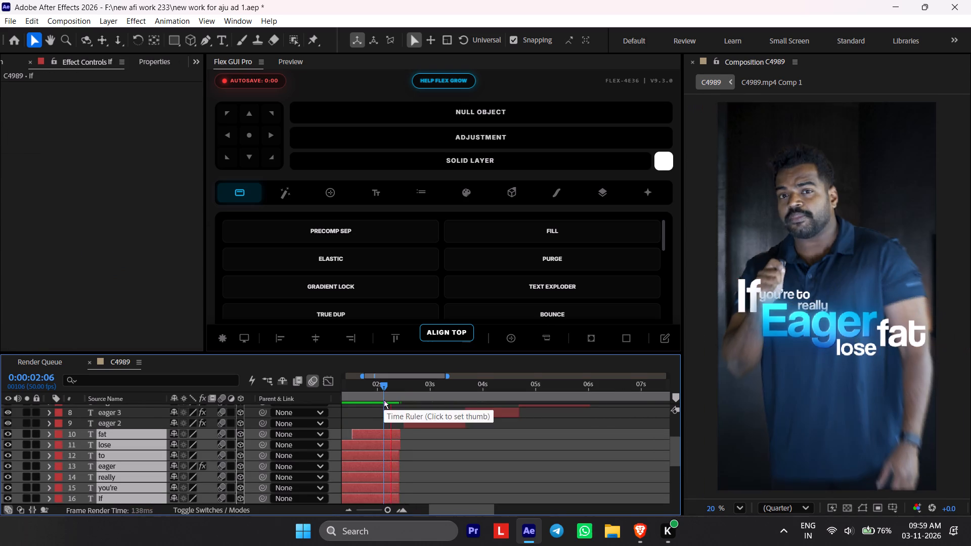
pyautogui.click(389, 403)
pyautogui.press('space')
pyautogui.click(386, 418)
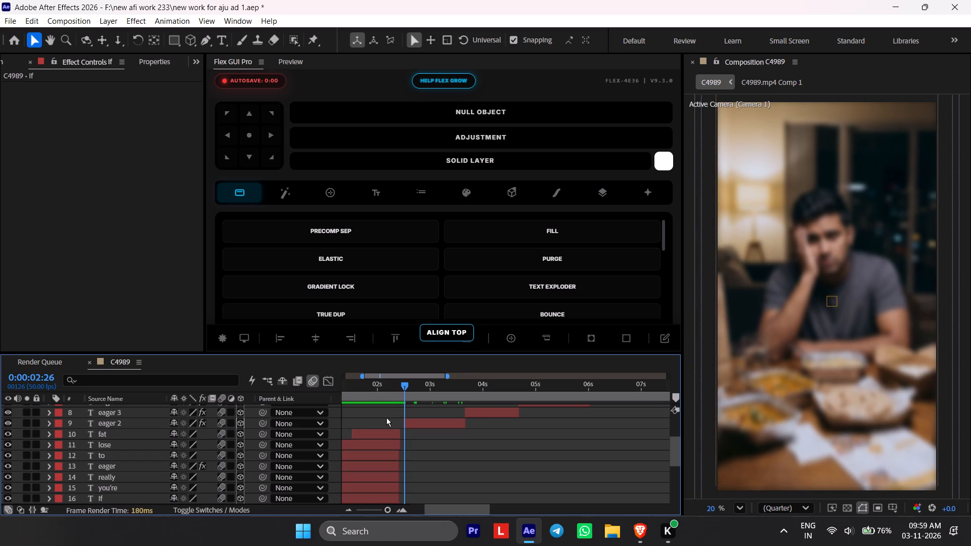
pyautogui.click(384, 396)
pyautogui.press('space')
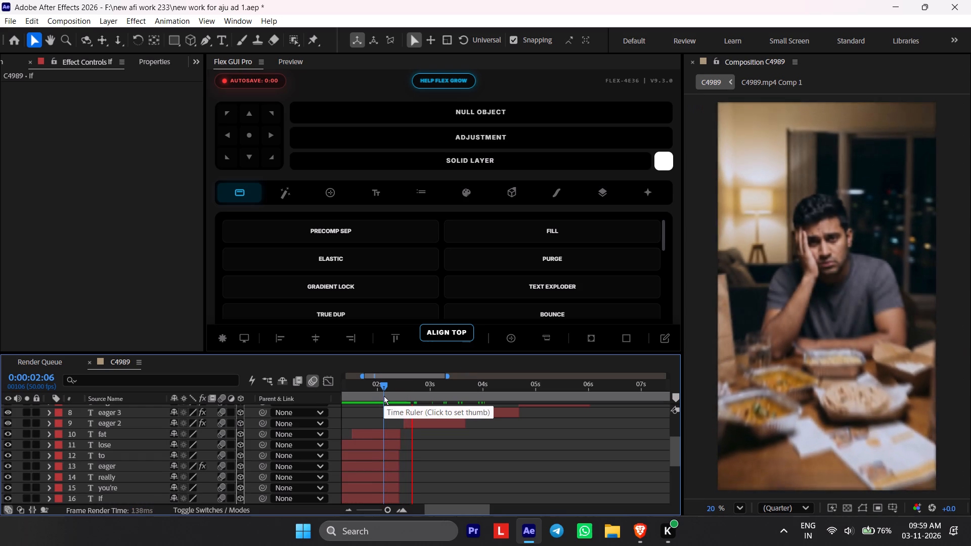
pyautogui.press('space')
# Duplicate the opening part of Adjustment Layer 1 below Camera 1 and slide the copy later along the timeline.
pyautogui.scroll(-2, 408, 449)
pyautogui.click(413, 458)
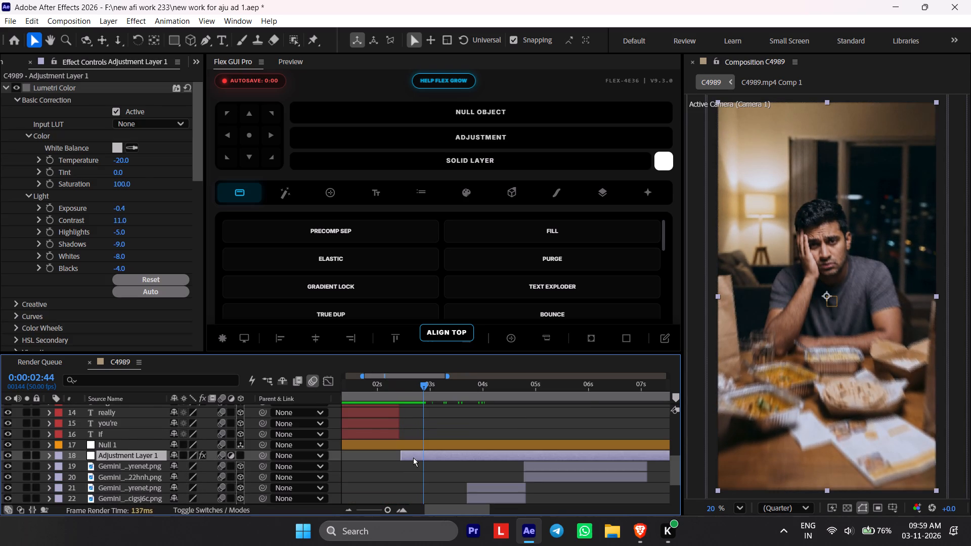
pyautogui.scroll(-4, 457, 454)
pyautogui.click(375, 480)
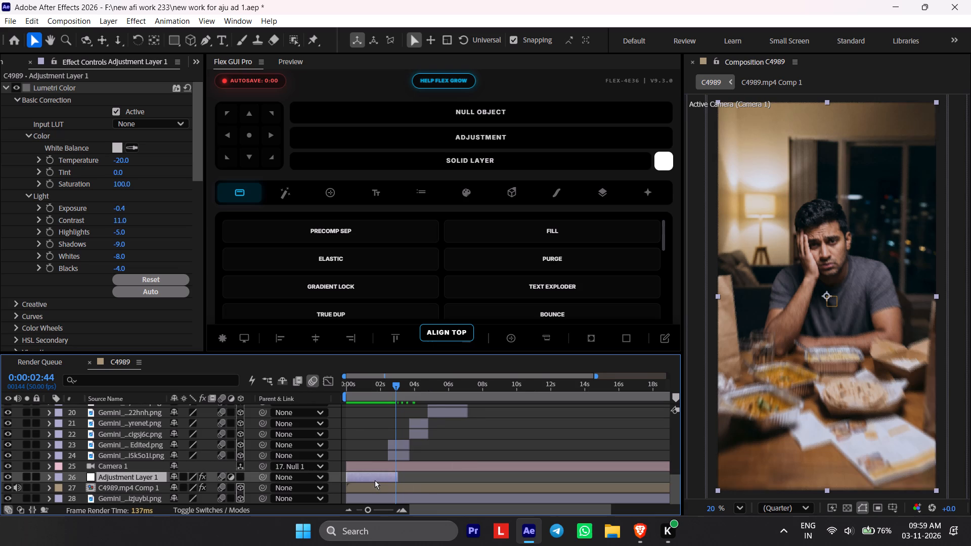
pyautogui.hotkey('ctrl', 'd')
pyautogui.moveTo(375, 480); pyautogui.dragTo(556, 481)
# Split the upper Adjustment Layer 1 at 0:00:07:05, where the gym images end, and delete the part after it.
pyautogui.scroll(2, 556, 481)
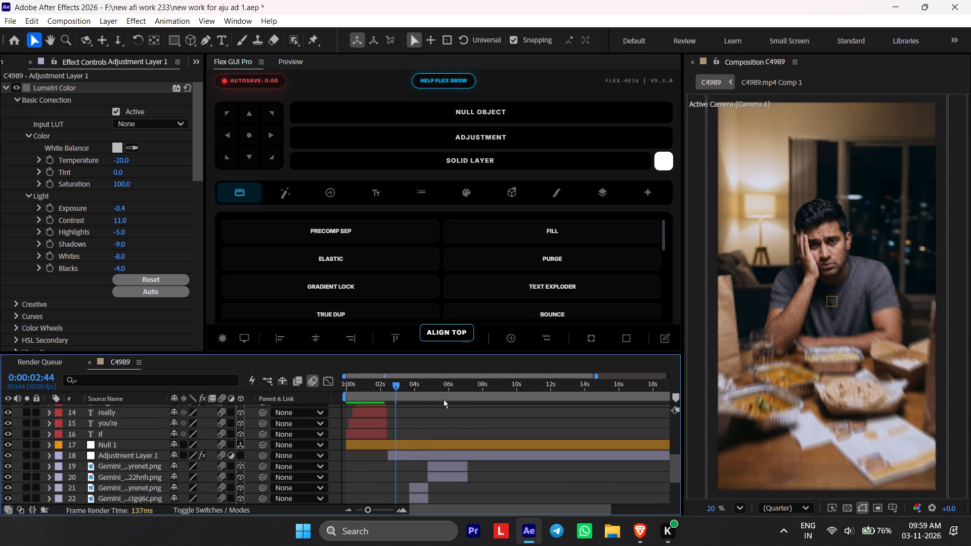
pyautogui.moveTo(443, 396); pyautogui.dragTo(464, 401)
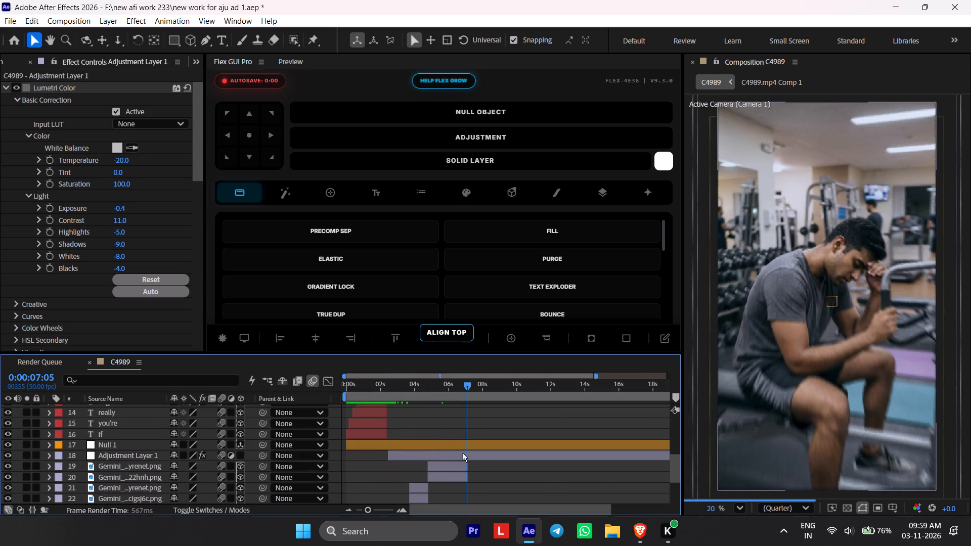
pyautogui.click(463, 453)
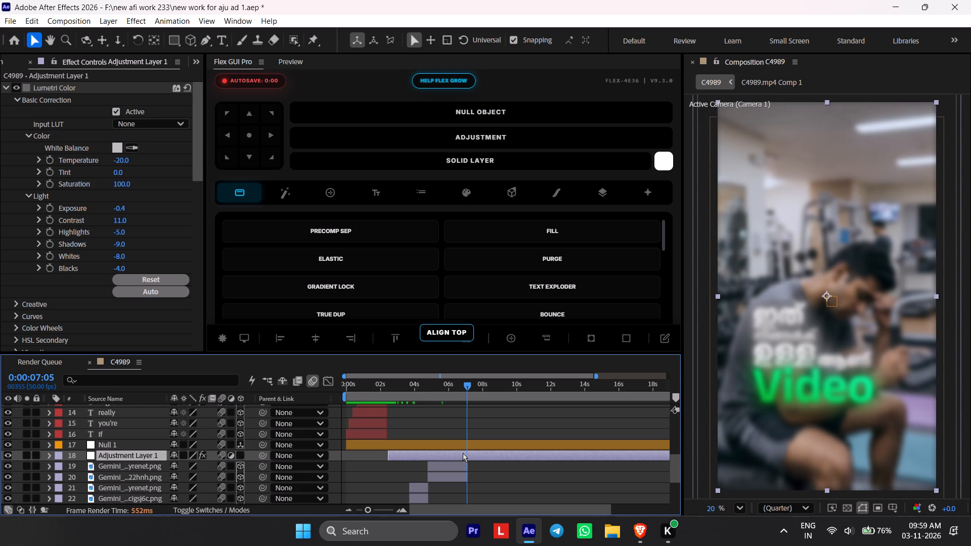
pyautogui.hotkey('ctrl', 'shift', 'd')
pyautogui.press('Delete')
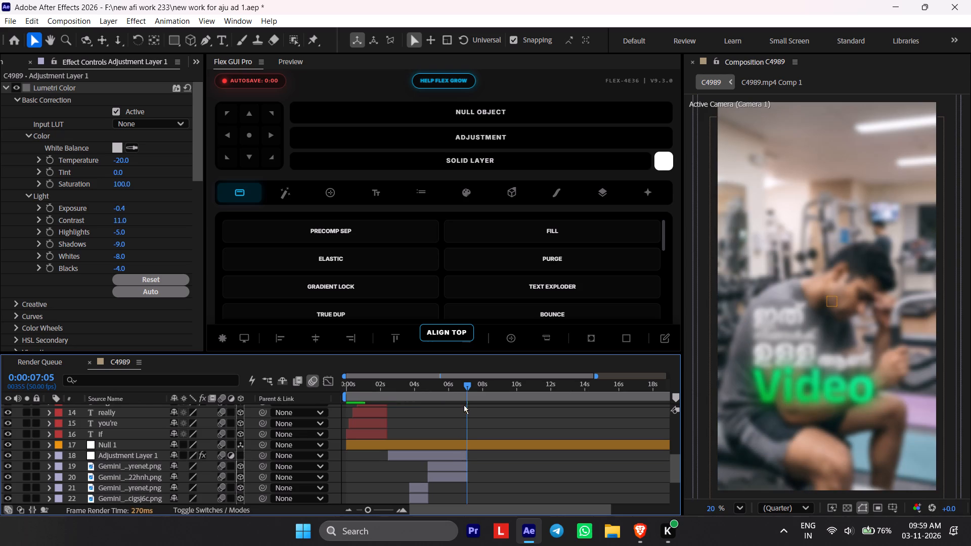
# Review the colour-graded gym and food-table scenes between 0:00:07:05 and 0:00:02:33 for blur and caption appearance.
pyautogui.scroll(4, 463, 438)
pyautogui.keyDown('alt'); pyautogui.scroll(1, 463, 438); pyautogui.keyUp('alt')
pyautogui.moveTo(463, 440); pyautogui.dragTo(463, 440, button='middle')
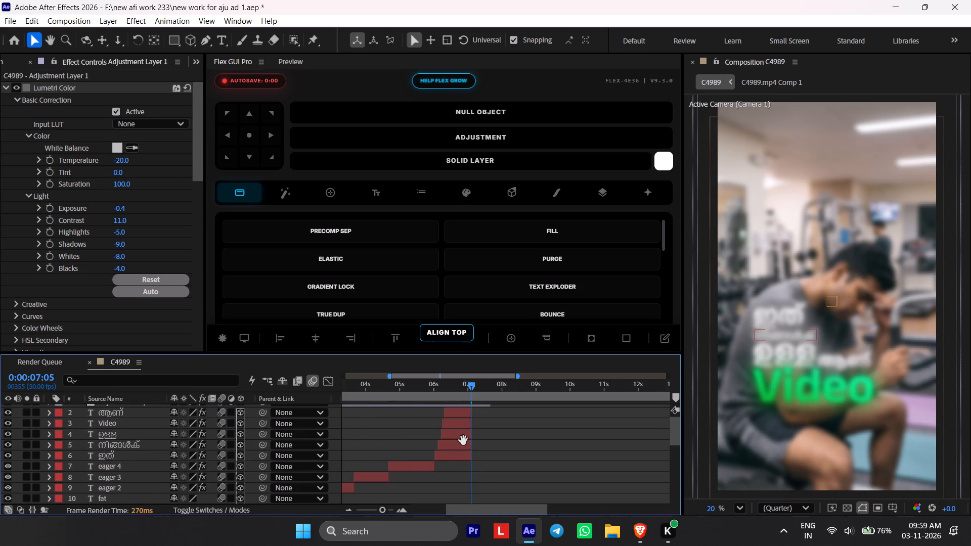
pyautogui.moveTo(463, 440); pyautogui.dragTo(490, 323, button='middle')
pyautogui.scroll(1, 477, 387)
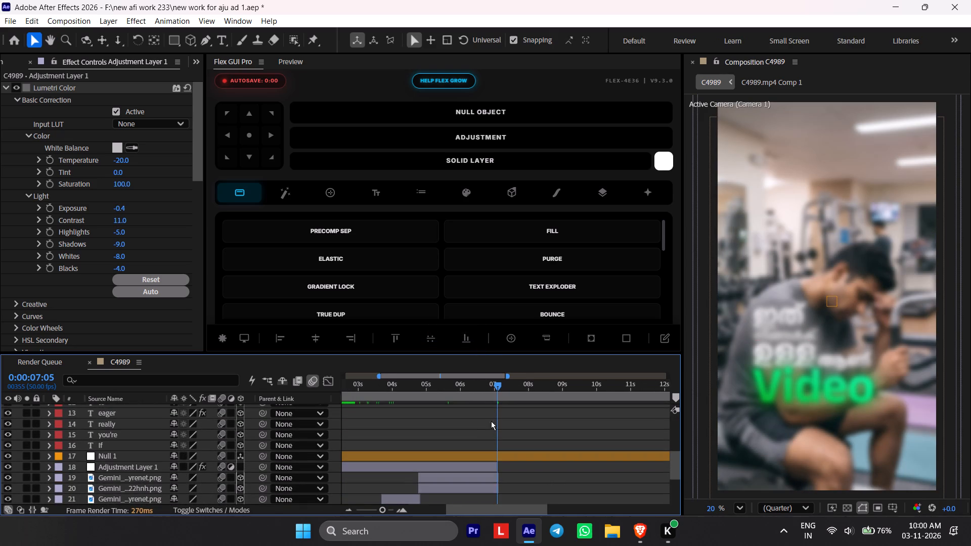
pyautogui.moveTo(488, 391); pyautogui.dragTo(479, 391)
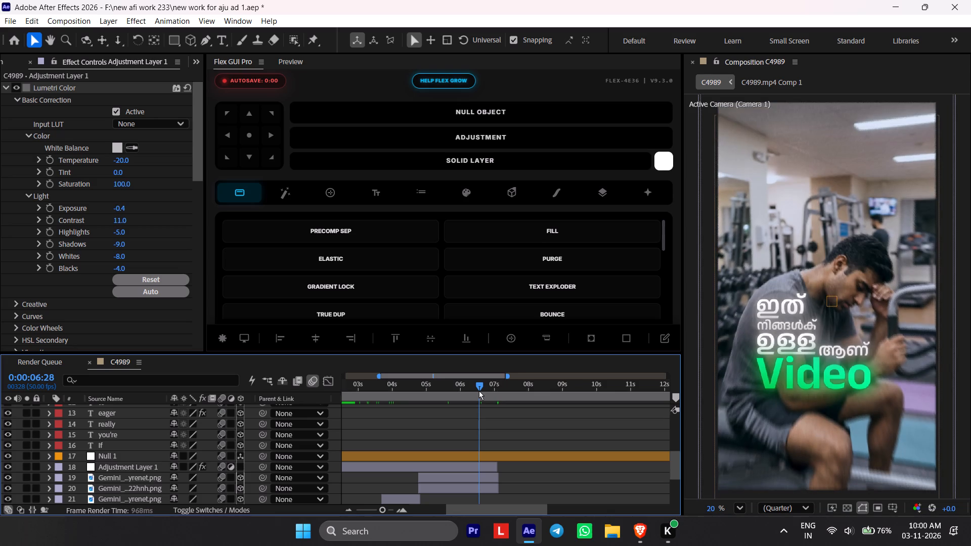
pyautogui.moveTo(479, 391); pyautogui.dragTo(397, 447)
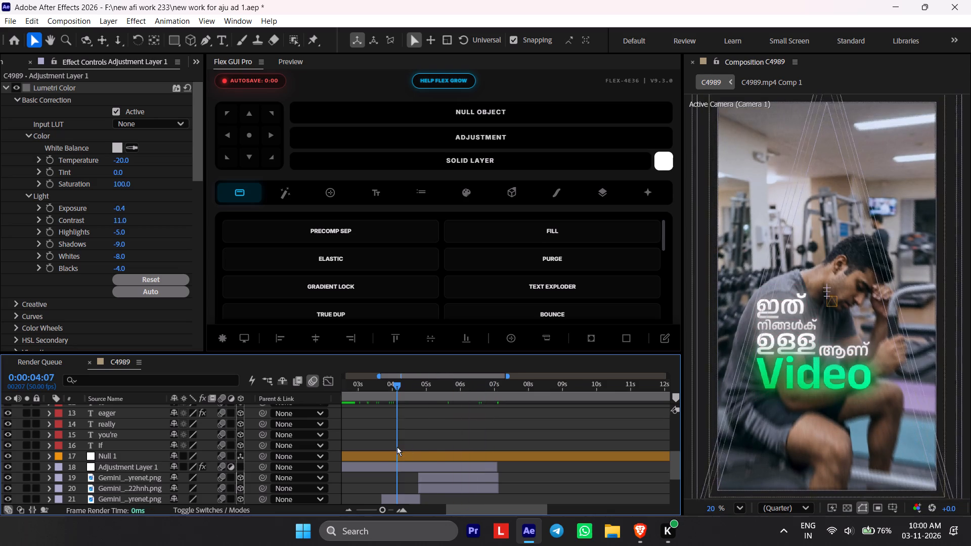
pyautogui.scroll(-2, 396, 447)
pyautogui.moveTo(399, 450); pyautogui.dragTo(464, 490, button='middle')
pyautogui.moveTo(424, 397); pyautogui.dragTo(412, 401)
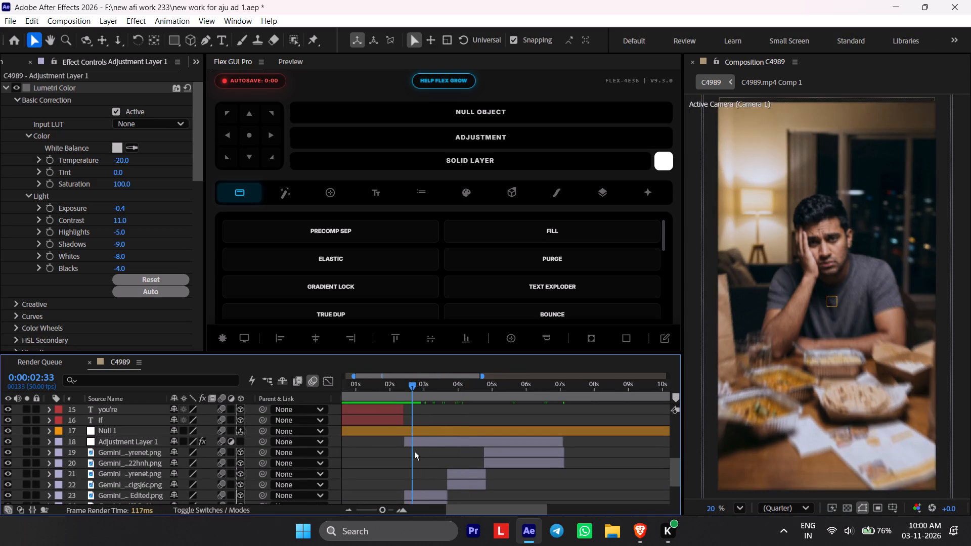
# On the Adjustment Layer 1 below Null 1, place the CC Vignette centre on the man's face at about 1085, 1490.
pyautogui.click(415, 451)
pyautogui.click(417, 450)
pyautogui.click(425, 441)
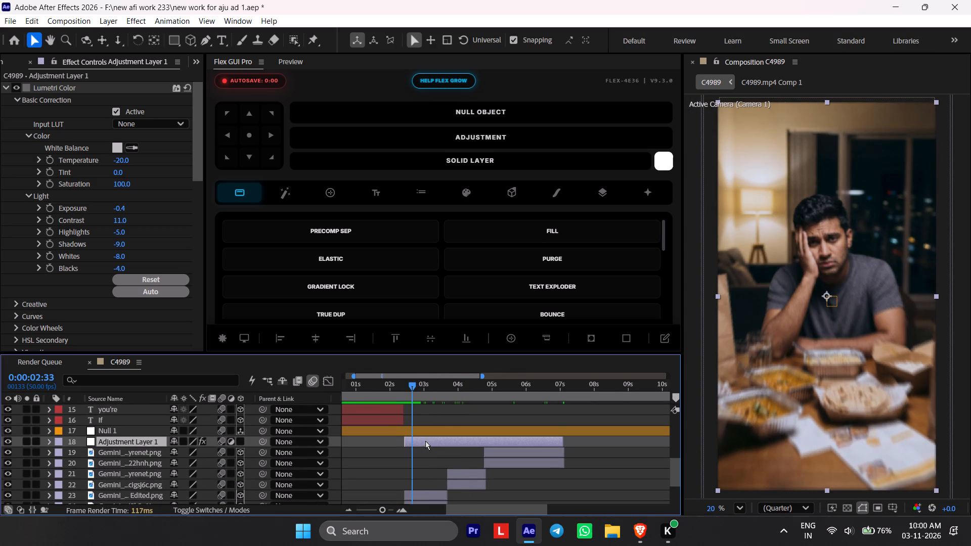
pyautogui.scroll(-8, 52, 155)
pyautogui.scroll(-7, 46, 197)
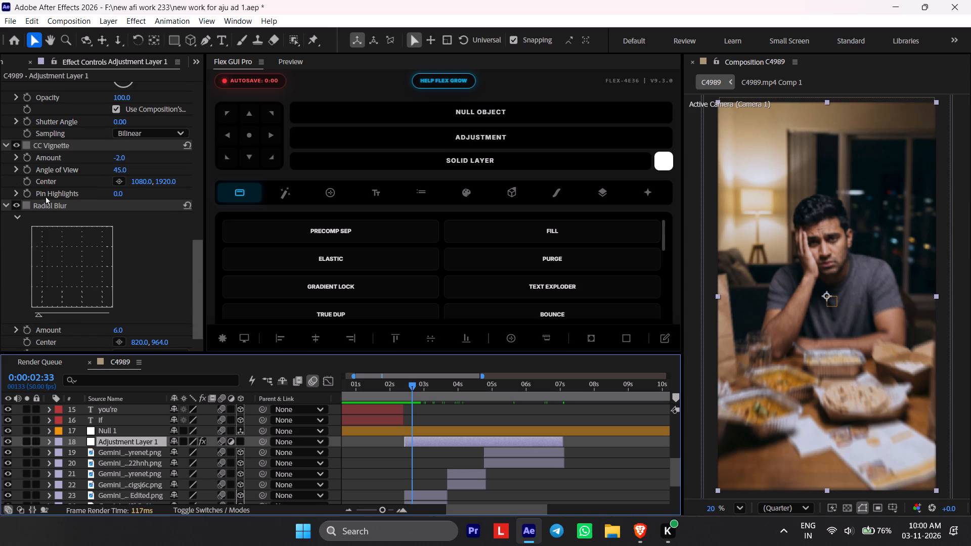
pyautogui.click(116, 184)
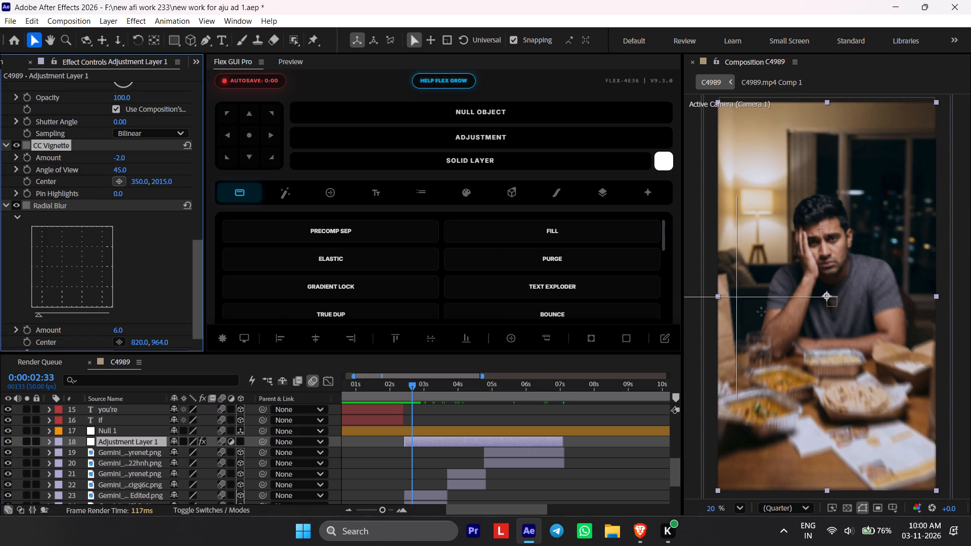
pyautogui.click(827, 253)
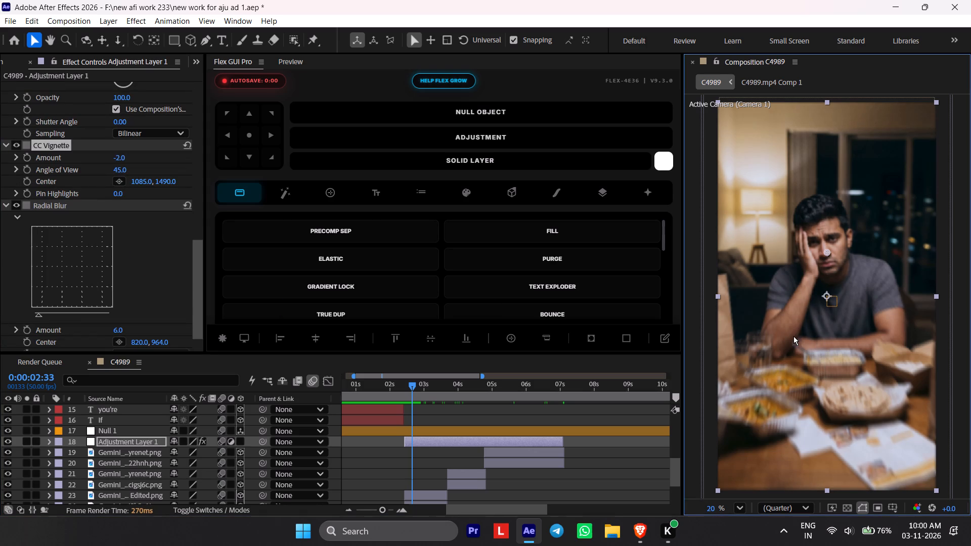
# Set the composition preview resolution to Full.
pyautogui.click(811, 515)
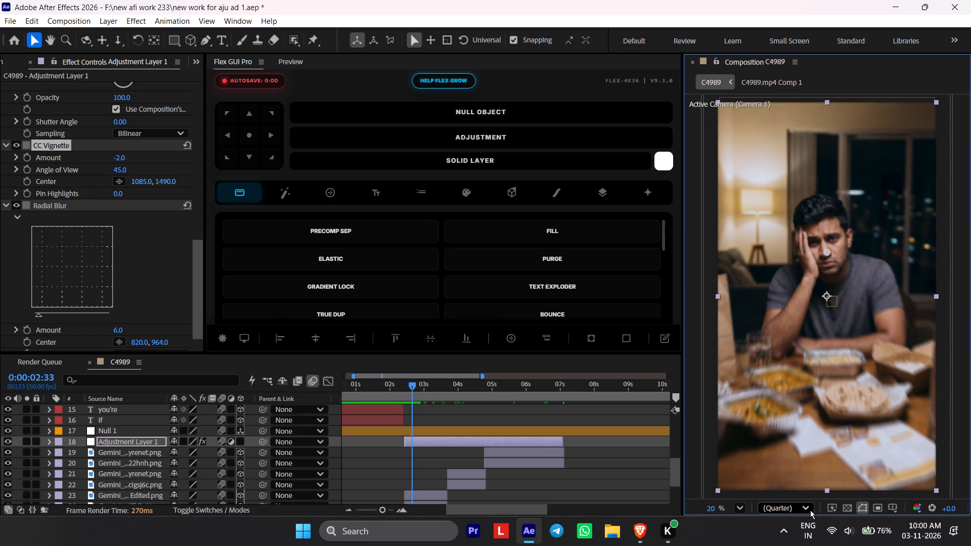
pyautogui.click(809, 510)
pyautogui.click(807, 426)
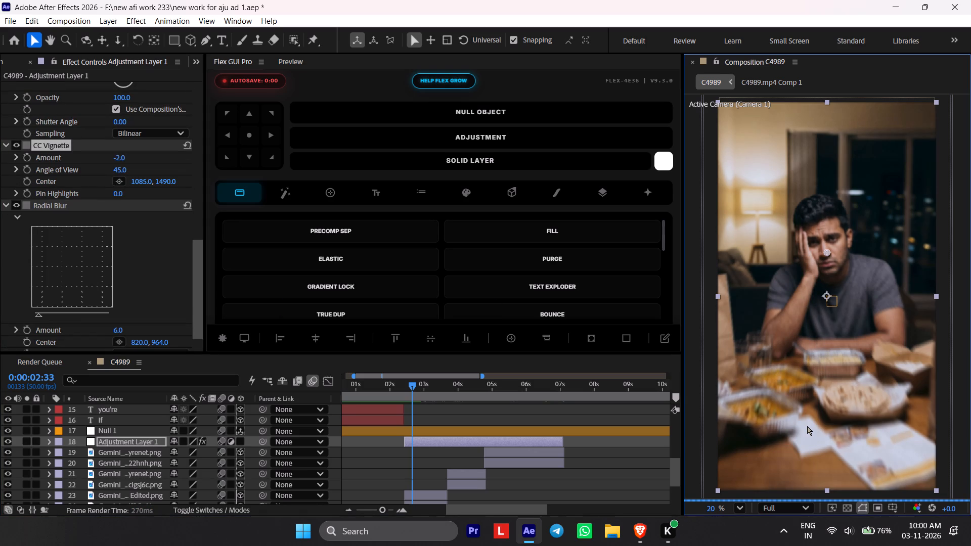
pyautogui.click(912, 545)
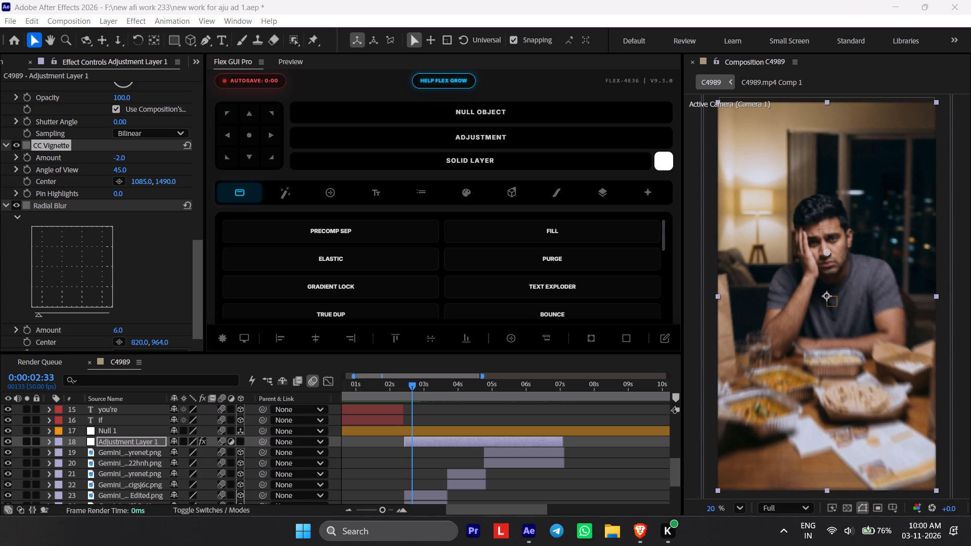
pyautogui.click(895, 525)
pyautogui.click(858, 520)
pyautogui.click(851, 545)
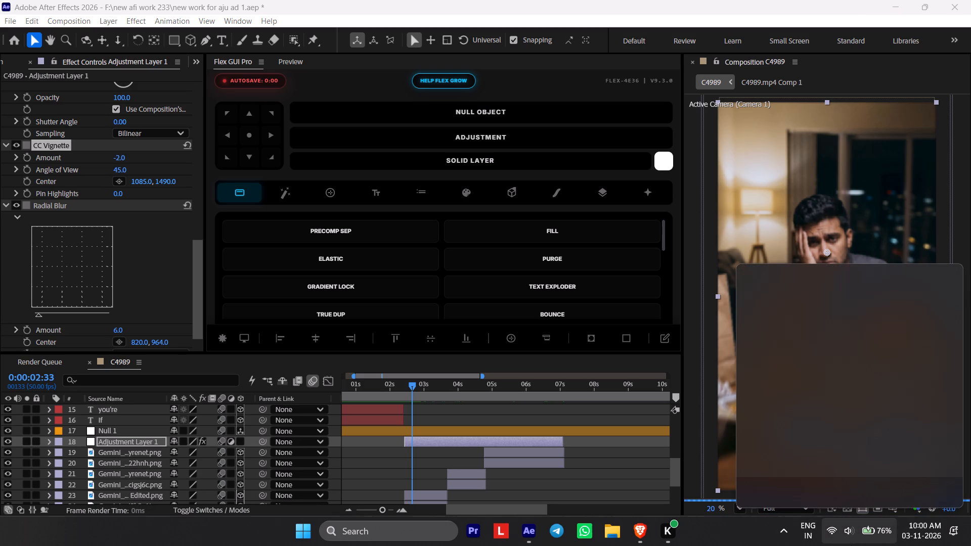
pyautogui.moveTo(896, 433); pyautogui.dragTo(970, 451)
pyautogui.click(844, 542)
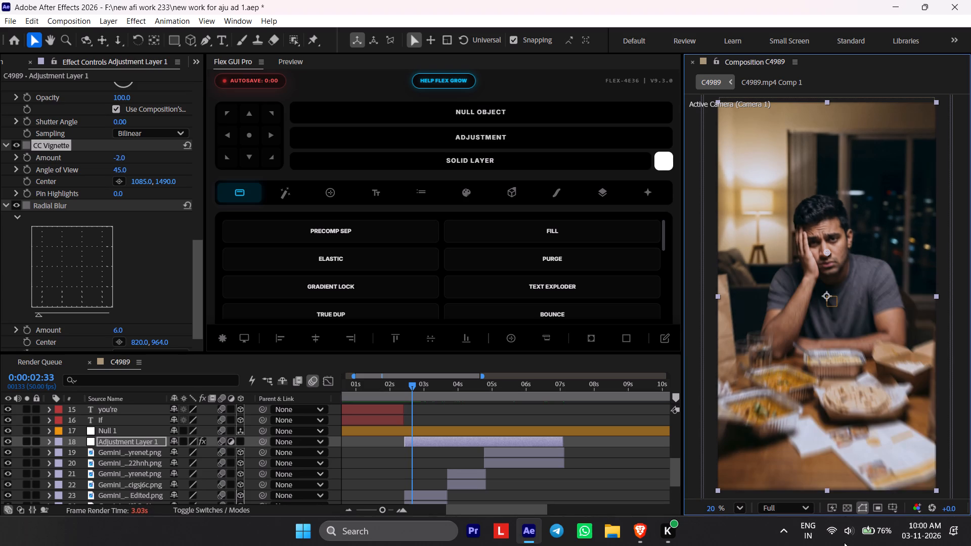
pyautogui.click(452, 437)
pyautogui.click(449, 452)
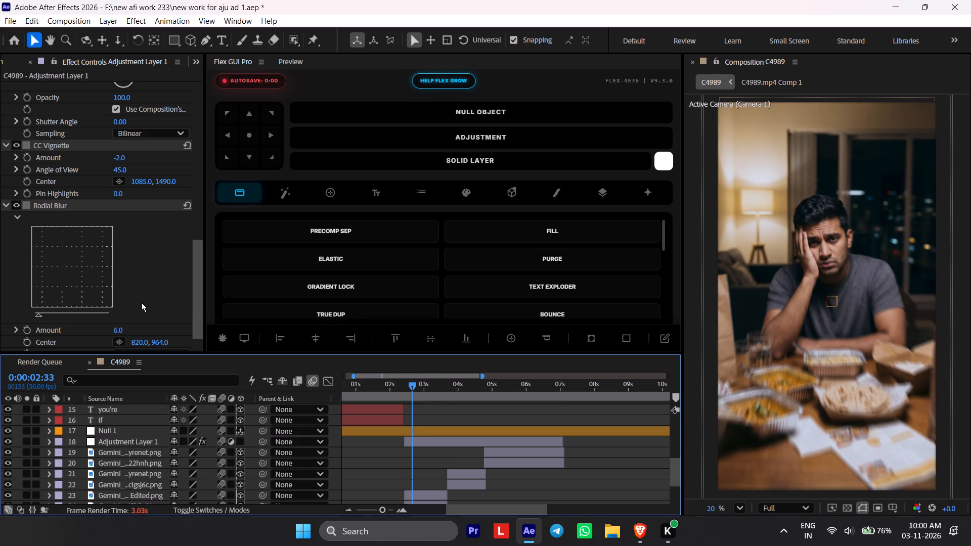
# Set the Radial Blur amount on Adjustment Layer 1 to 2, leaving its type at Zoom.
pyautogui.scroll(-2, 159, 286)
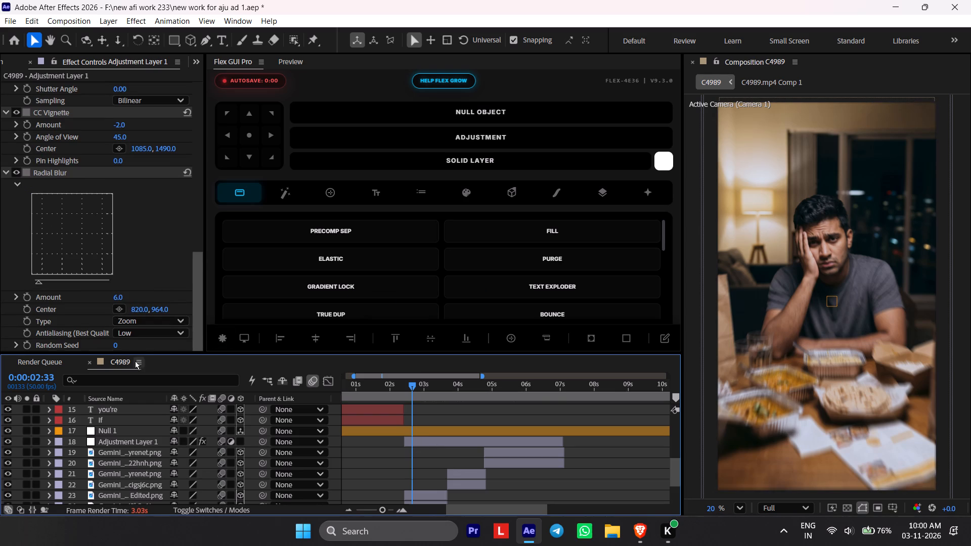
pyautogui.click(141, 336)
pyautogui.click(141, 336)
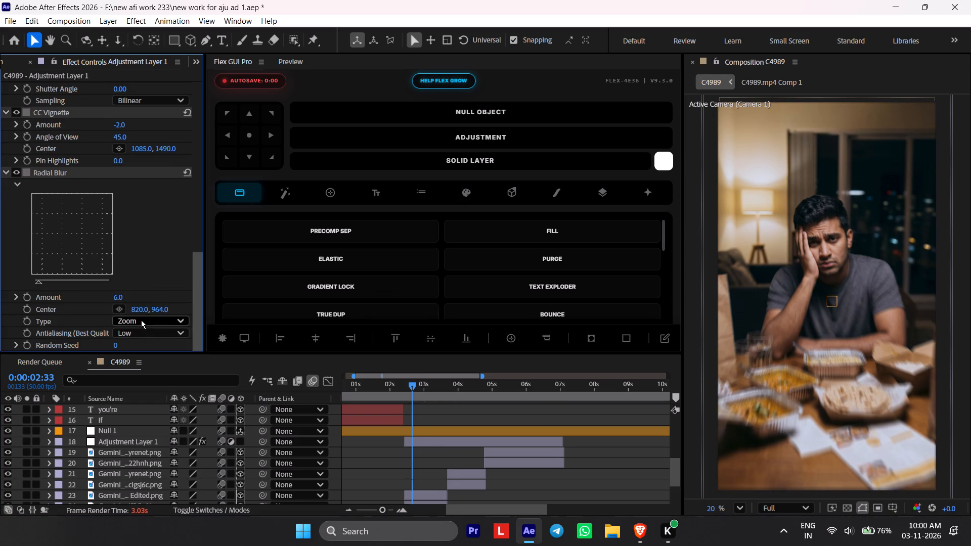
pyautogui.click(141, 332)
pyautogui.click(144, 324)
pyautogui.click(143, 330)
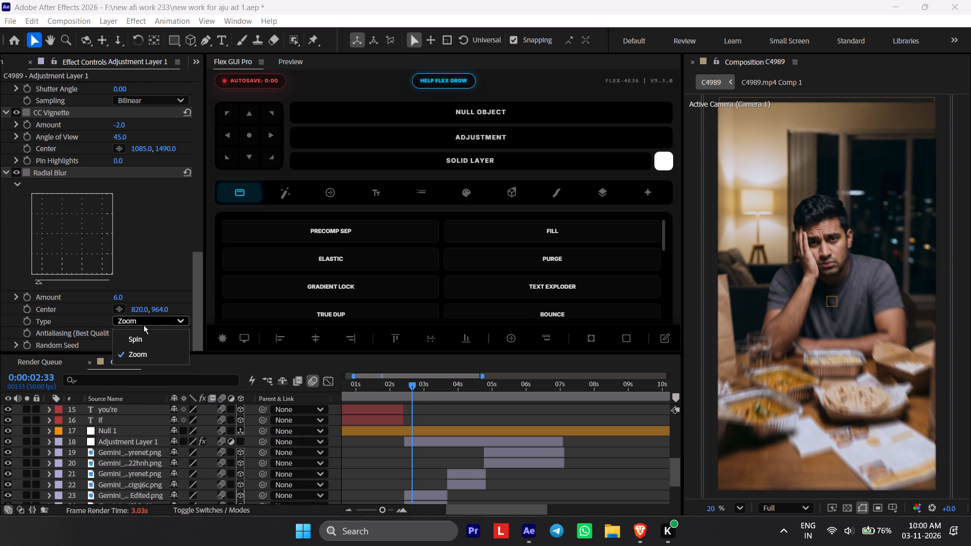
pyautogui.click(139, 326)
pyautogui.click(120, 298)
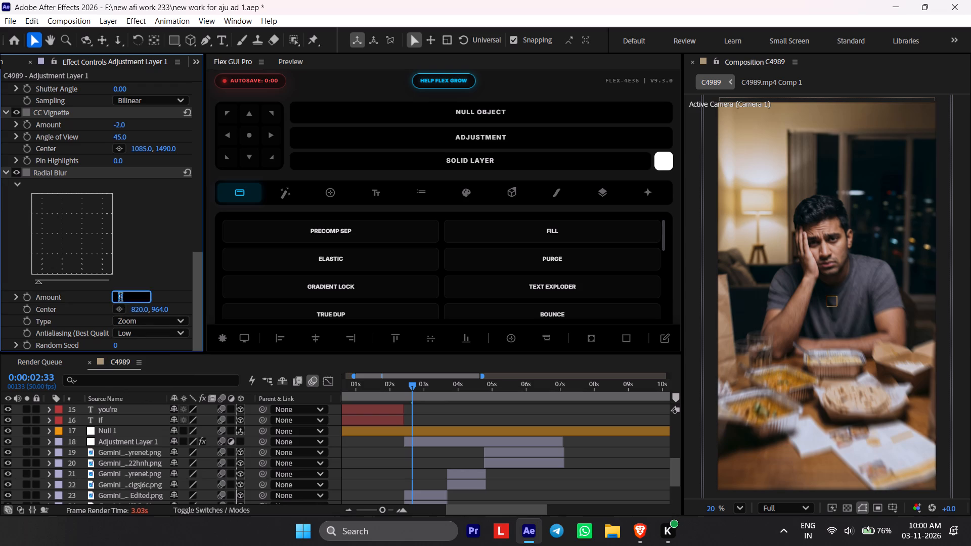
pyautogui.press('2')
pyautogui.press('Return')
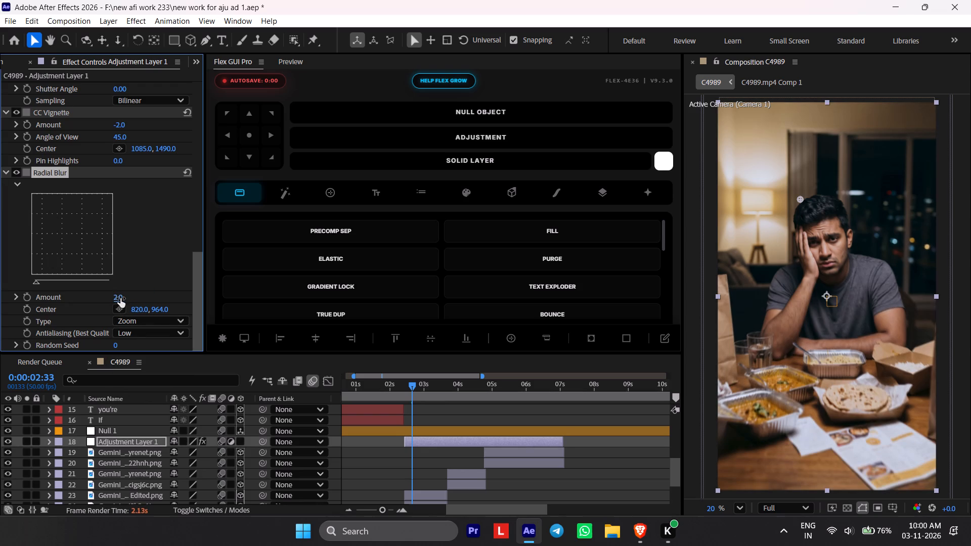
# Set the Radial Blur amount on Adjustment Layer 1 to 5.
pyautogui.click(120, 298)
pyautogui.press('5')
pyautogui.press('Return')
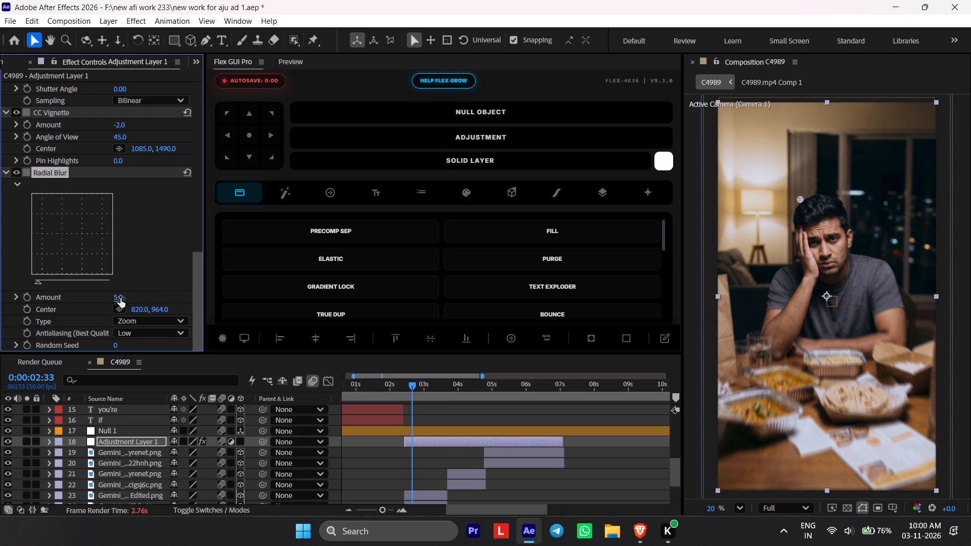
# Check the blur and camera movement on the food-table scene from 0:00:02:33 to 0:00:03:12.
pyautogui.press('space')
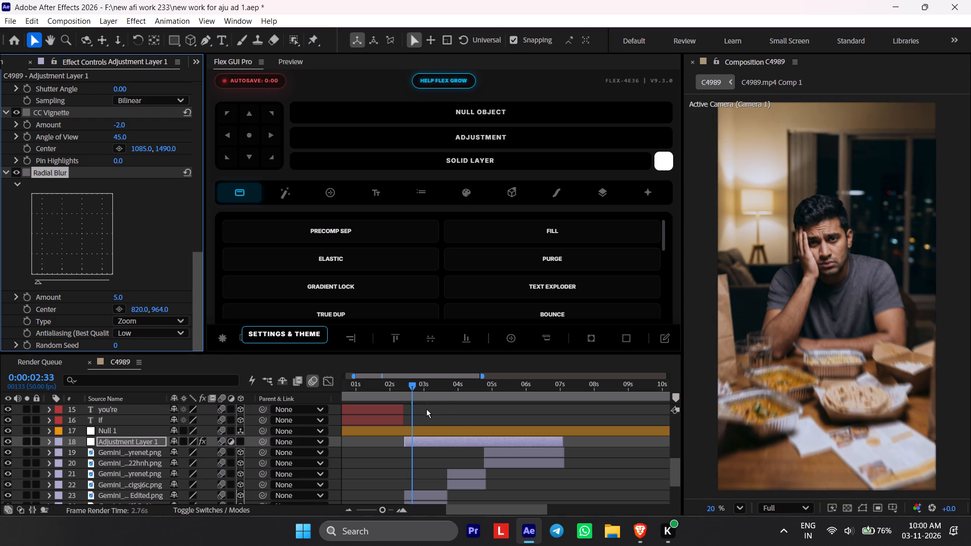
pyautogui.moveTo(416, 385); pyautogui.dragTo(426, 391)
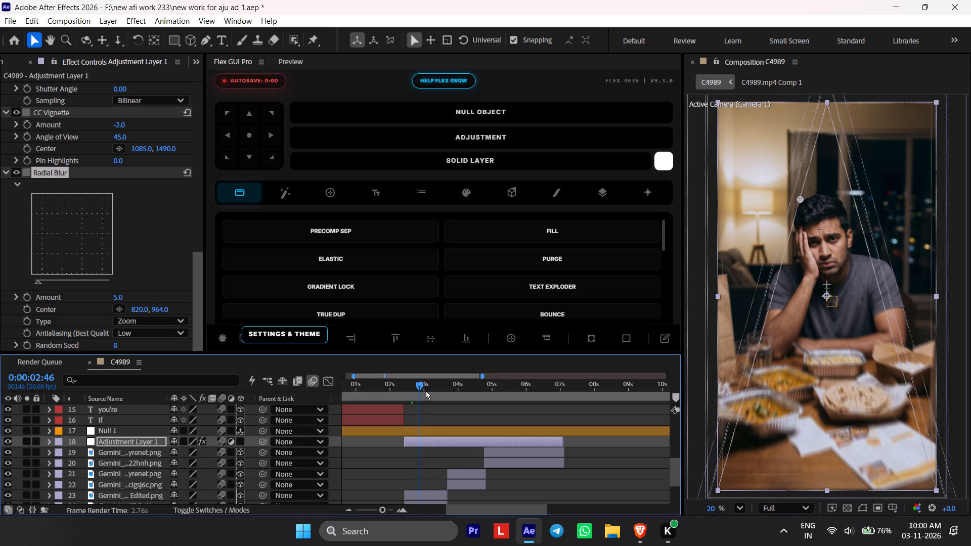
pyautogui.moveTo(426, 391); pyautogui.dragTo(429, 392)
pyautogui.write('yu')
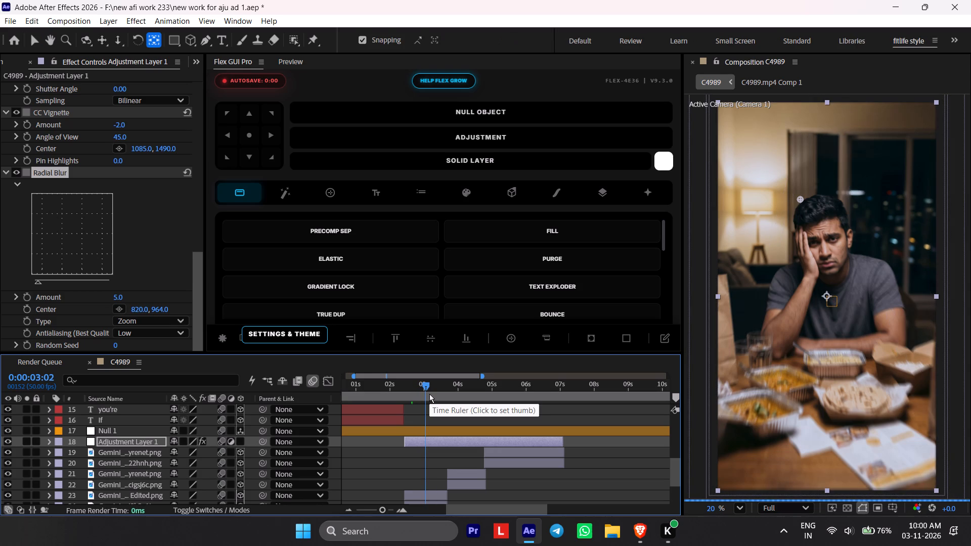
pyautogui.click(422, 446)
pyautogui.press('u')
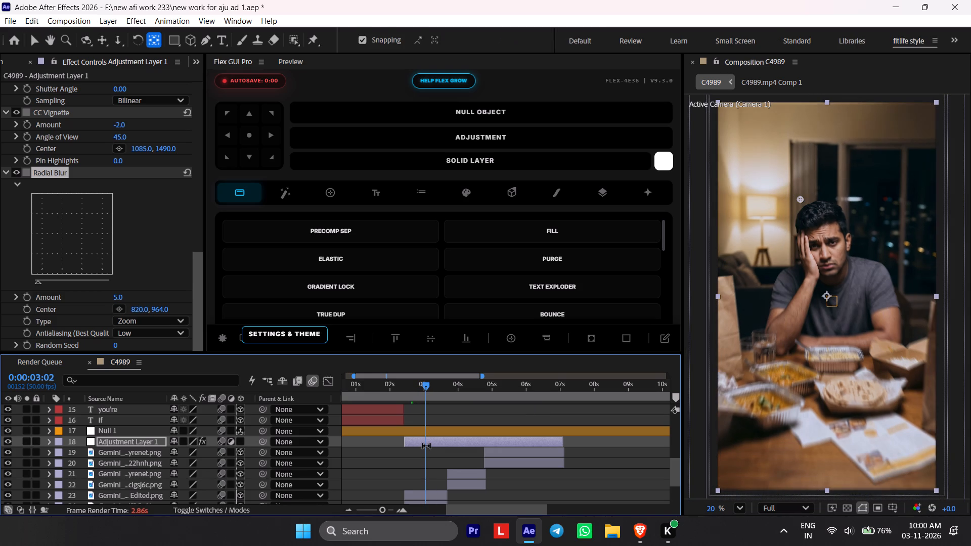
pyautogui.press('v')
pyautogui.click(432, 399)
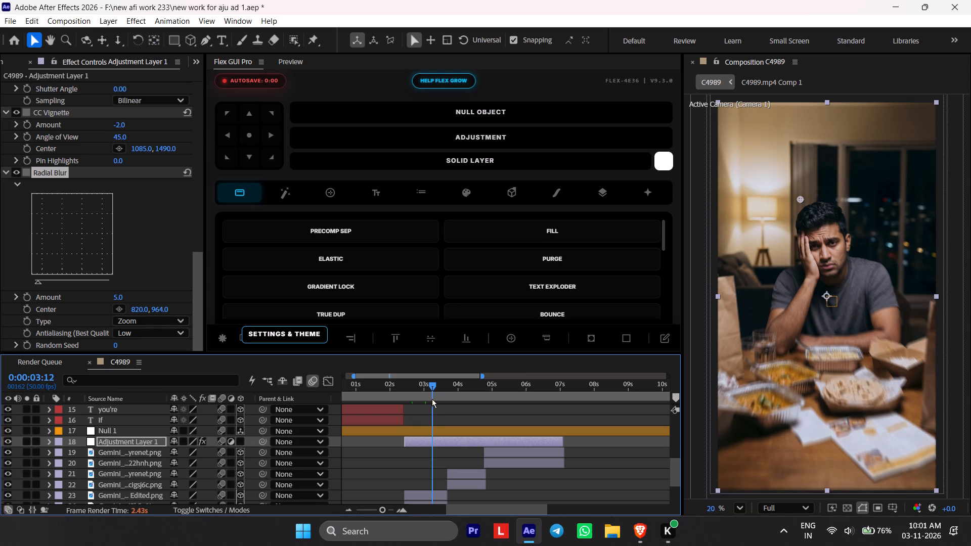
# Select the "eager 2" caption layer and examine its appearance over the food-table scene back to 0:00:02:48.
pyautogui.scroll(6, 433, 419)
pyautogui.scroll(-3, 433, 421)
pyautogui.scroll(2, 429, 427)
pyautogui.click(430, 468)
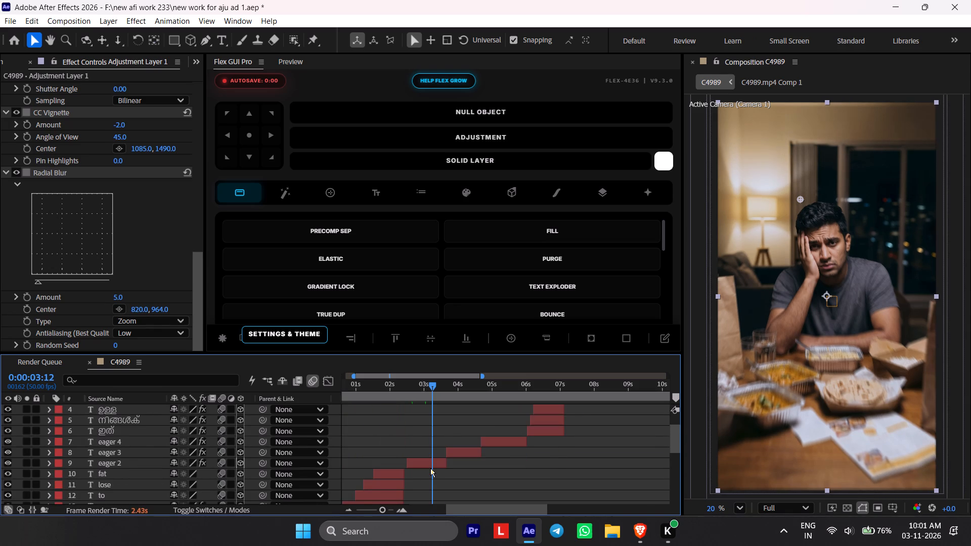
pyautogui.doubleClick(430, 468)
pyautogui.click(428, 467)
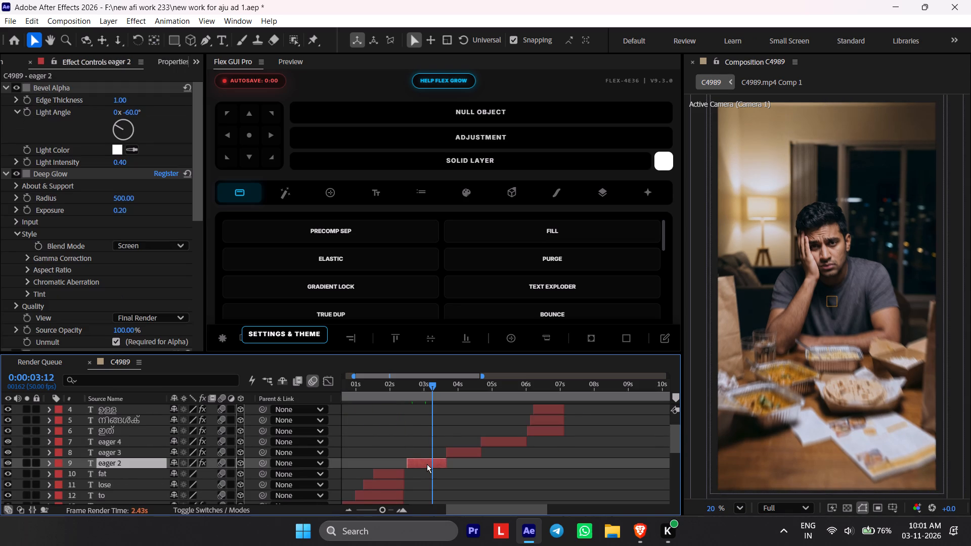
pyautogui.moveTo(431, 399); pyautogui.dragTo(424, 399)
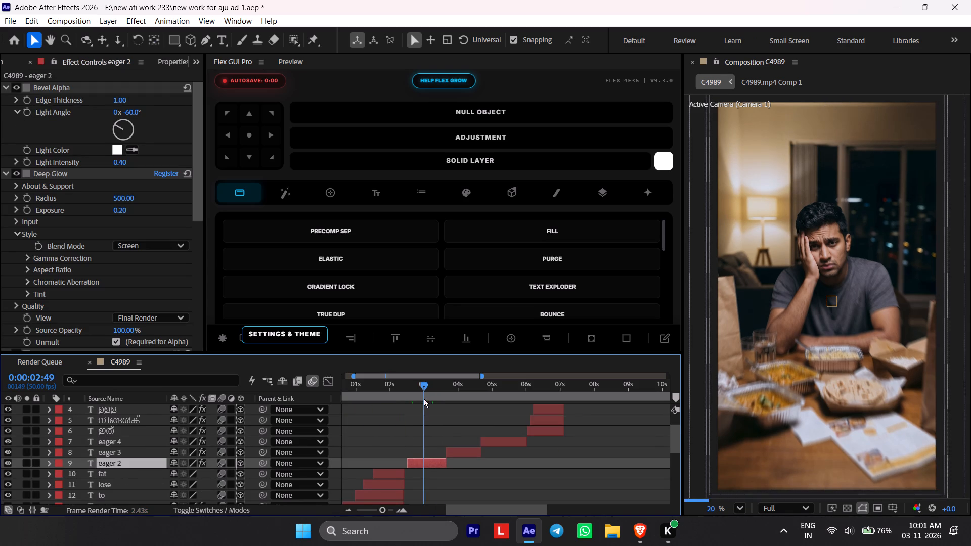
pyautogui.moveTo(424, 399); pyautogui.dragTo(422, 399)
# Hide the Adjustment Layer 1 below Null 1 and check the ungraded food-table scene at 0:00:03:15.
pyautogui.scroll(-1, 424, 415)
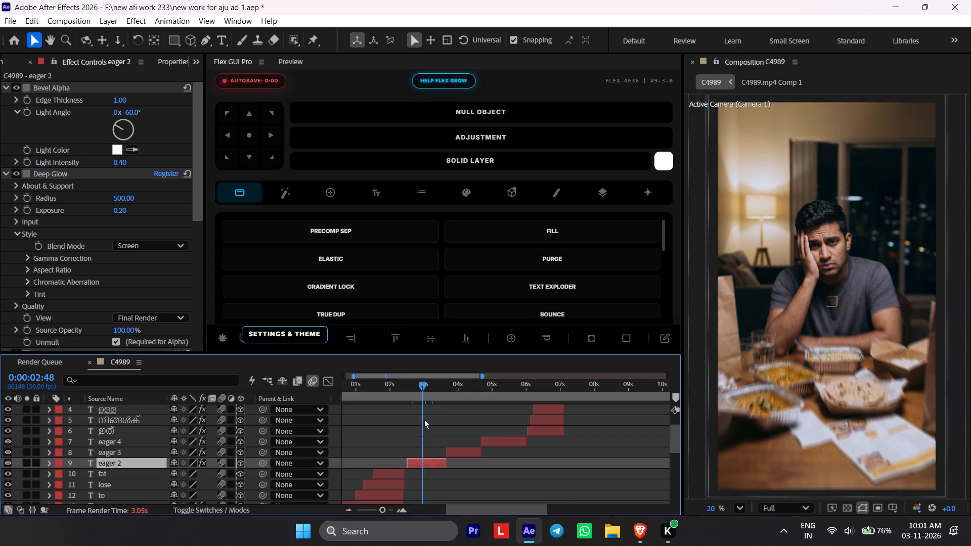
pyautogui.scroll(-2, 424, 421)
pyautogui.click(11, 461)
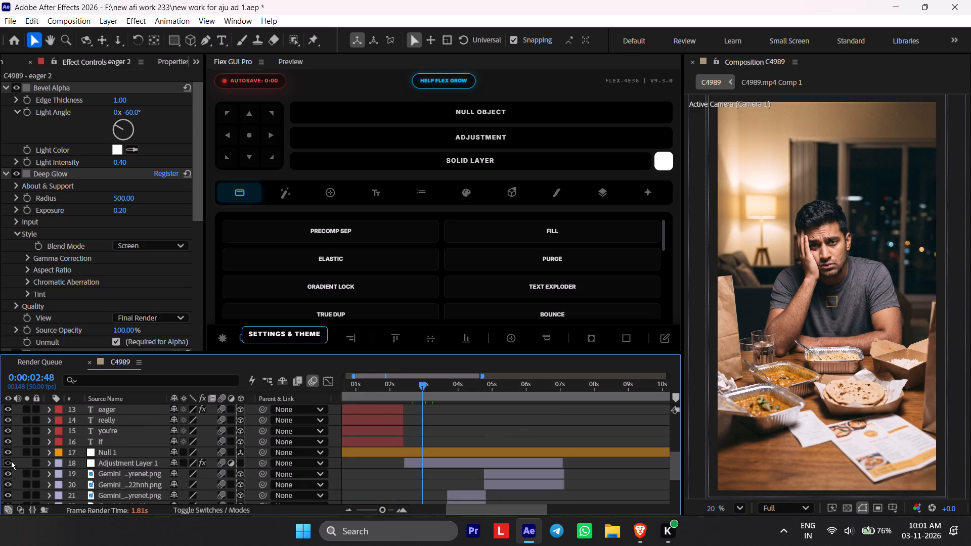
pyautogui.click(438, 386)
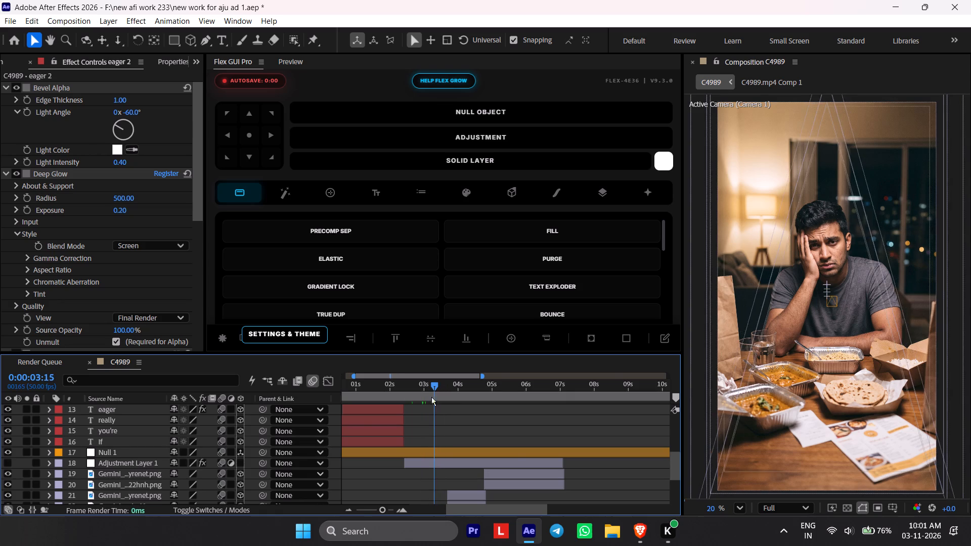
# Set the composition preview resolution to Quarter.
pyautogui.click(803, 506)
pyautogui.click(776, 396)
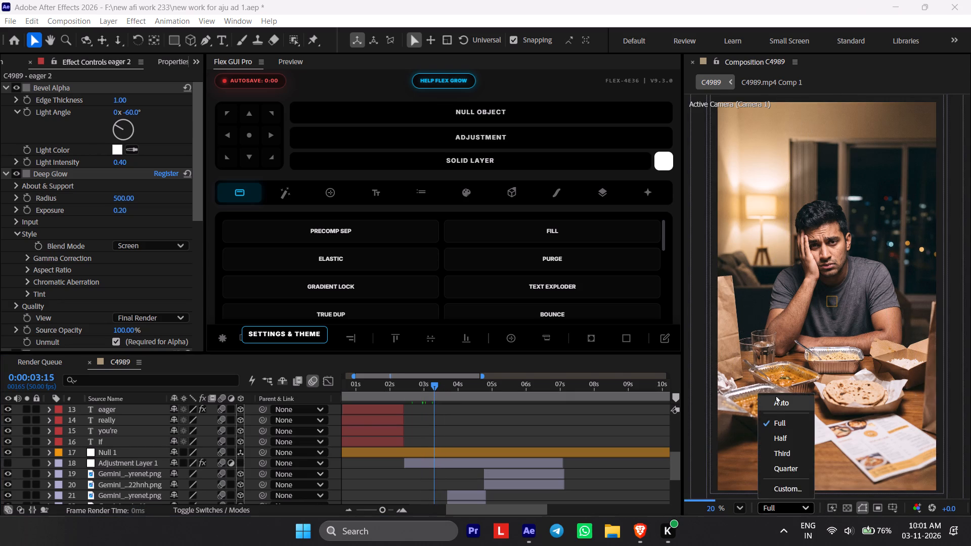
# Return to the "eager 2" caption layer and check the food-table scene around 0:00:02:49.
pyautogui.scroll(3, 407, 442)
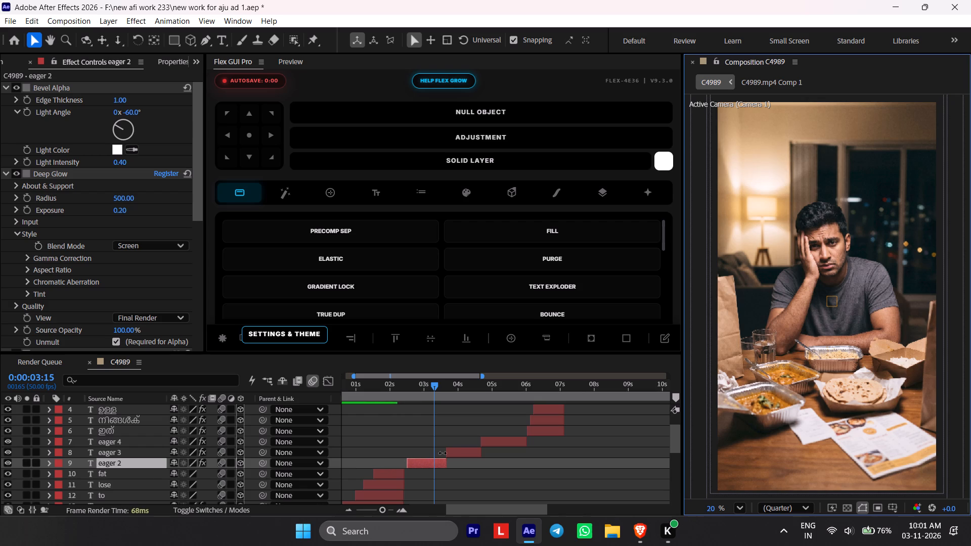
pyautogui.click(429, 376)
pyautogui.click(429, 377)
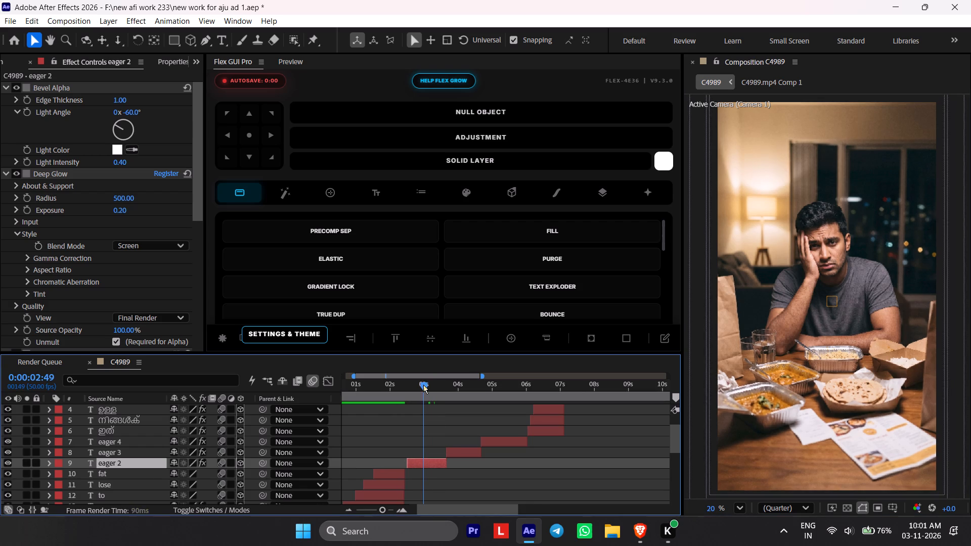
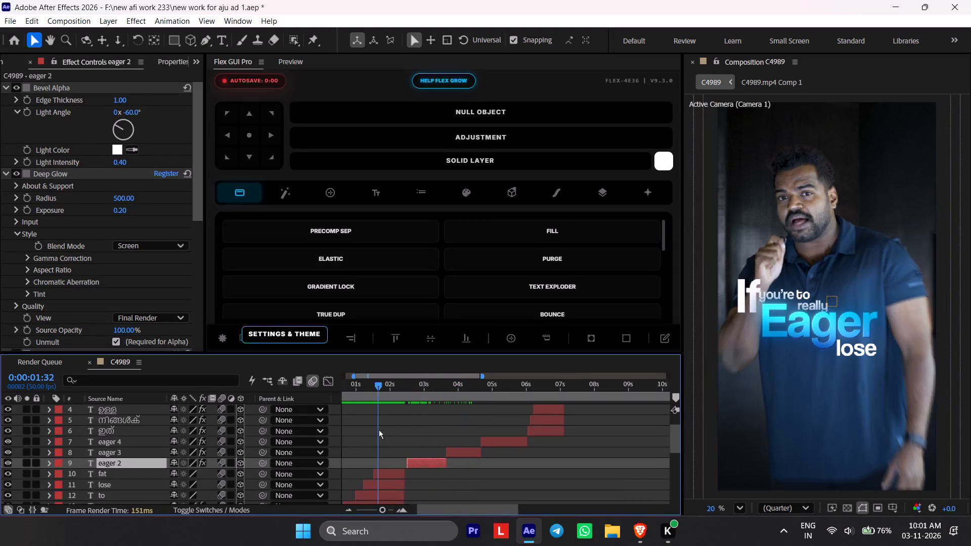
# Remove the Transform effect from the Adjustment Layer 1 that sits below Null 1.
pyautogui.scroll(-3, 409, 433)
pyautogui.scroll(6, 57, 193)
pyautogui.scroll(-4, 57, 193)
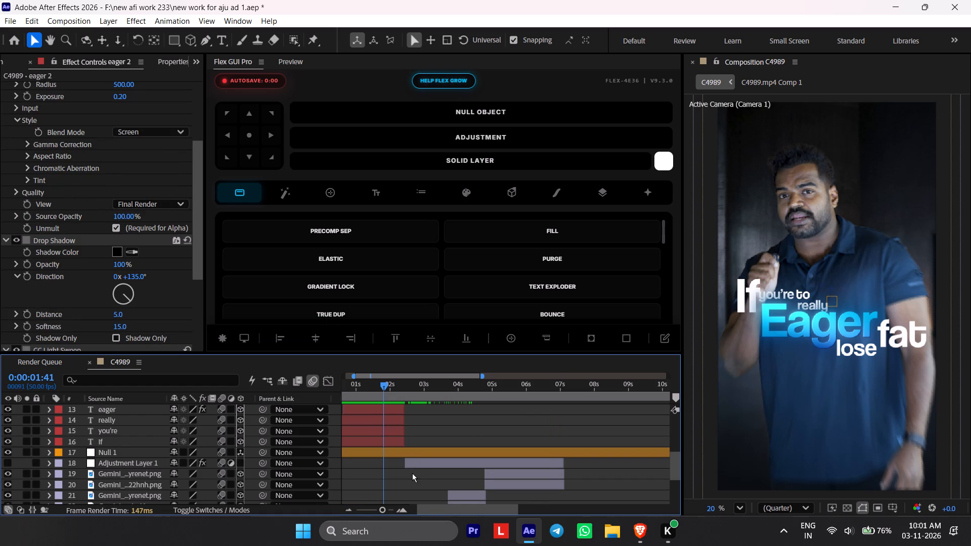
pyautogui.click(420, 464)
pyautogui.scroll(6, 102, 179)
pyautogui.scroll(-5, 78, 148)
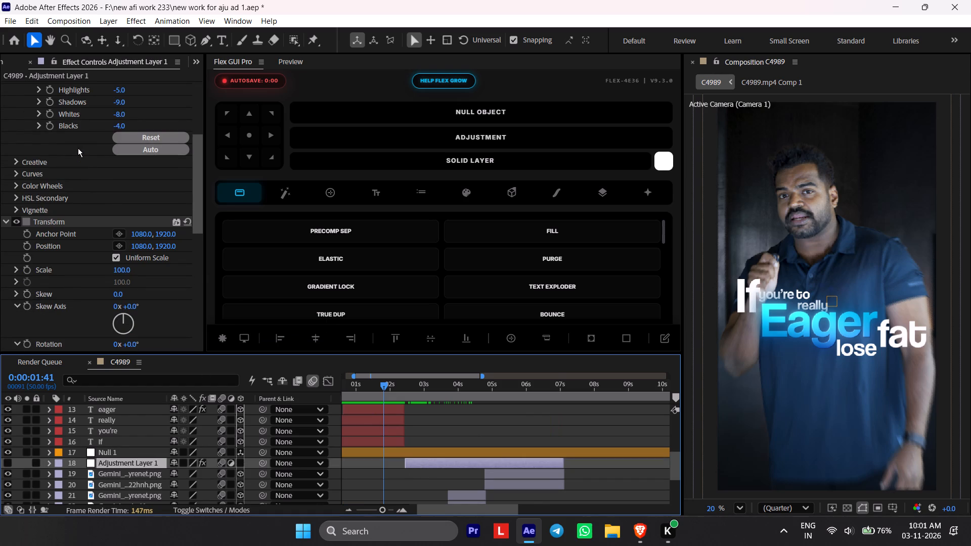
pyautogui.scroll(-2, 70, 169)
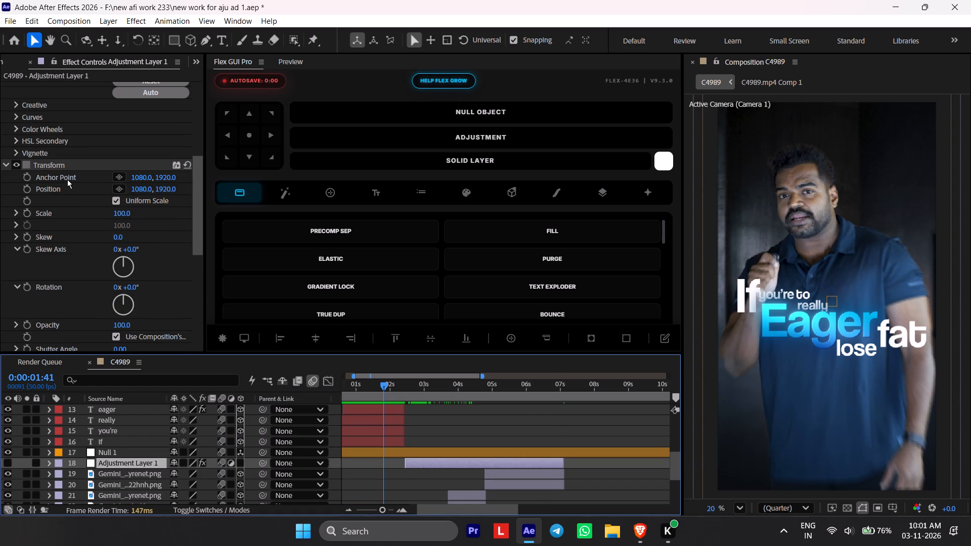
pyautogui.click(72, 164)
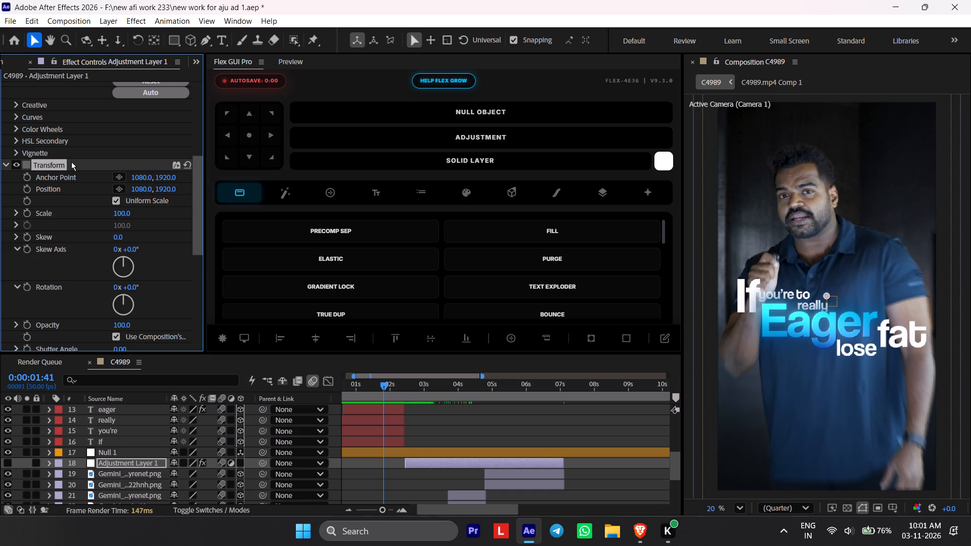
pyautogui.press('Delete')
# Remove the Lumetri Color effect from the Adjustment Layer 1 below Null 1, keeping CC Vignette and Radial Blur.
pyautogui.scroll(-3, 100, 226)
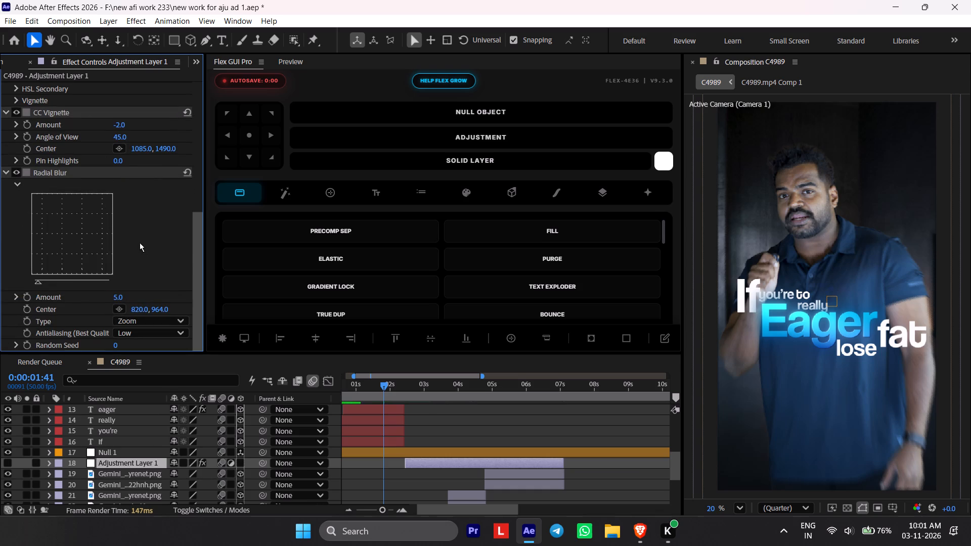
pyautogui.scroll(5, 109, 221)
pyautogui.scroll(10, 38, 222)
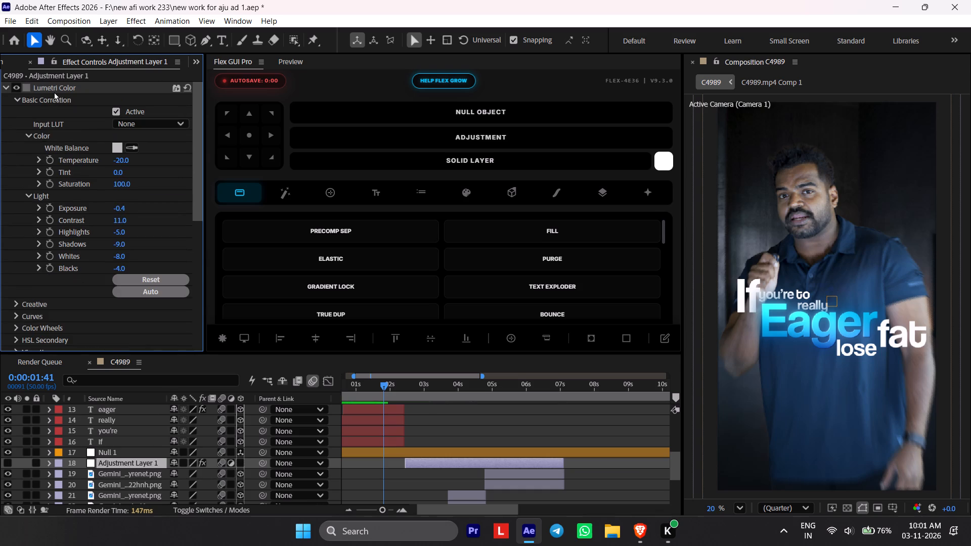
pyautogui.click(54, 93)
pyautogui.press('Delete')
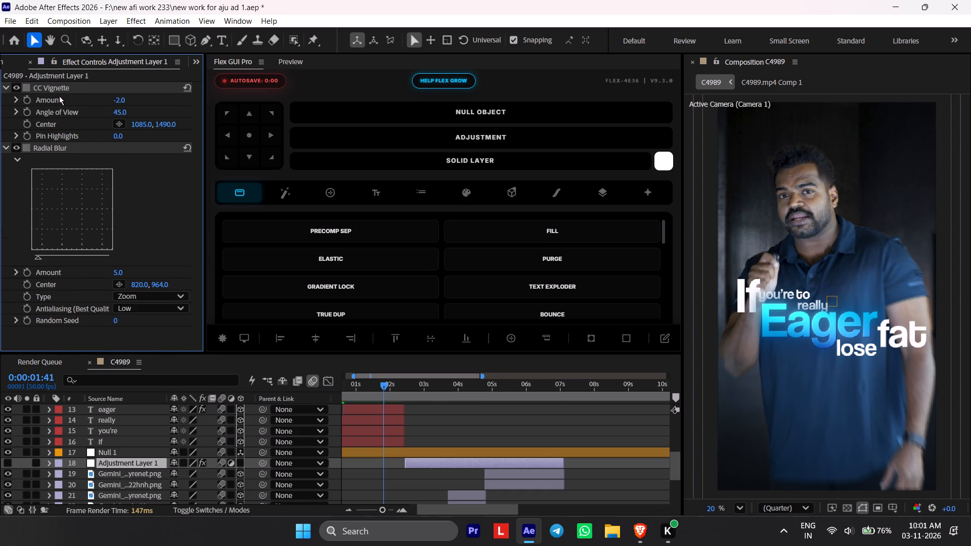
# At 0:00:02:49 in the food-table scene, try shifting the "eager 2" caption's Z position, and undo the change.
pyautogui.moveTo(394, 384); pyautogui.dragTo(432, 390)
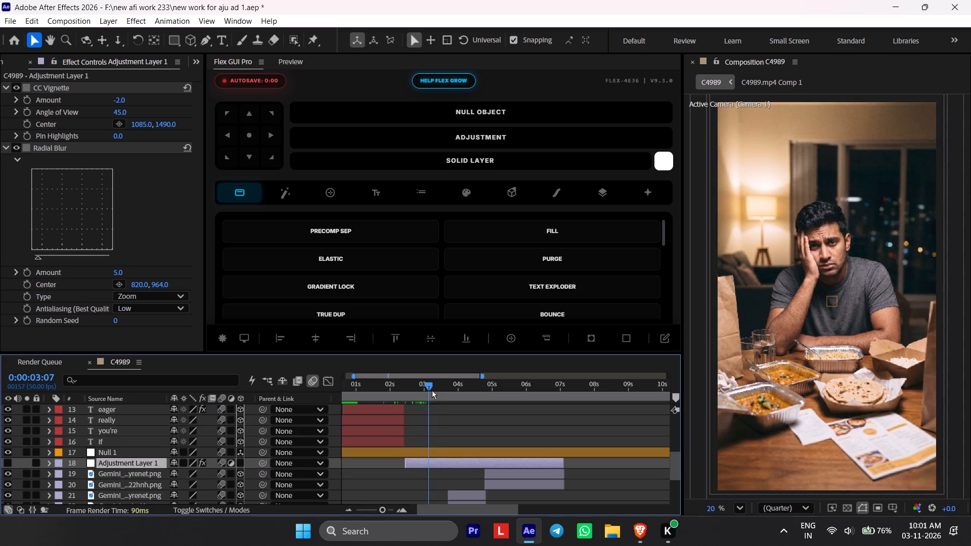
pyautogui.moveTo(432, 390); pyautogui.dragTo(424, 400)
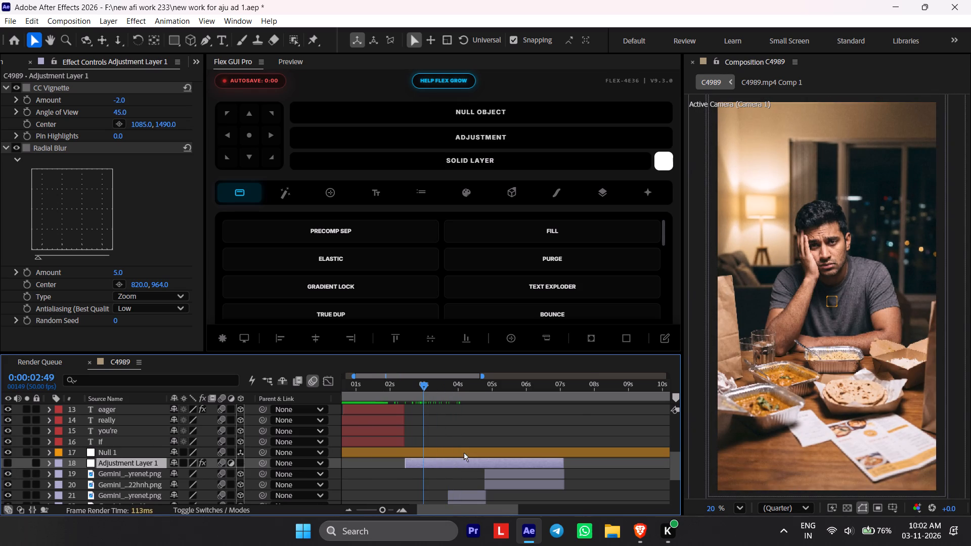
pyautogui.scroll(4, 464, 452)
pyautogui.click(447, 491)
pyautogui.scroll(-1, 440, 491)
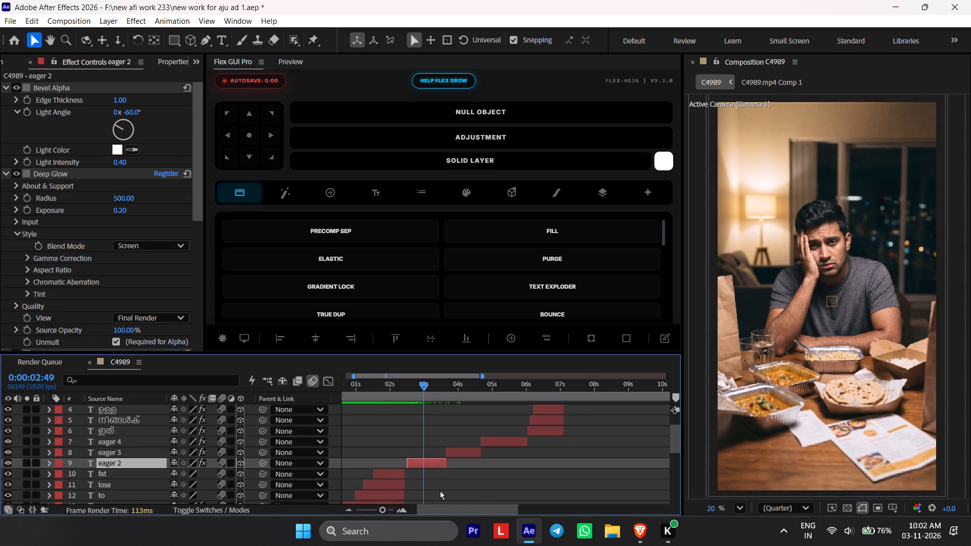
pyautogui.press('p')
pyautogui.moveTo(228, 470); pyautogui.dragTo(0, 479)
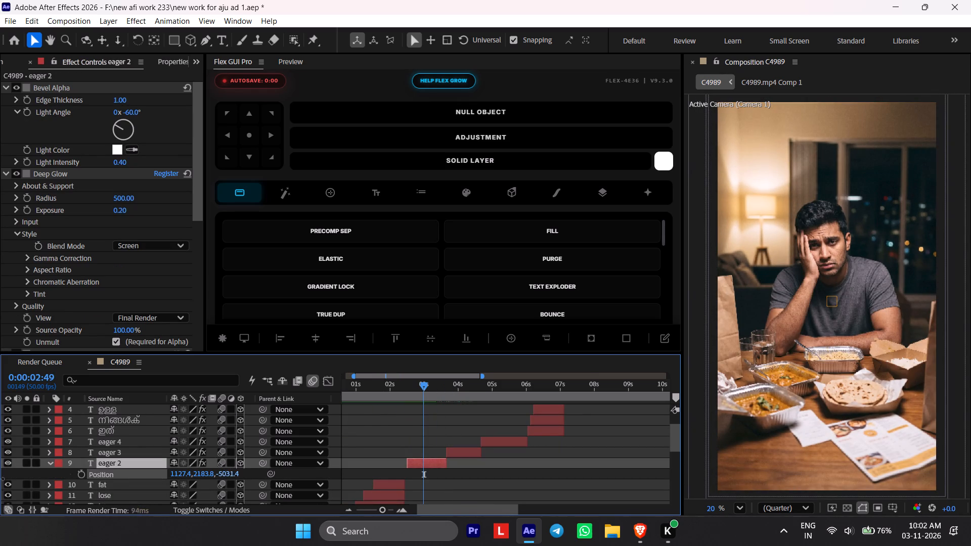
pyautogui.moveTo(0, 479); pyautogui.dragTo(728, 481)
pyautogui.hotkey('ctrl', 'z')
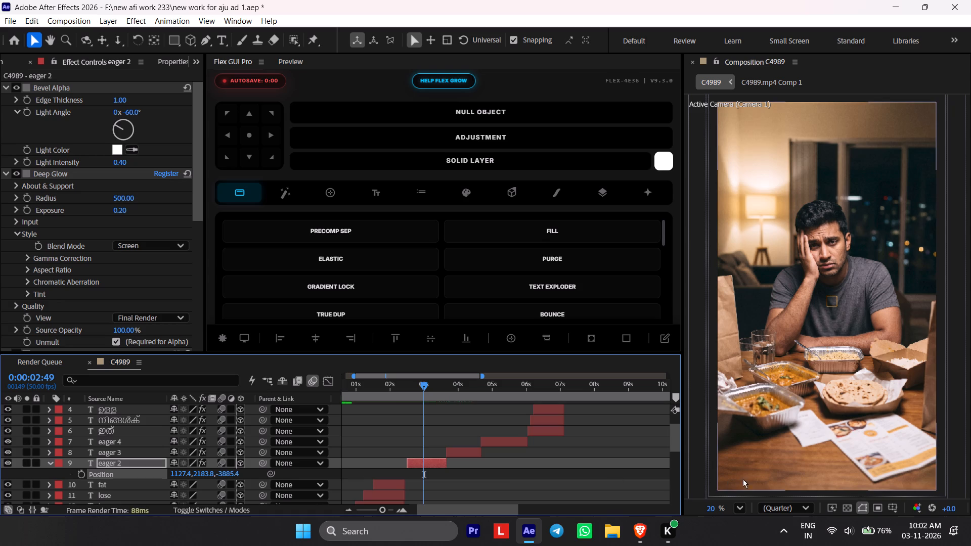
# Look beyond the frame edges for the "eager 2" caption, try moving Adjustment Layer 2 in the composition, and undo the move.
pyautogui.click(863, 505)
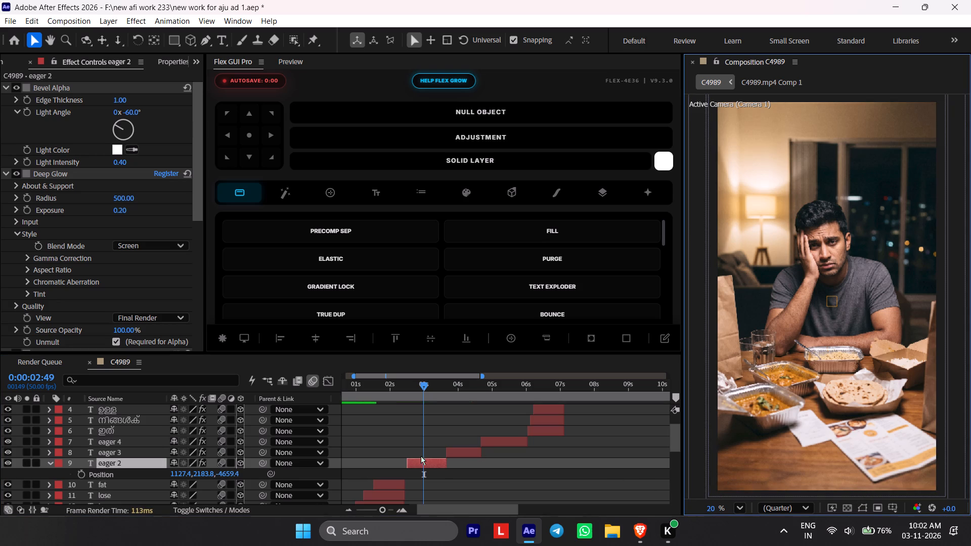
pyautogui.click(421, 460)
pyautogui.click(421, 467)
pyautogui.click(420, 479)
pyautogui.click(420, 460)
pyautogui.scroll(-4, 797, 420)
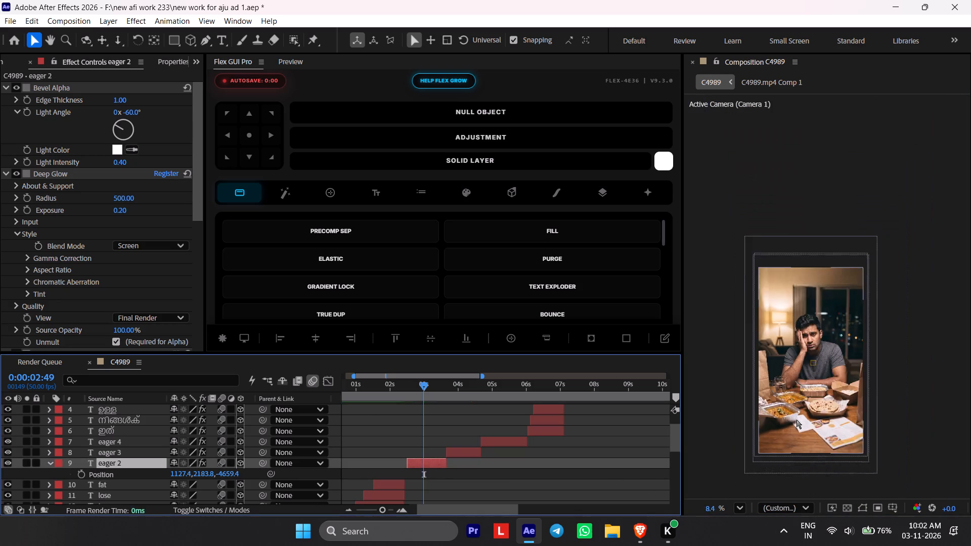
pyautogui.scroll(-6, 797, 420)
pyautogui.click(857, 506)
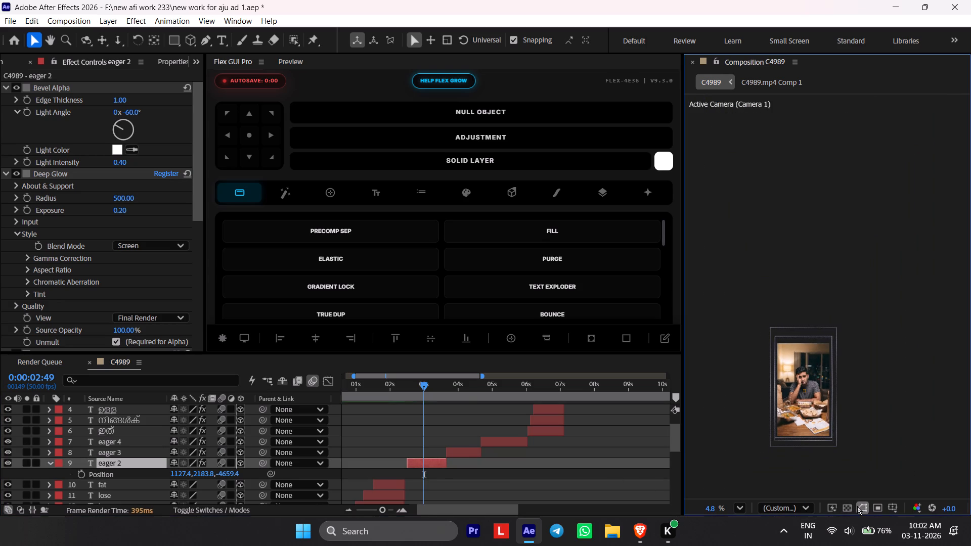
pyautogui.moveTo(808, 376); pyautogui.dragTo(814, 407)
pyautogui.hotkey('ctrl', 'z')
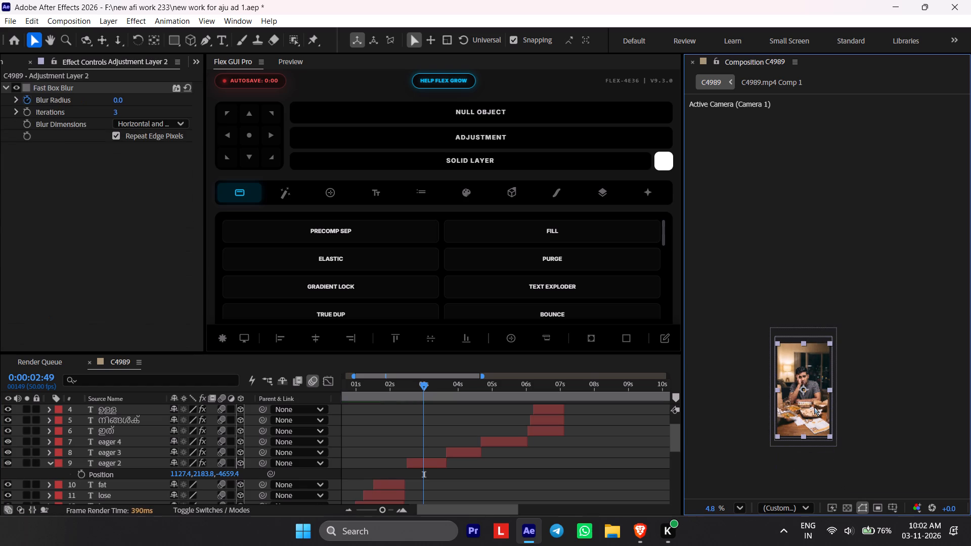
# Compare the "eager 2" caption layer at 0:00:03:10 with the "fat" and "to" caption layers at 0:00:01:44.
pyautogui.click(429, 460)
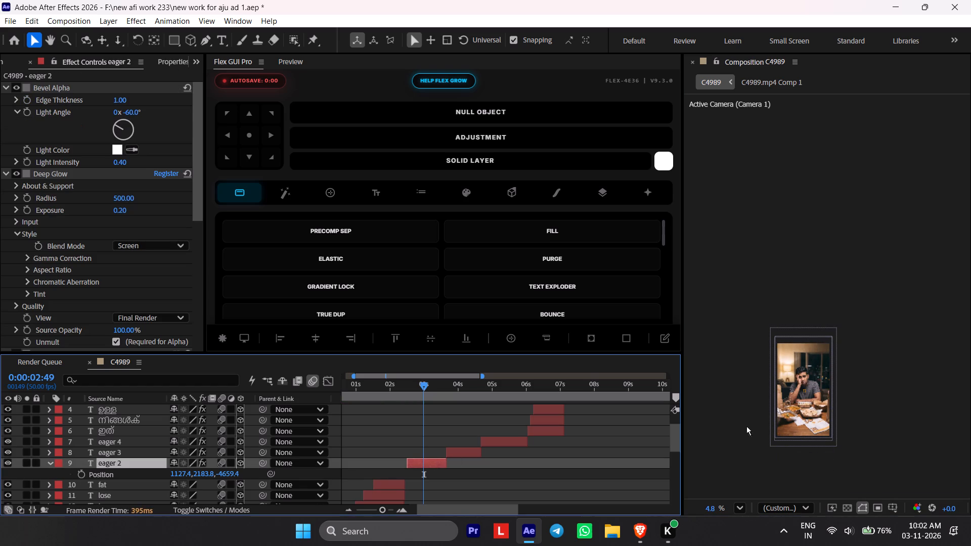
pyautogui.click(468, 446)
pyautogui.scroll(-1, 393, 470)
pyautogui.click(385, 388)
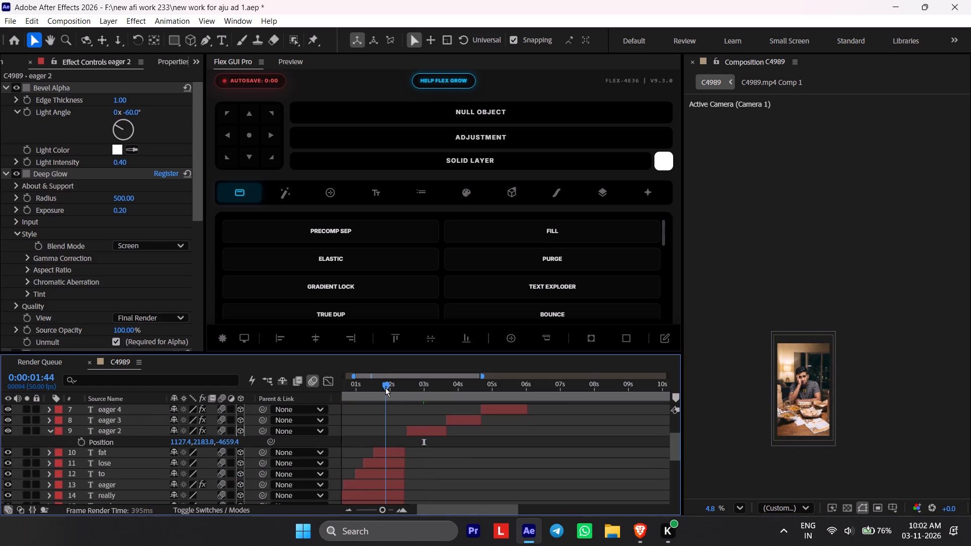
pyautogui.click(394, 454)
pyautogui.click(387, 477)
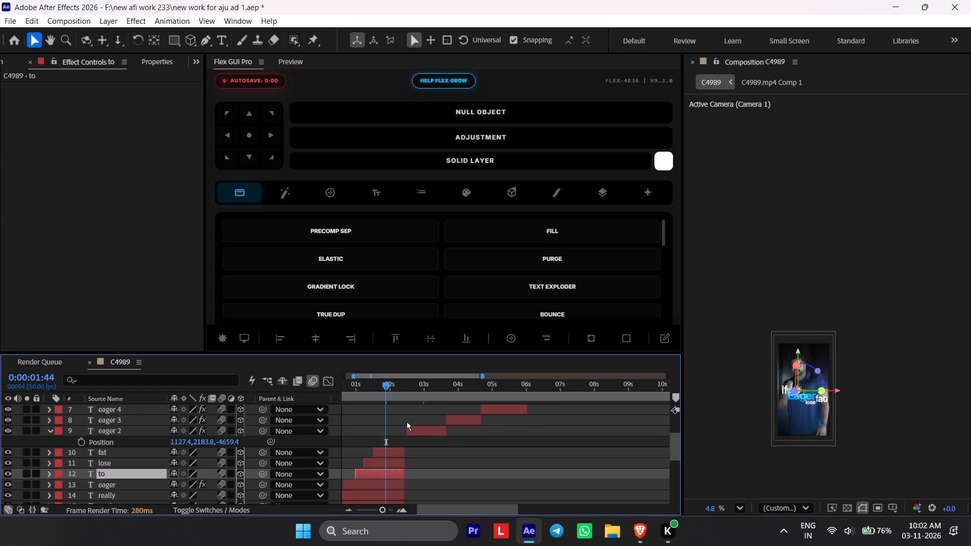
pyautogui.click(431, 395)
pyautogui.click(428, 435)
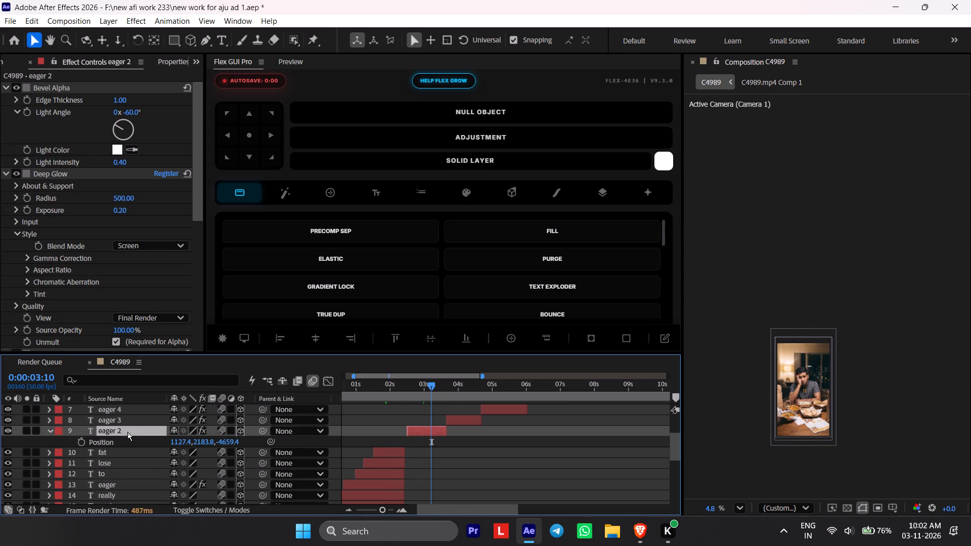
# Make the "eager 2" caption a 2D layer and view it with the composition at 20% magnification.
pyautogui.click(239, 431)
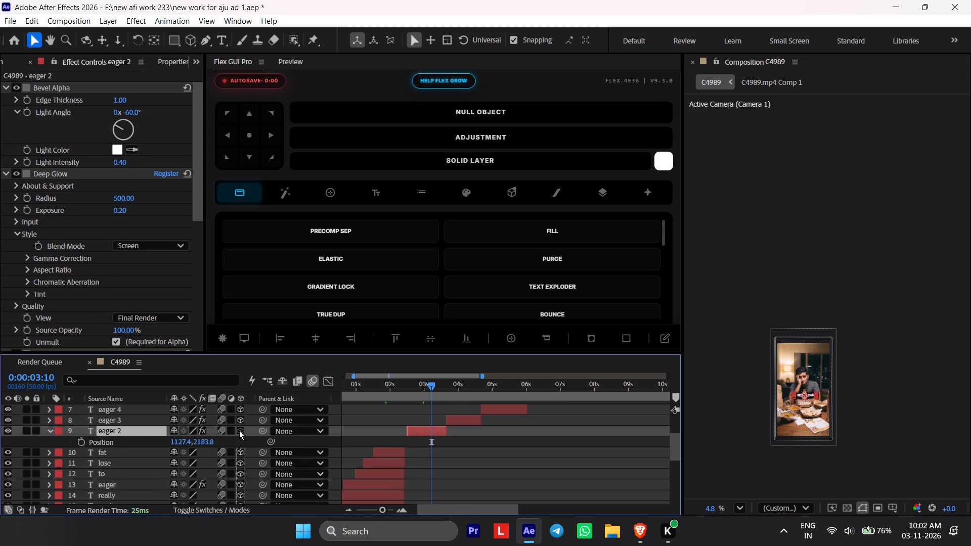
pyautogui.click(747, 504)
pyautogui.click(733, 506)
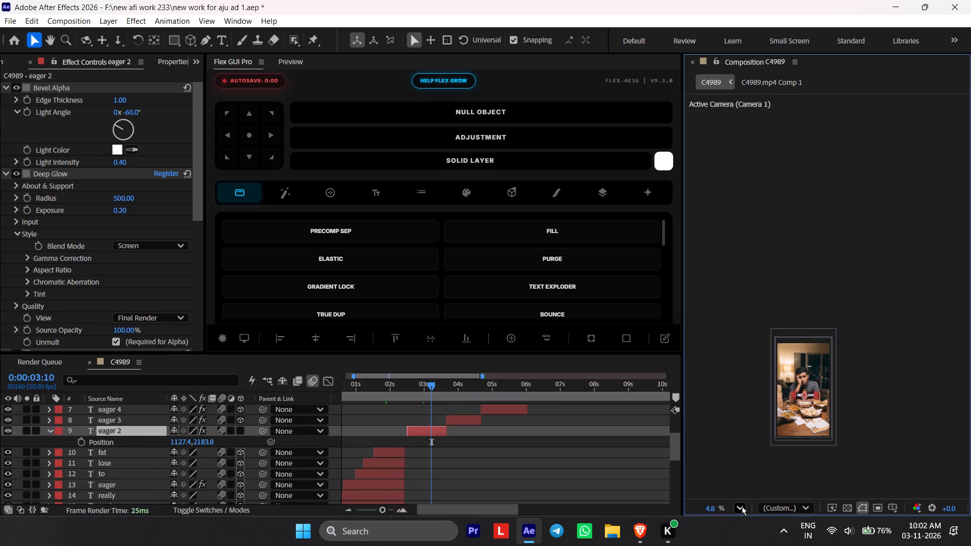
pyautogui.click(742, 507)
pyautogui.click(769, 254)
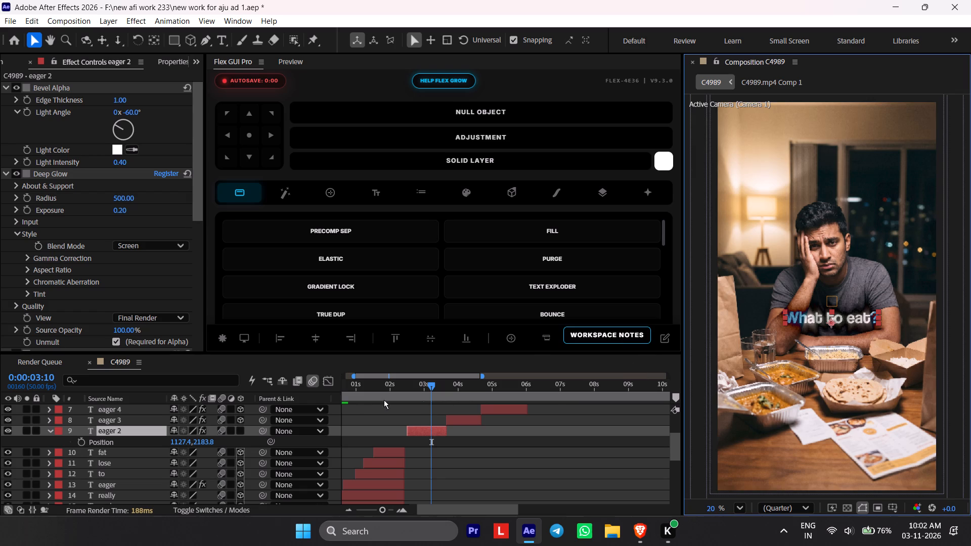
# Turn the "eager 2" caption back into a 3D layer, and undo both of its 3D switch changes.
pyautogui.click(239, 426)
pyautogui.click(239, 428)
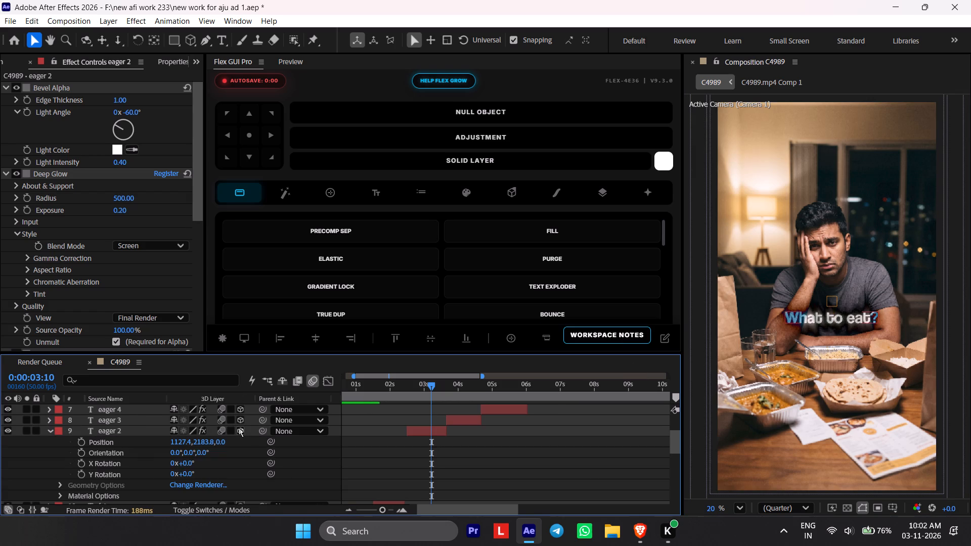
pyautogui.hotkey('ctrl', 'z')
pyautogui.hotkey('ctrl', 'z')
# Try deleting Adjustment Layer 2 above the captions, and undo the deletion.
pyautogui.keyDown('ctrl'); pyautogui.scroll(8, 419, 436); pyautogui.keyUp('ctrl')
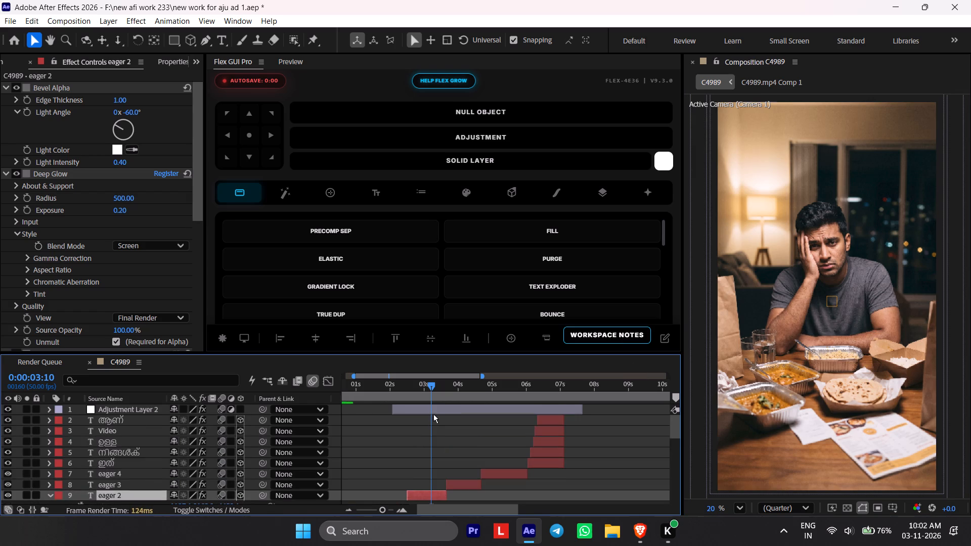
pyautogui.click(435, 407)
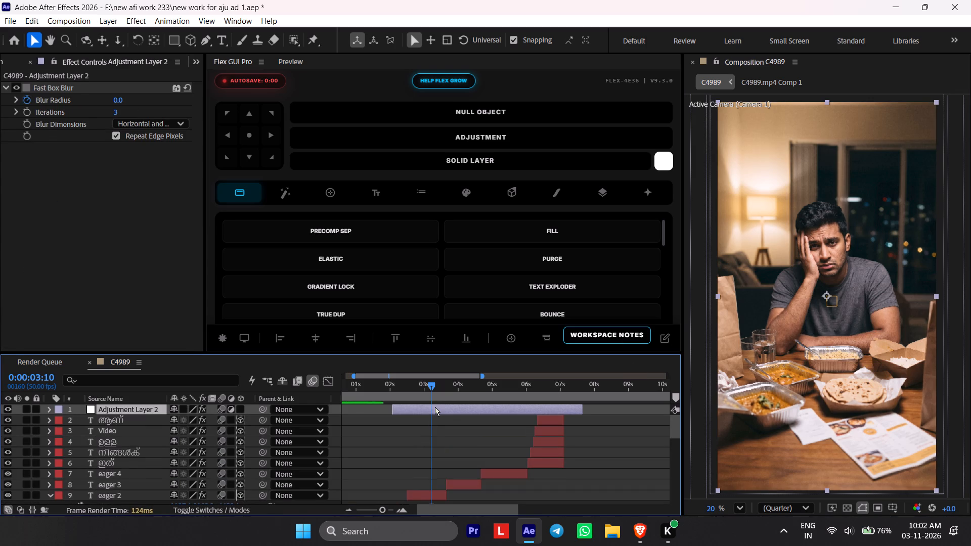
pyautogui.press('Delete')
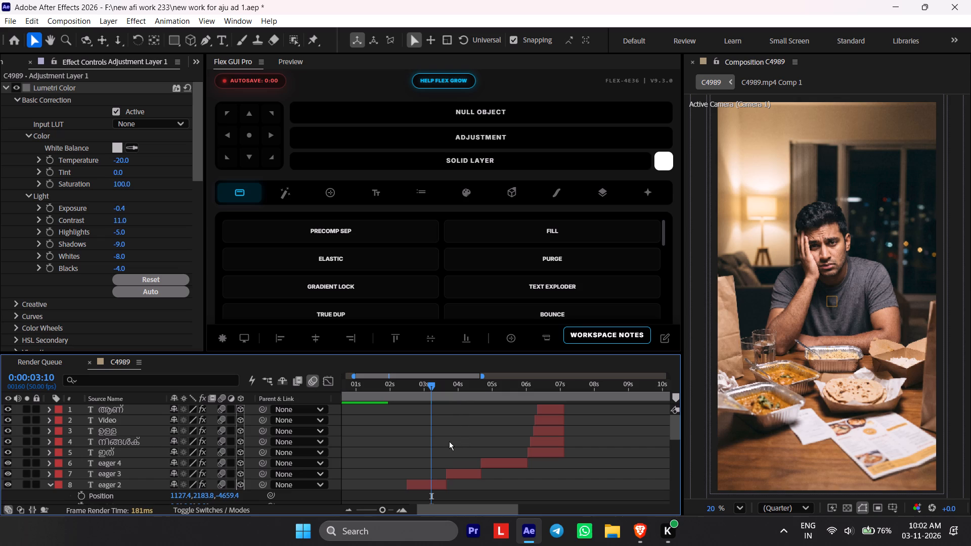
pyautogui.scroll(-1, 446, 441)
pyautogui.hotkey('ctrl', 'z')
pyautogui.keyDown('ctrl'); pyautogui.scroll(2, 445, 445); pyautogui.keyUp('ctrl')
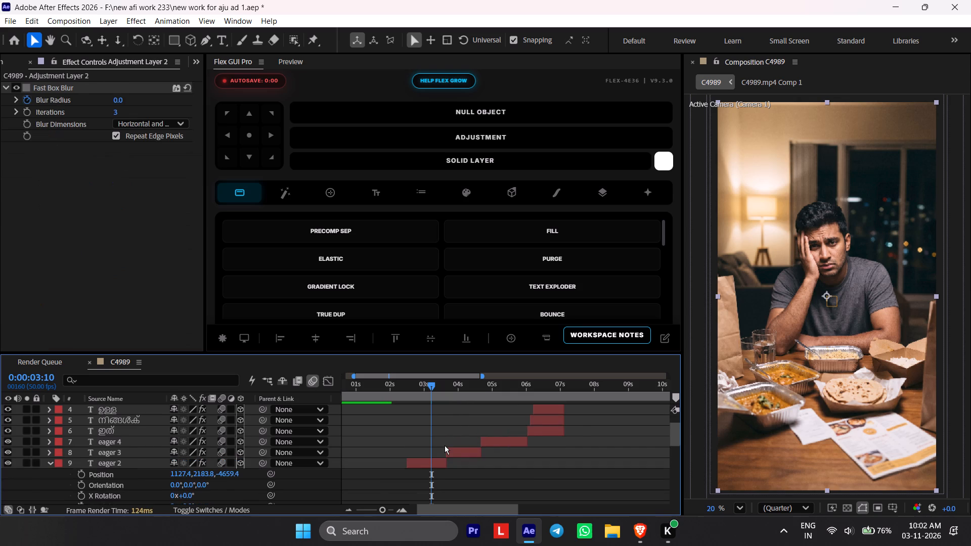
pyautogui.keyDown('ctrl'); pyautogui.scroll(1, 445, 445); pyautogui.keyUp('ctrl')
# Undo the effect removals on the Adjustment Layer 1 below Null 1 and step back through the edits made before them.
pyautogui.hotkey('ctrl', 'z')
pyautogui.hotkey('ctrl', 'z')
pyautogui.hotkey('ctrl', 'z')
pyautogui.hotkey('ctrl', 'z')
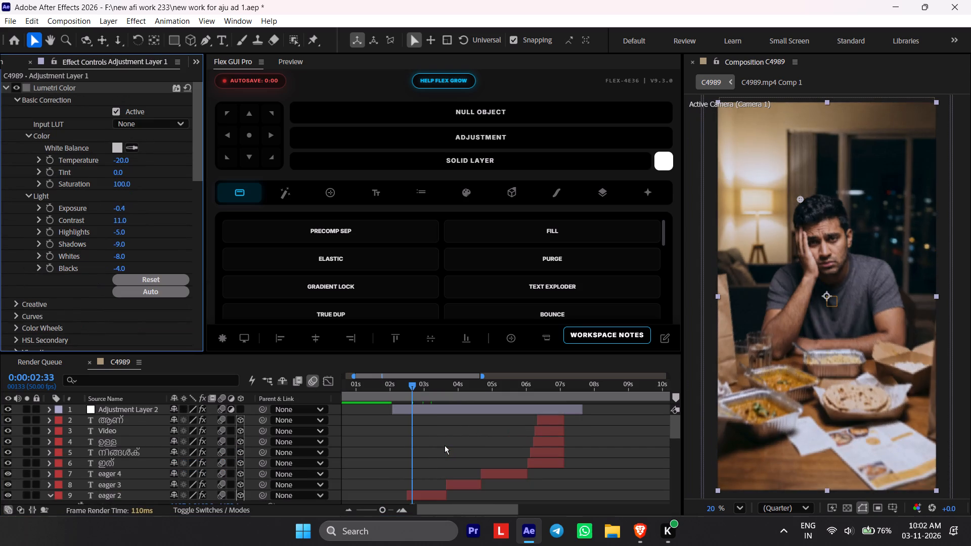
pyautogui.hotkey('ctrl', 'z')
pyautogui.hotkey('ctrl', 'z')
pyautogui.hotkey('ctrl', 'z')
pyautogui.hotkey('ctrl', 'z')
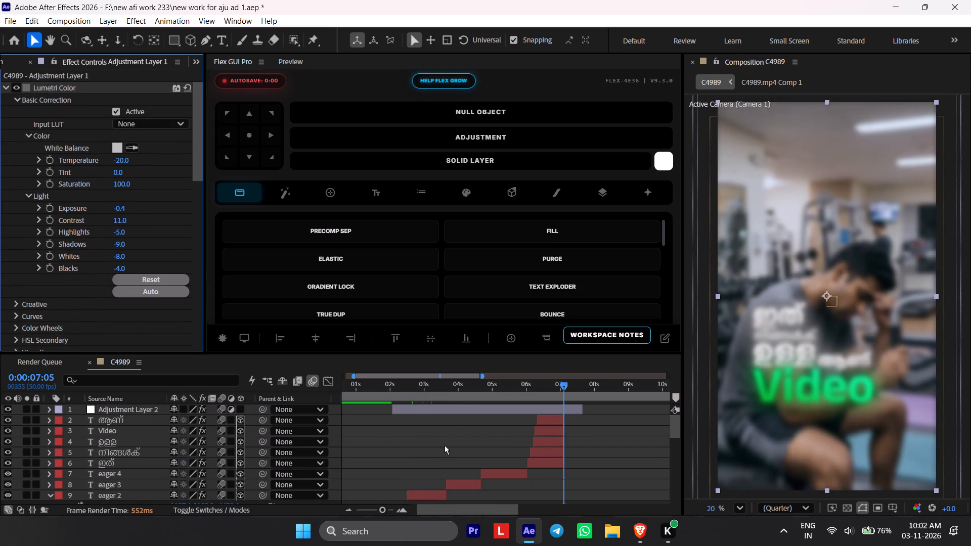
# Step back through the most recent edits with repeated undos, checking the captions across the food-table and gym scenes.
pyautogui.moveTo(469, 384); pyautogui.dragTo(448, 391)
pyautogui.hotkey('ctrl', 'z')
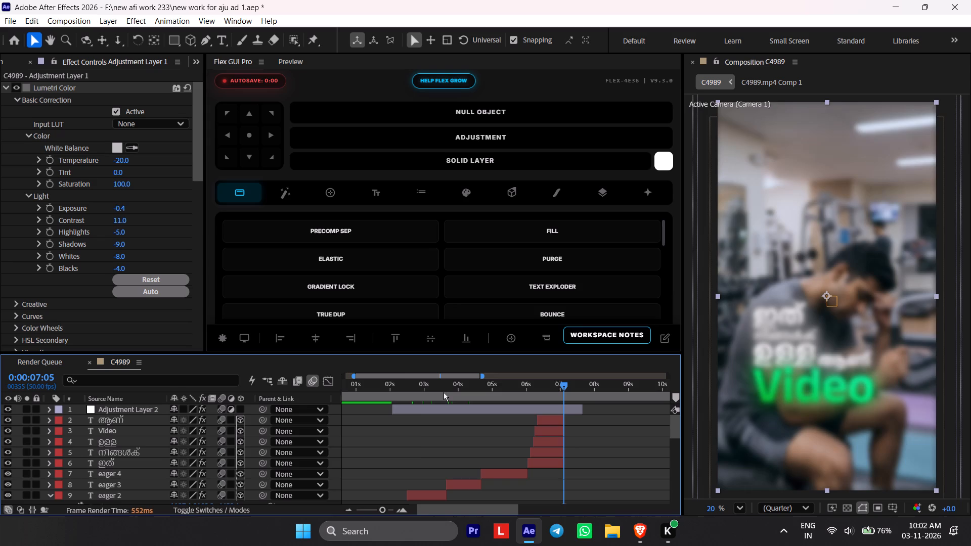
pyautogui.hotkey('ctrl', 'z')
pyautogui.hotkey('ctrl', 'z')
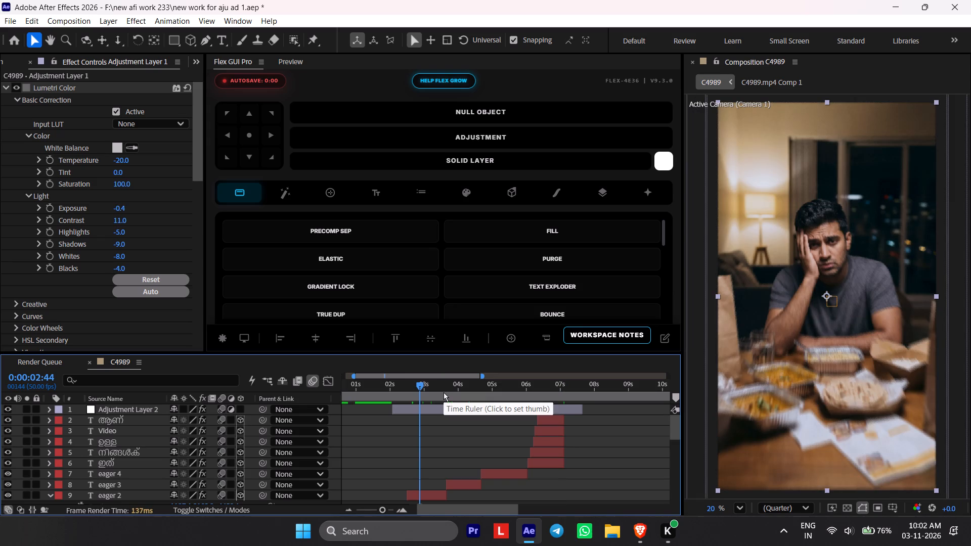
pyautogui.hotkey('ctrl', 'z')
pyautogui.hotkey('ctrl', 'z')
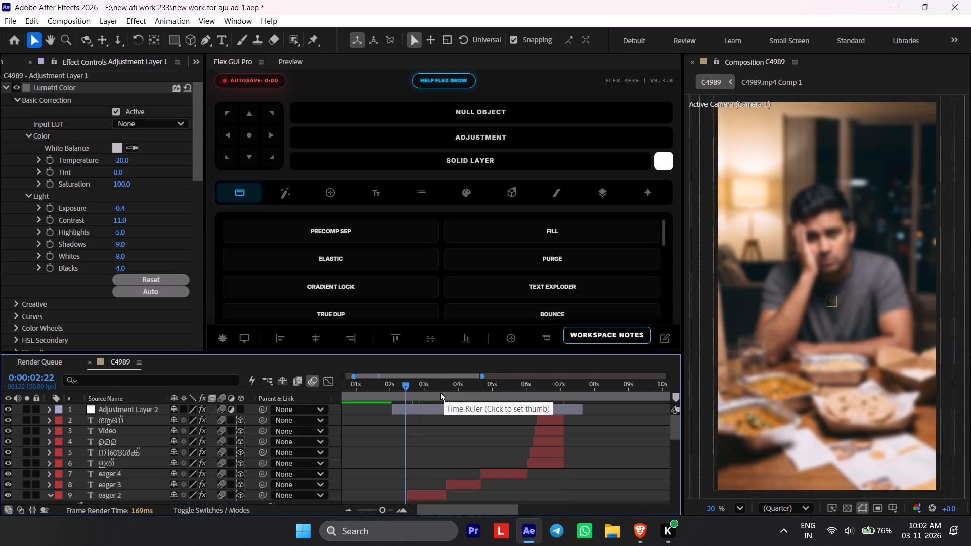
pyautogui.click(426, 393)
pyautogui.hotkey('ctrl', 'z')
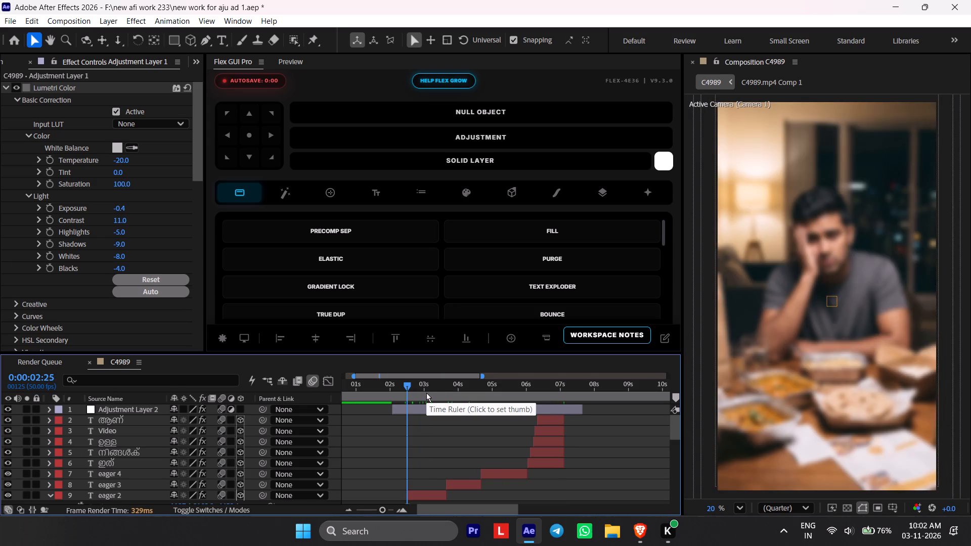
pyautogui.hotkey('ctrl', 'z')
pyautogui.hotkey('ctrl', 'z')
pyautogui.moveTo(425, 393); pyautogui.dragTo(416, 394)
pyautogui.scroll(-8, 414, 398)
pyautogui.scroll(1, 409, 423)
pyautogui.scroll(-1, 409, 423)
pyautogui.hotkey('ctrl', 'z')
pyautogui.hotkey('ctrl', 'z')
pyautogui.scroll(6, 409, 423)
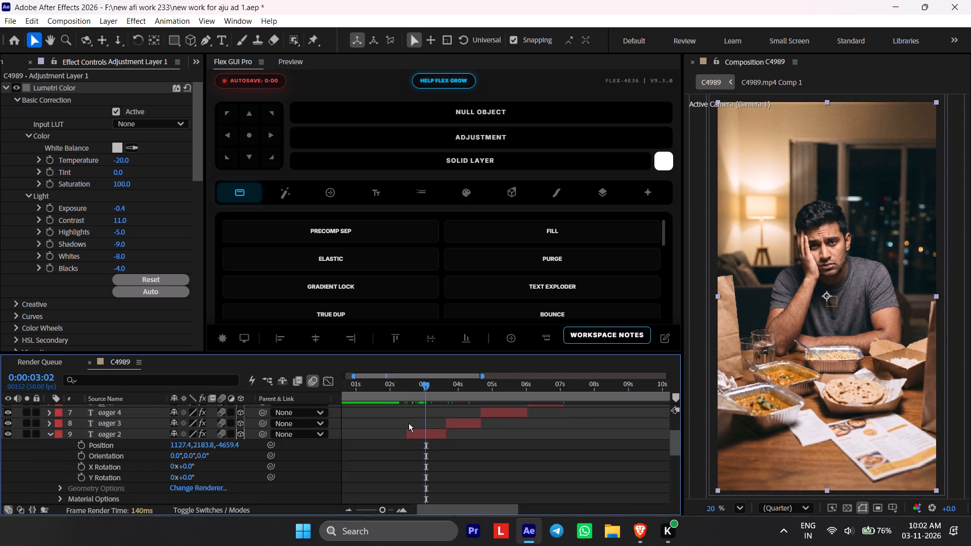
pyautogui.scroll(3, 409, 423)
pyautogui.moveTo(411, 381); pyautogui.dragTo(449, 391)
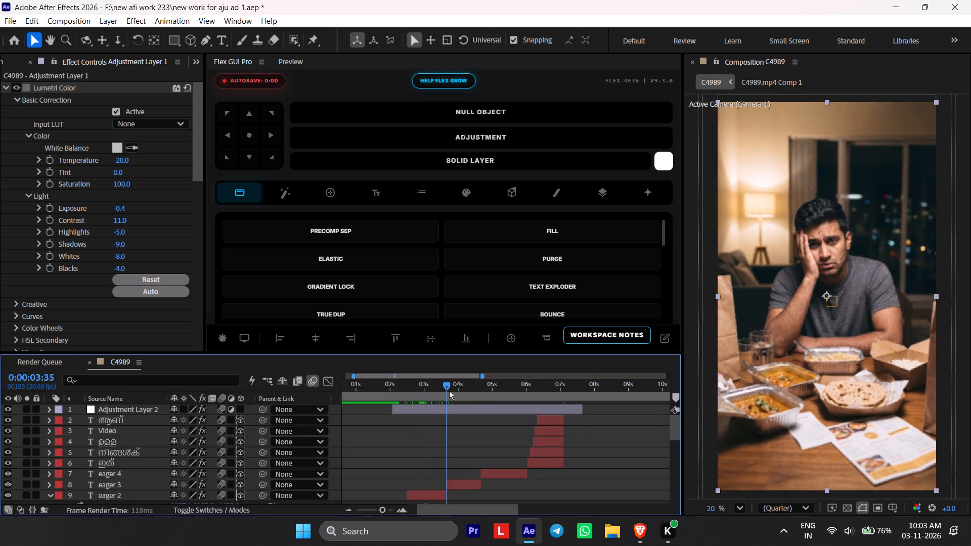
pyautogui.moveTo(449, 391); pyautogui.dragTo(514, 391)
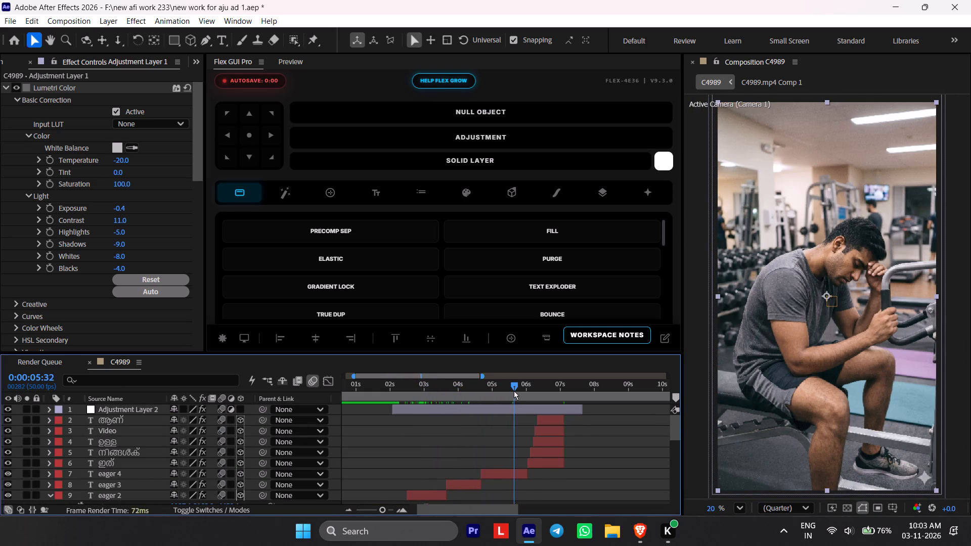
pyautogui.moveTo(514, 391); pyautogui.dragTo(546, 395)
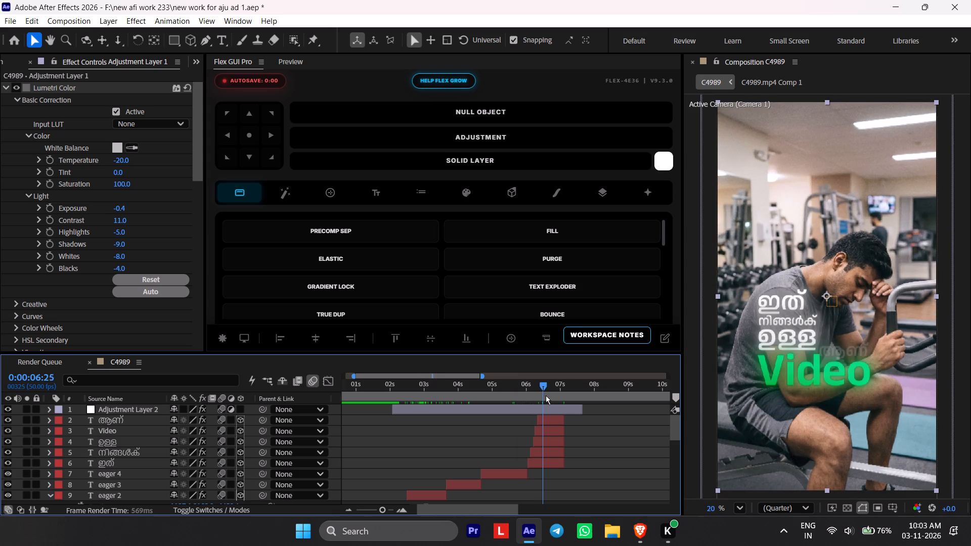
# Push the "eager 2" caption back in depth over the food-table scene by setting its Z position to -1582.4.
pyautogui.moveTo(546, 395); pyautogui.dragTo(419, 442)
pyautogui.scroll(-1, 402, 464)
pyautogui.click(433, 458)
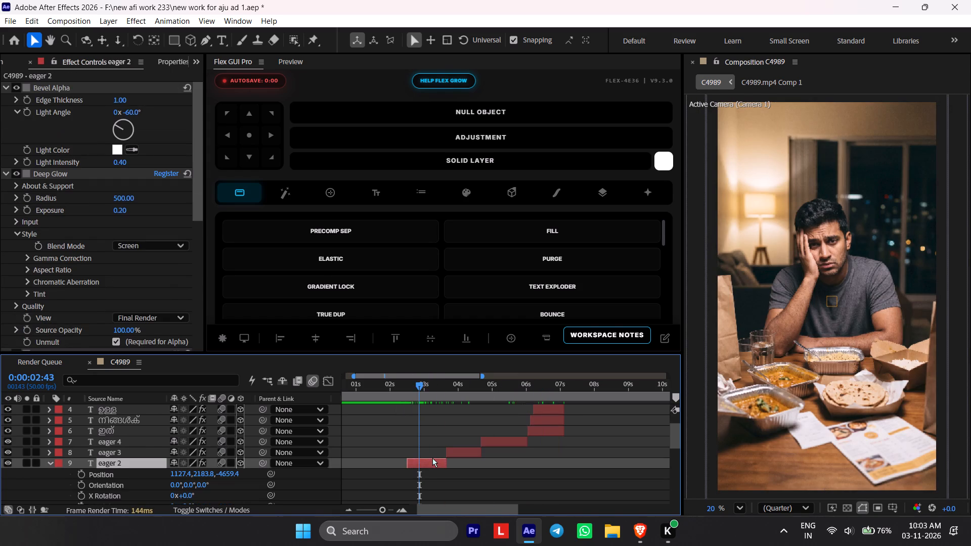
pyautogui.press('p')
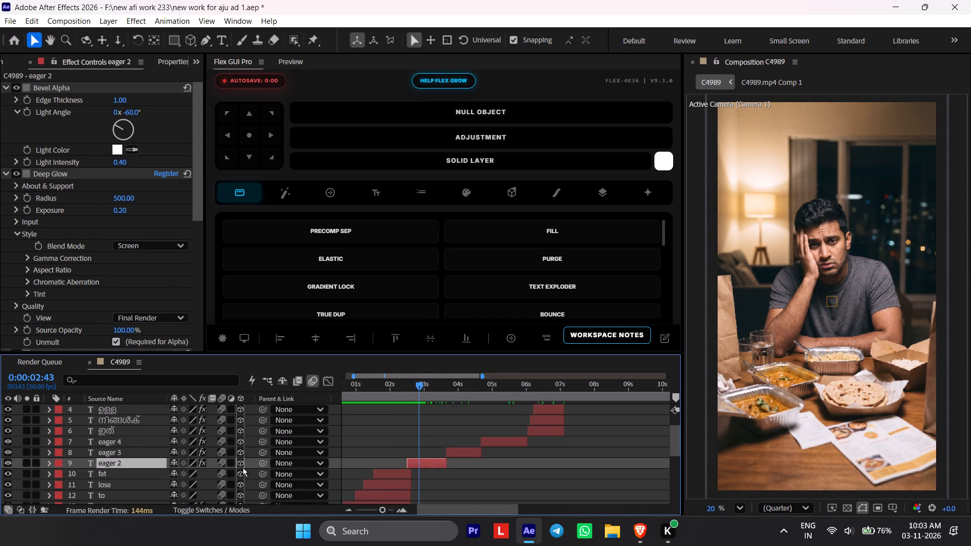
pyautogui.press('p')
pyautogui.moveTo(231, 473); pyautogui.dragTo(898, 482)
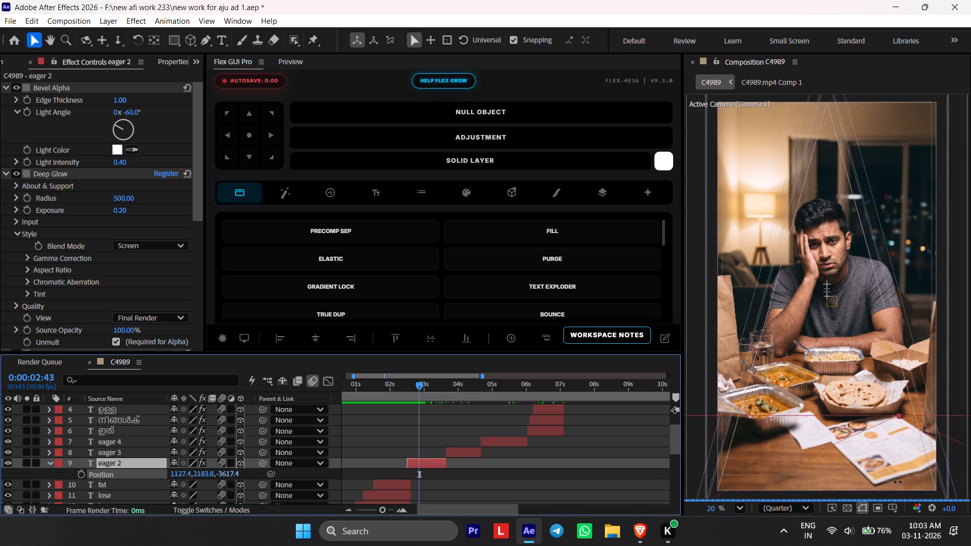
pyautogui.moveTo(898, 482); pyautogui.dragTo(970, 441)
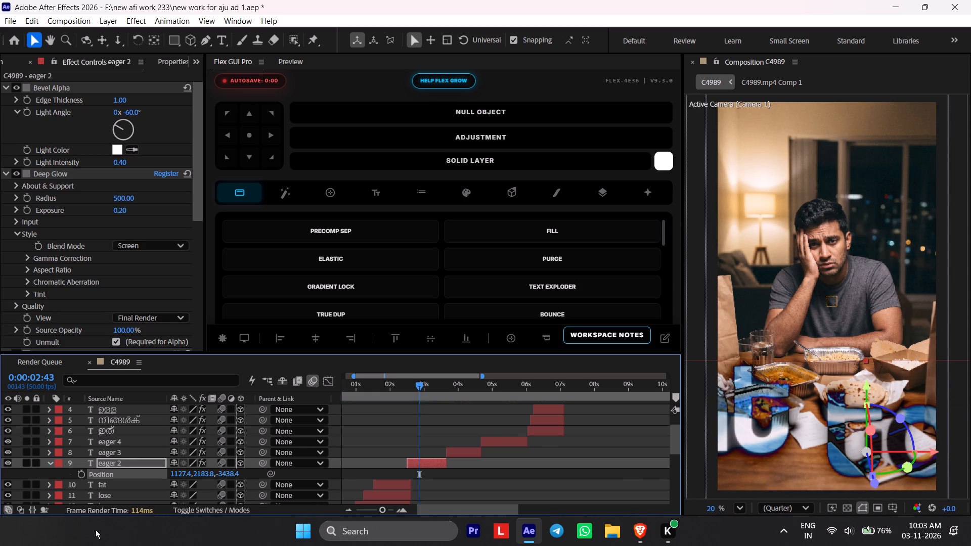
pyautogui.moveTo(230, 477); pyautogui.dragTo(945, 488)
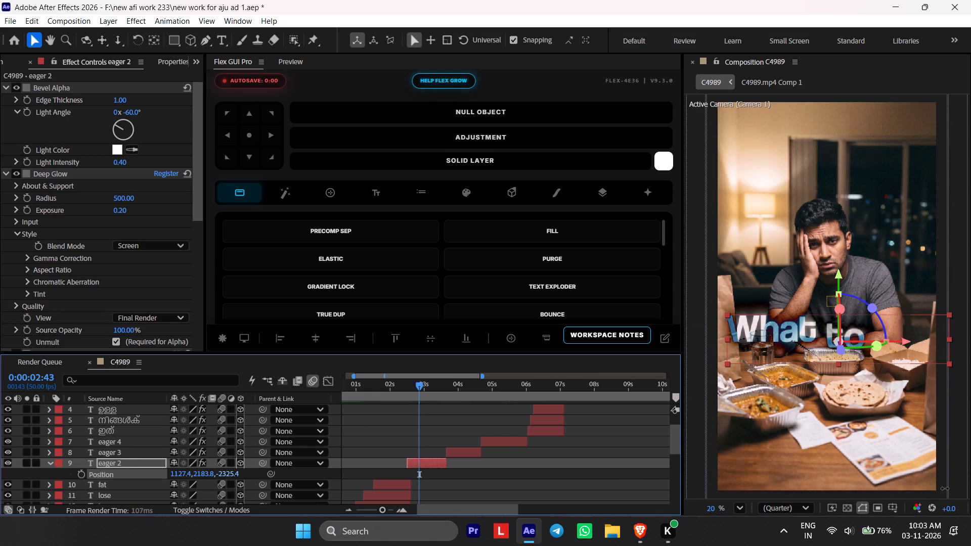
pyautogui.moveTo(945, 488); pyautogui.dragTo(946, 489)
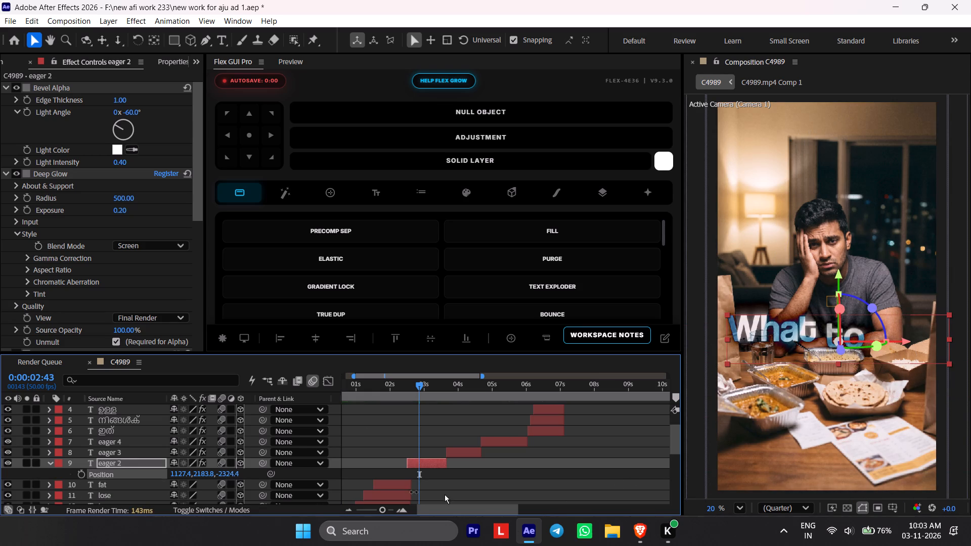
pyautogui.moveTo(227, 476); pyautogui.dragTo(612, 492)
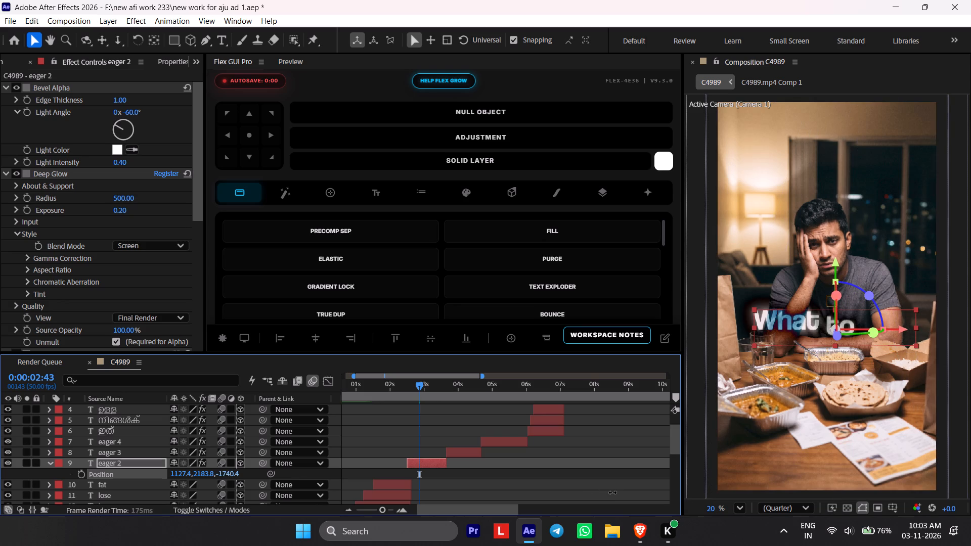
pyautogui.moveTo(612, 492); pyautogui.dragTo(714, 494)
pyautogui.click(421, 422)
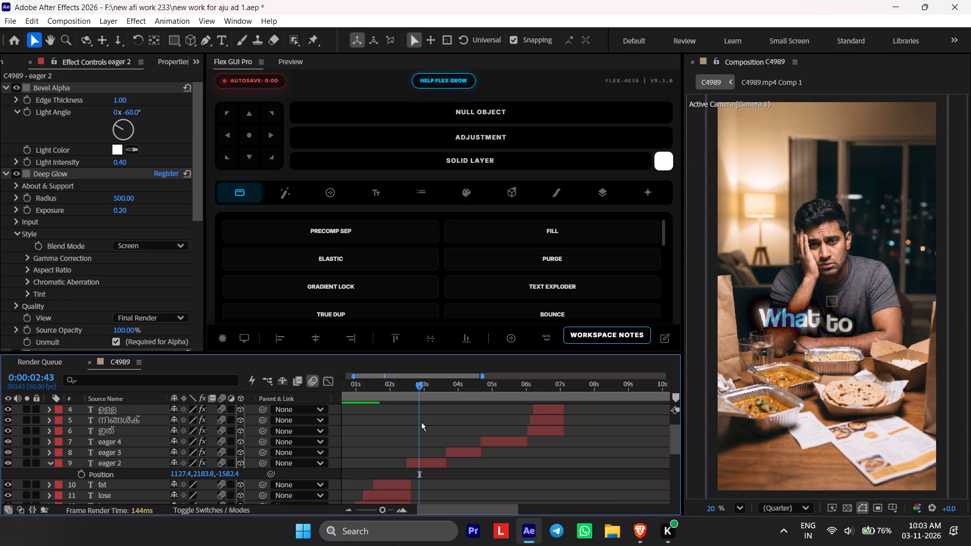
# Parent the "eager 3" caption to "eager 2", and the "eager 4" caption to "eager 3".
pyautogui.moveTo(389, 388); pyautogui.dragTo(412, 390)
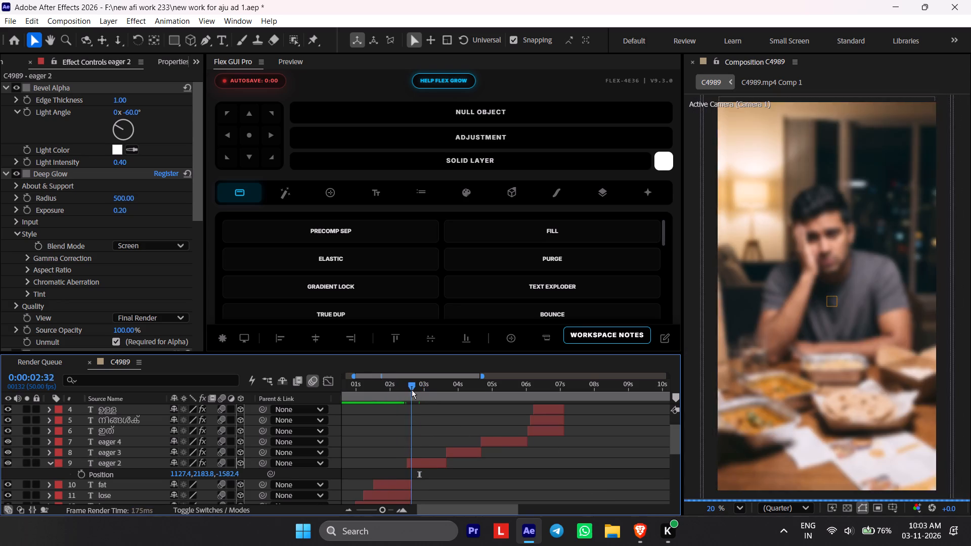
pyautogui.moveTo(412, 390); pyautogui.dragTo(457, 392)
pyautogui.click(454, 450)
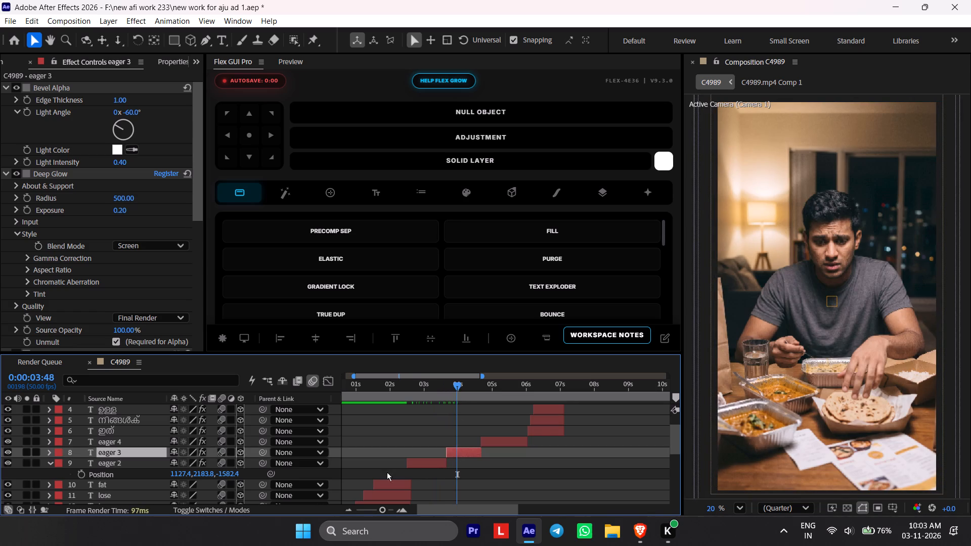
pyautogui.keyDown('shift'); pyautogui.moveTo(263, 457); pyautogui.dragTo(169, 462); pyautogui.keyUp('shift')
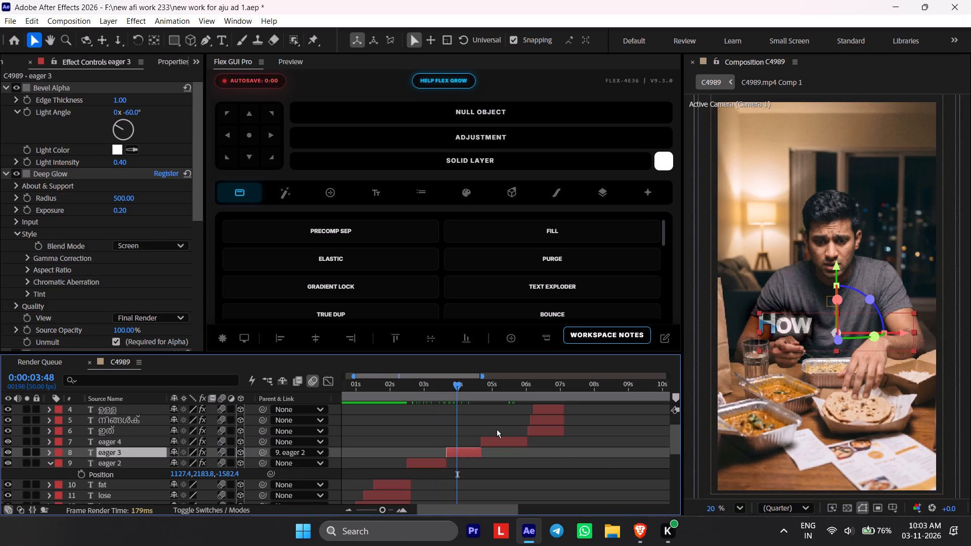
pyautogui.click(510, 441)
pyautogui.keyDown('shift'); pyautogui.moveTo(259, 443); pyautogui.dragTo(112, 444); pyautogui.keyUp('shift')
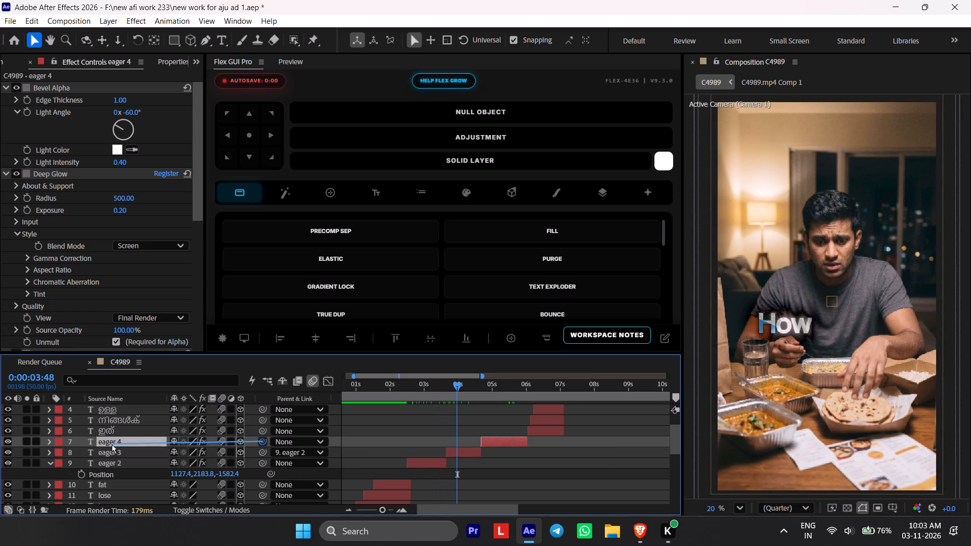
pyautogui.keyDown('shift'); pyautogui.moveTo(112, 444); pyautogui.dragTo(113, 448); pyautogui.keyUp('shift')
# Preview the "eager 2", "eager 3" and "eager 4" captions across the food-table and gym scenes.
pyautogui.moveTo(465, 401); pyautogui.dragTo(457, 400)
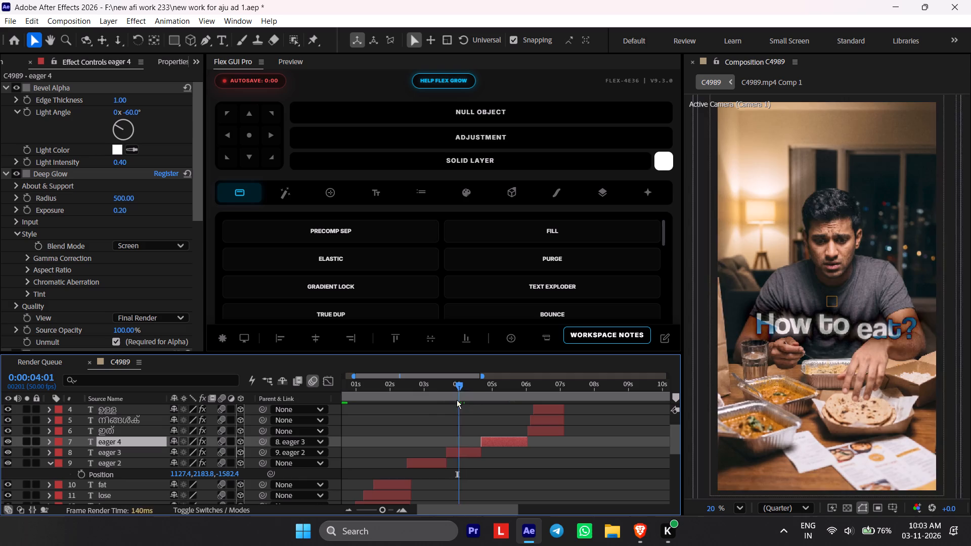
pyautogui.moveTo(457, 400); pyautogui.dragTo(411, 413)
pyautogui.press('space')
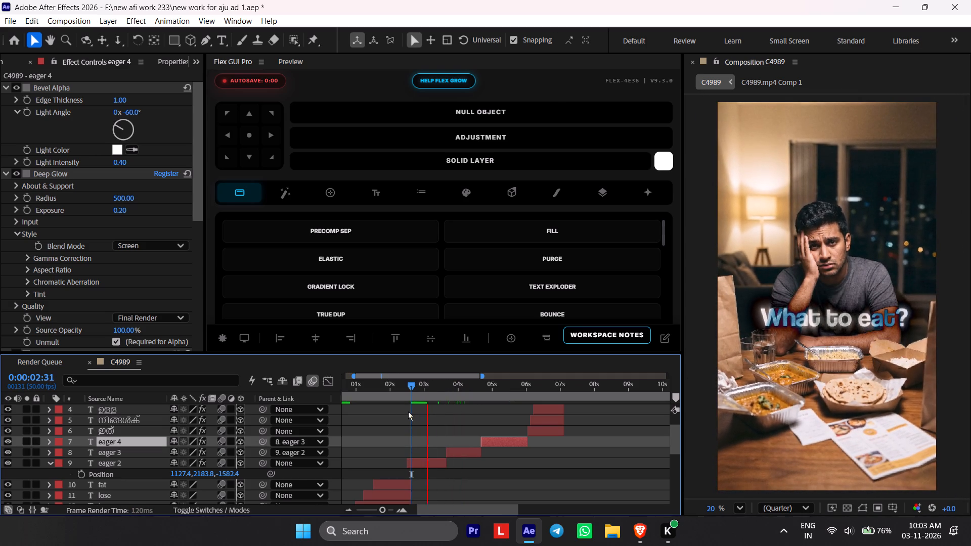
pyautogui.click(408, 412)
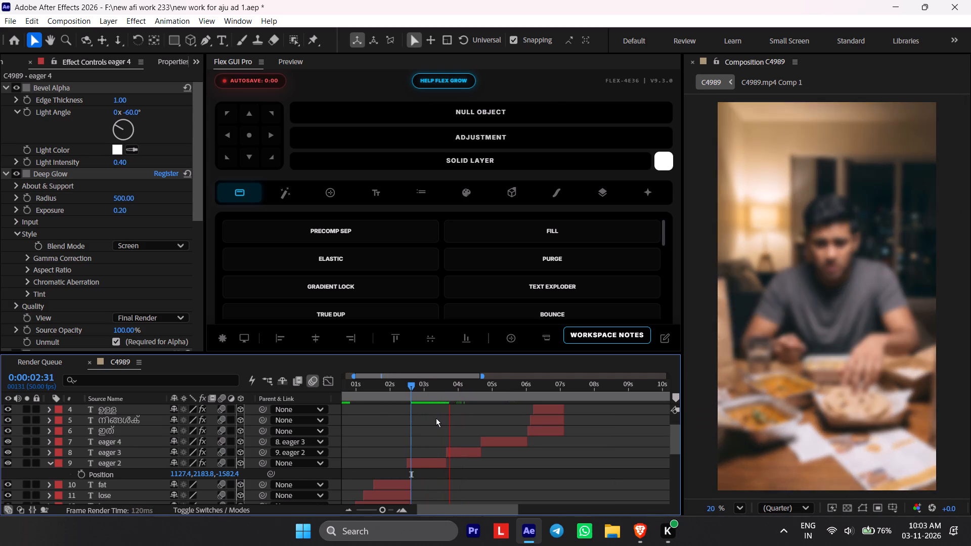
pyautogui.click(433, 390)
pyautogui.press('space')
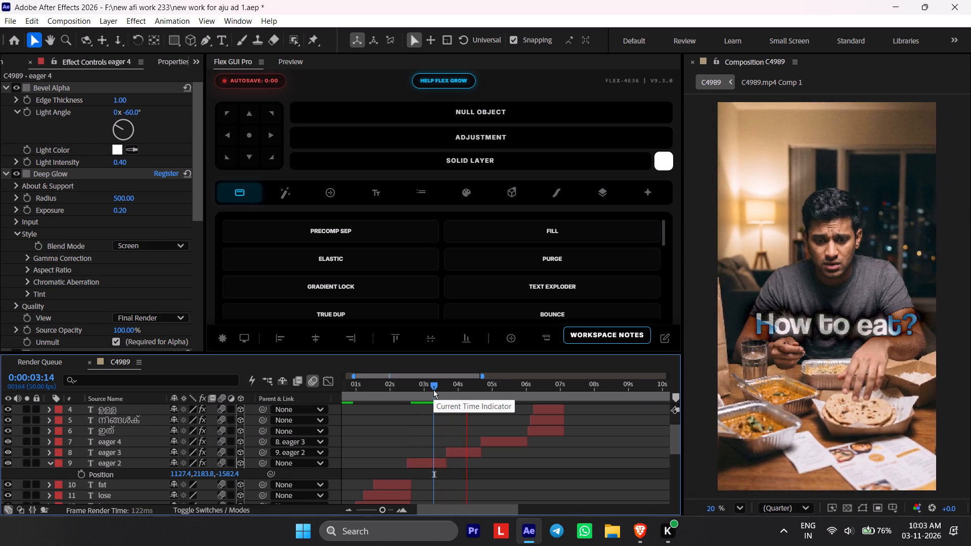
pyautogui.click(433, 390)
pyautogui.press('space')
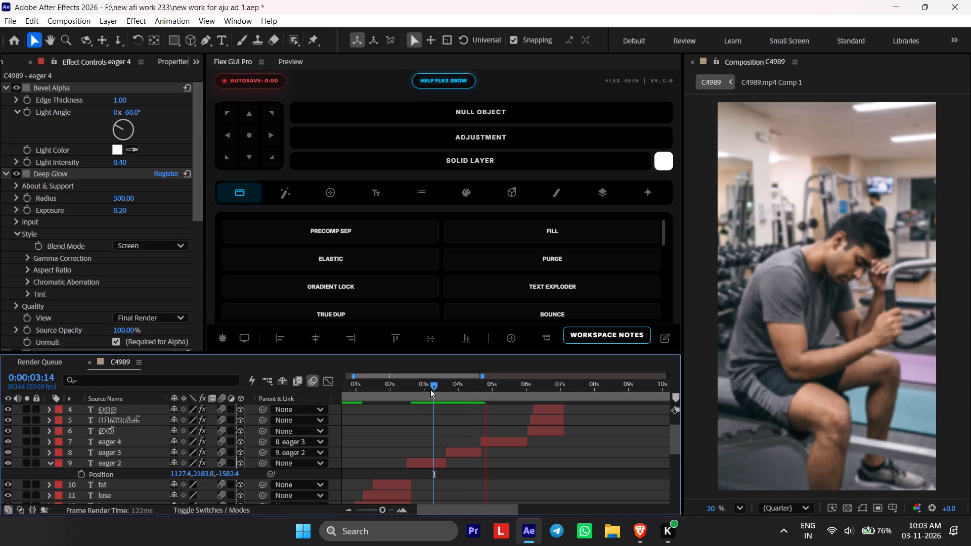
pyautogui.click(430, 390)
pyautogui.press('space')
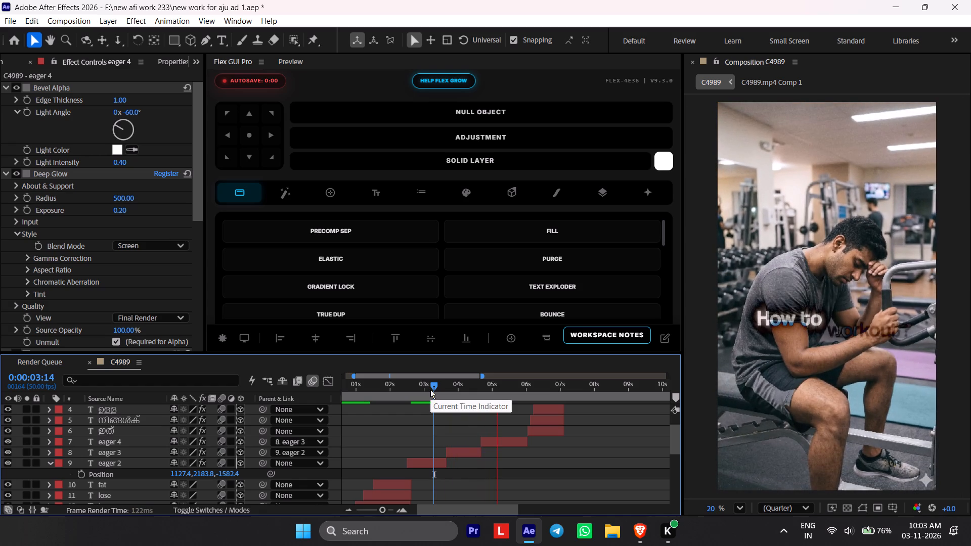
pyautogui.moveTo(430, 390); pyautogui.dragTo(409, 390)
pyautogui.press('space')
pyautogui.press('space')
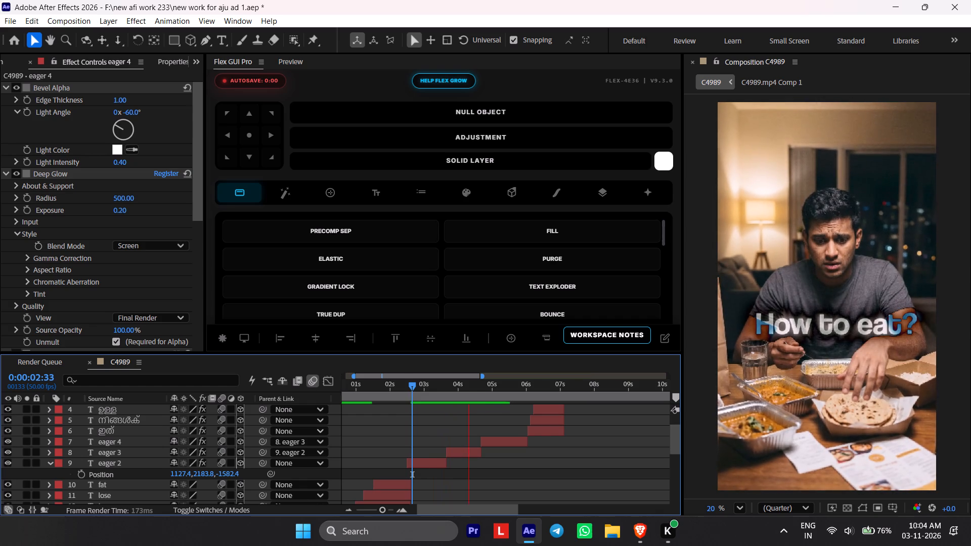
# Set the blending mode of the "eager 2", "eager 3" and "eager 4" captions to Difference.
pyautogui.click(417, 465)
pyautogui.click(218, 514)
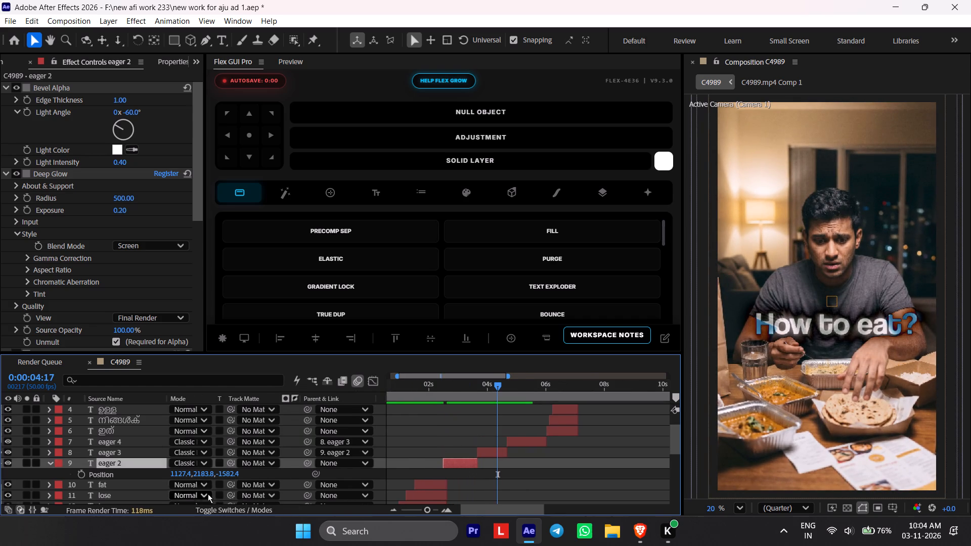
pyautogui.keyDown('shift'); pyautogui.click(124, 438); pyautogui.keyUp('shift')
pyautogui.click(172, 441)
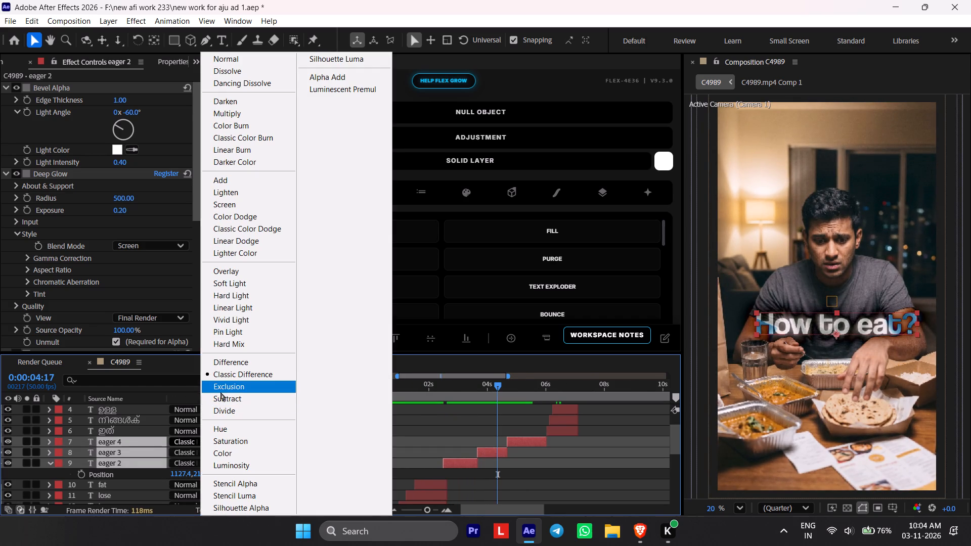
pyautogui.click(233, 367)
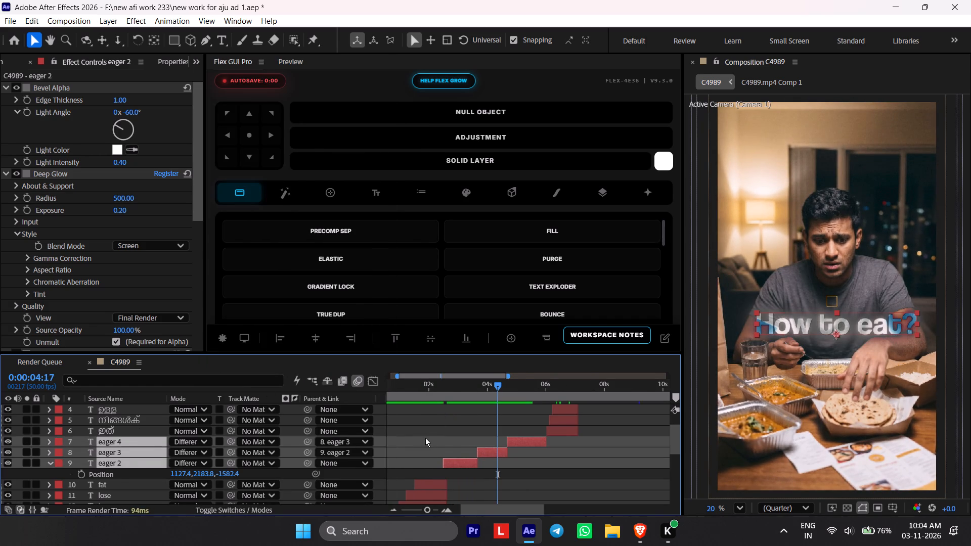
# Play back the composition from about 0:00:01:45 to review the three captions with their new blending mode.
pyautogui.click(425, 438)
pyautogui.click(426, 395)
pyautogui.press('space')
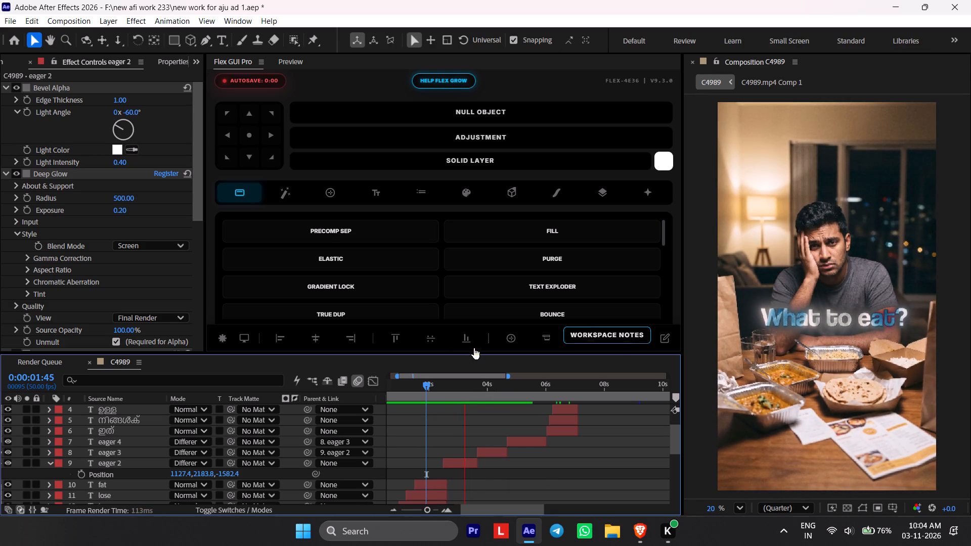
pyautogui.moveTo(443, 384); pyautogui.dragTo(426, 388)
pyautogui.press('space')
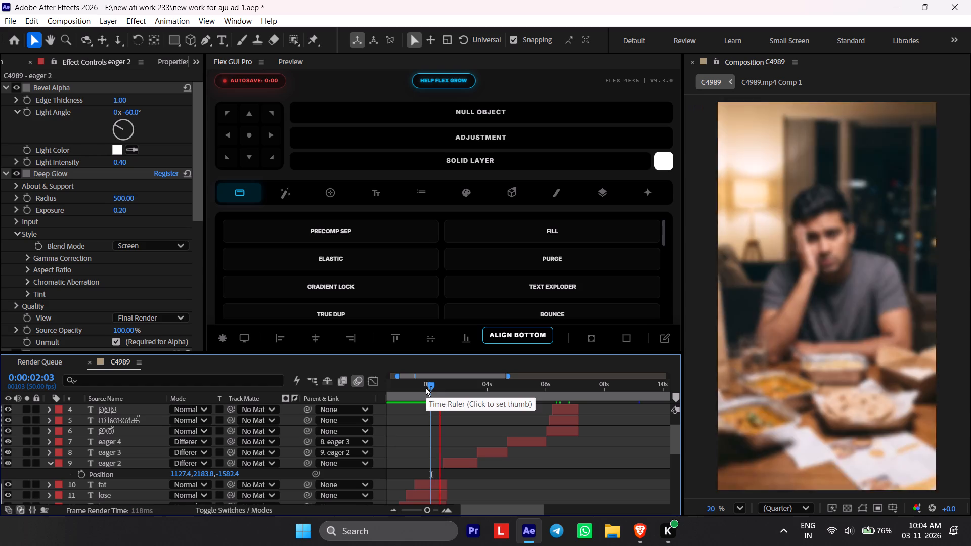
pyautogui.click(426, 388)
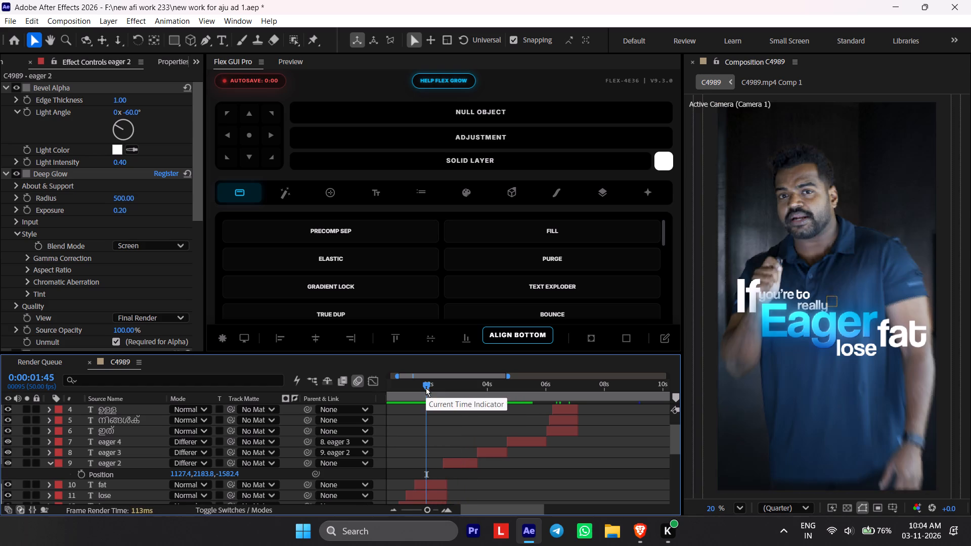
pyautogui.press('space')
pyautogui.press('space')
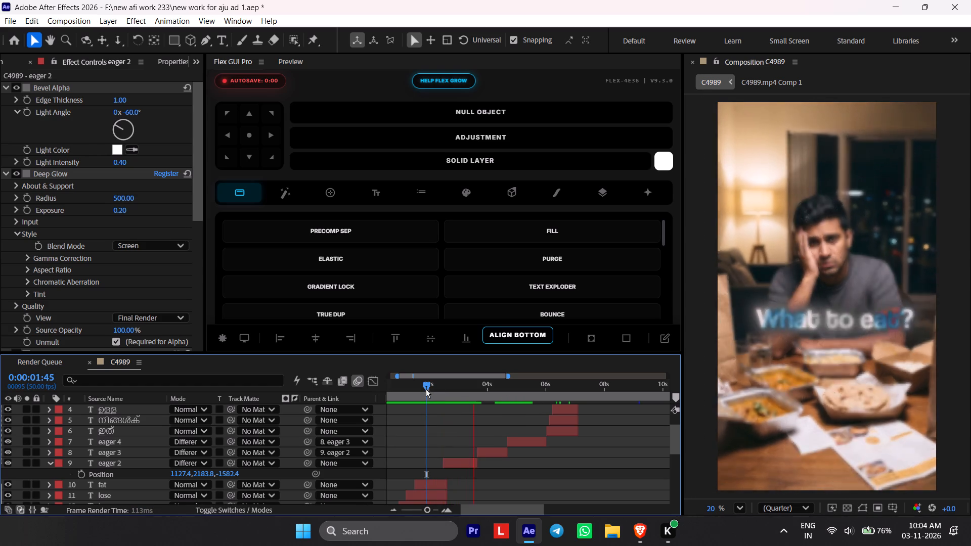
pyautogui.press('space')
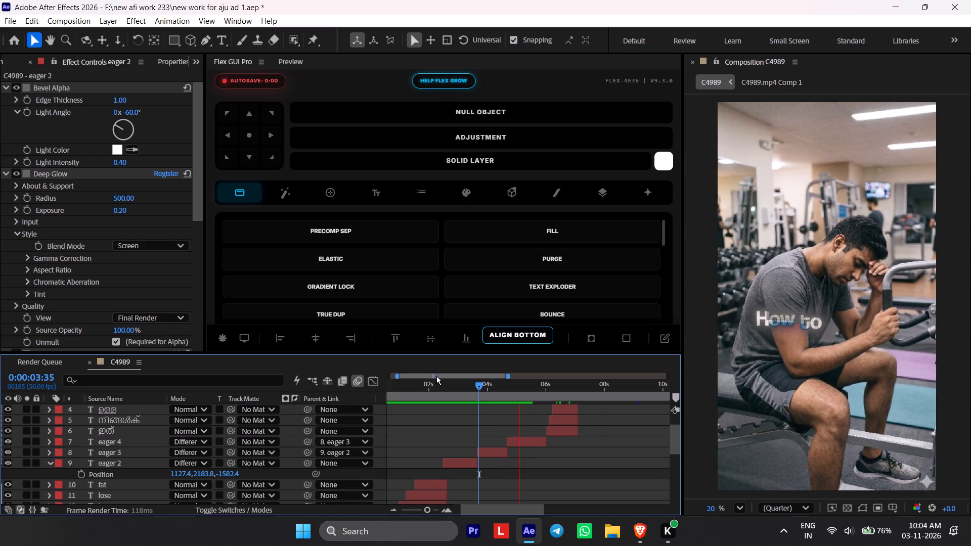
# Review the caption and scene transitions around the blur of Adjustment Layer 2, playing back from about 0:00:01:36 and 0:00:01:18.
pyautogui.moveTo(436, 376); pyautogui.dragTo(427, 404)
pyautogui.click(442, 395)
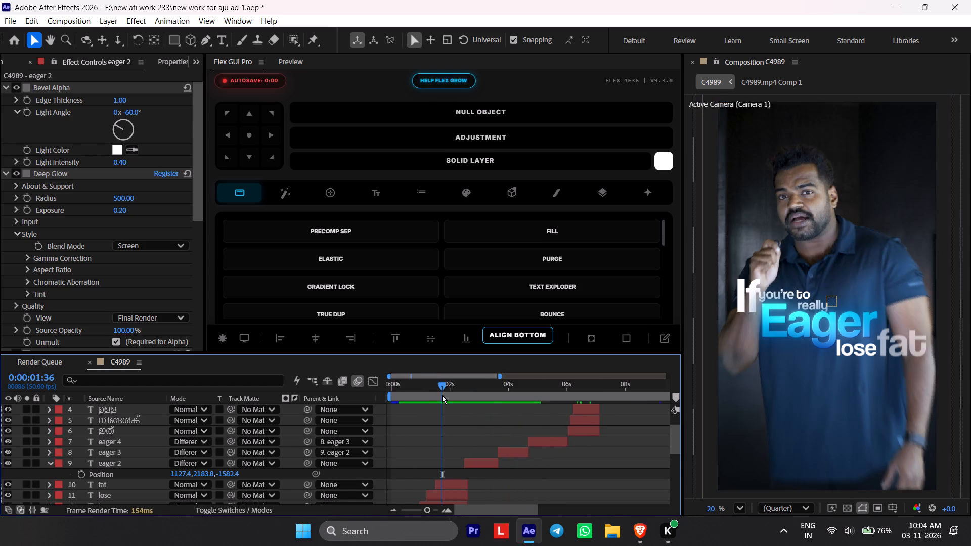
pyautogui.press('space')
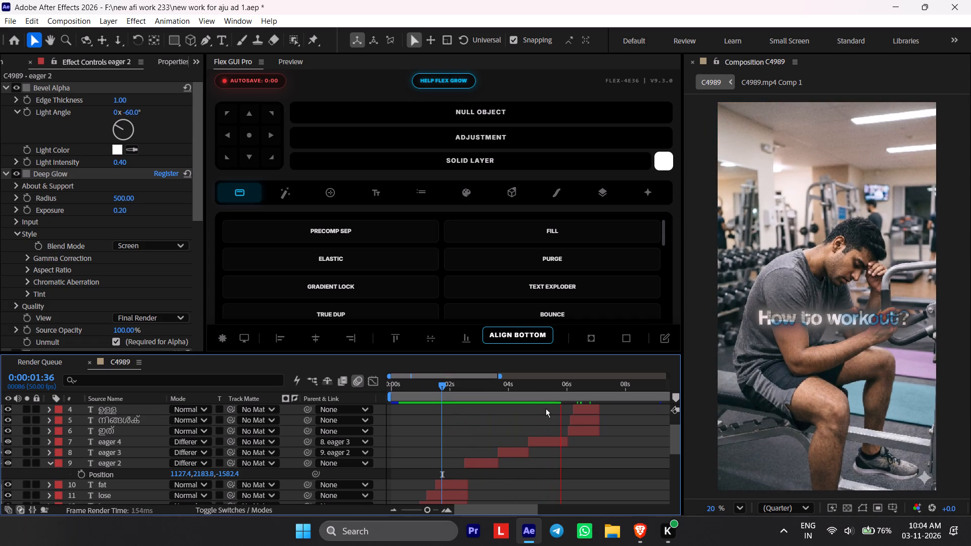
pyautogui.scroll(4, 497, 427)
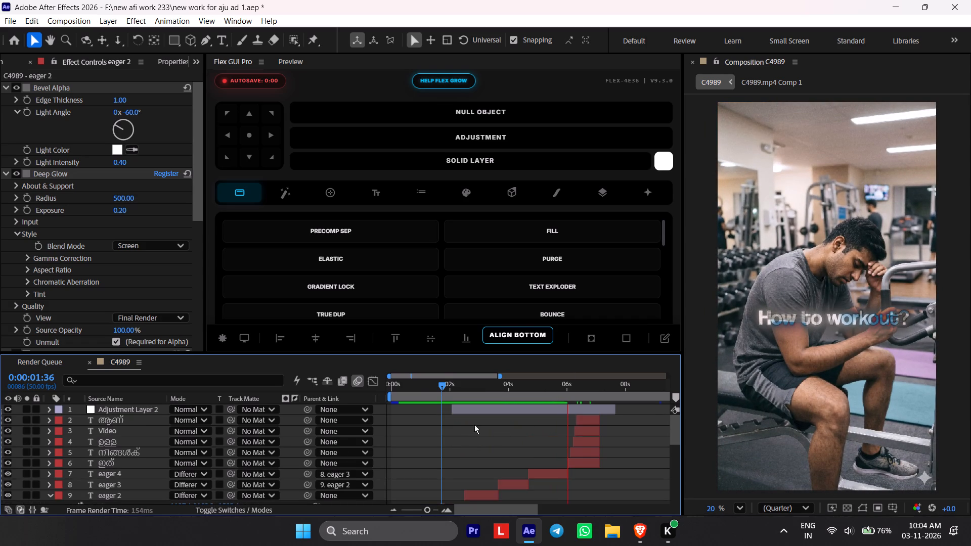
pyautogui.click(506, 408)
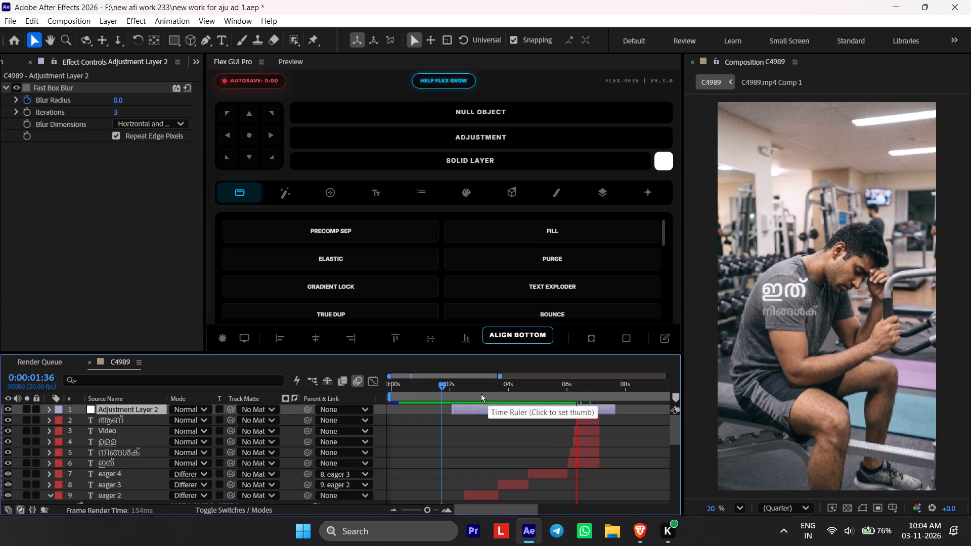
pyautogui.moveTo(481, 394); pyautogui.dragTo(499, 404)
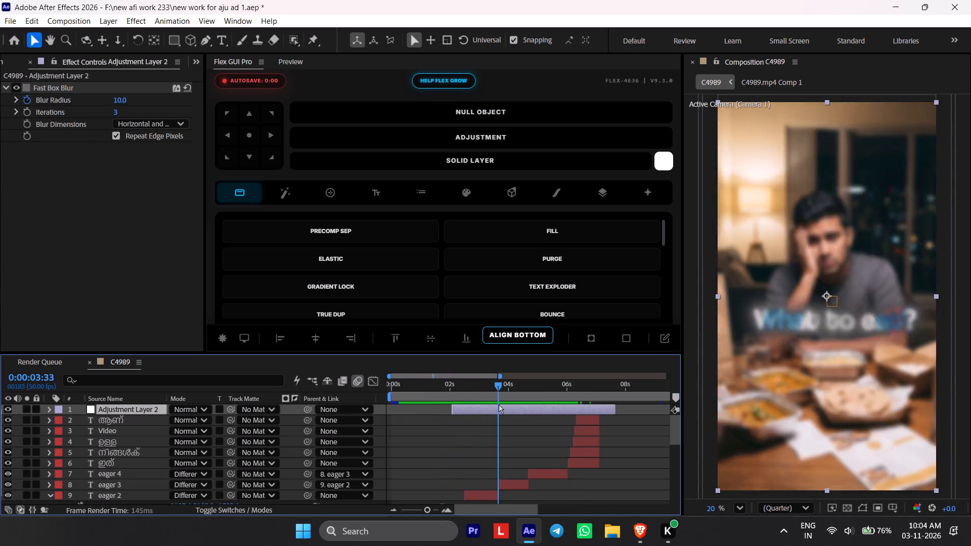
pyautogui.moveTo(499, 404); pyautogui.dragTo(431, 439)
pyautogui.press('space')
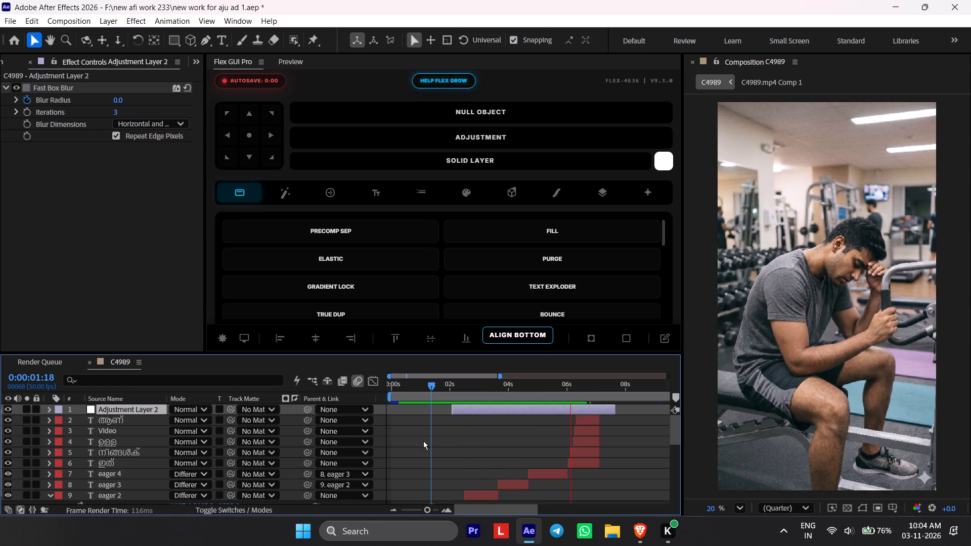
pyautogui.press('space')
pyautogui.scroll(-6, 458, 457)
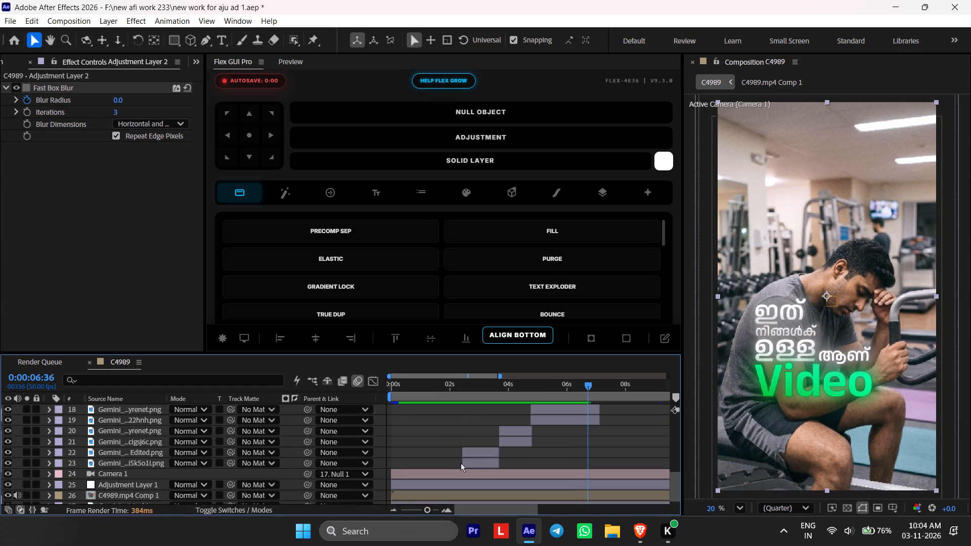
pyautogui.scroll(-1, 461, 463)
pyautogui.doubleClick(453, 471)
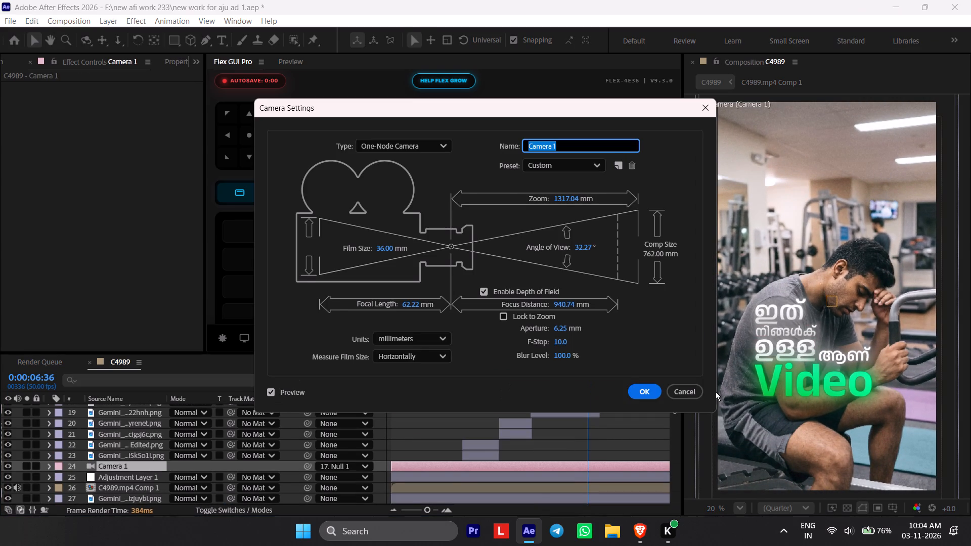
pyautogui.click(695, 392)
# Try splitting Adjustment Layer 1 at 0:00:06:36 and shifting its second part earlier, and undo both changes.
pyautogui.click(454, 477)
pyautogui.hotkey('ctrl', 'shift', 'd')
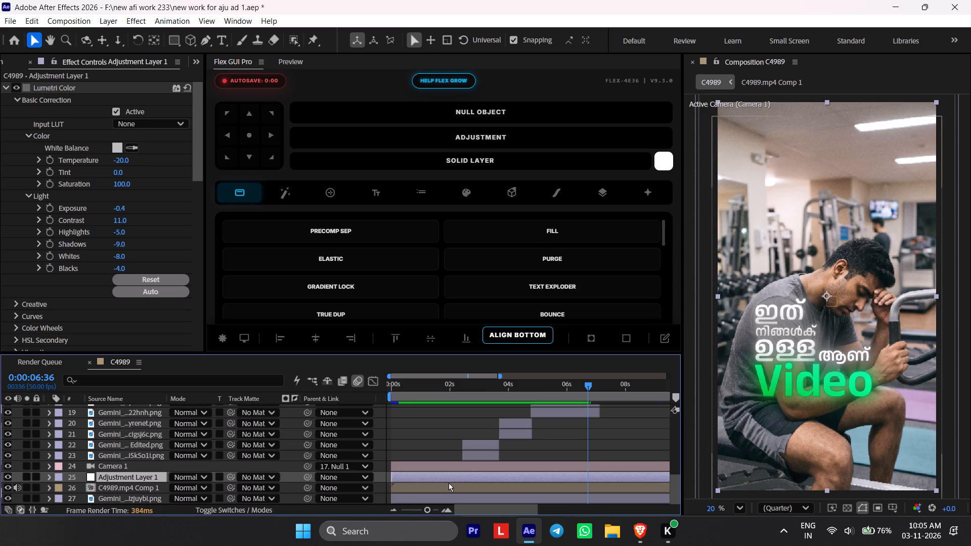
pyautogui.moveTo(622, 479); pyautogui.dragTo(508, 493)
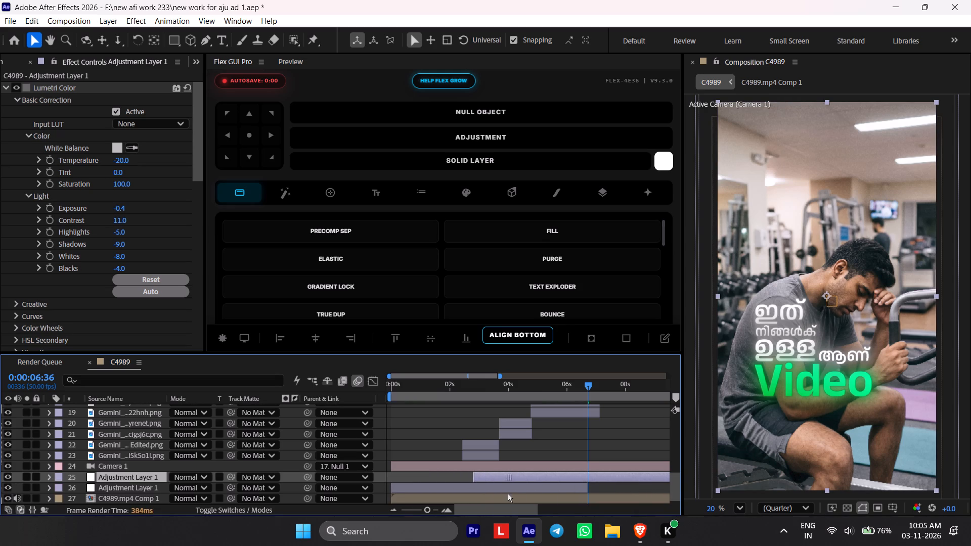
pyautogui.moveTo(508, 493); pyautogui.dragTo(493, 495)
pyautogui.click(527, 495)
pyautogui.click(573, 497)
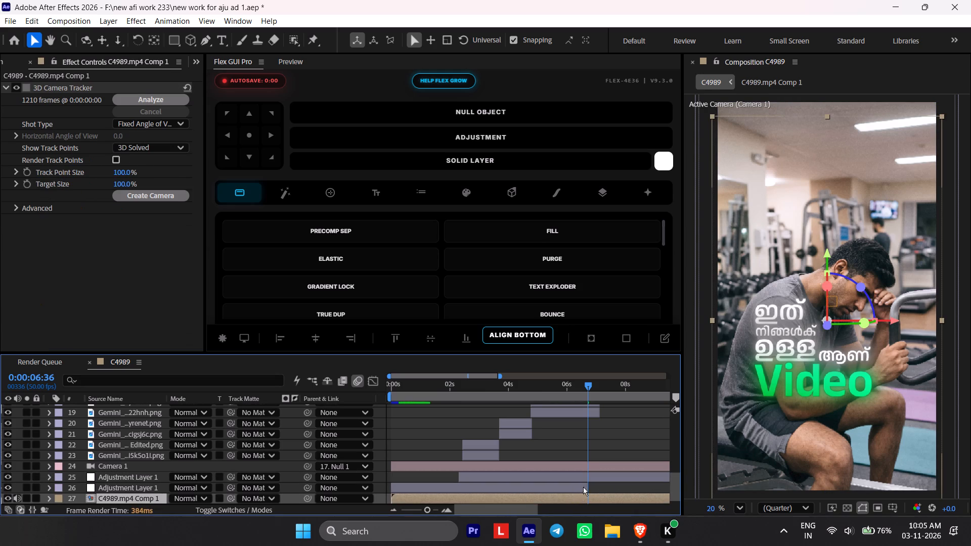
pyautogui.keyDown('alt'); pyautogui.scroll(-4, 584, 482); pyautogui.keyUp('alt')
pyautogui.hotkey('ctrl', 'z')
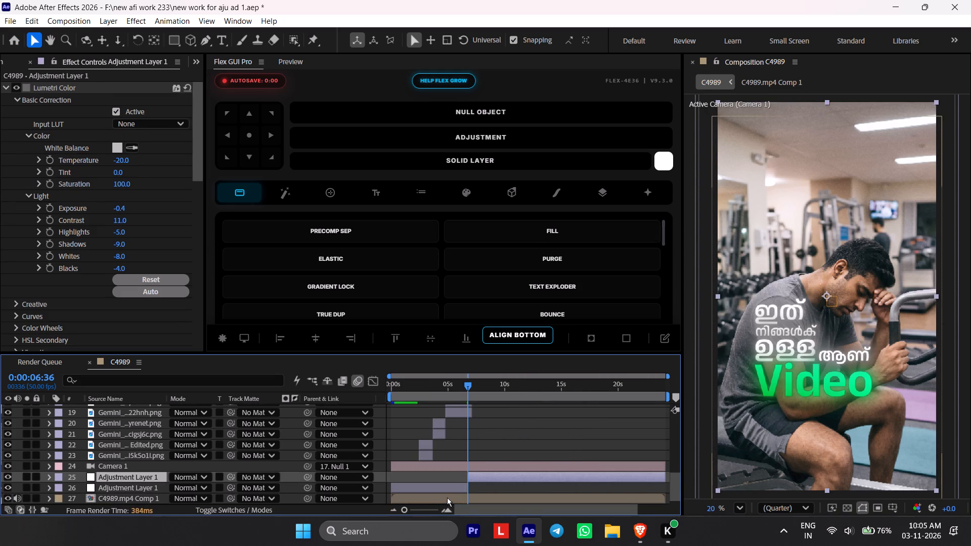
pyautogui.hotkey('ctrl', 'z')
# Duplicate Adjustment Layer 1, cut off the copy's portion before 0:00:06:36, and shift the remainder to start with the first food-table image.
pyautogui.hotkey('ctrl', 'd')
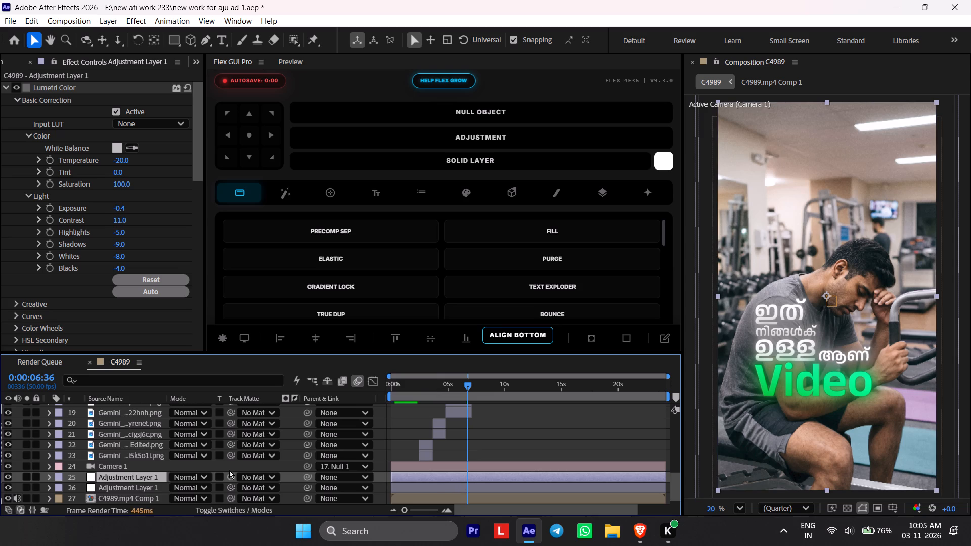
pyautogui.hotkey('ctrl', 'shift', 'd')
pyautogui.click(458, 486)
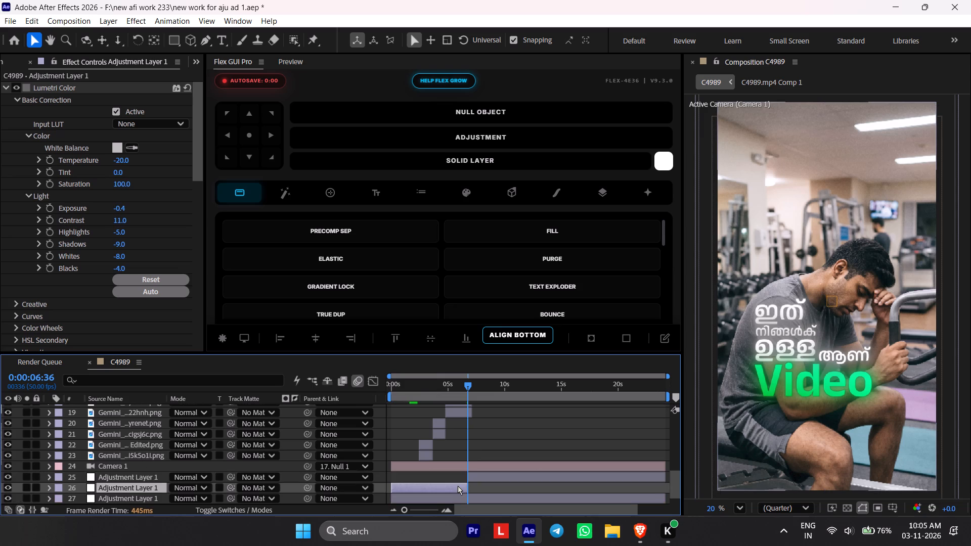
pyautogui.press('Delete')
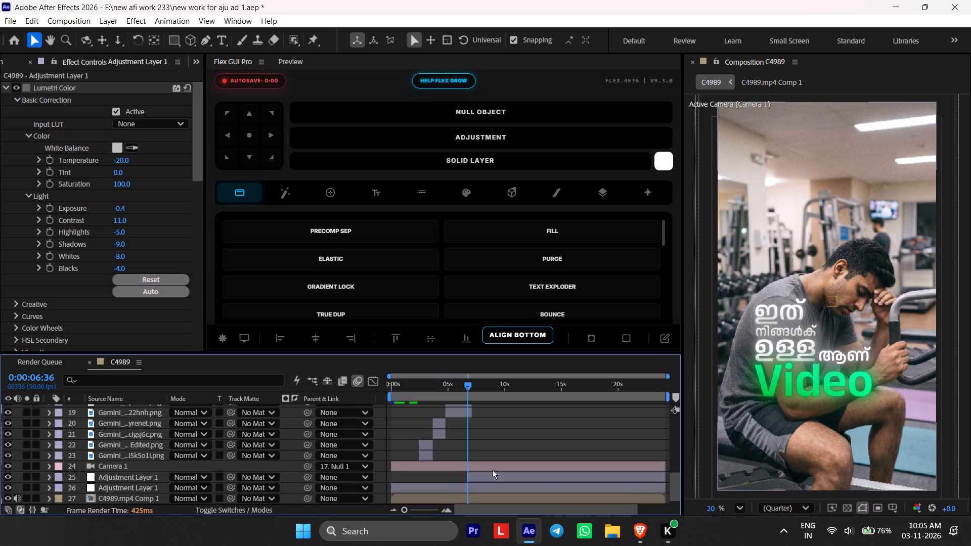
pyautogui.moveTo(494, 477); pyautogui.dragTo(446, 475)
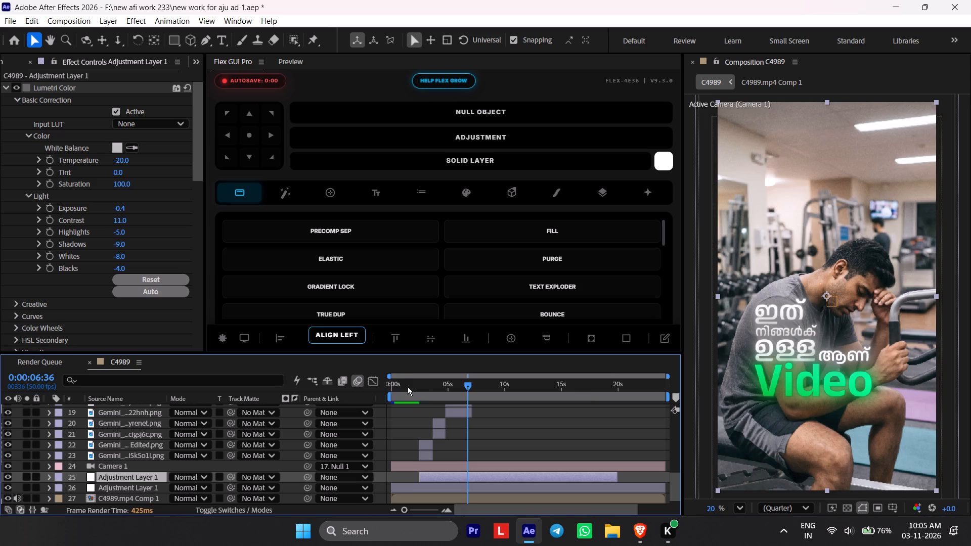
# Move the trimmed Adjustment Layer 1 copy up the layer stack to directly above "eager 2", checking the frame at 0:00:03:09.
pyautogui.moveTo(418, 389); pyautogui.dragTo(427, 392)
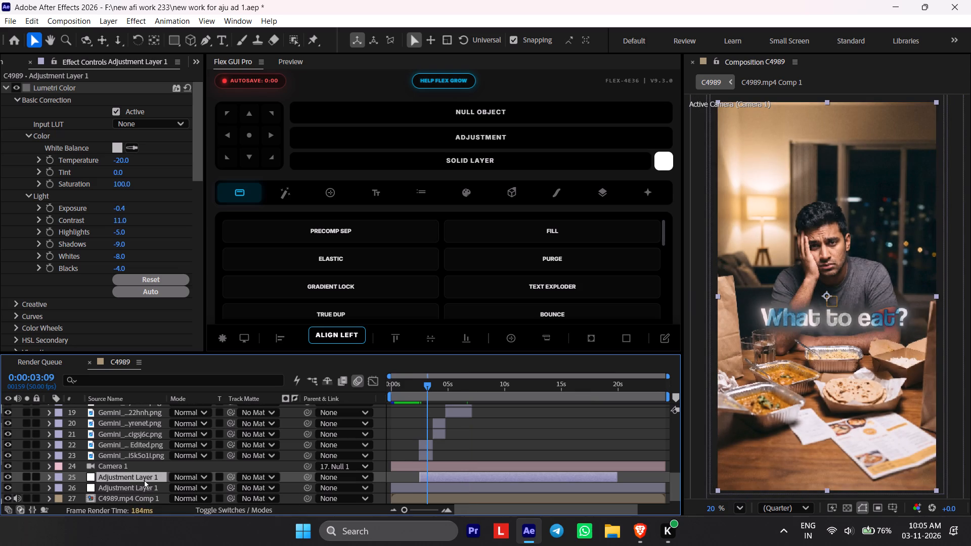
pyautogui.moveTo(147, 475); pyautogui.dragTo(152, 444)
pyautogui.scroll(1, 152, 444)
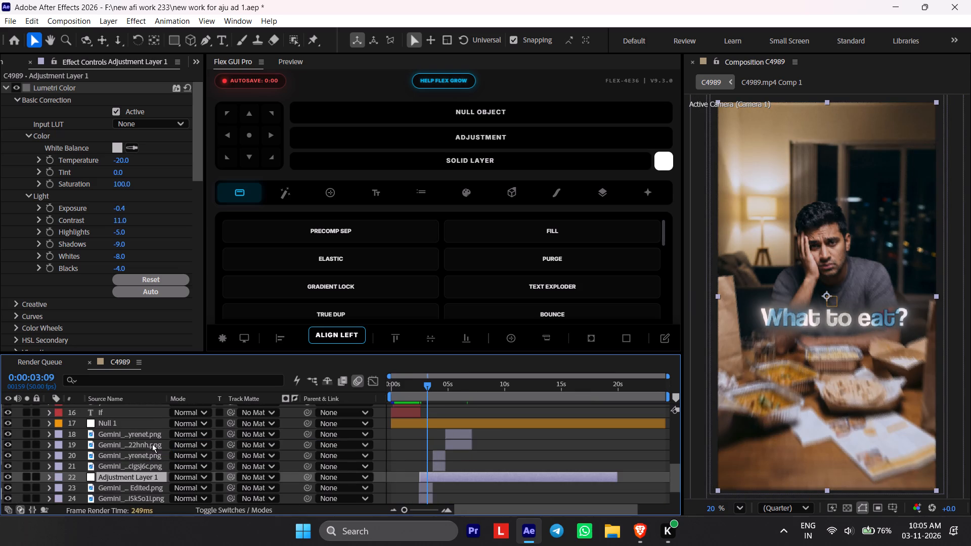
pyautogui.moveTo(134, 479); pyautogui.dragTo(145, 431)
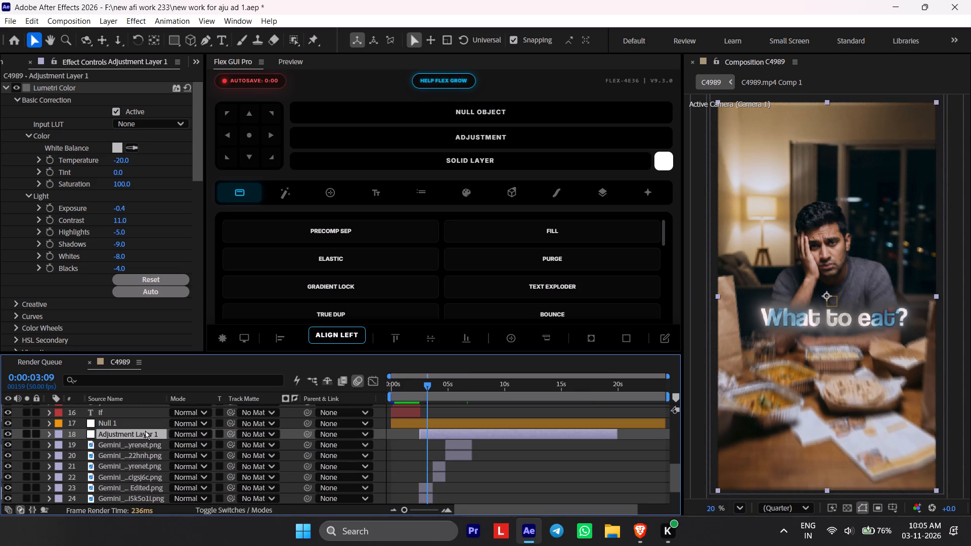
pyautogui.scroll(1, 145, 431)
pyautogui.moveTo(128, 470); pyautogui.dragTo(131, 450)
pyautogui.scroll(1, 131, 450)
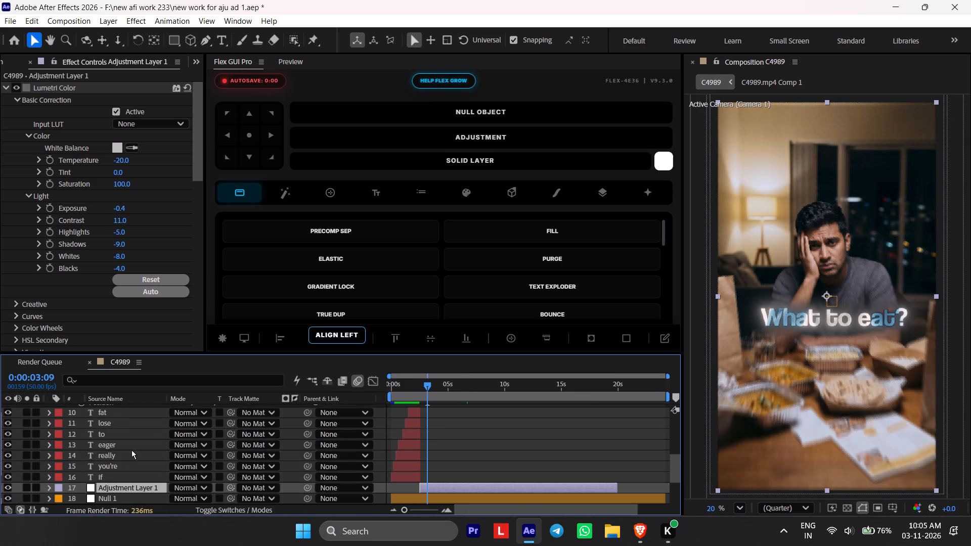
pyautogui.moveTo(127, 489); pyautogui.dragTo(134, 425)
pyautogui.scroll(1, 134, 425)
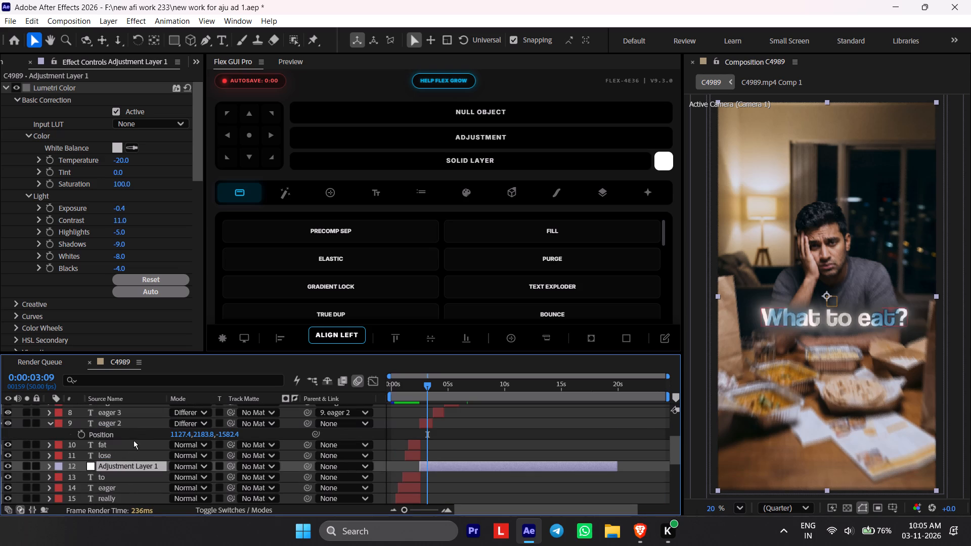
pyautogui.moveTo(134, 465); pyautogui.dragTo(145, 417)
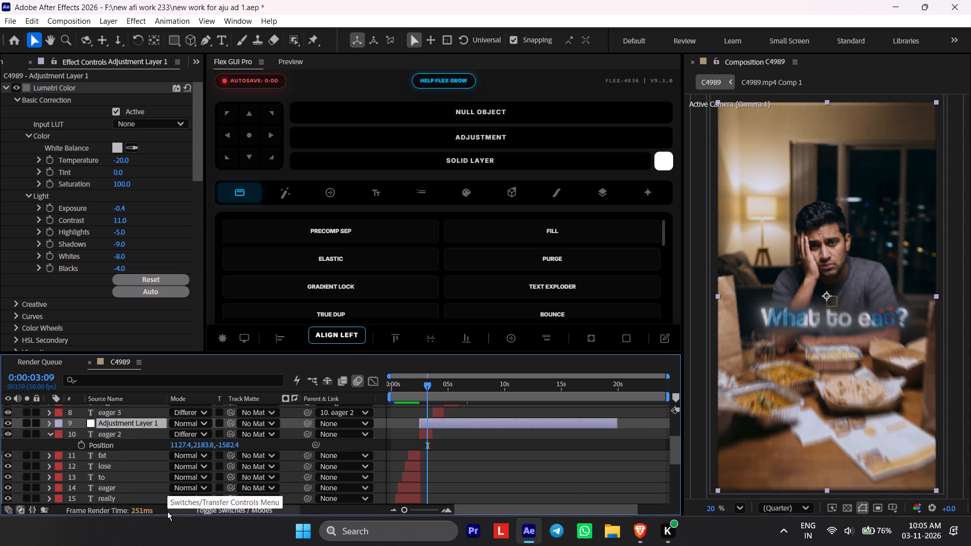
# Compare the food-table frame with the adjustment layer copy's Lumetri Color effect disabled and re-enabled.
pyautogui.scroll(-6, 48, 113)
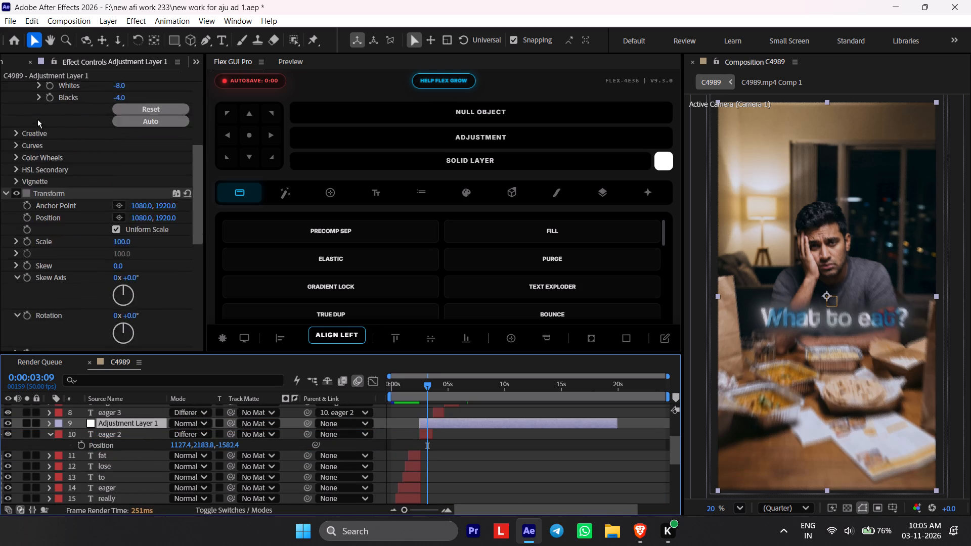
pyautogui.scroll(6, 37, 122)
pyautogui.click(18, 88)
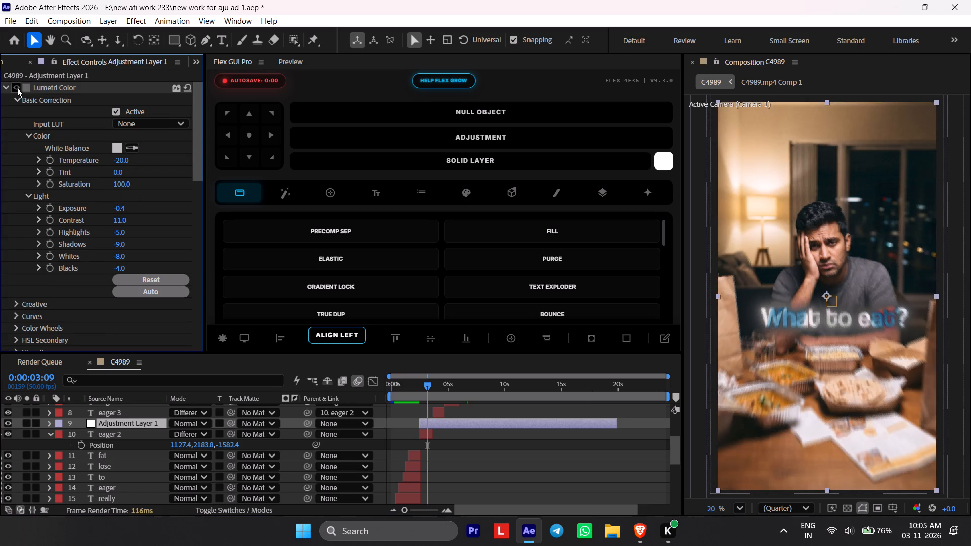
pyautogui.click(20, 87)
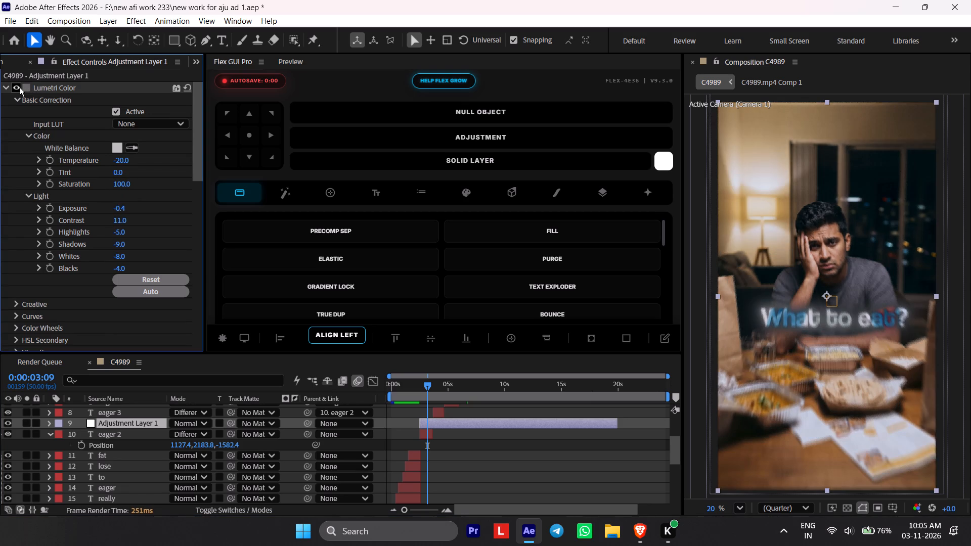
# Disable the Transform effect on the Adjustment Layer 1 copy.
pyautogui.scroll(-8, 20, 115)
pyautogui.scroll(-4, 46, 237)
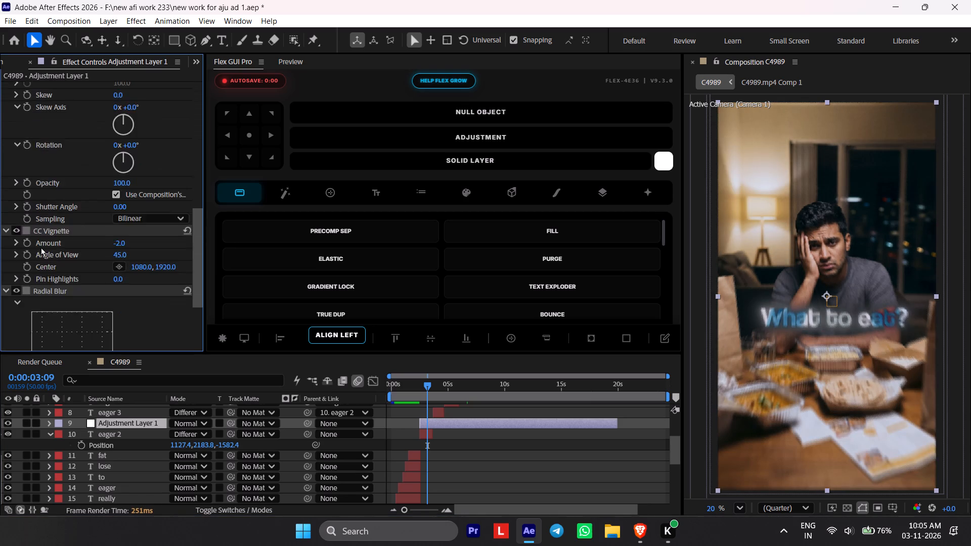
pyautogui.scroll(4, 41, 248)
pyautogui.click(16, 136)
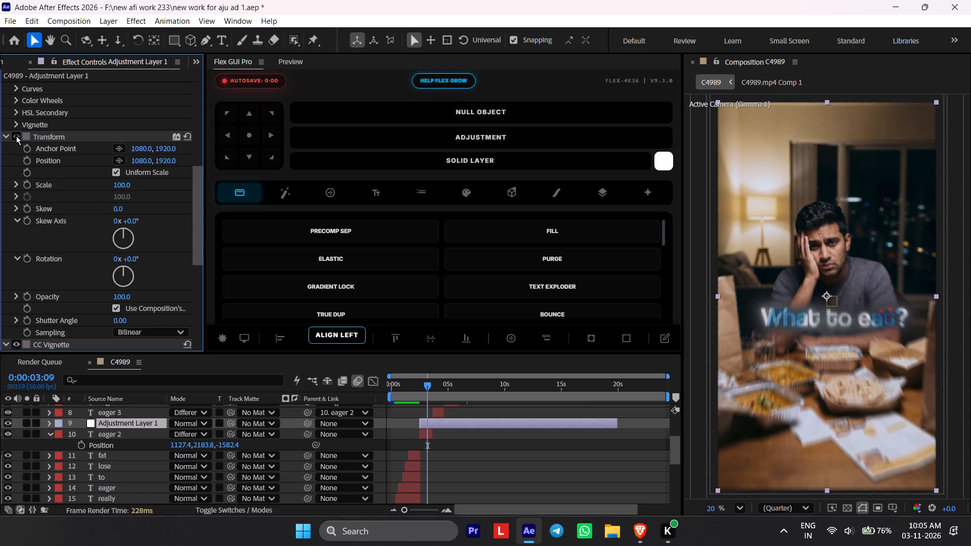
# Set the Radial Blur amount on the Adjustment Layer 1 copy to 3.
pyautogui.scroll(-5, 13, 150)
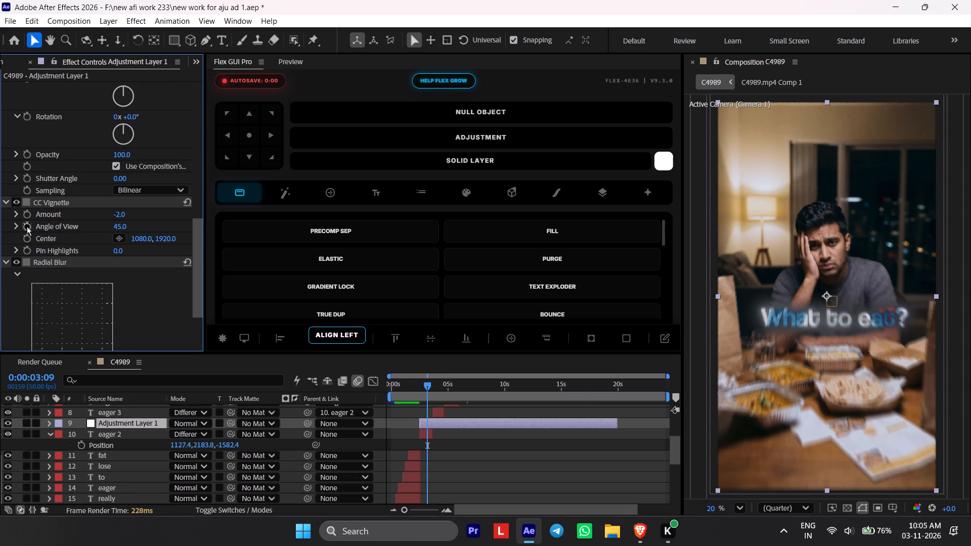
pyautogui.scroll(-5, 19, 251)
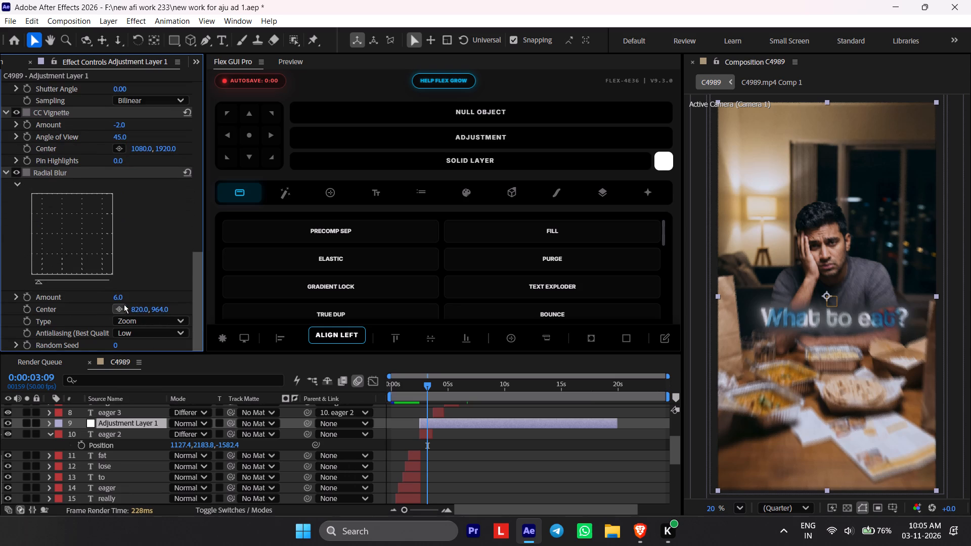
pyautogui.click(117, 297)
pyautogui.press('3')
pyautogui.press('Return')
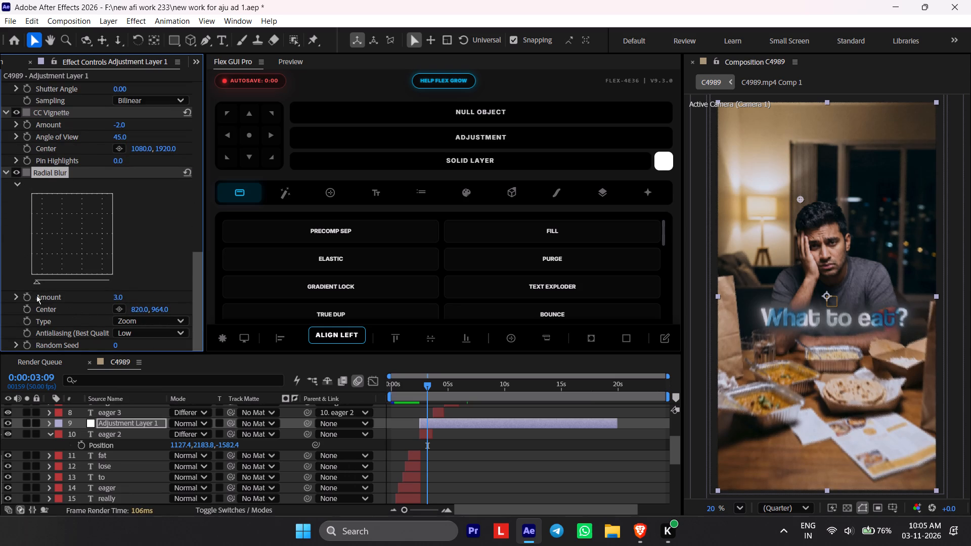
# Move the Radial Blur center to about 1095, 1915, near the middle of the frame.
pyautogui.click(116, 307)
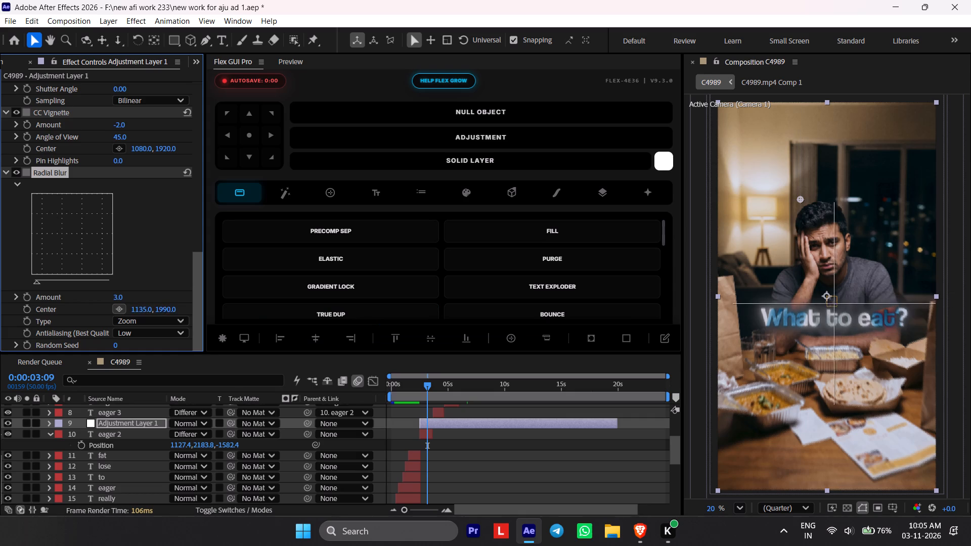
pyautogui.click(828, 296)
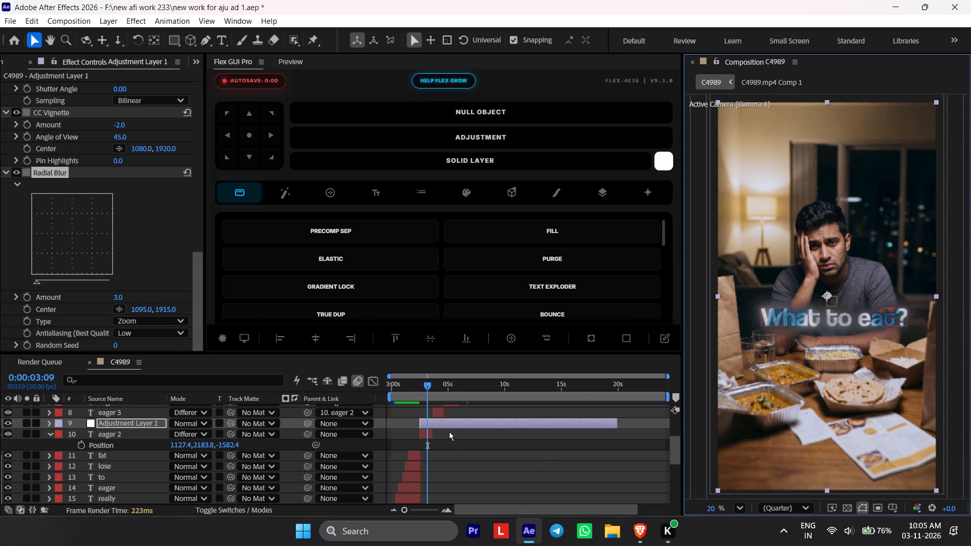
# Set the Radial Blur amount on the Adjustment Layer 1 copy to 4.
pyautogui.click(120, 301)
pyautogui.press('4')
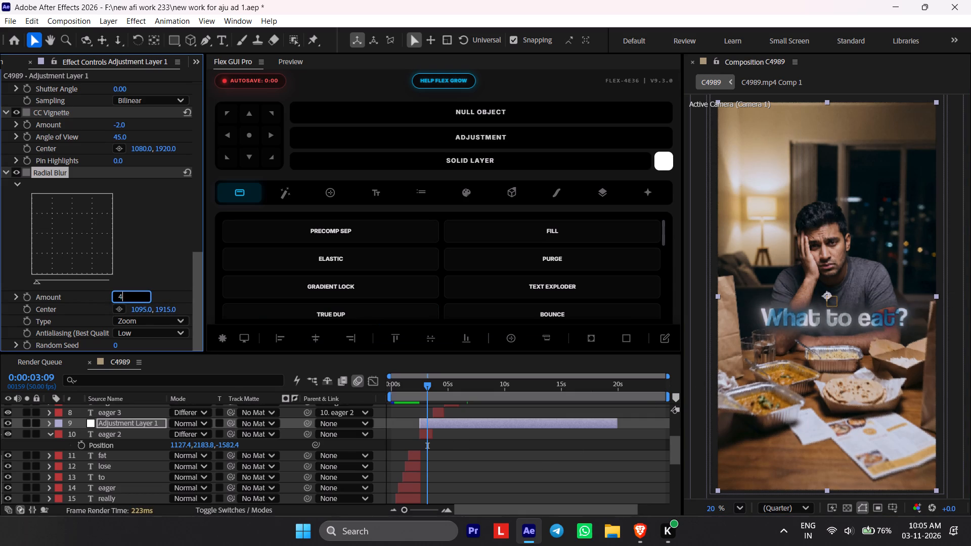
pyautogui.press('Return')
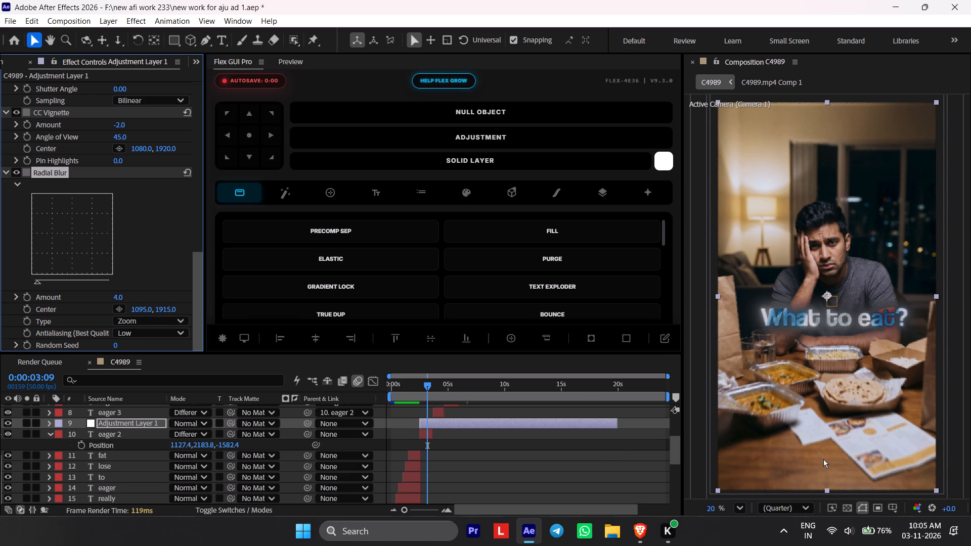
# Set the composition preview resolution to Full.
pyautogui.click(814, 510)
pyautogui.click(780, 427)
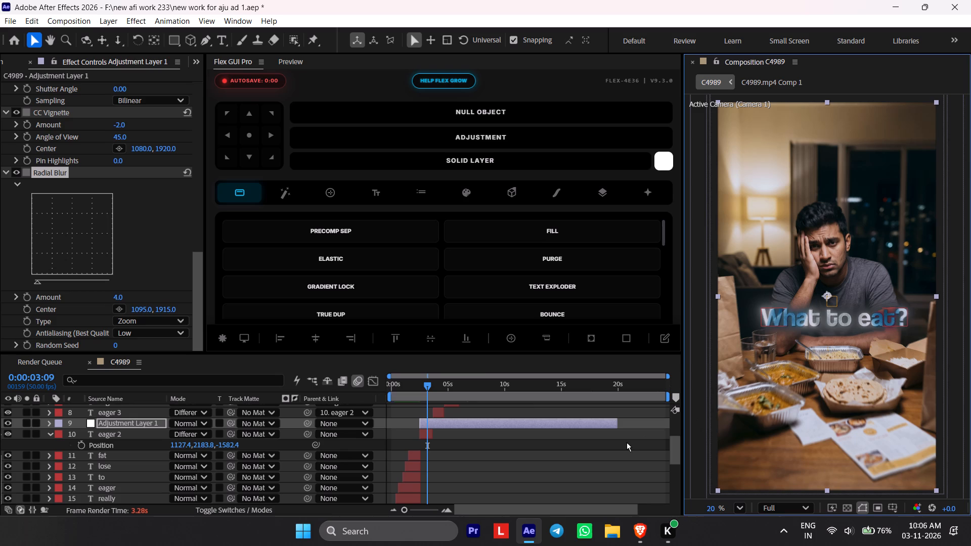
# Move Adjustment Layer 1 up the layer stack, above all the caption text layers and directly below Adjustment Layer 2.
pyautogui.scroll(1, 199, 438)
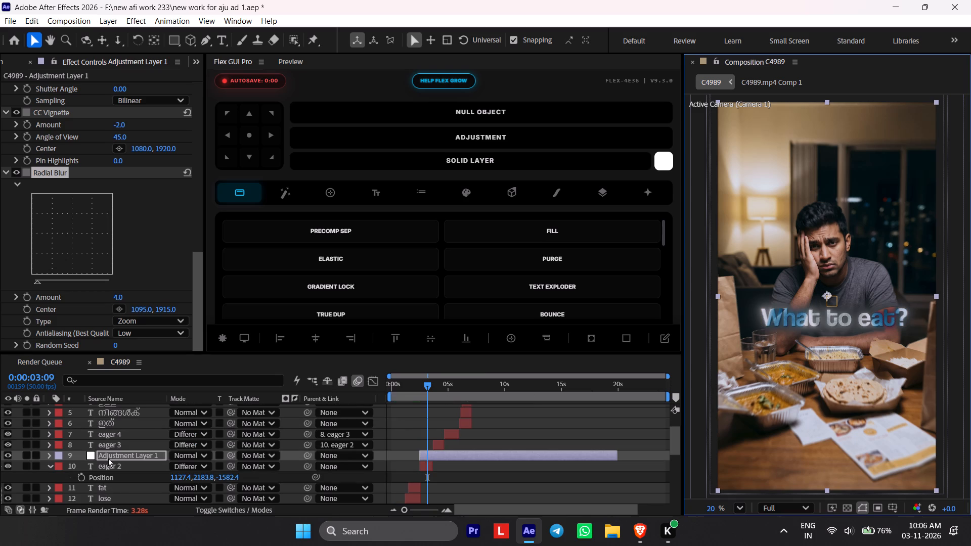
pyautogui.moveTo(115, 458); pyautogui.dragTo(116, 429)
pyautogui.scroll(2, 116, 429)
pyautogui.moveTo(119, 476); pyautogui.dragTo(133, 414)
pyautogui.scroll(2, 423, 421)
# Set the composition preview resolution to Auto.
pyautogui.moveTo(416, 424); pyautogui.dragTo(500, 406, button='middle')
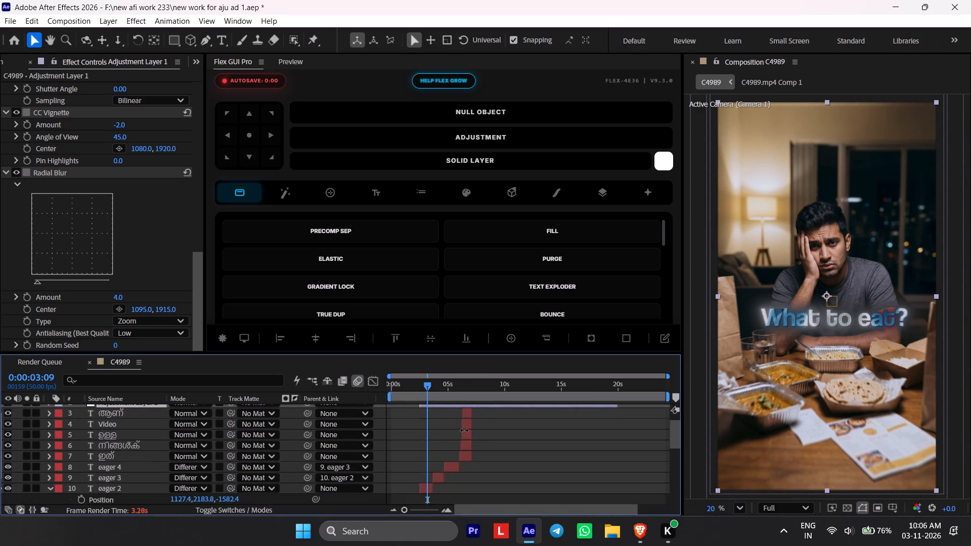
pyautogui.keyDown('alt'); pyautogui.scroll(2, 464, 430); pyautogui.keyUp('alt')
pyautogui.moveTo(388, 451); pyautogui.dragTo(669, 465, button='middle')
pyautogui.scroll(-2, 526, 439)
pyautogui.scroll(2, 522, 426)
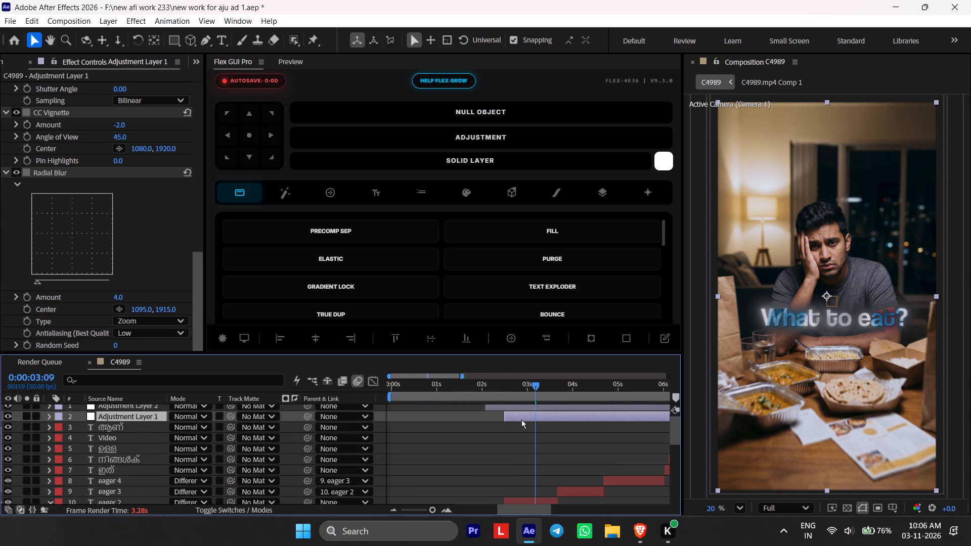
pyautogui.moveTo(508, 391); pyautogui.dragTo(500, 391)
pyautogui.click(762, 518)
pyautogui.click(766, 512)
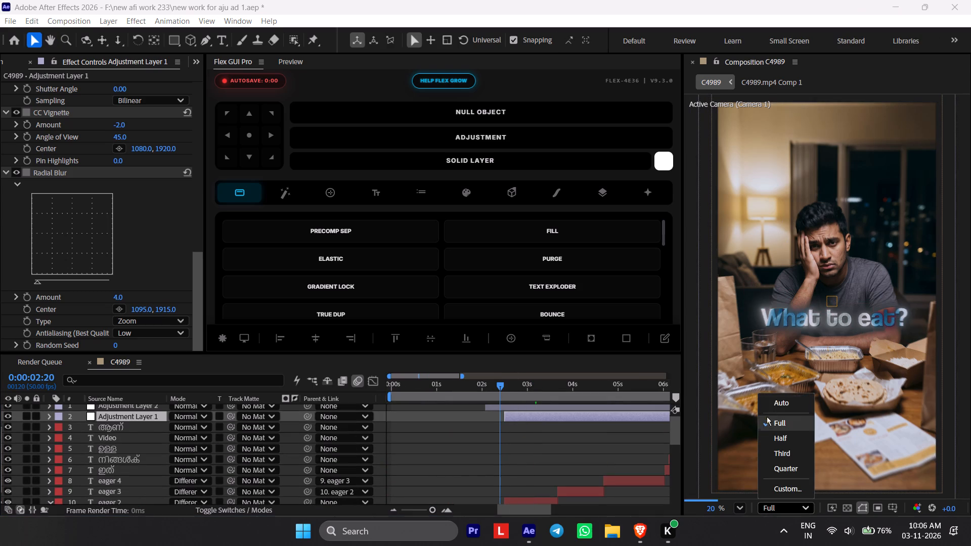
pyautogui.click(770, 399)
# Extend the start of Adjustment Layer 1 back to 0:00:02:22, where the food-table scene begins.
pyautogui.moveTo(495, 384); pyautogui.dragTo(501, 386)
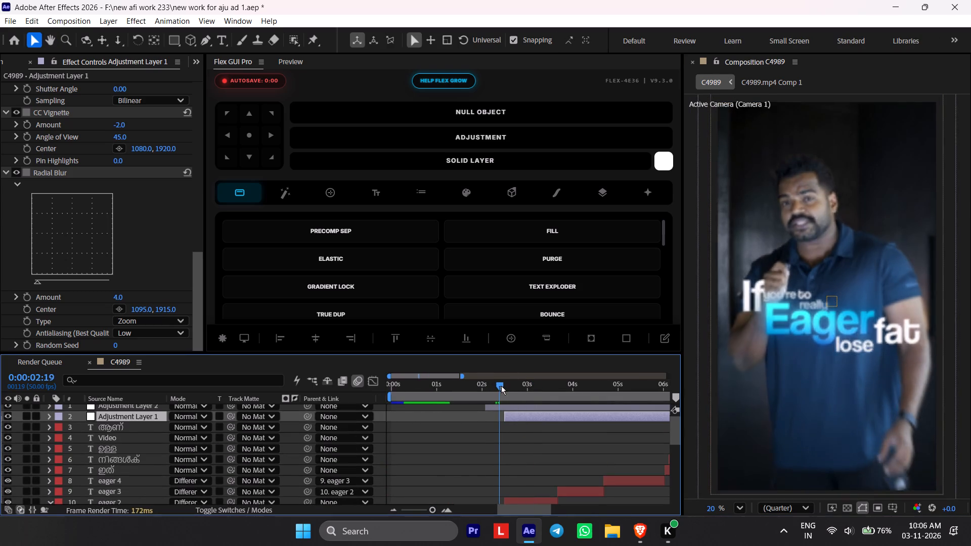
pyautogui.moveTo(501, 386); pyautogui.dragTo(499, 398)
pyautogui.keyDown('alt'); pyautogui.scroll(1, 496, 404); pyautogui.keyUp('alt')
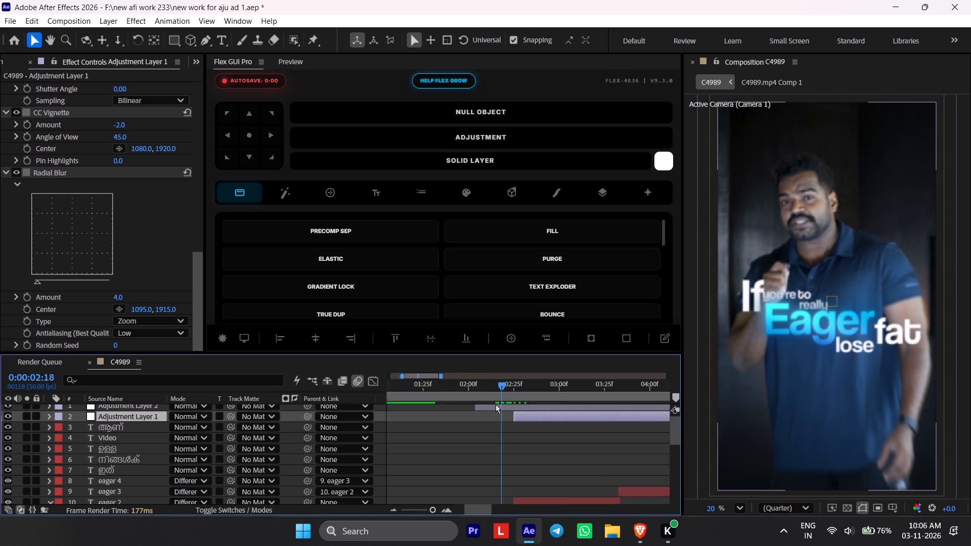
pyautogui.keyDown('alt'); pyautogui.scroll(2, 496, 404); pyautogui.keyUp('alt')
pyautogui.moveTo(522, 398); pyautogui.dragTo(547, 398)
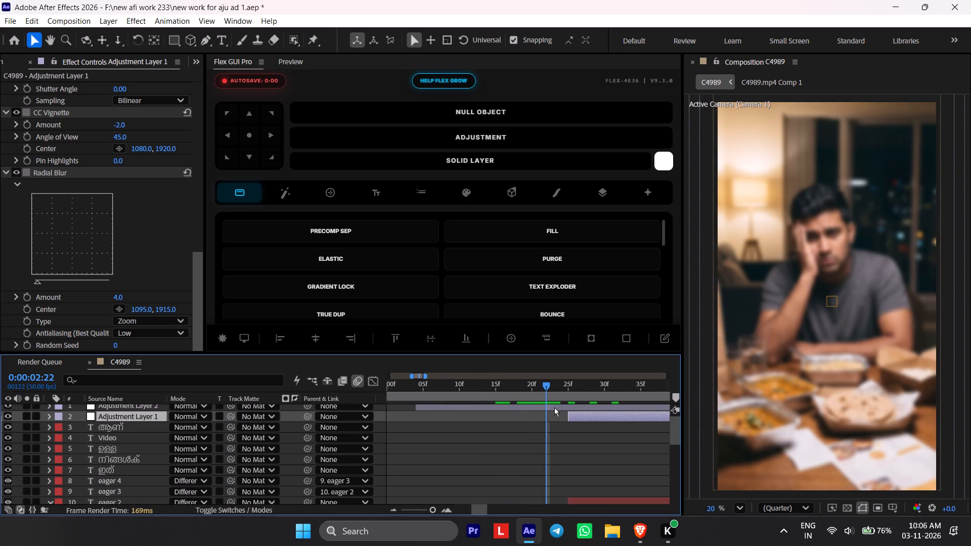
pyautogui.keyDown('shift'); pyautogui.moveTo(565, 416); pyautogui.dragTo(549, 418); pyautogui.keyUp('shift')
# Scrub from the food-table transition through the gym scene to examine the grading and captions up to about 0:00:06:33.
pyautogui.moveTo(542, 396); pyautogui.dragTo(538, 396)
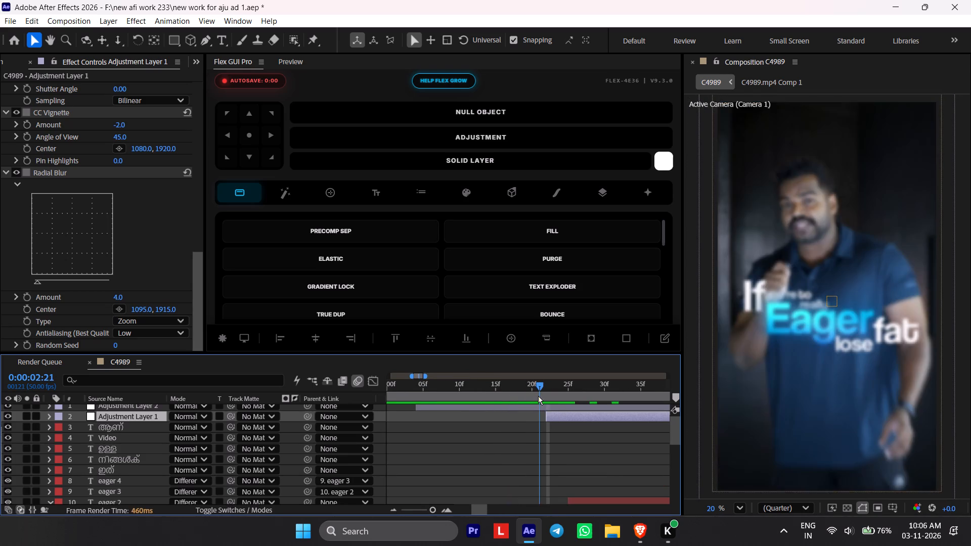
pyautogui.moveTo(538, 396); pyautogui.dragTo(514, 416)
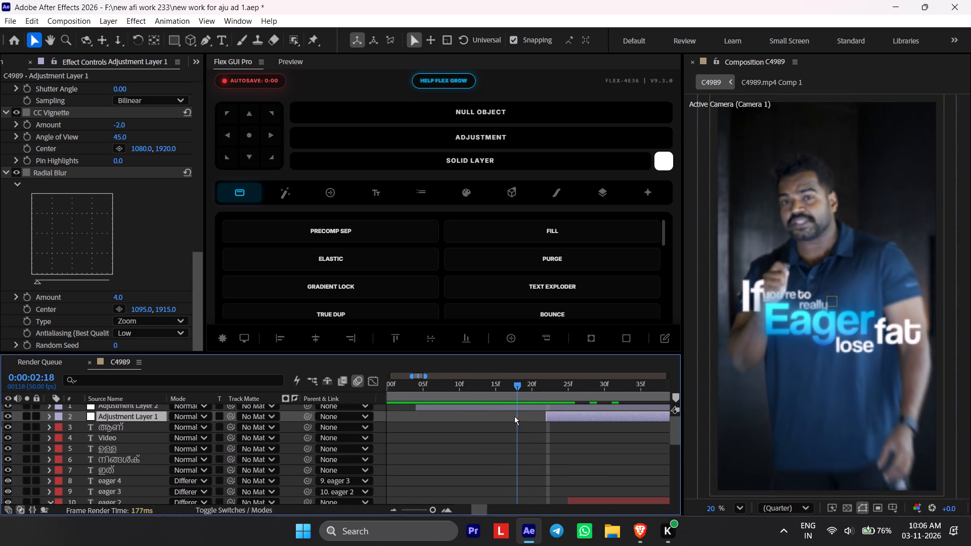
pyautogui.moveTo(514, 416); pyautogui.dragTo(544, 413)
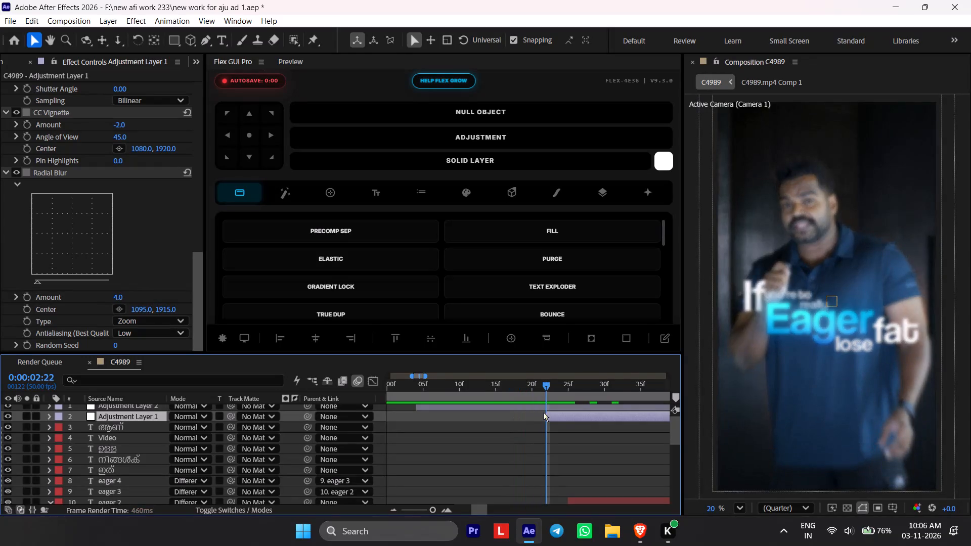
pyautogui.moveTo(544, 413); pyautogui.dragTo(595, 418)
pyautogui.keyDown('alt'); pyautogui.scroll(-1, 589, 427); pyautogui.keyUp('alt')
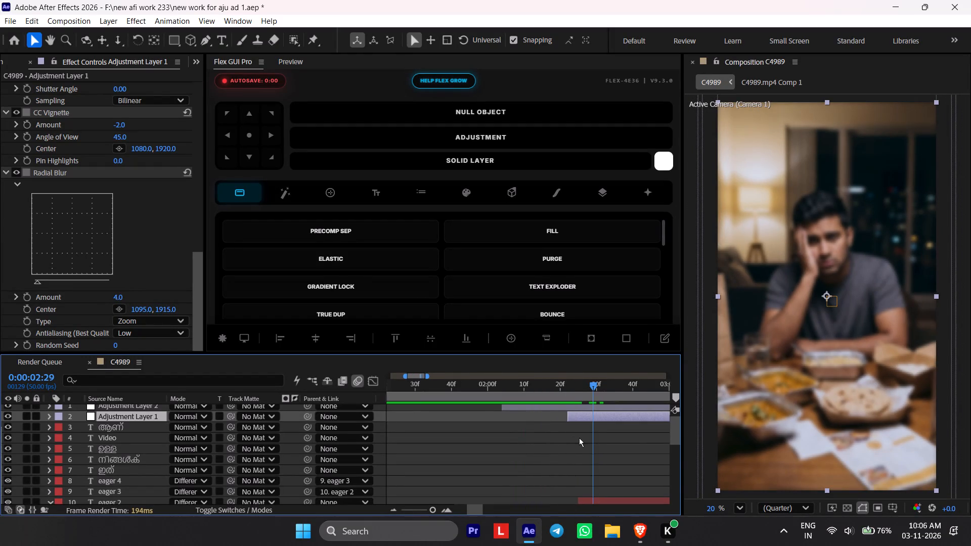
pyautogui.moveTo(579, 438); pyautogui.dragTo(540, 440, button='middle')
pyautogui.keyDown('alt'); pyautogui.scroll(-3, 540, 440); pyautogui.keyUp('alt')
pyautogui.moveTo(498, 385); pyautogui.dragTo(500, 385)
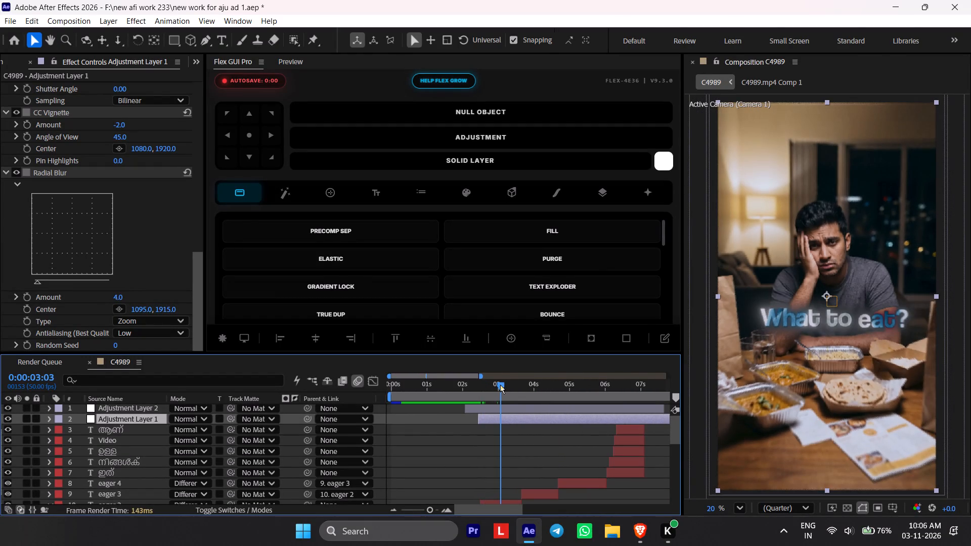
pyautogui.moveTo(500, 385); pyautogui.dragTo(549, 400)
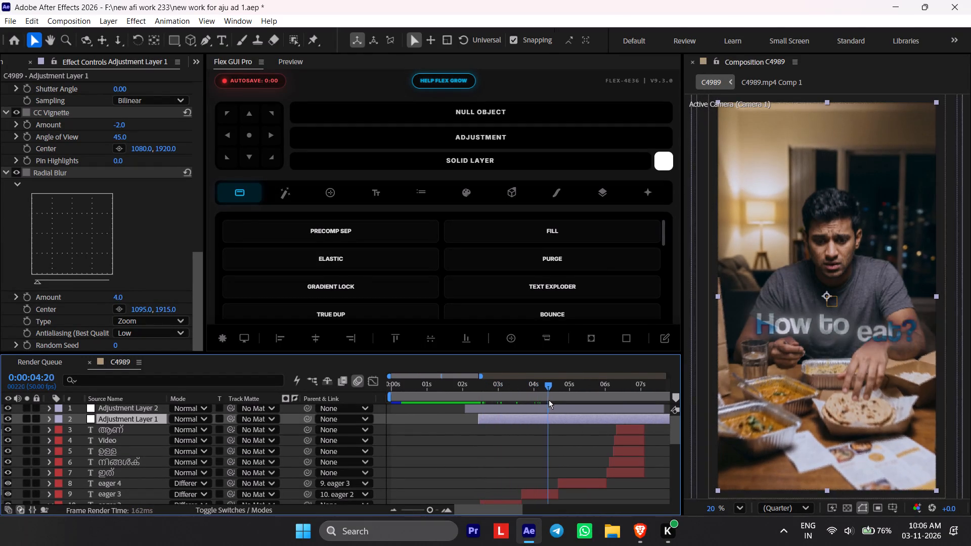
pyautogui.moveTo(549, 400); pyautogui.dragTo(597, 400)
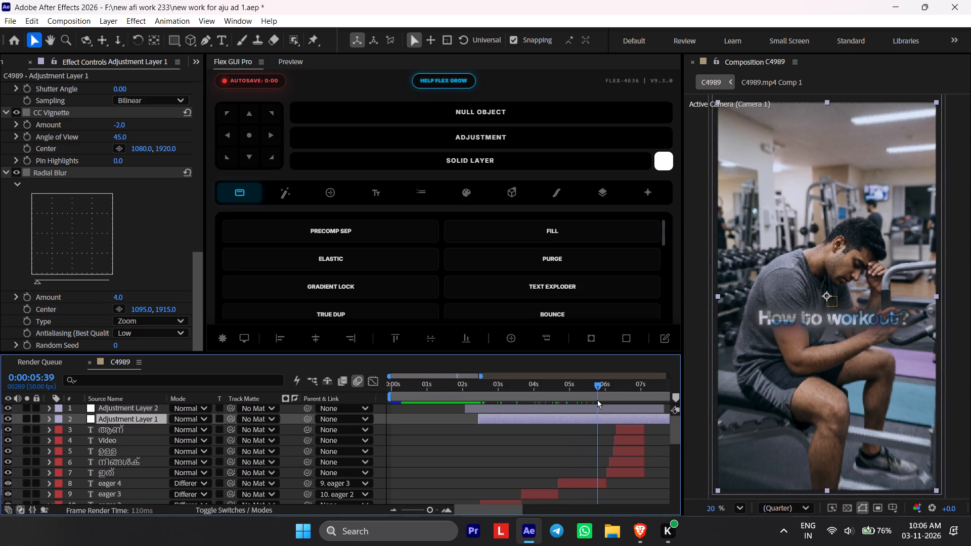
pyautogui.moveTo(597, 400); pyautogui.dragTo(600, 400)
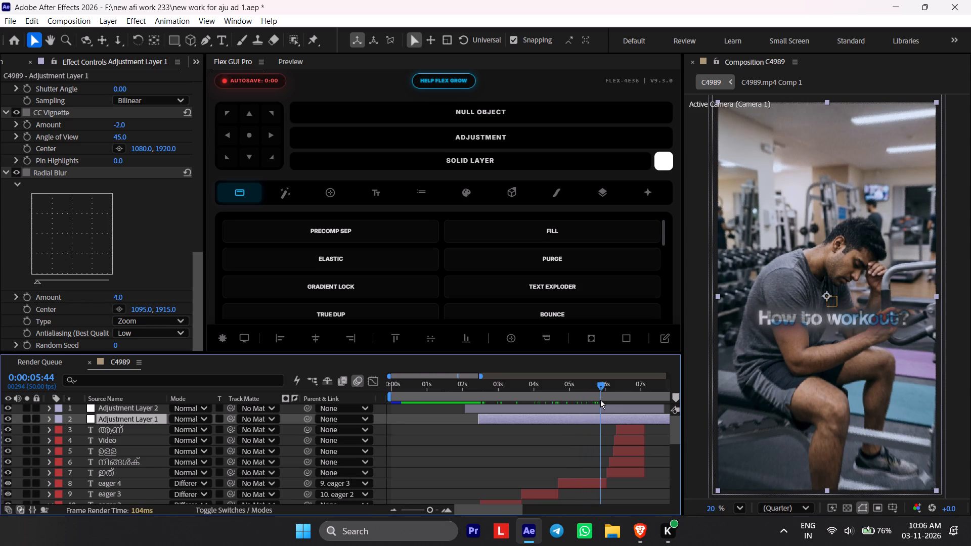
pyautogui.moveTo(600, 400); pyautogui.dragTo(619, 400)
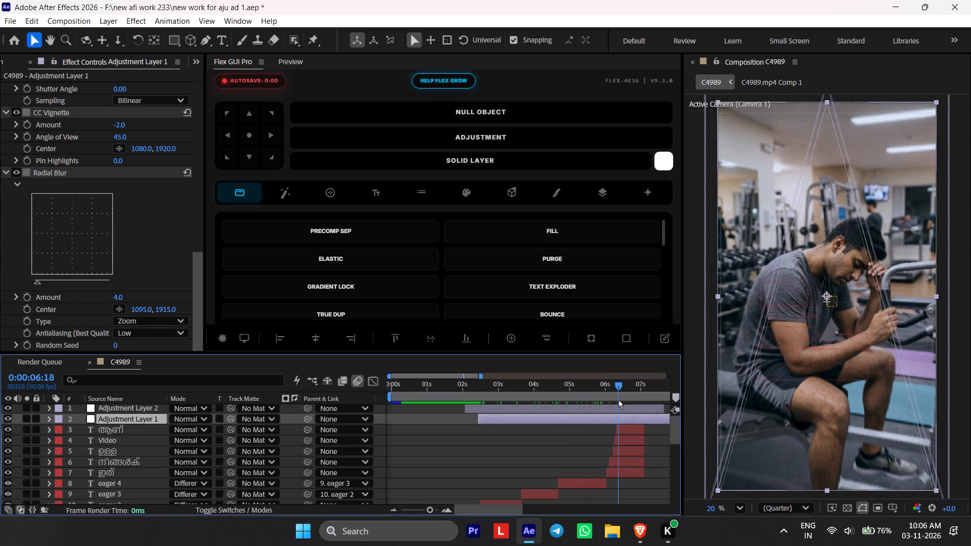
pyautogui.moveTo(619, 400); pyautogui.dragTo(629, 402)
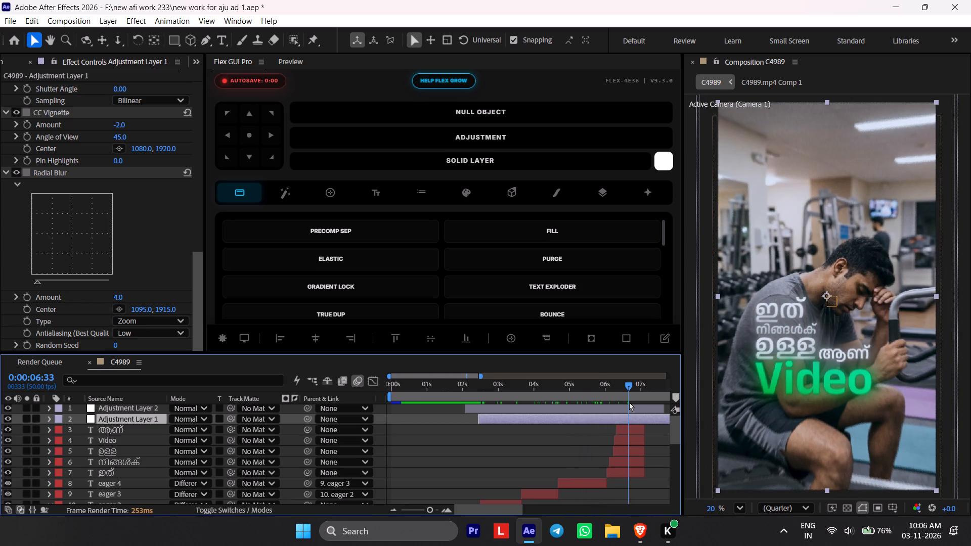
pyautogui.moveTo(629, 402); pyautogui.dragTo(628, 404)
# Split Adjustment Layer 1 at 0:00:07:06, where the gym scene ends, and delete the part after it.
pyautogui.moveTo(621, 419); pyautogui.dragTo(533, 437, button='middle')
pyautogui.keyDown('alt'); pyautogui.scroll(2, 534, 437); pyautogui.keyUp('alt')
pyautogui.moveTo(606, 385); pyautogui.dragTo(623, 386)
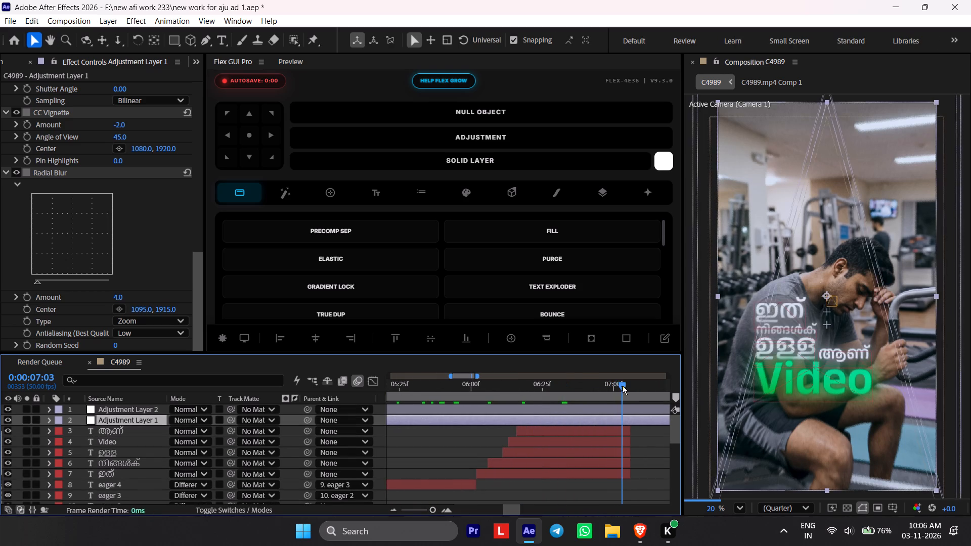
pyautogui.moveTo(623, 386); pyautogui.dragTo(631, 389)
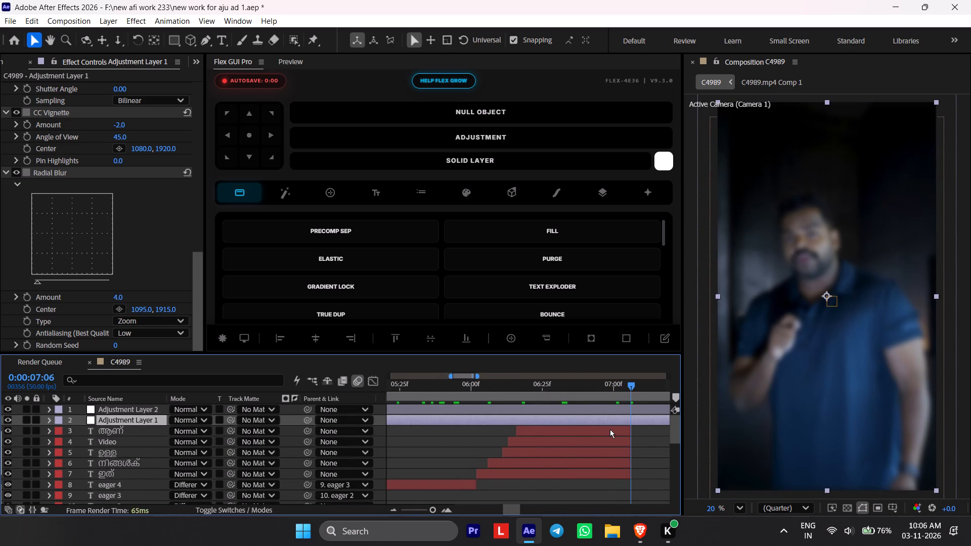
pyautogui.hotkey('ctrl', 'shift', 'd')
pyautogui.press('Delete')
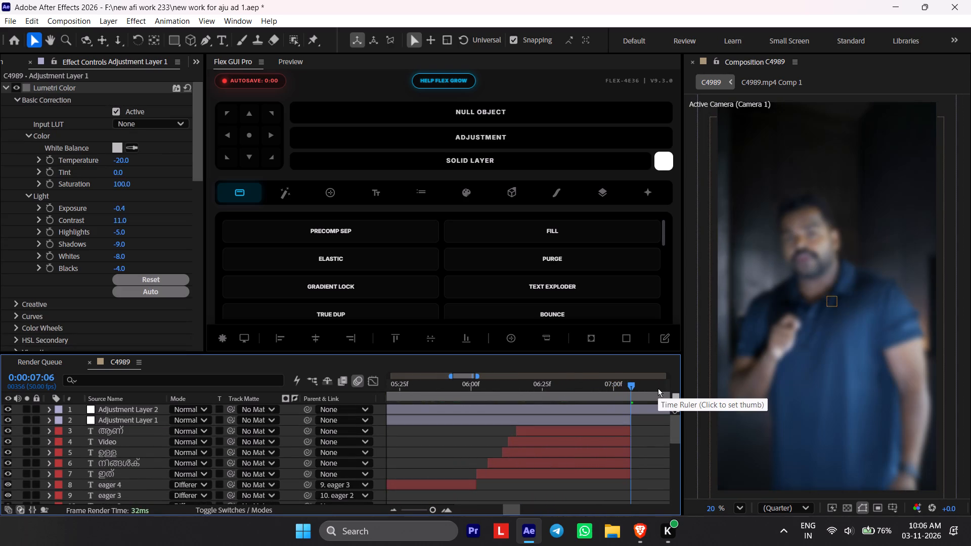
# Examine the return to the speaker shot up to 0:00:07:15 and look through the layer stack.
pyautogui.moveTo(624, 394); pyautogui.dragTo(653, 395)
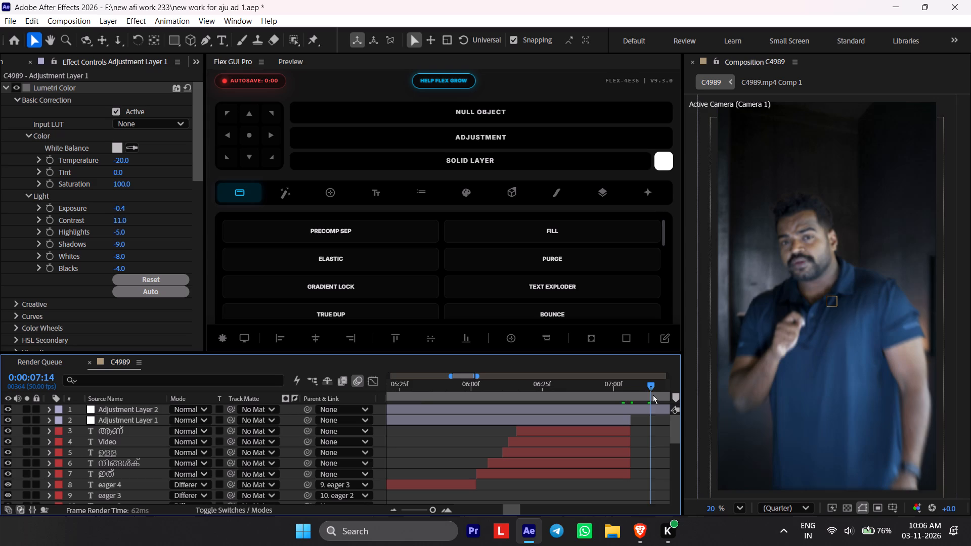
pyautogui.moveTo(653, 395); pyautogui.dragTo(656, 395)
pyautogui.keyDown('alt'); pyautogui.scroll(-5, 622, 391); pyautogui.keyUp('alt')
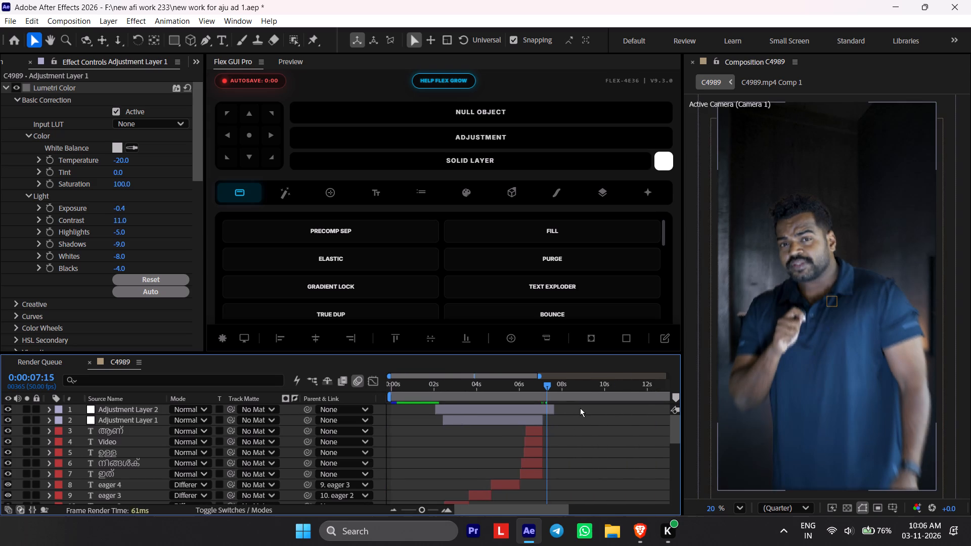
pyautogui.scroll(-10, 578, 412)
pyautogui.keyDown('alt'); pyautogui.scroll(-3, 575, 433); pyautogui.keyUp('alt')
pyautogui.scroll(2, 572, 434)
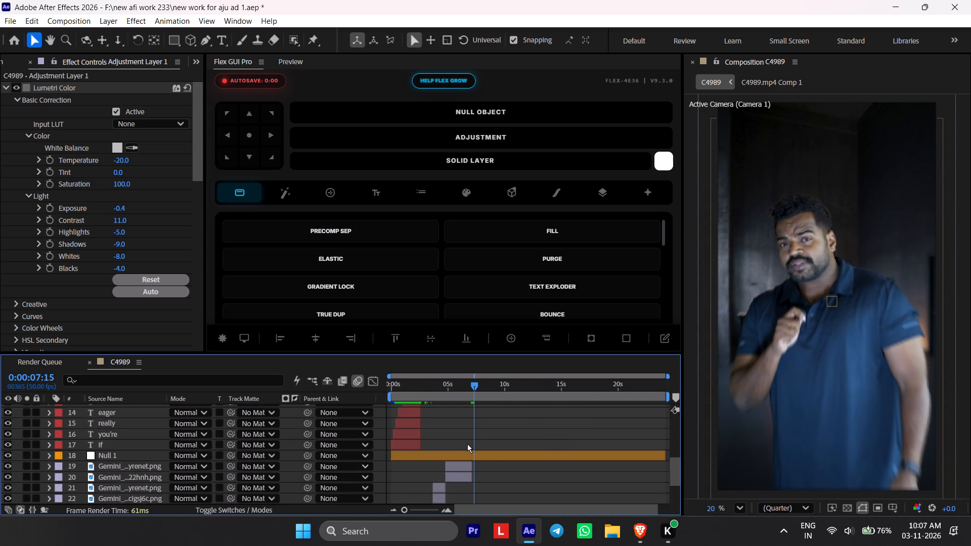
pyautogui.keyDown('alt'); pyautogui.scroll(3, 455, 400); pyautogui.keyUp('alt')
pyautogui.moveTo(456, 402); pyautogui.dragTo(544, 439, button='middle')
pyautogui.keyDown('alt'); pyautogui.scroll(-3, 544, 440); pyautogui.keyUp('alt')
pyautogui.scroll(8, 514, 436)
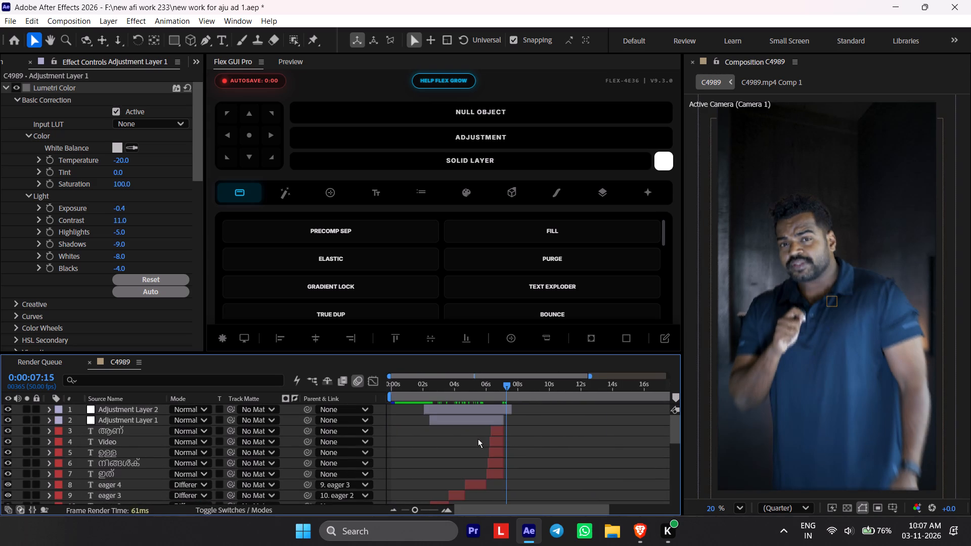
pyautogui.scroll(5, 154, 56)
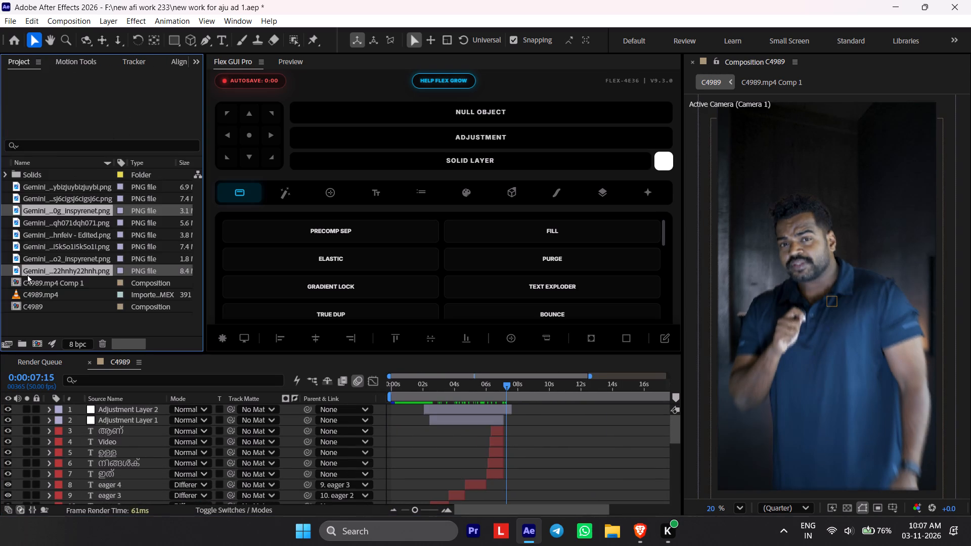
# Import text halftone.jpg from the Assets Edit Like Vox folder inside assets on drive F.
pyautogui.doubleClick(57, 316)
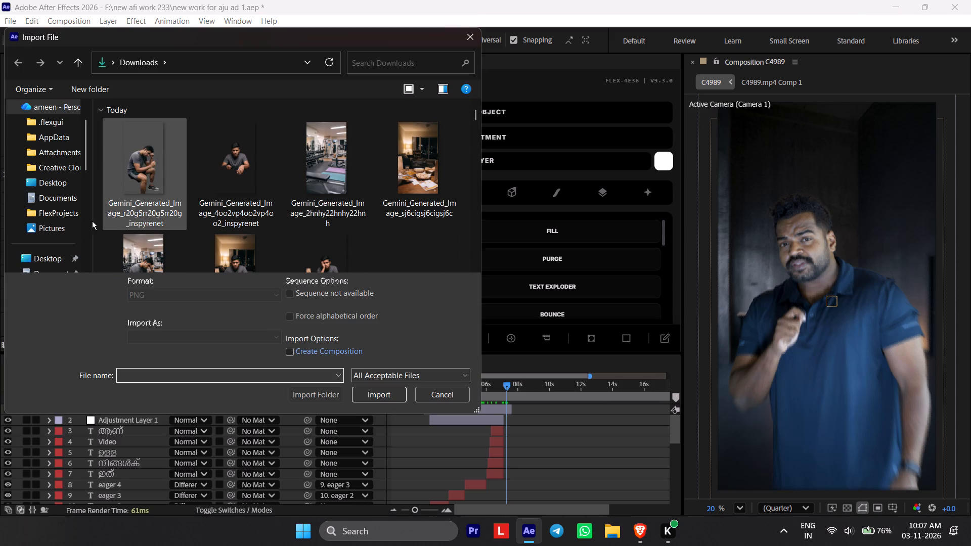
pyautogui.scroll(-7, 49, 222)
pyautogui.click(56, 231)
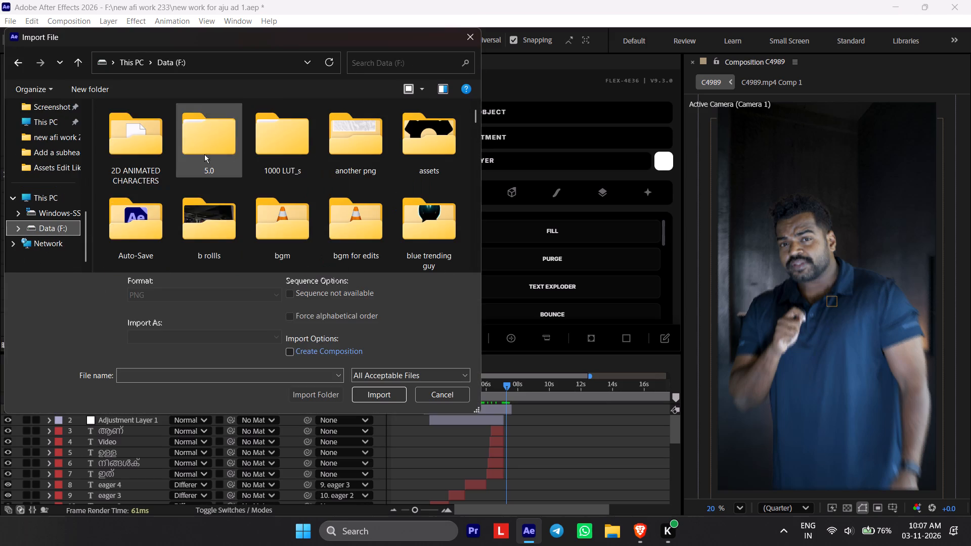
pyautogui.doubleClick(416, 138)
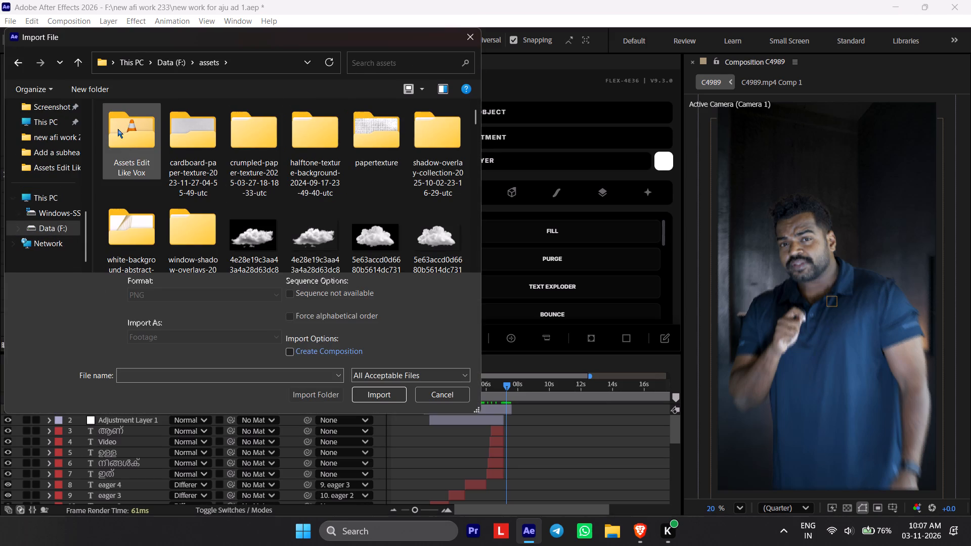
pyautogui.doubleClick(118, 129)
pyautogui.click(300, 214)
pyautogui.click(362, 393)
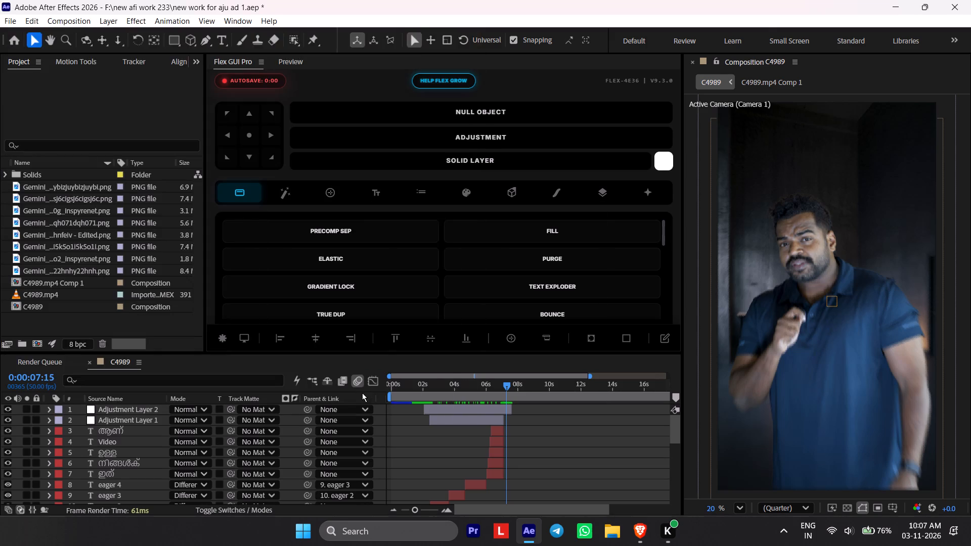
# Add text halftone.jpg to the C4989 composition as the top layer.
pyautogui.moveTo(80, 171); pyautogui.dragTo(389, 407)
# Split the text halftone.jpg layer at 0:00:07:06 and delete the part after it.
pyautogui.keyDown('alt'); pyautogui.scroll(2, 483, 411); pyautogui.keyUp('alt')
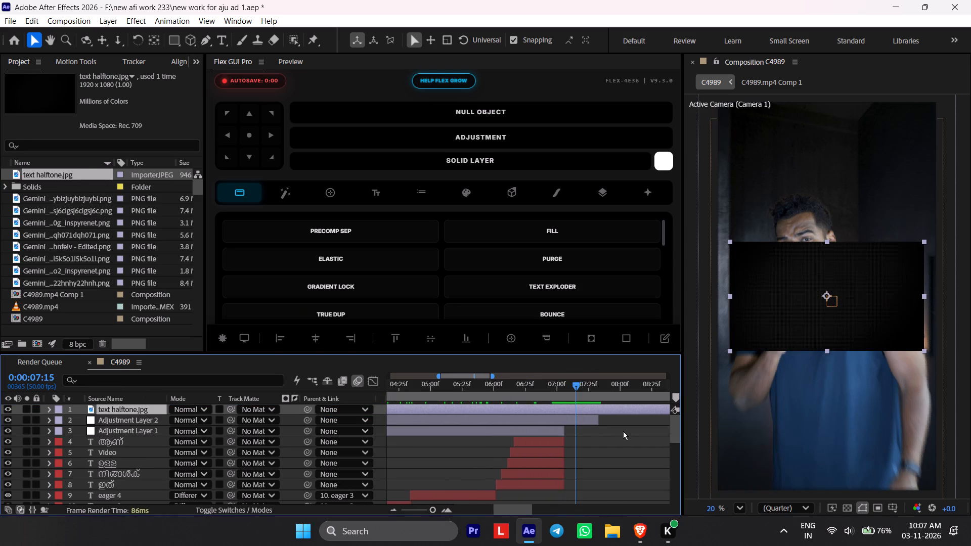
pyautogui.moveTo(585, 431); pyautogui.dragTo(490, 431, button='middle')
pyautogui.keyDown('alt'); pyautogui.scroll(1, 490, 431); pyautogui.keyUp('alt')
pyautogui.moveTo(482, 391); pyautogui.dragTo(504, 394)
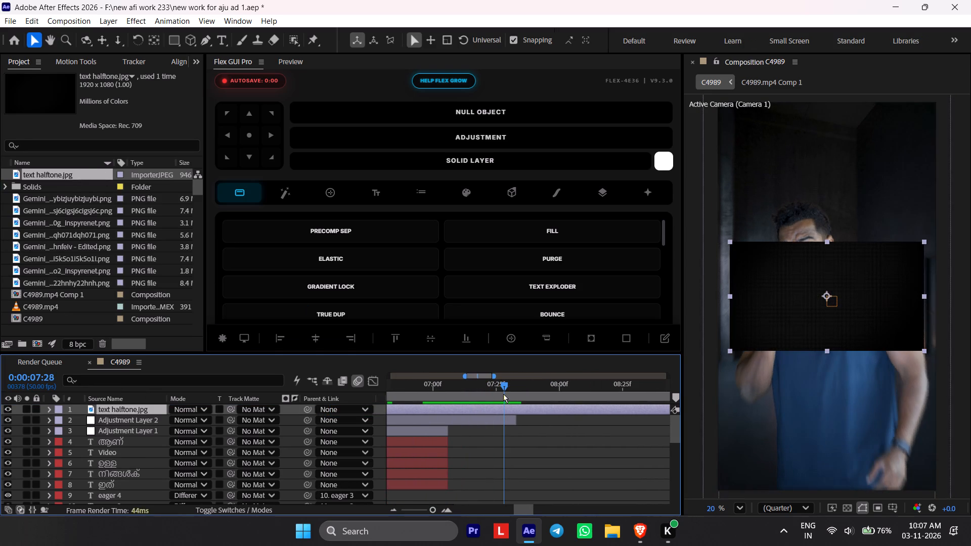
pyautogui.moveTo(504, 394); pyautogui.dragTo(449, 407)
pyautogui.hotkey('ctrl', 'shift', 'd')
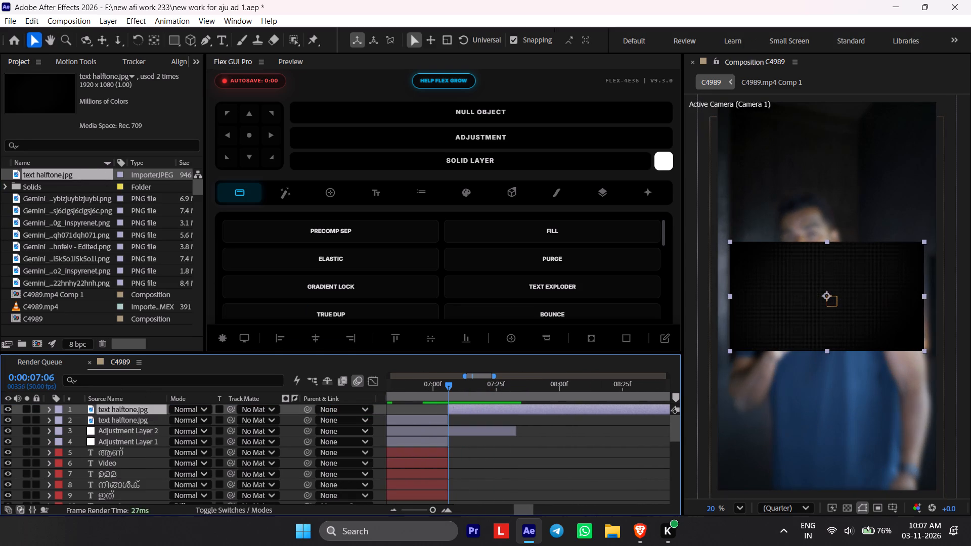
pyautogui.press('Delete')
# Split the text halftone.jpg layer at 0:00:02:04, where Adjustment Layer 2 starts, and delete the part before it.
pyautogui.keyDown('alt'); pyautogui.scroll(-2, 449, 436); pyautogui.keyUp('alt')
pyautogui.moveTo(456, 433); pyautogui.dragTo(540, 459, button='middle')
pyautogui.moveTo(397, 399); pyautogui.dragTo(534, 444, button='middle')
pyautogui.moveTo(395, 406); pyautogui.dragTo(607, 456, button='middle')
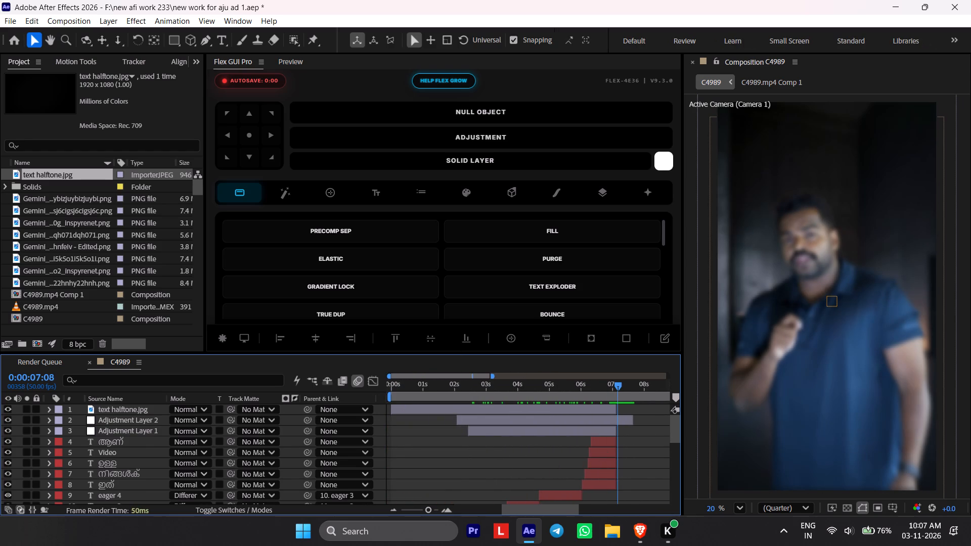
pyautogui.moveTo(451, 386); pyautogui.dragTo(456, 393)
pyautogui.click(456, 400)
pyautogui.click(456, 405)
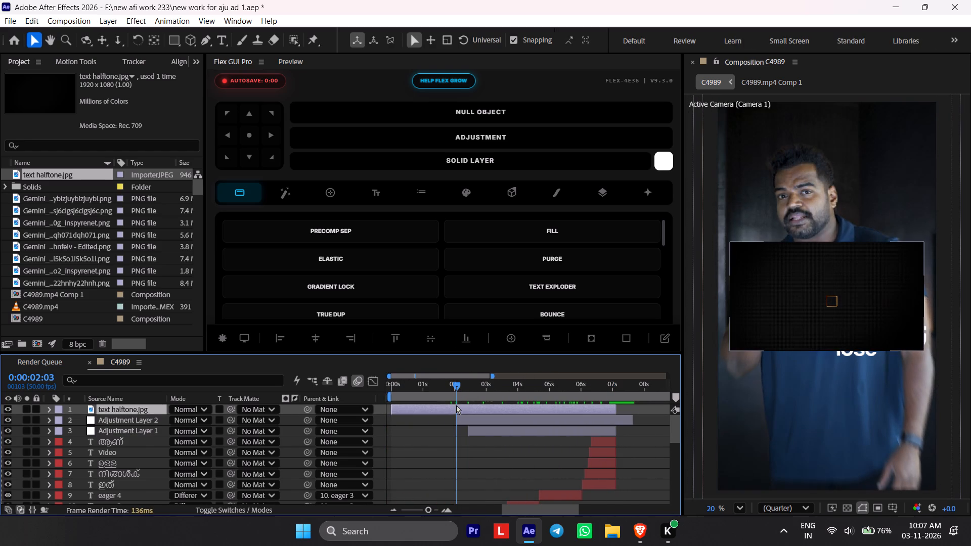
pyautogui.keyDown('alt'); pyautogui.scroll(3, 456, 414); pyautogui.keyUp('alt')
pyautogui.keyDown('shift'); pyautogui.click(461, 386); pyautogui.keyUp('shift')
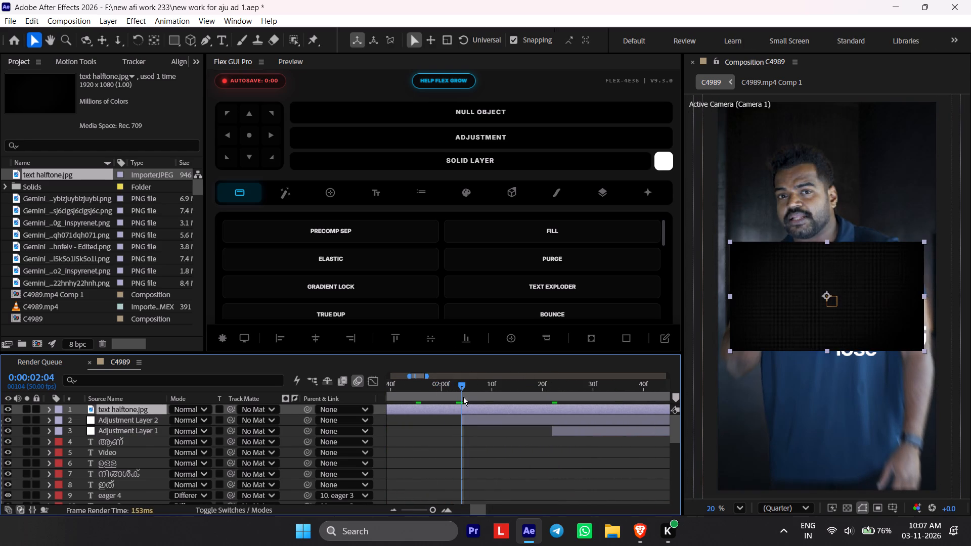
pyautogui.hotkey('ctrl', 'shift', 'd')
pyautogui.click(453, 424)
pyautogui.press('Delete')
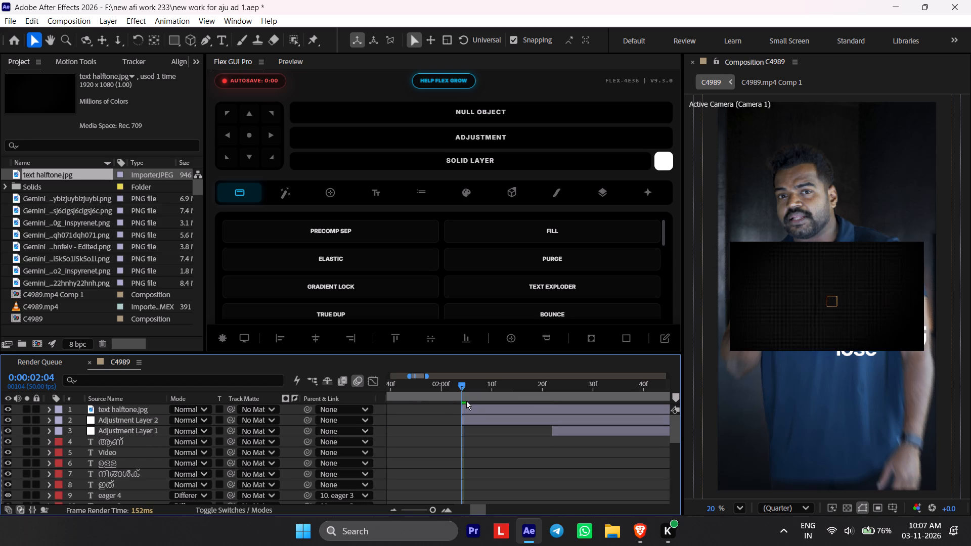
# Set the text halftone.jpg layer's rotation to 90°.
pyautogui.click(472, 412)
pyautogui.press('r')
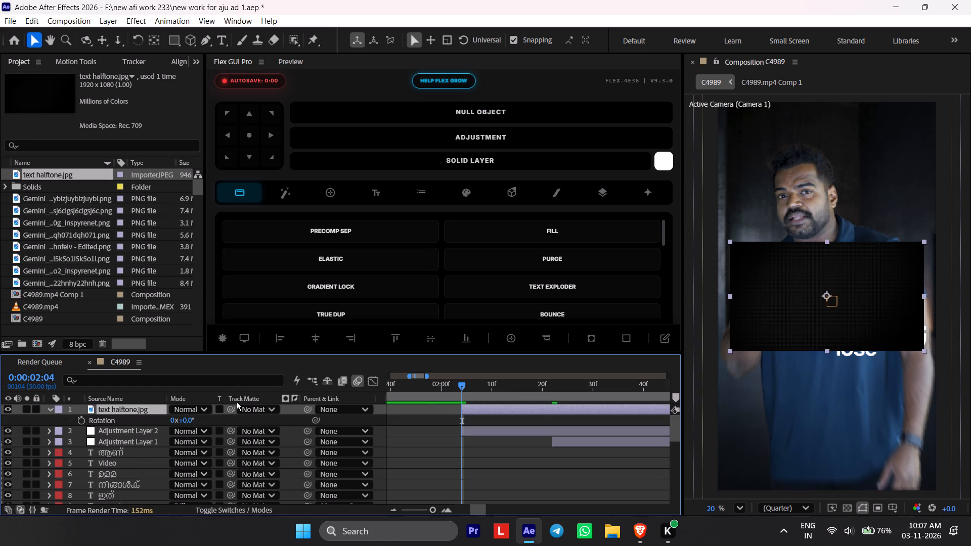
pyautogui.moveTo(185, 420); pyautogui.dragTo(236, 428)
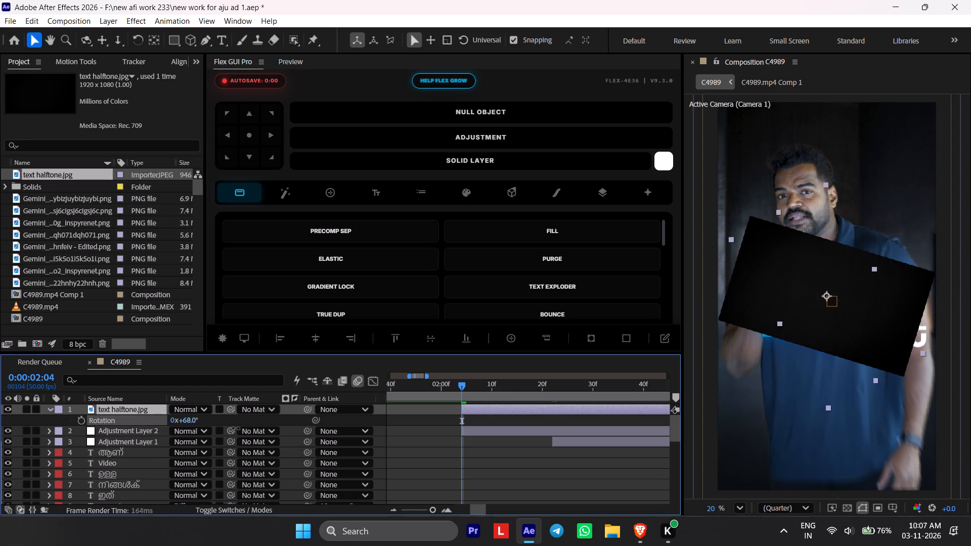
pyautogui.moveTo(236, 428); pyautogui.dragTo(244, 428)
pyautogui.click(191, 417)
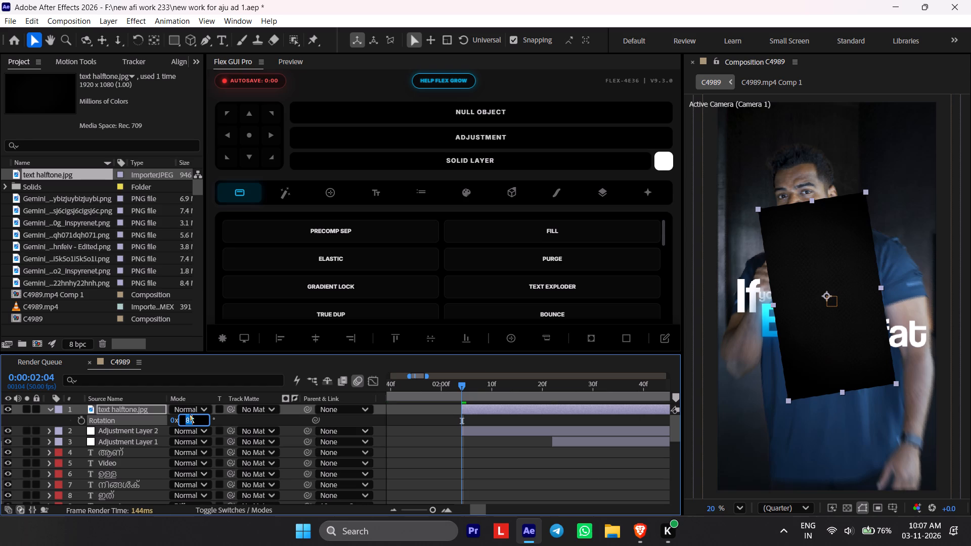
pyautogui.write('90')
pyautogui.press('Return')
pyautogui.press('Return')
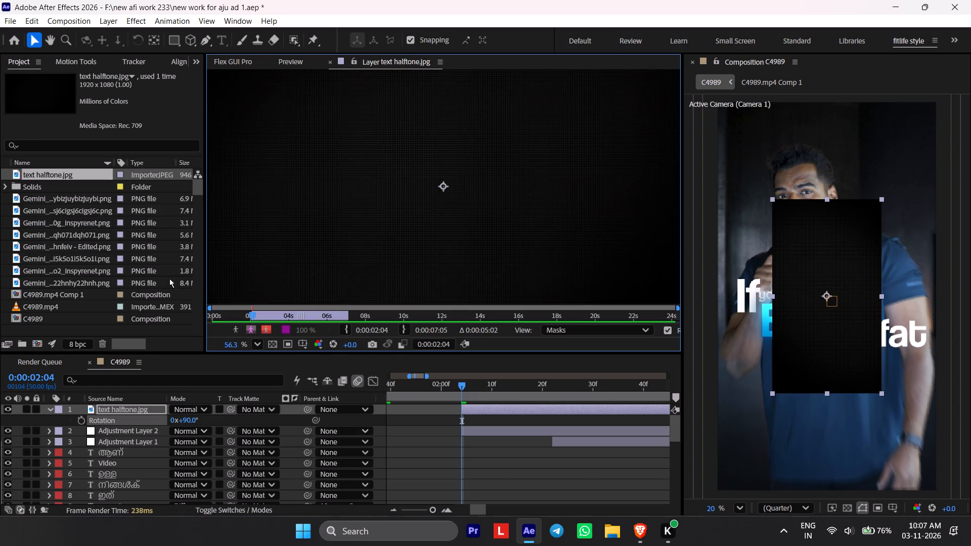
pyautogui.click(329, 65)
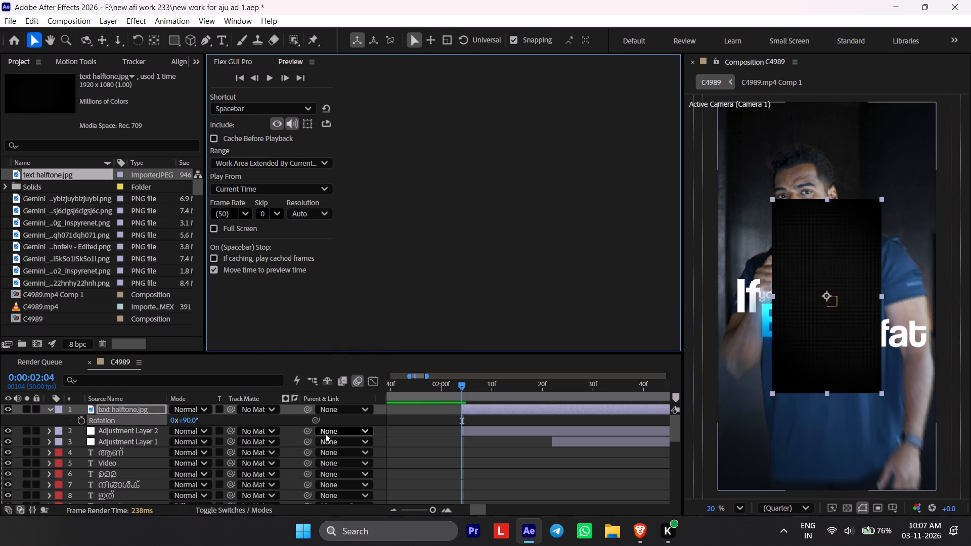
# Scale the text halftone.jpg layer up to 240% so it covers the vertical frame.
pyautogui.press('s')
pyautogui.moveTo(211, 423); pyautogui.dragTo(245, 423)
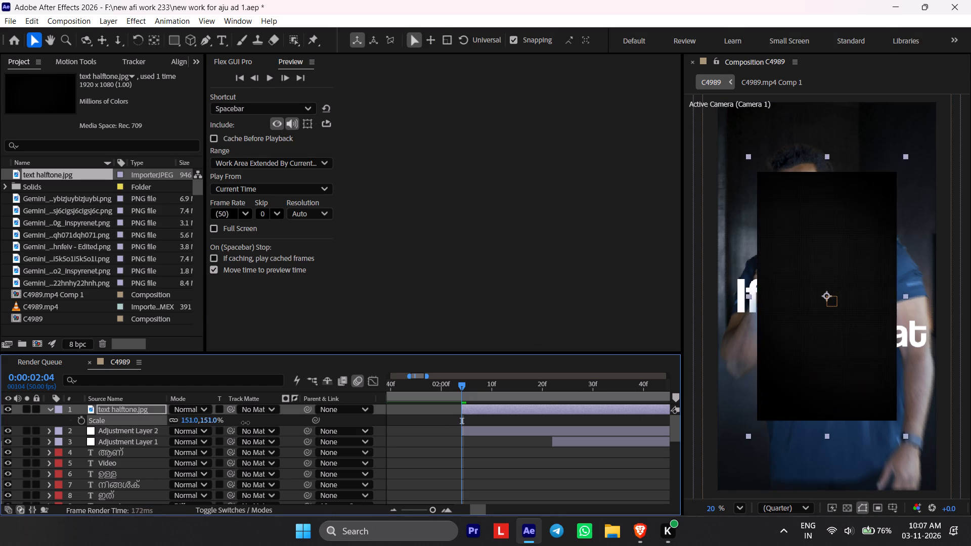
pyautogui.moveTo(245, 423); pyautogui.dragTo(289, 412)
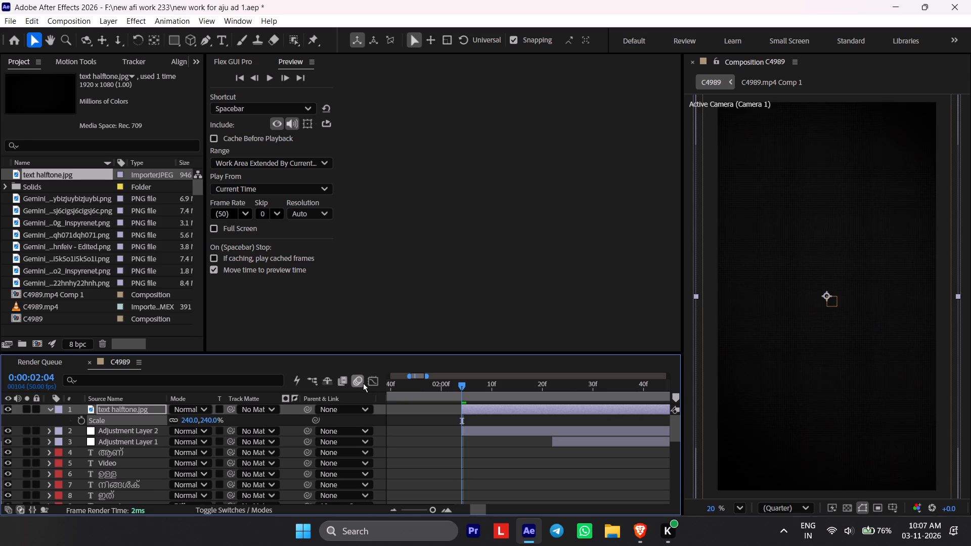
pyautogui.click(460, 392)
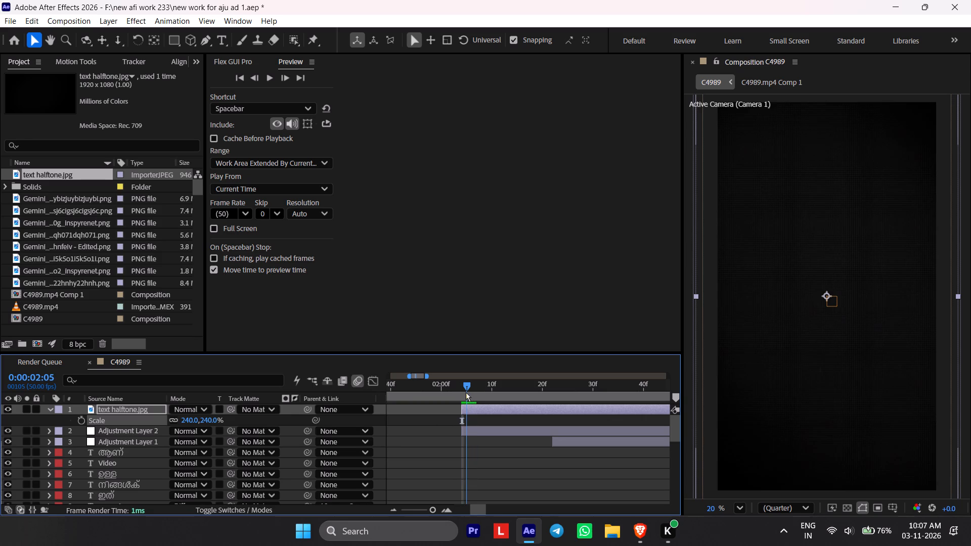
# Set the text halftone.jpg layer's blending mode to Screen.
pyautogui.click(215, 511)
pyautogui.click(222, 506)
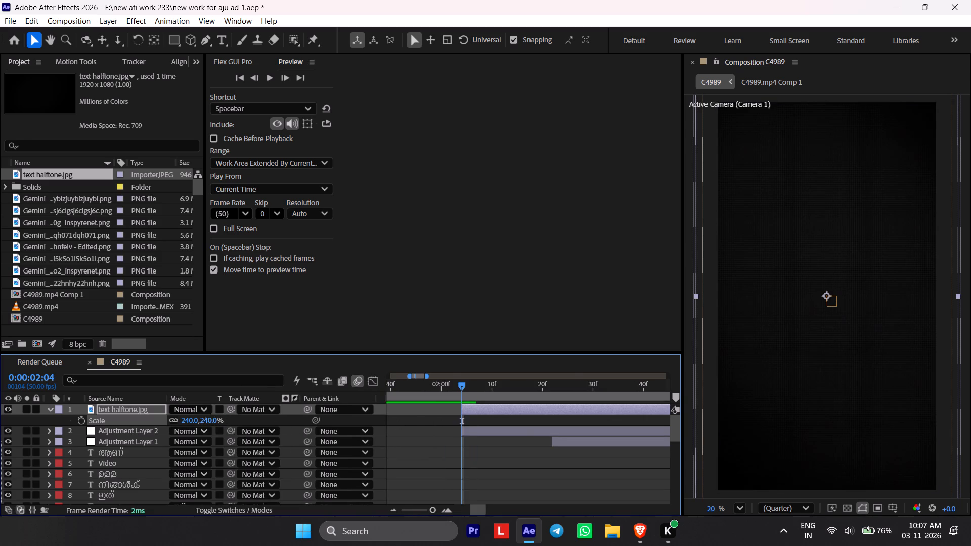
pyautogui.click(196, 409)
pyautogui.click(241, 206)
# Shift the text halftone.jpg layer in time so it starts at 0:00:02:22, aligned with the start of Adjustment Layer 1.
pyautogui.keyDown('alt'); pyautogui.scroll(2, 469, 456); pyautogui.keyUp('alt')
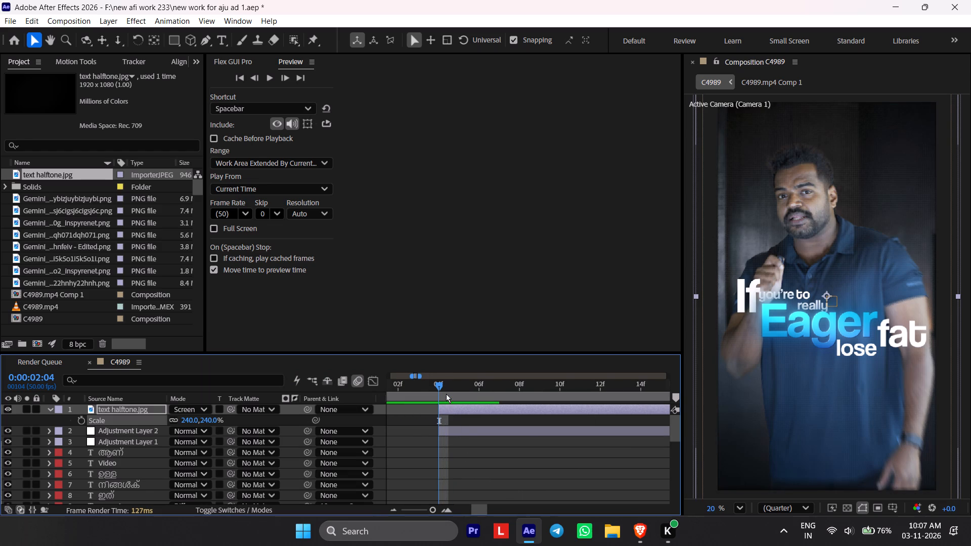
pyautogui.moveTo(446, 394); pyautogui.dragTo(497, 397)
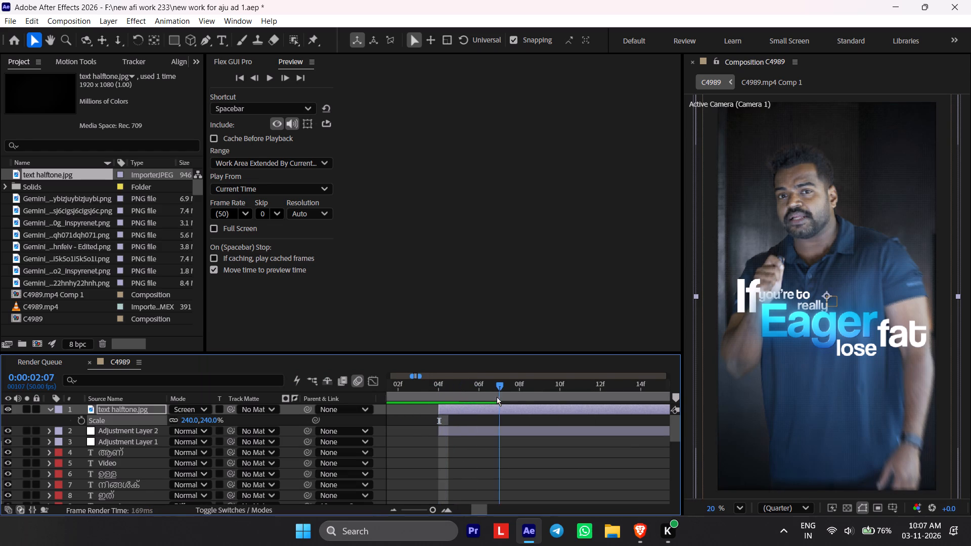
pyautogui.moveTo(497, 397); pyautogui.dragTo(643, 389)
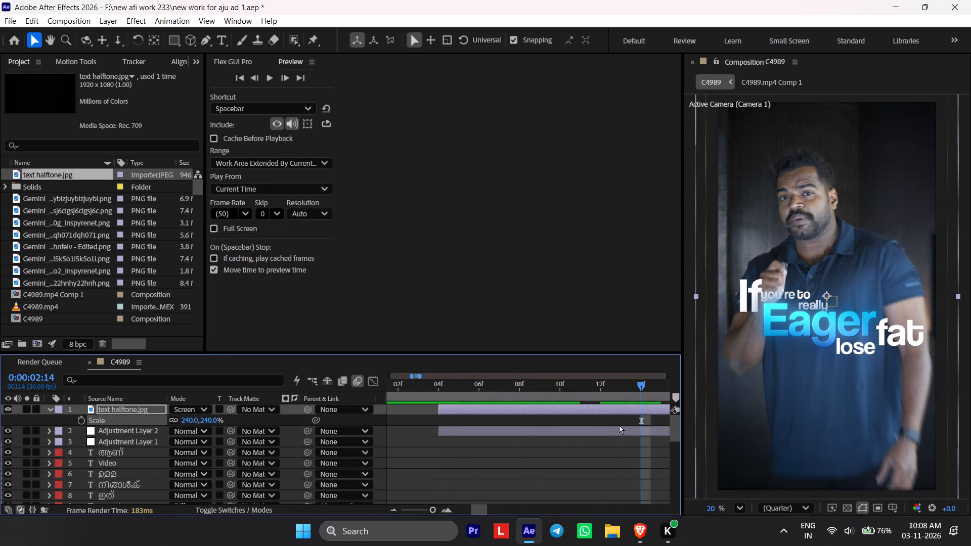
pyautogui.keyDown('alt'); pyautogui.scroll(-1, 611, 420); pyautogui.keyUp('alt')
pyautogui.moveTo(605, 419); pyautogui.dragTo(346, 426, button='middle')
pyautogui.keyDown('alt'); pyautogui.scroll(-1, 427, 430); pyautogui.keyUp('alt')
pyautogui.moveTo(408, 394); pyautogui.dragTo(430, 398)
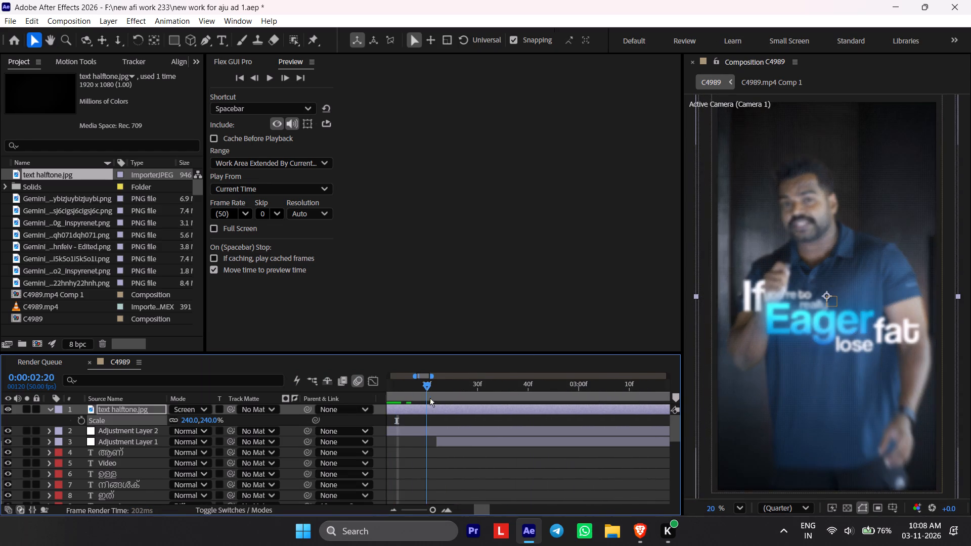
pyautogui.moveTo(430, 398); pyautogui.dragTo(438, 398)
pyautogui.moveTo(424, 413); pyautogui.dragTo(496, 419)
pyautogui.moveTo(459, 414); pyautogui.dragTo(477, 414)
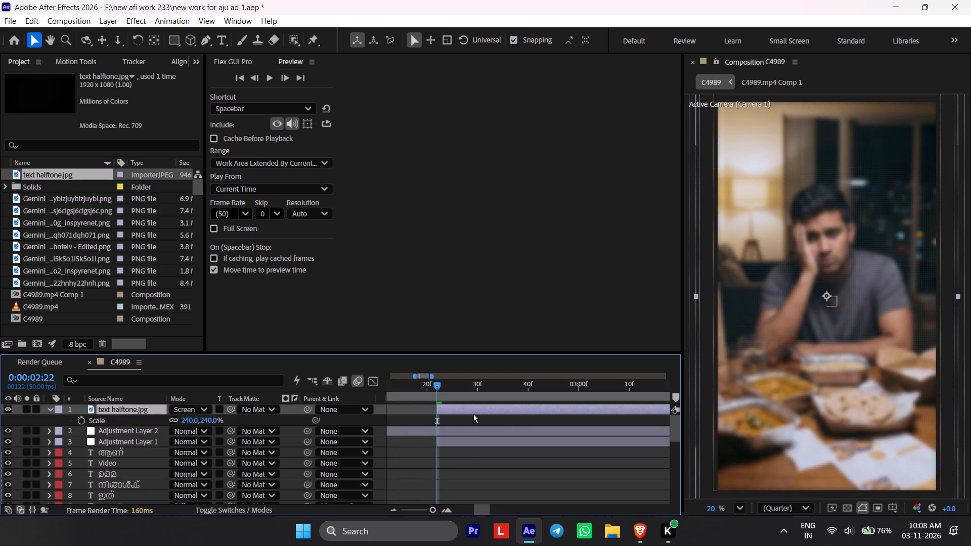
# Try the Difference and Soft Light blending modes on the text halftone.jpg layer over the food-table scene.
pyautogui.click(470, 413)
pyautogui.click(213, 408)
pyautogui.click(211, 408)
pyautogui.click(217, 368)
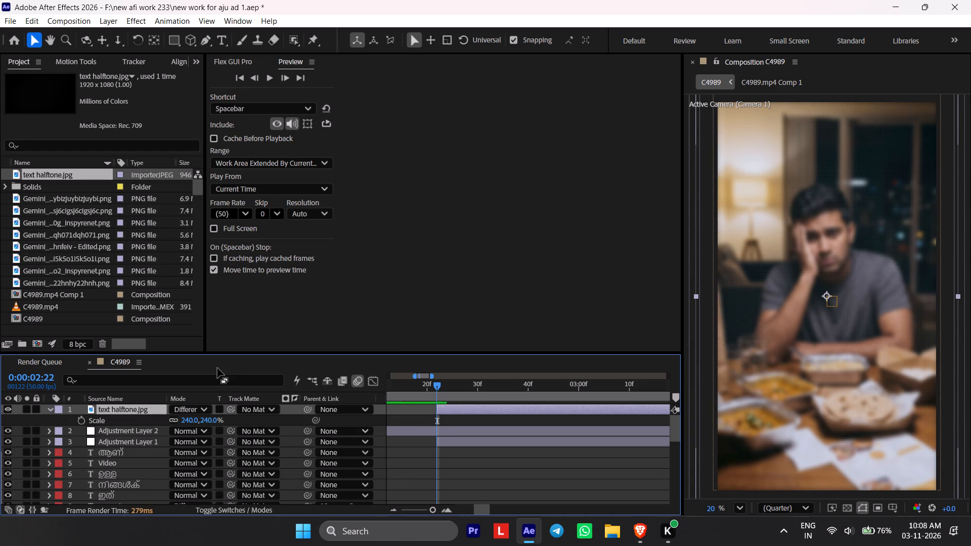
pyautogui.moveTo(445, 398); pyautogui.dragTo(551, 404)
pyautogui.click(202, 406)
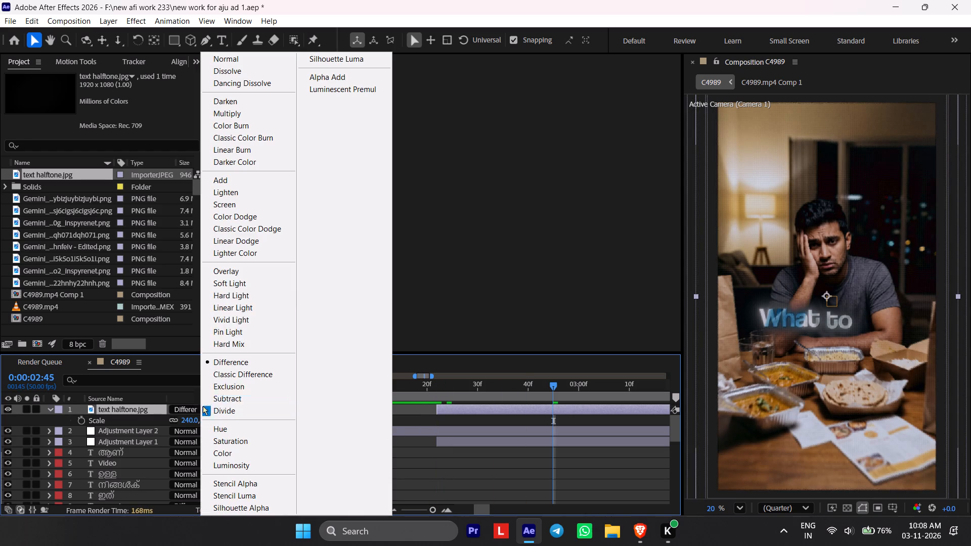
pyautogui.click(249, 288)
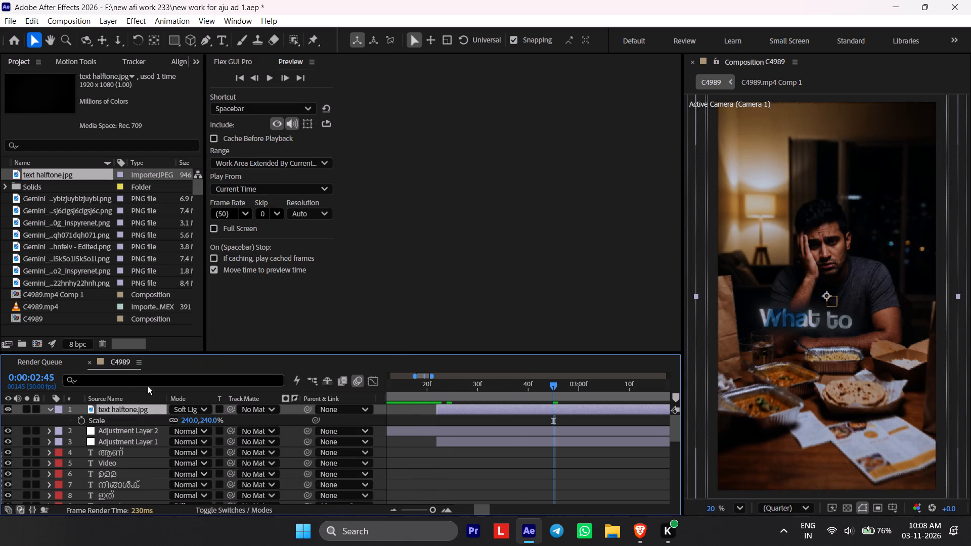
# Increase the text halftone.jpg layer's scale to 250%.
pyautogui.click(183, 418)
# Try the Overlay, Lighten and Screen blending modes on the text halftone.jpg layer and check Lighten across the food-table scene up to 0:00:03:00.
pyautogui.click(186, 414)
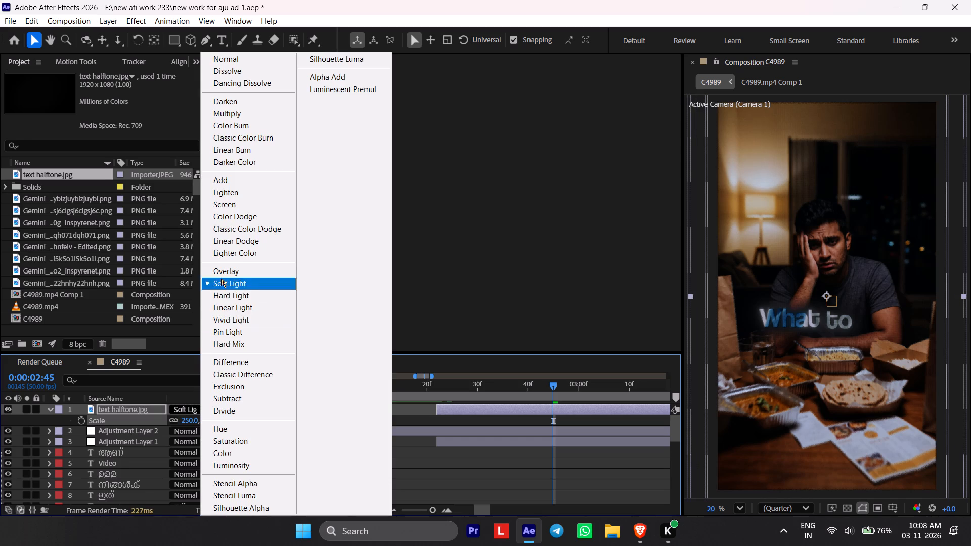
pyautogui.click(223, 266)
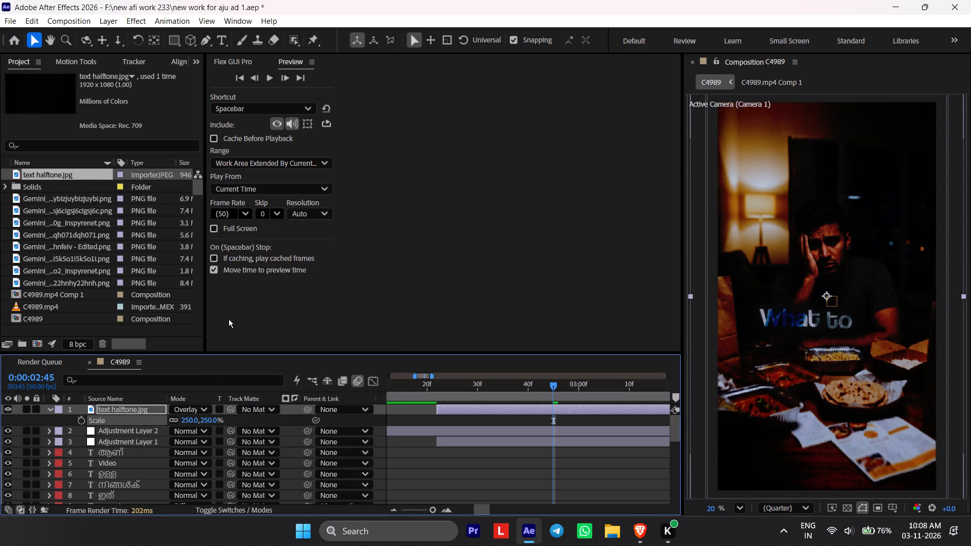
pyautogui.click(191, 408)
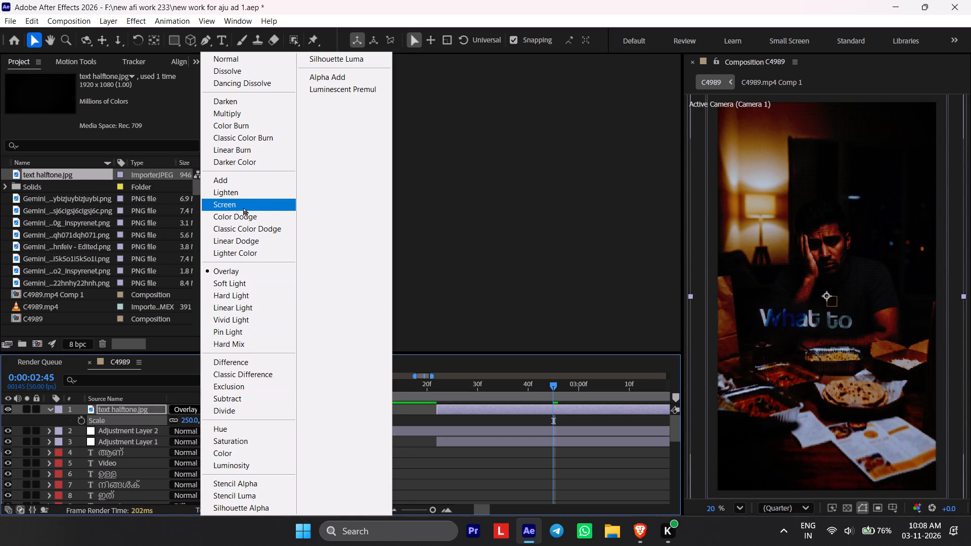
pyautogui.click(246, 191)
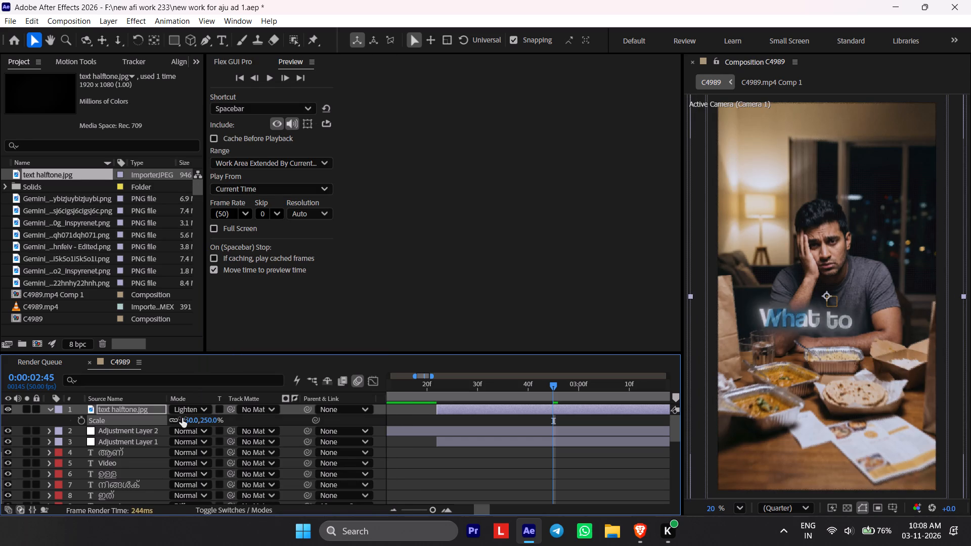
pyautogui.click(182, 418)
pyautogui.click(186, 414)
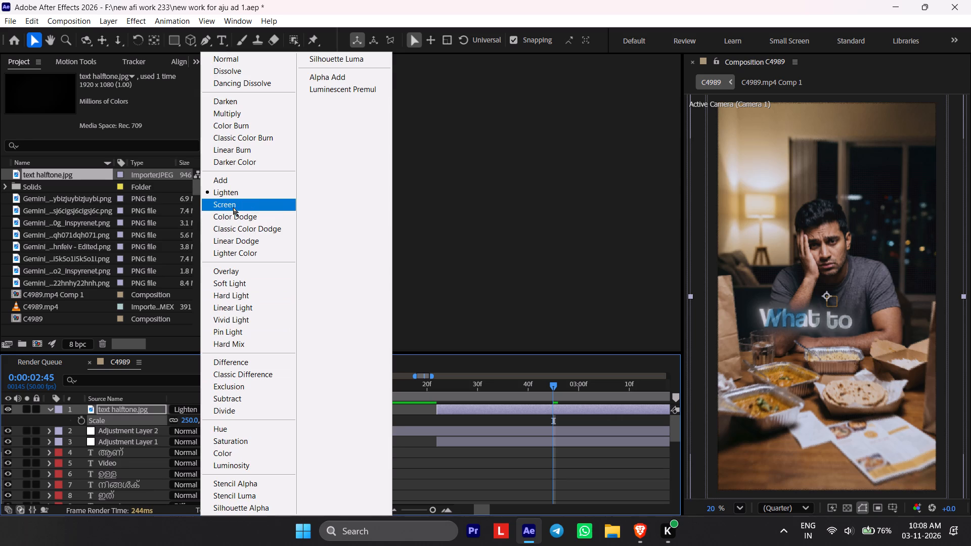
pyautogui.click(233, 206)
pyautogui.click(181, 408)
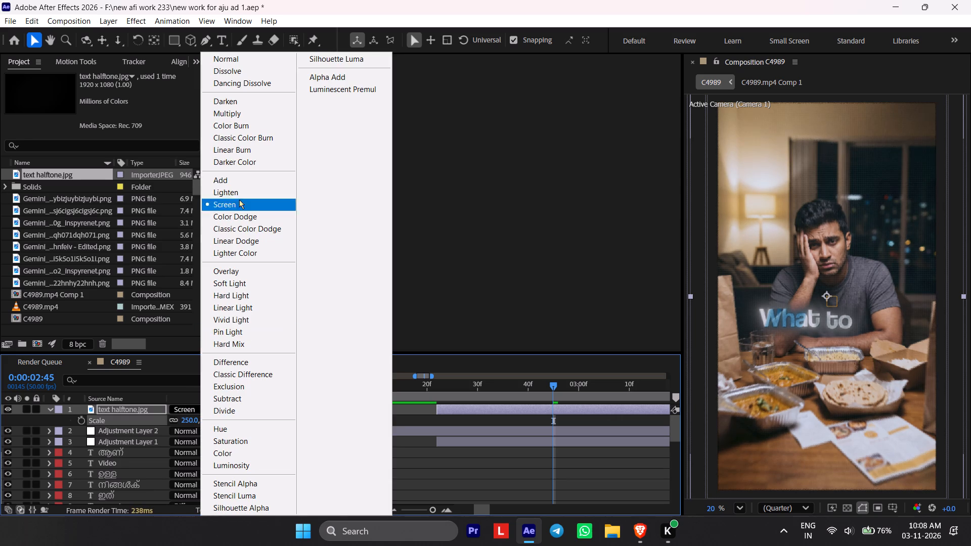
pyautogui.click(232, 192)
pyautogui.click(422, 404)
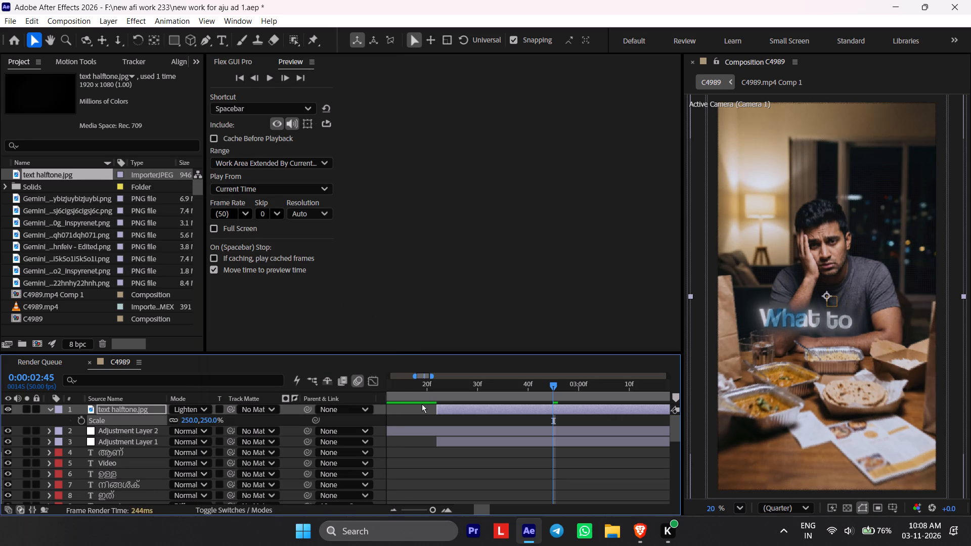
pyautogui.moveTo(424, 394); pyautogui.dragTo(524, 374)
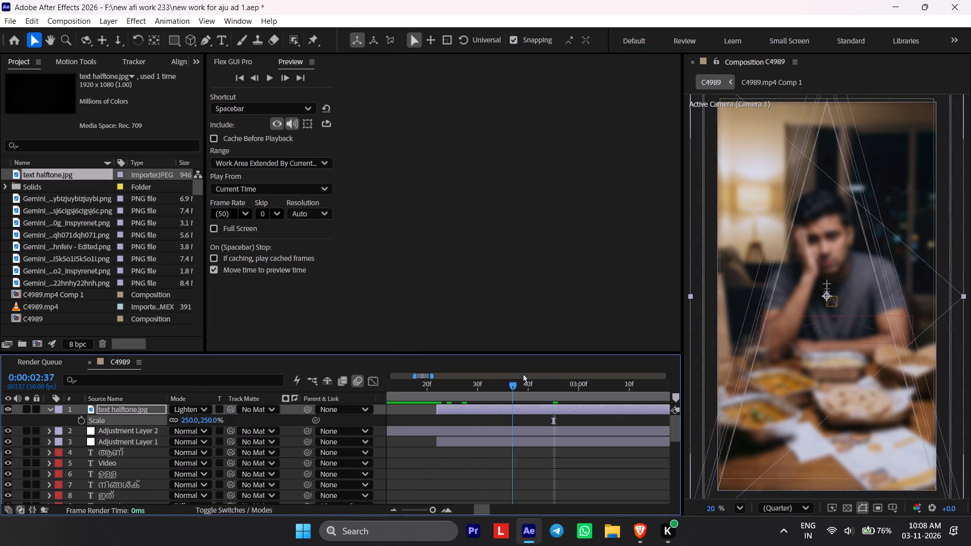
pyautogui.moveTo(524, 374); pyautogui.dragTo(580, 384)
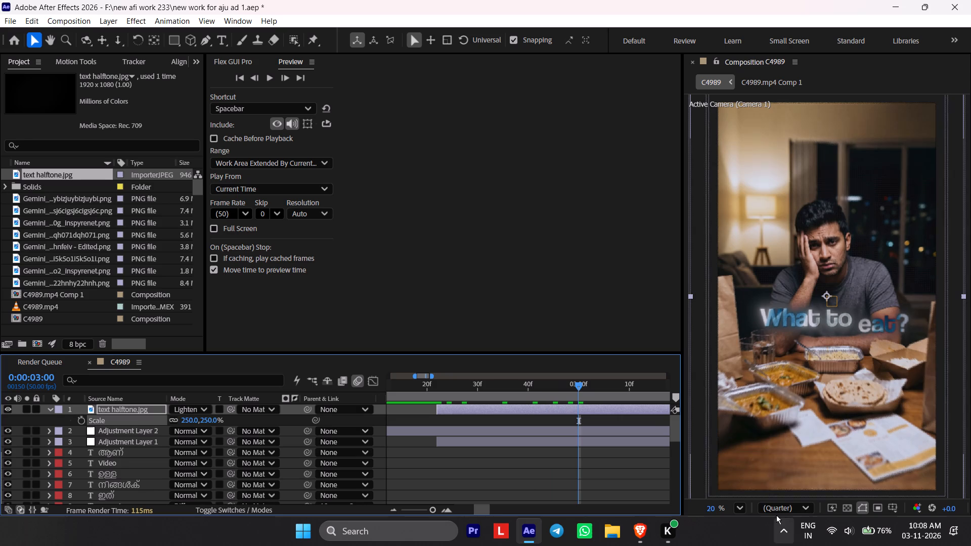
# Set the C4989 composition's preview resolution to Full.
pyautogui.click(776, 507)
pyautogui.click(786, 427)
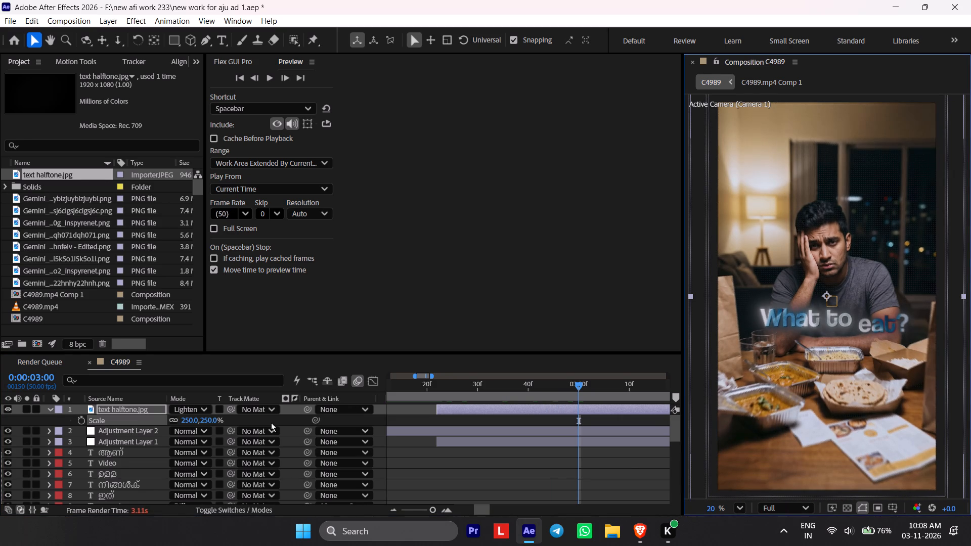
# Set the text halftone.jpg layer's blending mode to Difference.
pyautogui.click(211, 409)
pyautogui.click(241, 356)
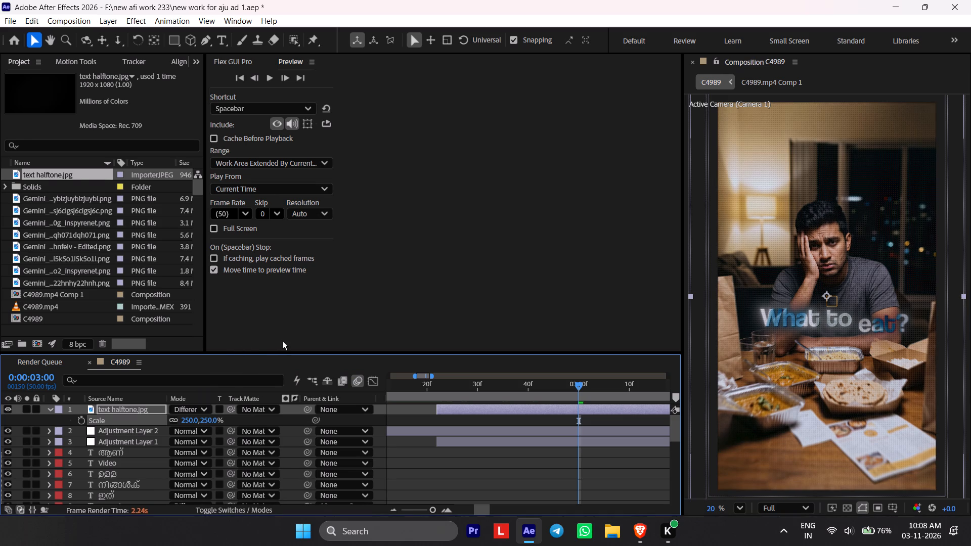
# Set the text halftone.jpg layer's opacity to 50%.
pyautogui.press('t')
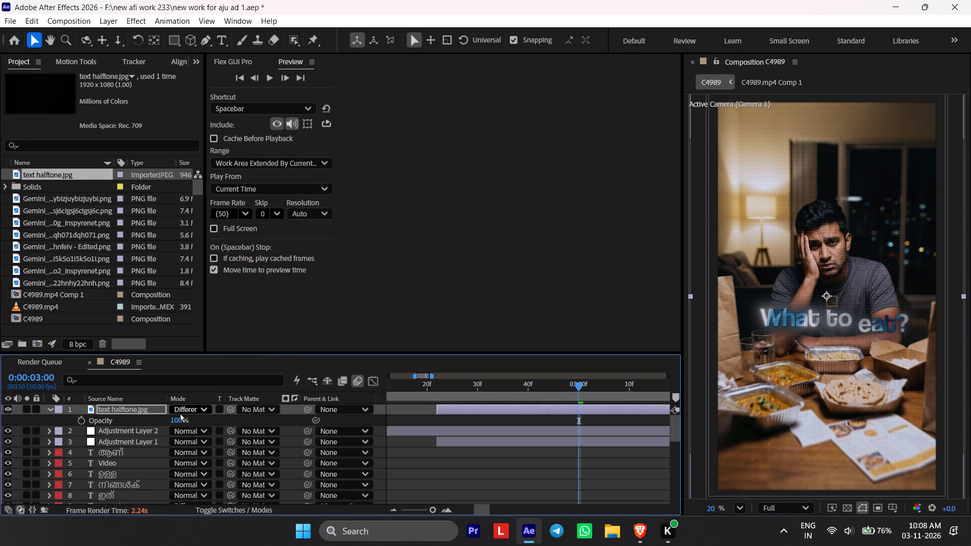
pyautogui.moveTo(180, 419); pyautogui.dragTo(154, 424)
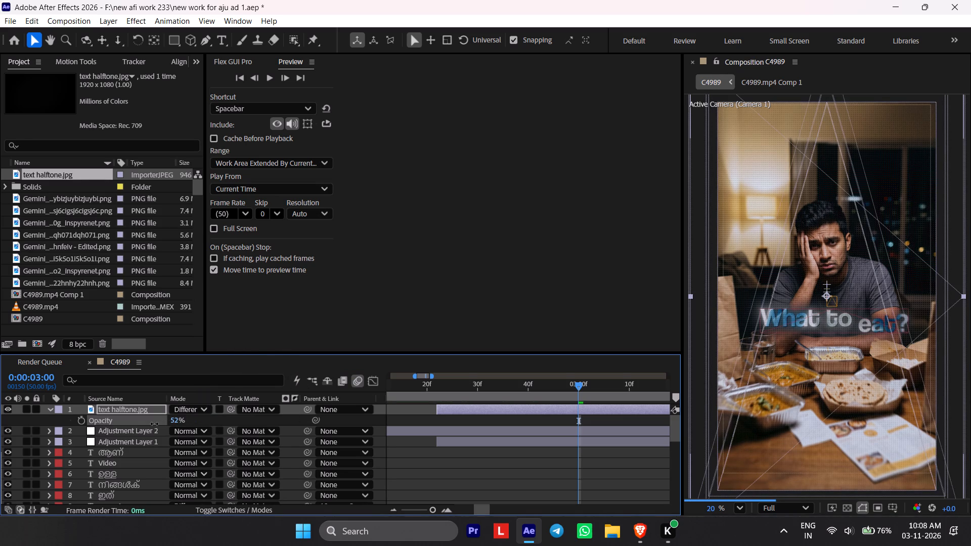
pyautogui.moveTo(154, 424); pyautogui.dragTo(153, 424)
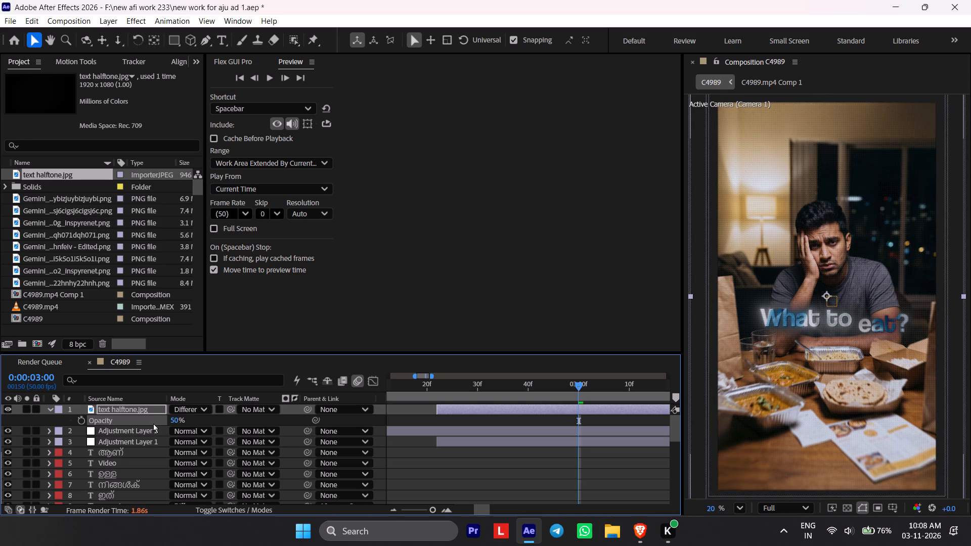
# Apply the Turbulent Displace effect to the text halftone.jpg layer.
pyautogui.hotkey('ctrl', 'space')
pyautogui.write('tur')
pyautogui.click(203, 399)
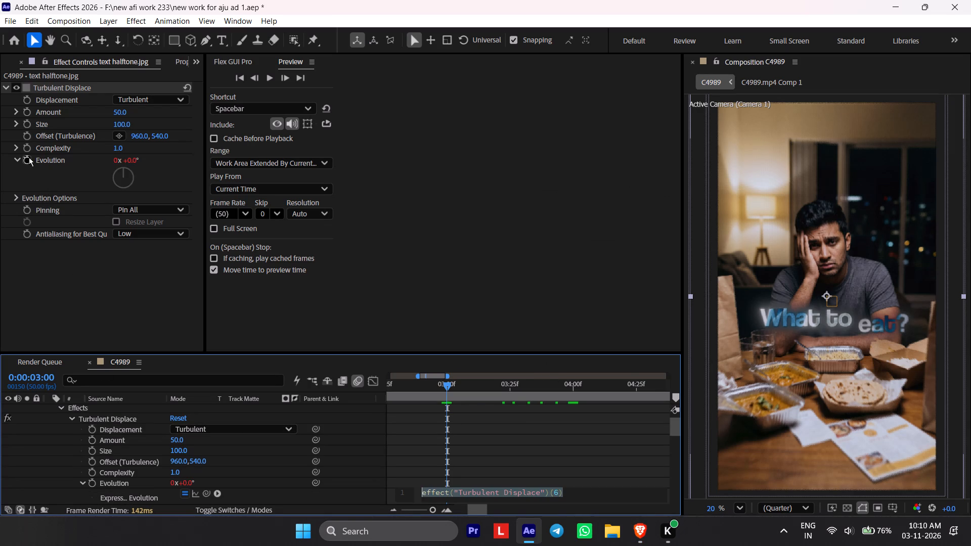
pyautogui.hotkey('ctrl', 'v')
pyautogui.click(489, 432)
pyautogui.moveTo(443, 385); pyautogui.dragTo(458, 392)
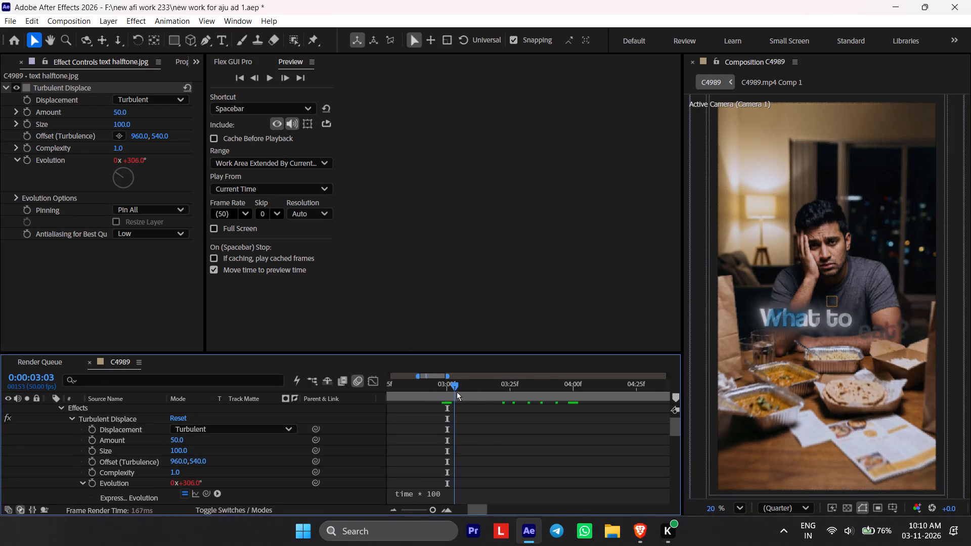
pyautogui.moveTo(458, 392); pyautogui.dragTo(508, 407)
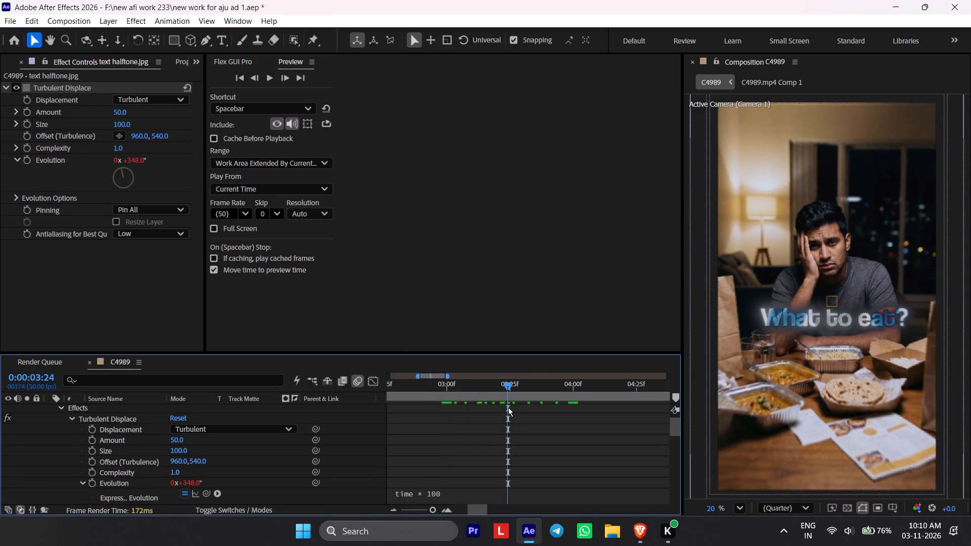
# Set the C4989 composition's preview resolution to Full.
pyautogui.click(791, 511)
pyautogui.click(791, 429)
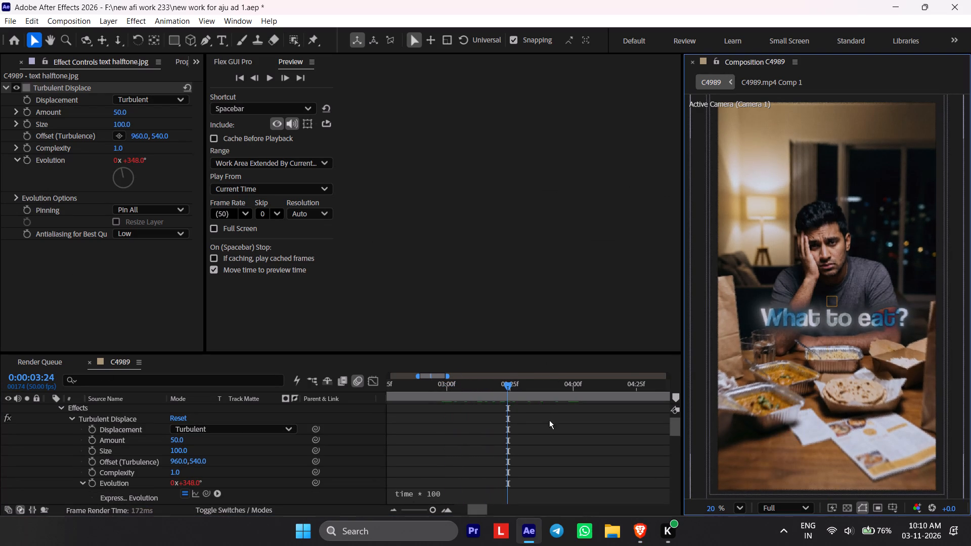
pyautogui.moveTo(507, 377); pyautogui.dragTo(482, 379)
pyautogui.moveTo(497, 379); pyautogui.dragTo(496, 379)
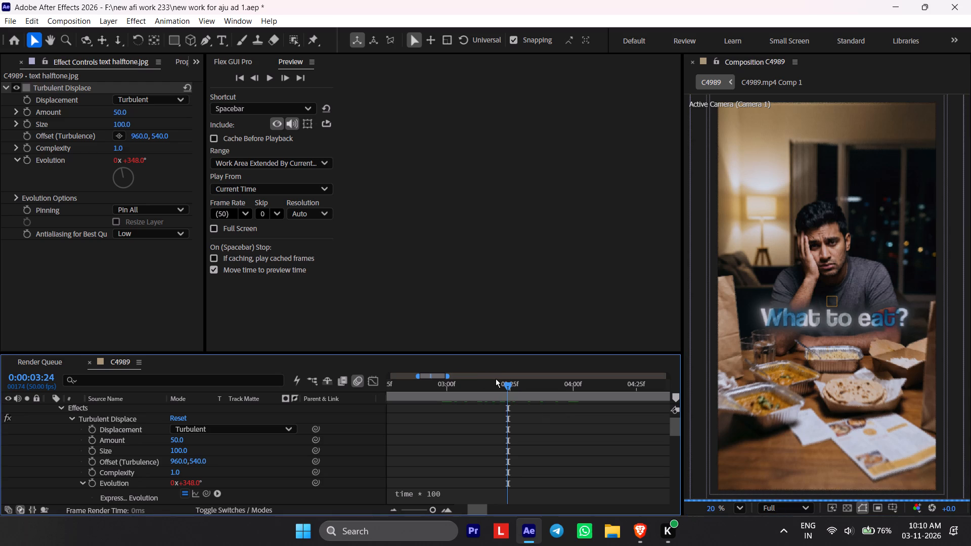
# Scrub between 0:00:02:49 and 0:00:03:24 to check the halftone's motion over the "What to eat?" scene.
pyautogui.moveTo(496, 379); pyautogui.dragTo(508, 380)
pyautogui.moveTo(507, 382); pyautogui.dragTo(479, 419)
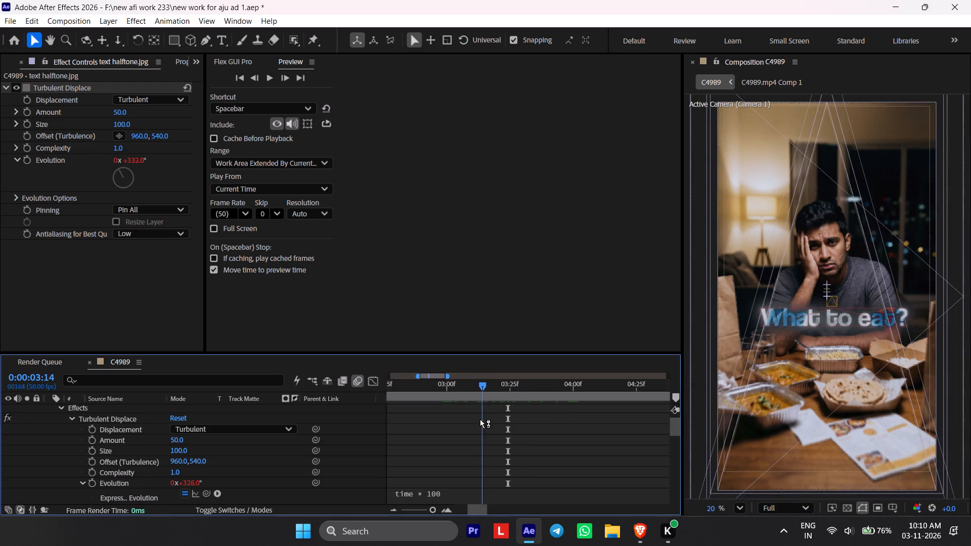
pyautogui.moveTo(479, 419); pyautogui.dragTo(444, 433)
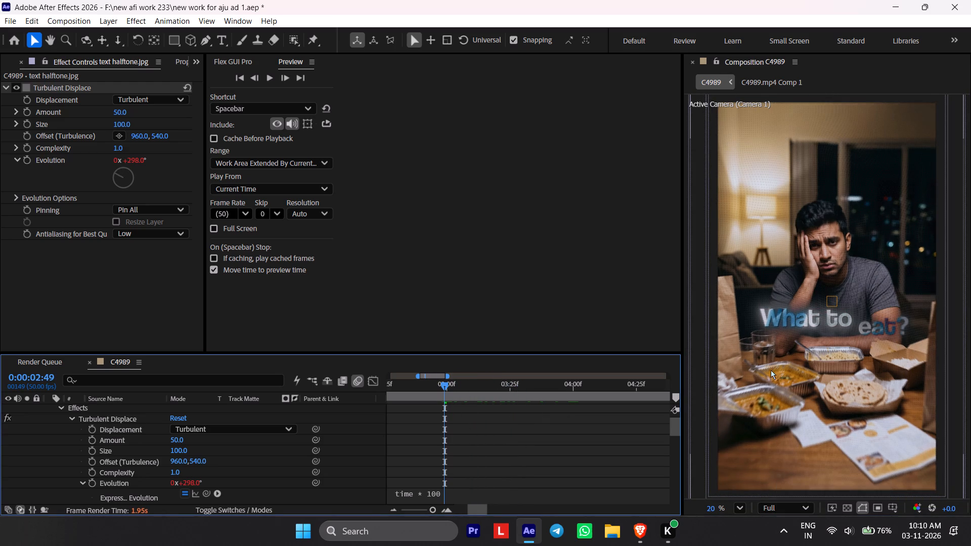
pyautogui.click(452, 389)
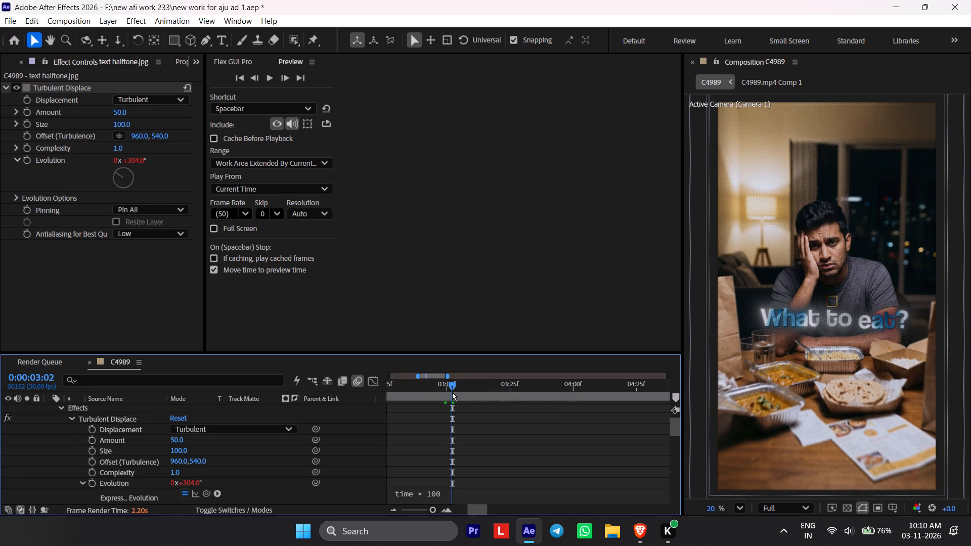
pyautogui.moveTo(454, 393); pyautogui.dragTo(477, 409)
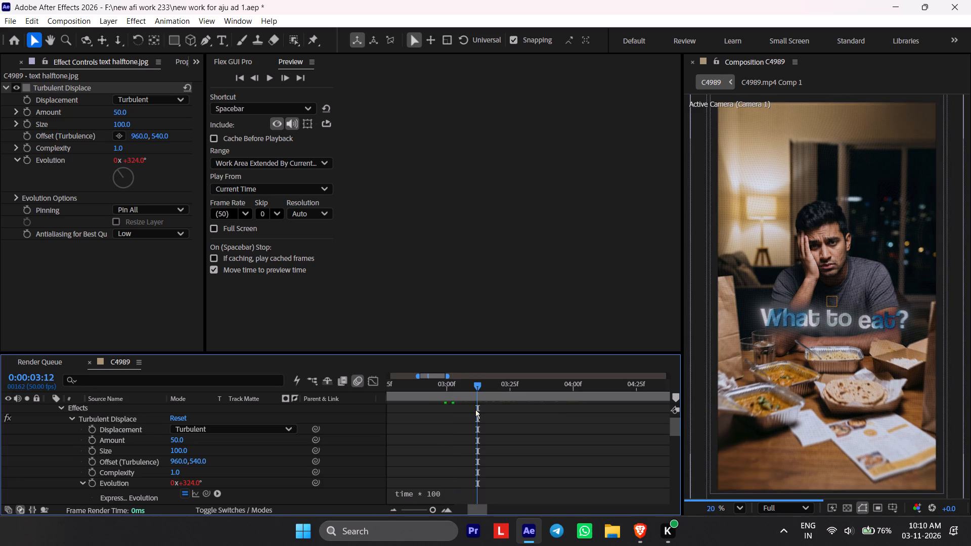
pyautogui.moveTo(464, 388); pyautogui.dragTo(487, 409)
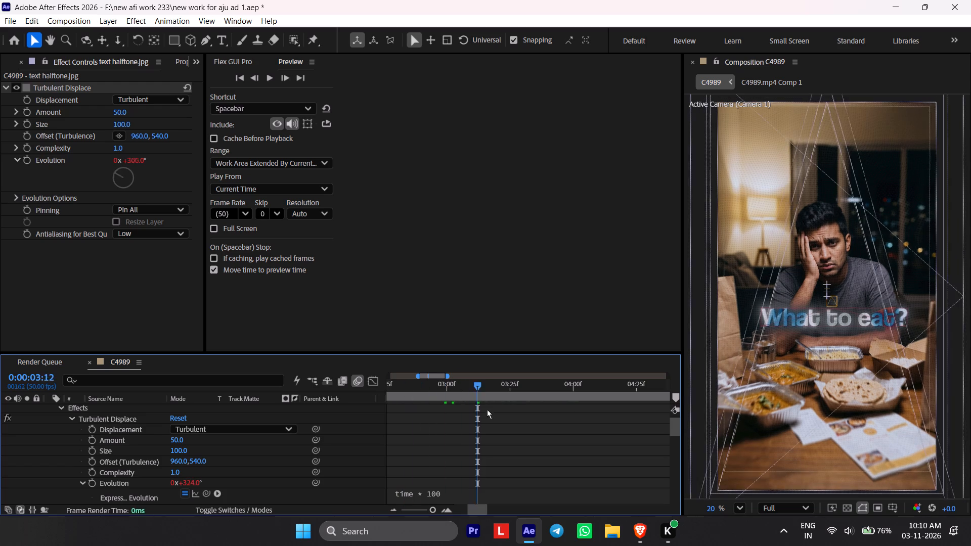
pyautogui.moveTo(487, 409); pyautogui.dragTo(460, 413)
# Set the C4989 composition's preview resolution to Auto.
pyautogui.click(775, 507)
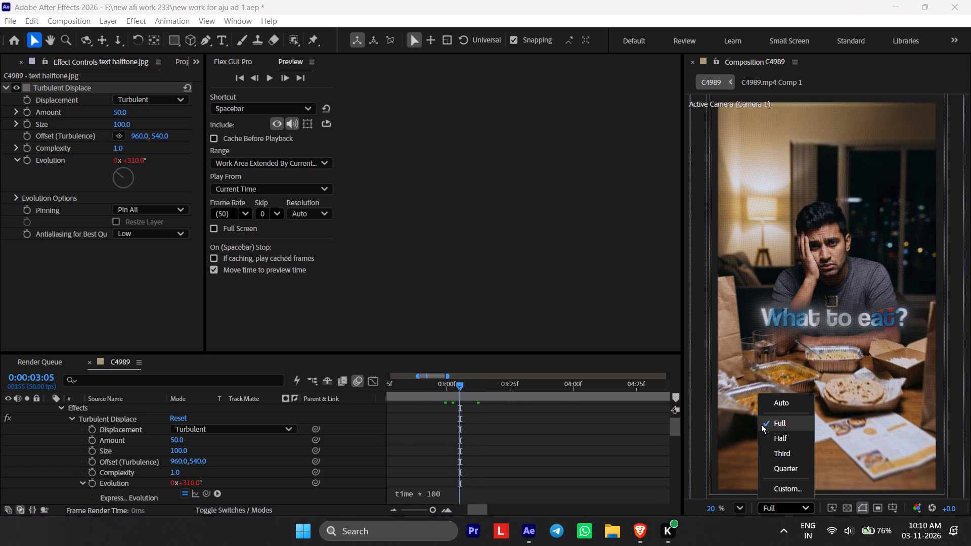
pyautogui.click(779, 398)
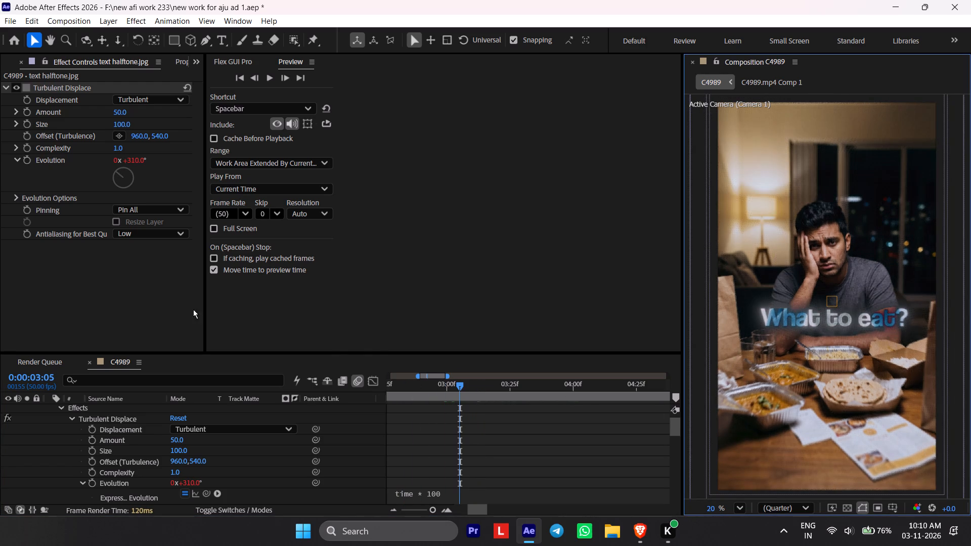
# Set the text halftone.jpg layer's Opacity to 99%.
pyautogui.scroll(-1, 181, 401)
pyautogui.scroll(3, 181, 401)
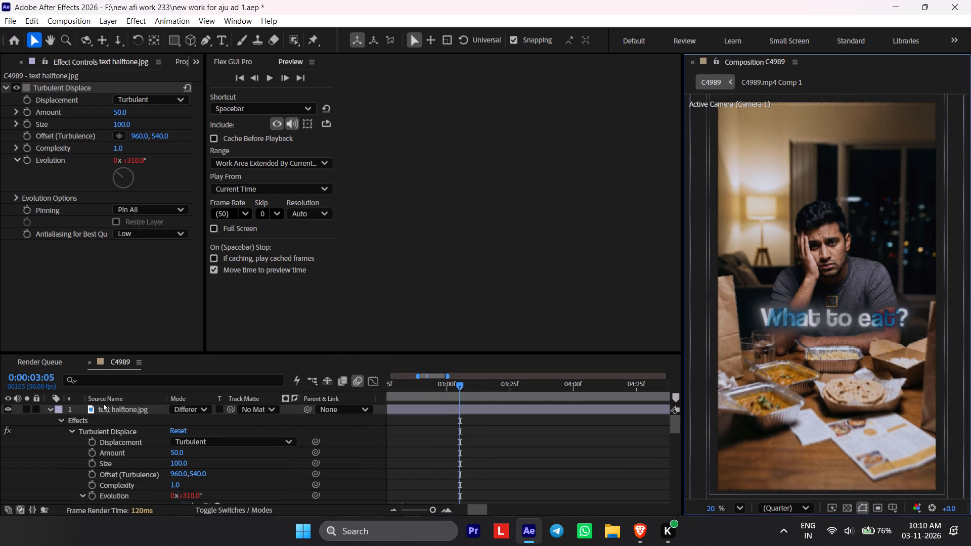
pyautogui.doubleClick(103, 403)
pyautogui.press('t')
pyautogui.press('t')
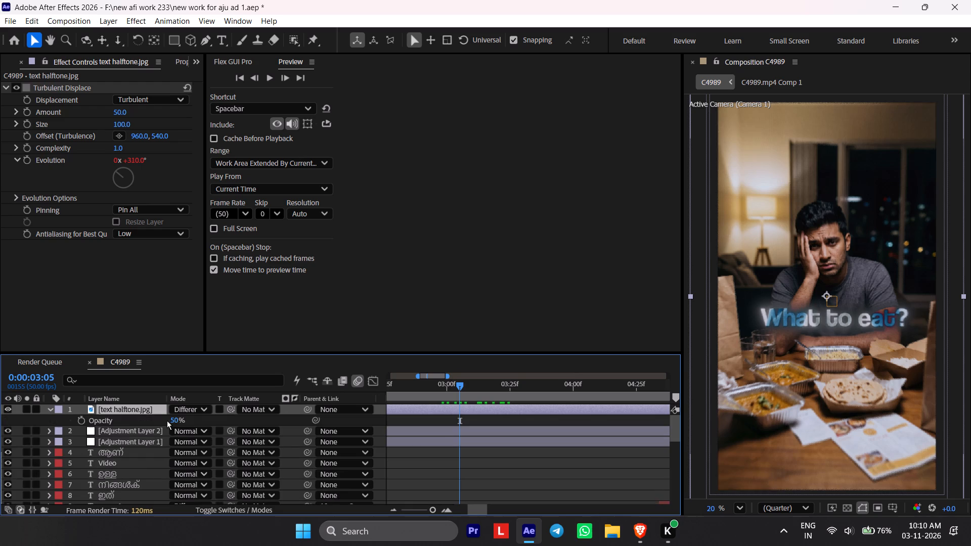
pyautogui.moveTo(173, 422); pyautogui.dragTo(213, 480)
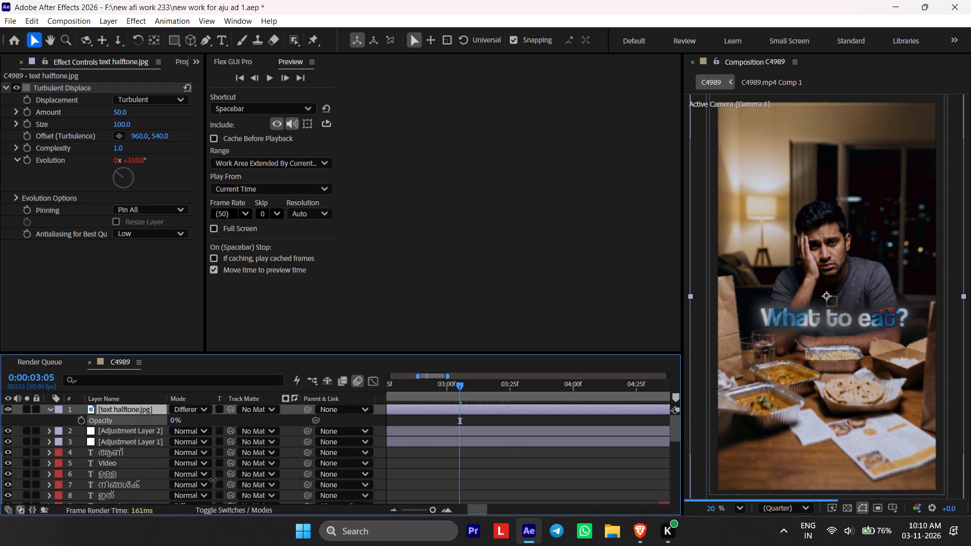
pyautogui.moveTo(213, 480); pyautogui.dragTo(970, 483)
# Review the halftone overlay up to 0:00:04:00, and check the opening presenter scene up to 0:00:01:45.
pyautogui.moveTo(452, 387); pyautogui.dragTo(486, 391)
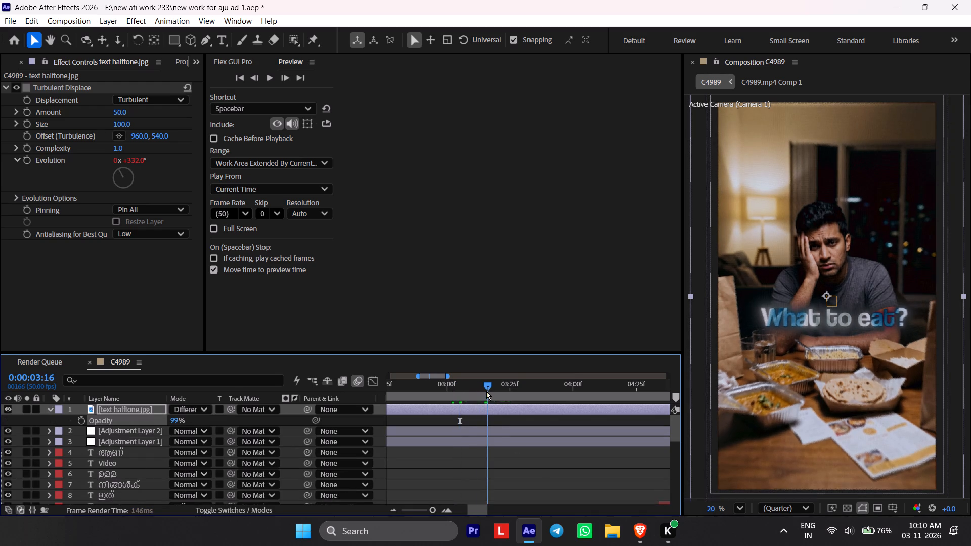
pyautogui.moveTo(486, 391); pyautogui.dragTo(576, 378)
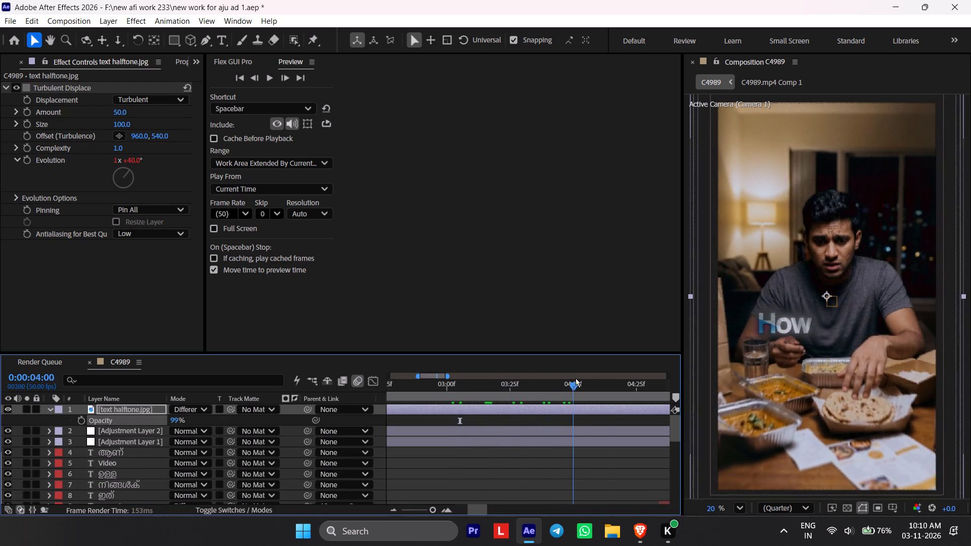
pyautogui.moveTo(576, 378); pyautogui.dragTo(435, 397)
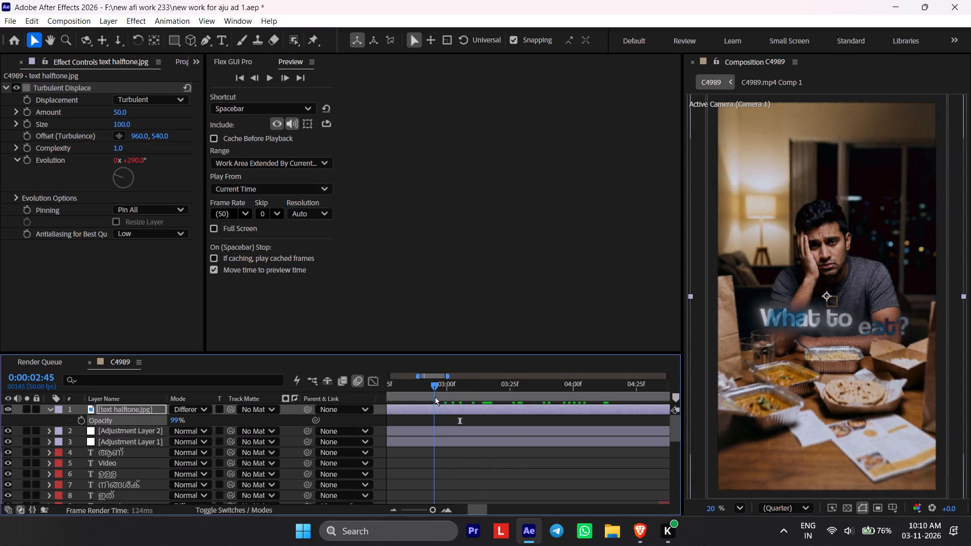
pyautogui.moveTo(435, 397); pyautogui.dragTo(383, 397)
pyautogui.press('space')
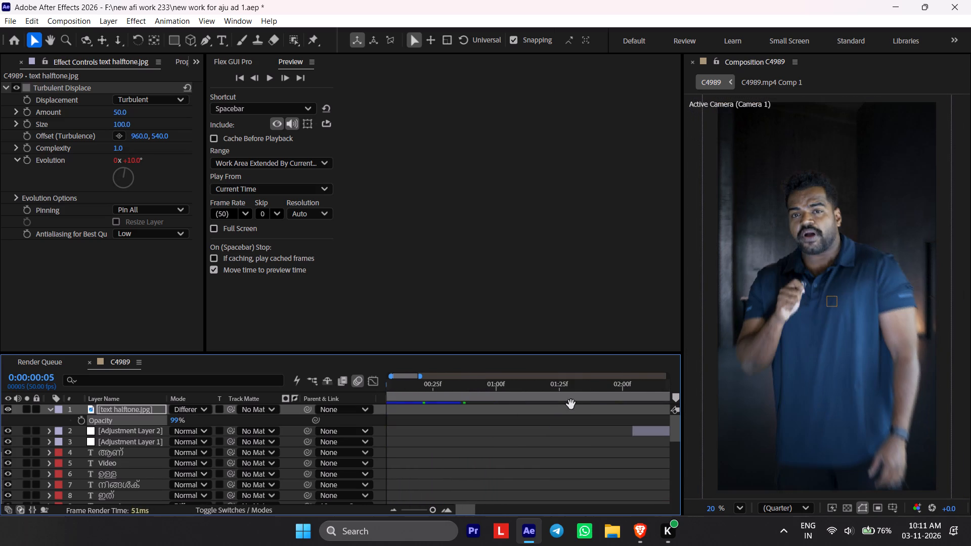
pyautogui.scroll(-2, 579, 404)
pyautogui.moveTo(472, 385); pyautogui.dragTo(590, 398)
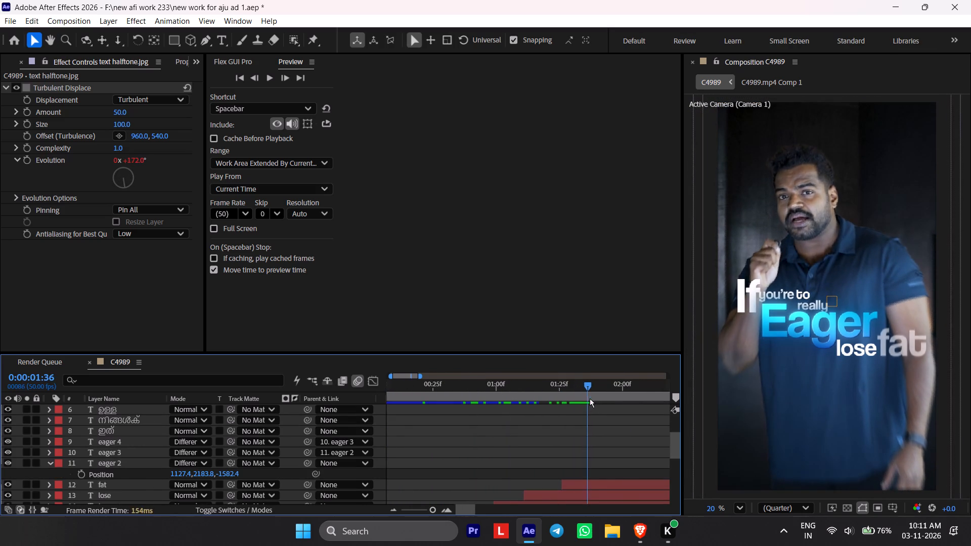
pyautogui.moveTo(590, 398); pyautogui.dragTo(609, 398)
# Set the C4989 composition's preview resolution to Full.
pyautogui.click(797, 512)
pyautogui.click(792, 430)
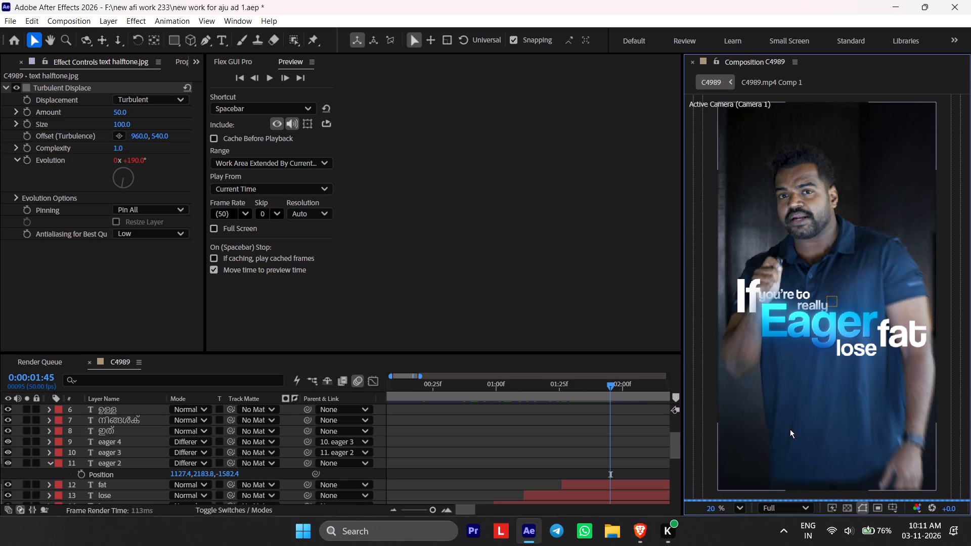
# Open the C4989.mp4 Comp 1 precomposition from the C4989 composition.
pyautogui.moveTo(560, 445); pyautogui.dragTo(535, 442, button='middle')
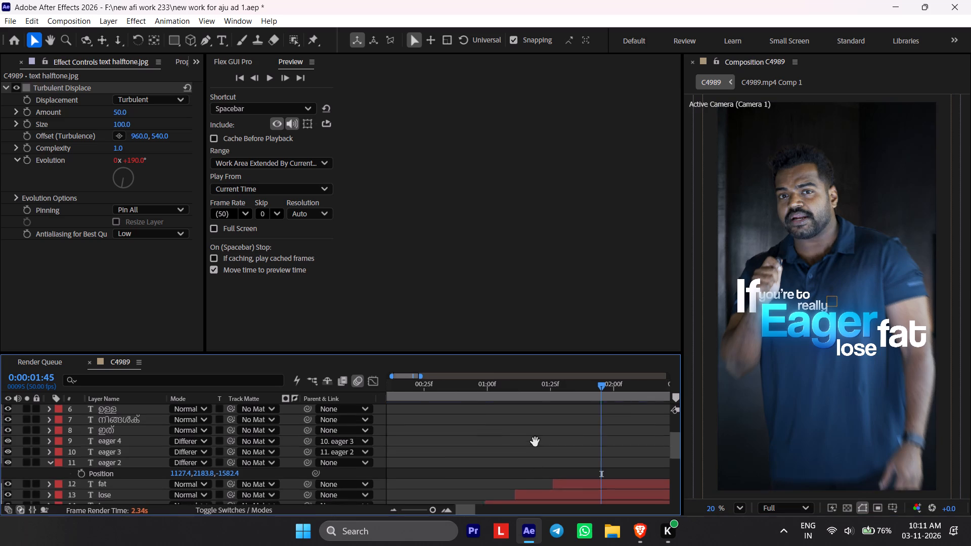
pyautogui.moveTo(535, 442); pyautogui.dragTo(433, 439, button='middle')
pyautogui.scroll(3, 502, 418)
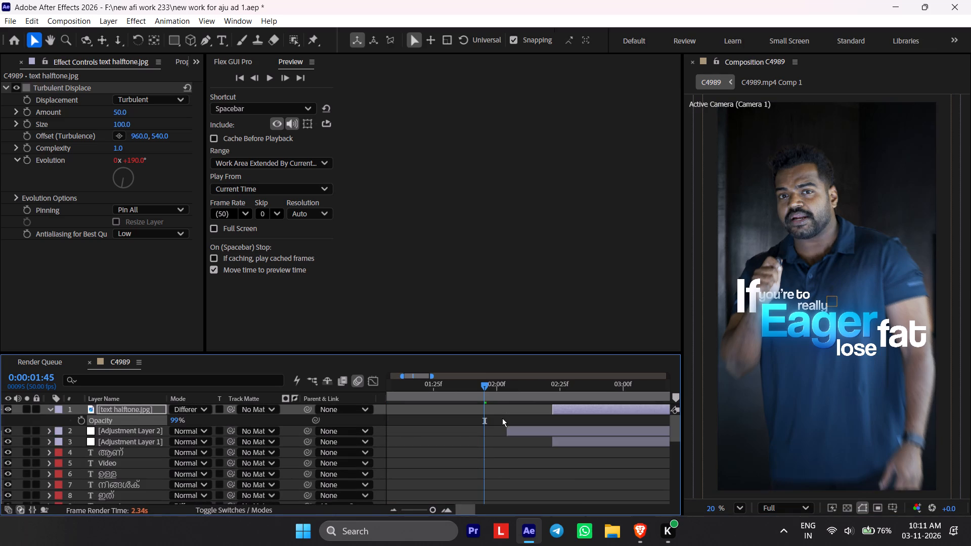
pyautogui.scroll(-11, 502, 418)
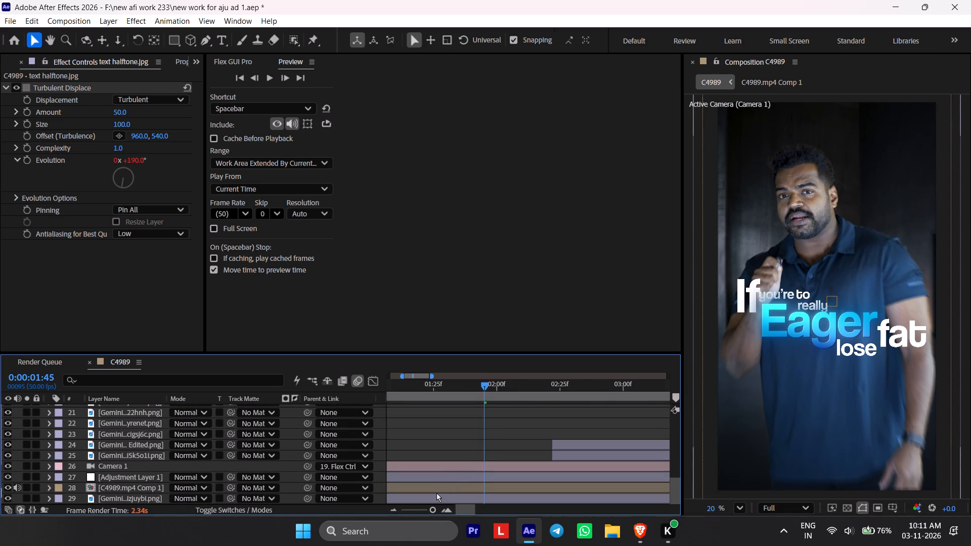
pyautogui.click(440, 485)
pyautogui.doubleClick(438, 486)
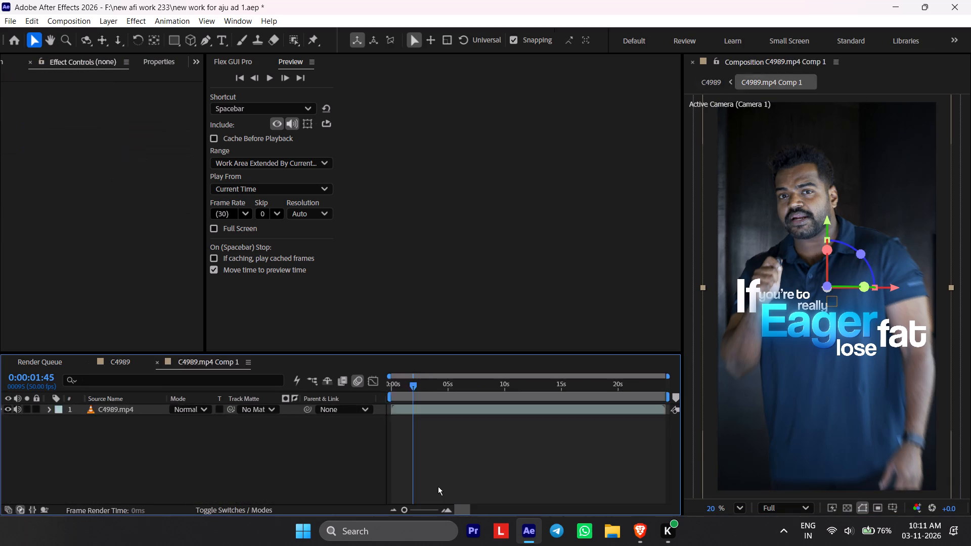
# In Lumetri Color's Basic Correction on the C4989.mp4 layer, set Exposure to 0.
pyautogui.click(465, 413)
pyautogui.scroll(-2, 39, 112)
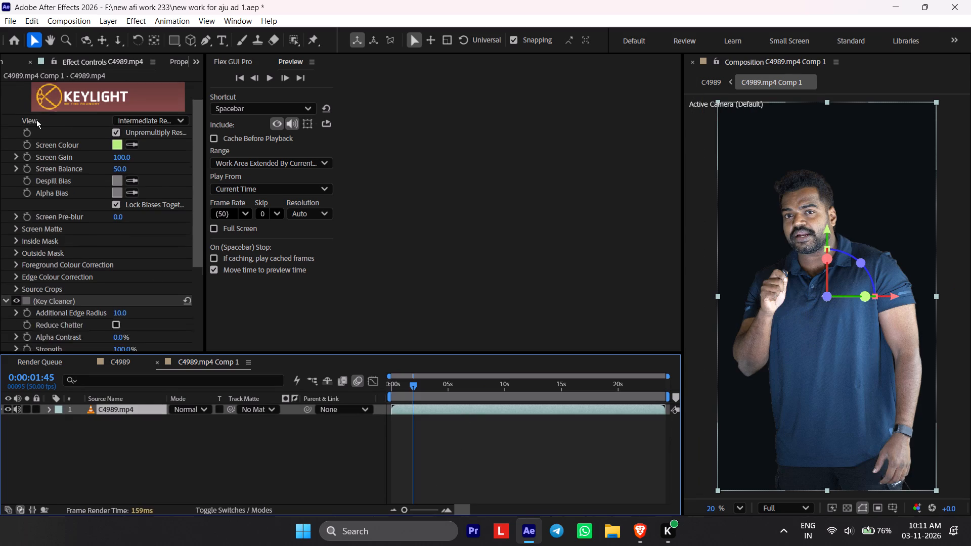
pyautogui.scroll(-8, 36, 121)
pyautogui.hotkey('ctrl', 'space')
pyautogui.click(63, 253)
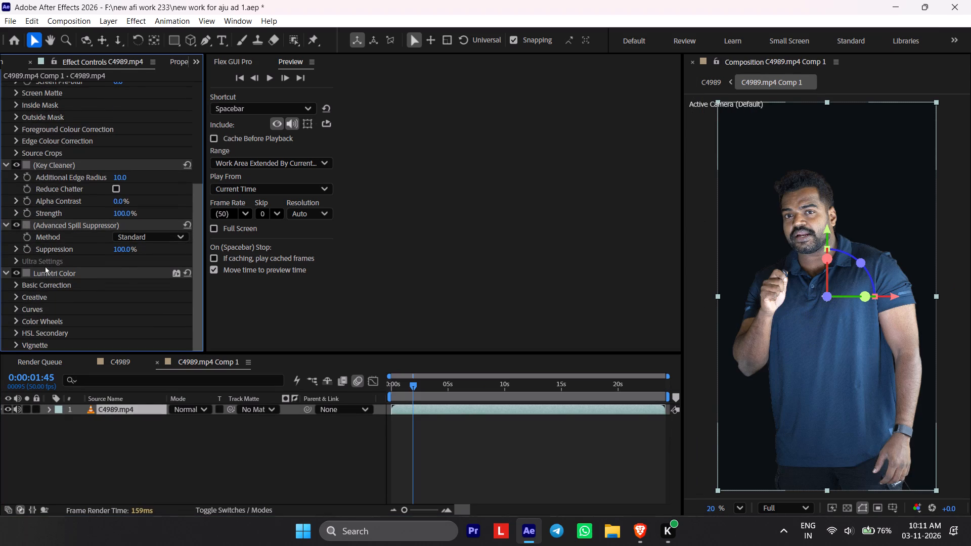
pyautogui.click(5, 273)
pyautogui.click(4, 279)
pyautogui.scroll(-3, 7, 281)
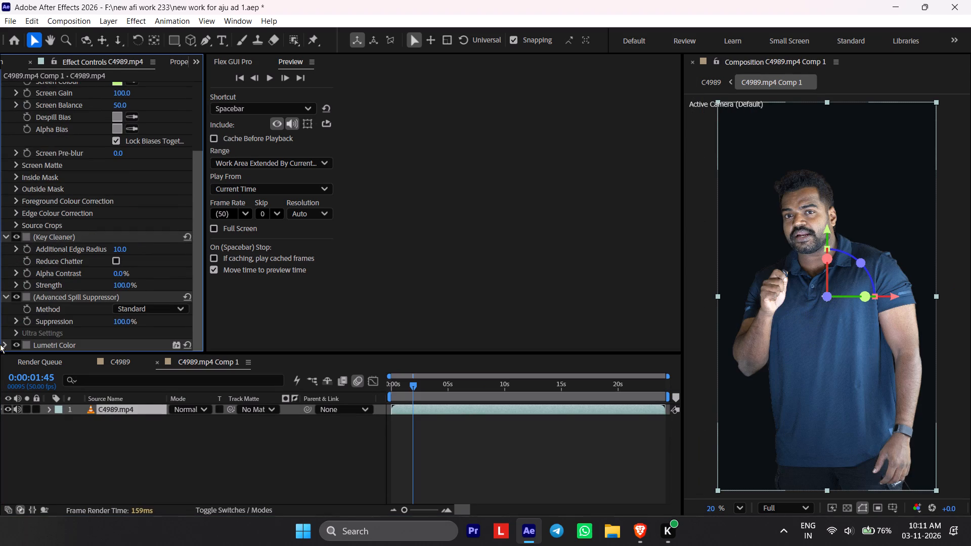
pyautogui.click(2, 344)
pyautogui.click(6, 343)
pyautogui.scroll(-1, 6, 343)
pyautogui.click(12, 287)
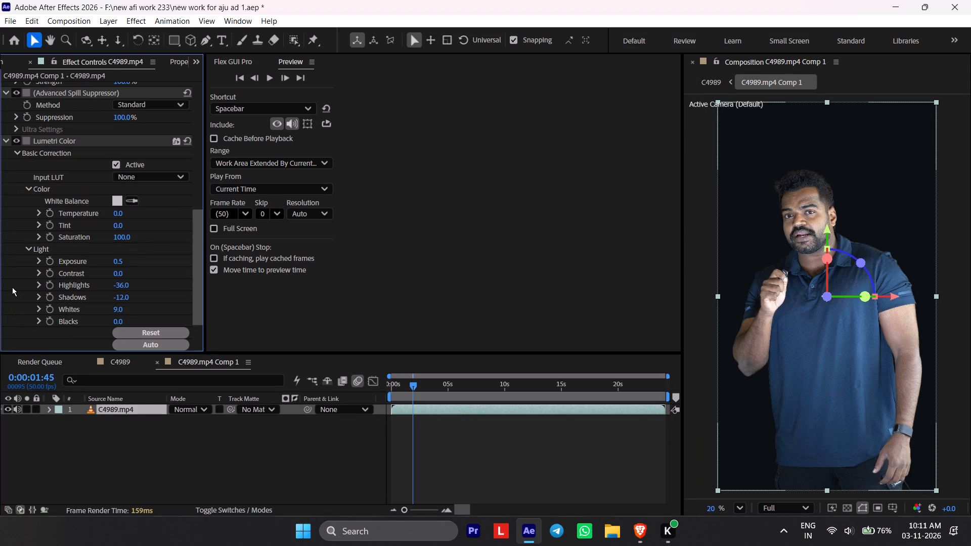
pyautogui.moveTo(118, 259); pyautogui.dragTo(110, 259)
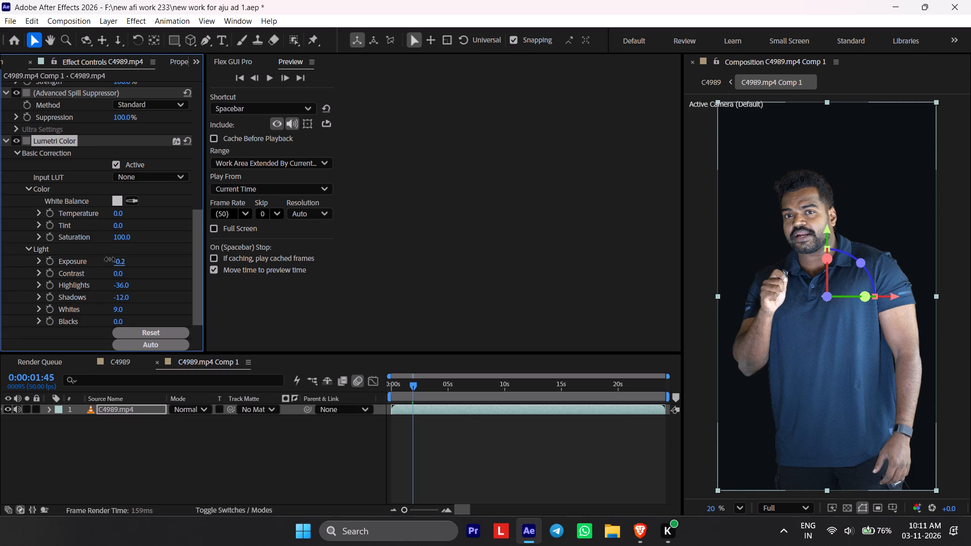
pyautogui.moveTo(110, 259); pyautogui.dragTo(102, 259)
pyautogui.click(115, 258)
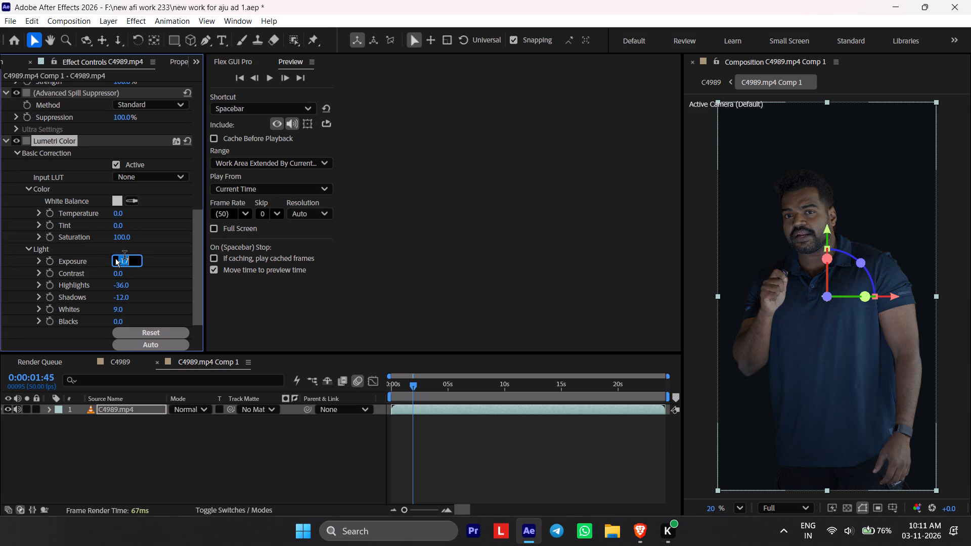
pyautogui.press('0')
pyautogui.press('Return')
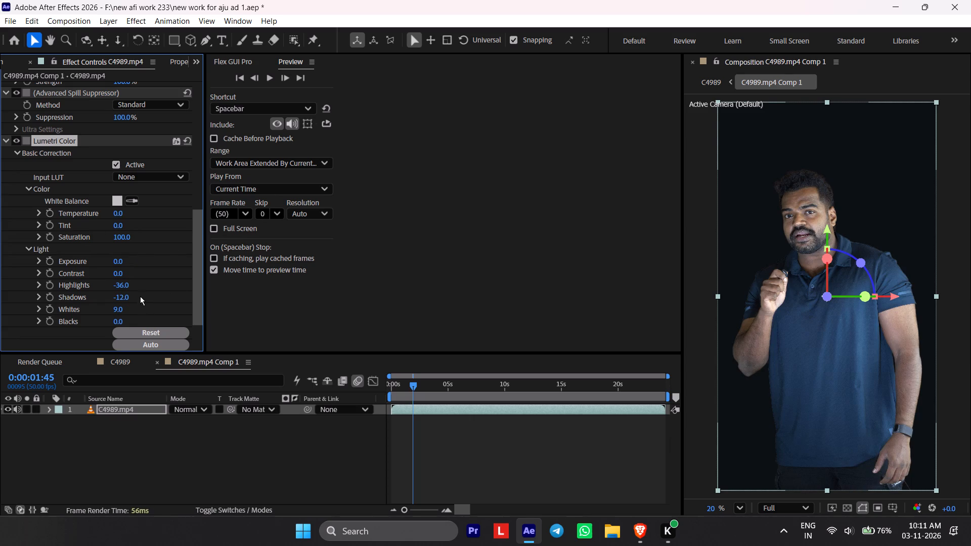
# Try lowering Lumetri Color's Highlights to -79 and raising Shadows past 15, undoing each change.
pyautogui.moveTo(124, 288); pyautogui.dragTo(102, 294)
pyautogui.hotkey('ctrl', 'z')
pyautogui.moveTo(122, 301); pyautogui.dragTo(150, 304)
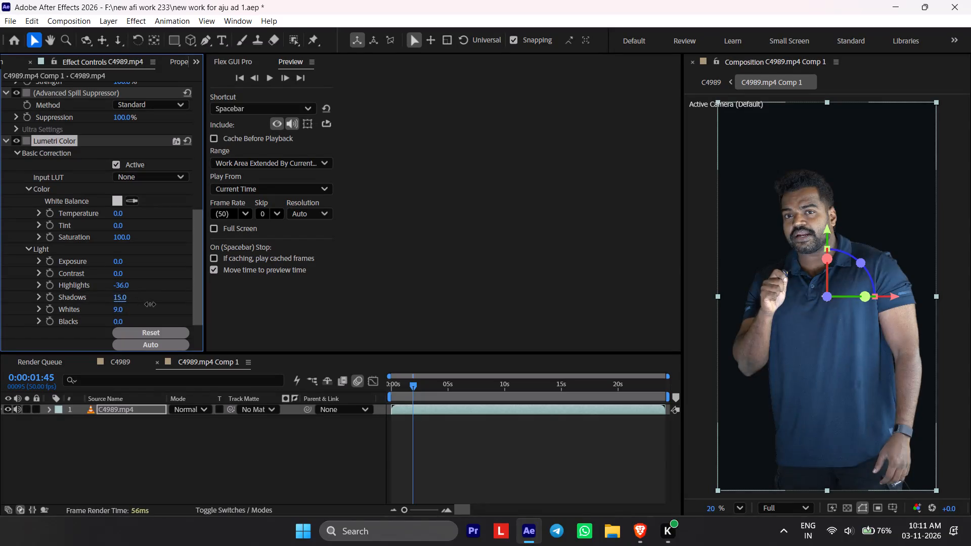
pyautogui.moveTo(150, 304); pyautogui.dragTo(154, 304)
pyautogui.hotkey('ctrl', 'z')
# Lower Lumetri Color's Whites to -15 and bring Blacks down slightly on the presenter footage.
pyautogui.moveTo(122, 308); pyautogui.dragTo(111, 314)
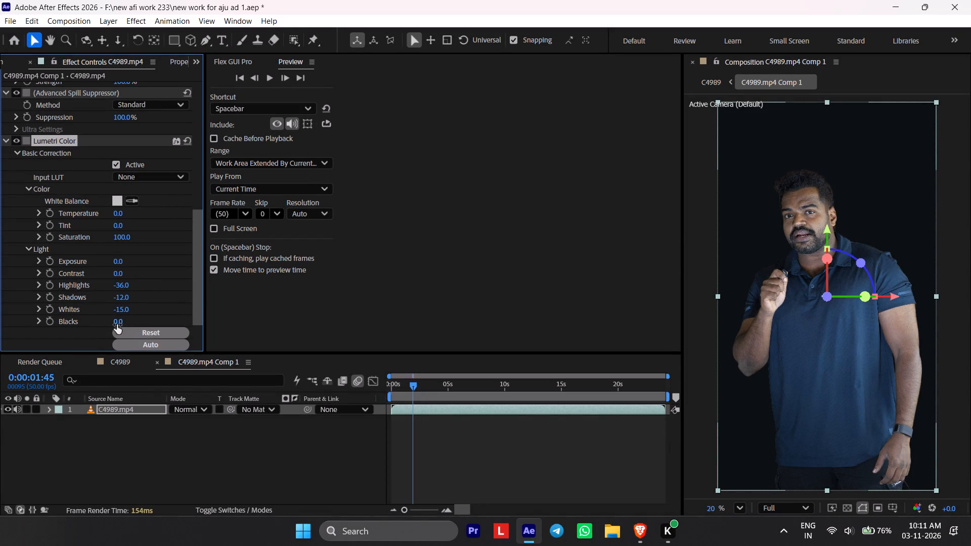
pyautogui.moveTo(117, 325); pyautogui.dragTo(119, 344)
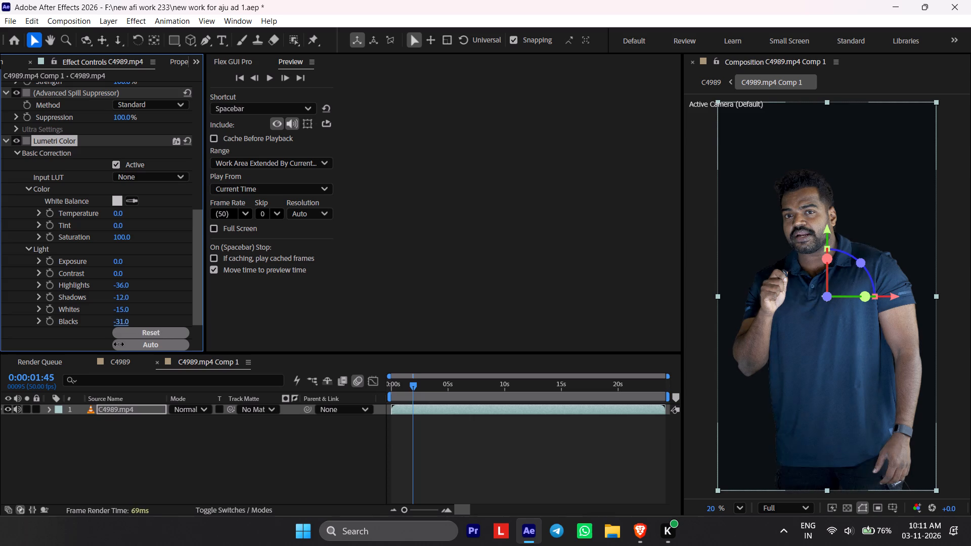
pyautogui.moveTo(119, 344); pyautogui.dragTo(127, 343)
pyautogui.moveTo(127, 343); pyautogui.dragTo(133, 343)
# Raise Lumetri Color's Contrast to 11 on the presenter footage.
pyautogui.scroll(3, 103, 259)
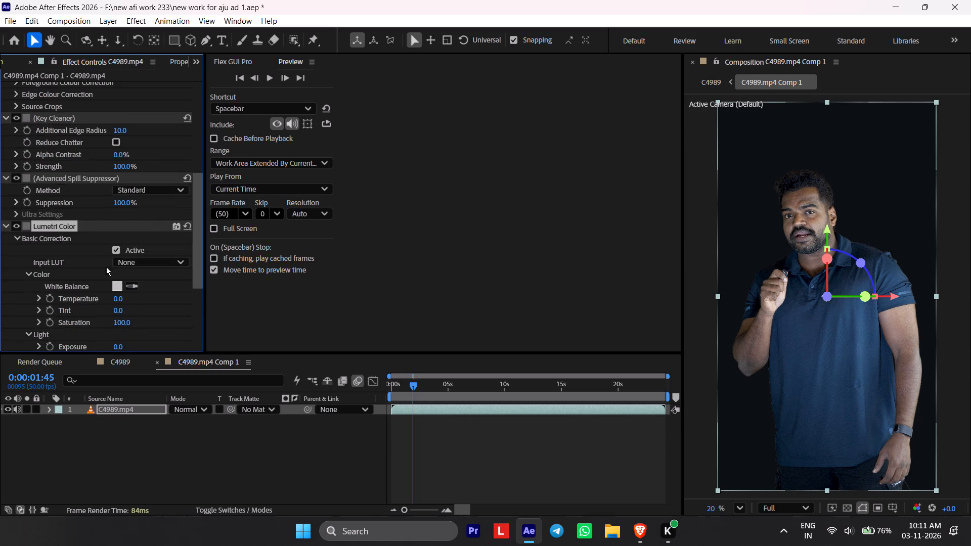
pyautogui.scroll(-1, 104, 307)
pyautogui.moveTo(116, 328); pyautogui.dragTo(123, 328)
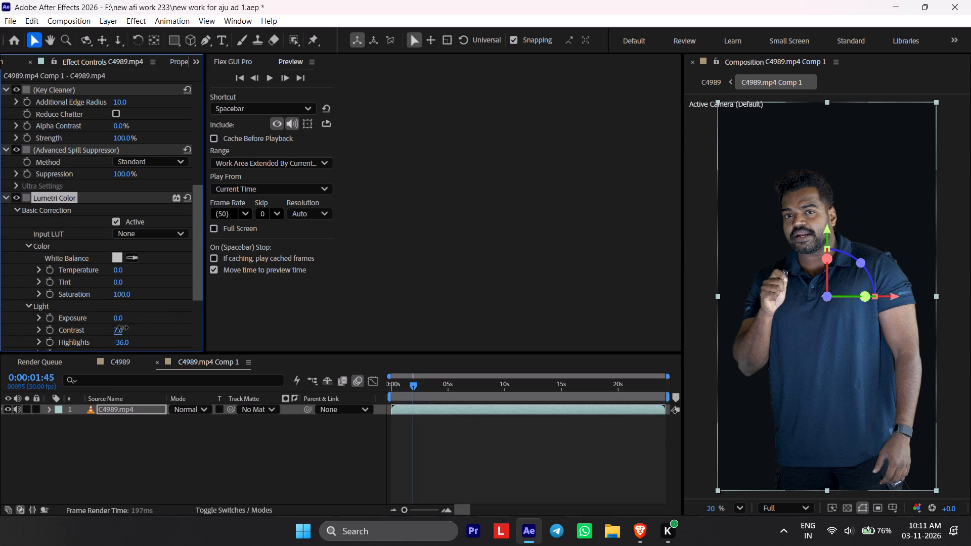
pyautogui.moveTo(123, 328); pyautogui.dragTo(125, 328)
# In the C4989 composition, toggle Lumetri Color on Adjustment Layer 1 to compare the grade, leaving the effect disabled.
pyautogui.click(107, 365)
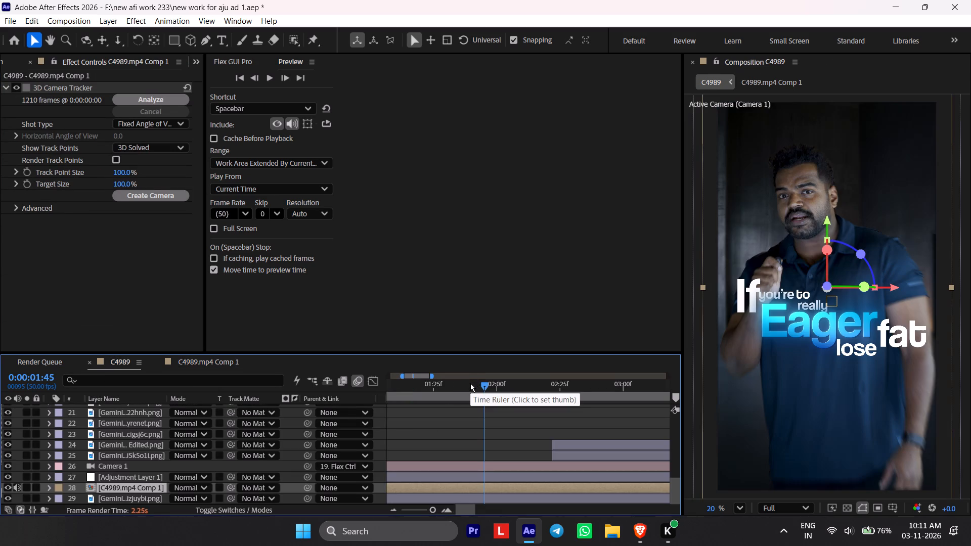
pyautogui.click(460, 477)
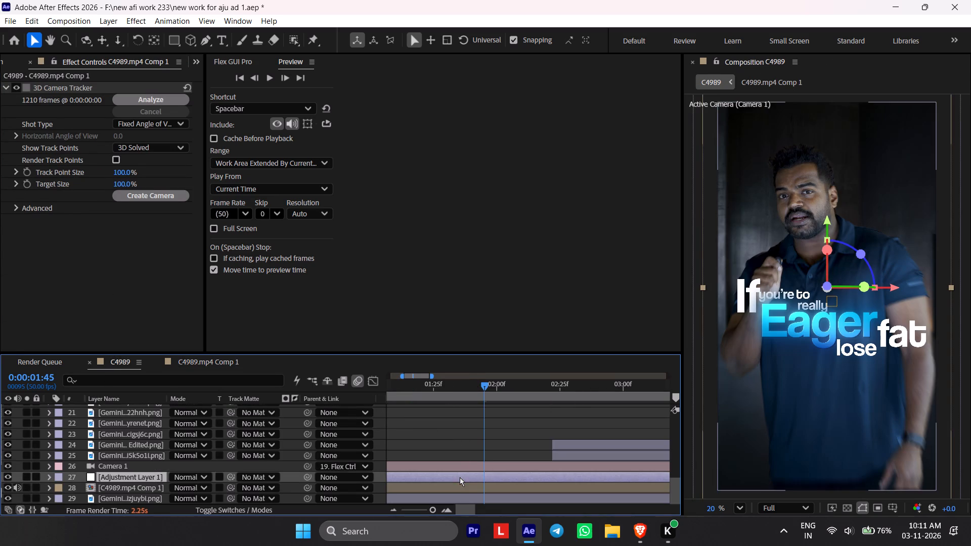
pyautogui.click(17, 83)
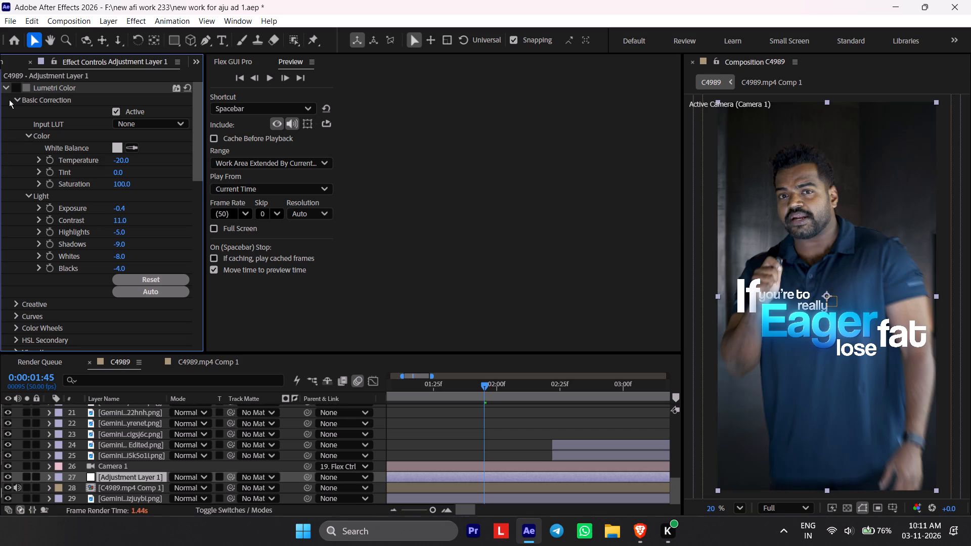
pyautogui.click(14, 87)
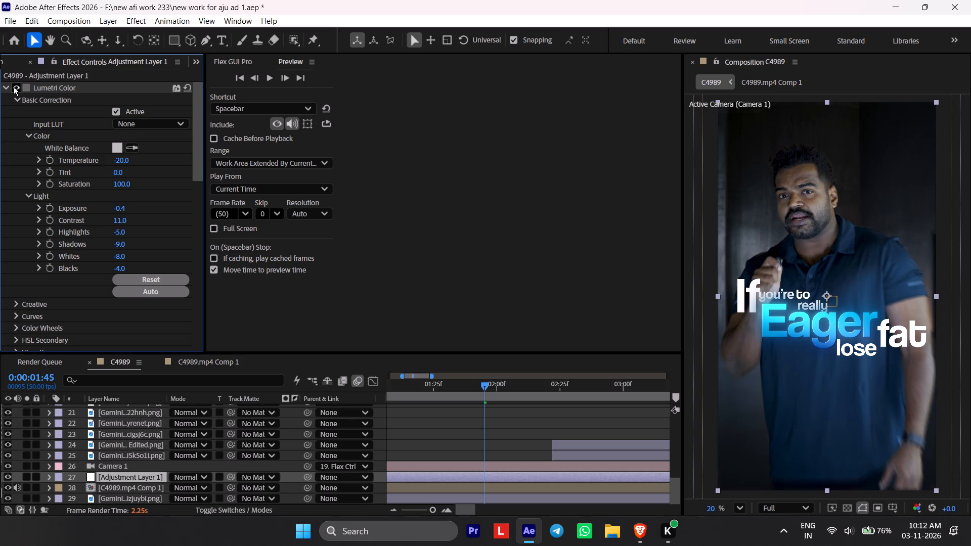
pyautogui.click(14, 87)
pyautogui.click(14, 87)
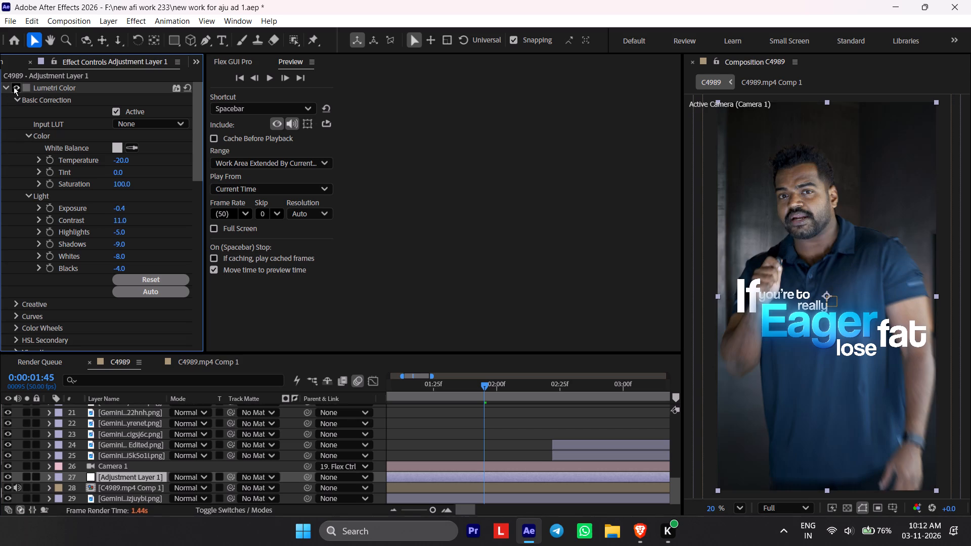
pyautogui.click(14, 87)
pyautogui.click(14, 87)
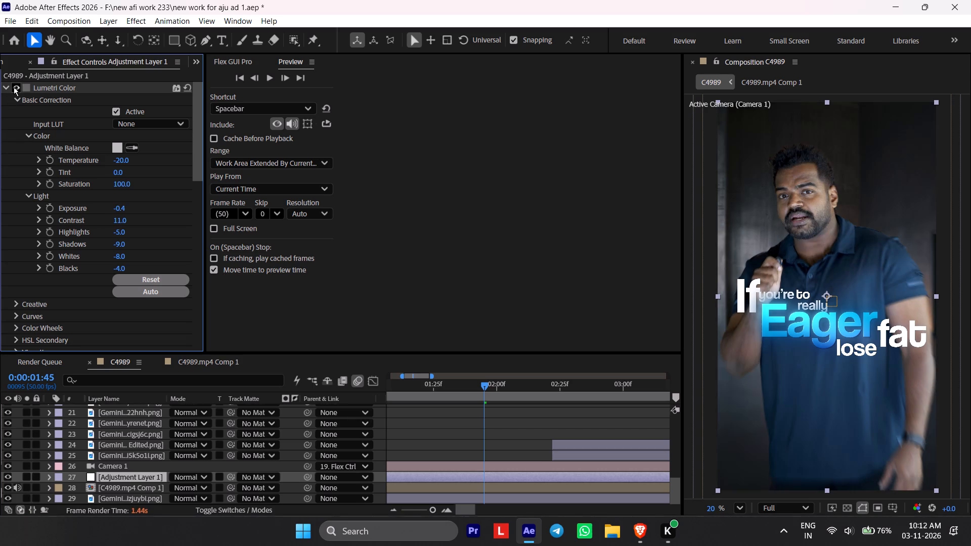
pyautogui.click(14, 87)
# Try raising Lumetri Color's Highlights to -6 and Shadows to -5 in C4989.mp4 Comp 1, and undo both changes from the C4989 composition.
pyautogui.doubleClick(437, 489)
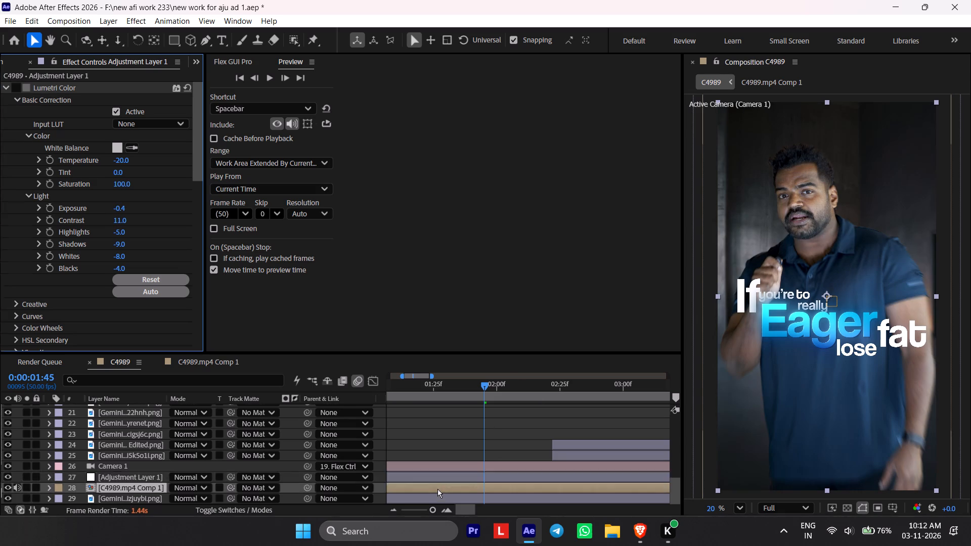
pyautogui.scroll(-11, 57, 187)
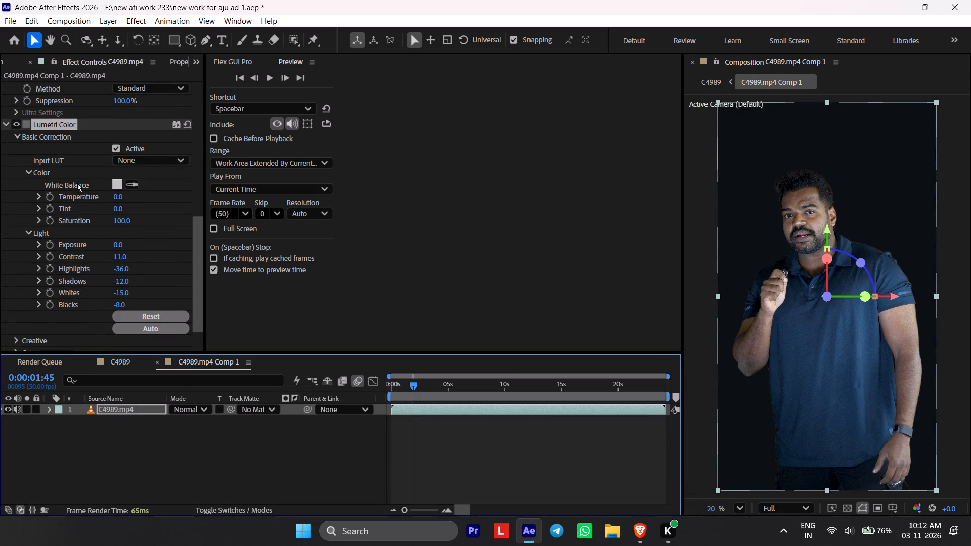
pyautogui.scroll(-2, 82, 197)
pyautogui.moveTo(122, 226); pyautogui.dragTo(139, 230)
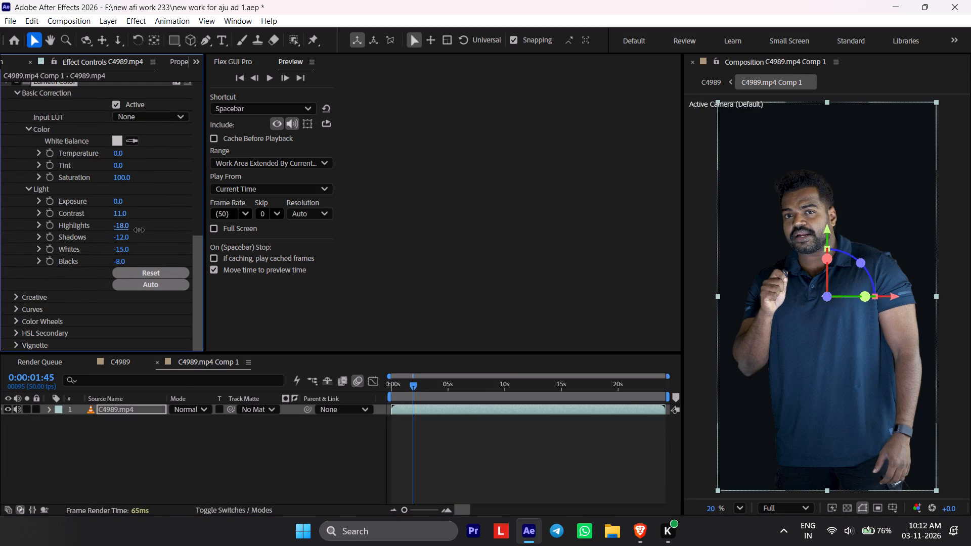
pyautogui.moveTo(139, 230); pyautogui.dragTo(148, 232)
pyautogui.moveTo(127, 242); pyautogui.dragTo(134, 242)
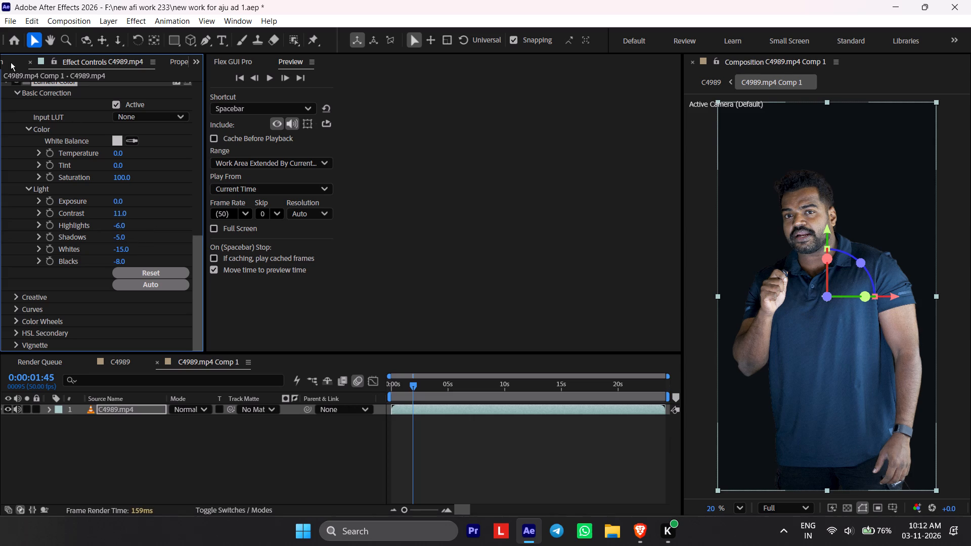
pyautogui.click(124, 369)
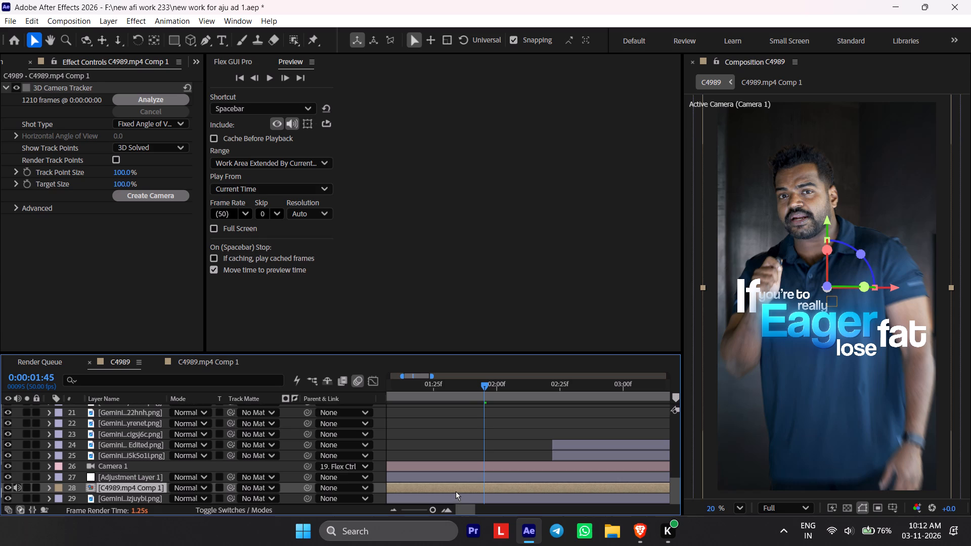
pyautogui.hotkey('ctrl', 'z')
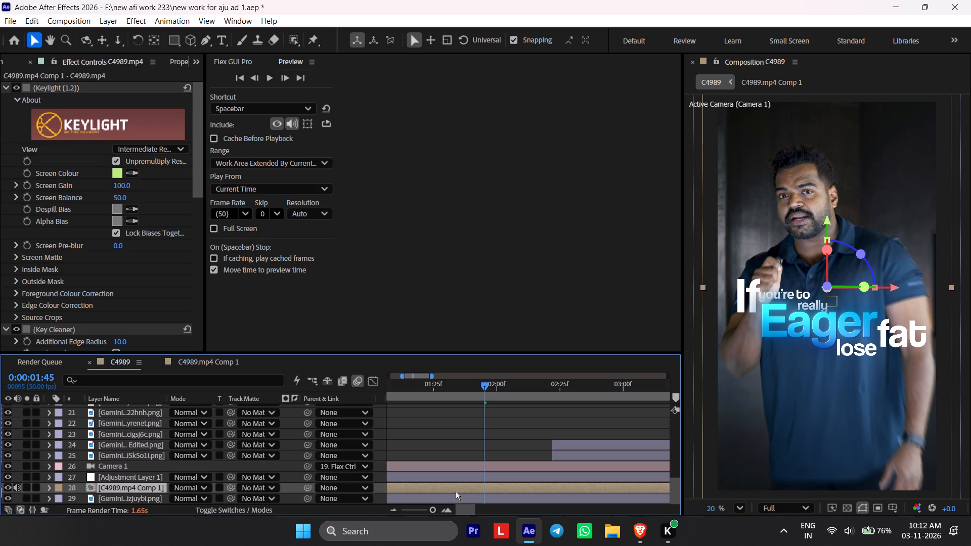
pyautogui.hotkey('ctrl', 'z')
# Review Adjustment Layer 1's effects and compare the frame with its Lumetri Color enabled and disabled.
pyautogui.click(130, 476)
pyautogui.scroll(-3, 76, 211)
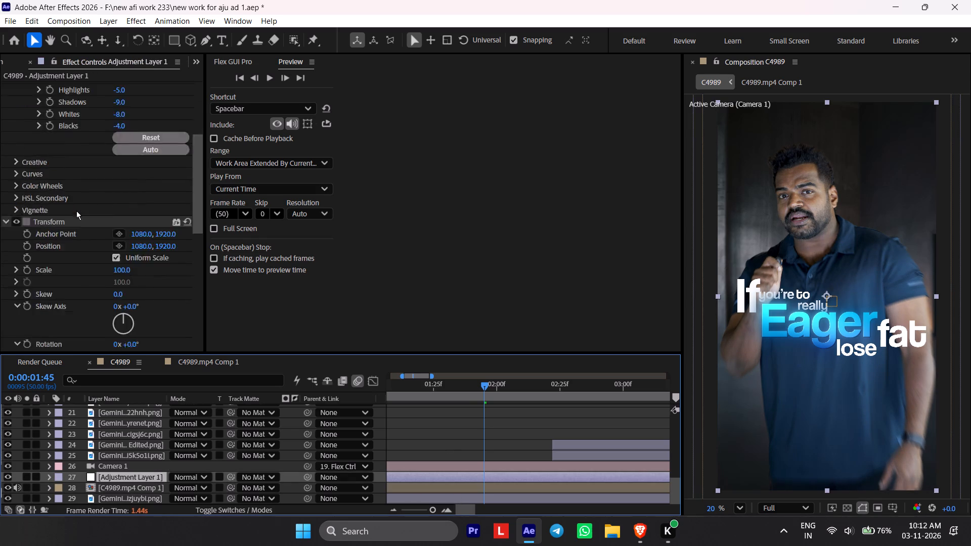
pyautogui.scroll(-14, 76, 211)
pyautogui.scroll(13, 68, 210)
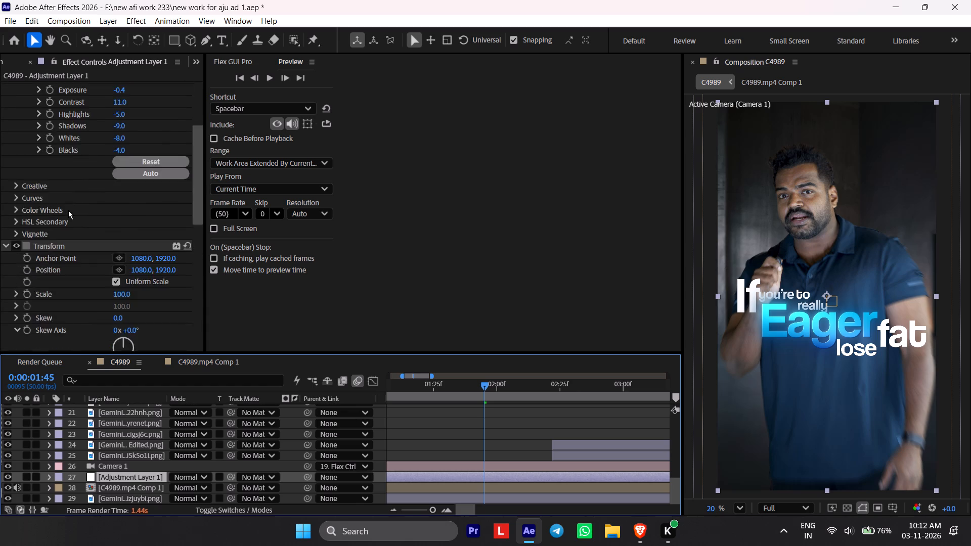
pyautogui.scroll(5, 68, 210)
pyautogui.click(16, 91)
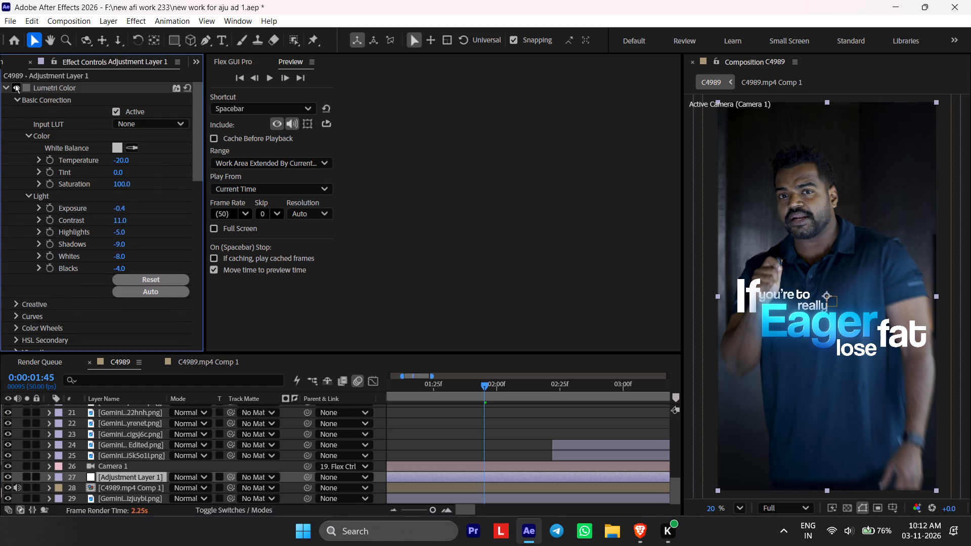
pyautogui.click(15, 84)
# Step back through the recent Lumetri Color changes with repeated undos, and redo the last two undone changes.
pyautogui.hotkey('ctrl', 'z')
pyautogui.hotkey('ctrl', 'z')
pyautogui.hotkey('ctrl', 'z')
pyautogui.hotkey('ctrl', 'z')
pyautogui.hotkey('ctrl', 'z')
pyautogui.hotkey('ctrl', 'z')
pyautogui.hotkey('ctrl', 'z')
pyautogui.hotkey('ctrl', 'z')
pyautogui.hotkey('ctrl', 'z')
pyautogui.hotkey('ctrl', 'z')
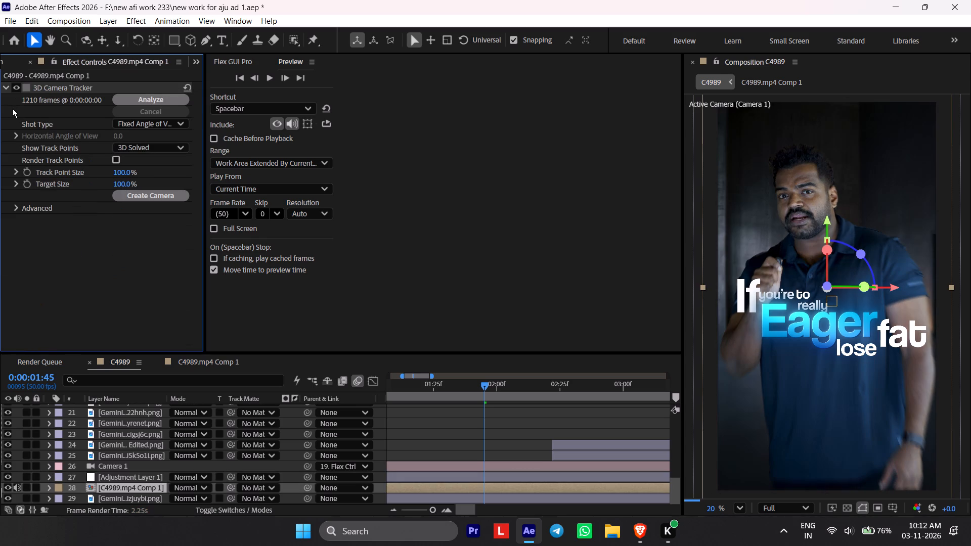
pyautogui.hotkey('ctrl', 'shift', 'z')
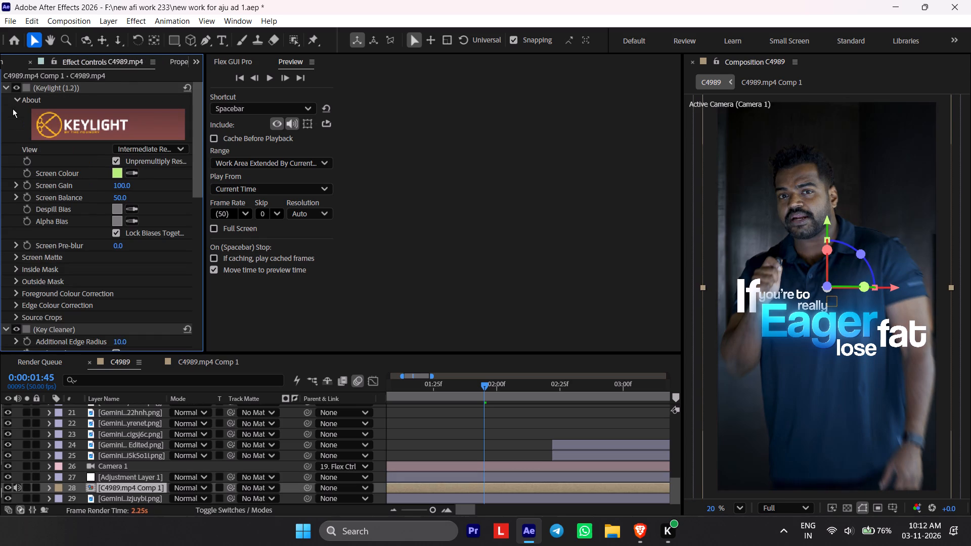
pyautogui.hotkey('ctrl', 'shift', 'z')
# In C4989.mp4 Comp 1, set Lumetri Color's Highlights to 0 and Shadows to -3 on the presenter footage.
pyautogui.scroll(-1, 481, 496)
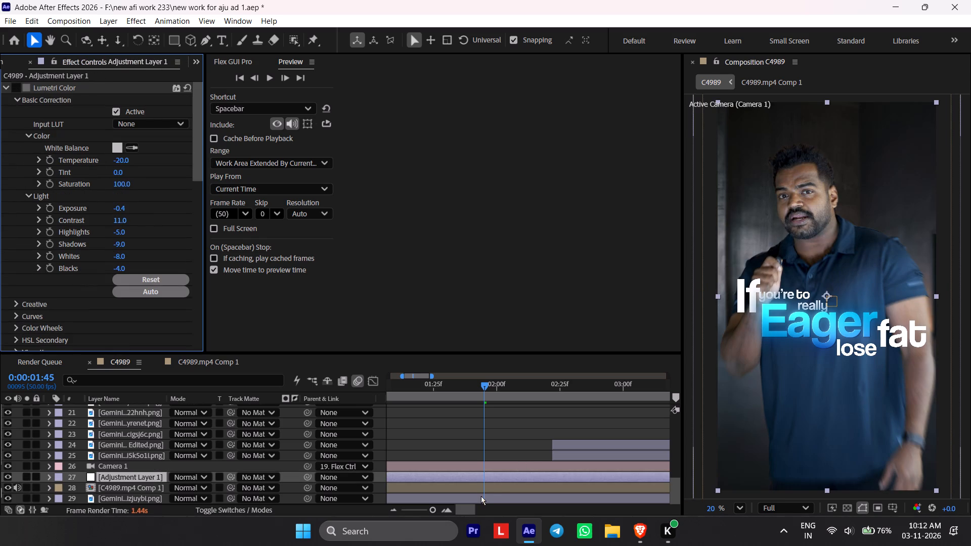
pyautogui.doubleClick(481, 487)
pyautogui.scroll(-10, 32, 234)
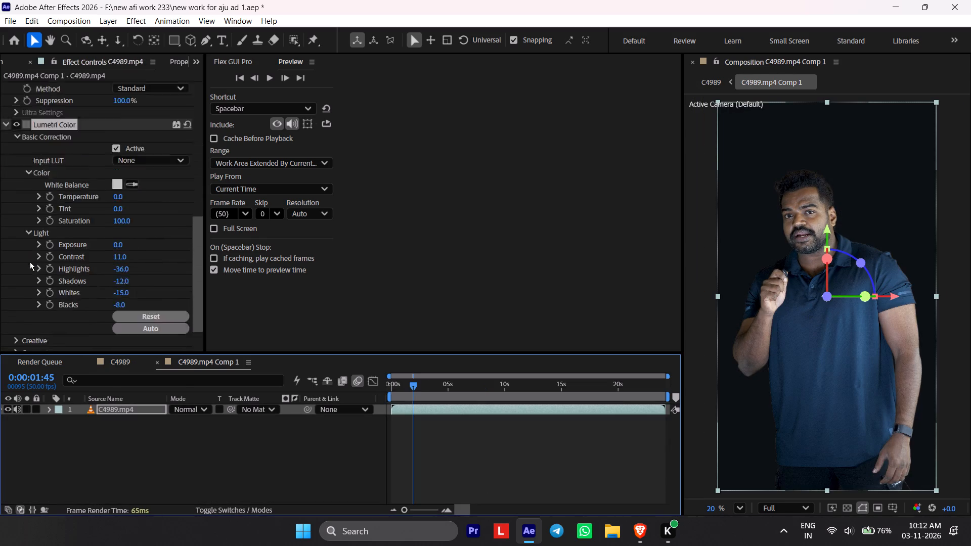
pyautogui.scroll(-4, 30, 262)
pyautogui.click(122, 231)
pyautogui.moveTo(122, 225); pyautogui.dragTo(134, 225)
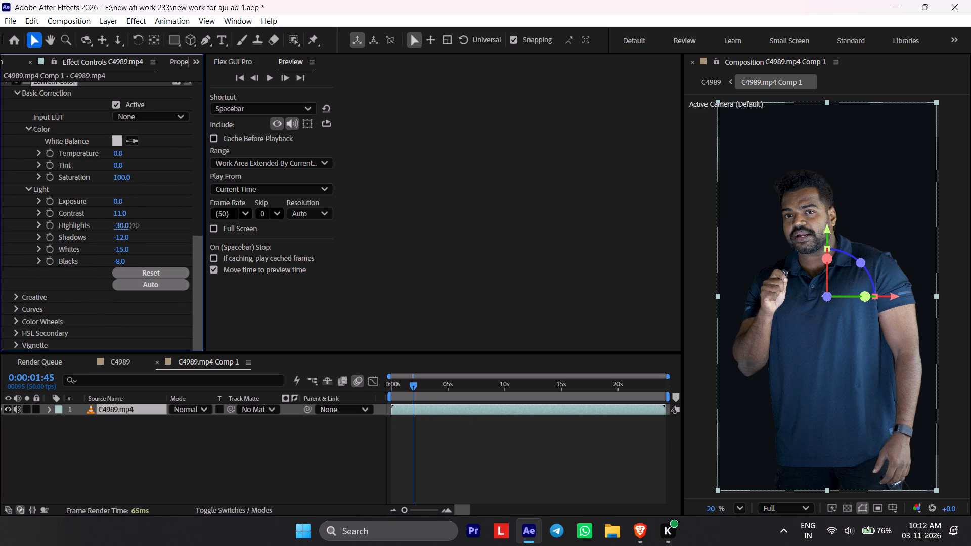
pyautogui.moveTo(134, 225); pyautogui.dragTo(147, 223)
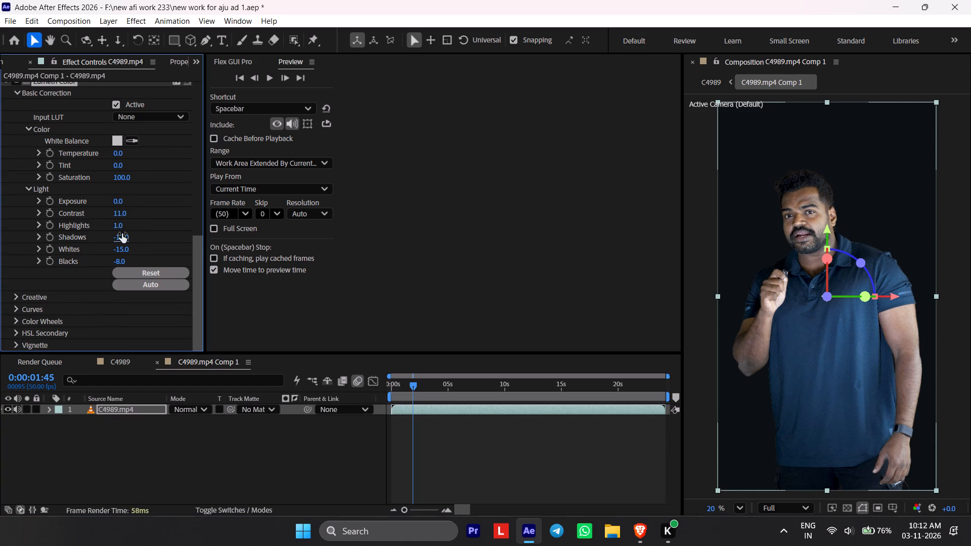
pyautogui.moveTo(122, 234); pyautogui.dragTo(130, 235)
pyautogui.click(115, 222)
pyautogui.press('0')
pyautogui.press('Return')
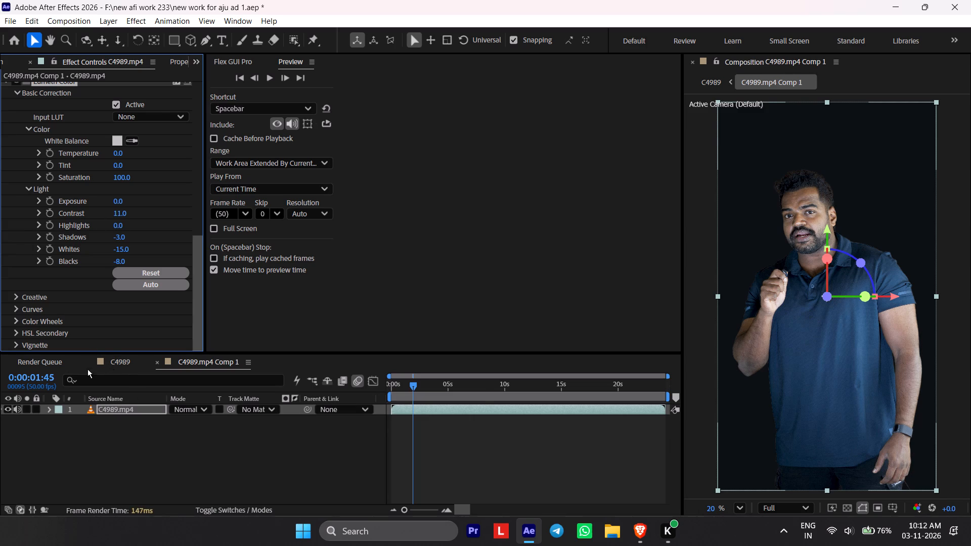
# Delete the 3D Camera Tracker effect from the C4989.mp4 Comp 1 layer in the C4989 composition.
pyautogui.click(118, 364)
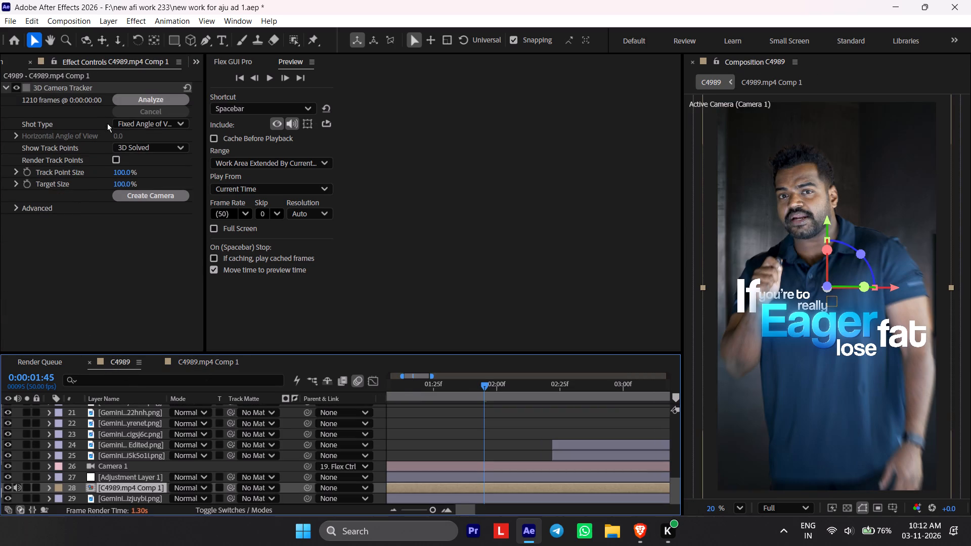
pyautogui.scroll(3, 107, 123)
pyautogui.scroll(-4, 115, 154)
pyautogui.click(72, 79)
pyautogui.click(68, 99)
pyautogui.click(74, 84)
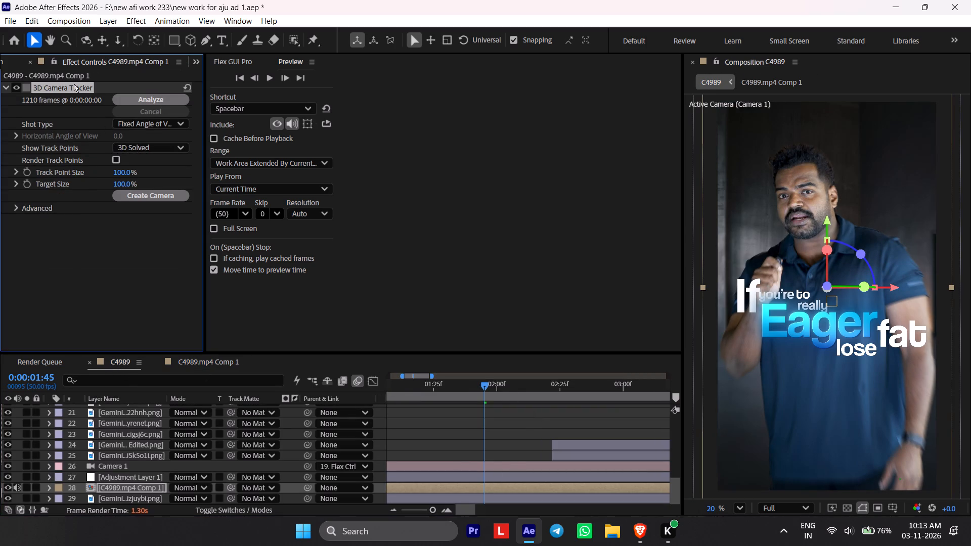
pyautogui.press('Delete')
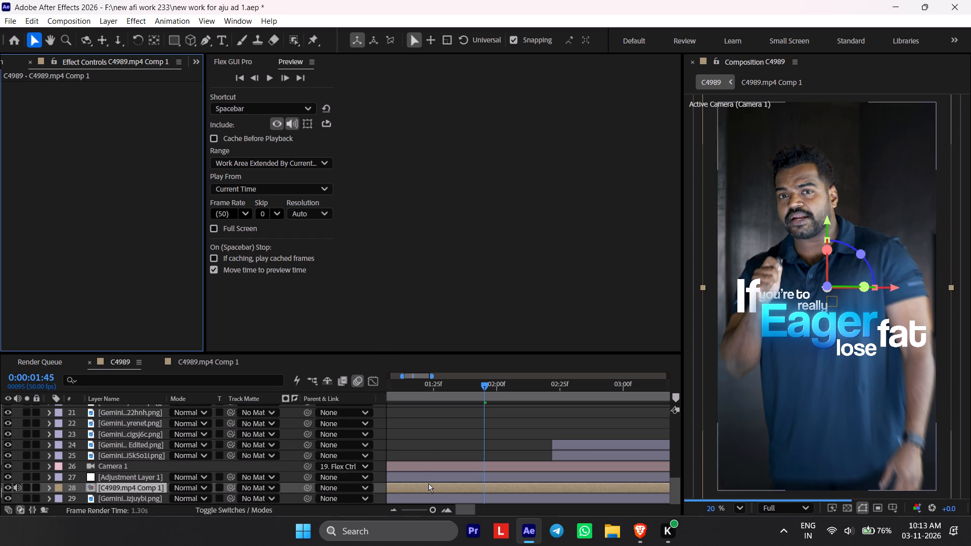
# Re-enable the Lumetri Color effect on Adjustment Layer 1 in the C4989 composition.
pyautogui.click(428, 478)
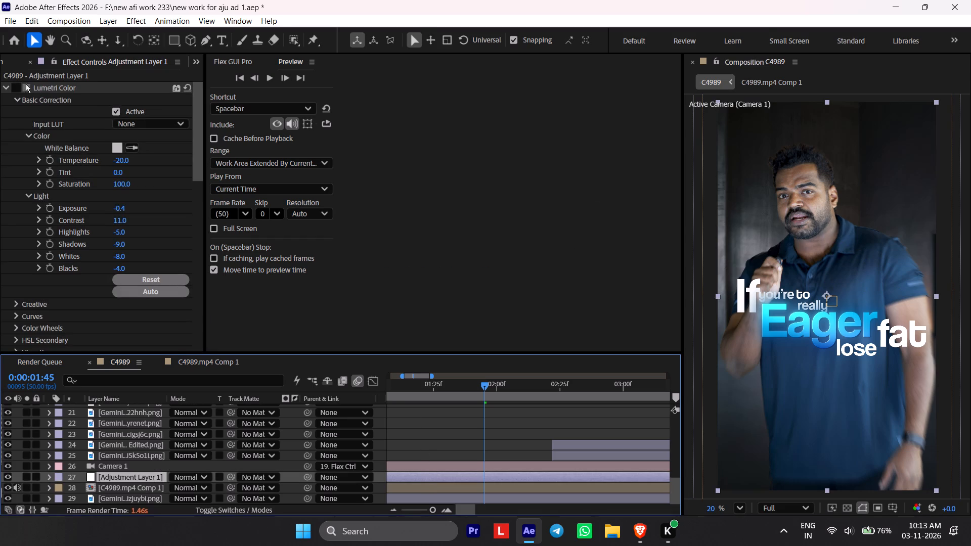
pyautogui.click(17, 84)
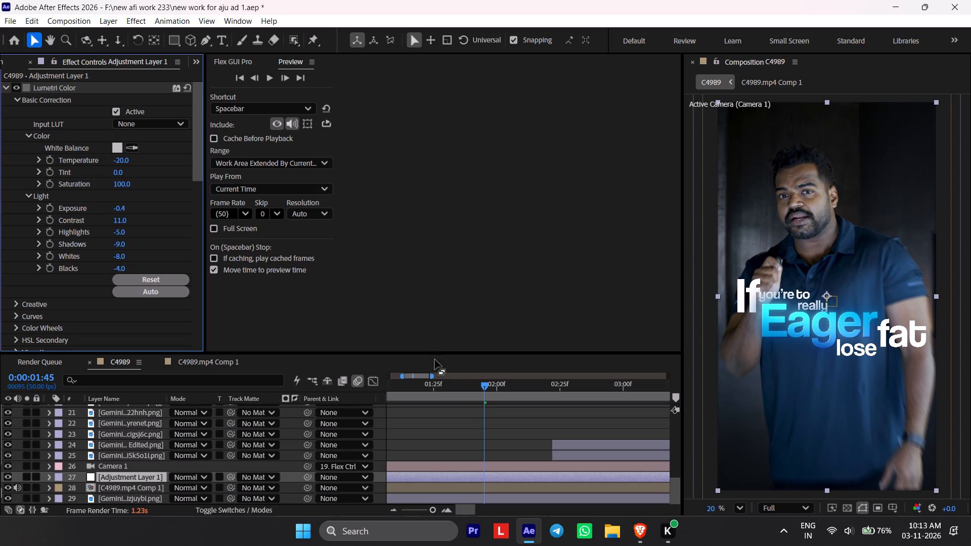
# Set the Lumetri Color Temperature on Adjustment Layer 1 to -15.
pyautogui.scroll(-6, 63, 165)
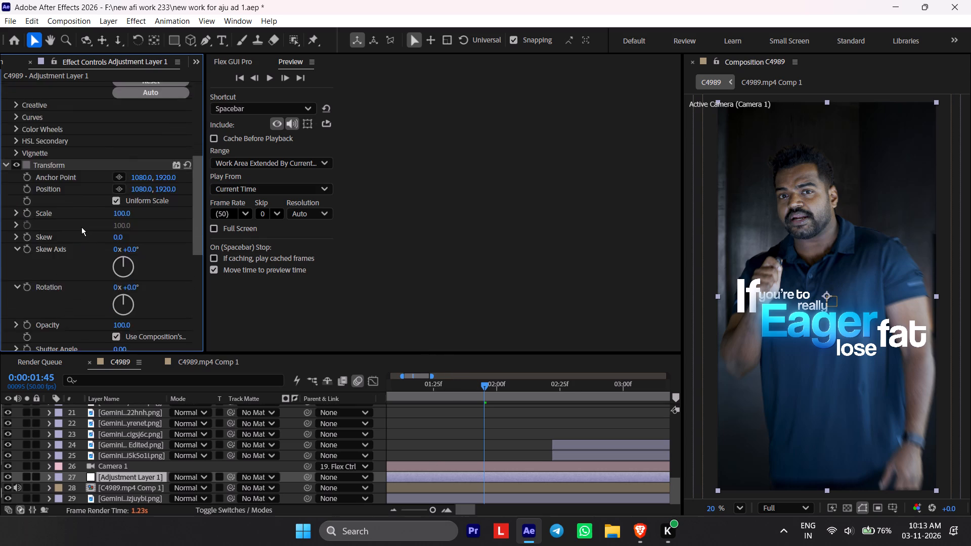
pyautogui.scroll(-4, 81, 227)
pyautogui.scroll(9, 81, 227)
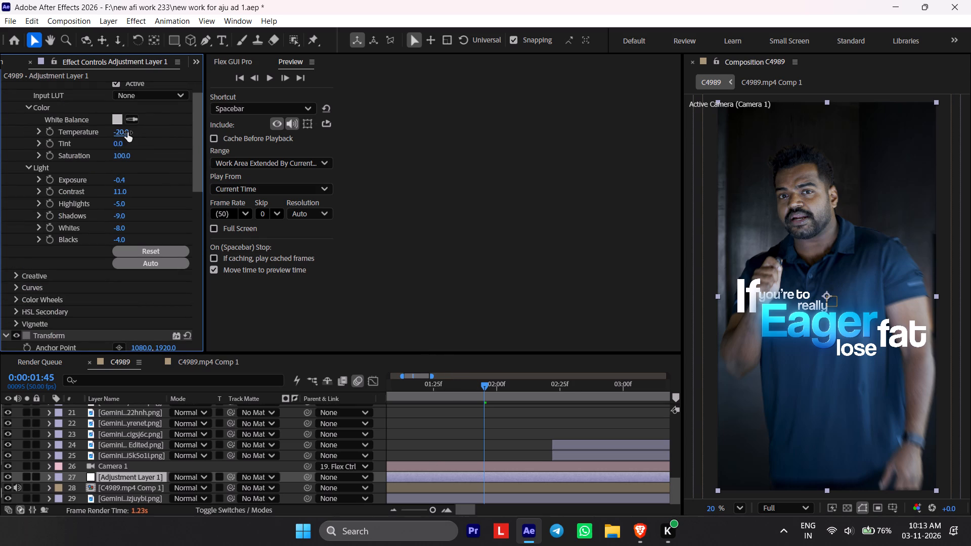
pyautogui.moveTo(124, 136); pyautogui.dragTo(131, 135)
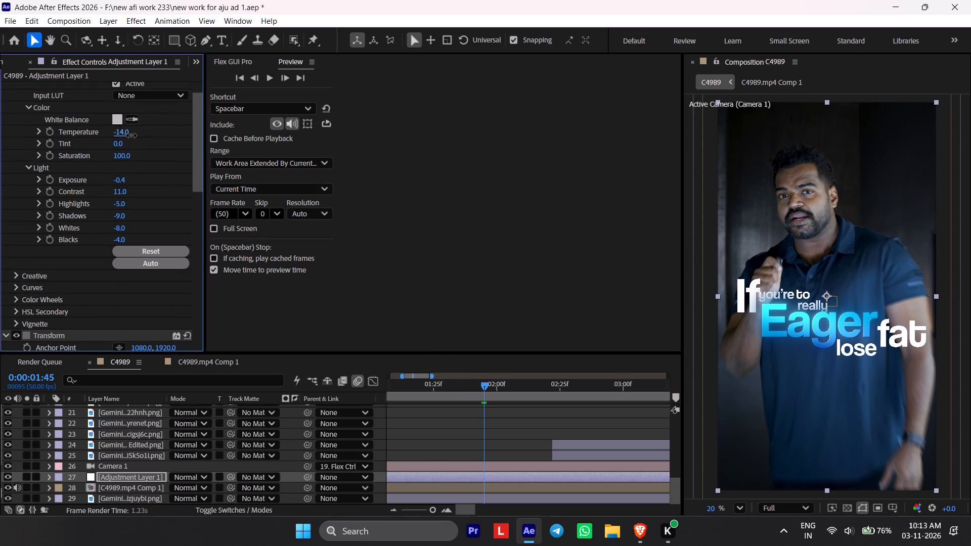
pyautogui.moveTo(131, 135); pyautogui.dragTo(138, 136)
pyautogui.click(122, 132)
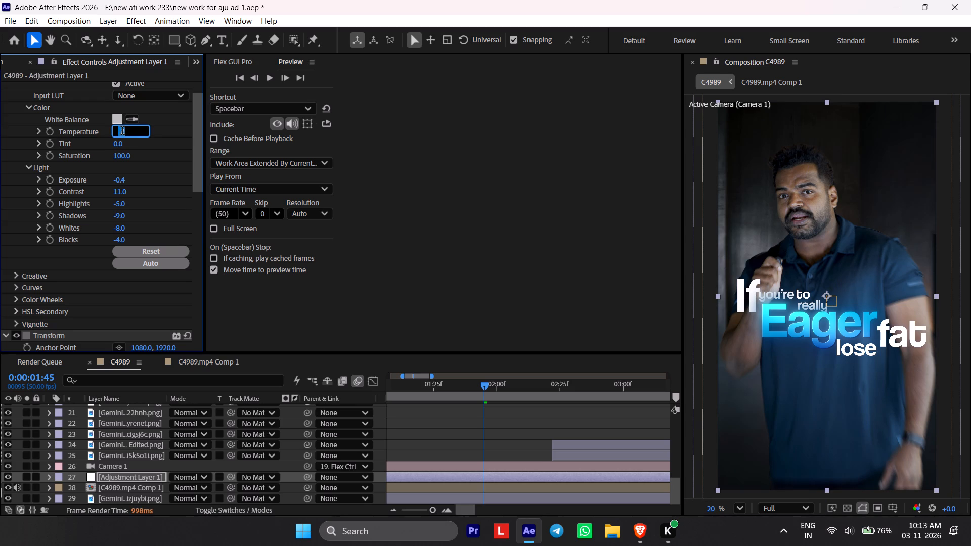
pyautogui.write('-15')
pyautogui.press('Return')
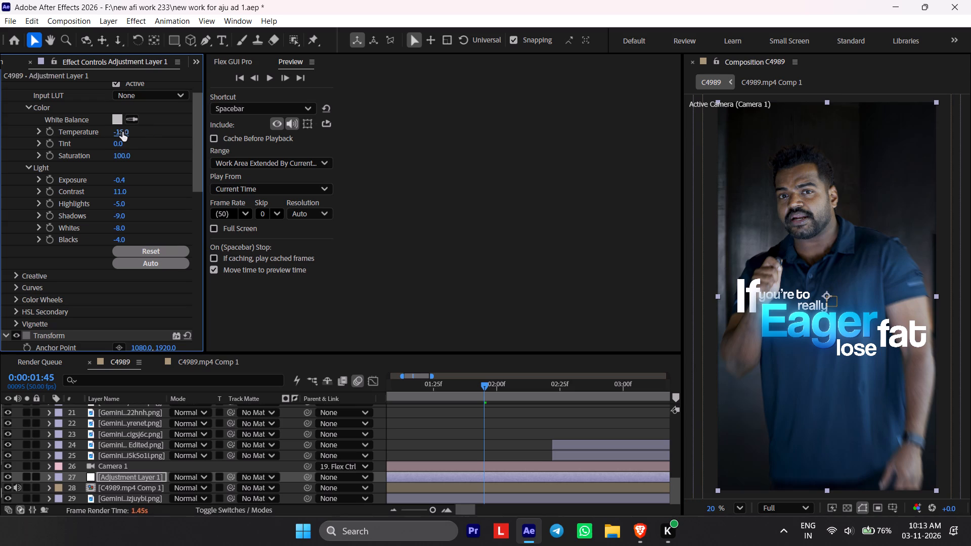
# Set the Lumetri Color Exposure on Adjustment Layer 1 to 0.
pyautogui.scroll(-7, 92, 256)
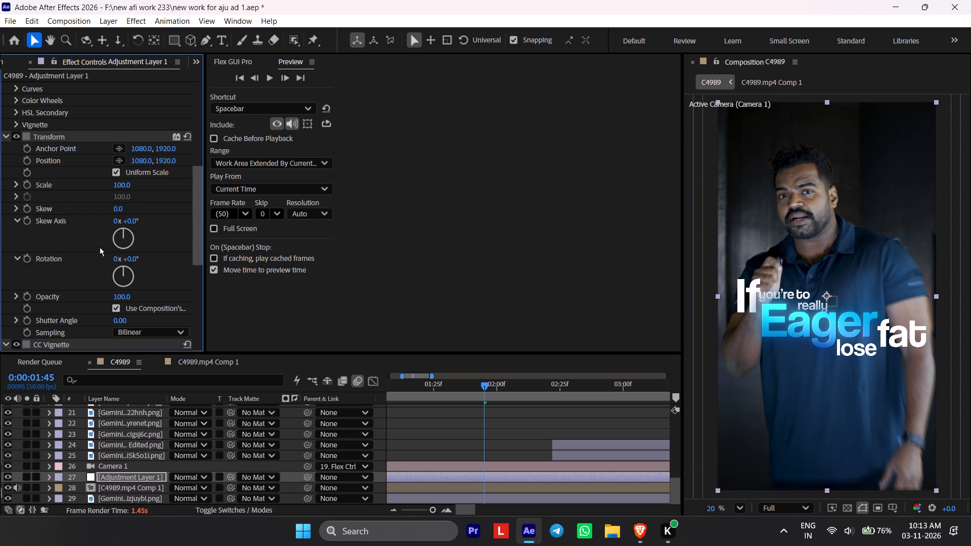
pyautogui.scroll(-1, 100, 247)
pyautogui.scroll(7, 101, 246)
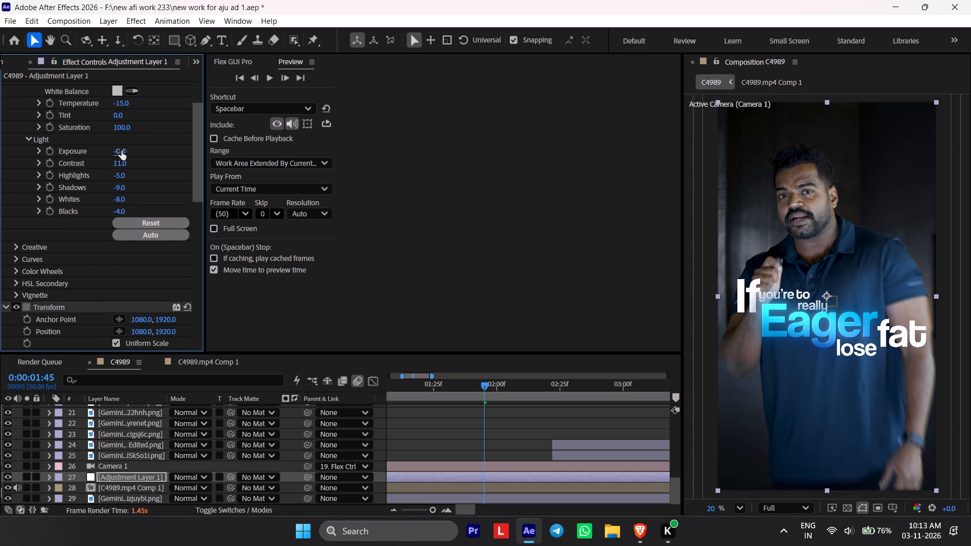
pyautogui.click(121, 150)
pyautogui.press('0')
pyautogui.press('Return')
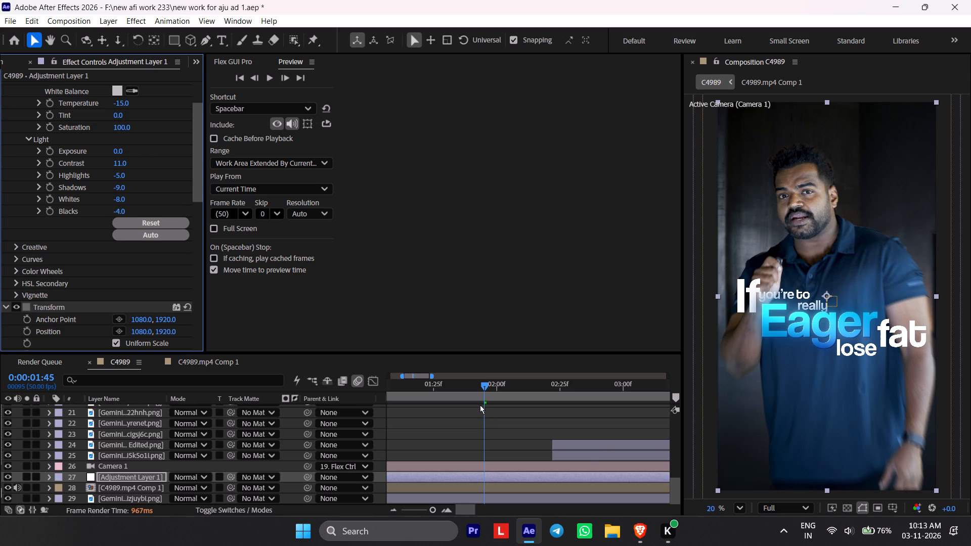
# Lower the C4989 composition's preview resolution to Quarter.
pyautogui.moveTo(480, 403); pyautogui.dragTo(404, 428)
pyautogui.moveTo(419, 406); pyautogui.dragTo(329, 444)
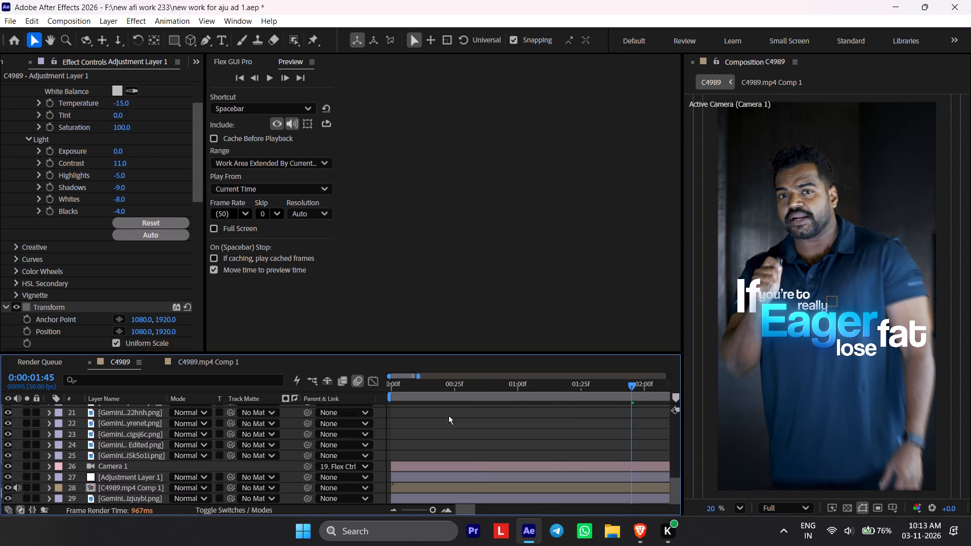
pyautogui.click(777, 518)
pyautogui.click(778, 515)
pyautogui.click(778, 533)
pyautogui.click(778, 516)
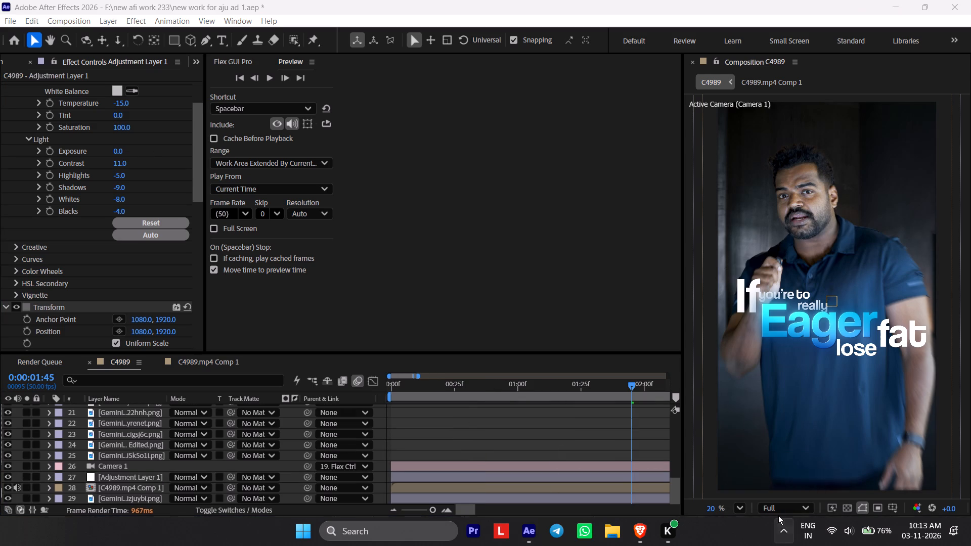
pyautogui.click(778, 506)
pyautogui.click(781, 531)
pyautogui.click(785, 497)
pyautogui.click(781, 510)
pyautogui.click(791, 406)
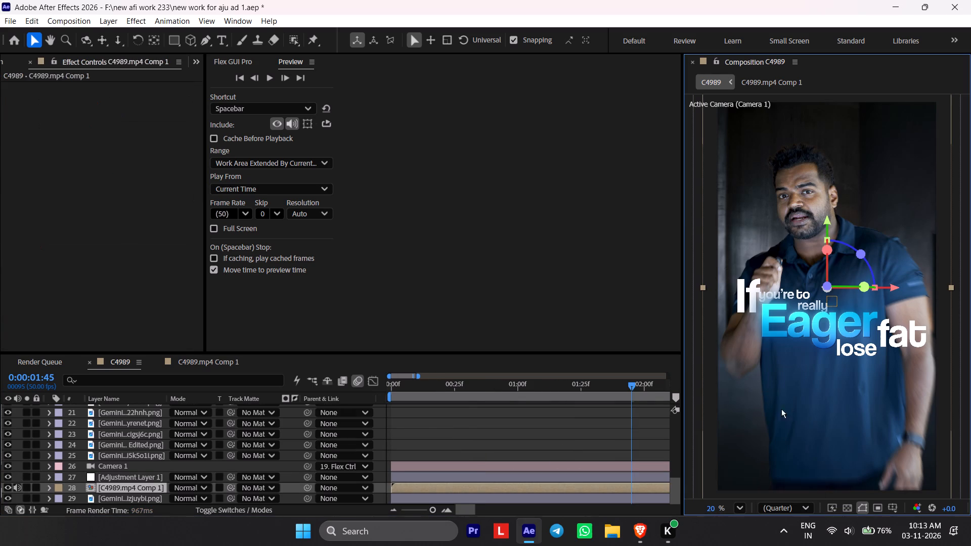
# Play the C4989 composition from its first frame to review the regraded footage.
pyautogui.moveTo(417, 388); pyautogui.dragTo(346, 415)
pyautogui.press('space')
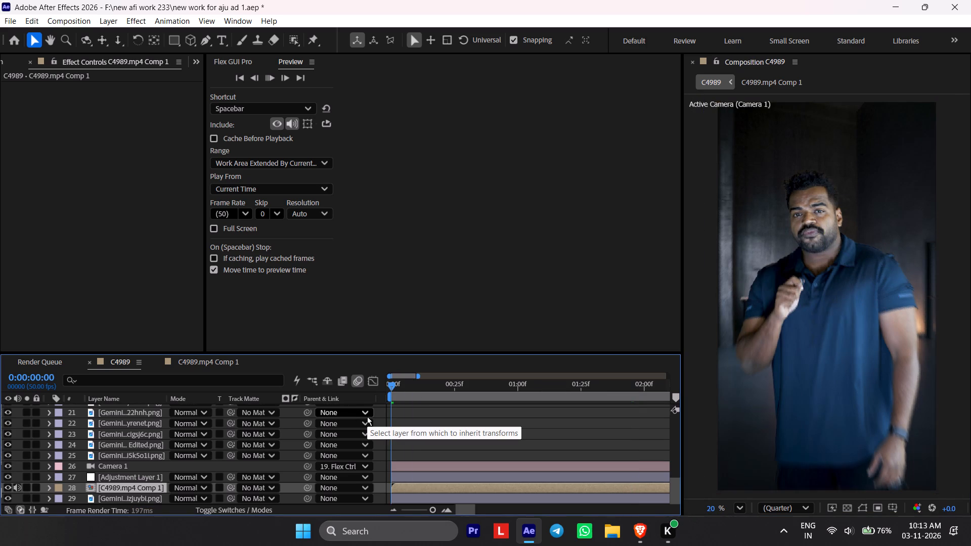
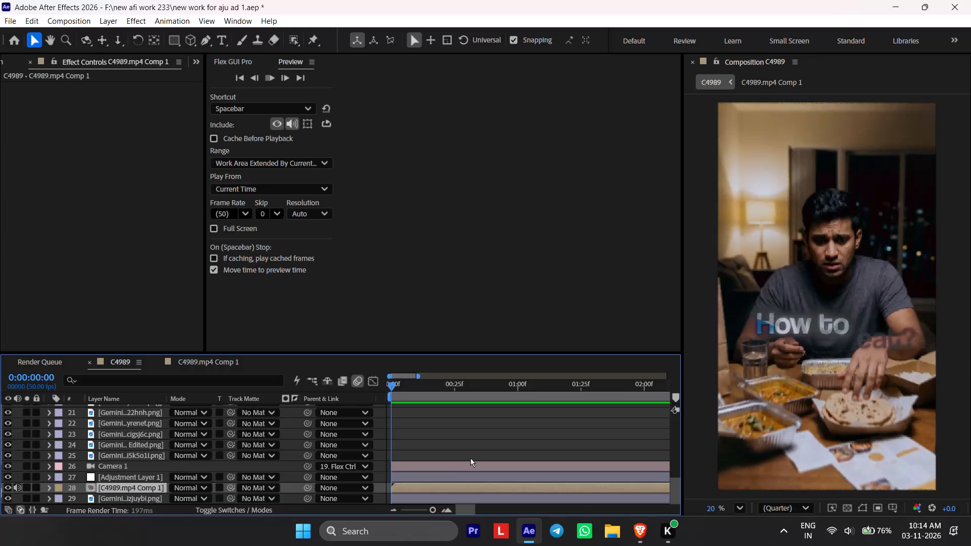
# Scrub through the first two seconds of the C4989 composition to examine the presenter's grade and the opening text animation.
pyautogui.moveTo(418, 389); pyautogui.dragTo(416, 389)
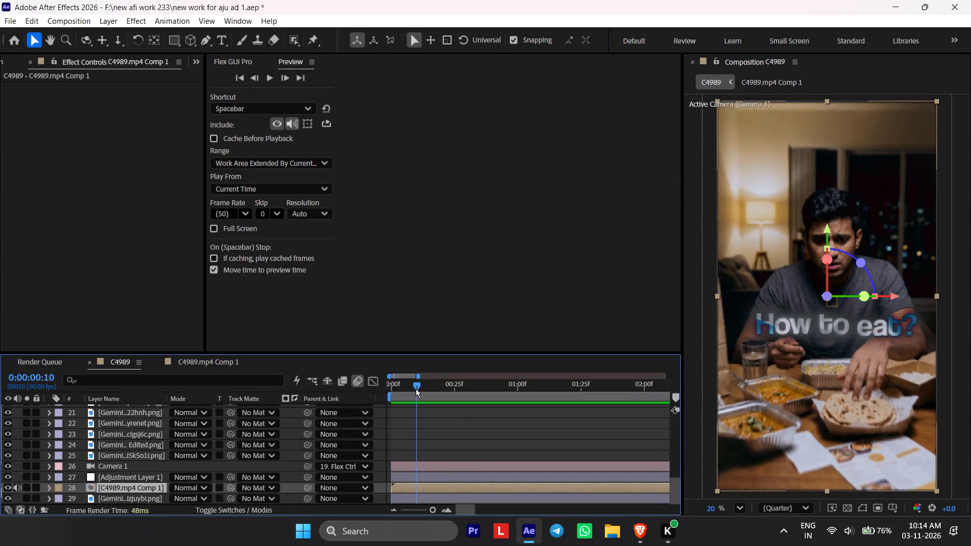
pyautogui.moveTo(416, 389); pyautogui.dragTo(479, 370)
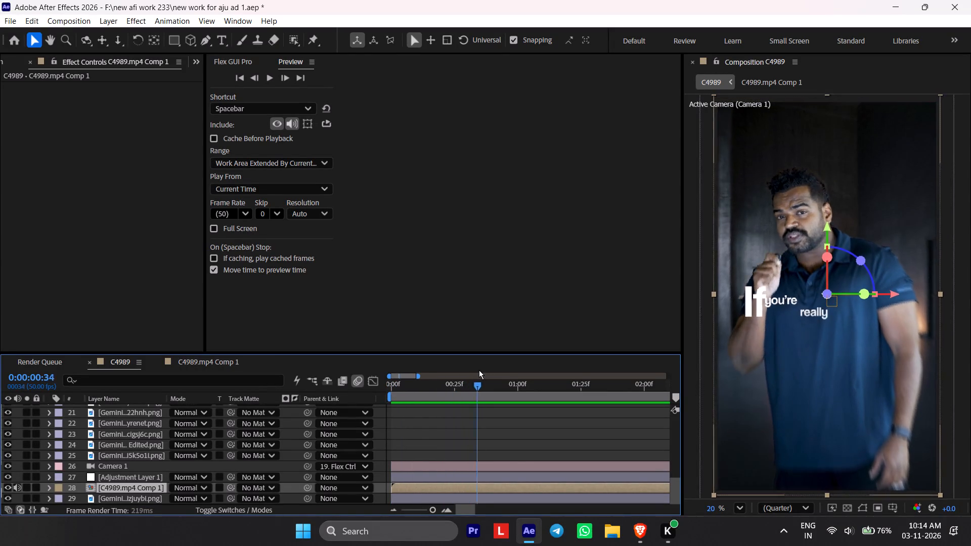
pyautogui.moveTo(479, 370); pyautogui.dragTo(553, 342)
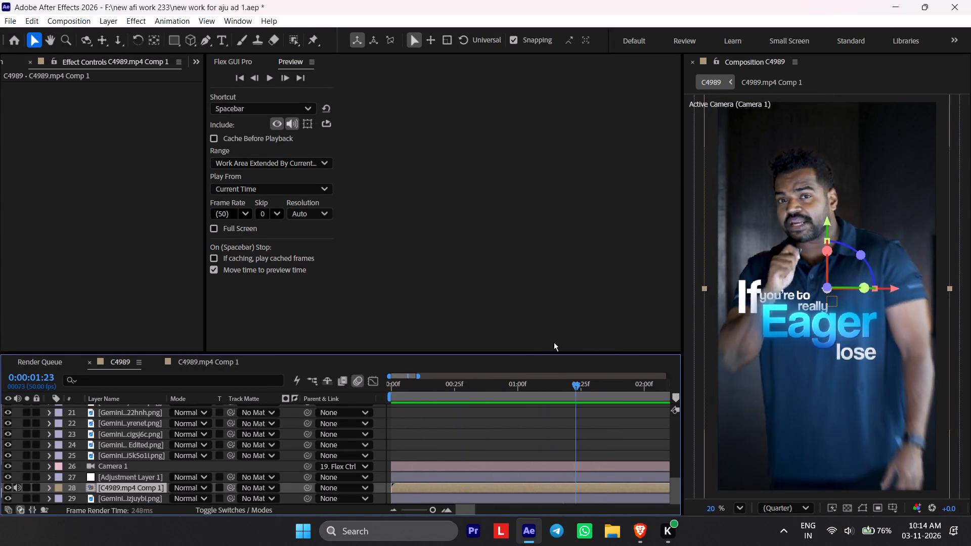
pyautogui.moveTo(553, 342); pyautogui.dragTo(448, 327)
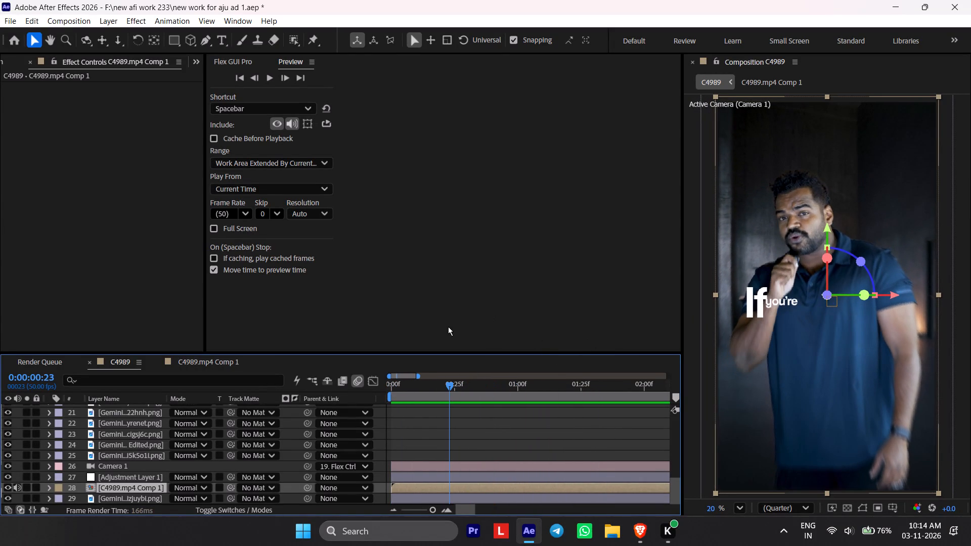
pyautogui.moveTo(448, 327); pyautogui.dragTo(553, 287)
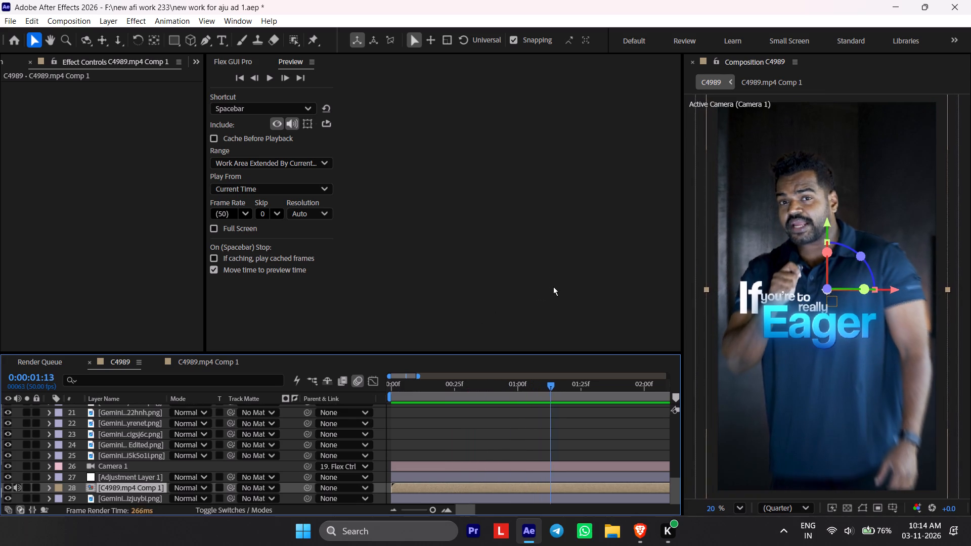
pyautogui.moveTo(553, 287); pyautogui.dragTo(583, 281)
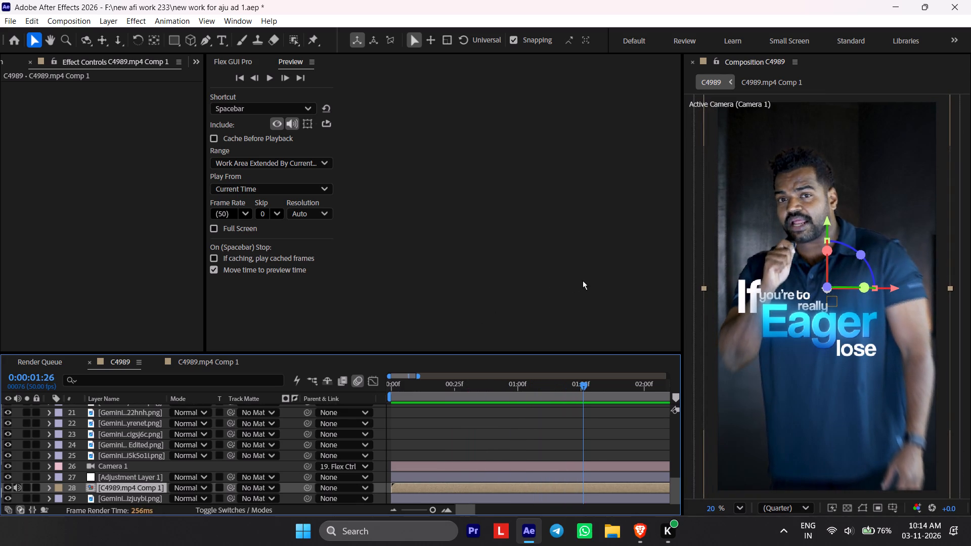
pyautogui.moveTo(583, 281); pyautogui.dragTo(601, 275)
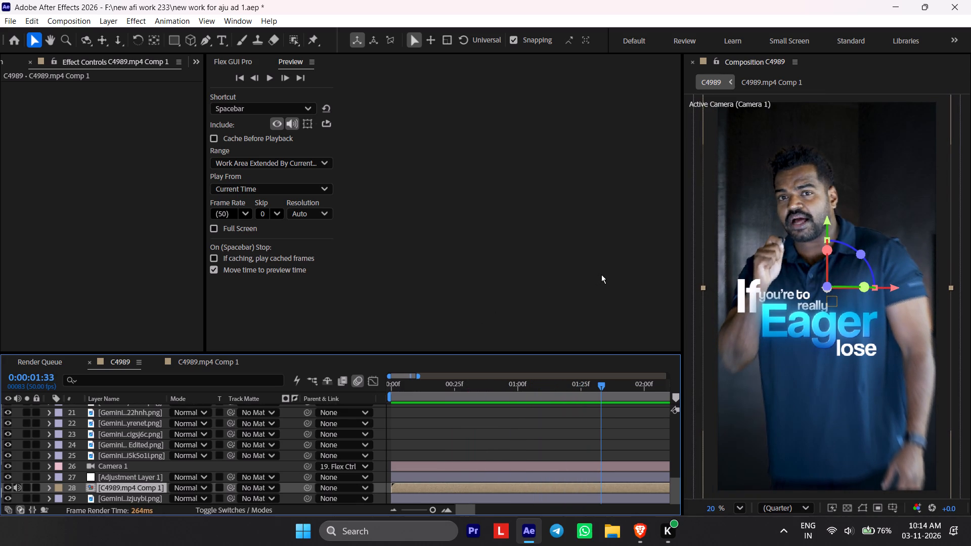
pyautogui.moveTo(601, 275); pyautogui.dragTo(473, 301)
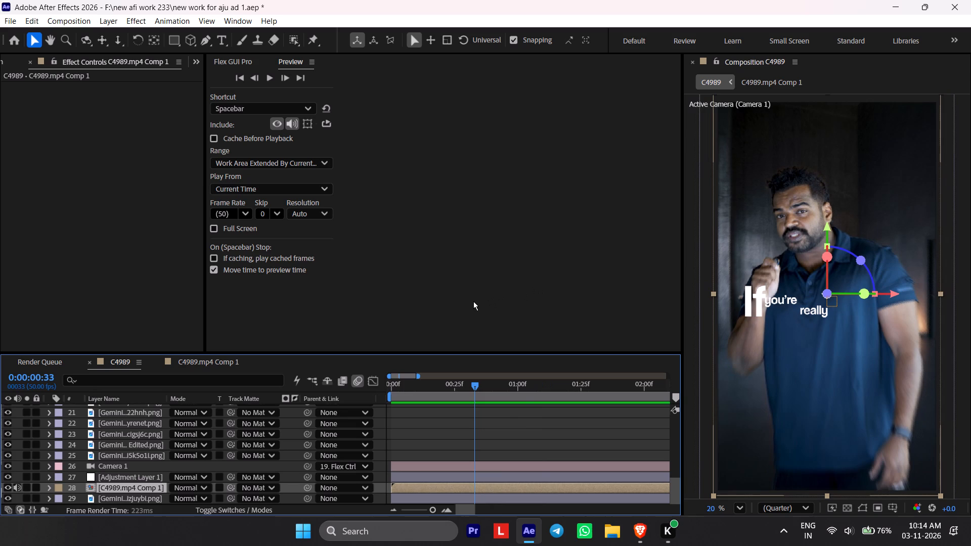
pyautogui.moveTo(473, 301); pyautogui.dragTo(411, 333)
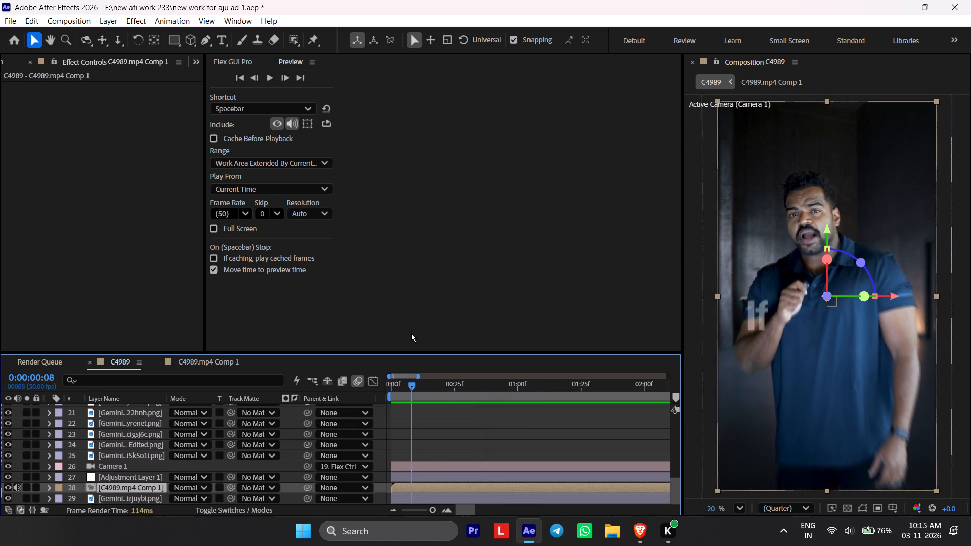
pyautogui.moveTo(411, 333); pyautogui.dragTo(434, 329)
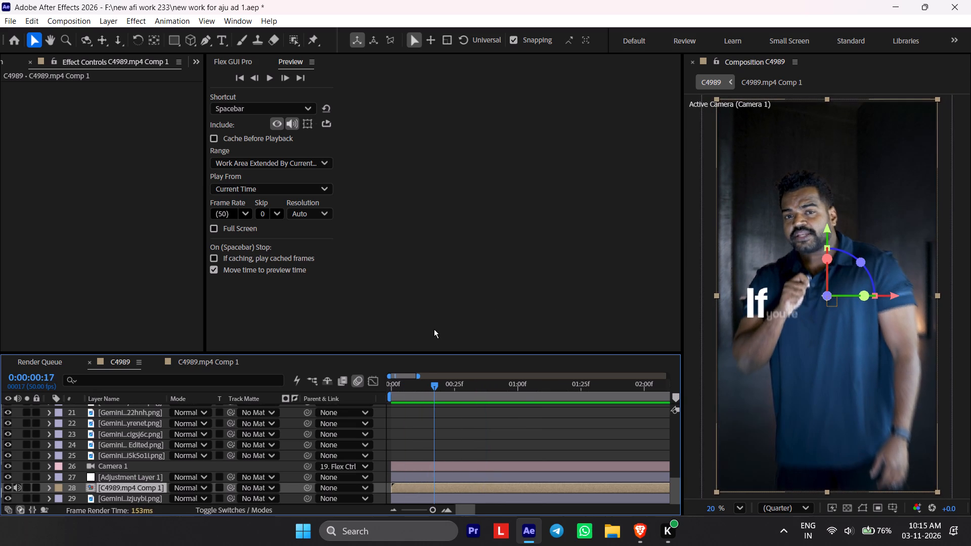
pyautogui.moveTo(434, 329); pyautogui.dragTo(386, 335)
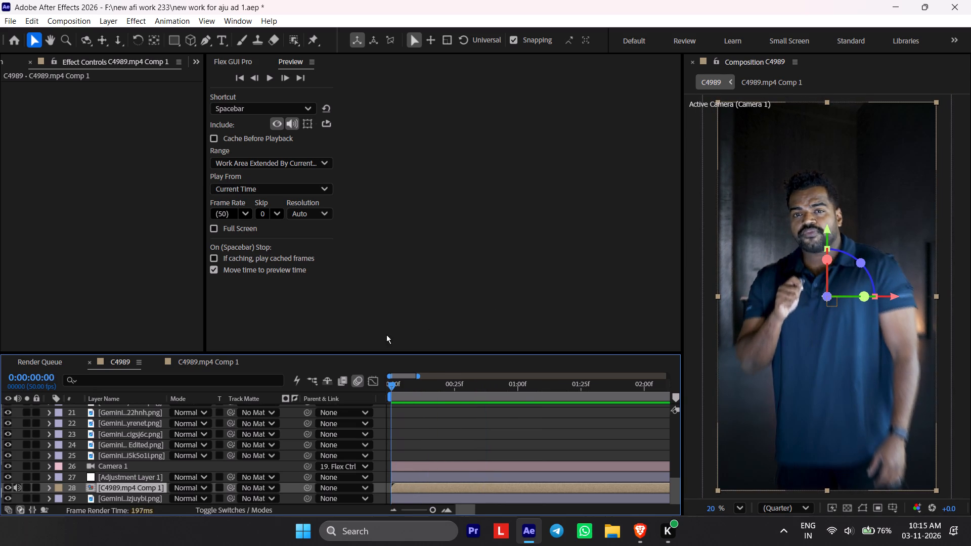
pyautogui.moveTo(386, 335); pyautogui.dragTo(432, 323)
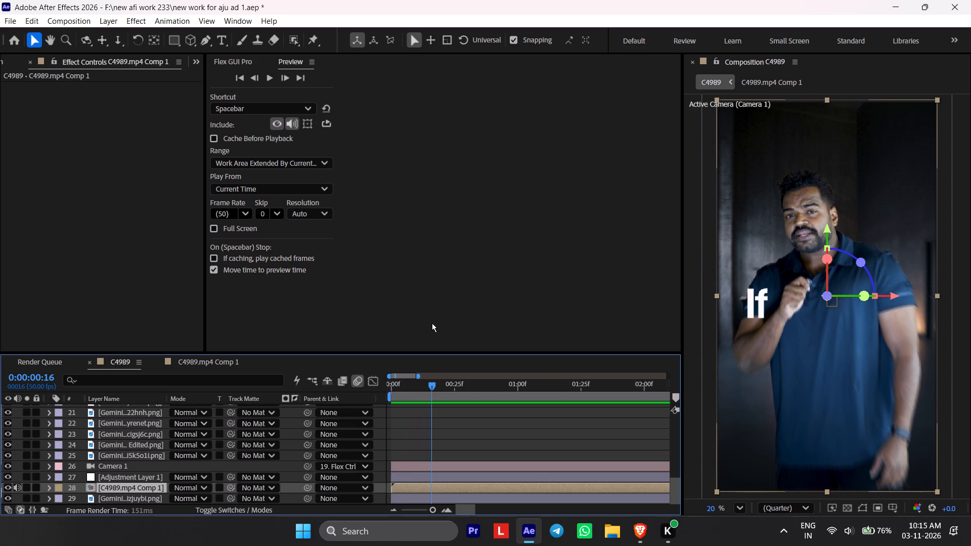
pyautogui.moveTo(432, 323); pyautogui.dragTo(453, 380)
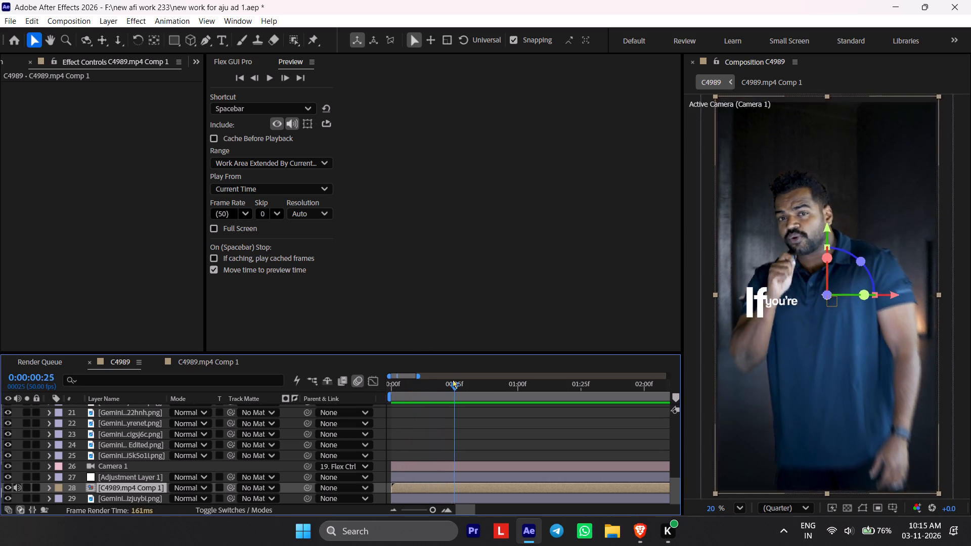
pyautogui.moveTo(453, 380); pyautogui.dragTo(375, 423)
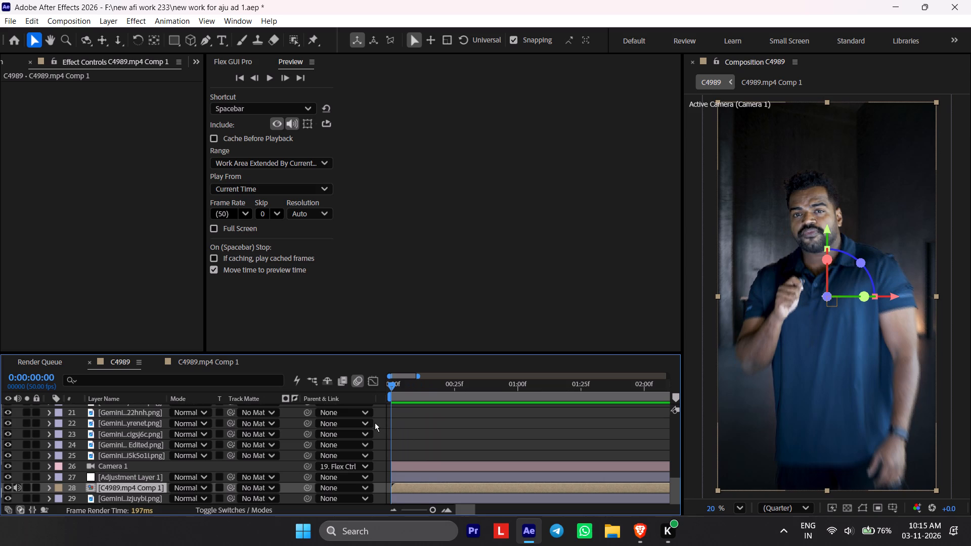
pyautogui.moveTo(375, 423); pyautogui.dragTo(422, 407)
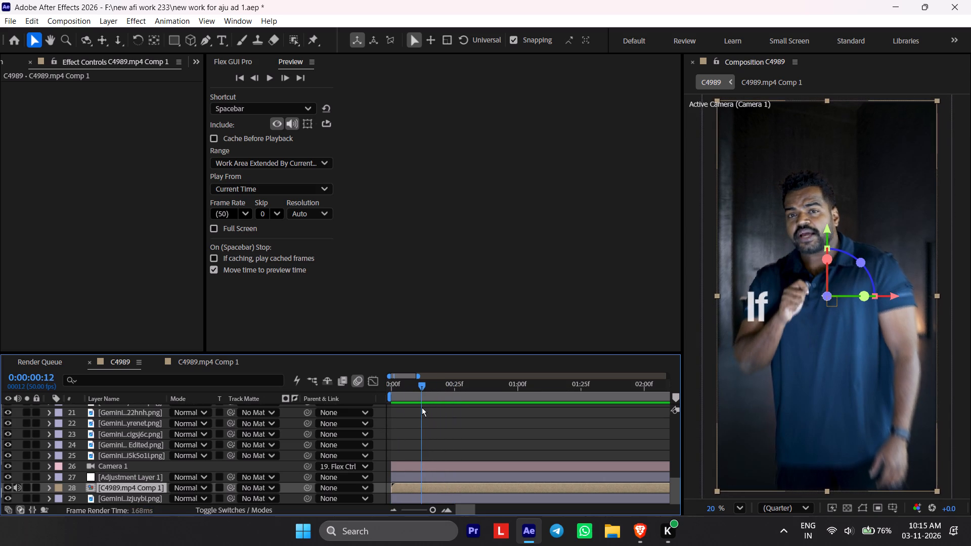
pyautogui.moveTo(422, 407); pyautogui.dragTo(471, 396)
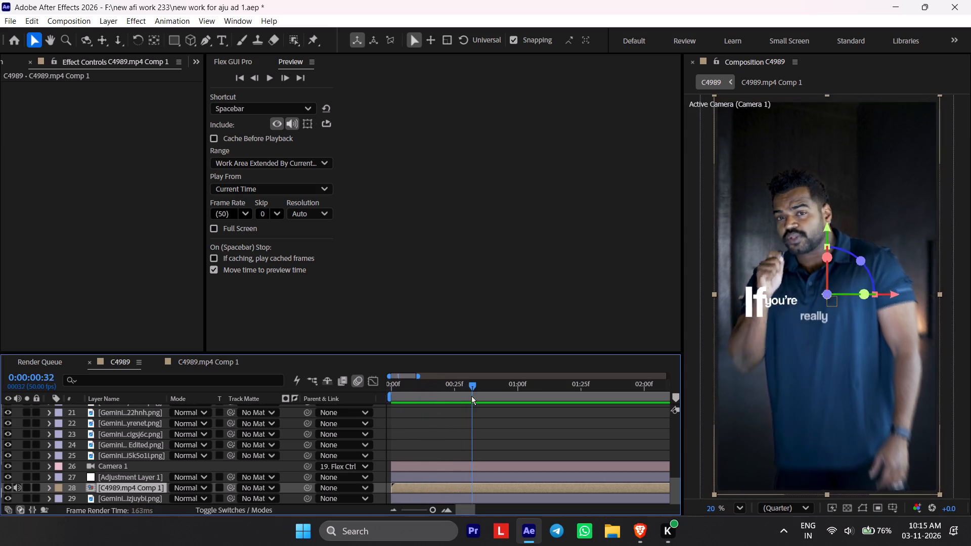
pyautogui.moveTo(471, 396); pyautogui.dragTo(423, 411)
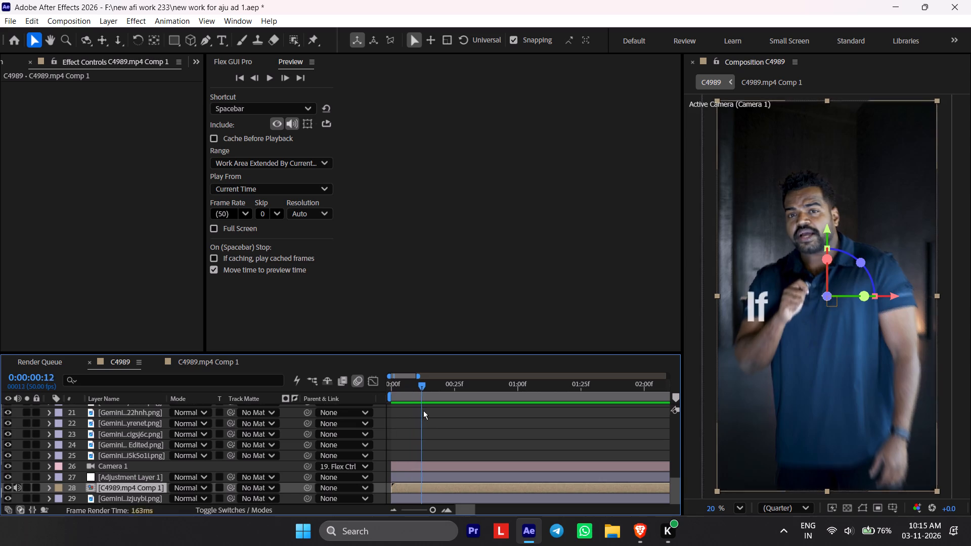
pyautogui.moveTo(423, 411); pyautogui.dragTo(470, 394)
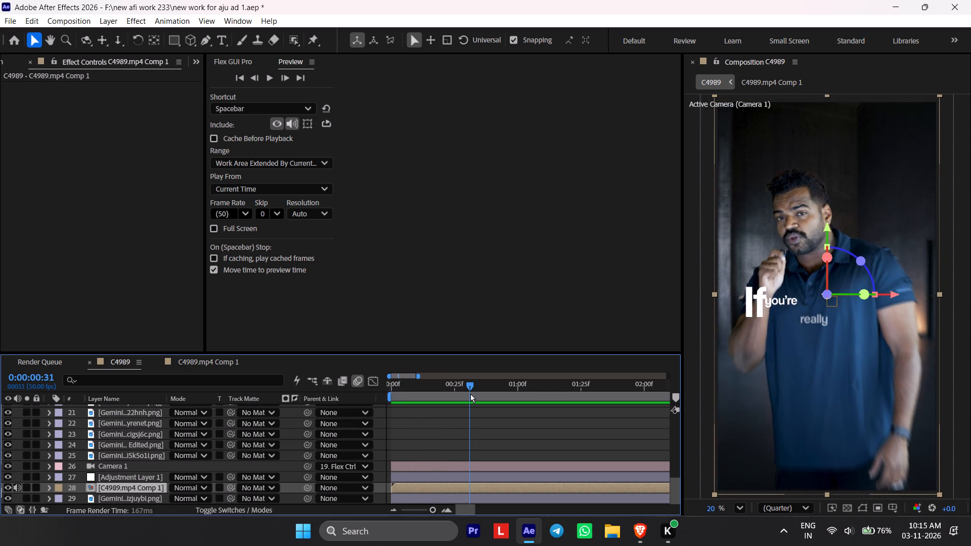
pyautogui.moveTo(470, 394); pyautogui.dragTo(429, 415)
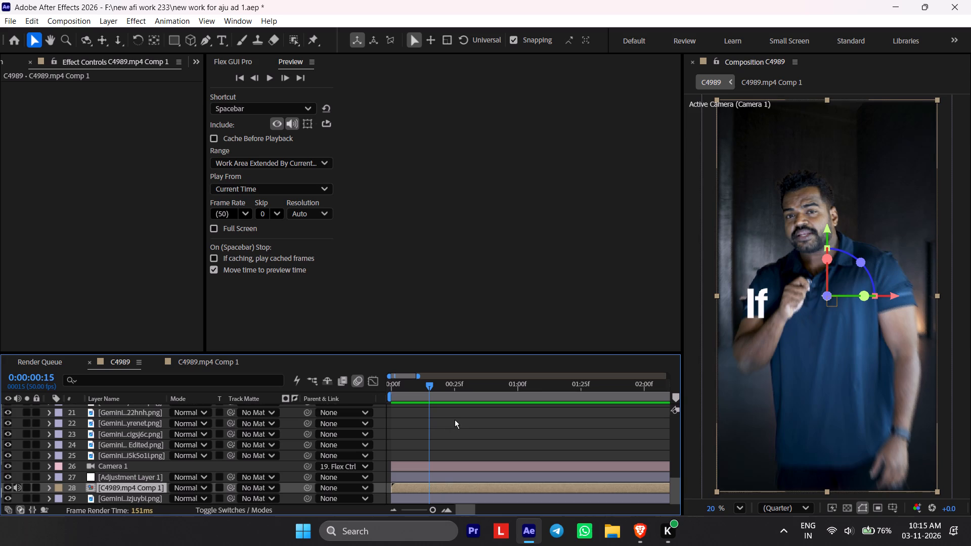
# Replay the C4989 composition from its first frame to review the opening, the dinner shot and the gym shot with their titles.
pyautogui.moveTo(488, 390); pyautogui.dragTo(310, 444)
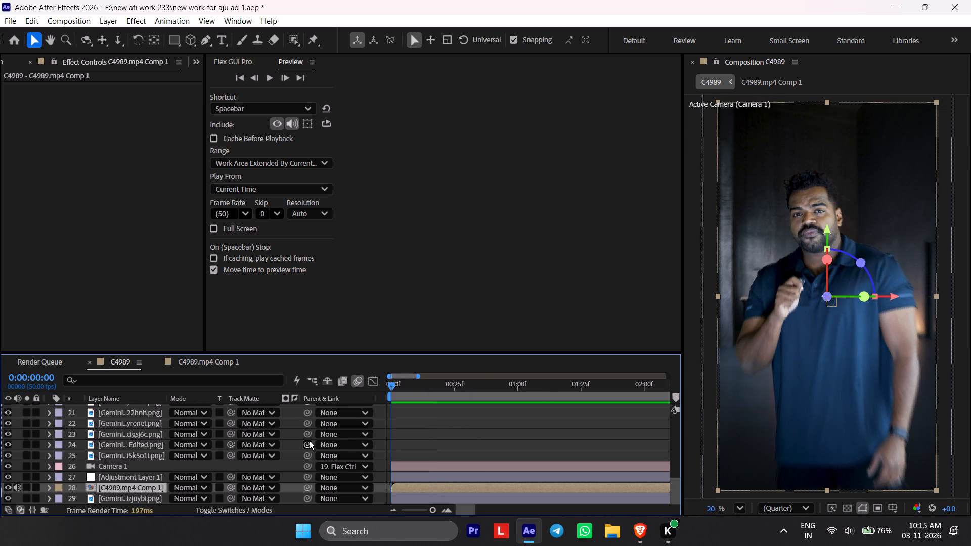
pyautogui.press('space')
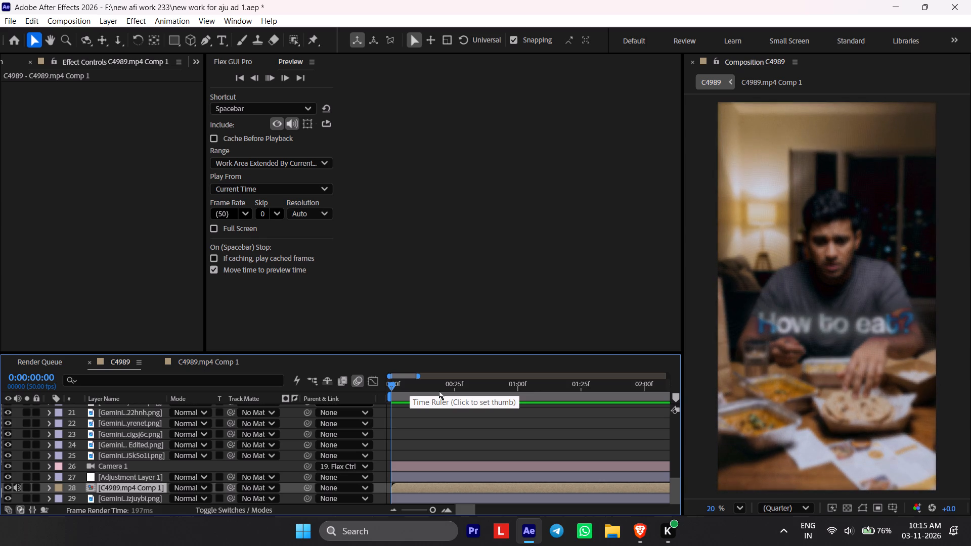
pyautogui.moveTo(449, 390); pyautogui.dragTo(346, 400)
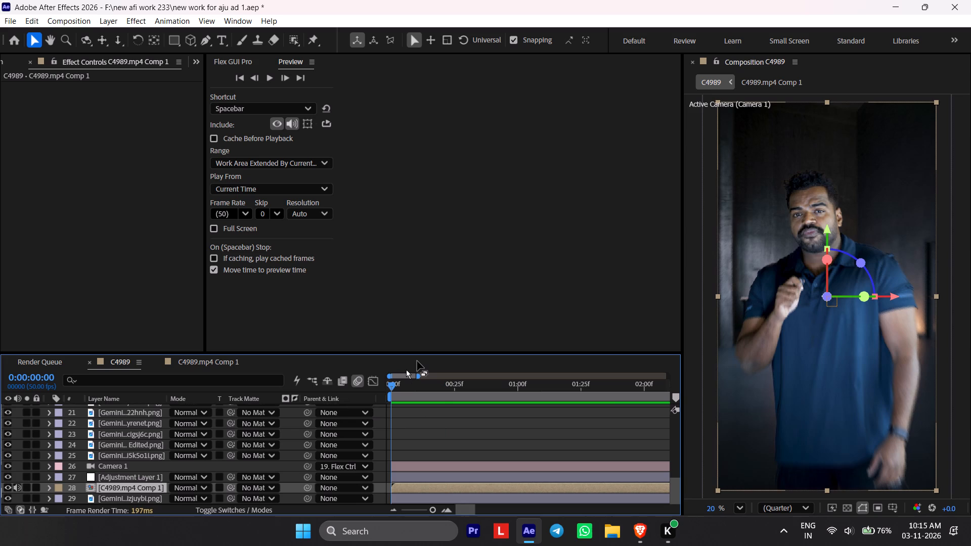
pyautogui.press('space')
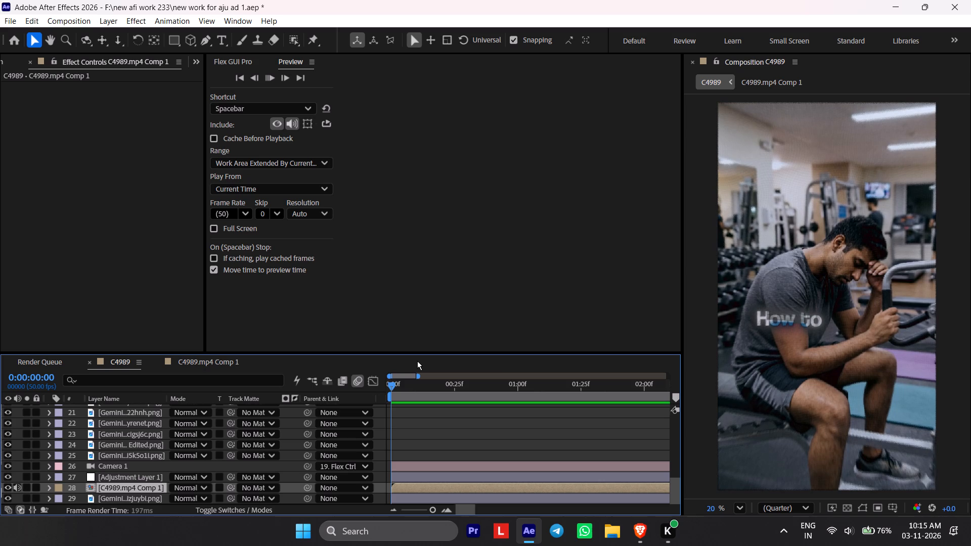
pyautogui.scroll(13, 514, 470)
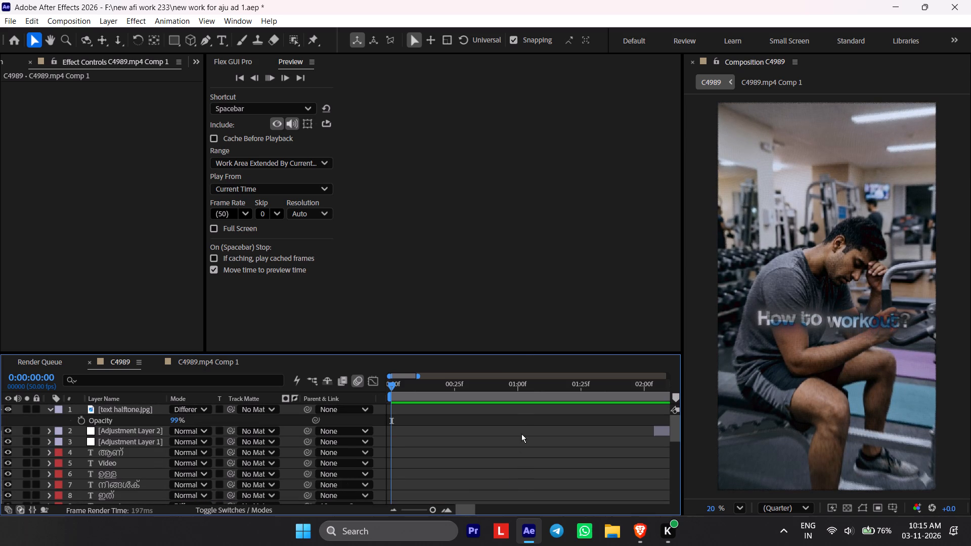
pyautogui.scroll(1, 521, 434)
pyautogui.press('space')
pyautogui.scroll(-3, 582, 425)
pyautogui.moveTo(596, 431); pyautogui.dragTo(481, 449, button='middle')
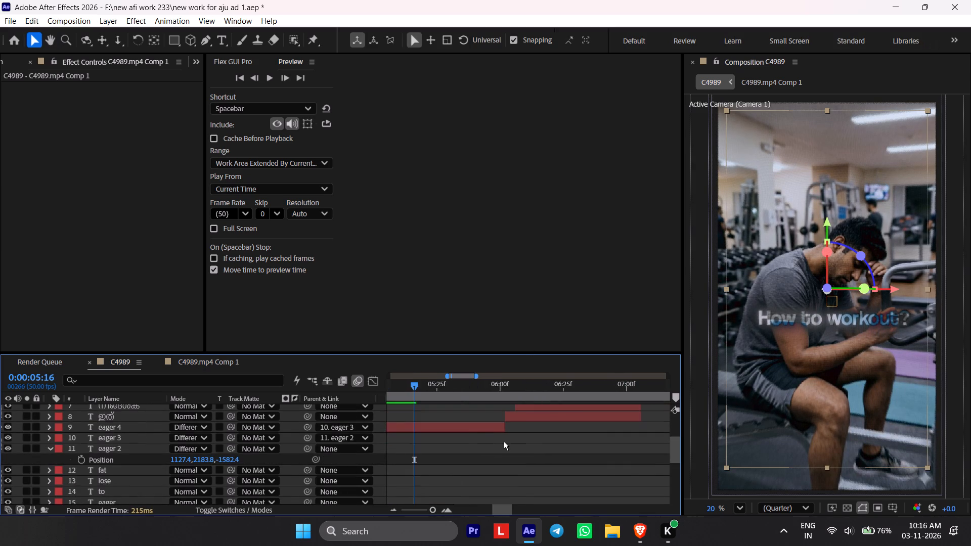
pyautogui.keyDown('alt'); pyautogui.scroll(3, 505, 440); pyautogui.keyUp('alt')
pyautogui.keyDown('alt'); pyautogui.scroll(-4, 495, 440); pyautogui.keyUp('alt')
pyautogui.keyDown('alt'); pyautogui.scroll(-3, 449, 389); pyautogui.keyUp('alt')
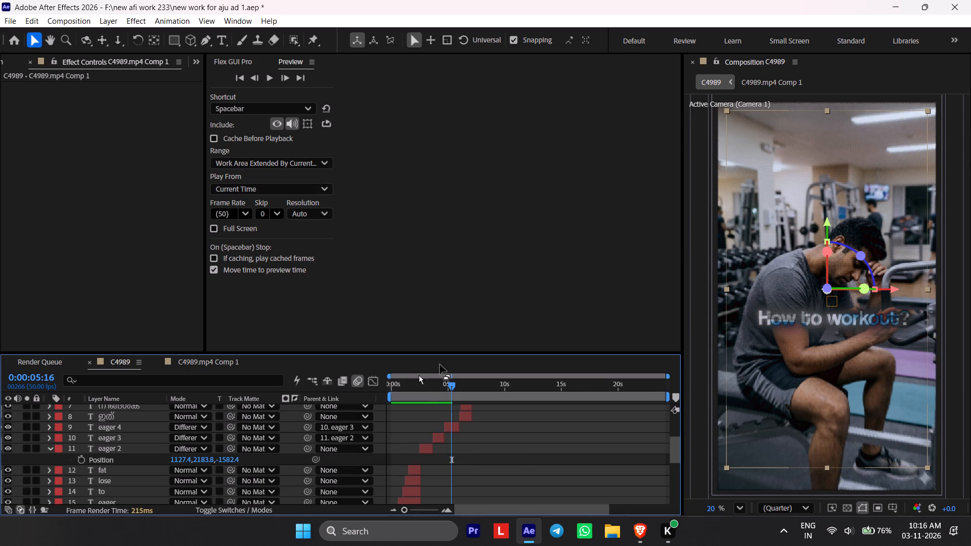
pyautogui.moveTo(447, 394); pyautogui.dragTo(380, 432)
pyautogui.press('space')
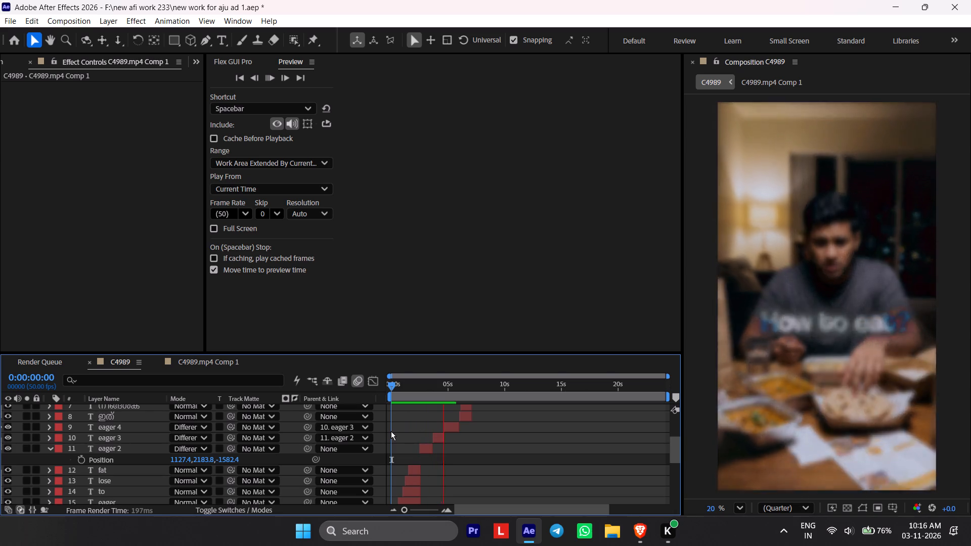
pyautogui.press('space')
# Set the Opacity of the text halftone.jpg layer to 50%.
pyautogui.scroll(6, 435, 449)
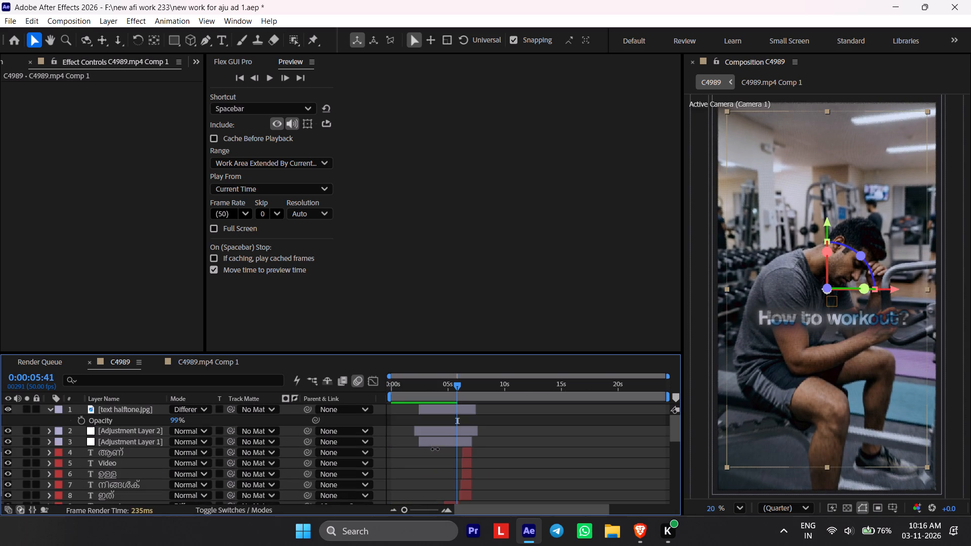
pyautogui.click(174, 416)
pyautogui.write('50')
pyautogui.press('Return')
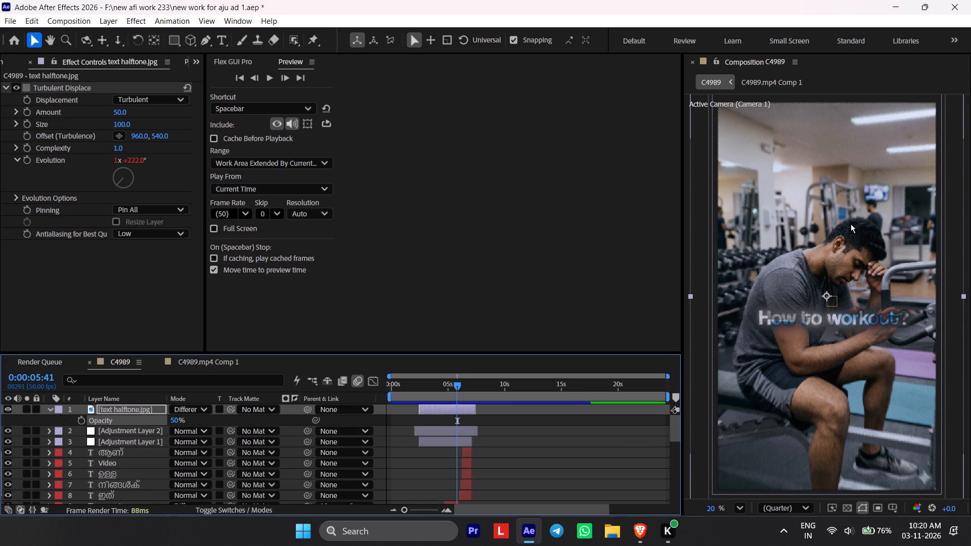
# Play the C4989 composition from its first frame past the Video title to review the halftone overlay's new opacity.
pyautogui.moveTo(440, 400); pyautogui.dragTo(291, 467)
pyautogui.press('space')
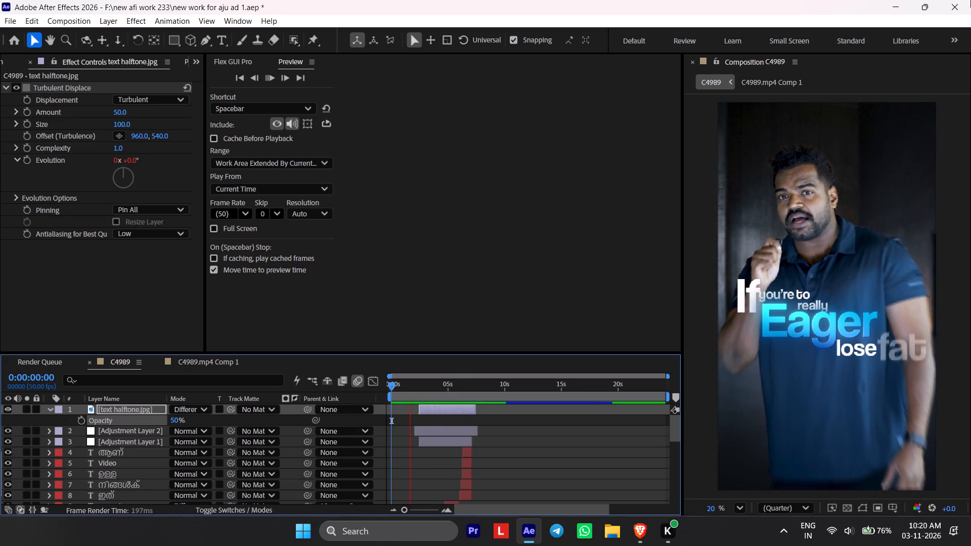
pyautogui.press('space')
pyautogui.moveTo(437, 394); pyautogui.dragTo(354, 413)
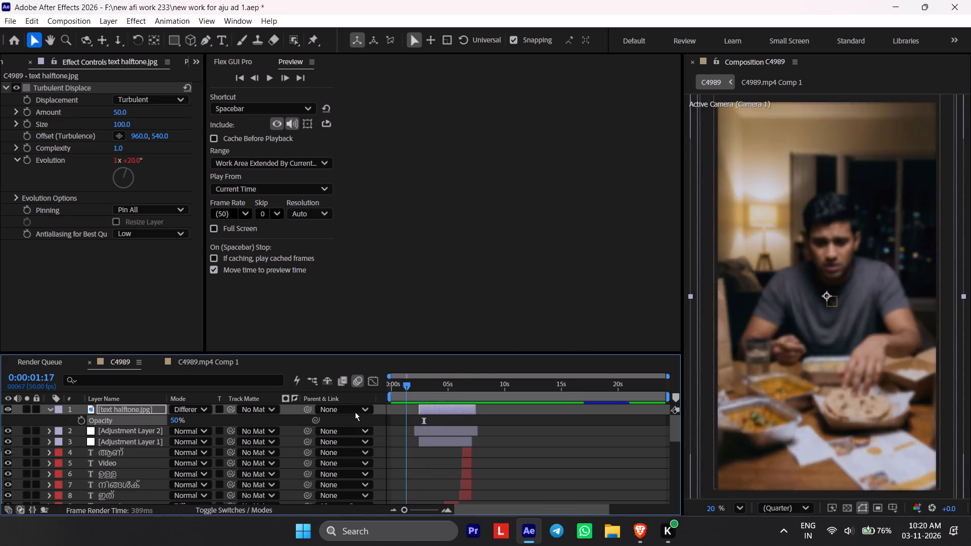
pyautogui.moveTo(354, 413); pyautogui.dragTo(323, 421)
pyautogui.press('space')
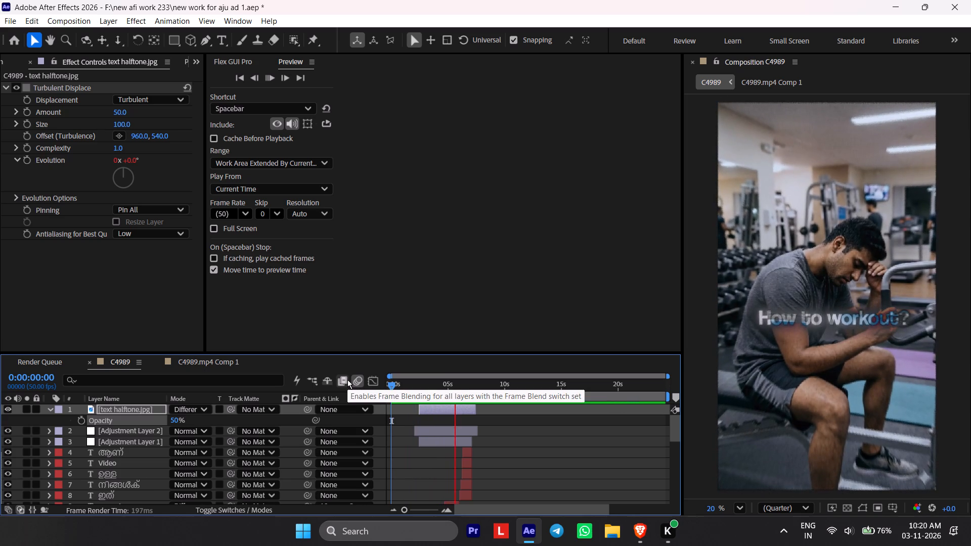
pyautogui.press('space')
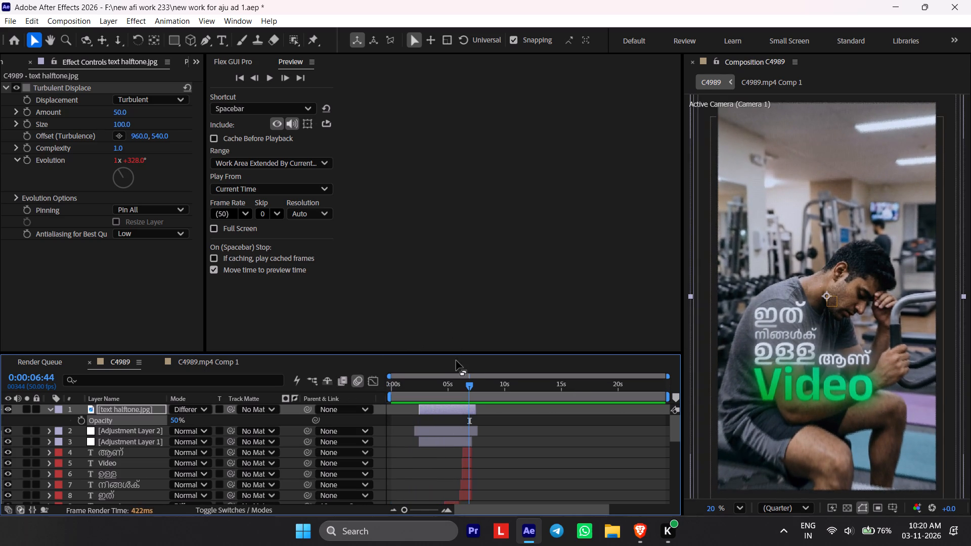
pyautogui.press('space')
pyautogui.press('space')
# Trim the end of the text halftone.jpg layer to 0:00:07:06, where the gym shot's title layers end.
pyautogui.keyDown('alt'); pyautogui.scroll(3, 458, 460); pyautogui.keyUp('alt')
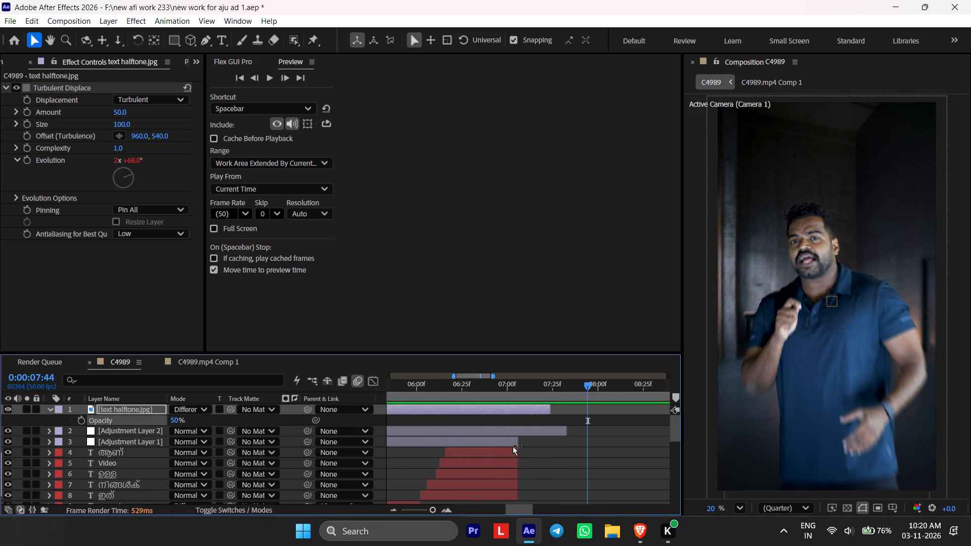
pyautogui.moveTo(568, 390); pyautogui.dragTo(547, 390)
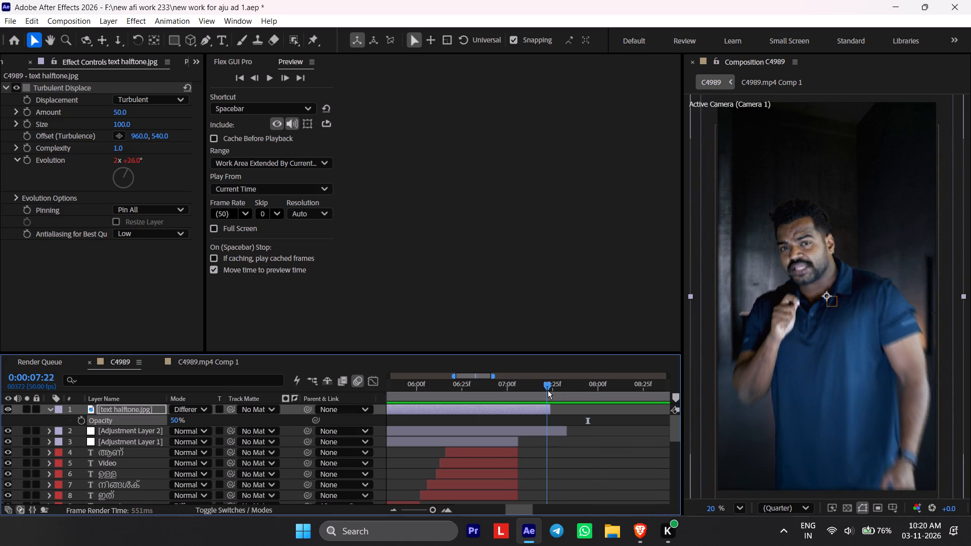
pyautogui.moveTo(547, 390); pyautogui.dragTo(525, 395)
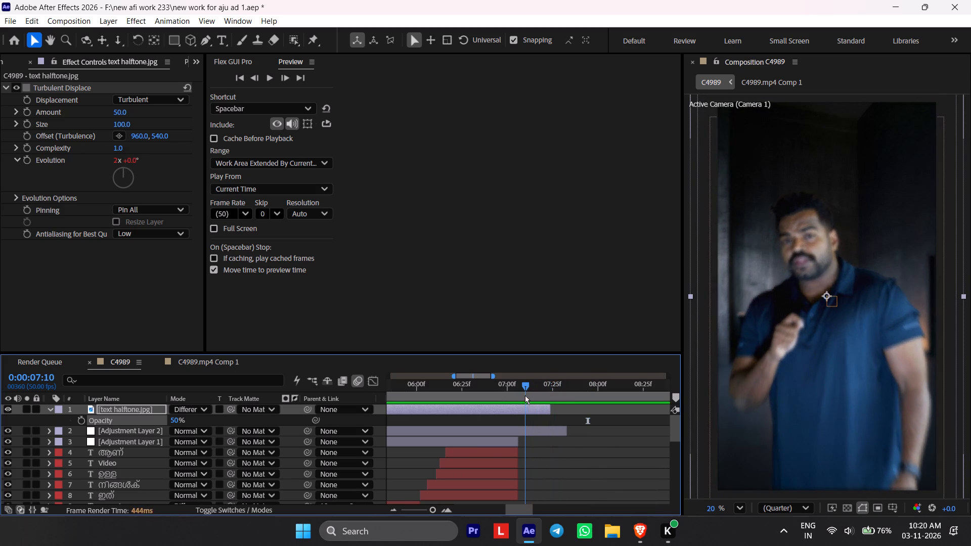
pyautogui.moveTo(525, 395); pyautogui.dragTo(521, 402)
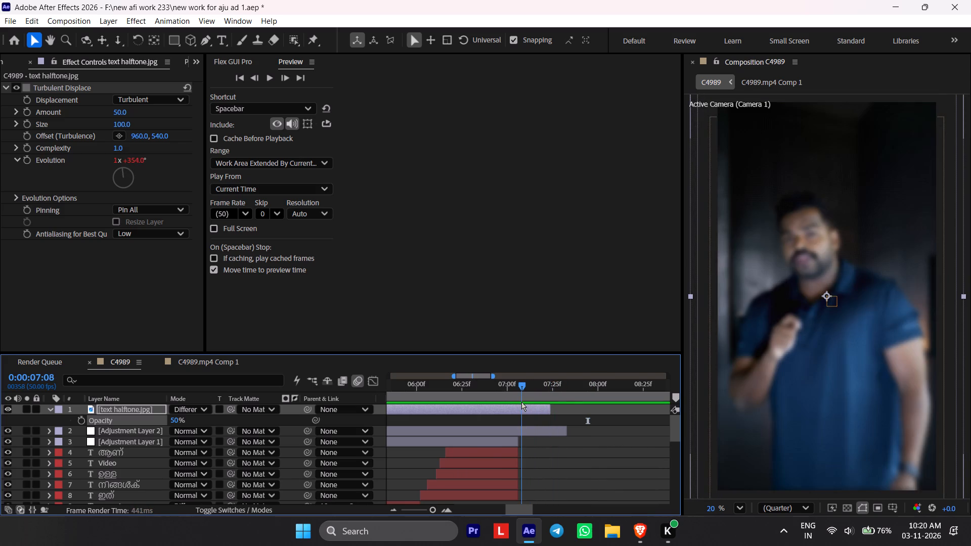
pyautogui.moveTo(521, 402); pyautogui.dragTo(519, 402)
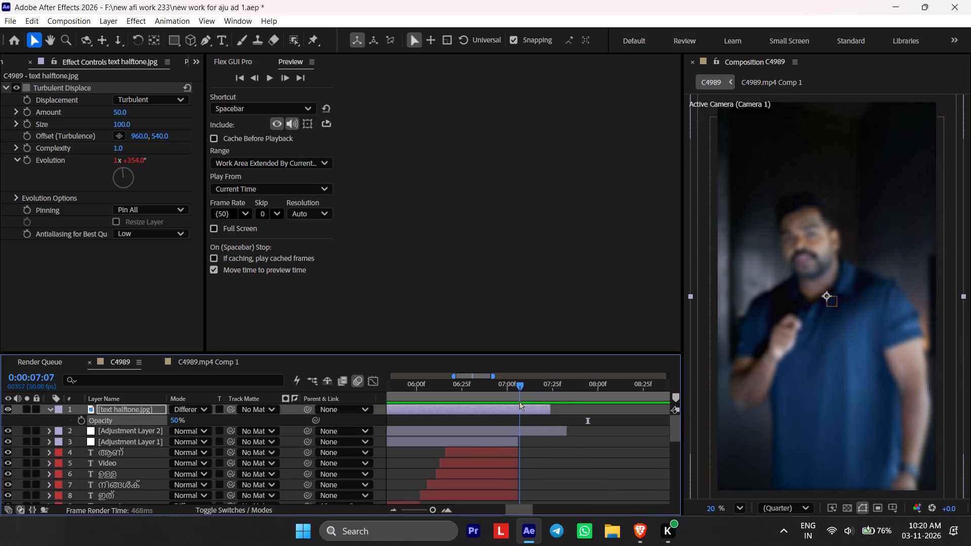
pyautogui.moveTo(519, 402); pyautogui.dragTo(518, 402)
pyautogui.scroll(-8, 524, 443)
pyautogui.scroll(7, 524, 454)
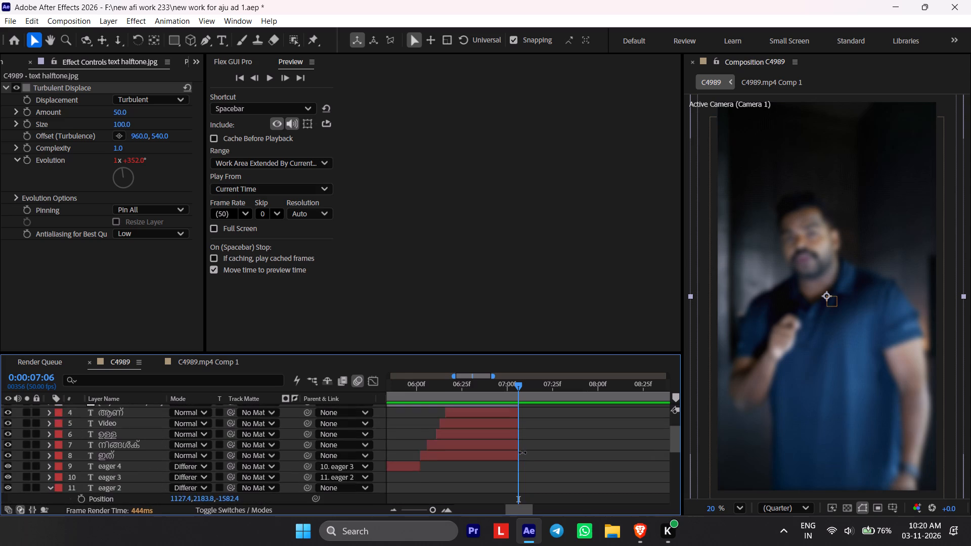
pyautogui.scroll(4, 522, 452)
pyautogui.keyDown('shift'); pyautogui.moveTo(551, 408); pyautogui.dragTo(528, 411); pyautogui.keyUp('shift')
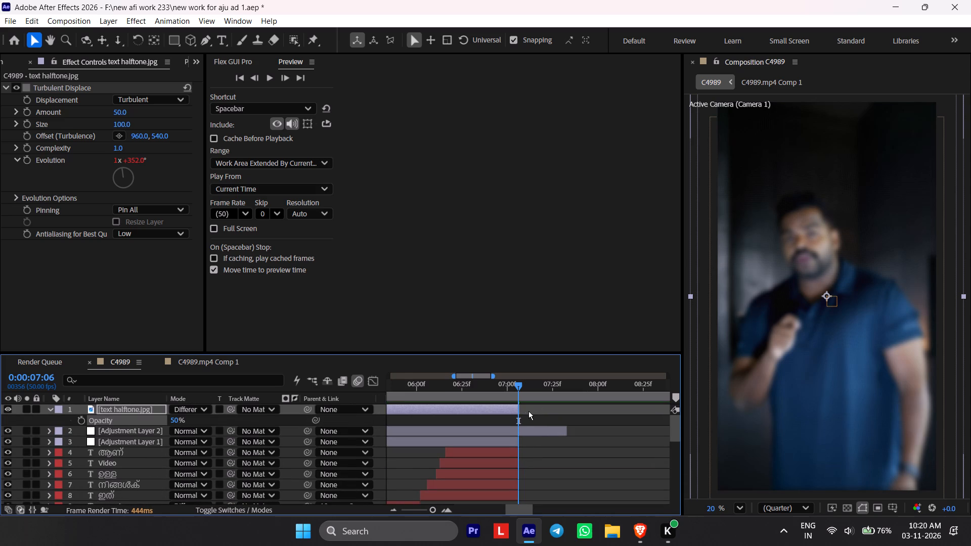
pyautogui.keyDown('alt'); pyautogui.scroll(3, 511, 422); pyautogui.keyUp('alt')
pyautogui.keyDown('shift'); pyautogui.moveTo(578, 410); pyautogui.dragTo(573, 410); pyautogui.keyUp('shift')
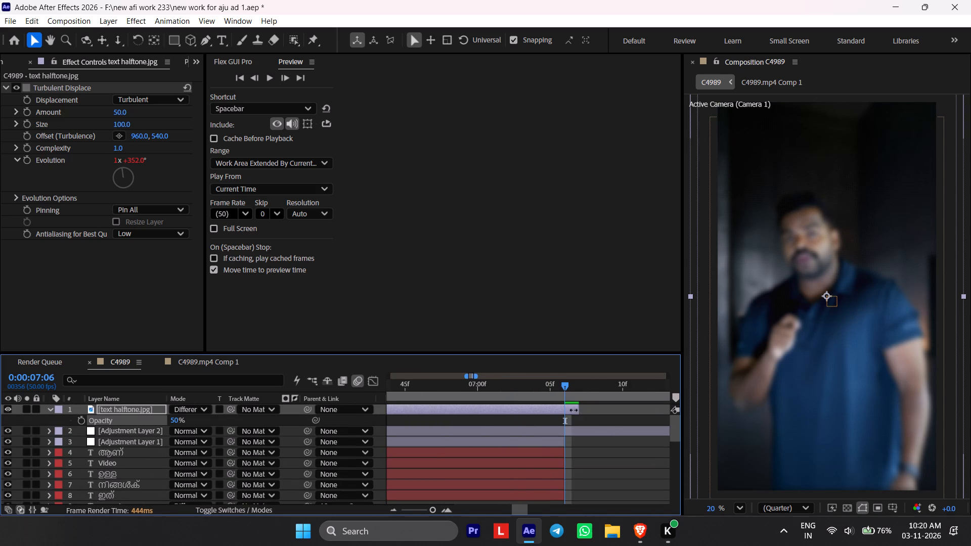
pyautogui.keyDown('shift'); pyautogui.moveTo(573, 410); pyautogui.dragTo(570, 410); pyautogui.keyUp('shift')
# Replay the C4989 composition repeatedly from about the seven-second mark to review the cut from the gym shot to the presenter.
pyautogui.press('space')
pyautogui.keyDown('alt'); pyautogui.scroll(-4, 580, 426); pyautogui.keyUp('alt')
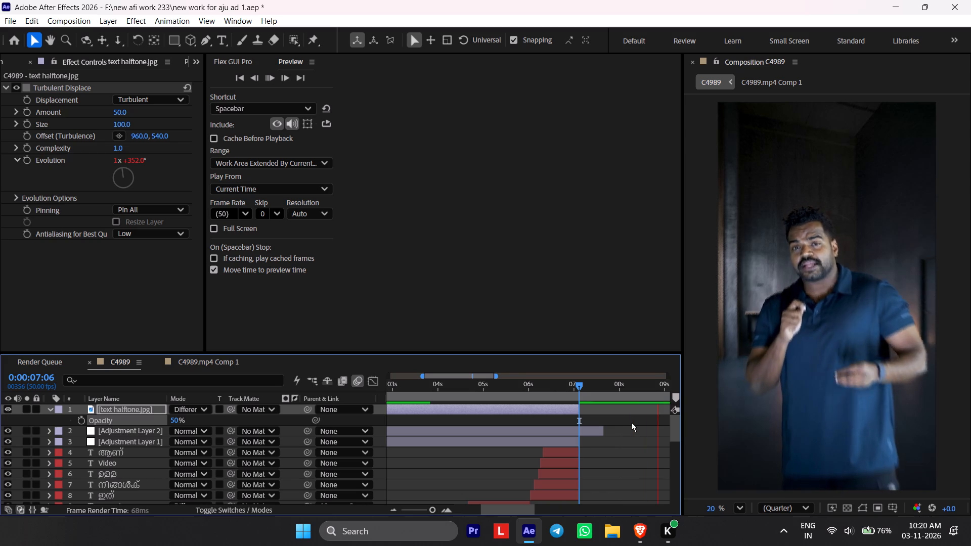
pyautogui.moveTo(594, 390); pyautogui.dragTo(591, 390)
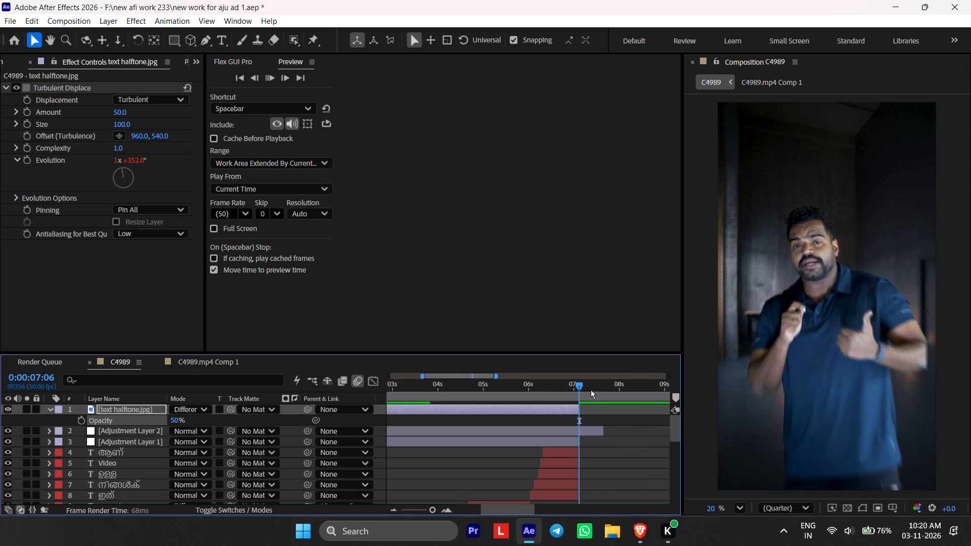
pyautogui.moveTo(591, 390); pyautogui.dragTo(583, 390)
pyautogui.press('space')
pyautogui.keyDown('alt'); pyautogui.scroll(-3, 621, 416); pyautogui.keyUp('alt')
pyautogui.moveTo(623, 420); pyautogui.dragTo(522, 452, button='middle')
pyautogui.press('space')
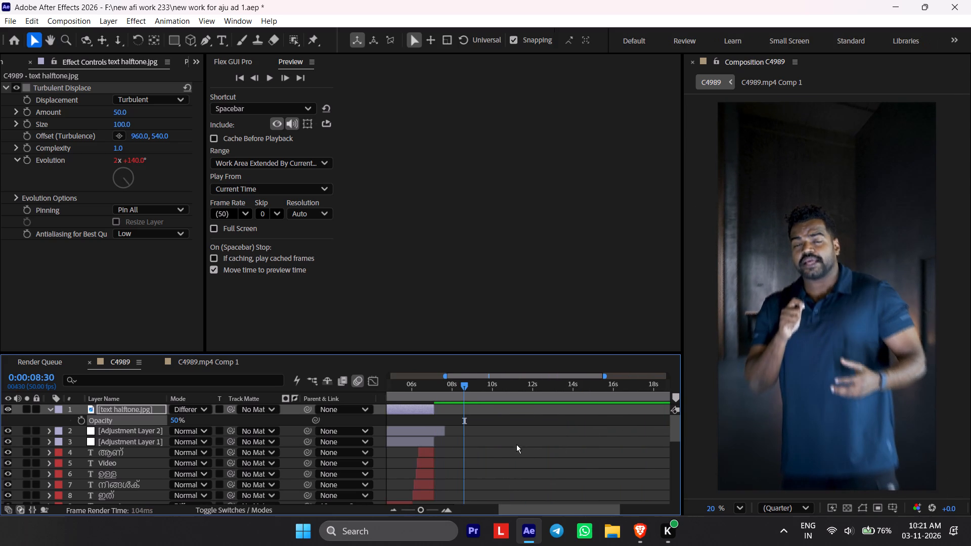
pyautogui.moveTo(456, 400); pyautogui.dragTo(438, 403)
pyautogui.press('space')
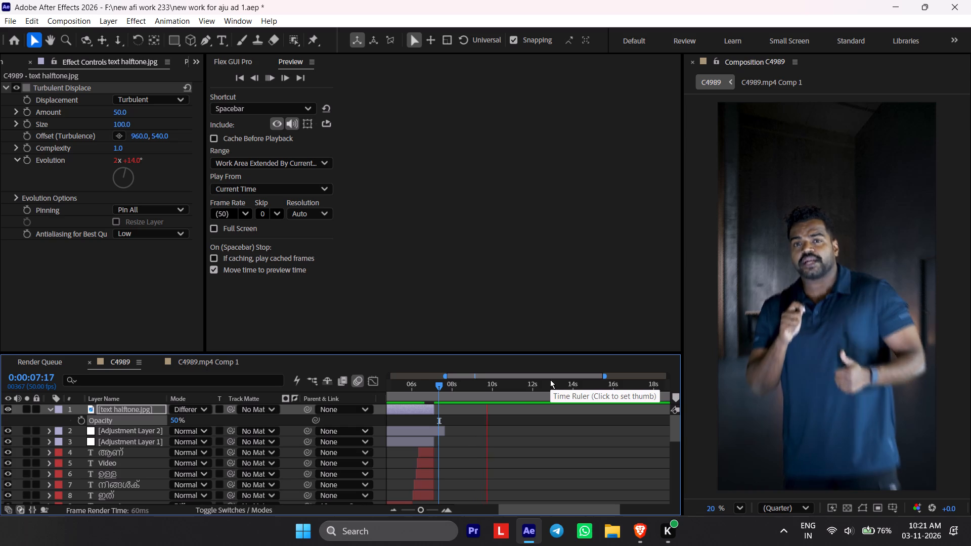
pyautogui.press('space')
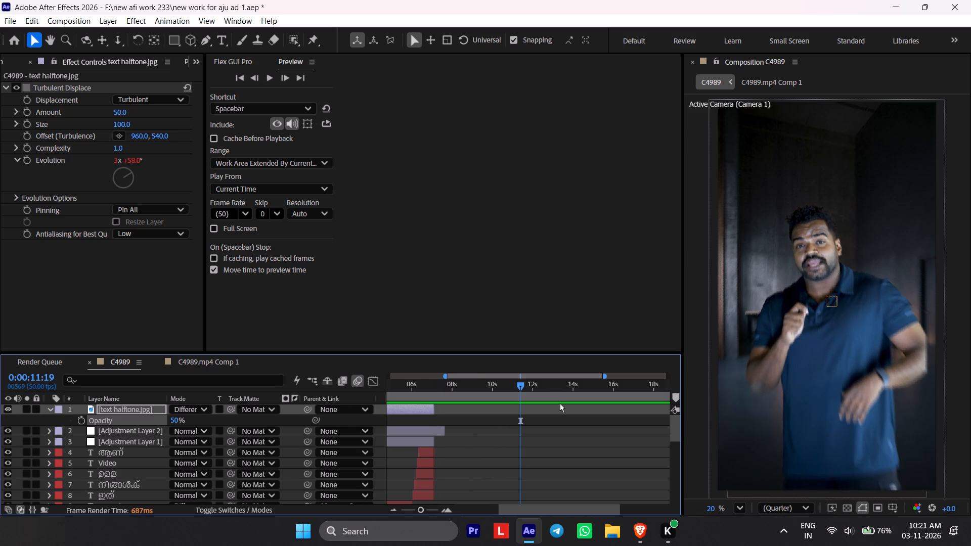
pyautogui.moveTo(469, 393); pyautogui.dragTo(445, 399)
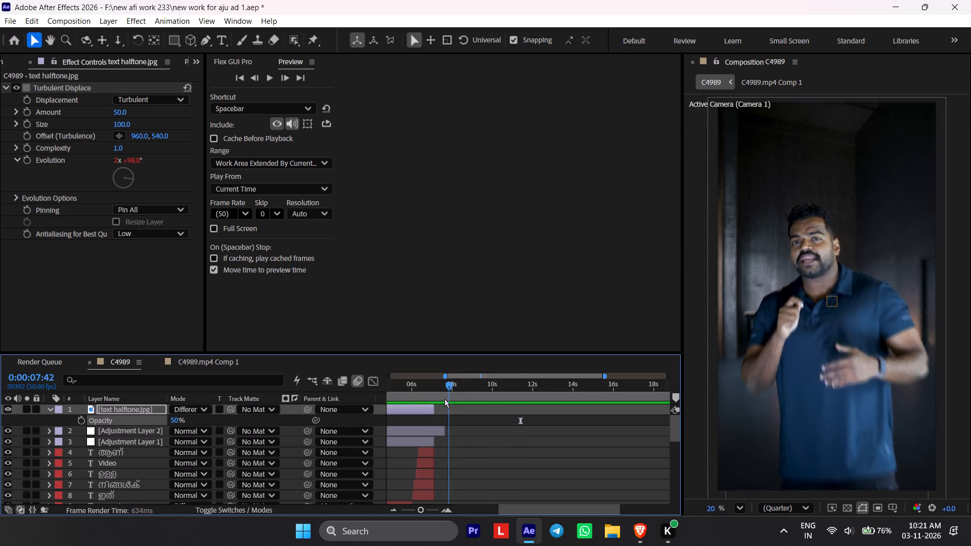
pyautogui.moveTo(445, 399); pyautogui.dragTo(436, 401)
pyautogui.press('space')
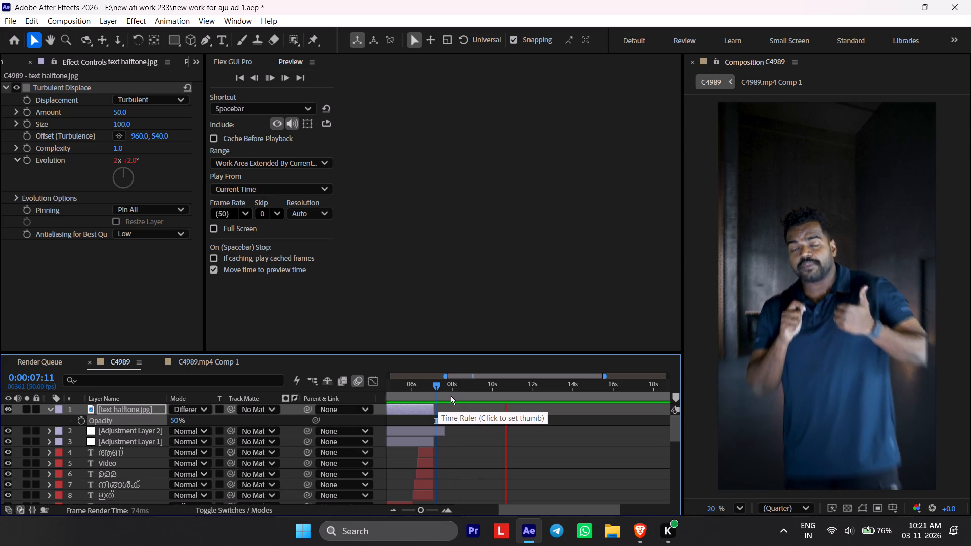
pyautogui.press('space')
pyautogui.moveTo(461, 393); pyautogui.dragTo(433, 399)
pyautogui.press('space')
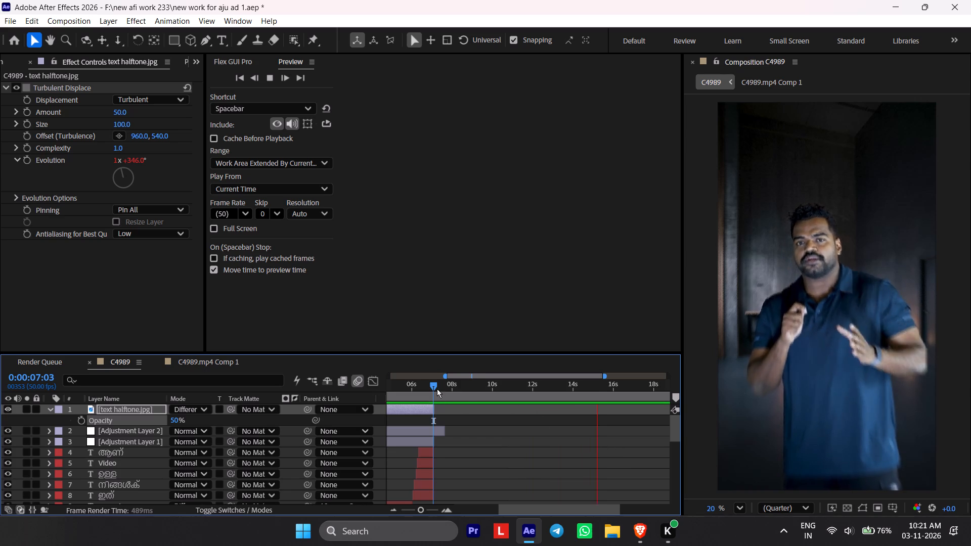
pyautogui.press('space')
pyautogui.moveTo(455, 394); pyautogui.dragTo(433, 394)
pyautogui.press('space')
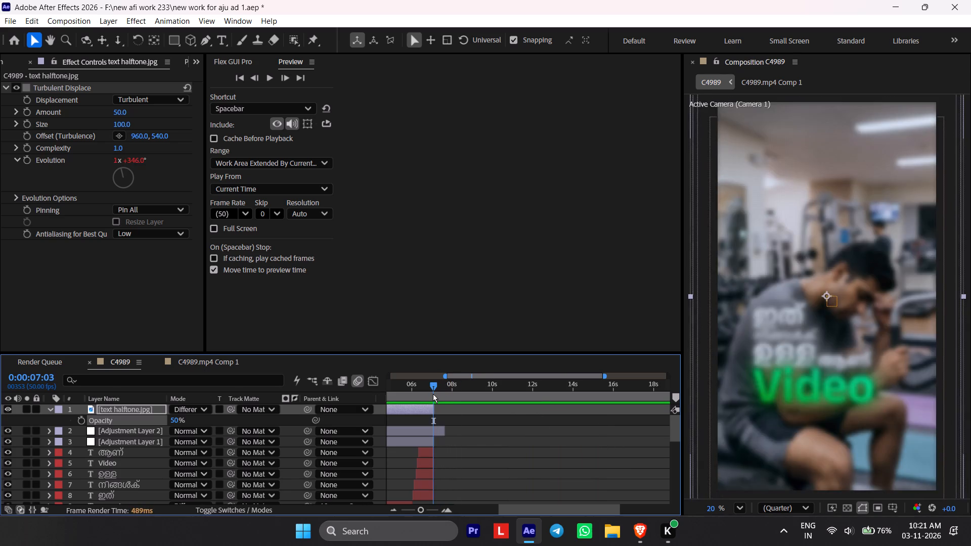
pyautogui.press('space')
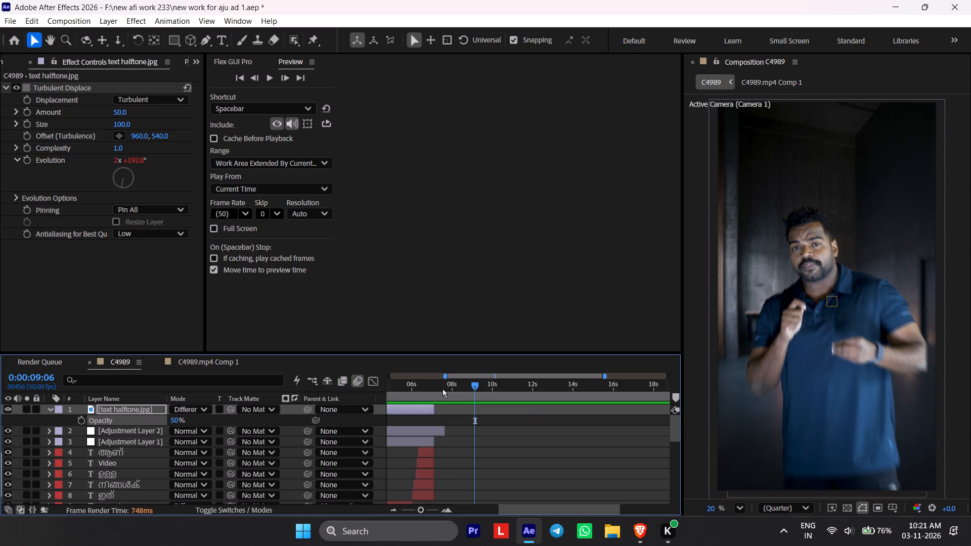
# Reduce the Flex Ctrl layer's Y Position at its 0:00:08:28 keyframe so the presenter sits lower in the frame.
pyautogui.scroll(-2, 432, 429)
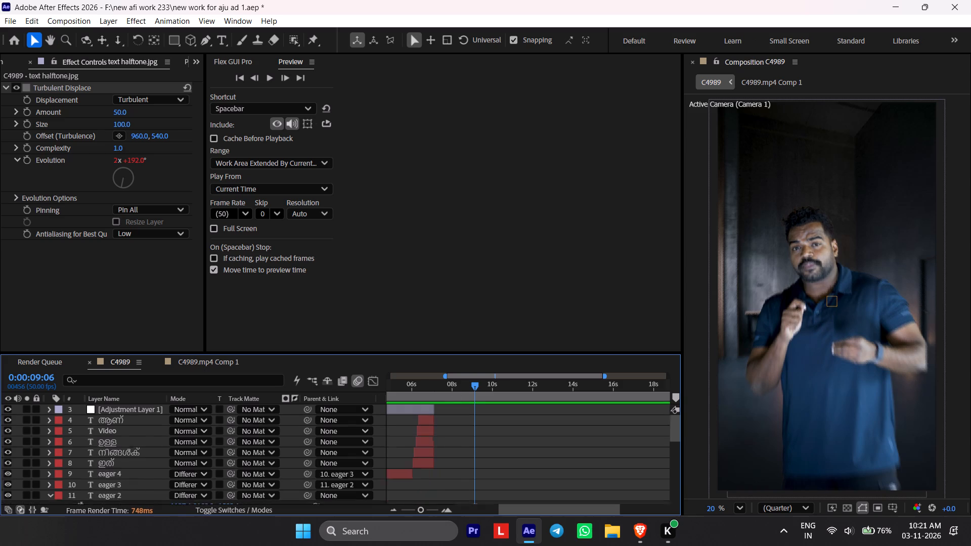
pyautogui.scroll(-3, 432, 432)
pyautogui.click(458, 464)
pyautogui.scroll(-3, 458, 464)
pyautogui.scroll(1, 458, 464)
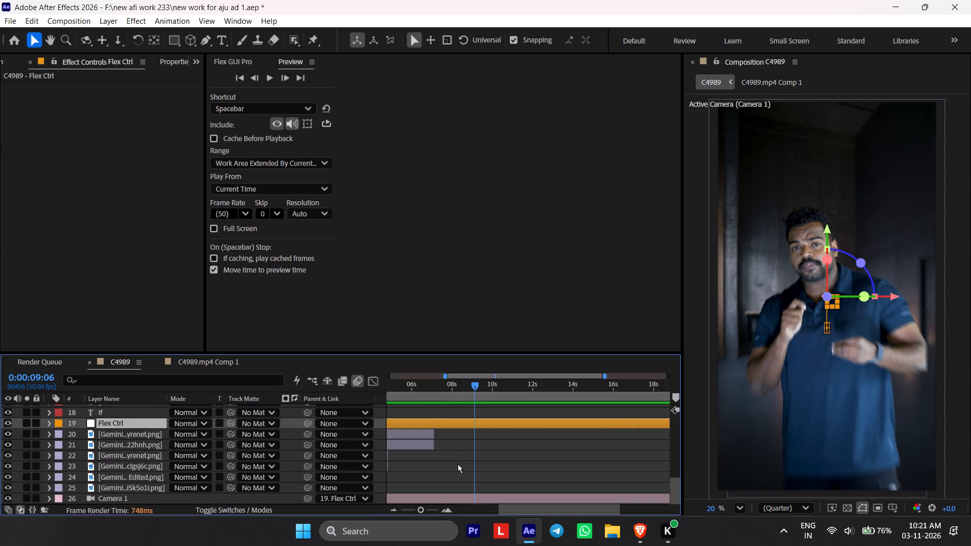
pyautogui.press('p')
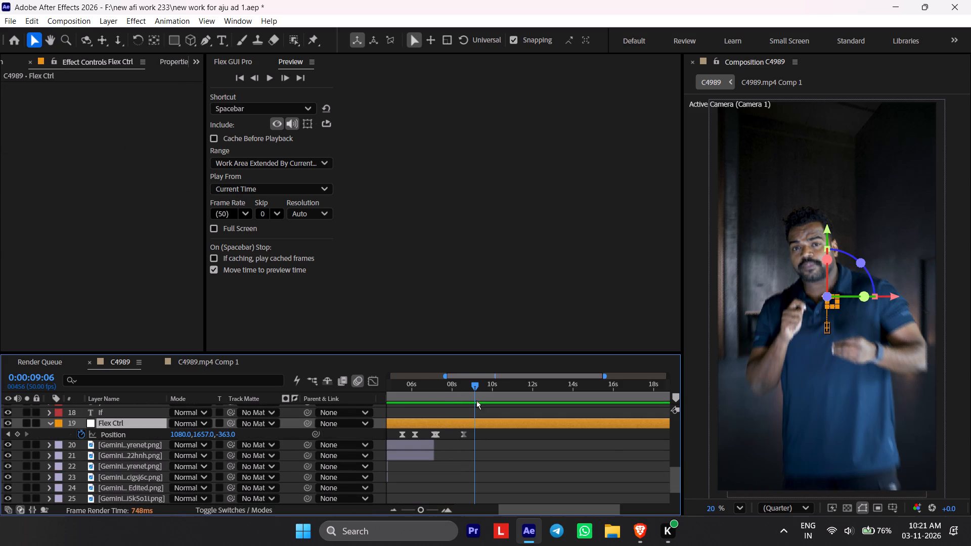
pyautogui.moveTo(469, 392); pyautogui.dragTo(442, 392)
pyautogui.press('space')
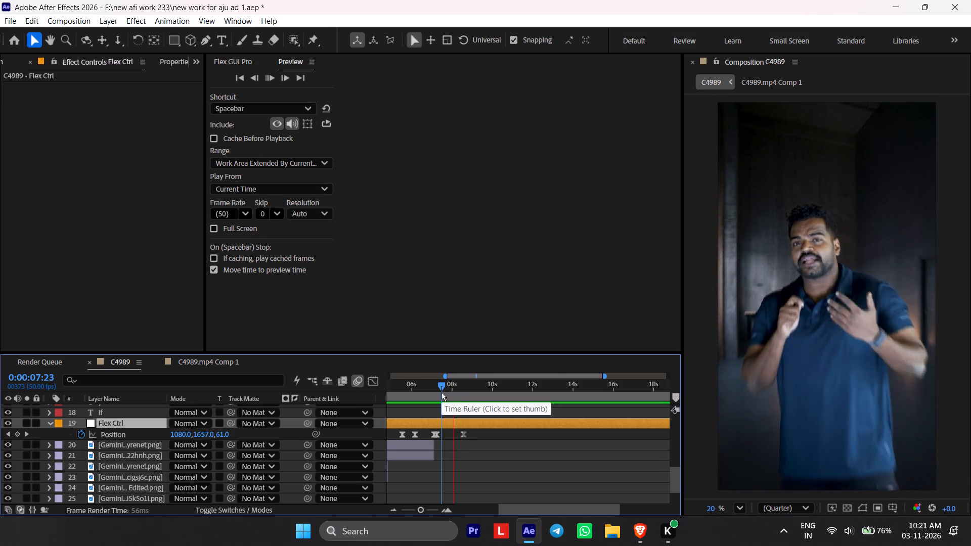
pyautogui.press('space')
pyautogui.keyDown('alt'); pyautogui.scroll(2, 451, 437); pyautogui.keyUp('alt')
pyautogui.moveTo(449, 438); pyautogui.dragTo(499, 473, button='middle')
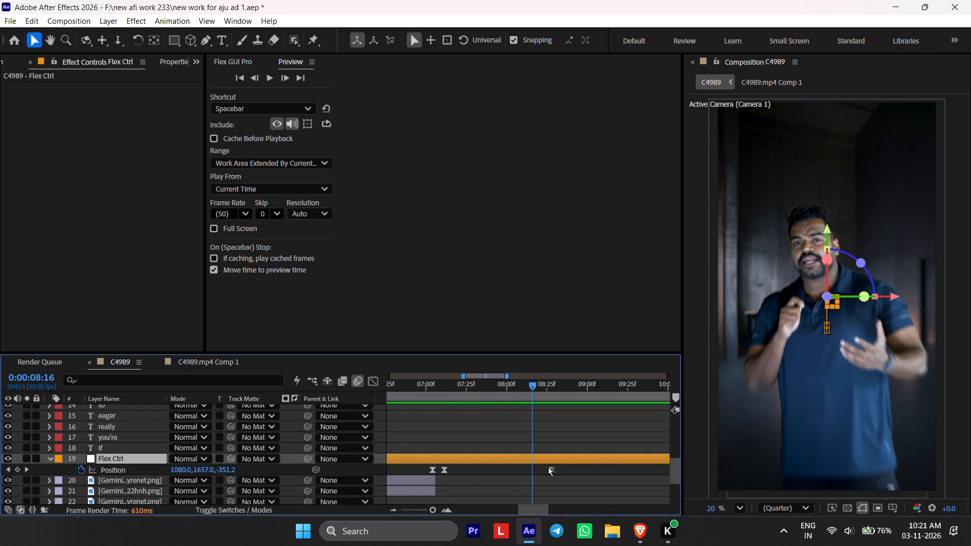
pyautogui.click(29, 468)
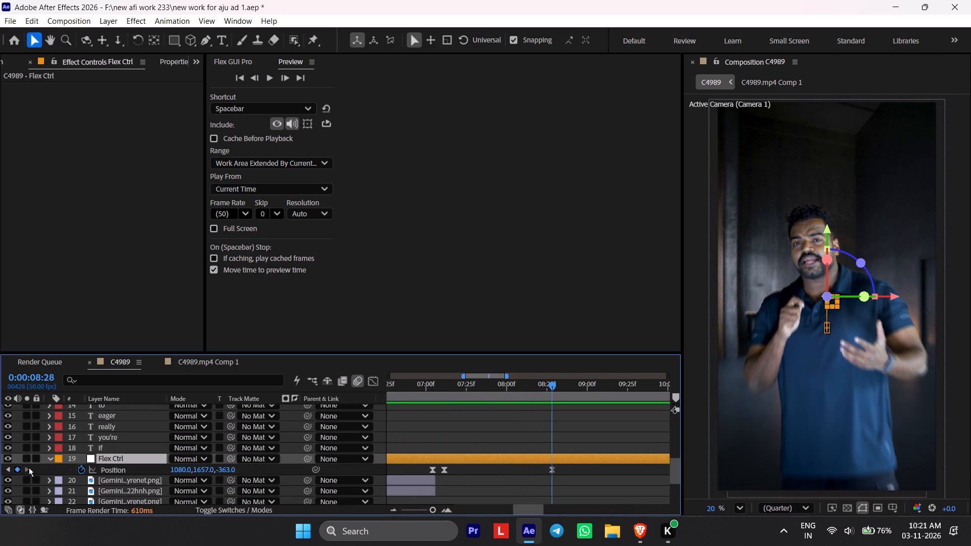
pyautogui.moveTo(202, 473); pyautogui.dragTo(0, 538)
pyautogui.moveTo(200, 475); pyautogui.dragTo(56, 490)
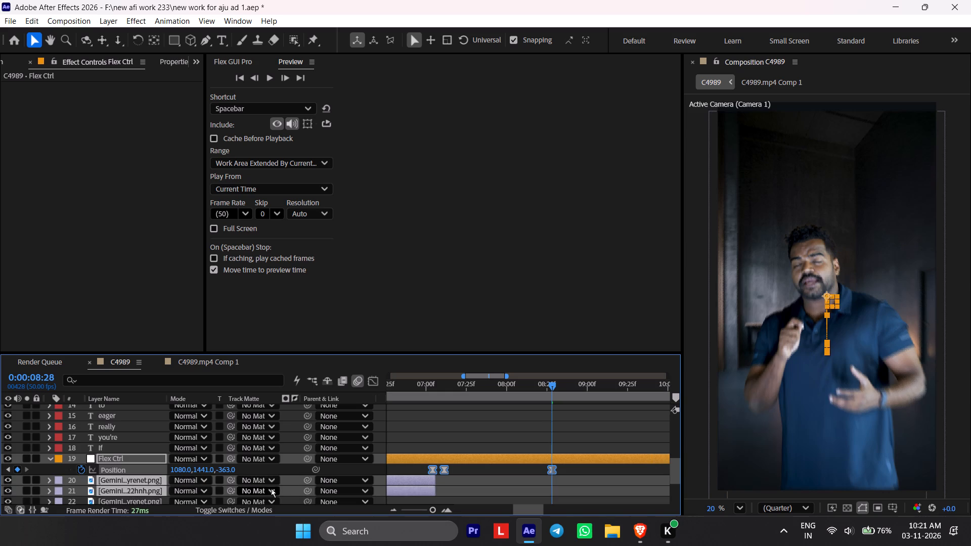
pyautogui.click(265, 471)
pyautogui.moveTo(210, 473); pyautogui.dragTo(0, 508)
# Split the Gemini background image layer below C4989.mp4 Comp 1 at 0:00:07:06.
pyautogui.scroll(-4, 496, 478)
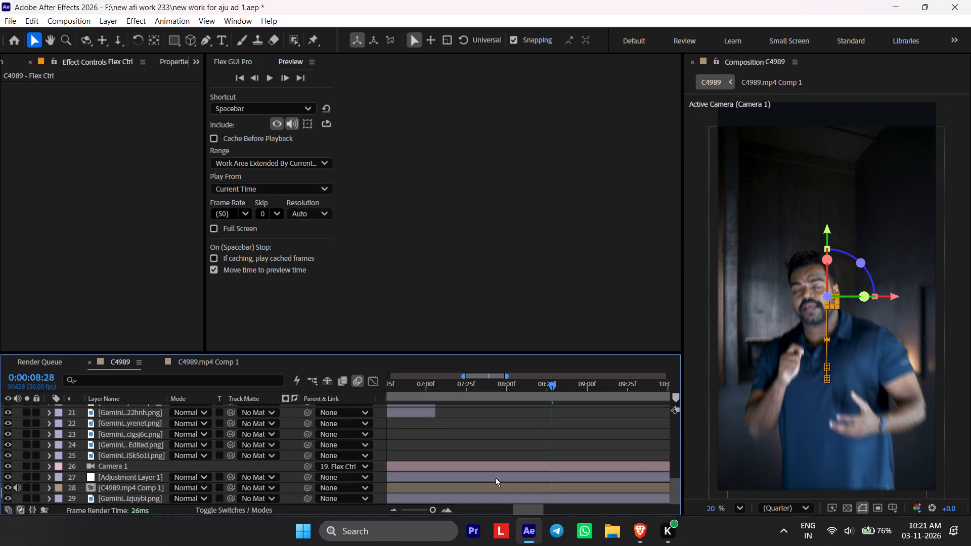
pyautogui.scroll(-2, 458, 444)
pyautogui.scroll(2, 458, 432)
pyautogui.scroll(-3, 458, 432)
pyautogui.click(432, 496)
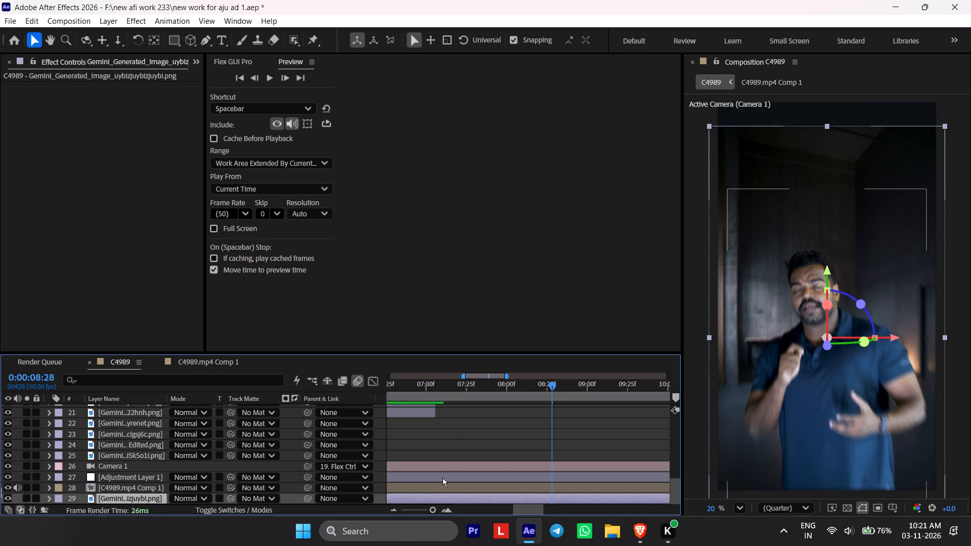
pyautogui.moveTo(452, 381); pyautogui.dragTo(435, 387)
pyautogui.keyDown('alt'); pyautogui.scroll(4, 435, 426); pyautogui.keyUp('alt')
pyautogui.moveTo(435, 427); pyautogui.dragTo(483, 436, button='middle')
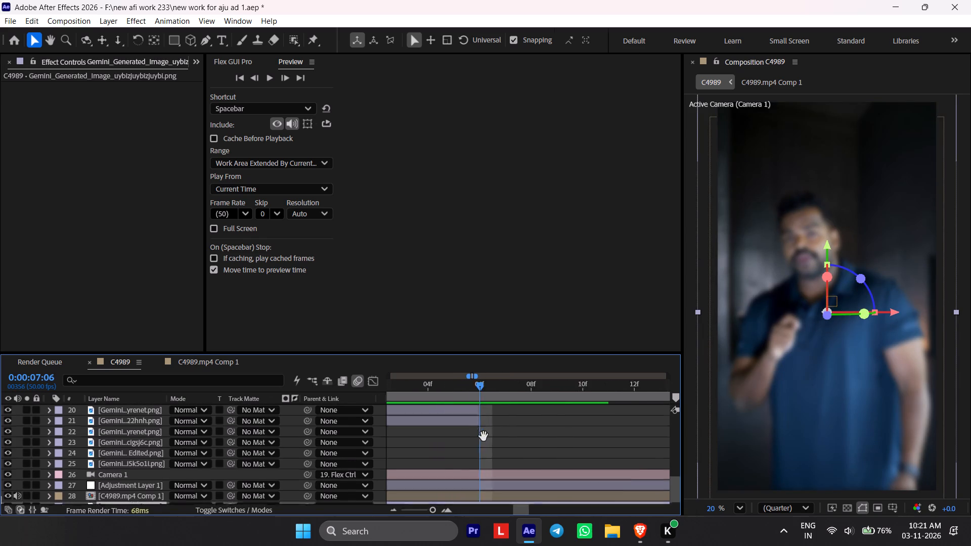
pyautogui.moveTo(483, 436); pyautogui.dragTo(500, 434, button='middle')
pyautogui.scroll(-1, 499, 435)
pyautogui.hotkey('ctrl', 'shift', 'd')
# Push the later part of the split background image back in depth to a Z Position of 5135.
pyautogui.scroll(-2, 499, 436)
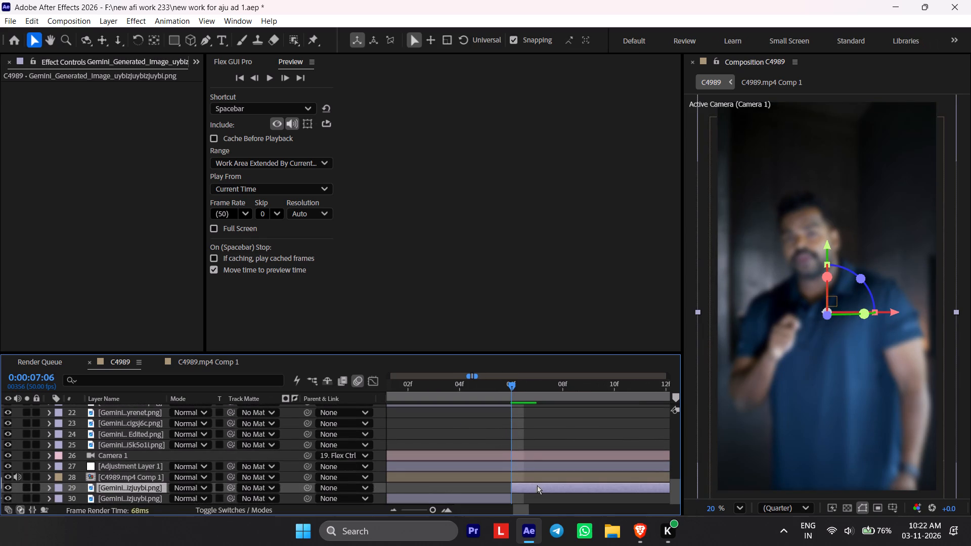
pyautogui.press('s')
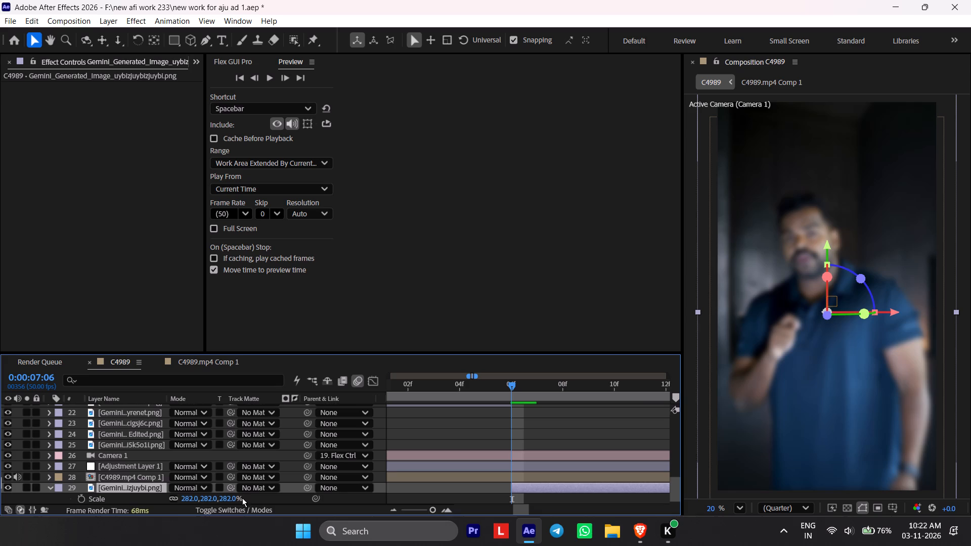
pyautogui.press('p')
pyautogui.moveTo(236, 498); pyautogui.dragTo(49, 512)
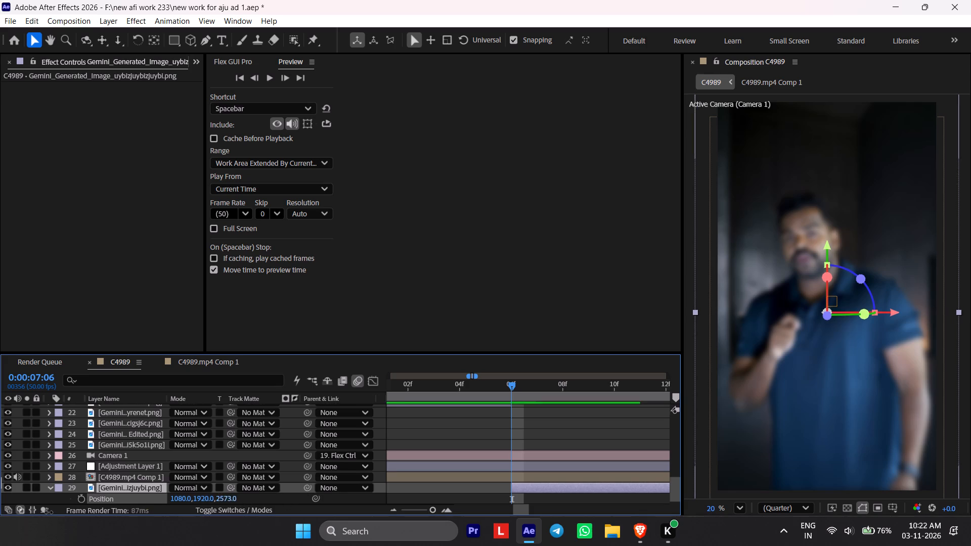
pyautogui.moveTo(49, 512); pyautogui.dragTo(970, 540)
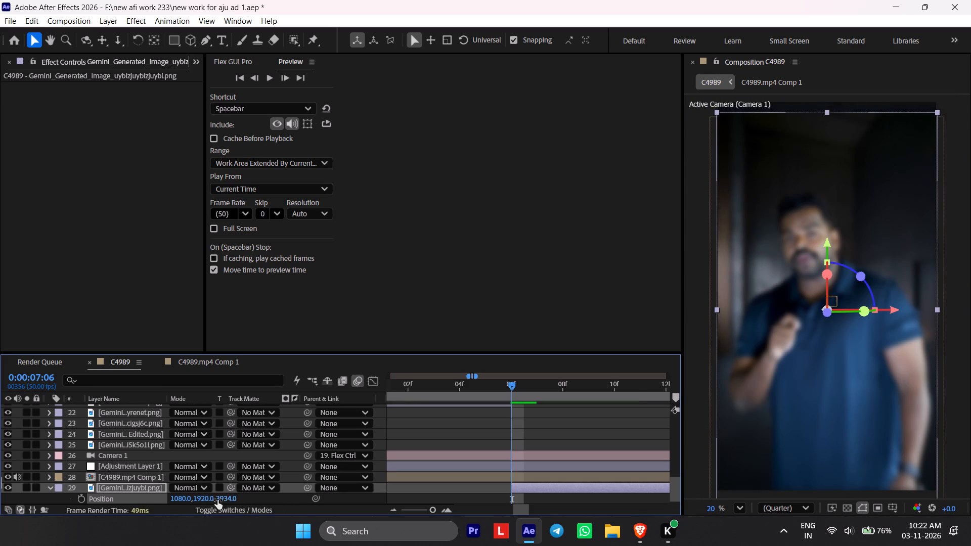
pyautogui.moveTo(217, 500); pyautogui.dragTo(970, 494)
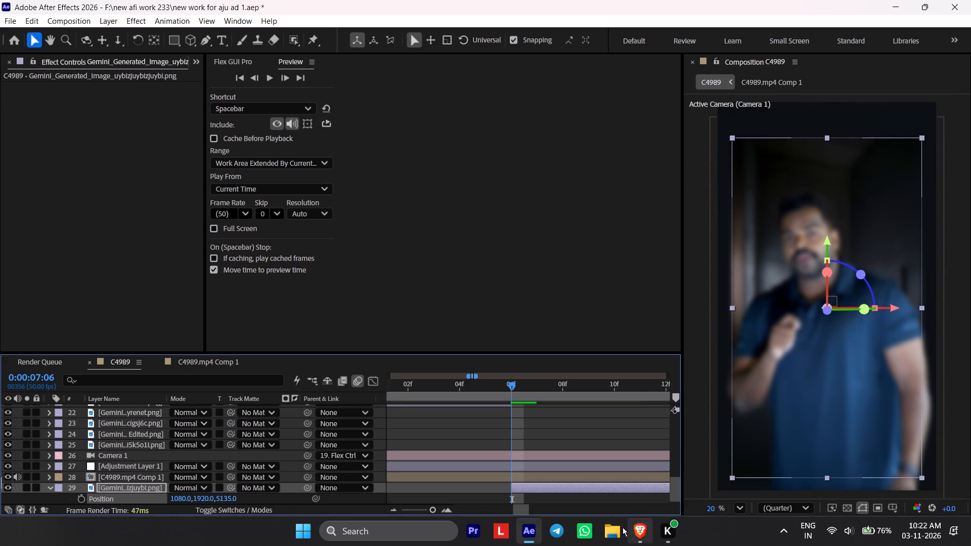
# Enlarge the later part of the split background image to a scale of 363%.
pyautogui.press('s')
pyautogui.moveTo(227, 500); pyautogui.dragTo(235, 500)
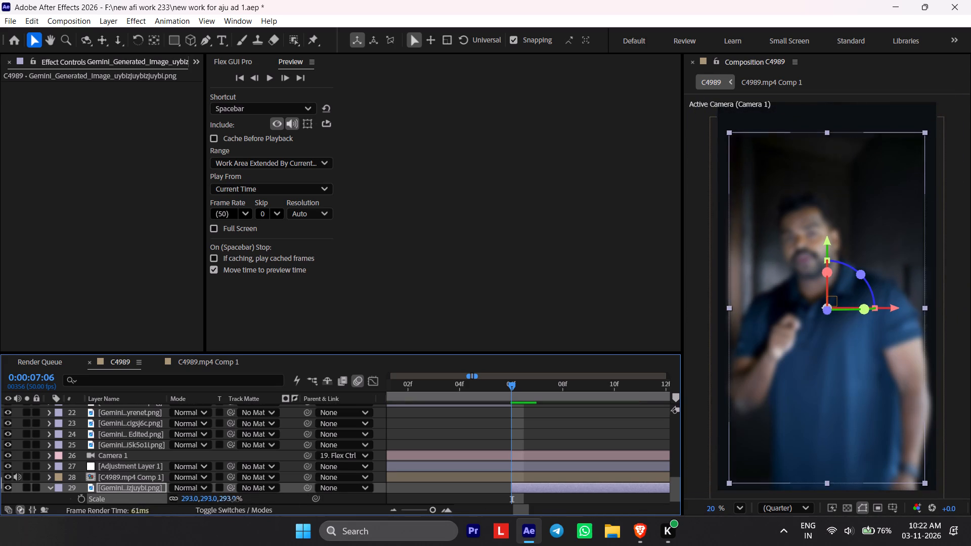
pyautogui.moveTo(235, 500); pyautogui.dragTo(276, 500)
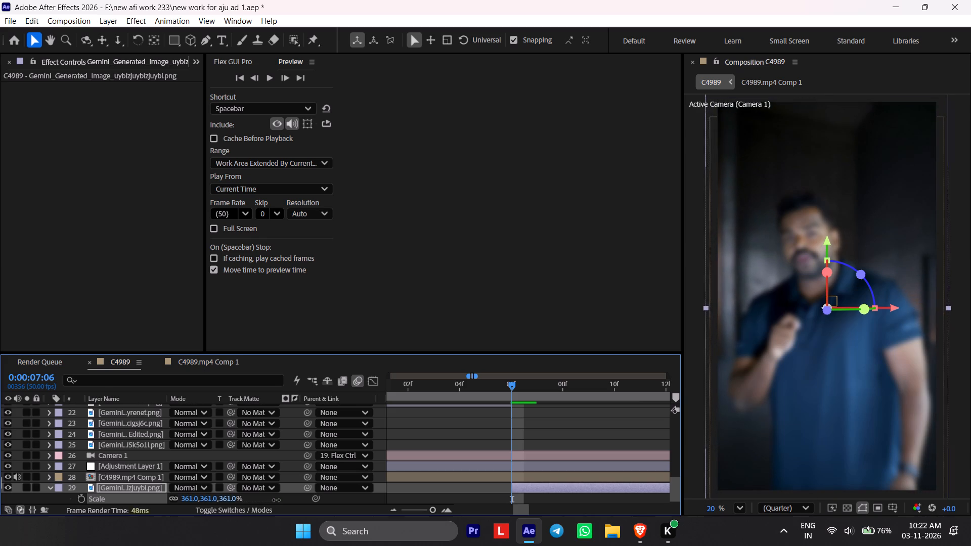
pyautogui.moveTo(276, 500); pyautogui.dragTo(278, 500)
# Play the presenter shot from 0:00:07:06 to check how the enlarged background fills the frame during the camera move.
pyautogui.press('space')
pyautogui.keyDown('alt'); pyautogui.scroll(-3, 564, 421); pyautogui.keyUp('alt')
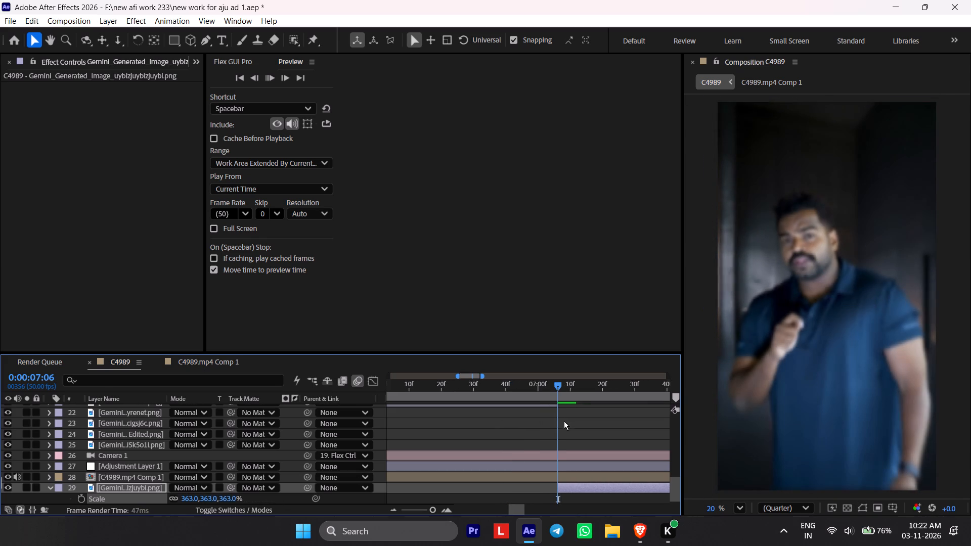
pyautogui.moveTo(587, 438); pyautogui.dragTo(519, 461, button='middle')
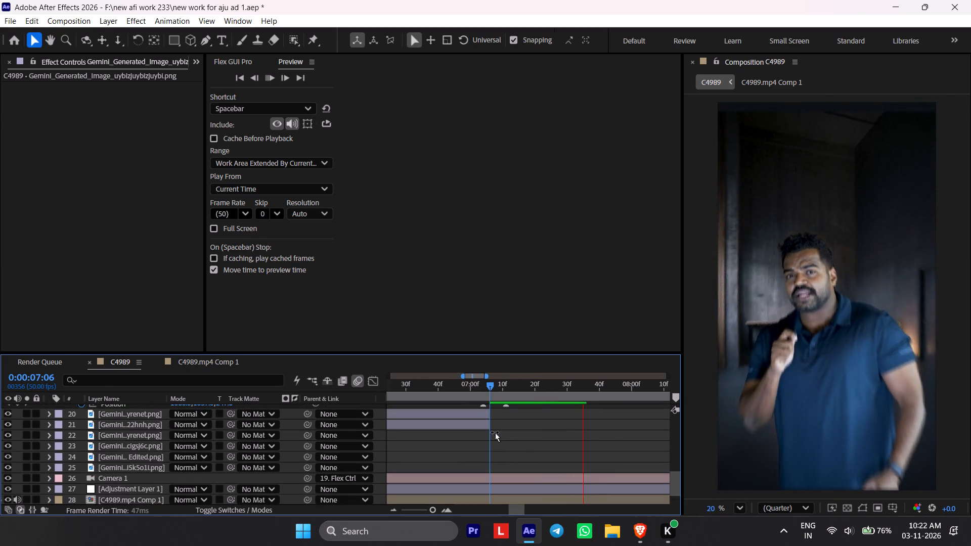
pyautogui.click(492, 384)
pyautogui.press('space')
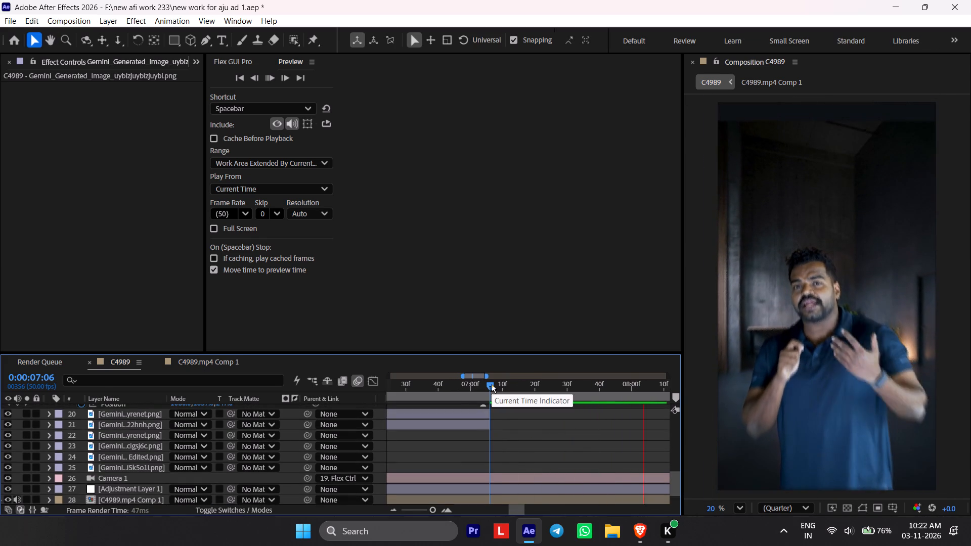
pyautogui.press('space')
pyautogui.scroll(3, 558, 435)
pyautogui.press('space')
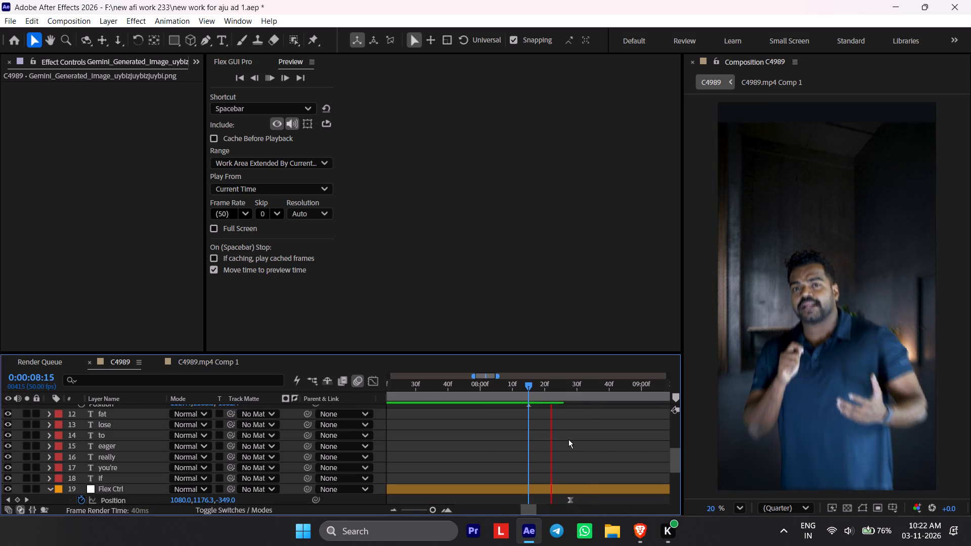
pyautogui.press('space')
pyautogui.scroll(-5, 575, 439)
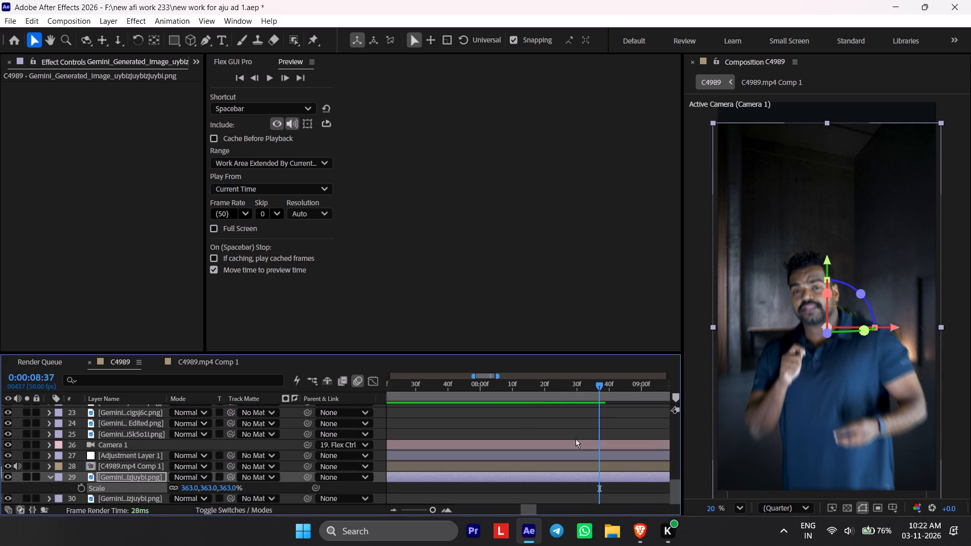
pyautogui.scroll(-2, 572, 443)
pyautogui.scroll(-2, 521, 446)
# Scale the later part of the split background image to 410%.
pyautogui.moveTo(235, 492); pyautogui.dragTo(258, 493)
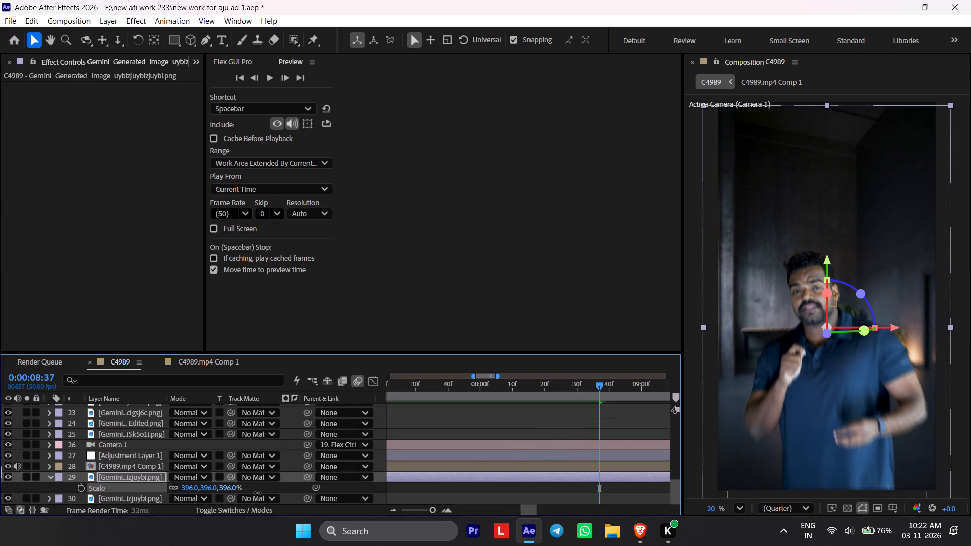
pyautogui.moveTo(258, 493); pyautogui.dragTo(266, 493)
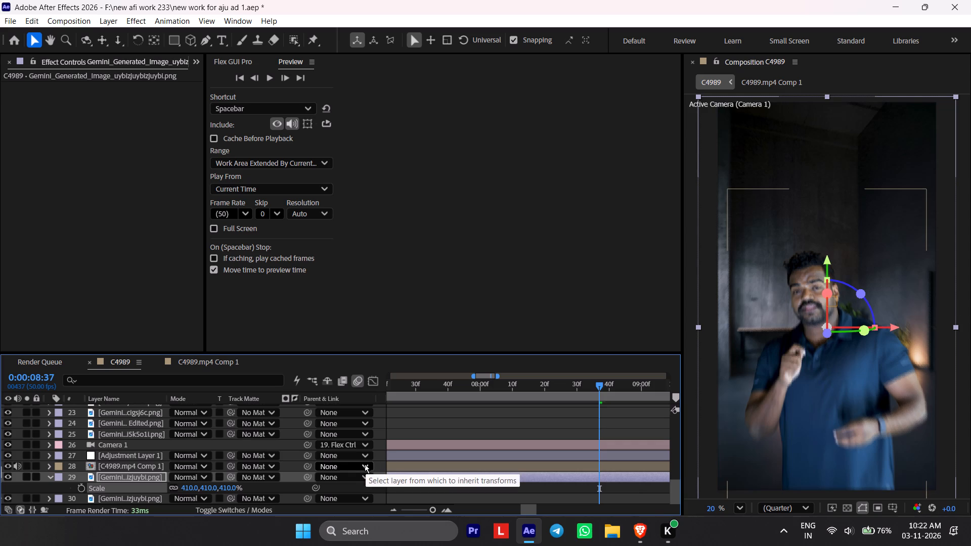
# Adjust the Z Position of the later background image part to 5068.
pyautogui.press('p')
pyautogui.moveTo(225, 488); pyautogui.dragTo(888, 490)
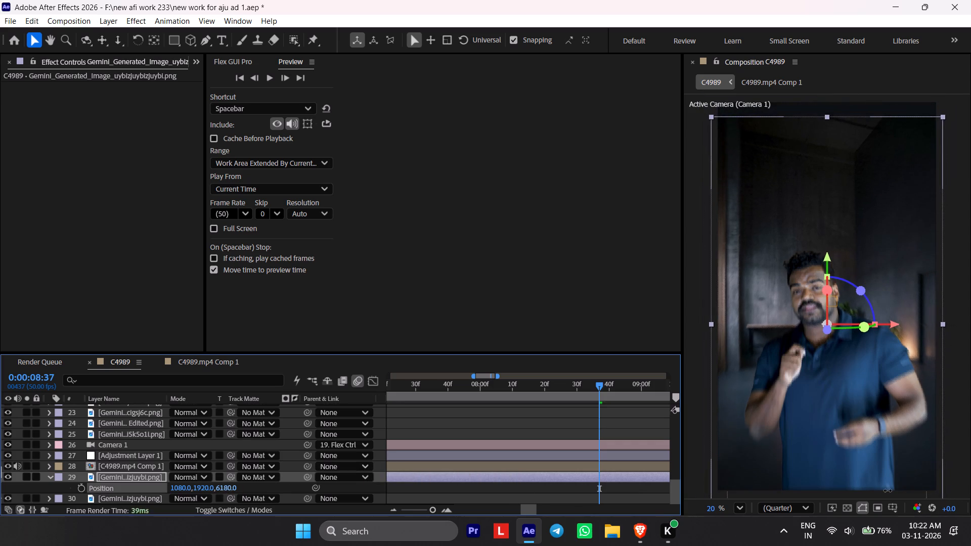
pyautogui.moveTo(888, 490); pyautogui.dragTo(199, 505)
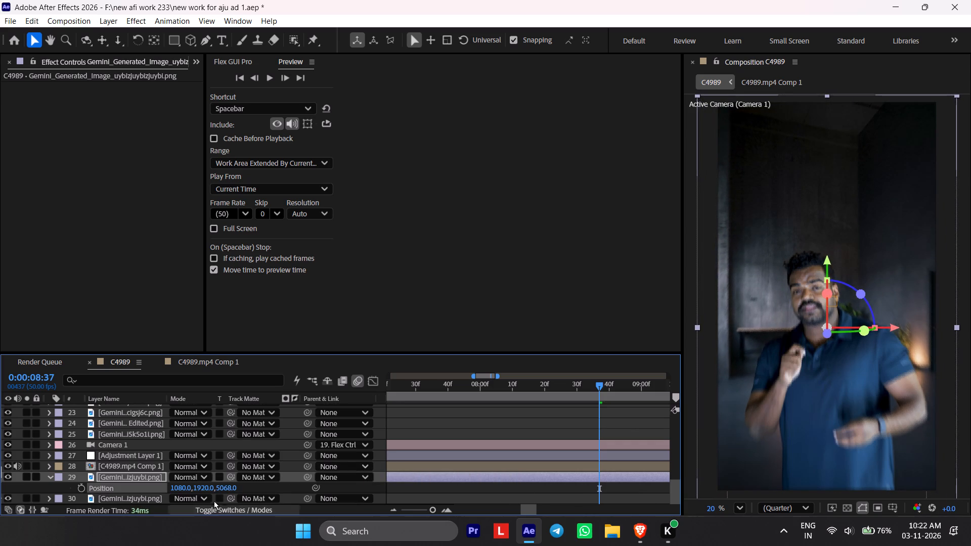
# Scrub and replay the presenter shot between about seven and nine seconds to review the background's depth and coverage.
pyautogui.moveTo(459, 396); pyautogui.dragTo(381, 415)
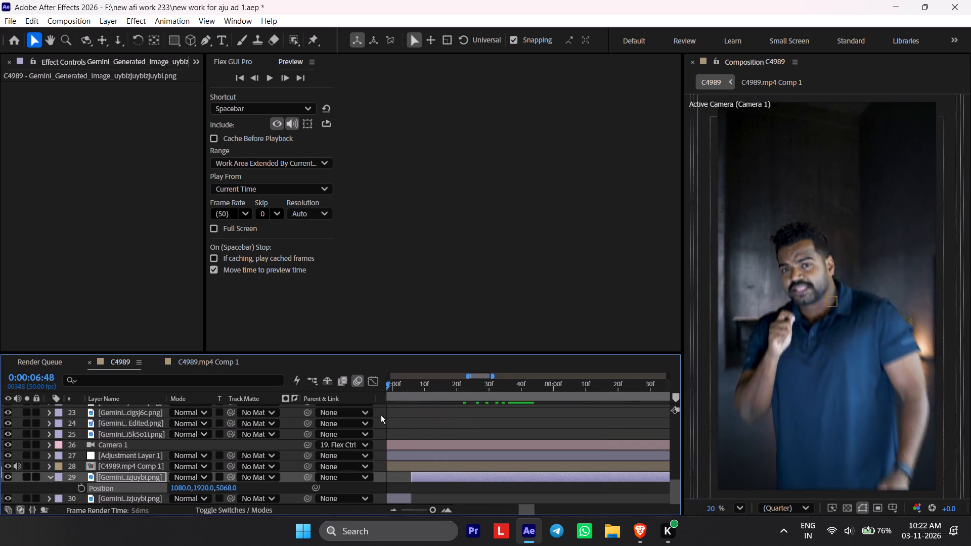
pyautogui.moveTo(381, 415); pyautogui.dragTo(363, 421)
pyautogui.press('space')
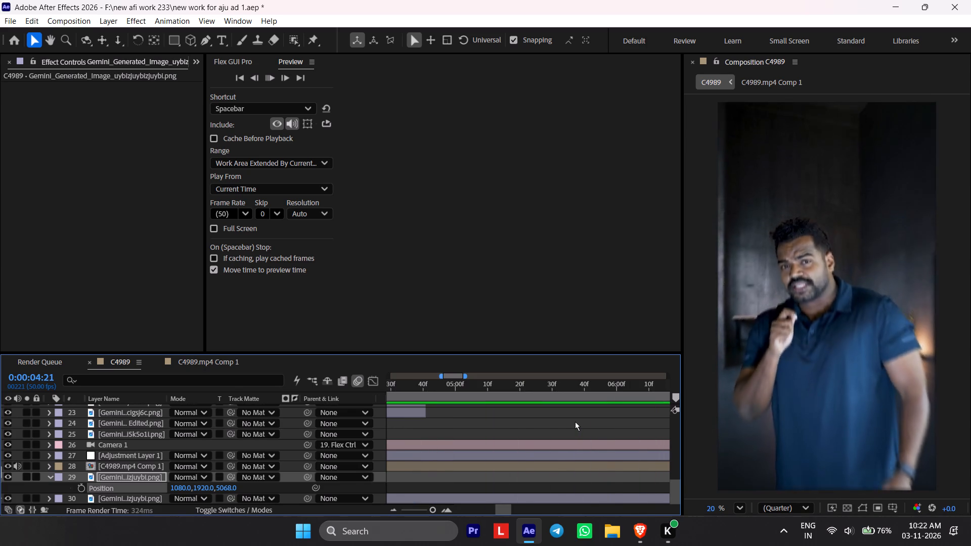
pyautogui.press('space')
pyautogui.press('space')
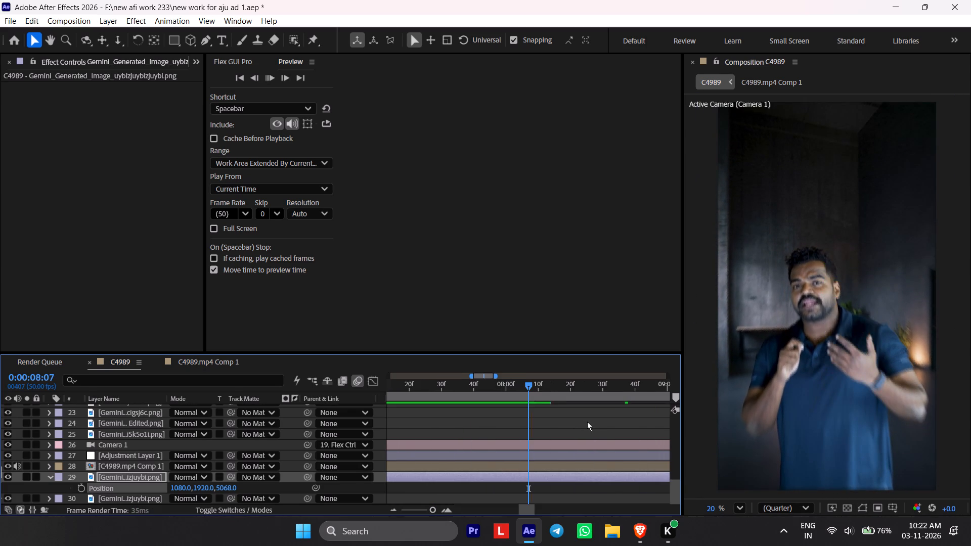
pyautogui.press('space')
pyautogui.moveTo(580, 376); pyautogui.dragTo(542, 375)
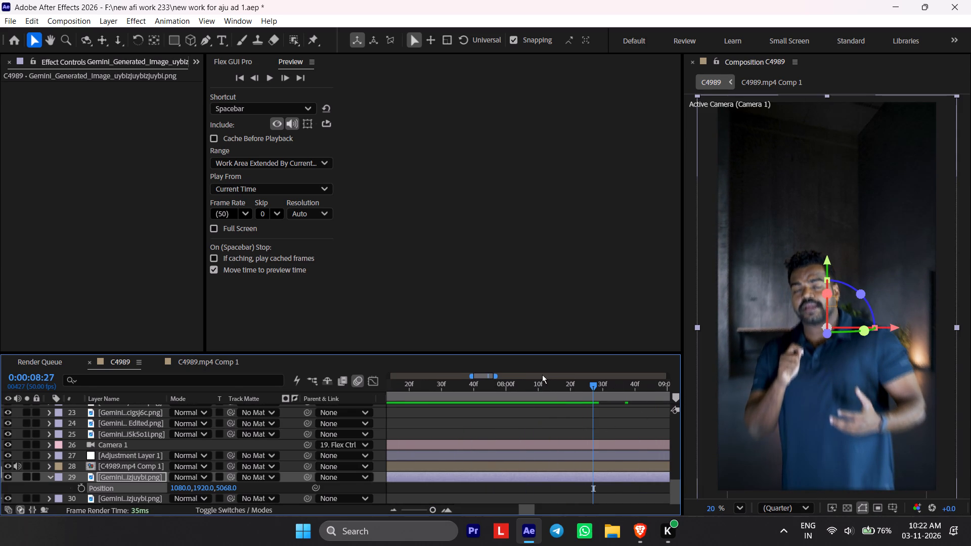
pyautogui.click(531, 385)
pyautogui.press('space')
pyautogui.moveTo(528, 385); pyautogui.dragTo(516, 388)
pyautogui.moveTo(516, 388); pyautogui.dragTo(432, 398)
pyautogui.press('space')
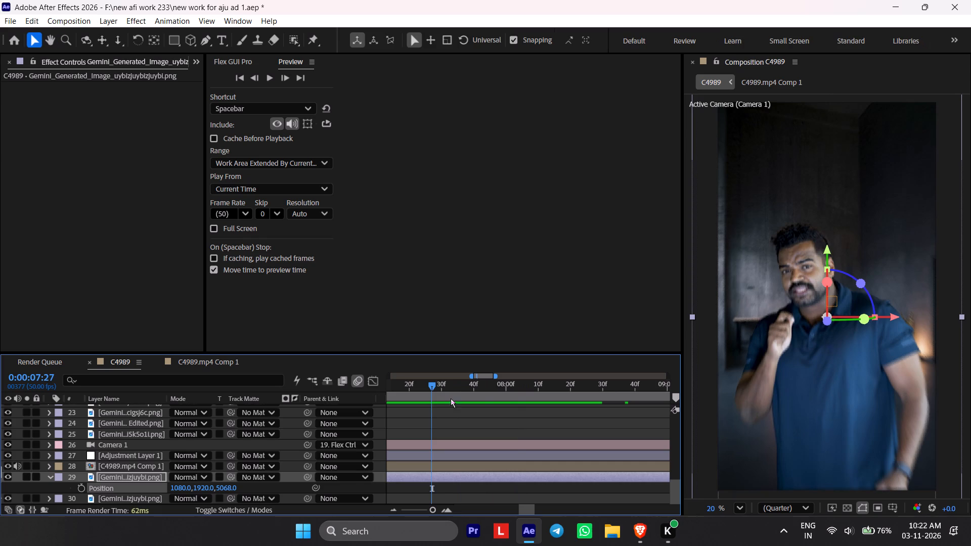
pyautogui.moveTo(457, 398); pyautogui.dragTo(420, 399)
# Replay the composition from 0:00:06:40 to review the cut from the gym shot and the presenter camera move.
pyautogui.keyDown('alt'); pyautogui.scroll(-3, 427, 426); pyautogui.keyUp('alt')
pyautogui.moveTo(440, 442); pyautogui.dragTo(475, 457, button='middle')
pyautogui.scroll(1, 455, 449)
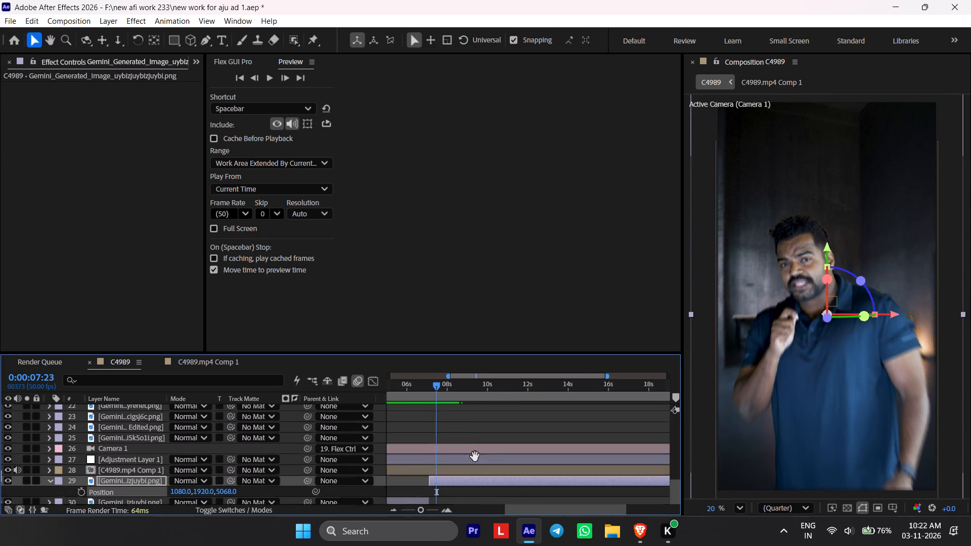
pyautogui.moveTo(475, 457); pyautogui.dragTo(505, 464, button='middle')
pyautogui.click(477, 397)
pyautogui.press('space')
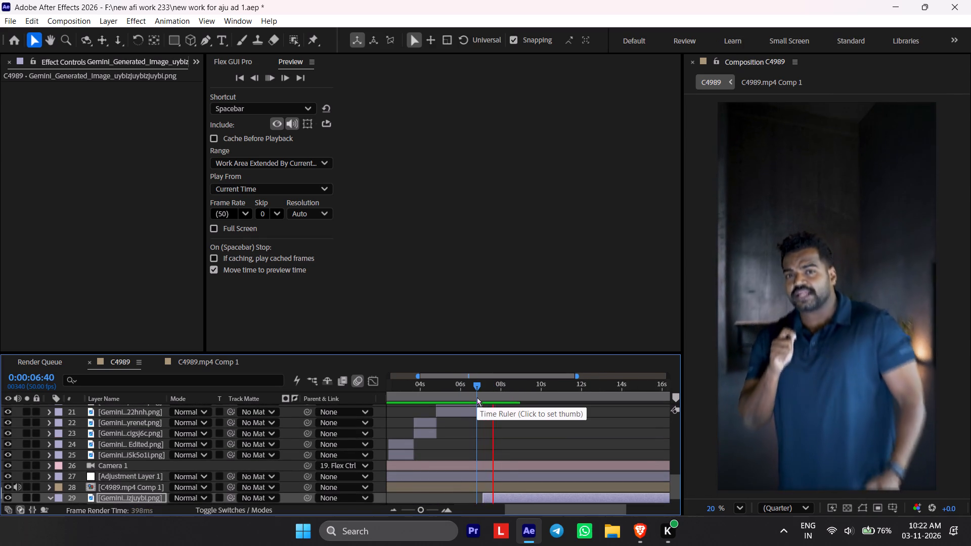
pyautogui.click(477, 397)
pyautogui.press('space')
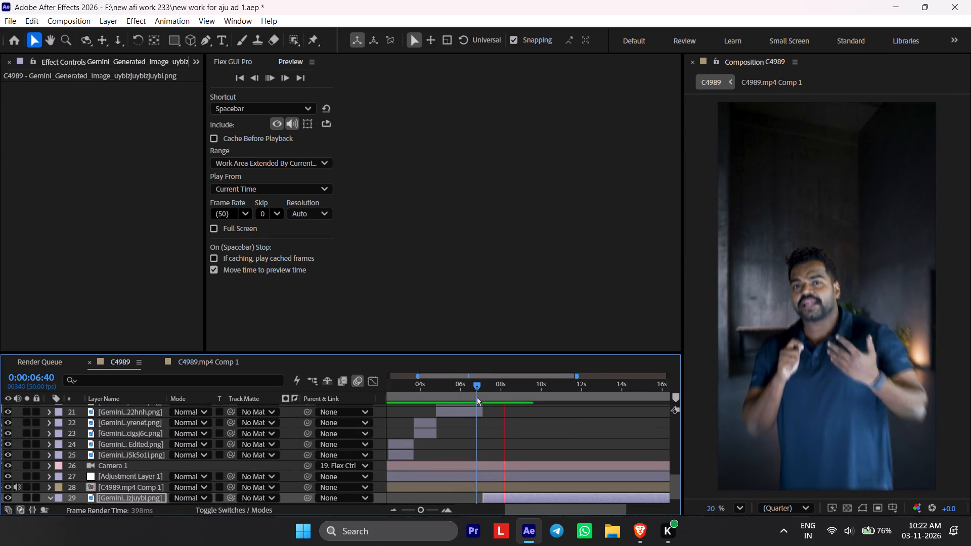
pyautogui.press('space')
pyautogui.press('space')
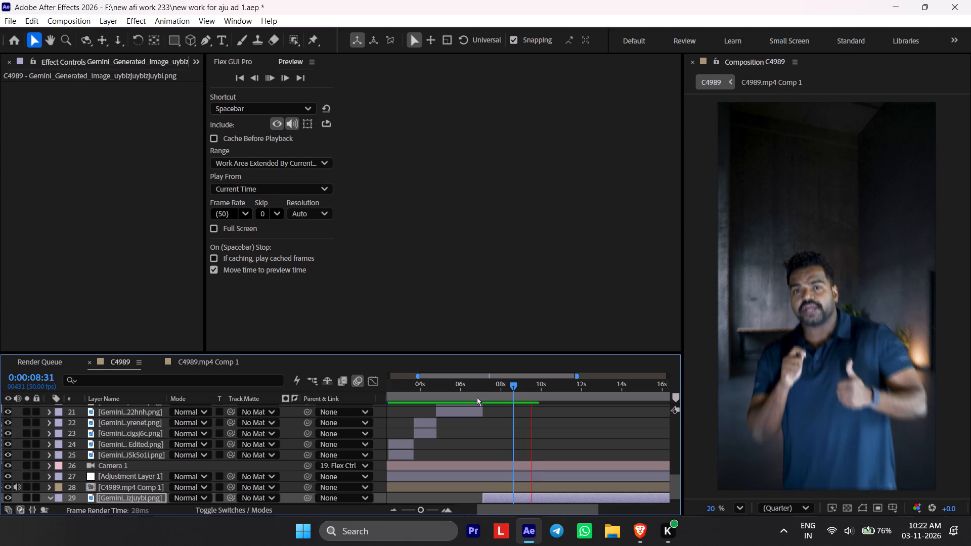
pyautogui.press('space')
pyautogui.press('space')
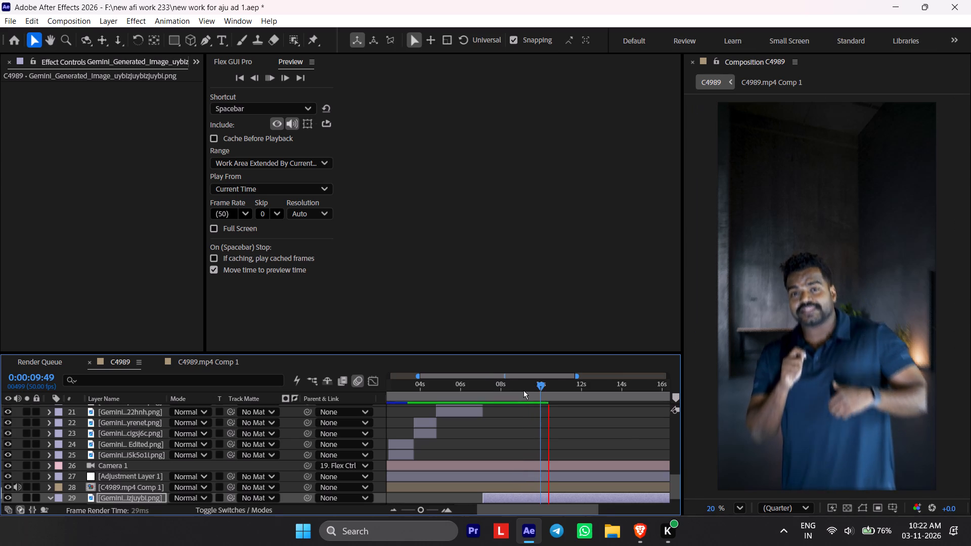
pyautogui.press('space')
pyautogui.moveTo(514, 391); pyautogui.dragTo(476, 403)
pyautogui.press('space')
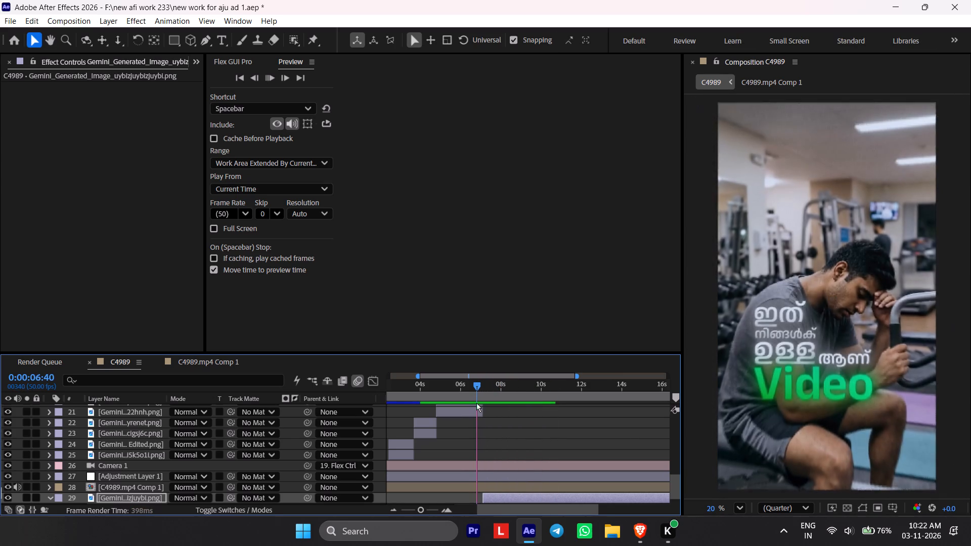
pyautogui.press('space')
# Move the Flex Ctrl layer's last Position keyframe earlier, from 0:00:08:28 to about 0:00:07:37.
pyautogui.scroll(-1, 492, 432)
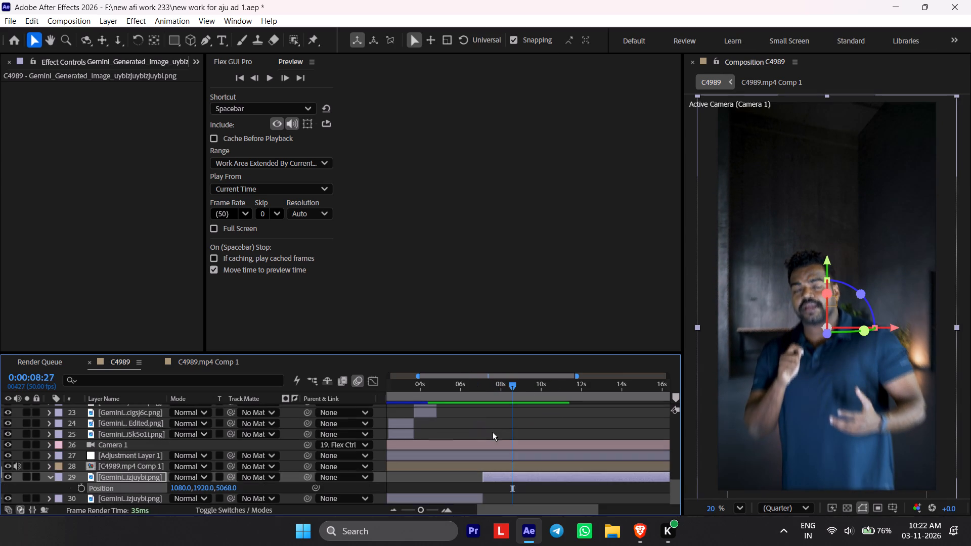
pyautogui.scroll(5, 508, 443)
pyautogui.scroll(-3, 499, 448)
pyautogui.keyDown('alt'); pyautogui.scroll(2, 500, 452); pyautogui.keyUp('alt')
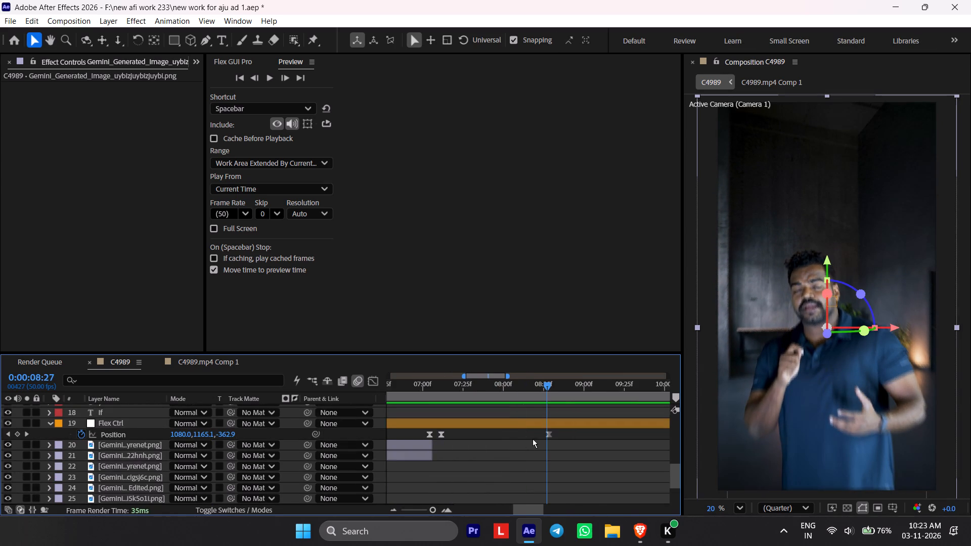
pyautogui.moveTo(549, 433); pyautogui.dragTo(484, 438)
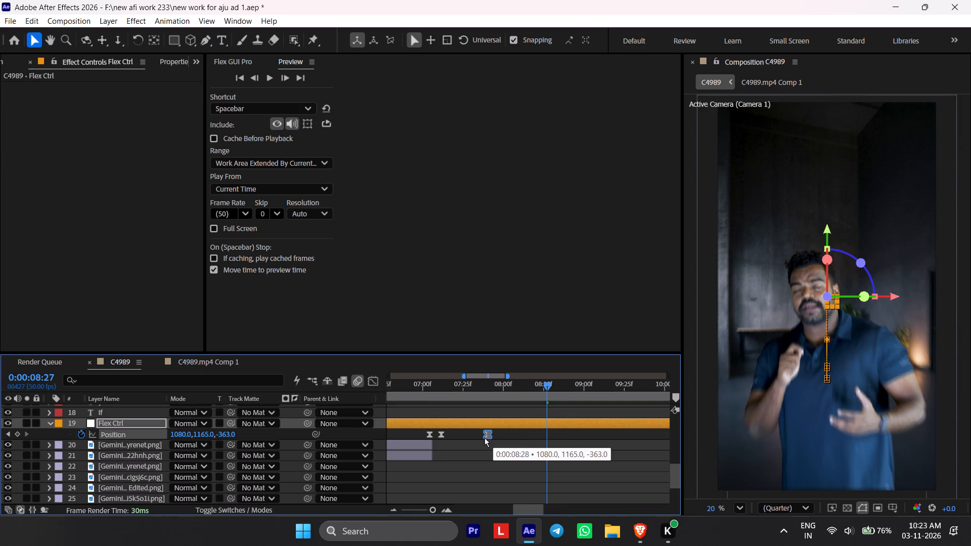
pyautogui.moveTo(484, 438); pyautogui.dragTo(483, 438)
# Replay from about 0:00:07:05 to review the shortened Flex Ctrl camera move.
pyautogui.click(425, 393)
pyautogui.press('space')
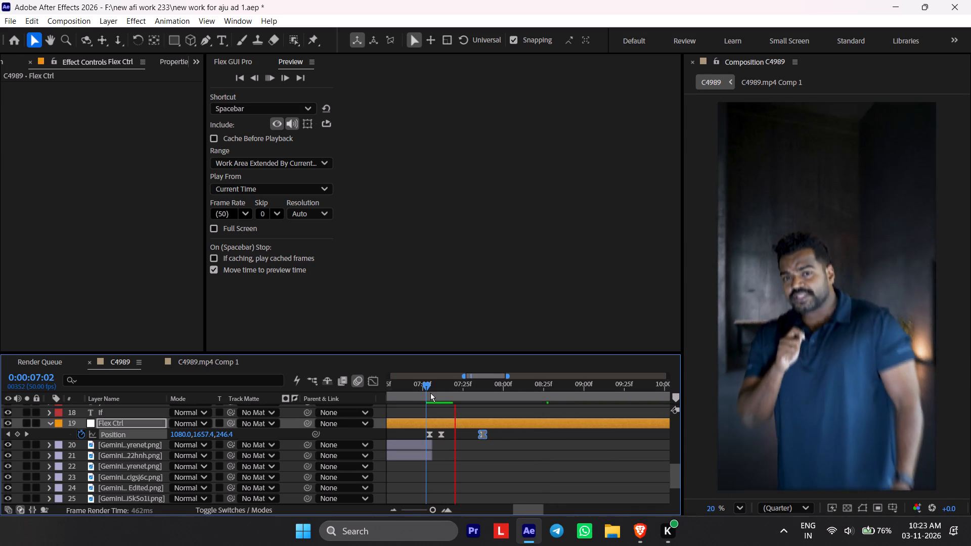
pyautogui.click(430, 393)
pyautogui.press('space')
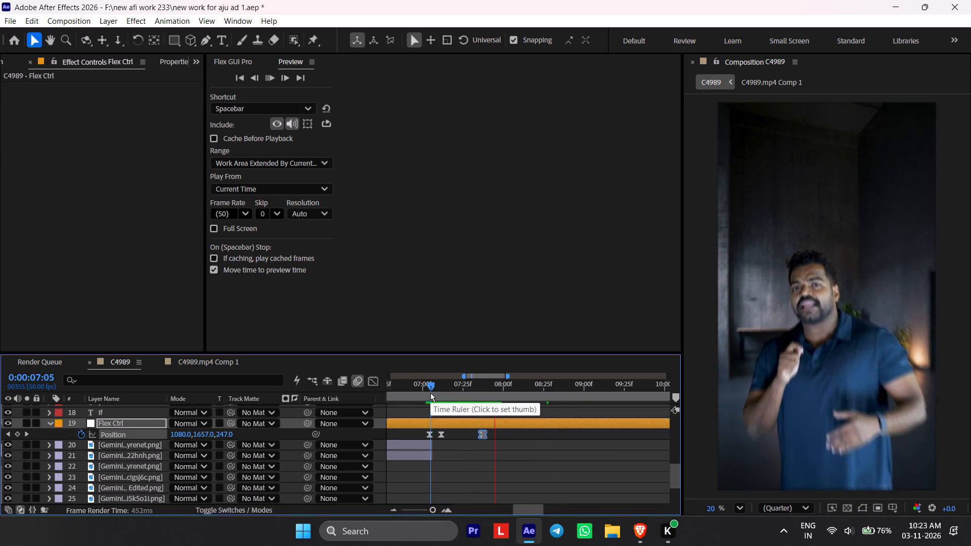
pyautogui.click(430, 393)
pyautogui.press('space')
pyautogui.press('space')
# Apply a Motion Tools ease in and out of 43 to the last two Flex Ctrl Position keyframes.
pyautogui.moveTo(434, 443); pyautogui.dragTo(456, 443)
pyautogui.hotkey('ctrl', 'z')
pyautogui.moveTo(447, 443); pyautogui.dragTo(489, 438)
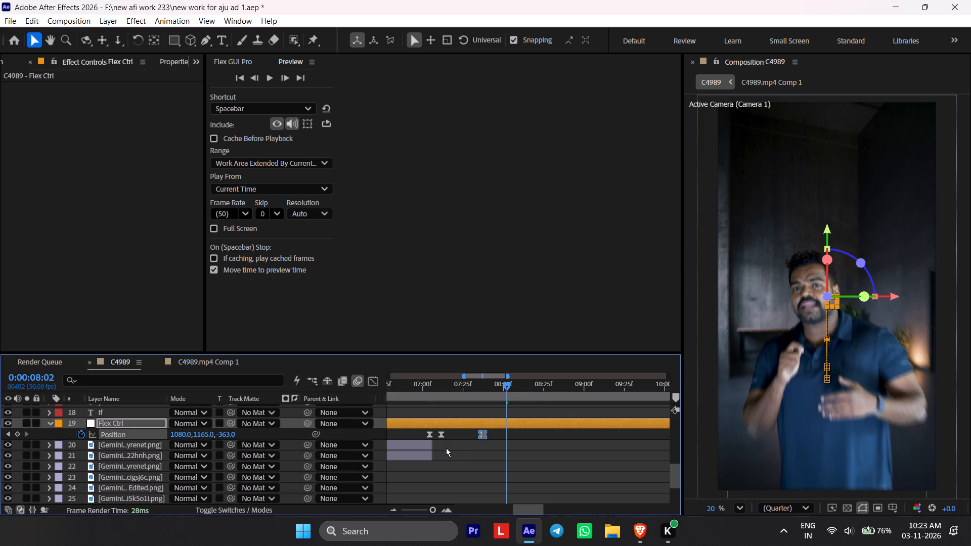
pyautogui.moveTo(440, 442); pyautogui.dragTo(495, 432)
pyautogui.moveTo(494, 437); pyautogui.dragTo(453, 447)
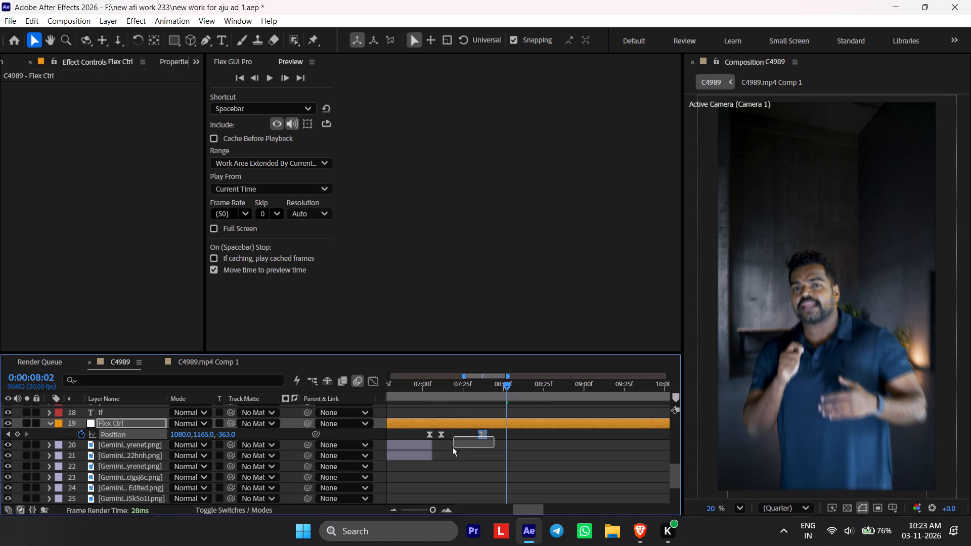
pyautogui.moveTo(453, 447); pyautogui.dragTo(435, 446)
pyautogui.click(193, 64)
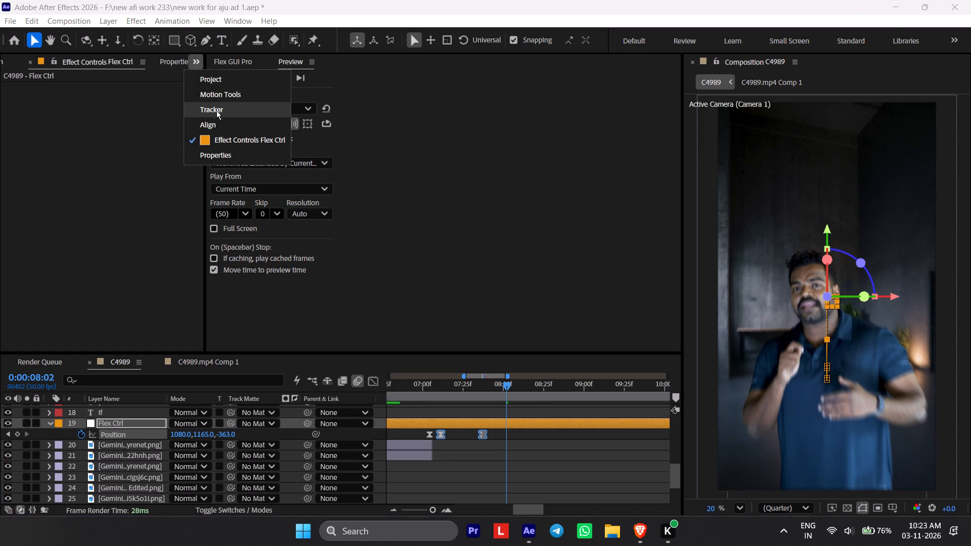
pyautogui.click(219, 100)
pyautogui.click(54, 135)
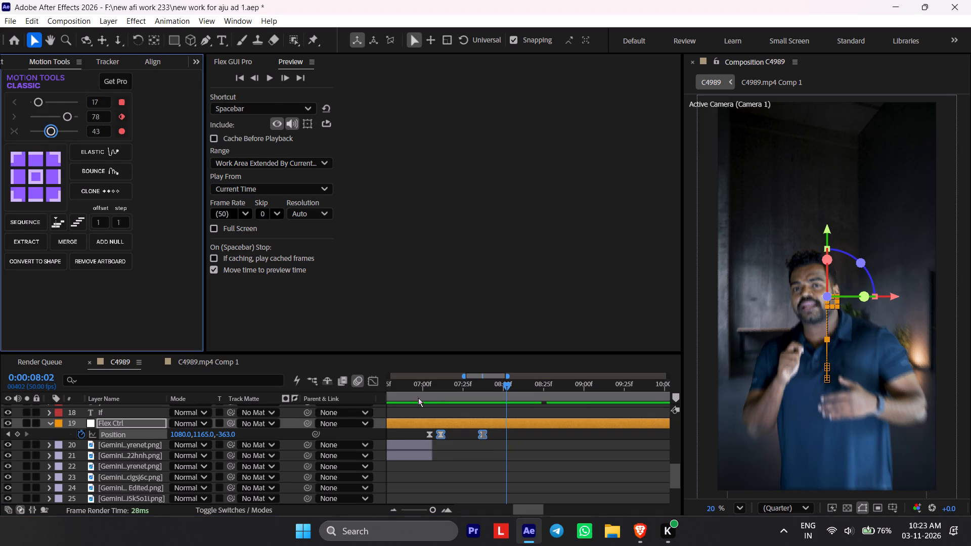
# Replay the presenter shot repeatedly from 0:00:07:05 to check the easing of the camera move.
pyautogui.click(437, 382)
pyautogui.press('space')
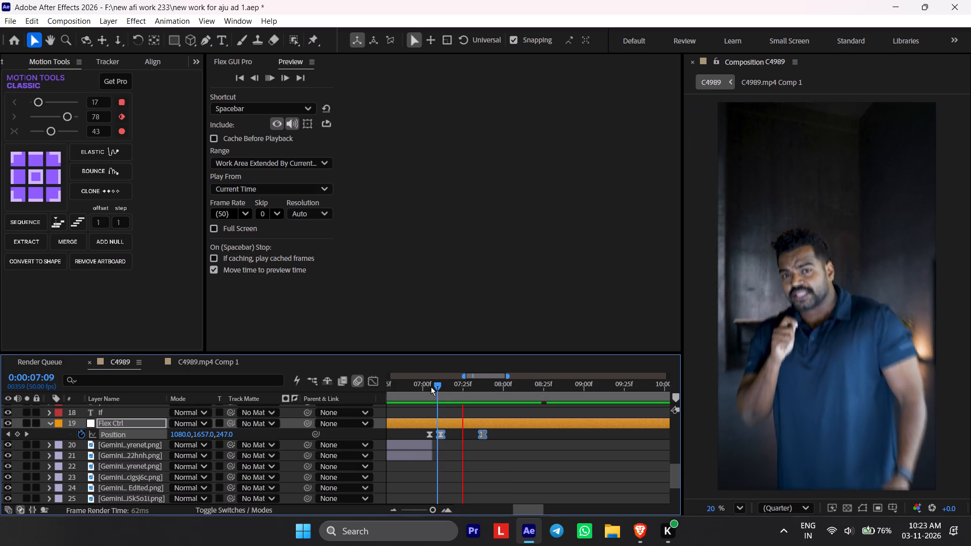
pyautogui.click(431, 387)
pyautogui.press('space')
pyautogui.click(431, 387)
pyautogui.press('space')
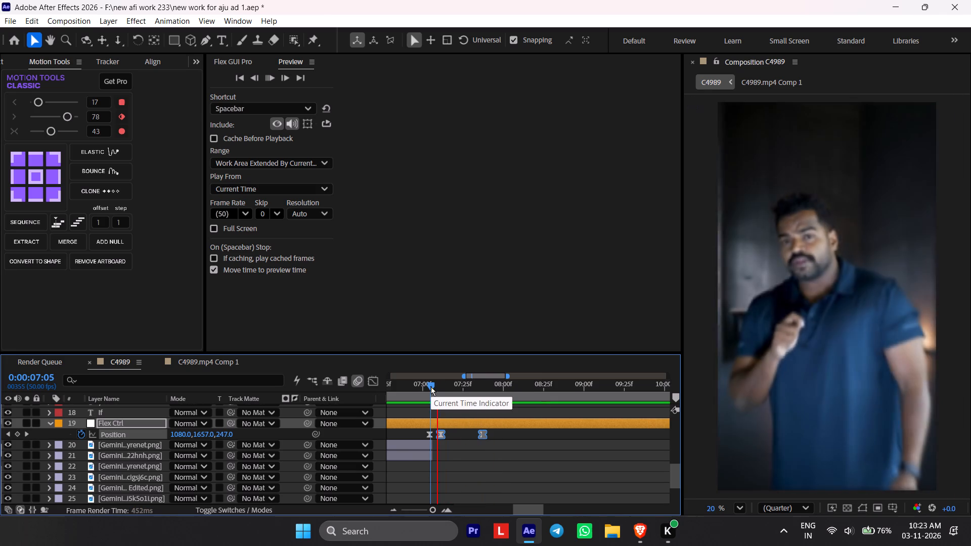
pyautogui.click(431, 387)
pyautogui.press('space')
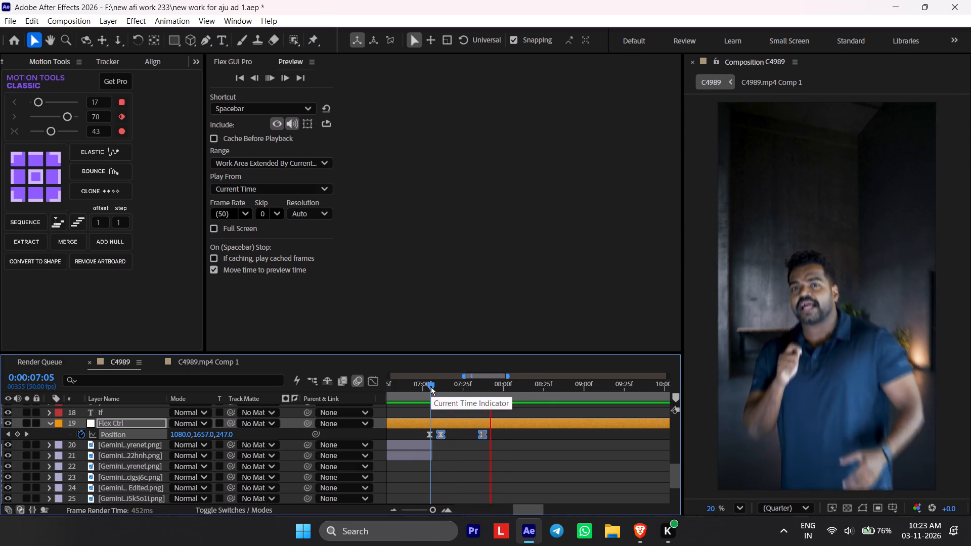
# Replay the presenter shot repeatedly from about 0:00:07:05 to 0:00:07:11 to judge the eased Flex Ctrl camera move.
pyautogui.press('space')
pyautogui.click(431, 387)
pyautogui.press('space')
pyautogui.press('space')
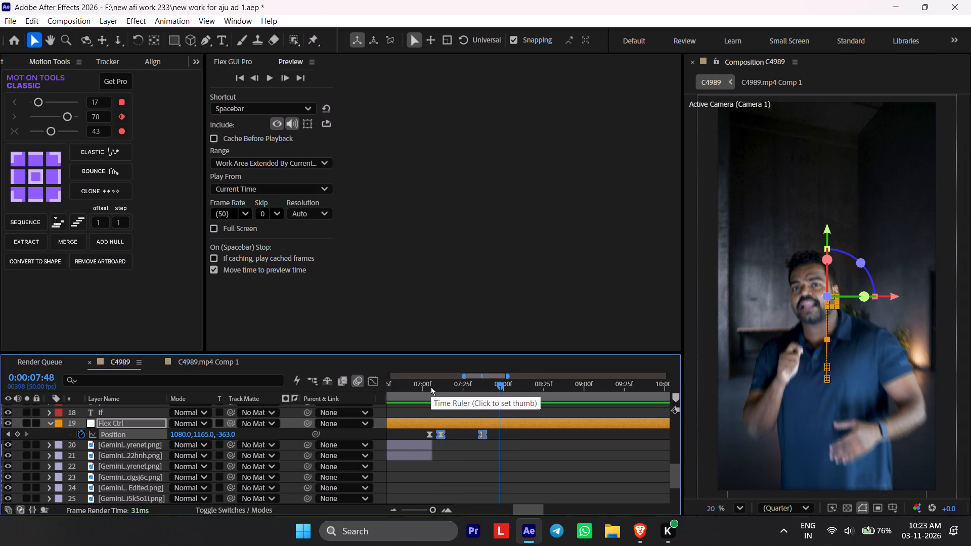
pyautogui.click(431, 387)
pyautogui.press('space')
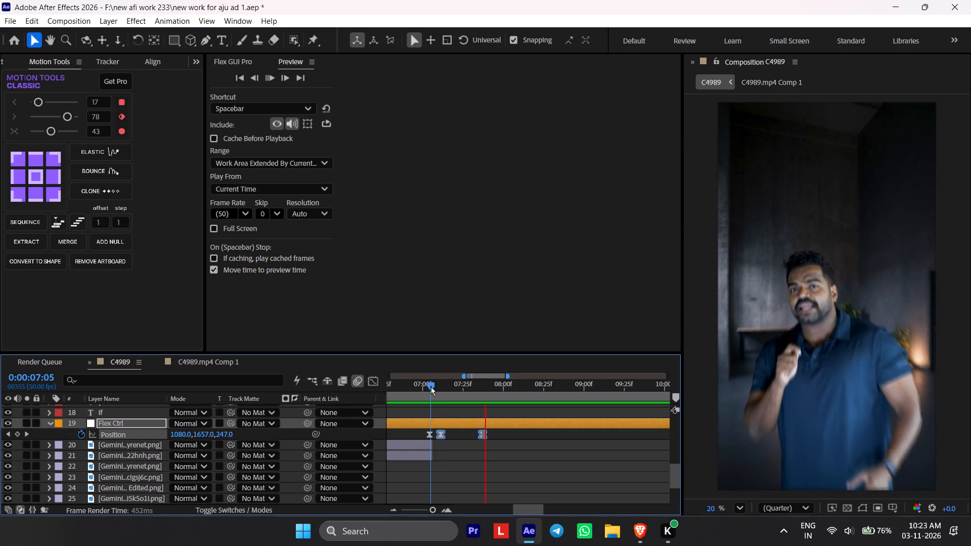
pyautogui.press('space')
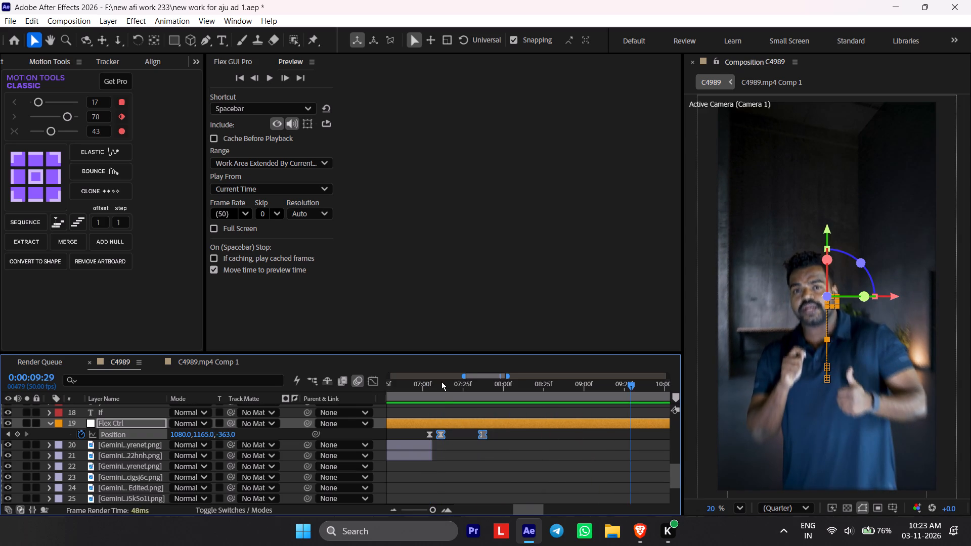
pyautogui.click(442, 397)
pyautogui.press('space')
pyautogui.moveTo(452, 397); pyautogui.dragTo(448, 397)
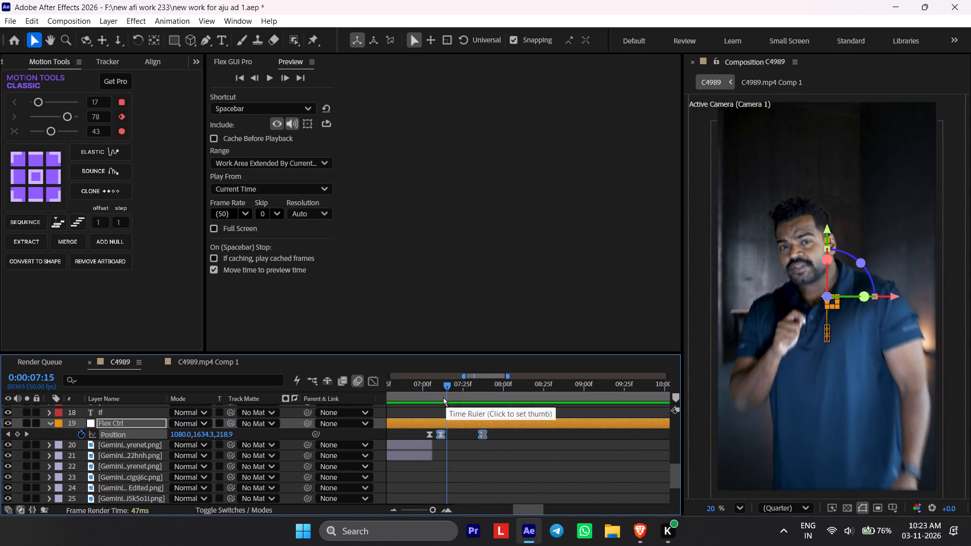
pyautogui.moveTo(440, 398); pyautogui.dragTo(425, 403)
pyautogui.press('space')
pyautogui.press('space')
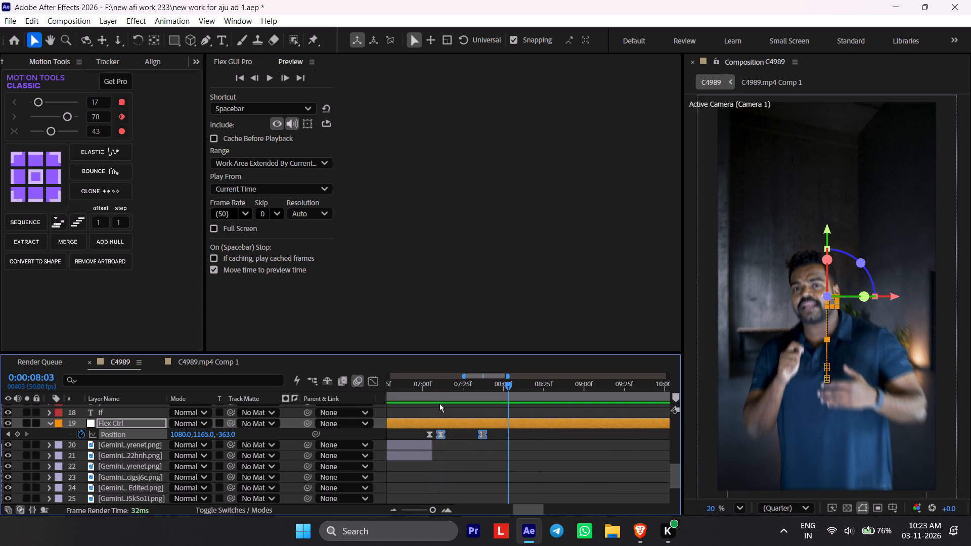
pyautogui.press('space')
pyautogui.press('space')
pyautogui.moveTo(461, 391); pyautogui.dragTo(431, 397)
pyautogui.press('space')
pyautogui.press('space')
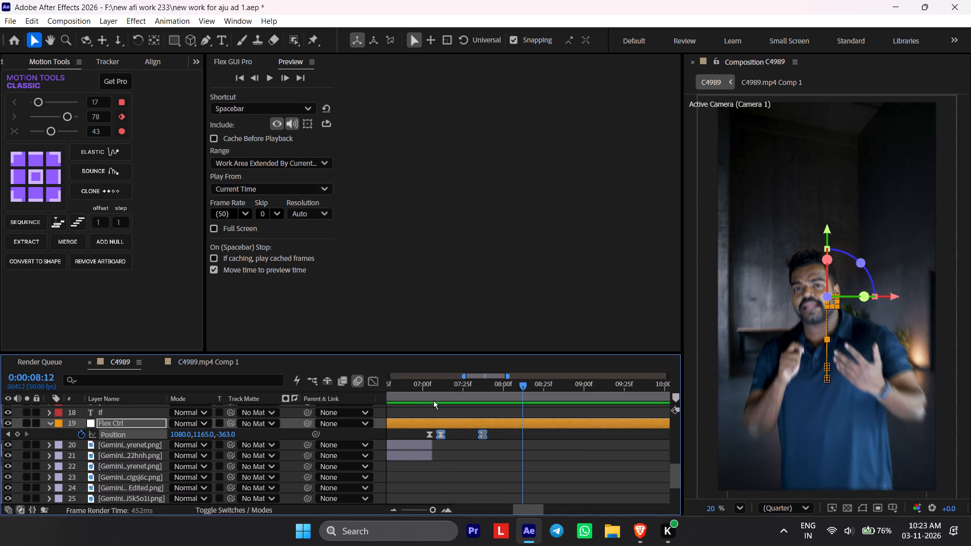
pyautogui.press('space')
pyautogui.press('space')
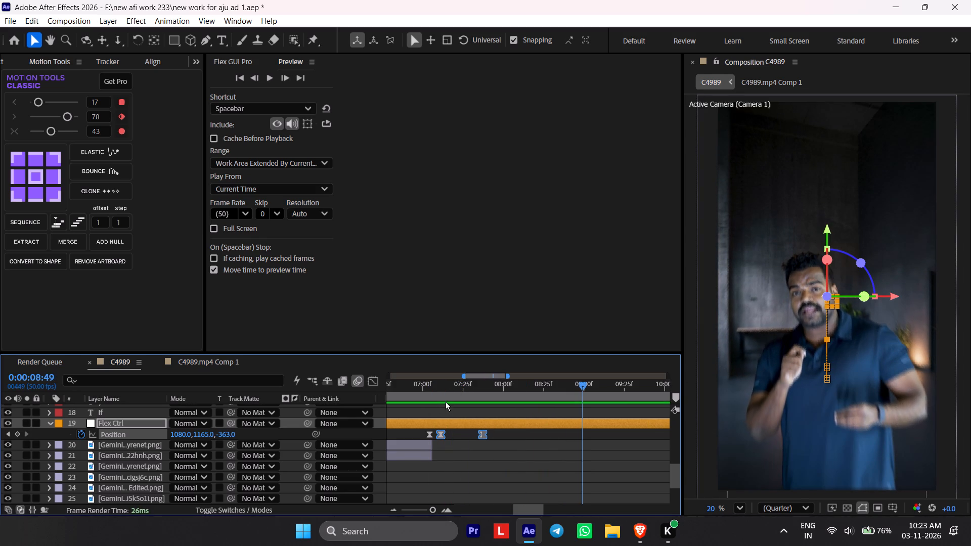
pyautogui.click(445, 397)
pyautogui.press('space')
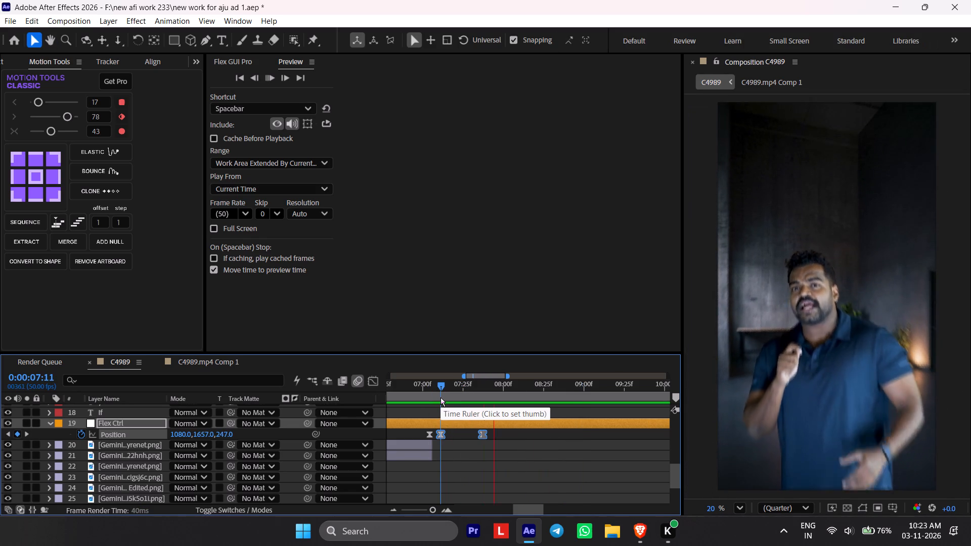
pyautogui.press('space')
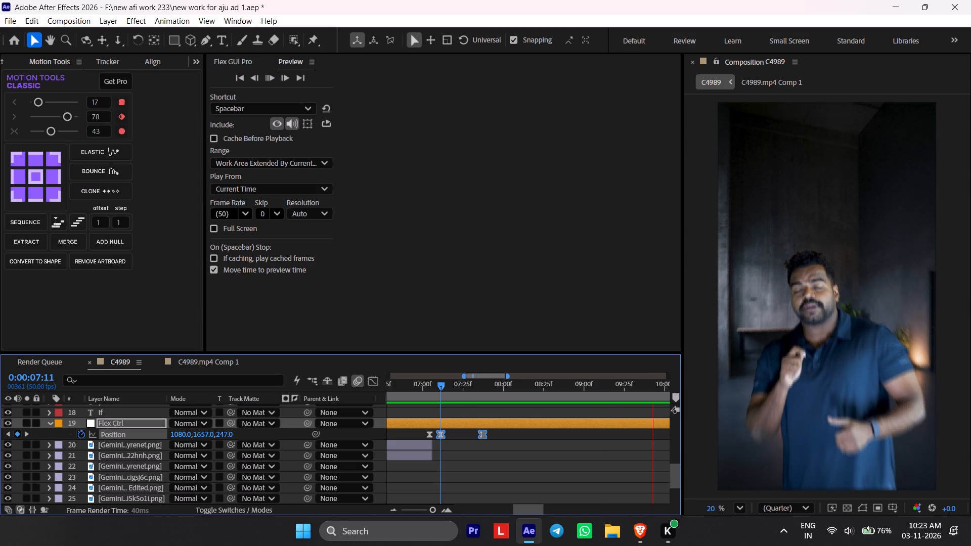
pyautogui.hotkey('ctrl', 's')
pyautogui.keyDown('alt'); pyautogui.scroll(-4, 480, 438); pyautogui.keyUp('alt')
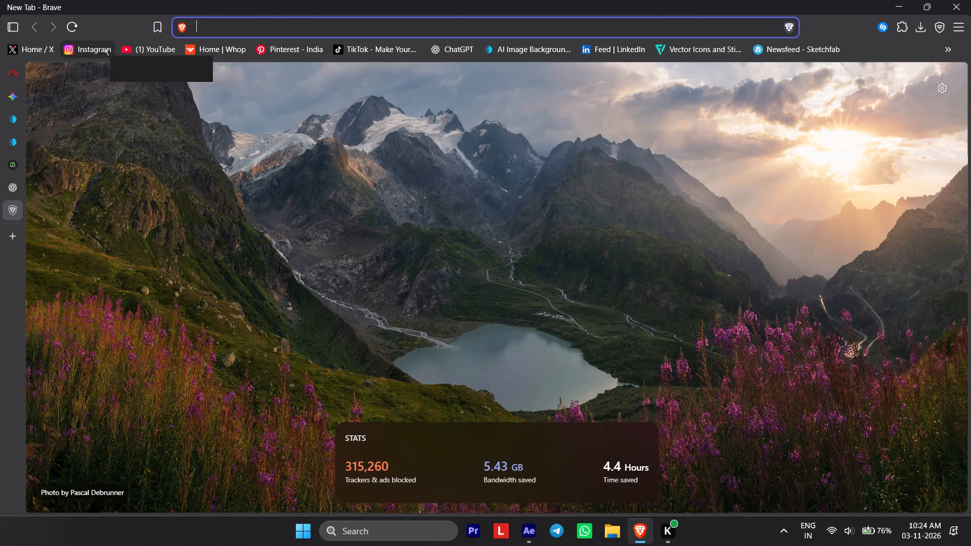
# Open Instagram from the saved bookmarks in the new browser tab and go to the direct messages inbox.
pyautogui.click(82, 55)
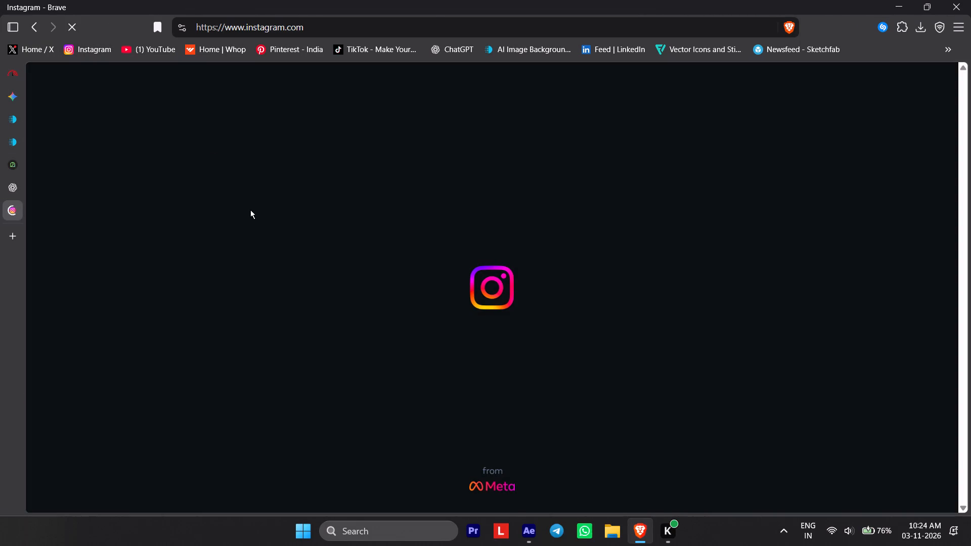
pyautogui.click(59, 212)
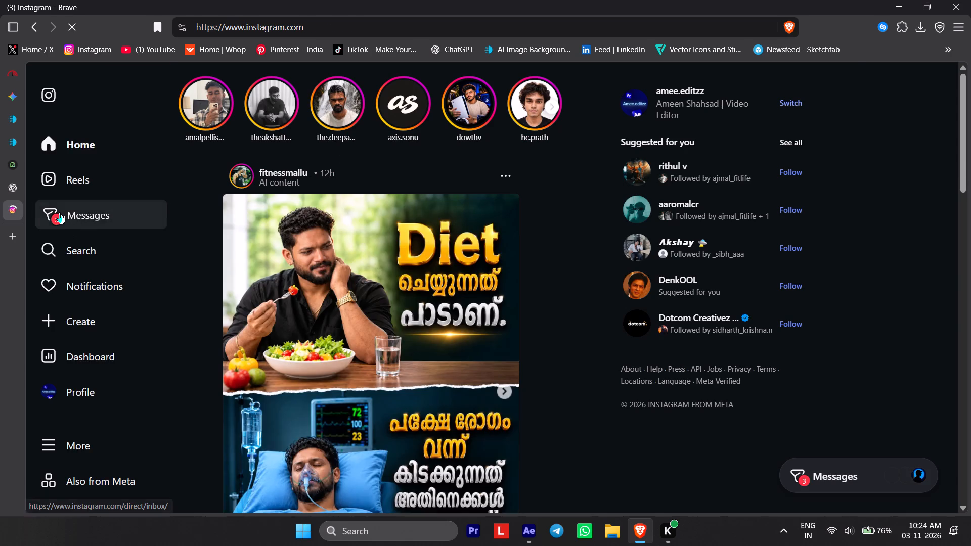
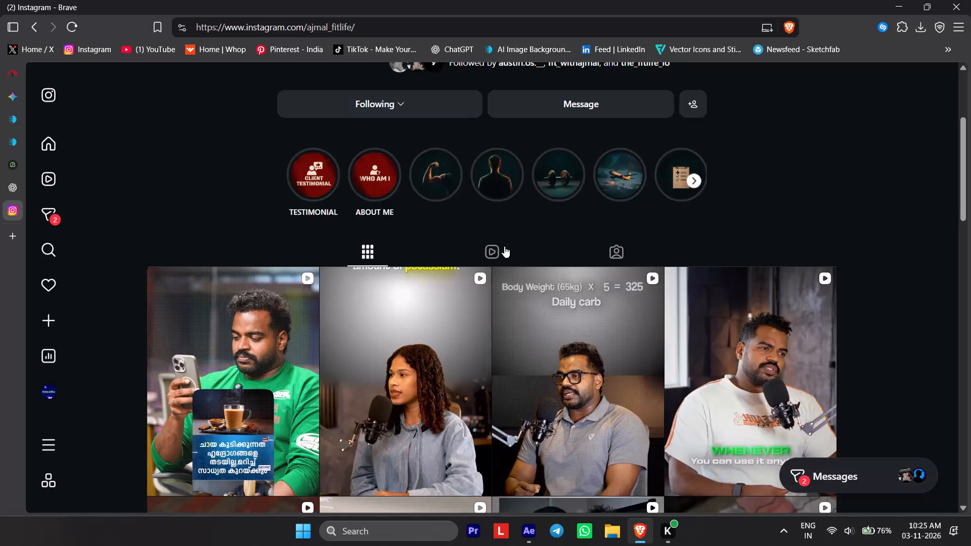
# Browse the reels on the fitness creator's Instagram profile and watch the "Which fruit contains the highest amount of" reel with sound.
pyautogui.scroll(-6, 244, 173)
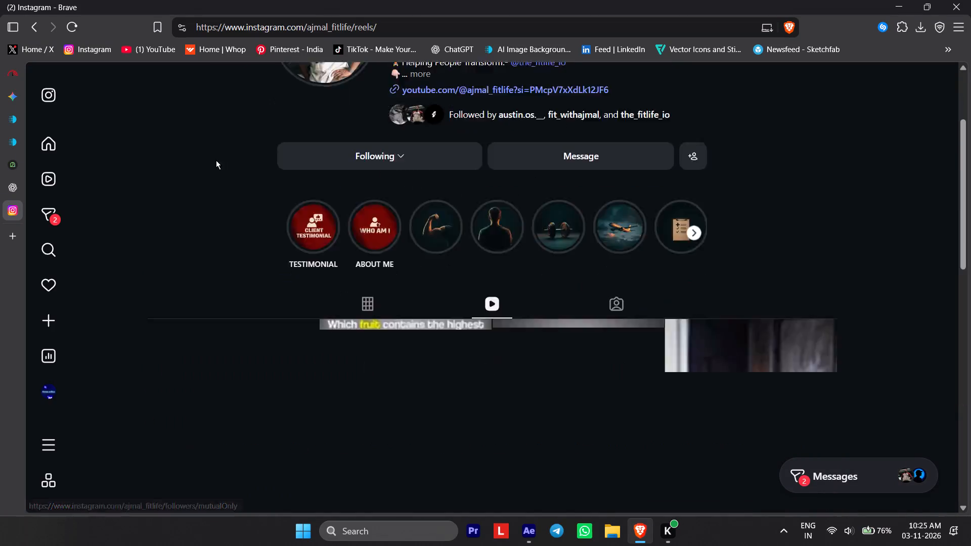
pyautogui.scroll(-1, 216, 160)
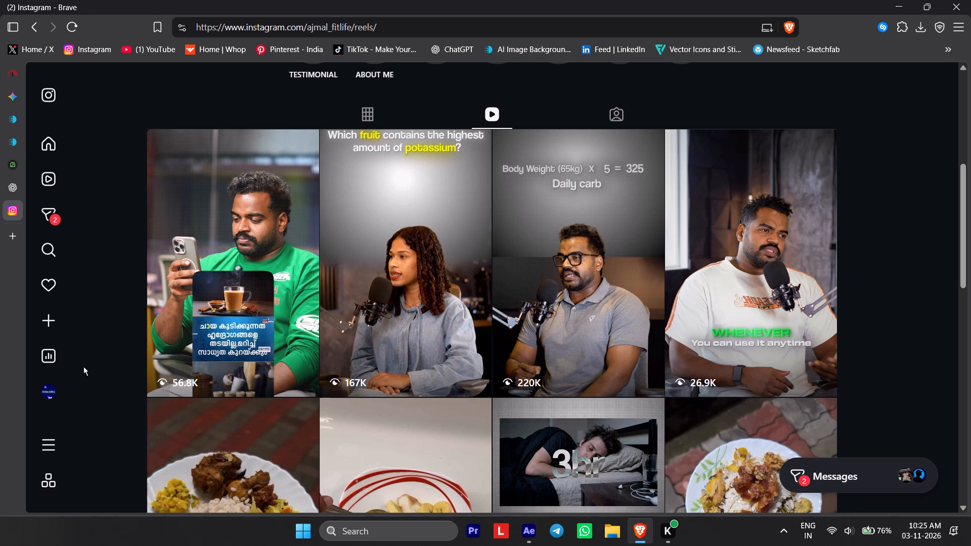
pyautogui.click(393, 239)
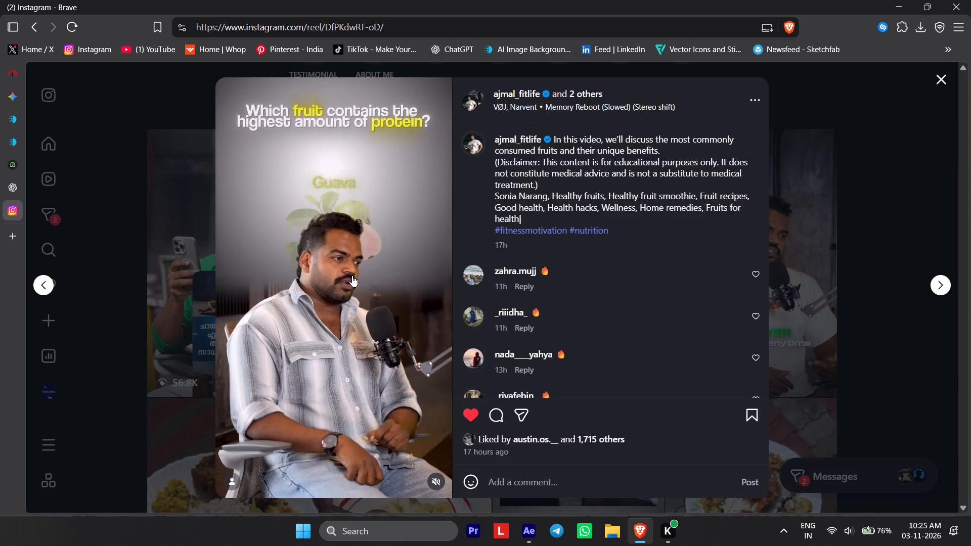
pyautogui.click(322, 294)
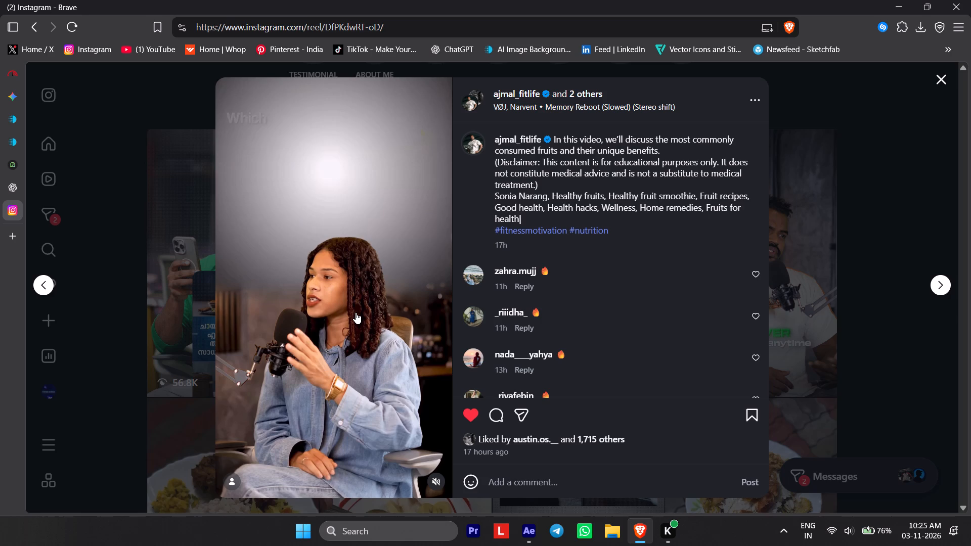
pyautogui.click(159, 256)
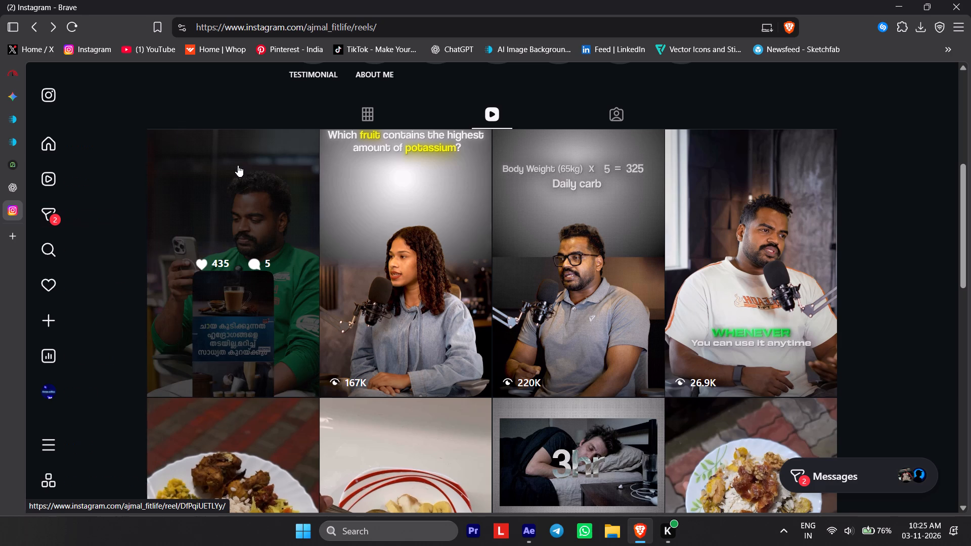
pyautogui.click(391, 207)
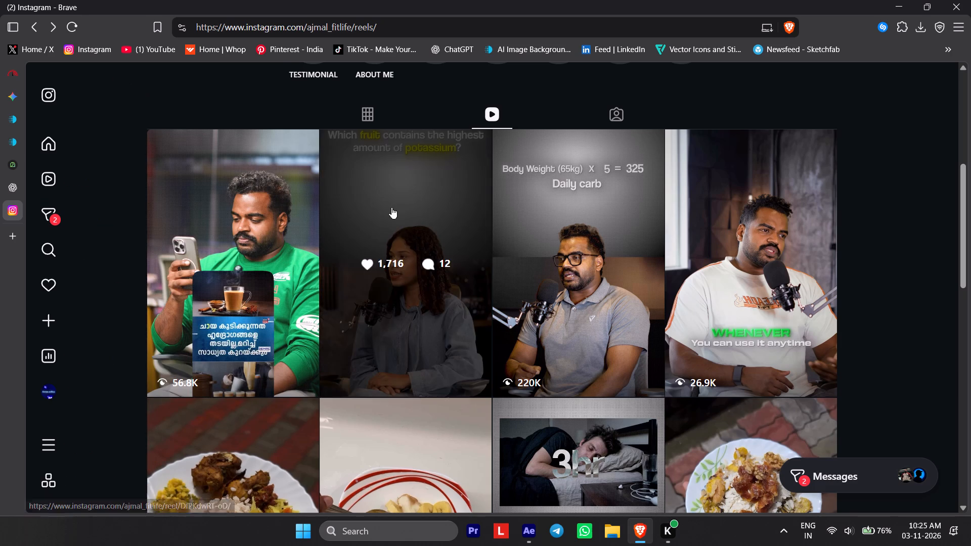
pyautogui.click(439, 479)
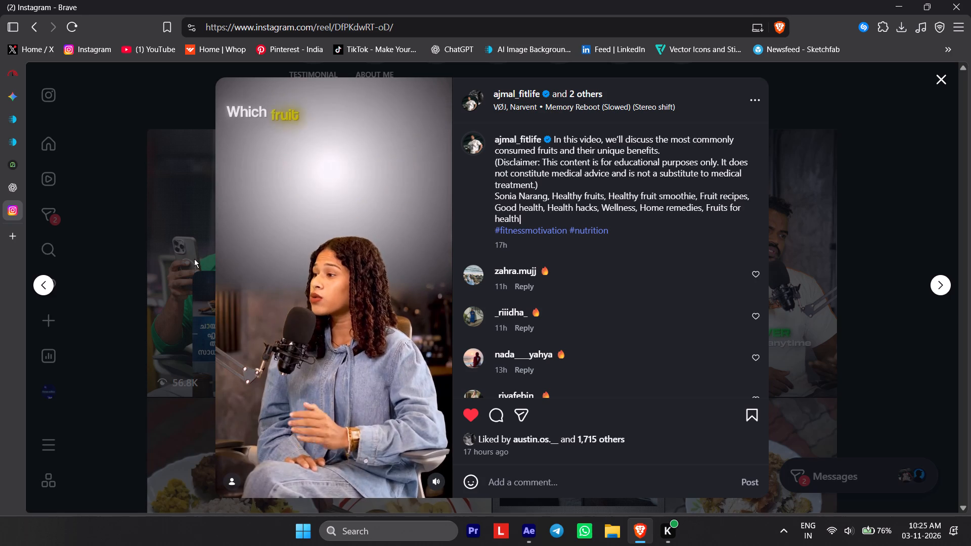
pyautogui.click(821, 177)
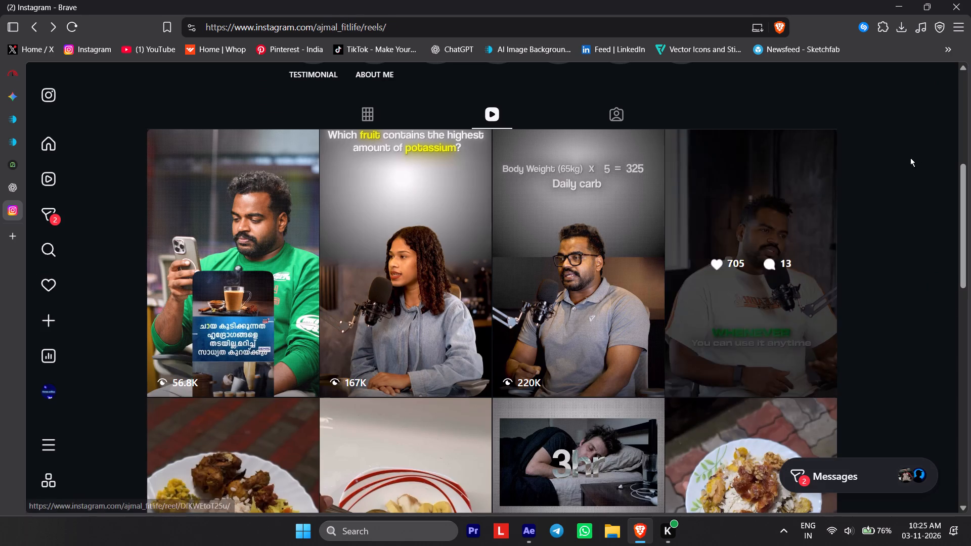
# Watch the body-weight calorie calculation reel and the tea news reel, examining their on-screen text and overlay layout.
pyautogui.click(562, 335)
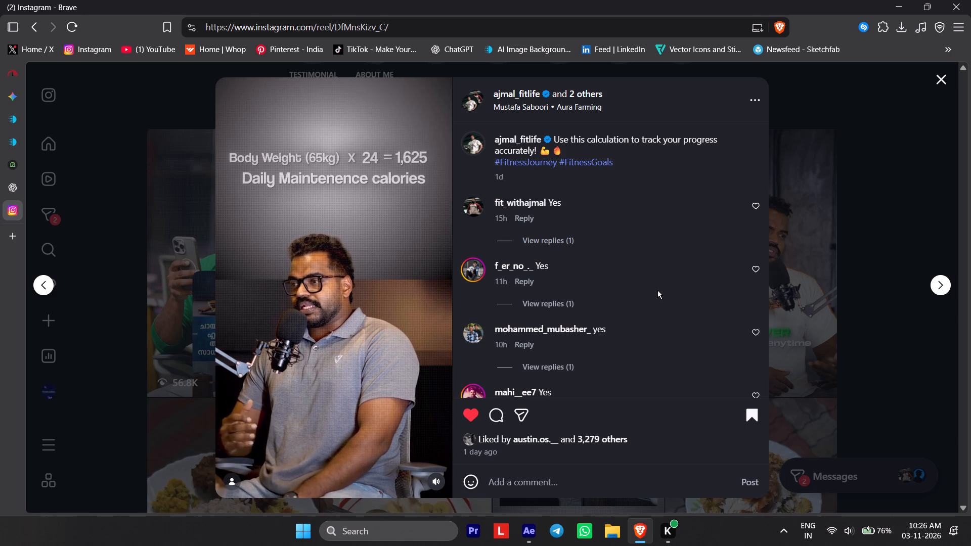
pyautogui.click(861, 239)
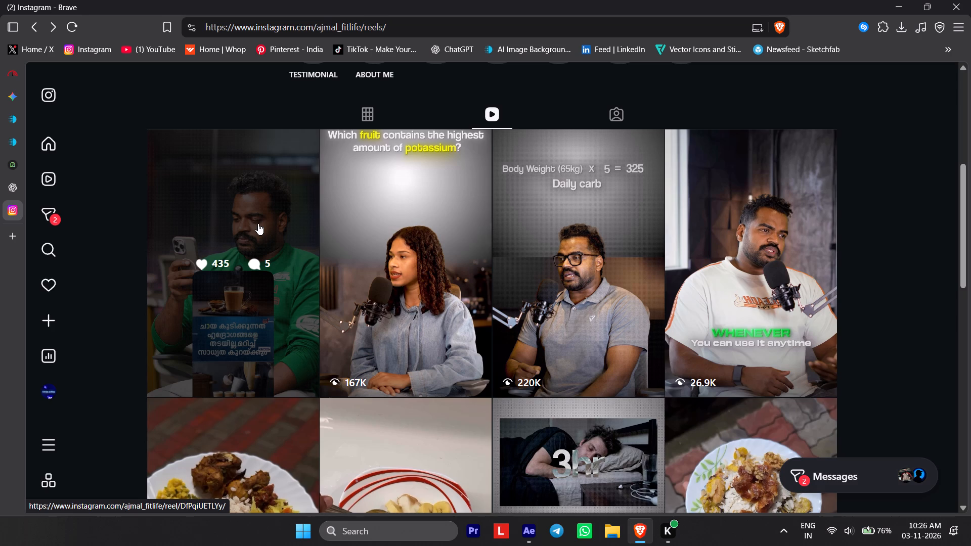
pyautogui.click(255, 223)
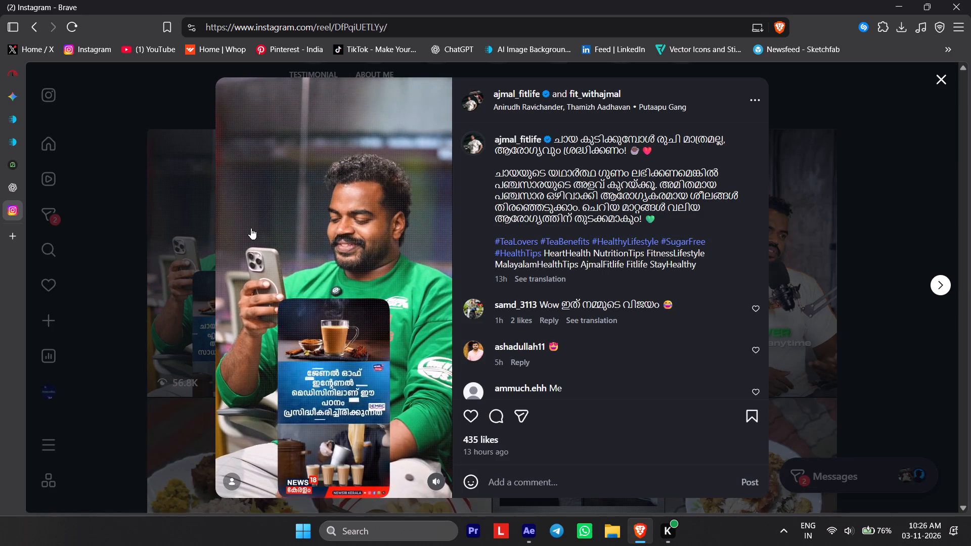
pyautogui.scroll(-3, 612, 301)
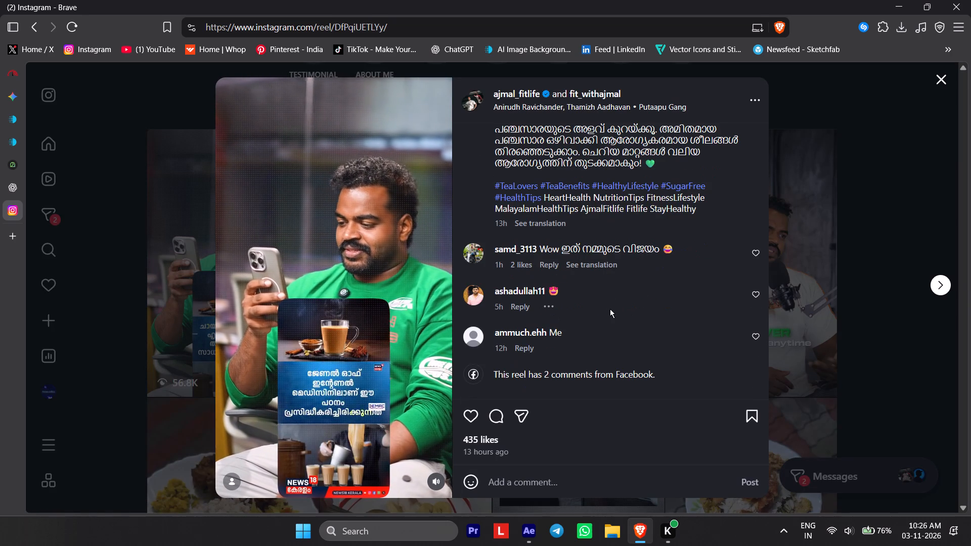
pyautogui.scroll(3, 600, 313)
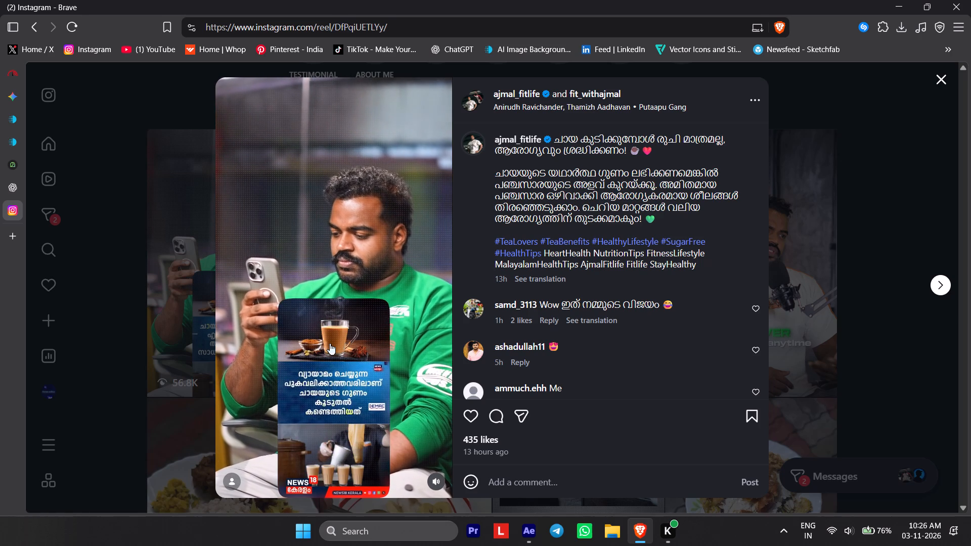
pyautogui.click(157, 317)
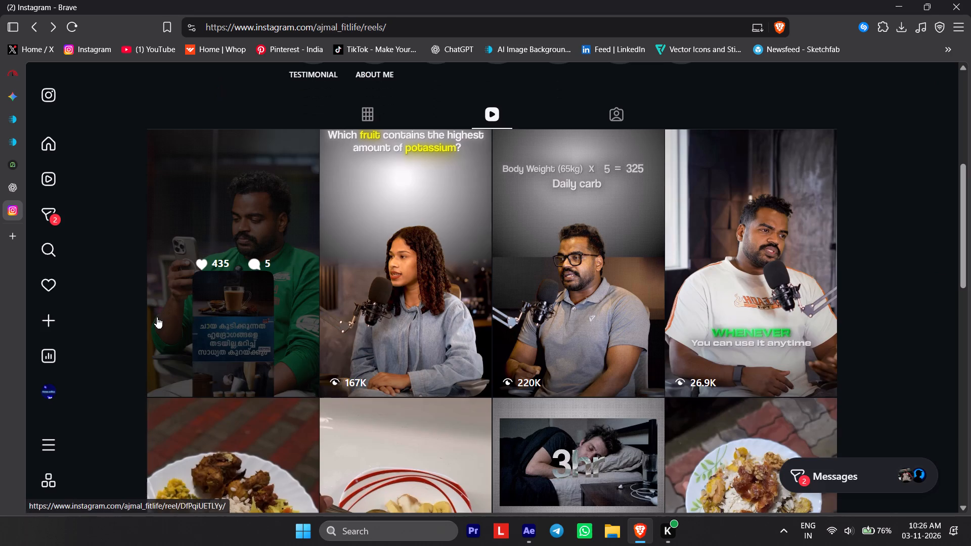
# Reload the profile's reels and rewatch the fruit question reel with sound, examining its animated captions and comments.
pyautogui.click(73, 30)
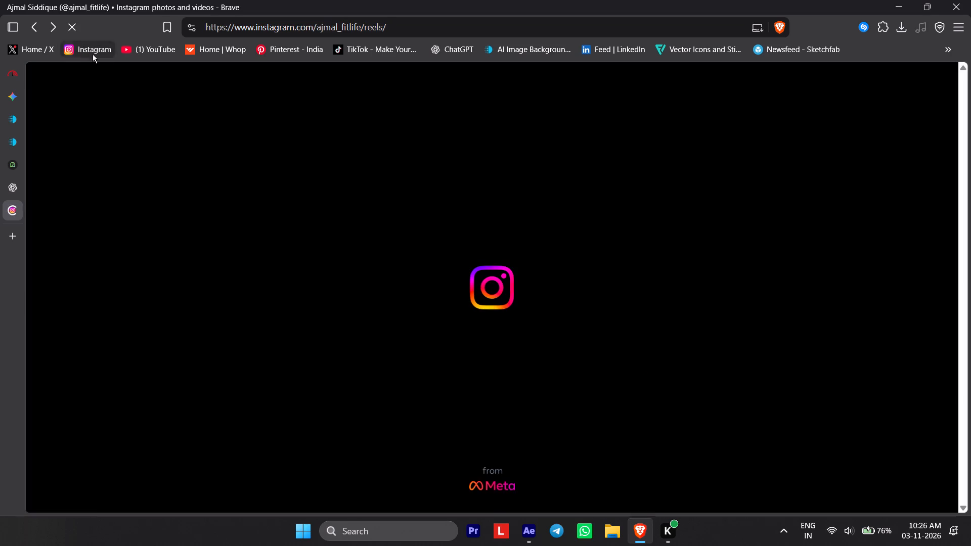
pyautogui.scroll(-6, 158, 210)
pyautogui.scroll(-5, 149, 251)
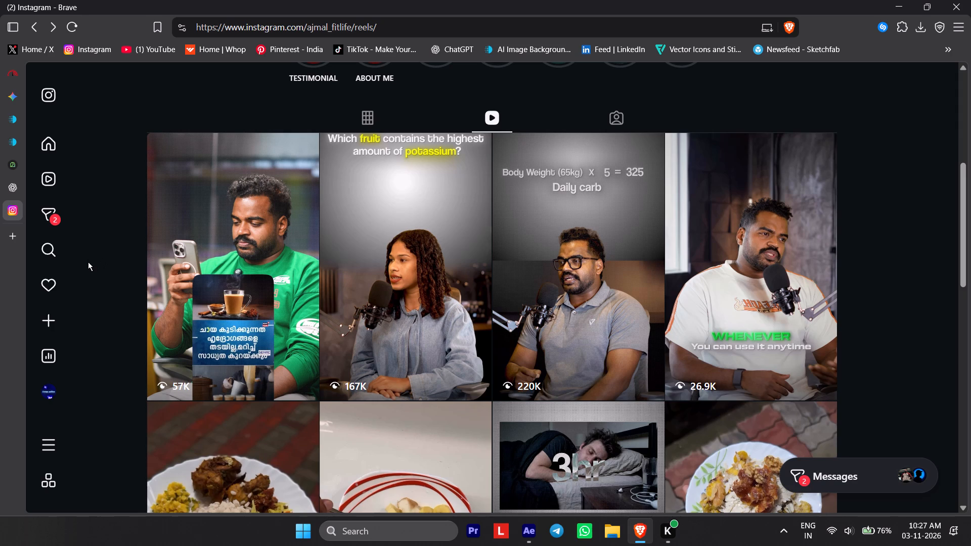
pyautogui.click(420, 236)
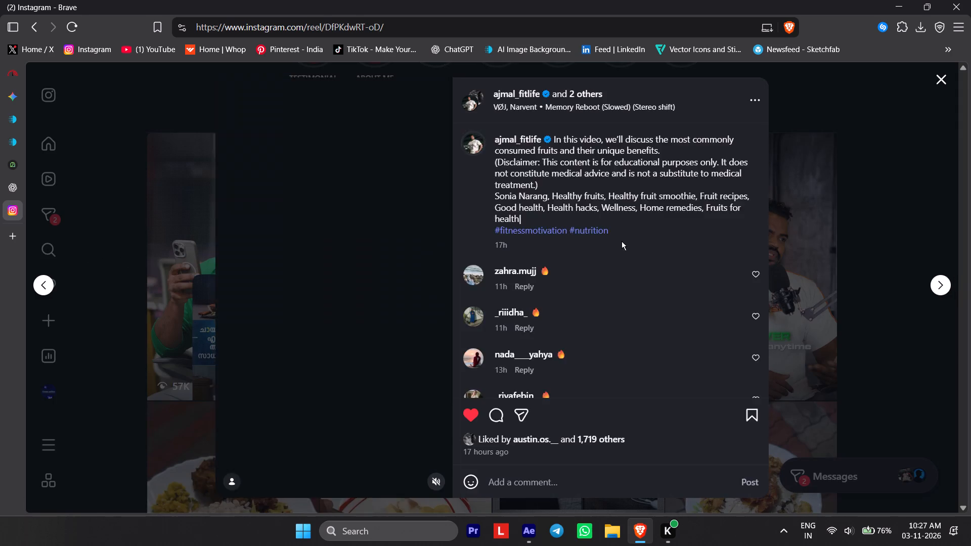
pyautogui.scroll(-6, 679, 268)
pyautogui.click(428, 469)
pyautogui.click(445, 489)
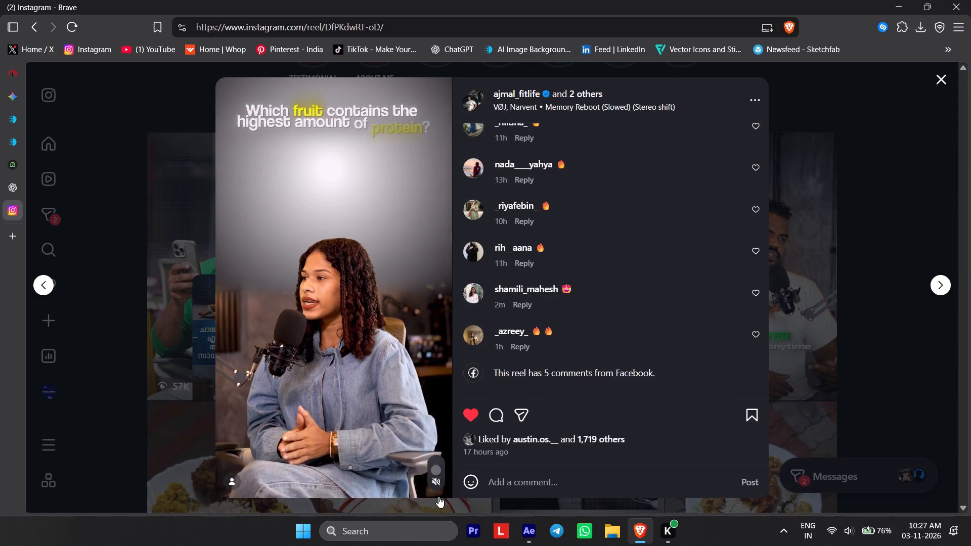
pyautogui.click(427, 486)
pyautogui.click(384, 411)
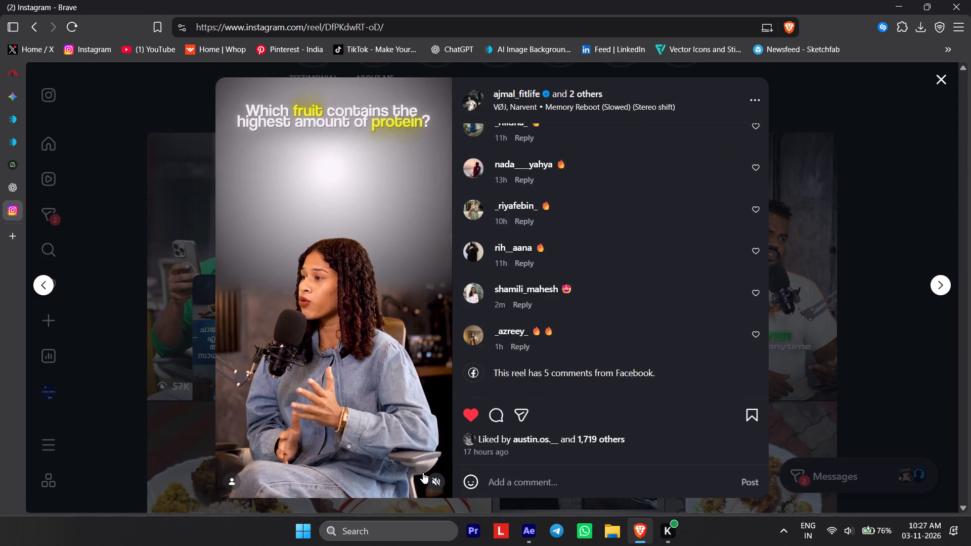
pyautogui.click(430, 474)
pyautogui.click(442, 480)
pyautogui.click(402, 440)
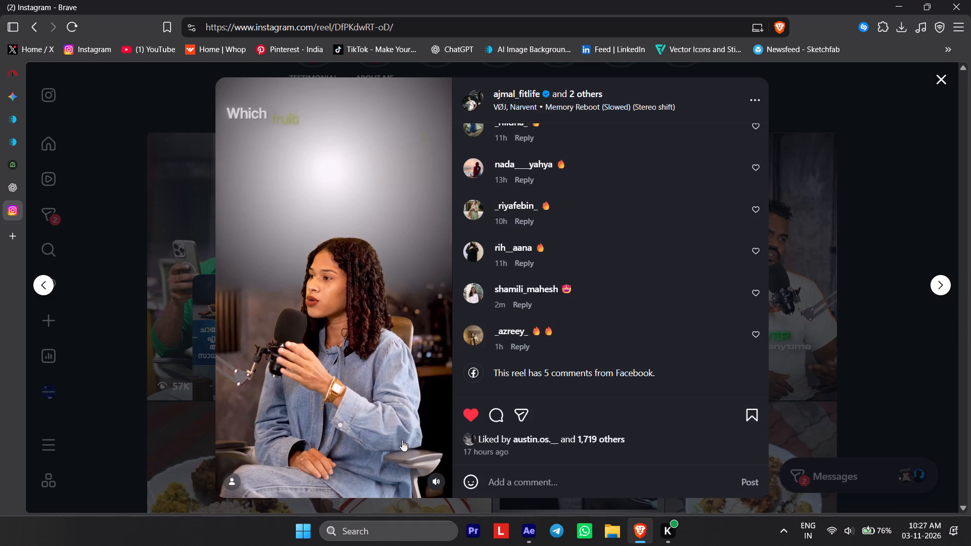
pyautogui.click(402, 440)
pyautogui.scroll(4, 616, 350)
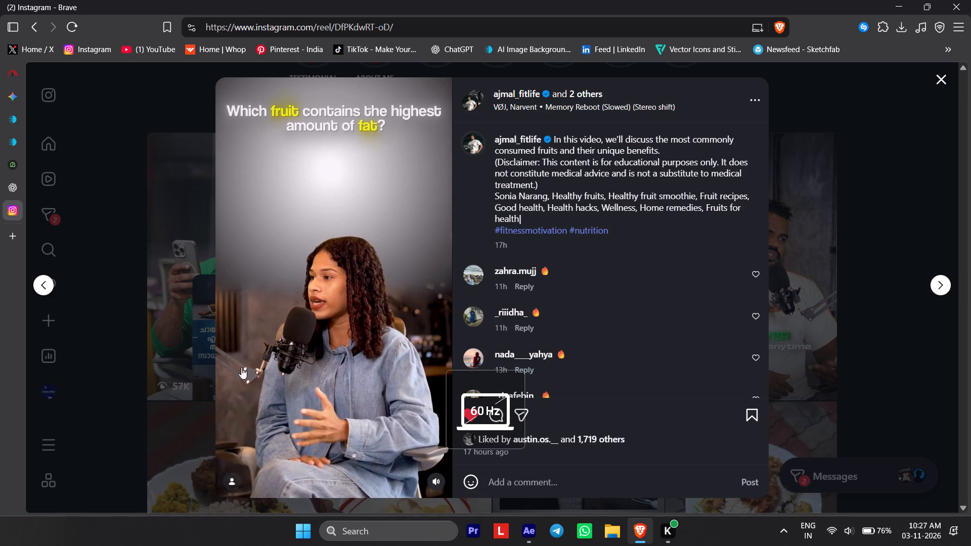
pyautogui.click(139, 406)
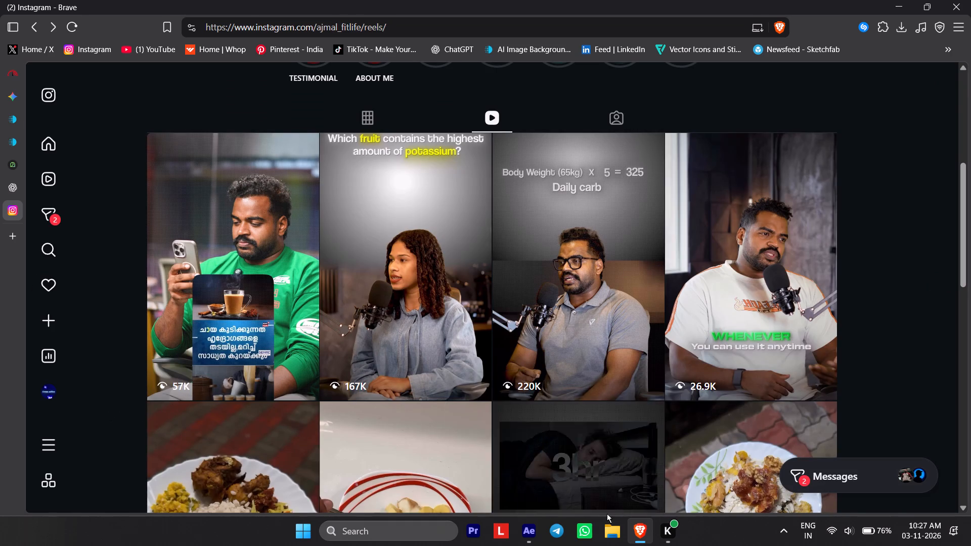
# Switch to After Effects and return to composition C4989.
pyautogui.click(538, 527)
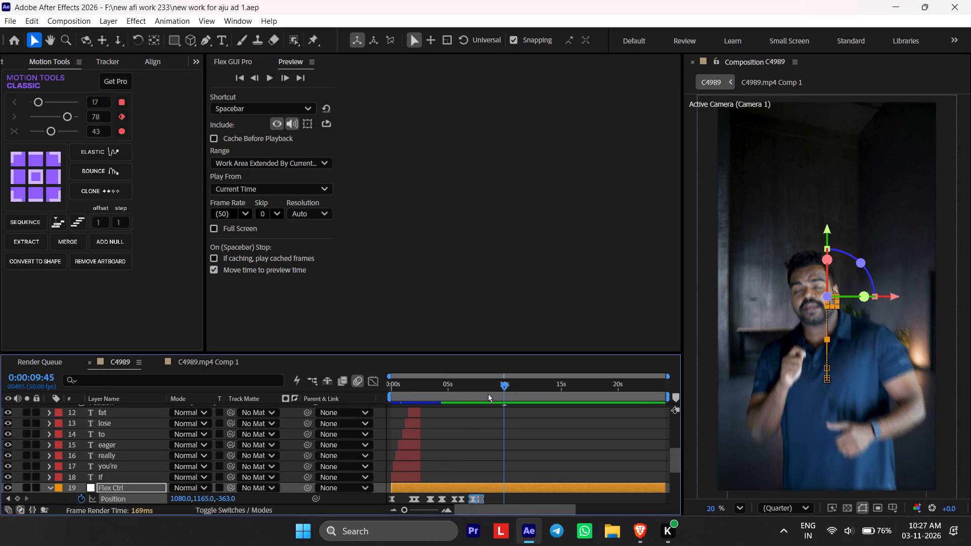
# Preview the Flex Ctrl camera move from 0:00:06:32, leaving the current time at 0:00:06:49.
pyautogui.moveTo(488, 394); pyautogui.dragTo(466, 396)
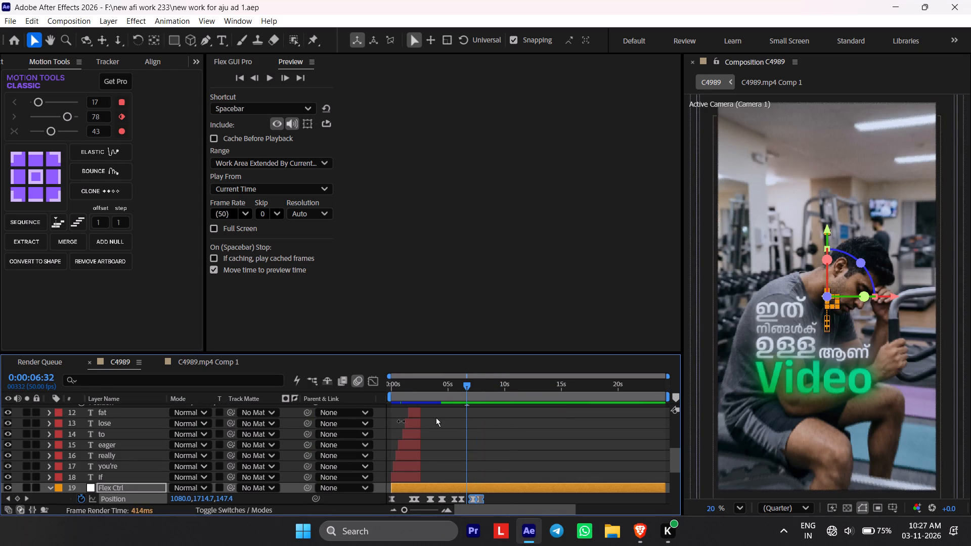
pyautogui.press('space')
pyautogui.click(473, 381)
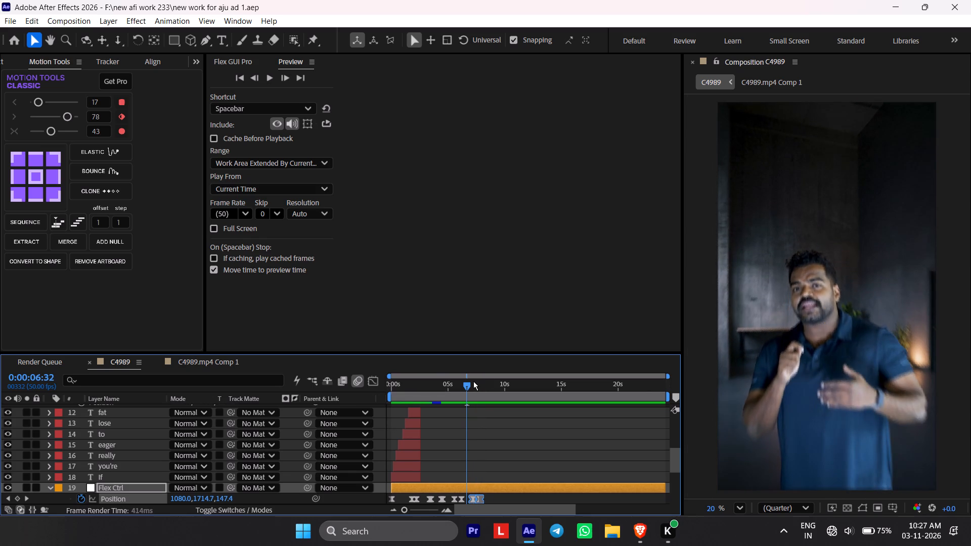
pyautogui.click(473, 381)
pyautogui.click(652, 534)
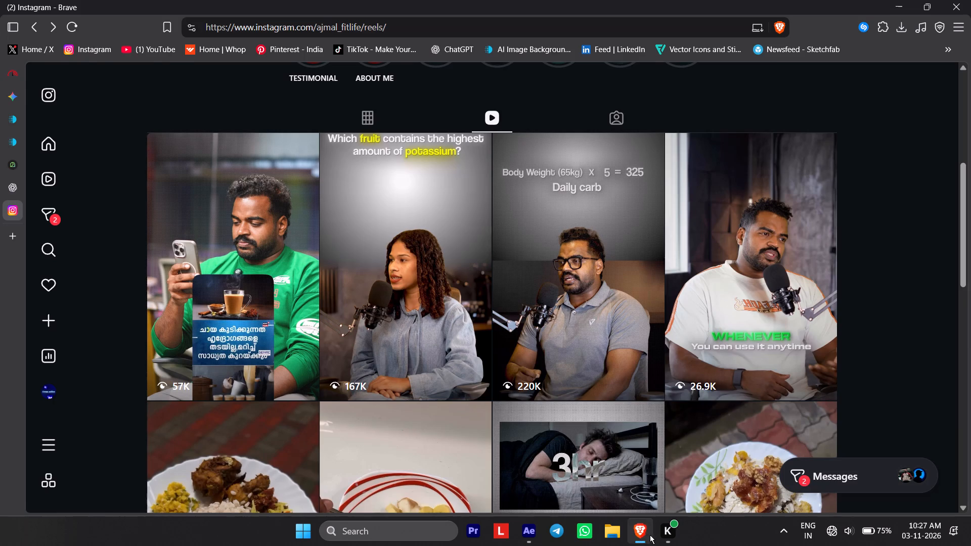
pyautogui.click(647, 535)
# Save the project and clear the Flex Ctrl layer and Position keyframe selection.
pyautogui.hotkey('ctrl', 's')
pyautogui.click(498, 465)
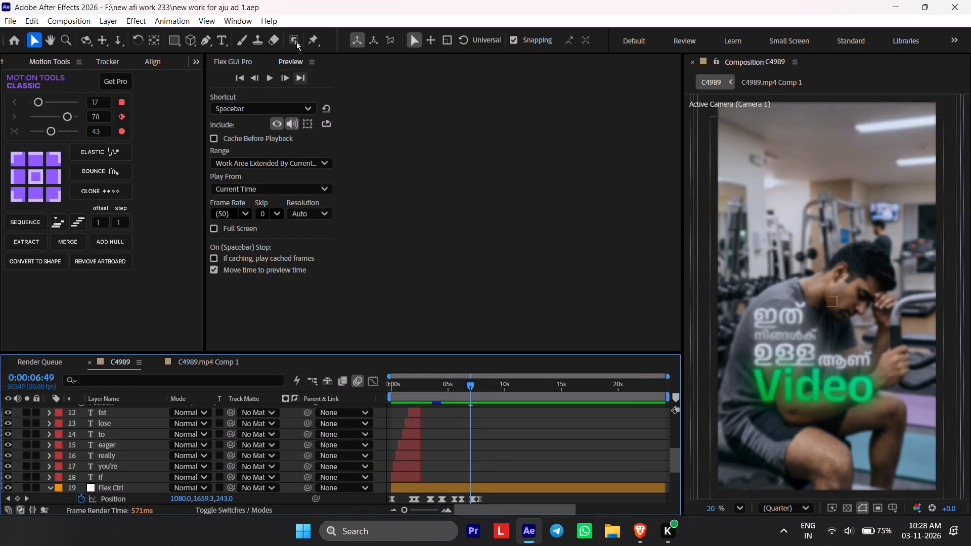
# Bring up Flex GUI Pro and activate its Autosave control.
pyautogui.click(247, 65)
pyautogui.click(250, 78)
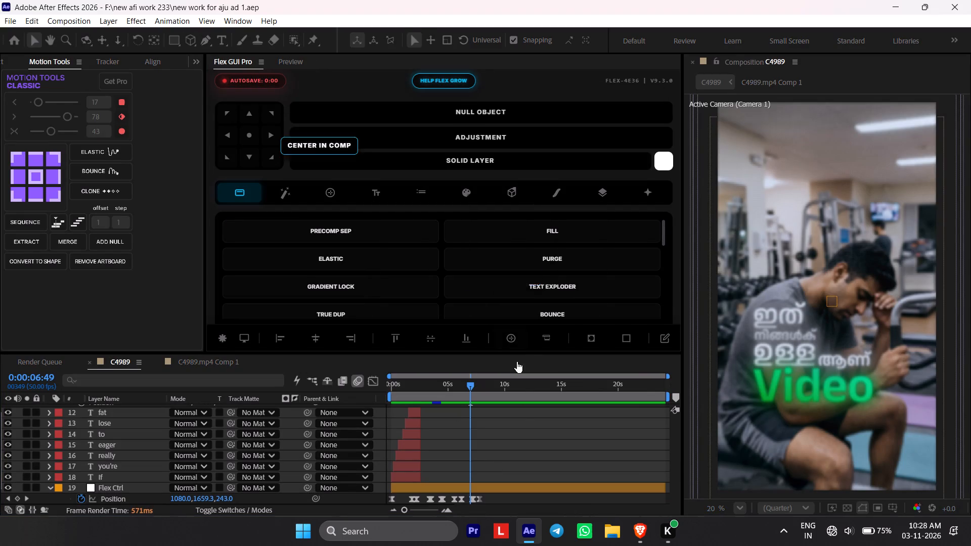
# Switch from After Effects to the Brave browser.
pyautogui.moveTo(655, 530); pyautogui.dragTo(639, 530)
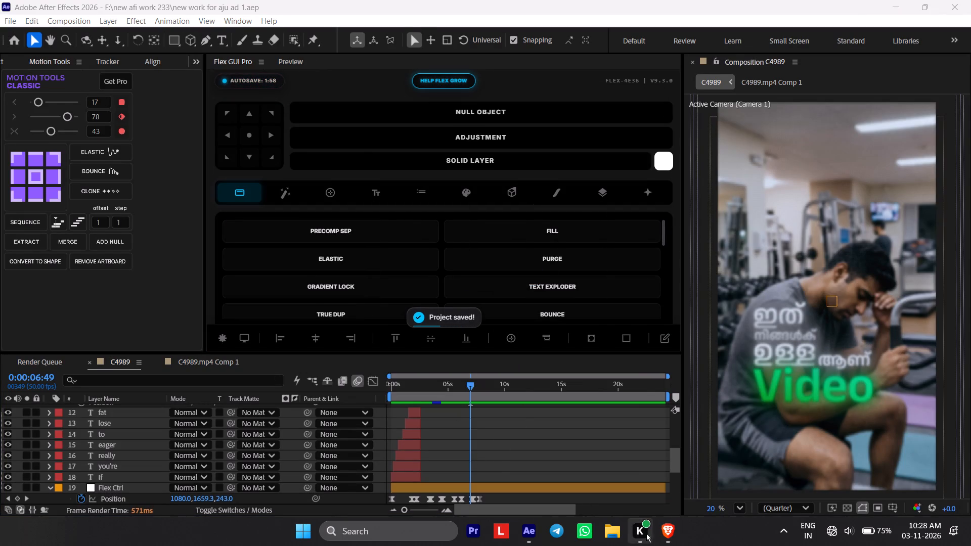
pyautogui.click(665, 533)
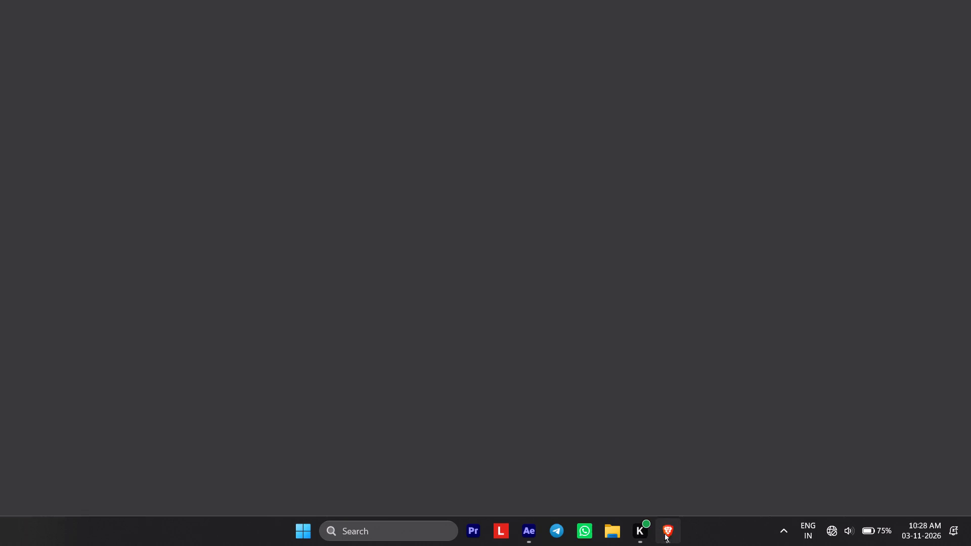
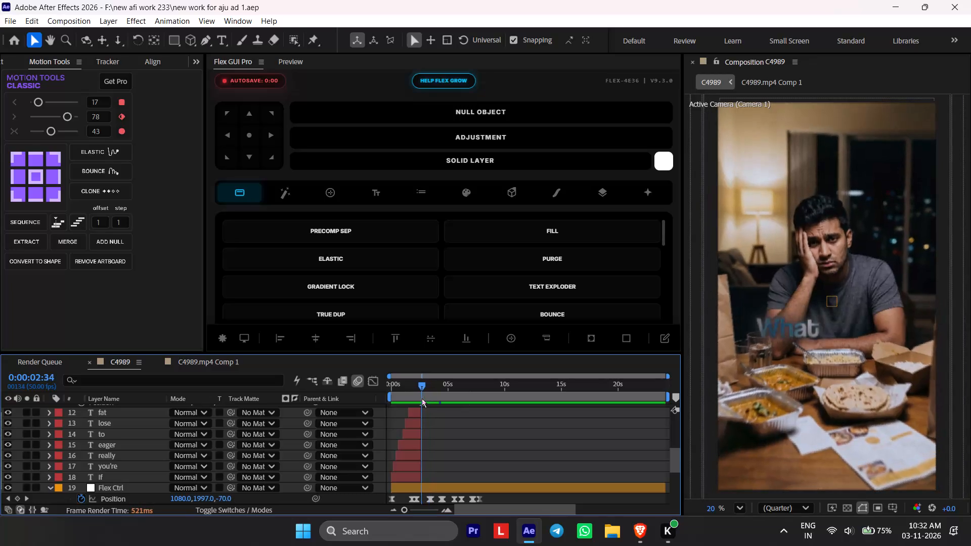
# Preview the C4989 animation from 0:00:02:34 through the Malayalam title, stopping at 0:00:08:03.
pyautogui.click(448, 420)
pyautogui.scroll(4, 438, 428)
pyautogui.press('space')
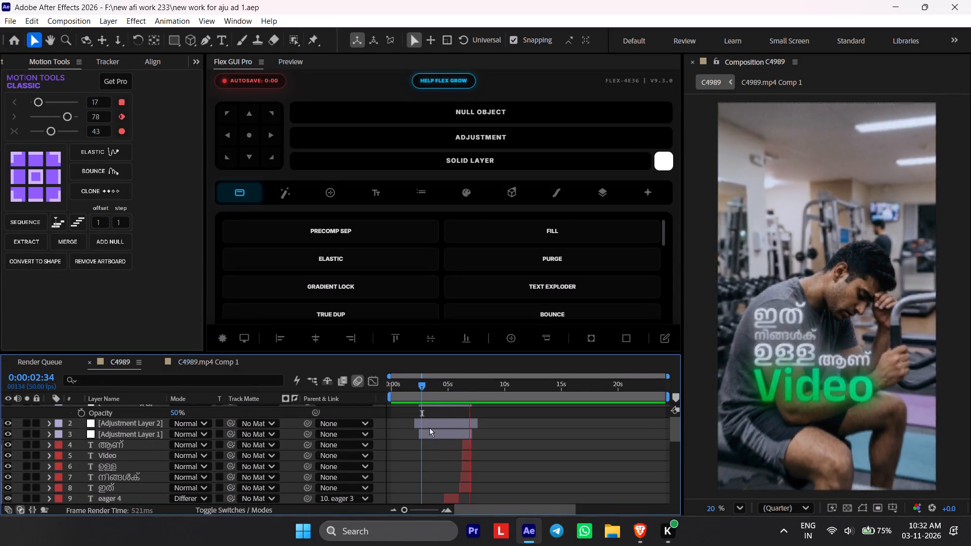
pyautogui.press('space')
# Switch to Brave, bring up the Visualizing Listening conversation, and return to After Effects.
pyautogui.click(647, 545)
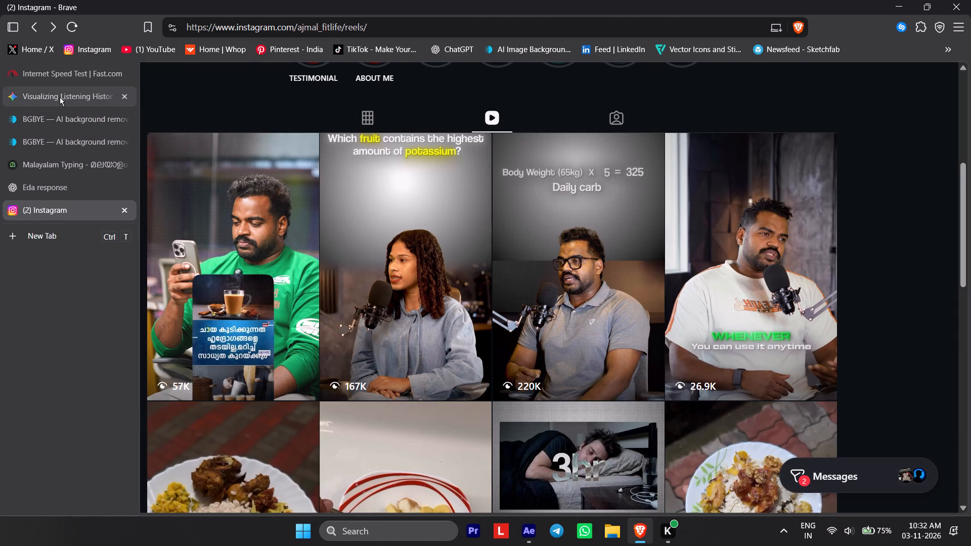
pyautogui.click(60, 95)
pyautogui.hotkey('alt', 'Tab')
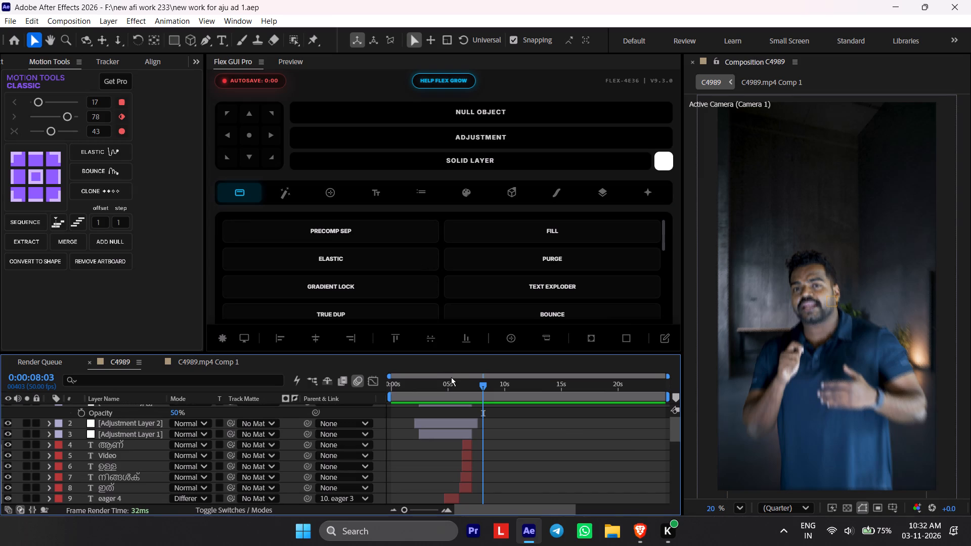
# Start another playback preview of the C4989 composition.
pyautogui.click(465, 397)
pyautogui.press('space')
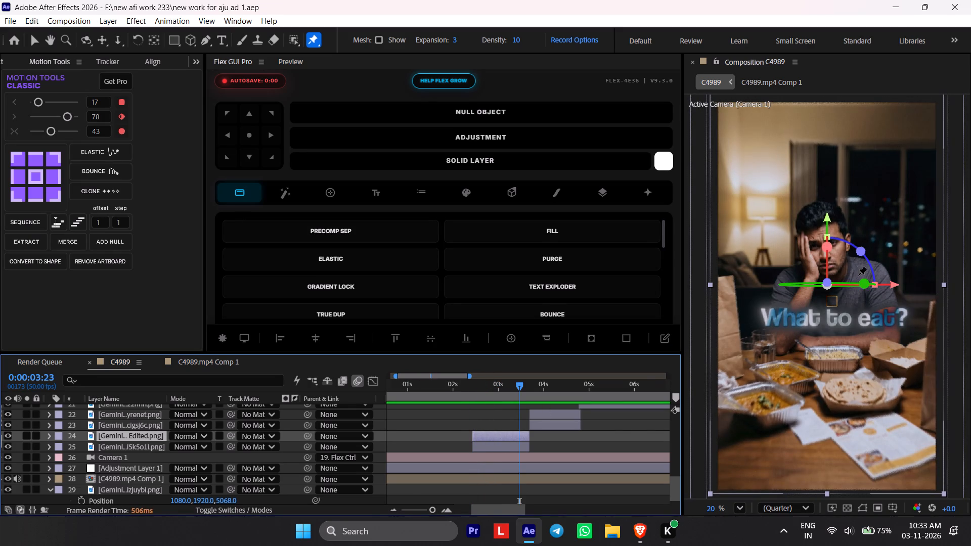
pyautogui.click(821, 223)
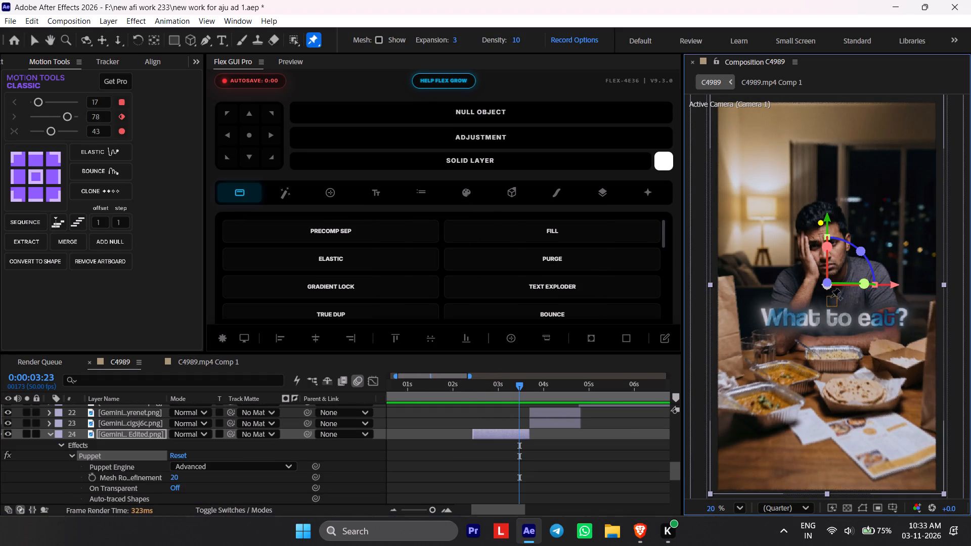
pyautogui.click(829, 272)
pyautogui.click(833, 339)
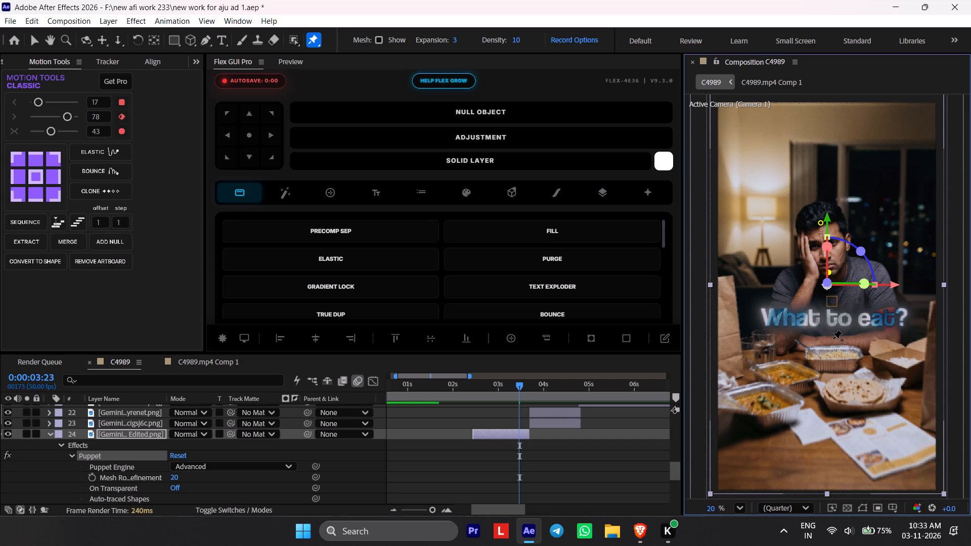
# Move the Position keyframes of all three puppet pins on layer 24 together to 0:00:03:33, near the layer's end.
pyautogui.press('u')
pyautogui.scroll(-1, 519, 463)
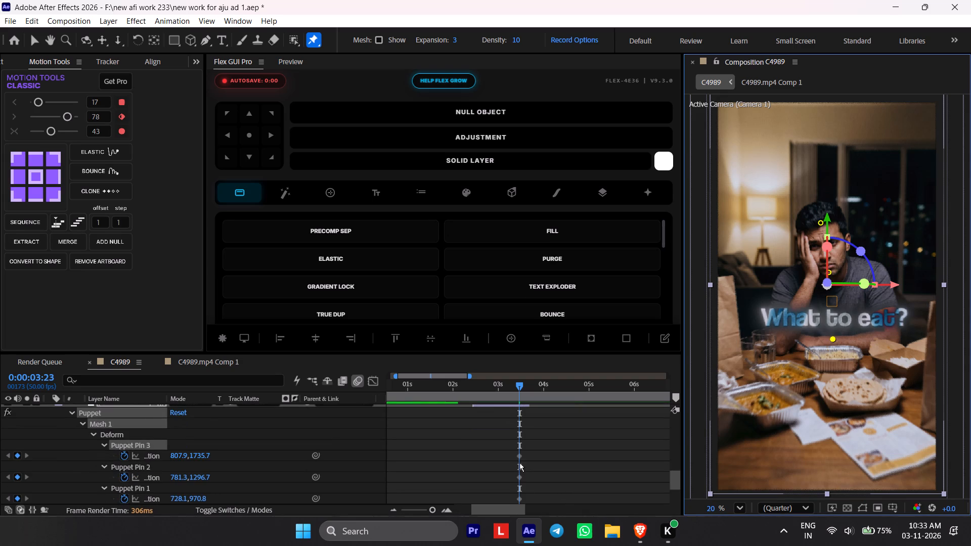
pyautogui.keyDown('alt'); pyautogui.scroll(1, 526, 435); pyautogui.keyUp('alt')
pyautogui.moveTo(473, 446); pyautogui.dragTo(561, 435, button='middle')
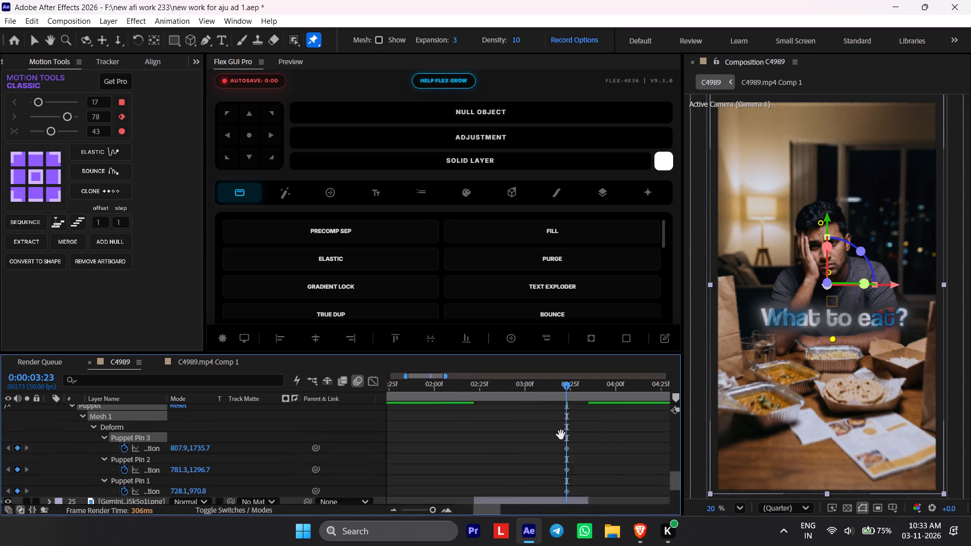
pyautogui.moveTo(561, 435); pyautogui.dragTo(608, 432, button='middle')
pyautogui.moveTo(604, 431); pyautogui.dragTo(563, 469, button='middle')
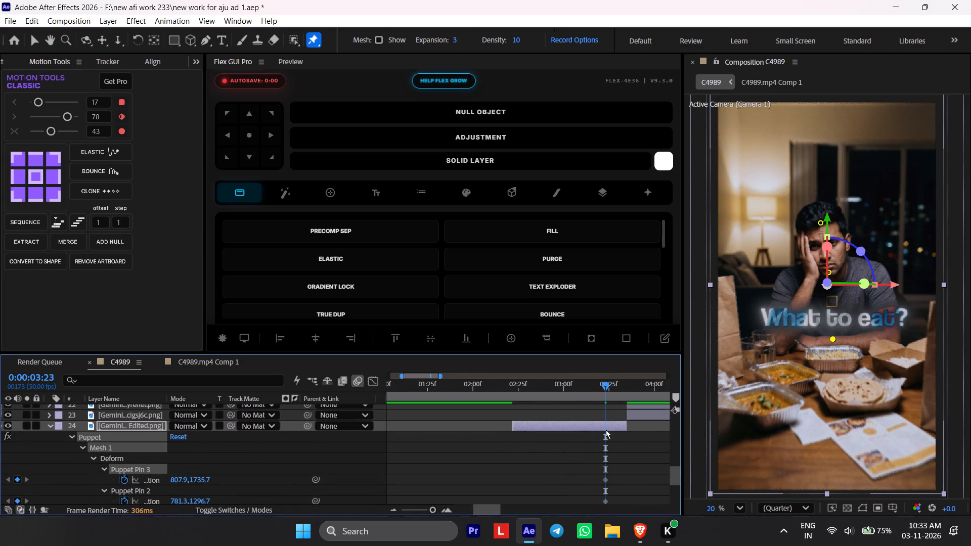
pyautogui.press('u')
pyautogui.press('u')
pyautogui.scroll(-2, 605, 436)
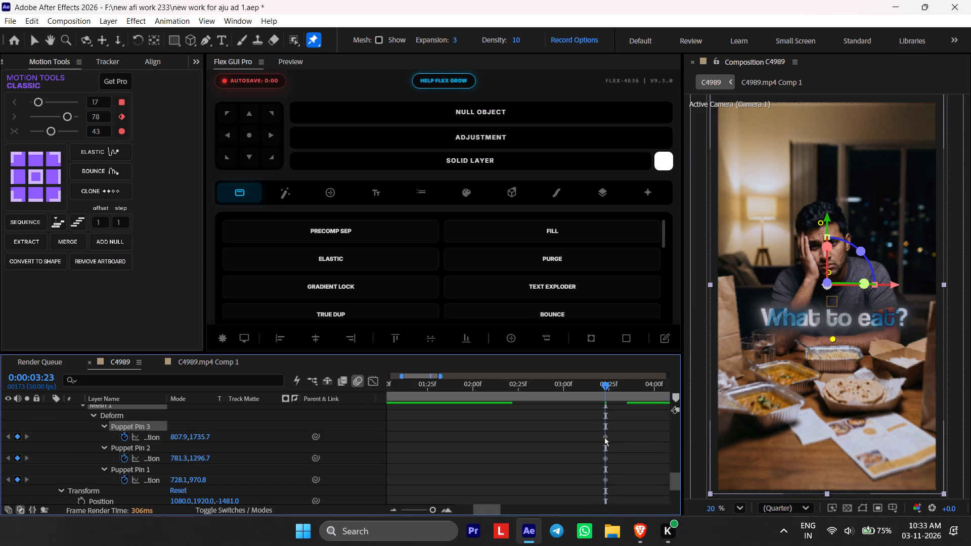
pyautogui.scroll(-1, 594, 449)
pyautogui.moveTo(580, 453); pyautogui.dragTo(703, 456)
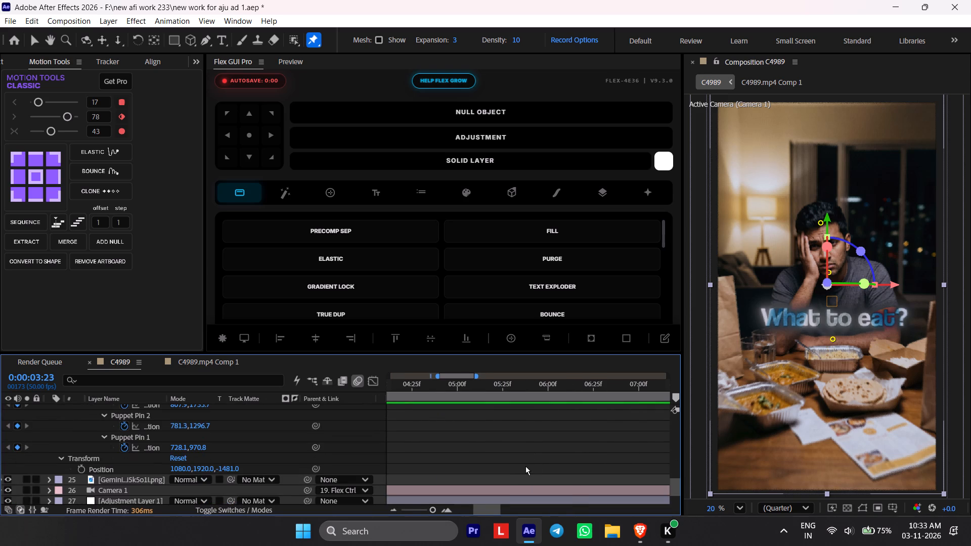
pyautogui.keyDown('alt'); pyautogui.scroll(-2, 507, 464); pyautogui.keyUp('alt')
pyautogui.moveTo(471, 460); pyautogui.dragTo(527, 455, button='middle')
pyautogui.keyDown('alt'); pyautogui.scroll(1, 493, 441); pyautogui.keyUp('alt')
pyautogui.moveTo(380, 465); pyautogui.dragTo(469, 472, button='middle')
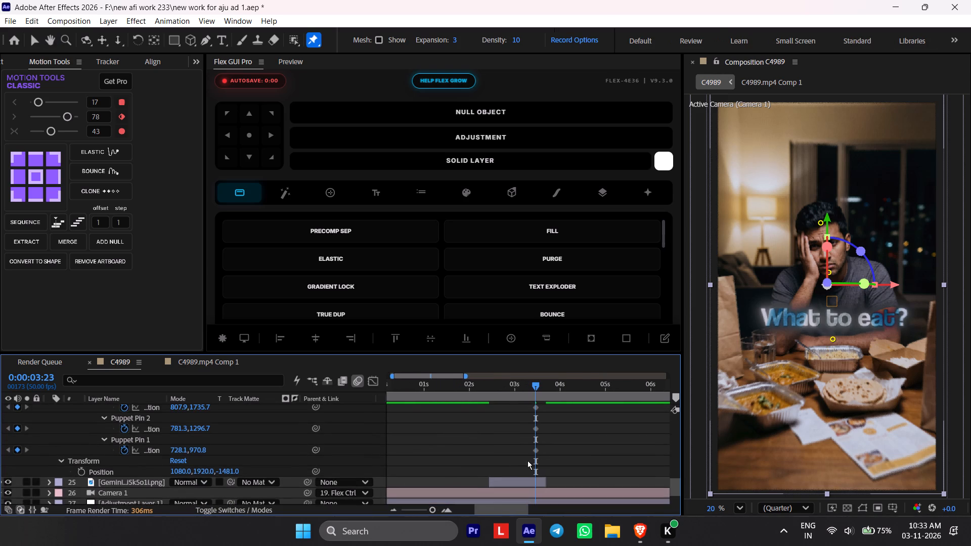
pyautogui.scroll(1, 529, 461)
pyautogui.scroll(-1, 519, 465)
pyautogui.moveTo(519, 465); pyautogui.dragTo(591, 387)
pyautogui.scroll(-2, 528, 503)
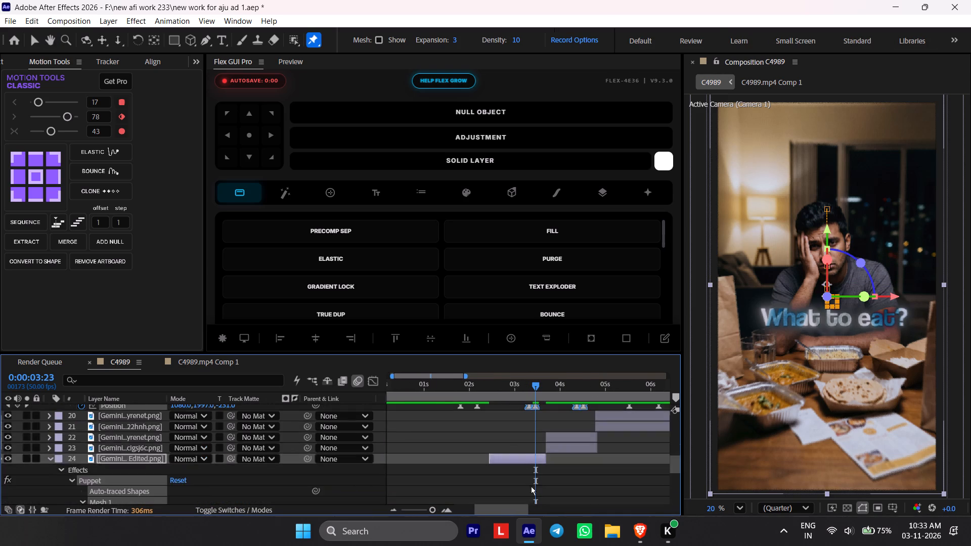
pyautogui.scroll(-2, 532, 485)
pyautogui.click(522, 435)
pyautogui.scroll(-1, 522, 435)
pyautogui.moveTo(507, 411); pyautogui.dragTo(551, 511)
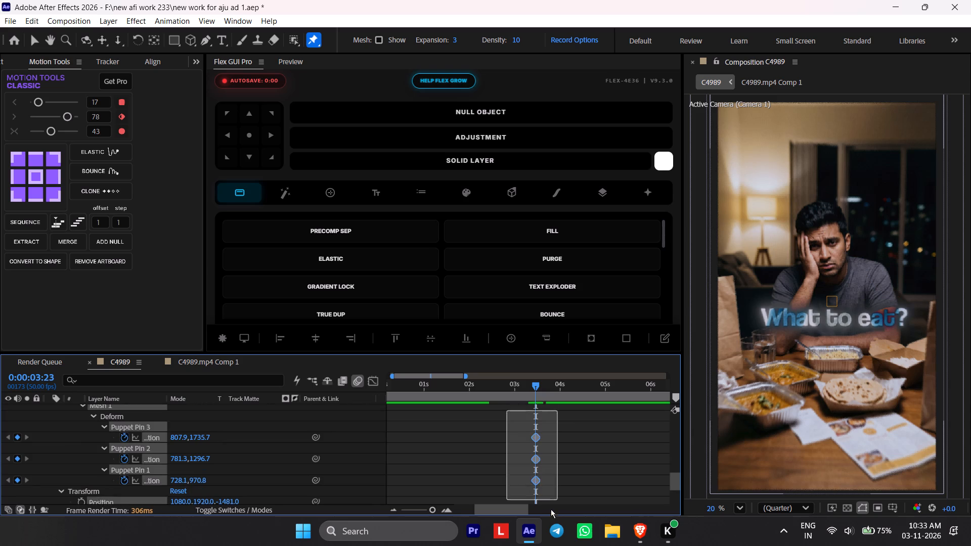
pyautogui.moveTo(551, 511); pyautogui.dragTo(551, 512)
pyautogui.scroll(2, 551, 466)
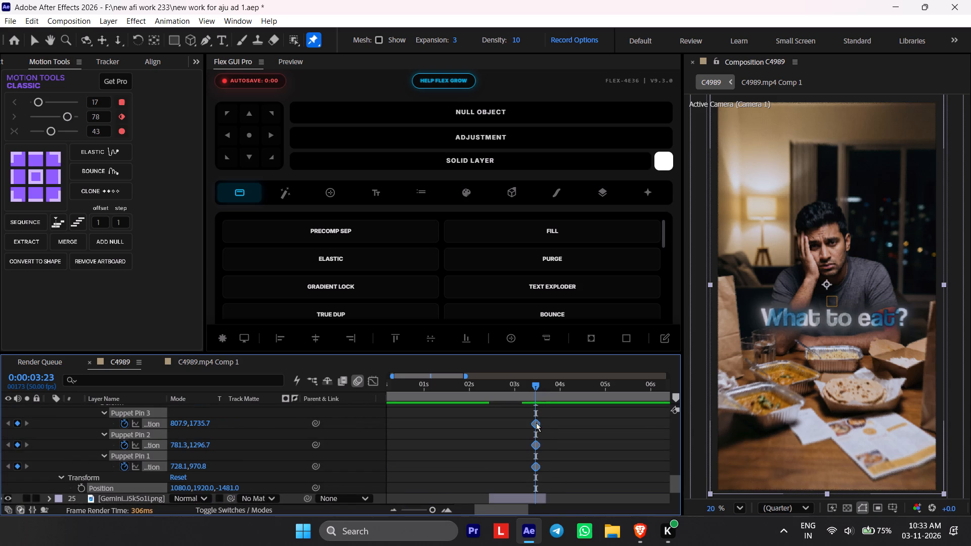
pyautogui.keyDown('alt'); pyautogui.moveTo(536, 423); pyautogui.dragTo(545, 424); pyautogui.keyUp('alt')
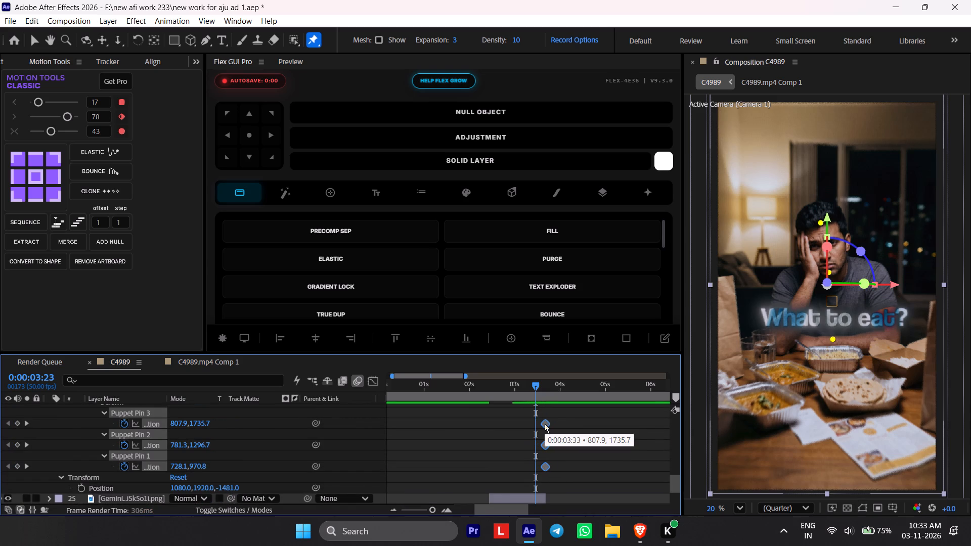
# Set the current time to 0:00:02:22 at the layer's start, clear the pin keyframe selection and return to the Selection tool.
pyautogui.moveTo(542, 427); pyautogui.dragTo(558, 427, button='middle')
pyautogui.keyDown('shift'); pyautogui.moveTo(551, 387); pyautogui.dragTo(516, 392); pyautogui.keyUp('shift')
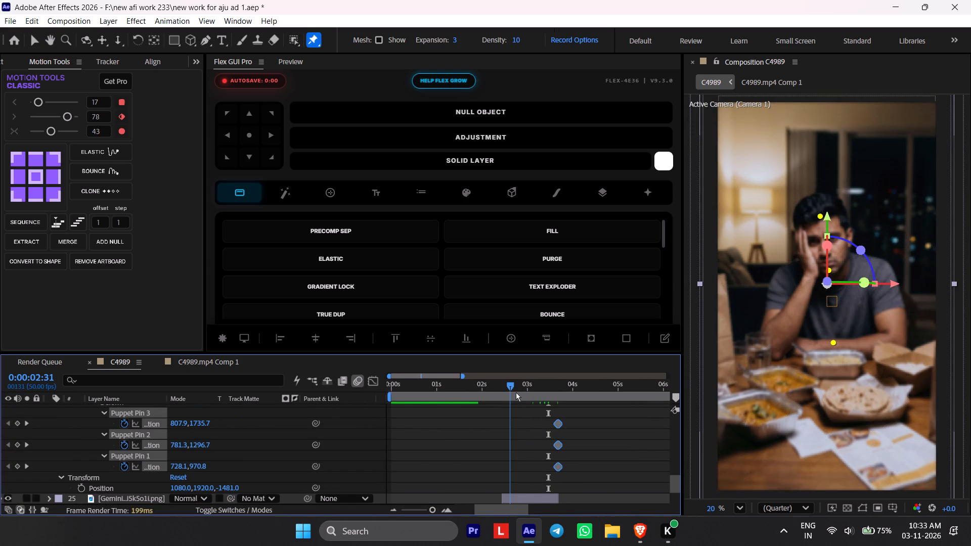
pyautogui.keyDown('shift'); pyautogui.moveTo(516, 392); pyautogui.dragTo(506, 396); pyautogui.keyUp('shift')
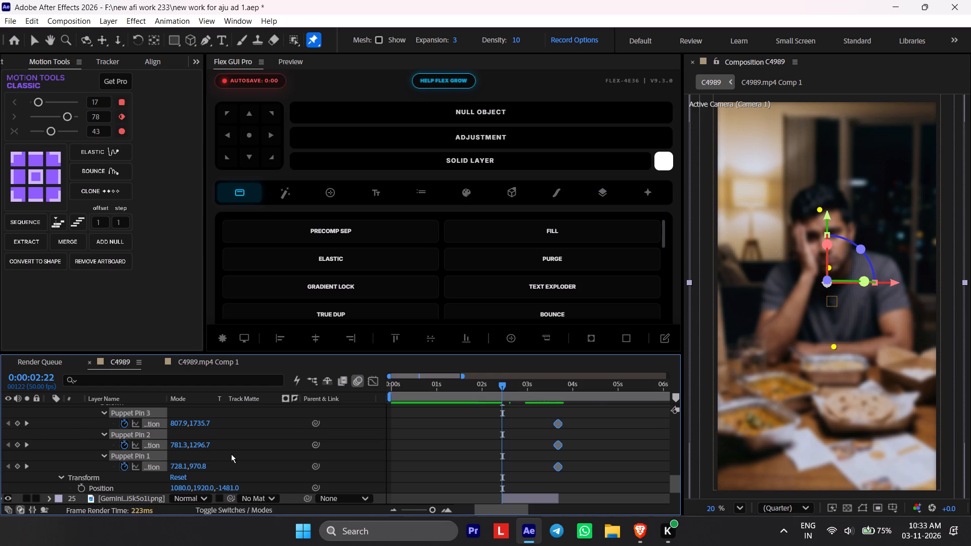
pyautogui.click(495, 431)
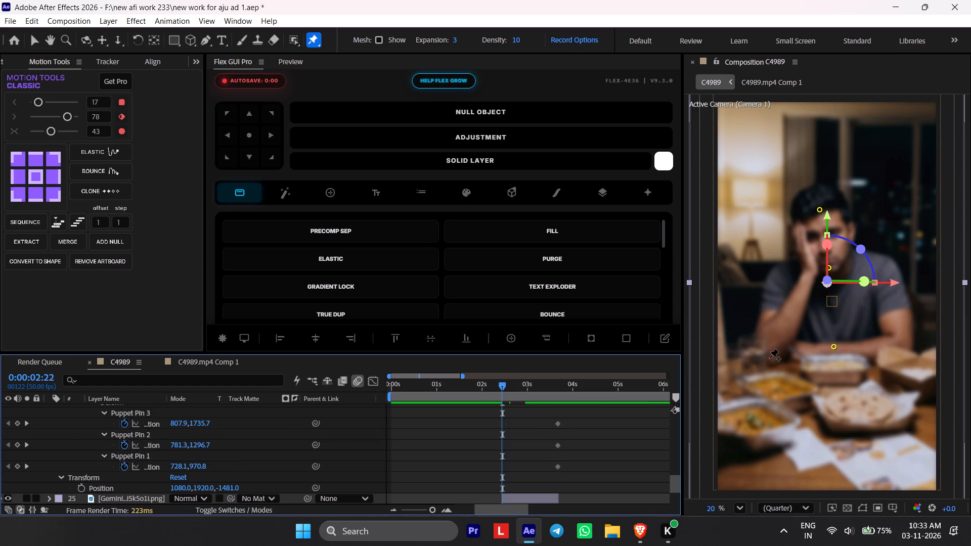
pyautogui.press('v')
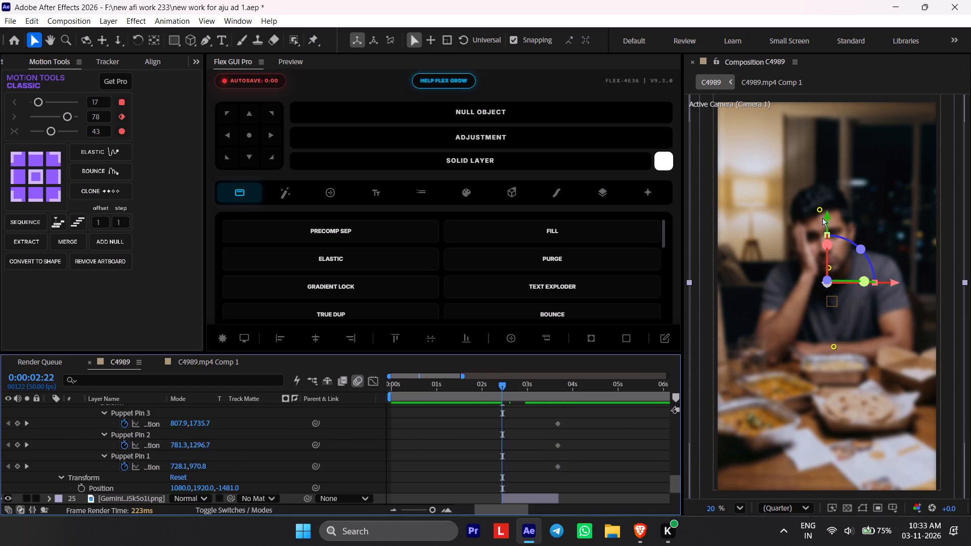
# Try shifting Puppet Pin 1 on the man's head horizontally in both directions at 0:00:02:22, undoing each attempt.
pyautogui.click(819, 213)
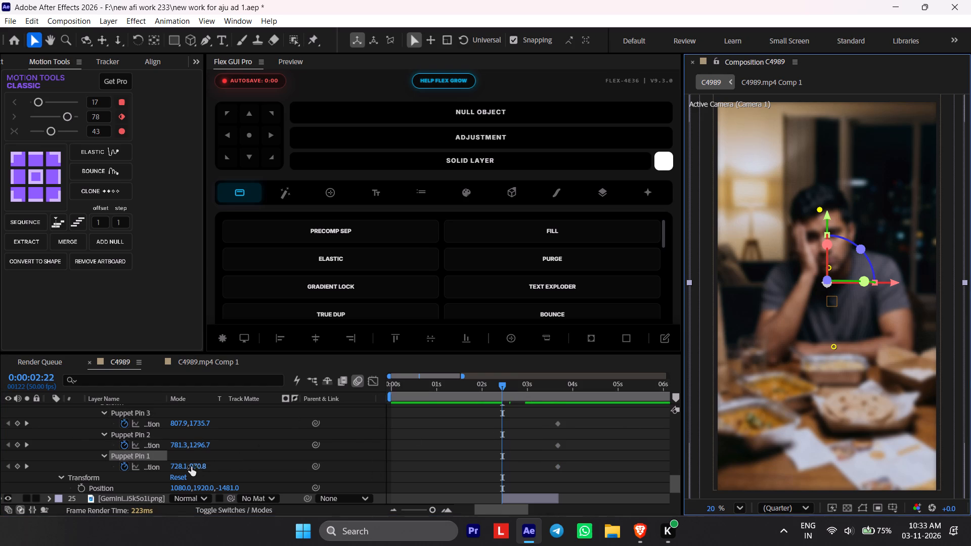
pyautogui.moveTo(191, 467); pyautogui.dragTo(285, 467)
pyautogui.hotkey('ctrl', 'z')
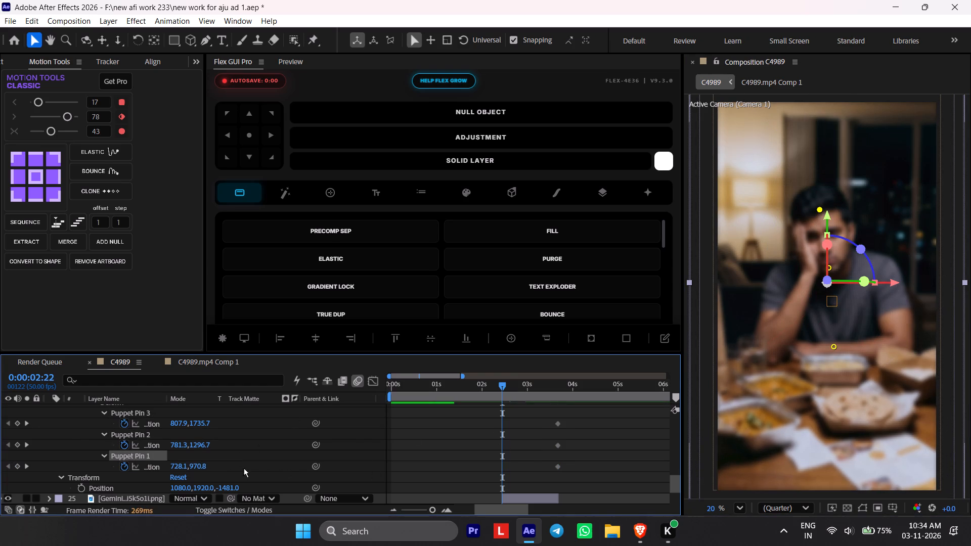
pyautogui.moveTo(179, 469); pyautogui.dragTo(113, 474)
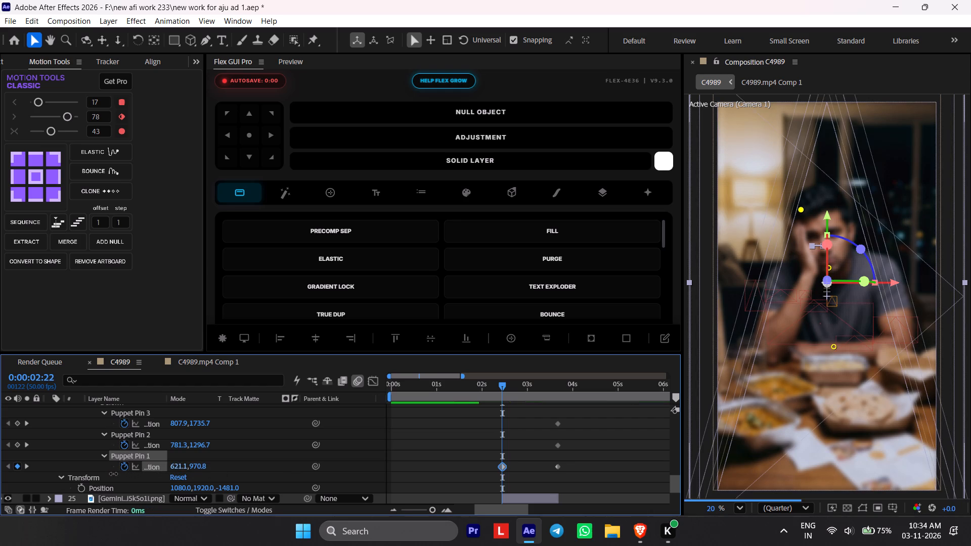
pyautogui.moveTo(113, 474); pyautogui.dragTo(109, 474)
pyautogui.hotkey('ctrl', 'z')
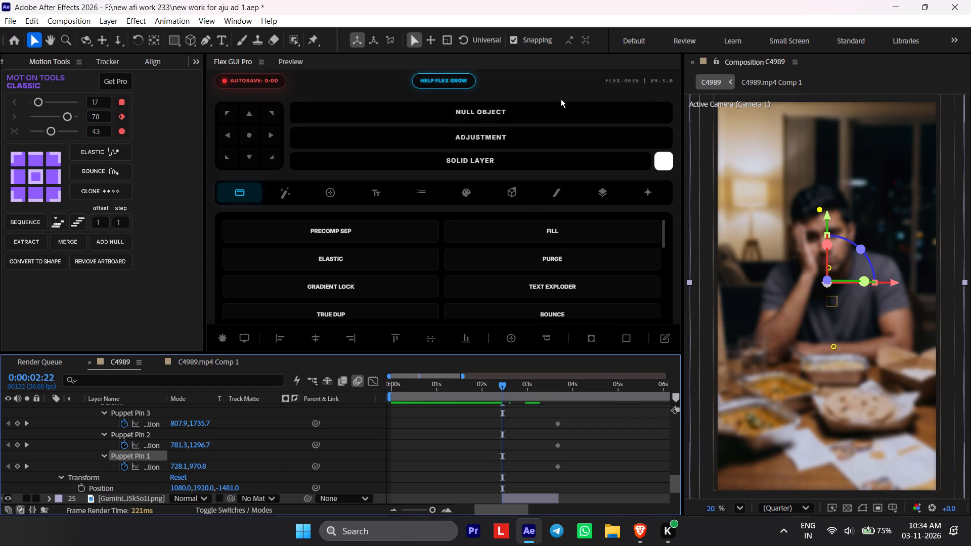
# Draw a rectangular mask on layer 24 covering the food and table across the lower part of the frame.
pyautogui.click(181, 45)
pyautogui.moveTo(720, 334); pyautogui.dragTo(898, 480)
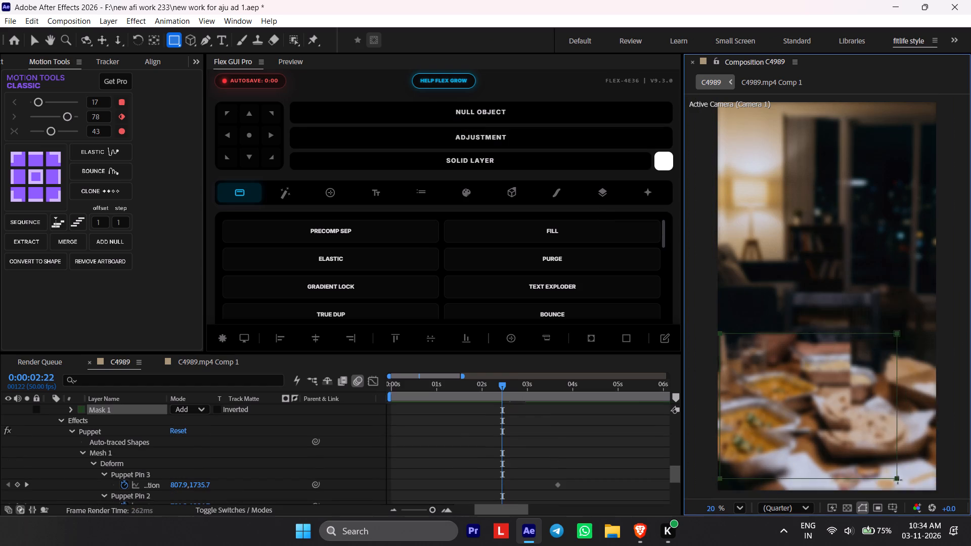
pyautogui.moveTo(898, 480); pyautogui.dragTo(946, 505)
pyautogui.press('v')
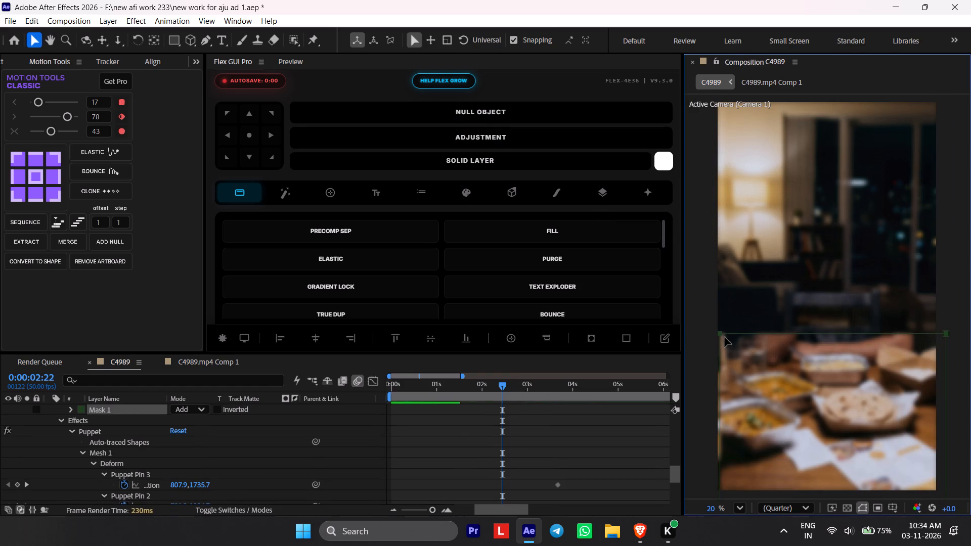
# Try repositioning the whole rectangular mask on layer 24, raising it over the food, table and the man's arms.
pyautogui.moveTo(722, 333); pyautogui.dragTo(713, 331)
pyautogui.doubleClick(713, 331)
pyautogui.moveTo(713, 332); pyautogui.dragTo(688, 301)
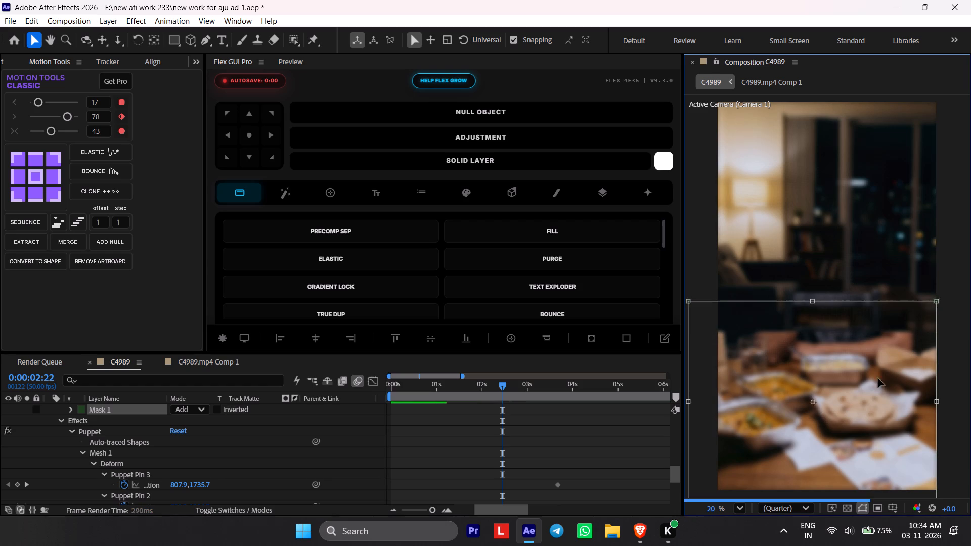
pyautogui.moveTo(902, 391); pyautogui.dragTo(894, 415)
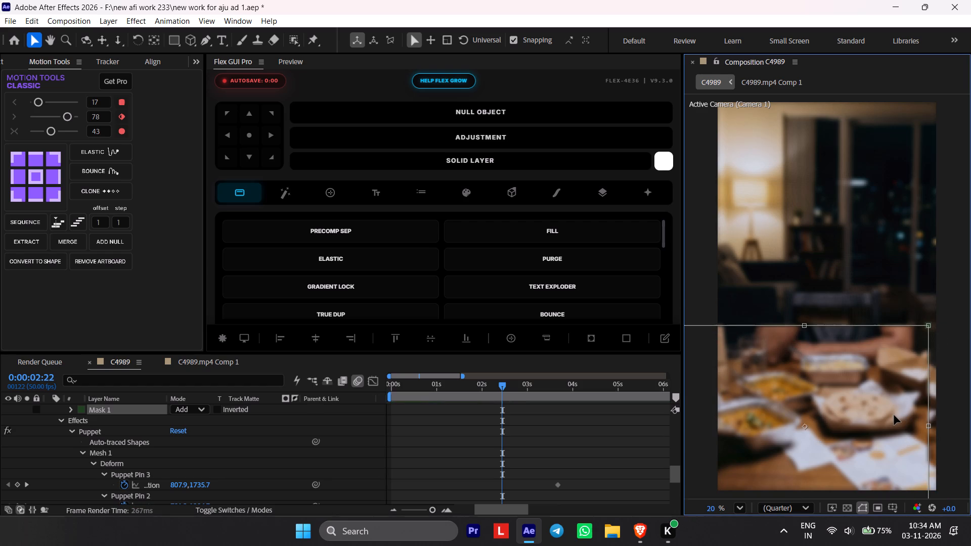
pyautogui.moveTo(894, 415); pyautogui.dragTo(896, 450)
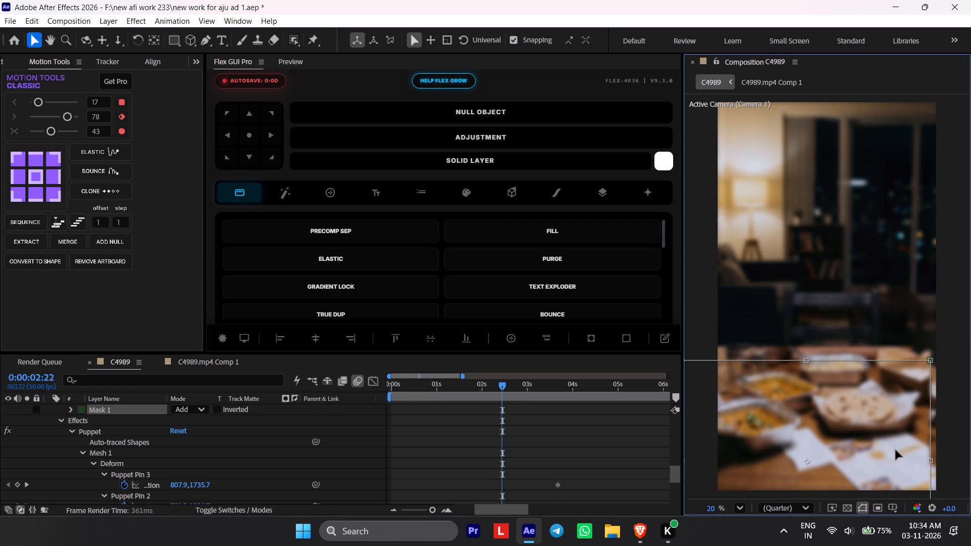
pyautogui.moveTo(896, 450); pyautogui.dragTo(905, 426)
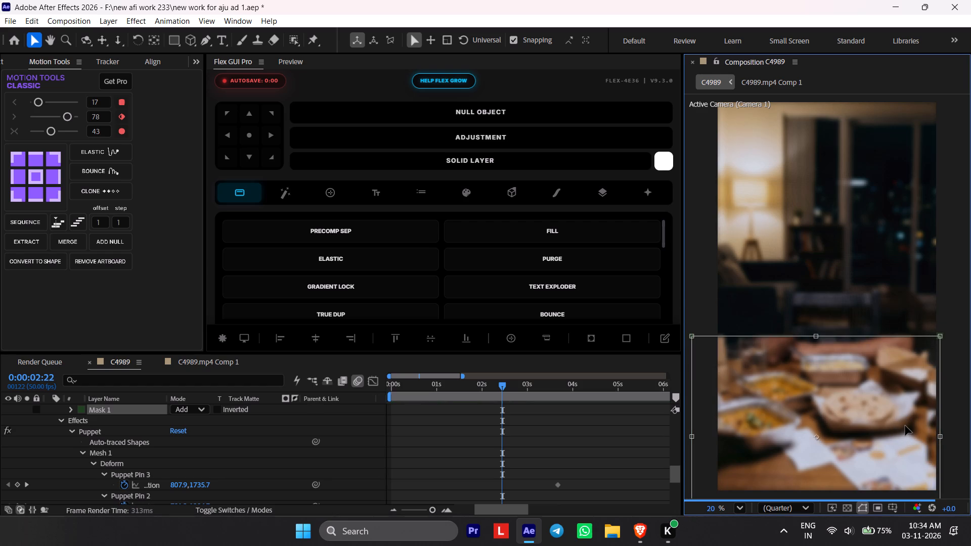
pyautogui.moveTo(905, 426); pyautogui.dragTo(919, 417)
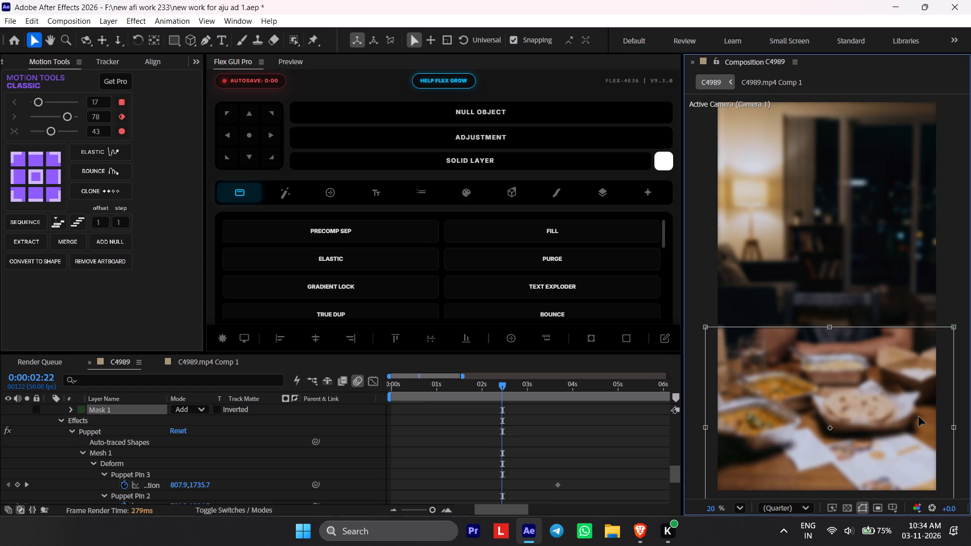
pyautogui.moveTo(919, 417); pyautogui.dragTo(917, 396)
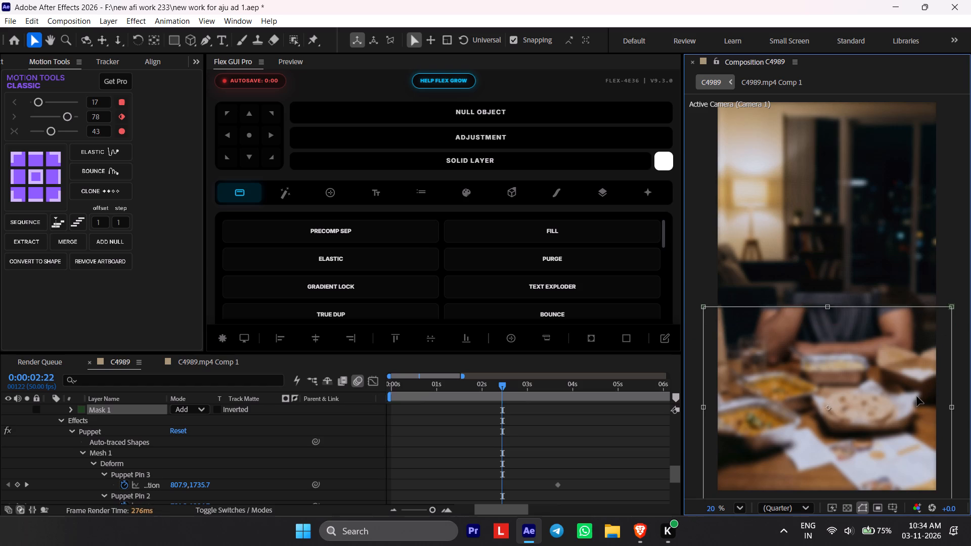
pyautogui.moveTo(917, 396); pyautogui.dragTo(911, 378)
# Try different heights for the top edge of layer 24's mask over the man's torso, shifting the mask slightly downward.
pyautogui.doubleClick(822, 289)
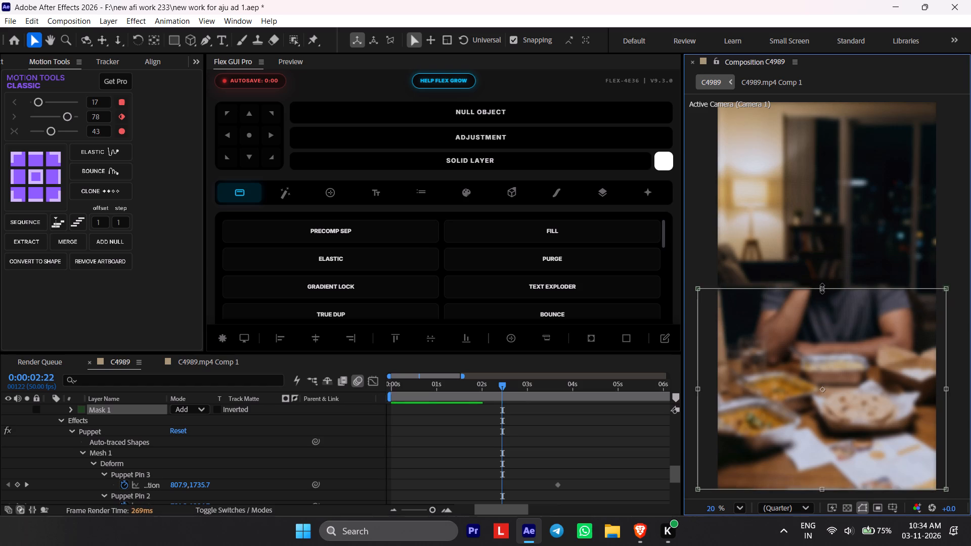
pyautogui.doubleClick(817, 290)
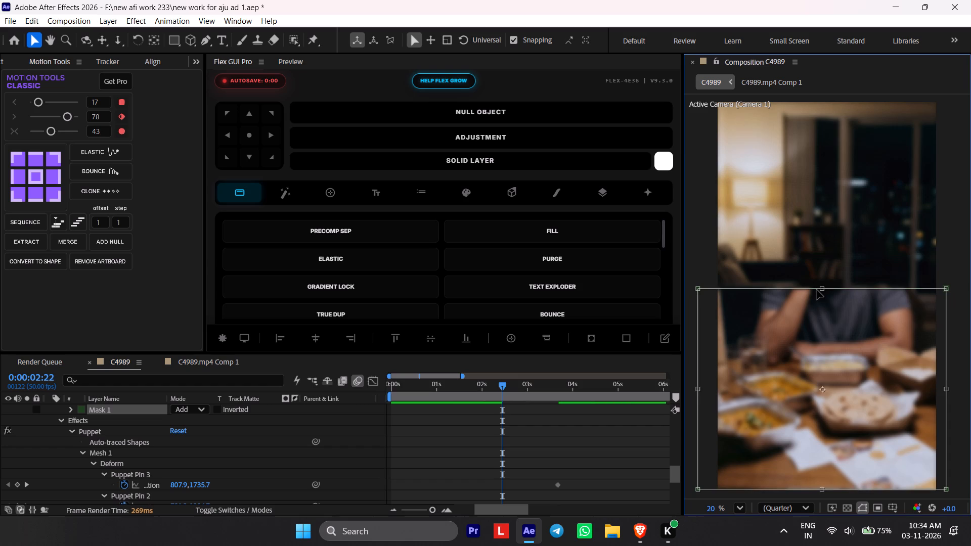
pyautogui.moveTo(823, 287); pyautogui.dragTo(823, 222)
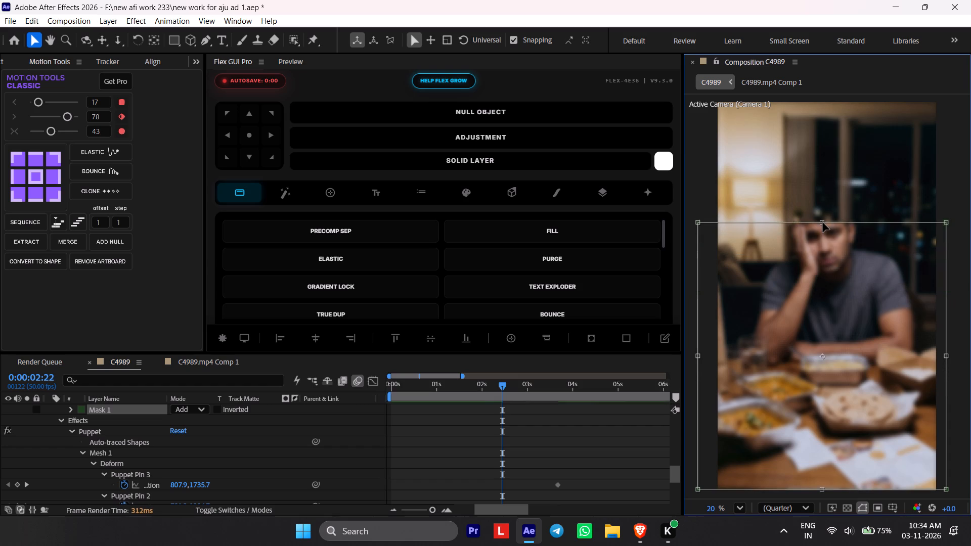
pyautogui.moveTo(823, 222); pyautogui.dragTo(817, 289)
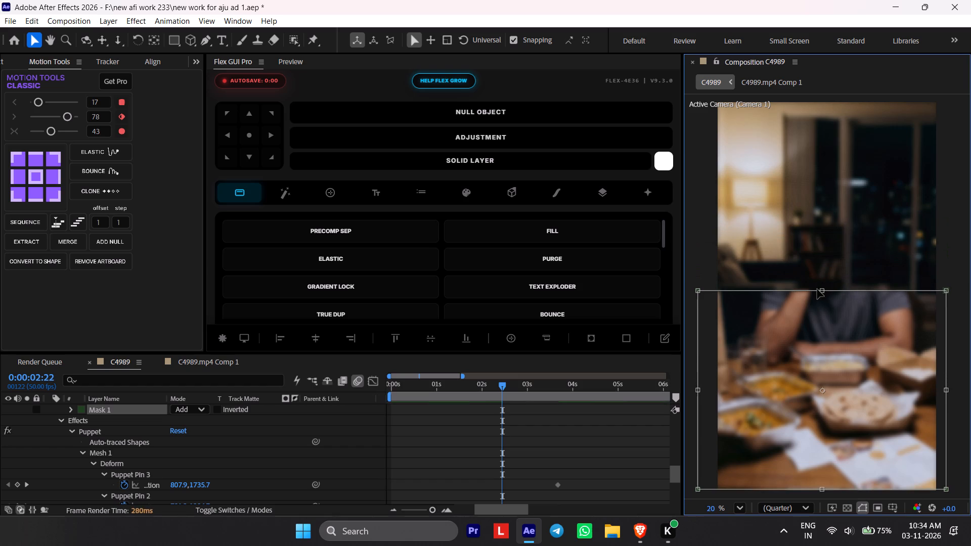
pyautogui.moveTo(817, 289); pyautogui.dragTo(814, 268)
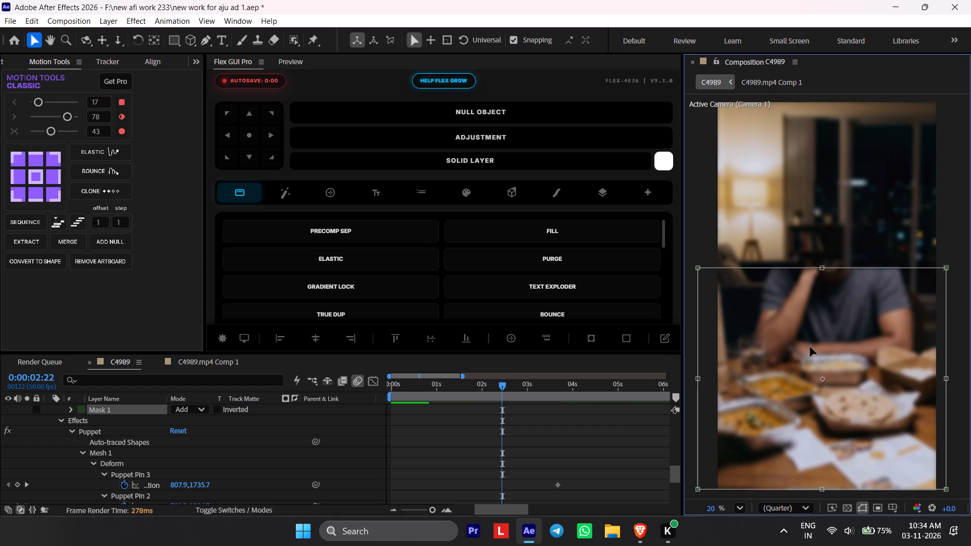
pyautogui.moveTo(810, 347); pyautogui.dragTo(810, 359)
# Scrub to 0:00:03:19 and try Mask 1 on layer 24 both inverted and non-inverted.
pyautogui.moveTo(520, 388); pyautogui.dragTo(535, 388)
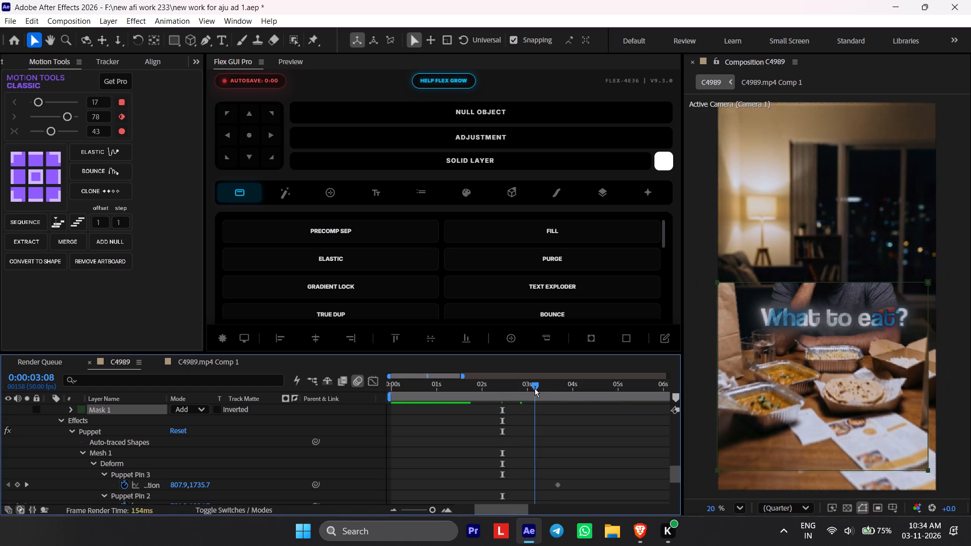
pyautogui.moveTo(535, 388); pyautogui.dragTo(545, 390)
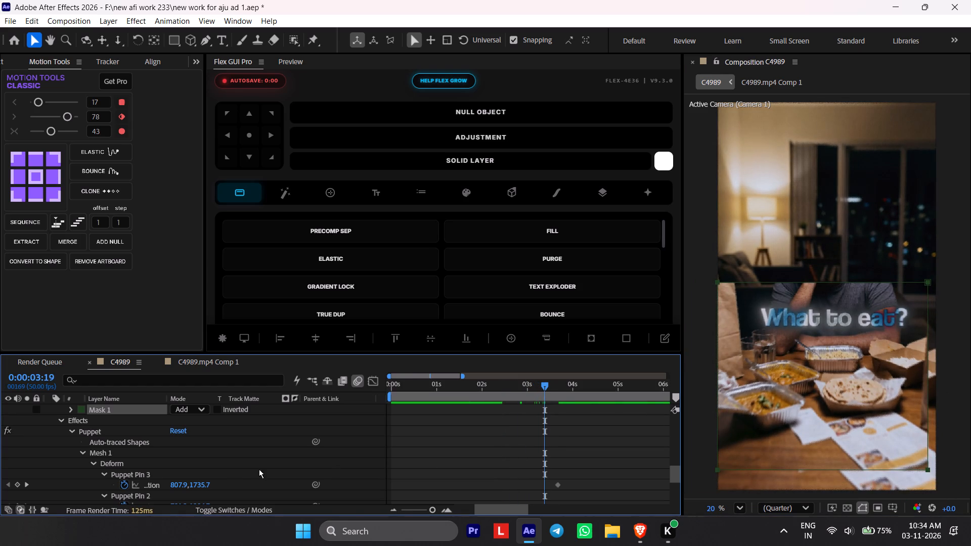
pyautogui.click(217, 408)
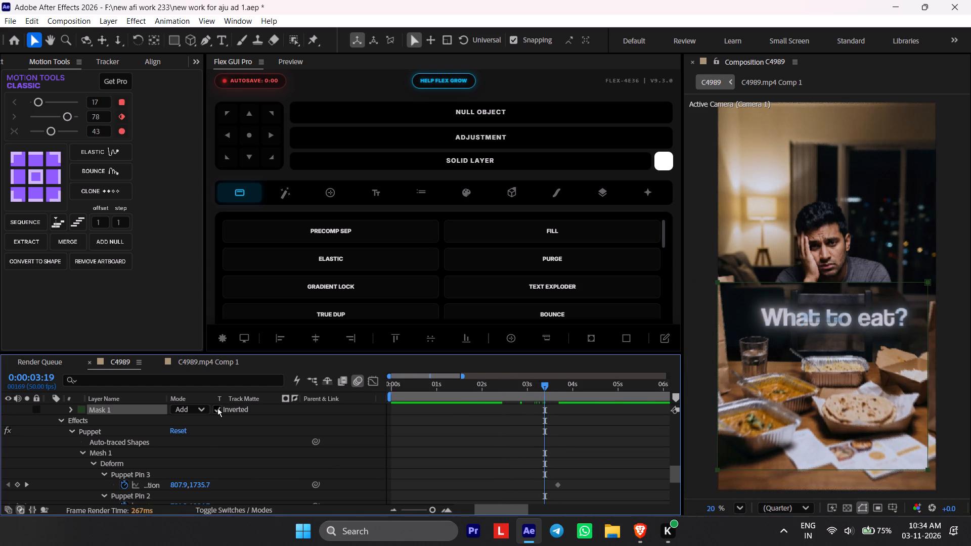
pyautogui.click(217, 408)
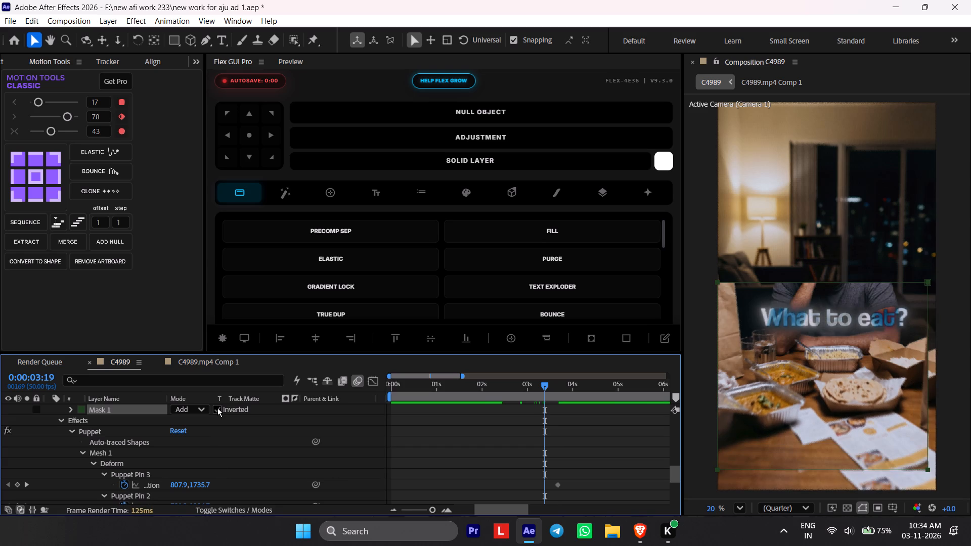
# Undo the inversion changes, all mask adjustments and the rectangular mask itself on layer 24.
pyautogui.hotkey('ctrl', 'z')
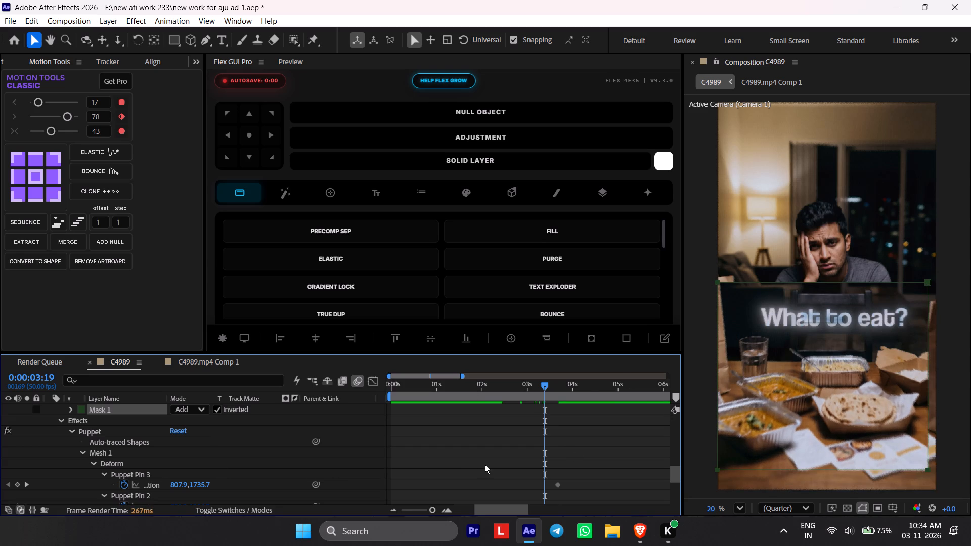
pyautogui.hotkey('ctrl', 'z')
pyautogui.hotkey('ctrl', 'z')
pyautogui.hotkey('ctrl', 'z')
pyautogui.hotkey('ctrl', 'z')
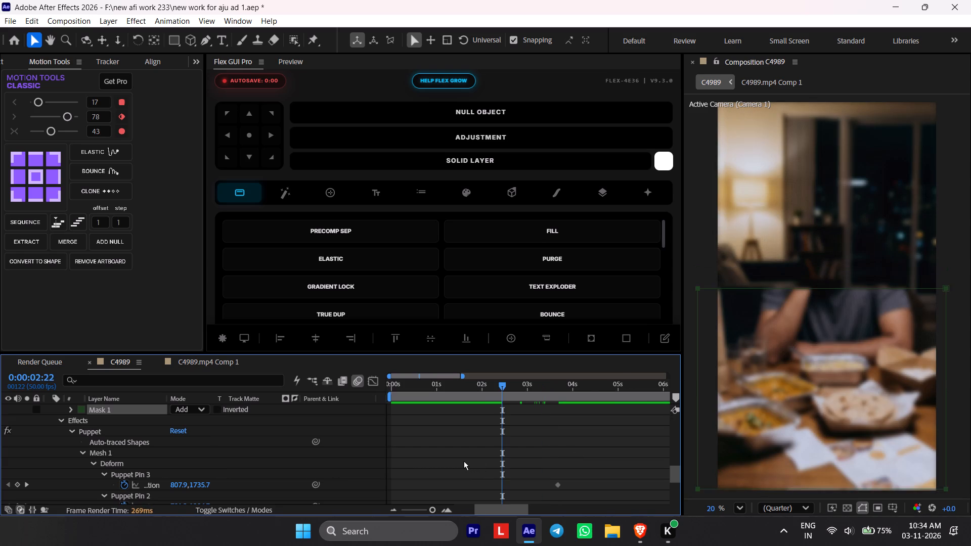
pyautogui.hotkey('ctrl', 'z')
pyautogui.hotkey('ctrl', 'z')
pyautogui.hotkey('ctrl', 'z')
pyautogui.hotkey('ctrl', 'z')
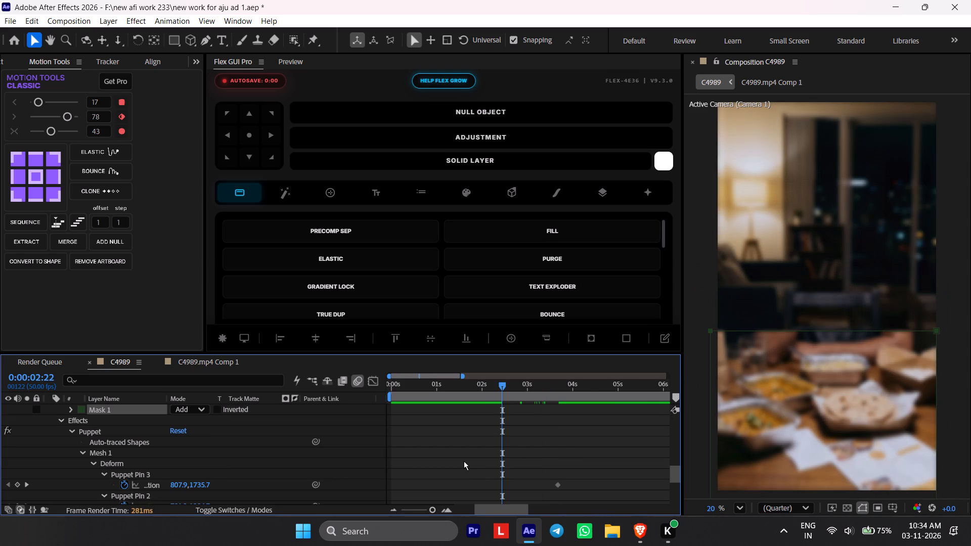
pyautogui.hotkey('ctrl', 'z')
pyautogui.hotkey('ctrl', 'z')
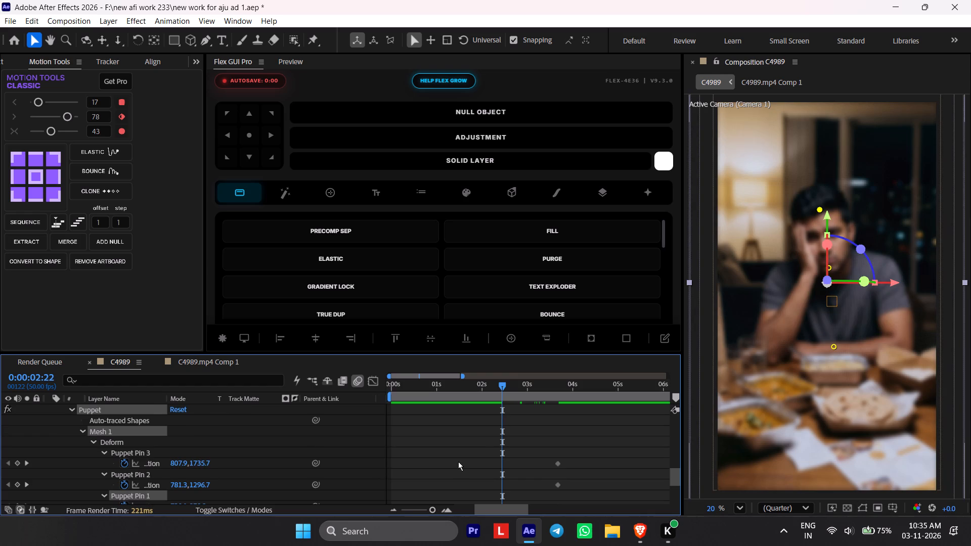
# At 0:00:03:17, start a RotoBezier Pen mask on layer 25, tracing along the paper bag, below the man's arms and past the frame's right edge.
pyautogui.scroll(2, 296, 429)
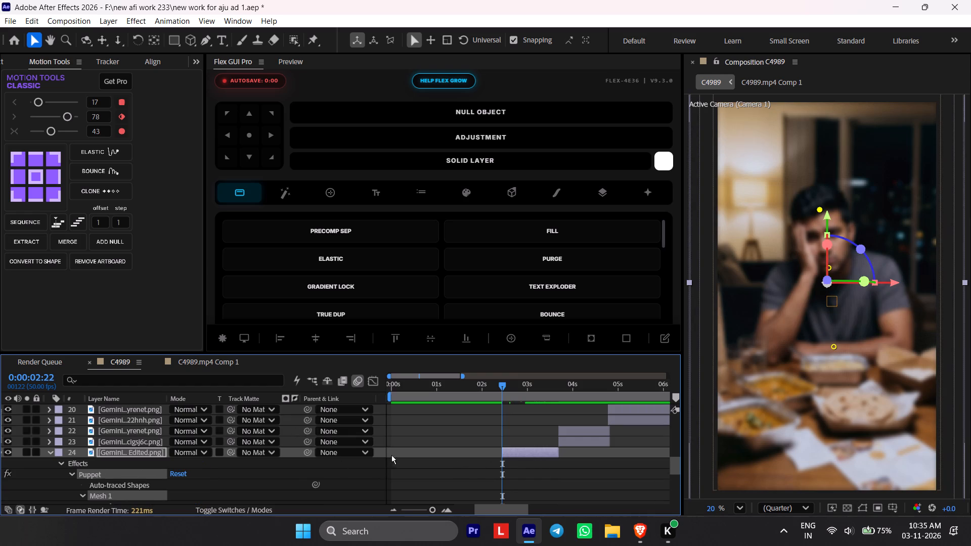
pyautogui.click(544, 395)
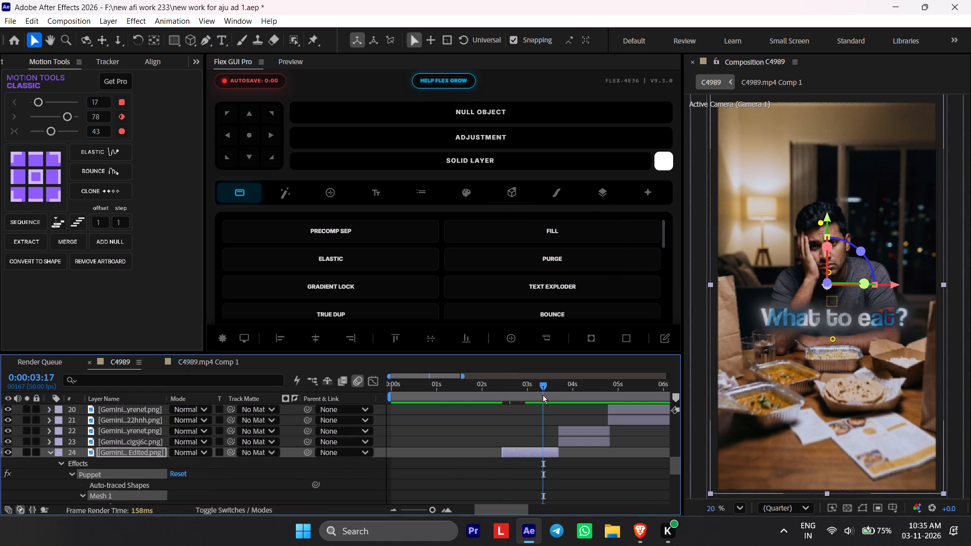
pyautogui.scroll(-4, 532, 431)
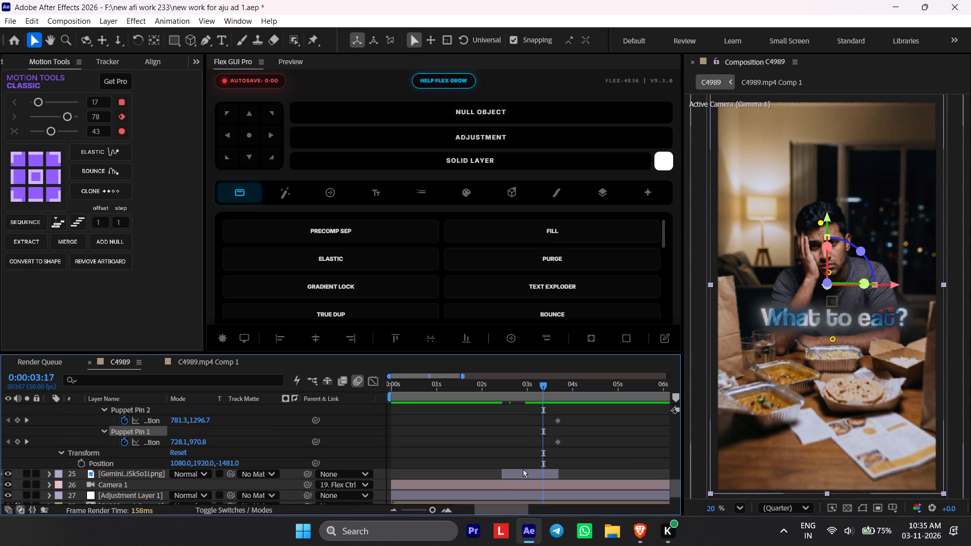
pyautogui.click(520, 474)
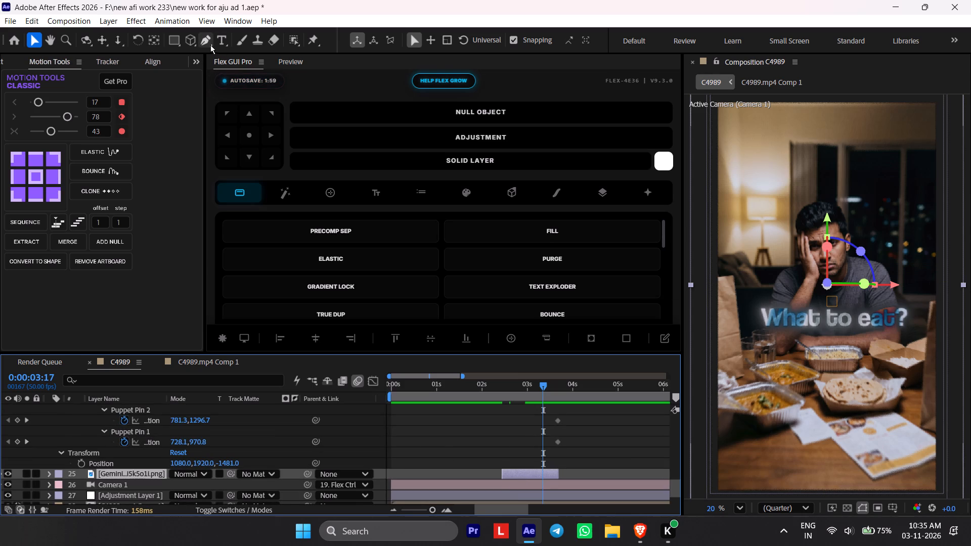
pyautogui.click(210, 45)
pyautogui.click(716, 269)
pyautogui.click(742, 269)
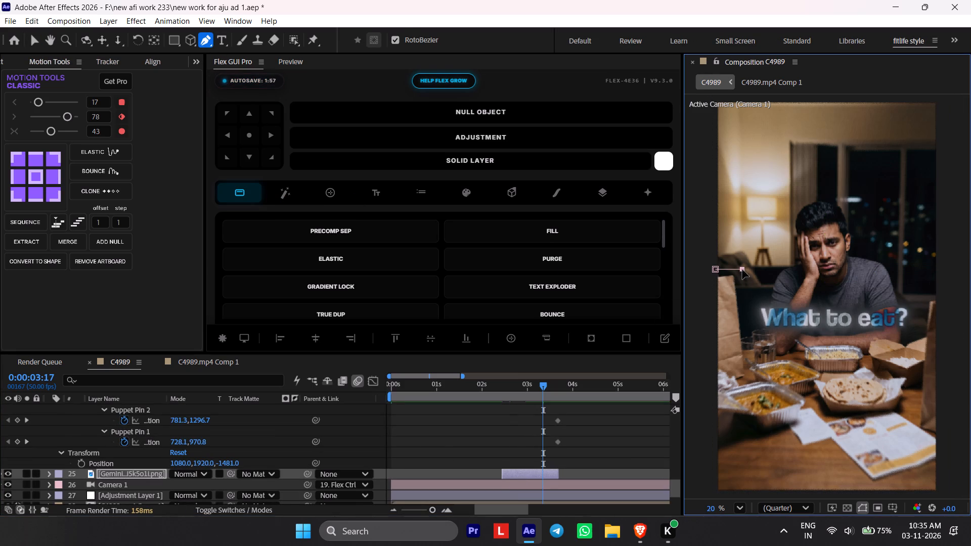
pyautogui.click(749, 313)
pyautogui.click(773, 332)
pyautogui.click(833, 348)
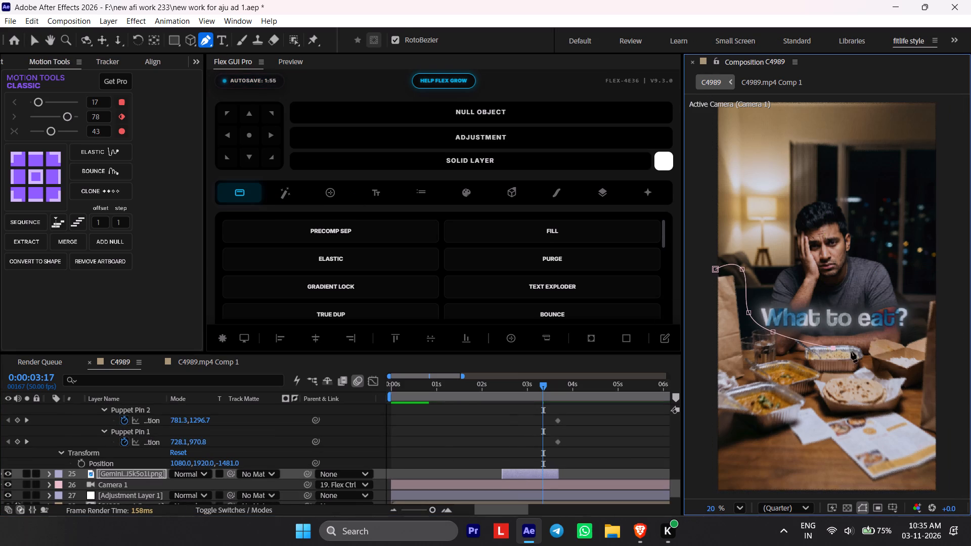
pyautogui.hotkey('ctrl', 'z')
pyautogui.click(832, 343)
pyautogui.click(902, 323)
pyautogui.hotkey('ctrl', 'z')
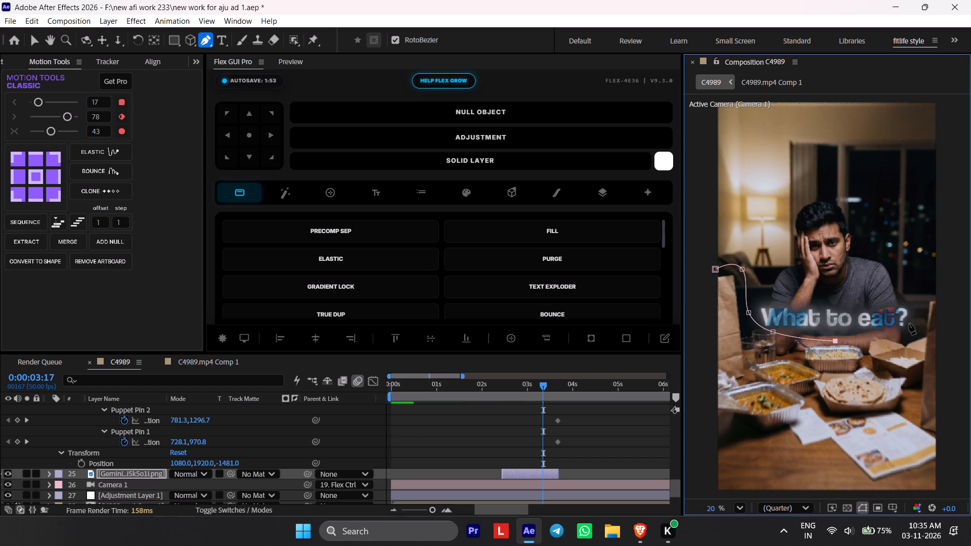
pyautogui.click(911, 326)
pyautogui.click(931, 286)
pyautogui.click(962, 276)
# Route layer 25's mask path around the outside of the frame below the table and close it at the starting point.
pyautogui.moveTo(930, 315); pyautogui.dragTo(891, 219, button='middle')
pyautogui.click(923, 465)
pyautogui.click(722, 461)
pyautogui.moveTo(844, 448); pyautogui.dragTo(957, 456, button='middle')
pyautogui.moveTo(729, 422); pyautogui.dragTo(732, 413)
pyautogui.click(728, 207)
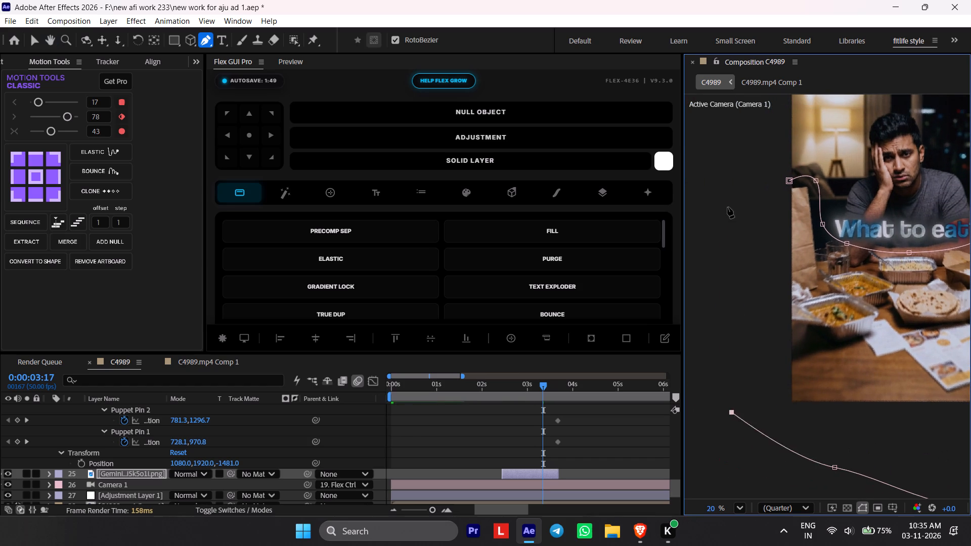
pyautogui.moveTo(722, 161); pyautogui.dragTo(746, 154)
pyautogui.click(789, 180)
pyautogui.moveTo(856, 325); pyautogui.dragTo(758, 328, button='middle')
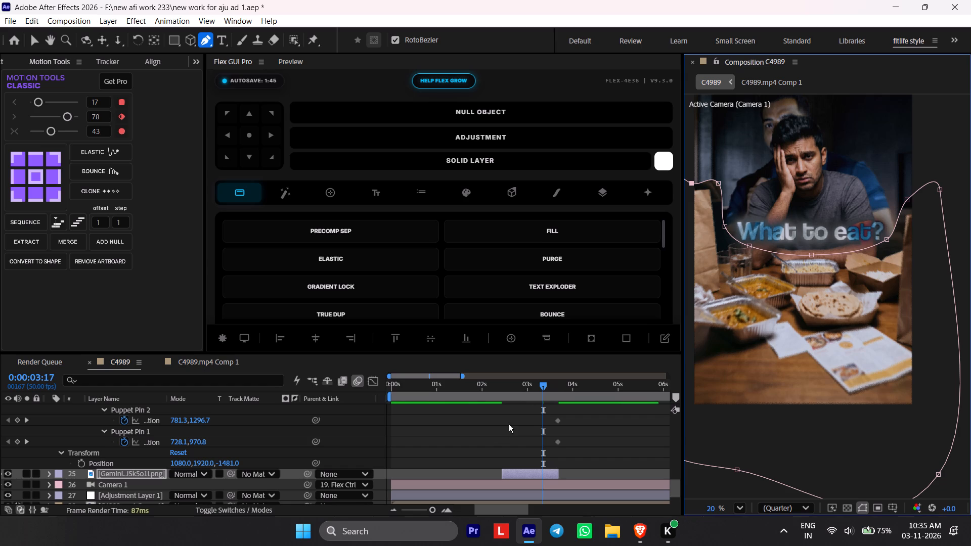
# Reveal layer 25's mask properties, set Mask 1 to Inverted and clear the layer selection.
pyautogui.scroll(-2, 455, 395)
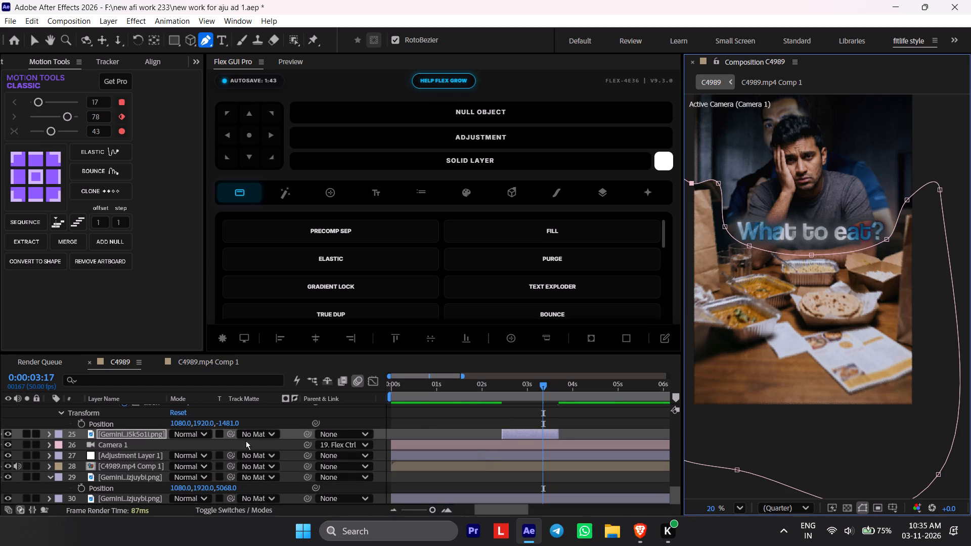
pyautogui.scroll(2, 337, 434)
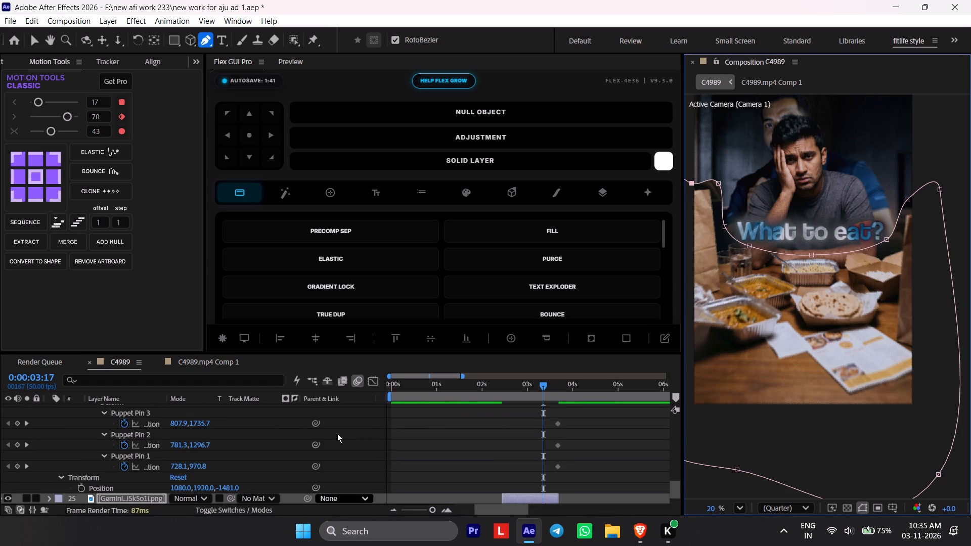
pyautogui.scroll(2, 337, 434)
pyautogui.scroll(-2, 337, 434)
pyautogui.press('m')
pyautogui.scroll(-2, 338, 427)
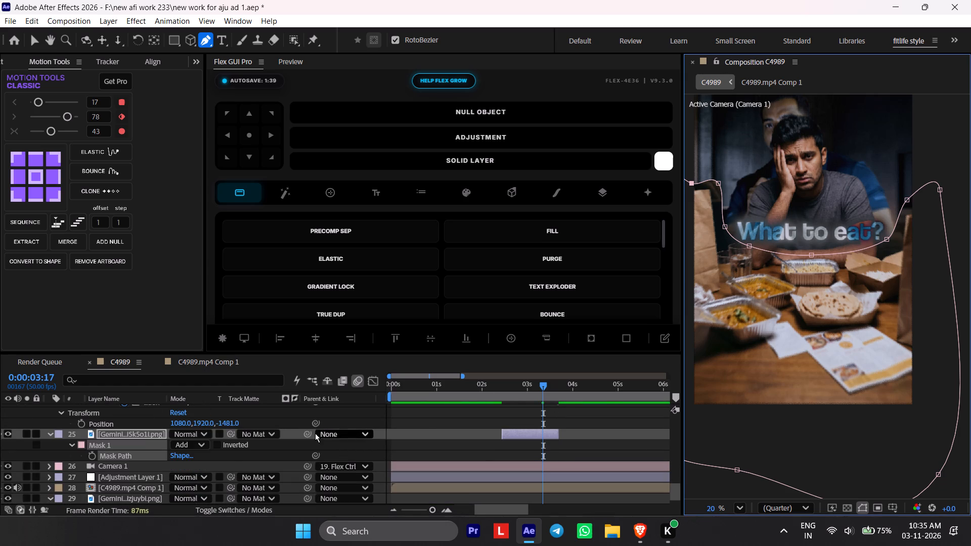
pyautogui.click(216, 445)
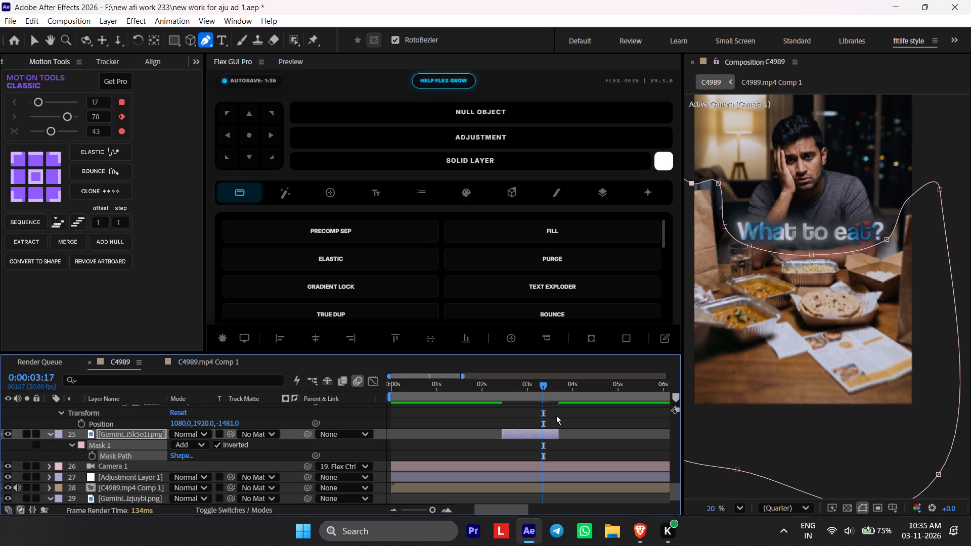
pyautogui.click(525, 418)
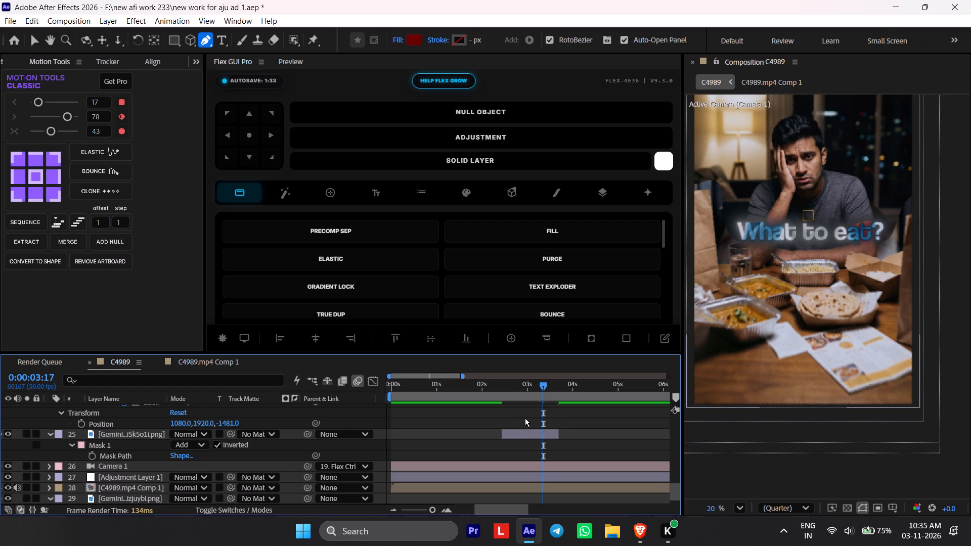
# Collapse layer 24's expanded Puppet properties by showing only its mask properties.
pyautogui.scroll(5, 525, 418)
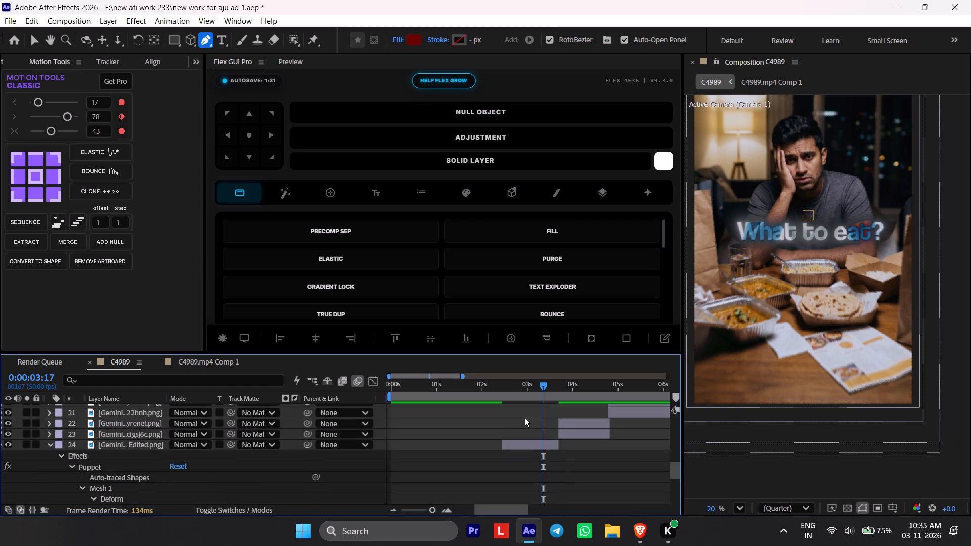
pyautogui.click(525, 439)
pyautogui.click(519, 447)
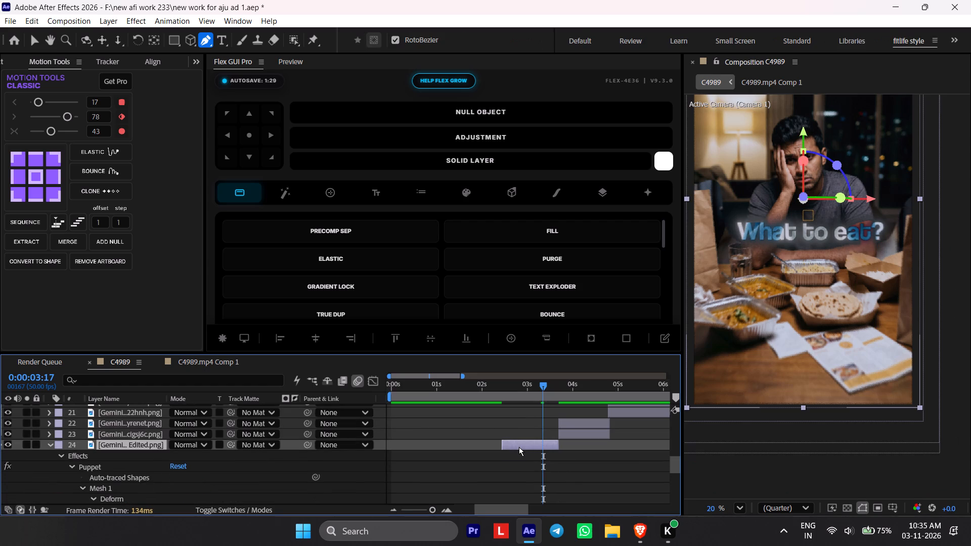
pyautogui.press('m')
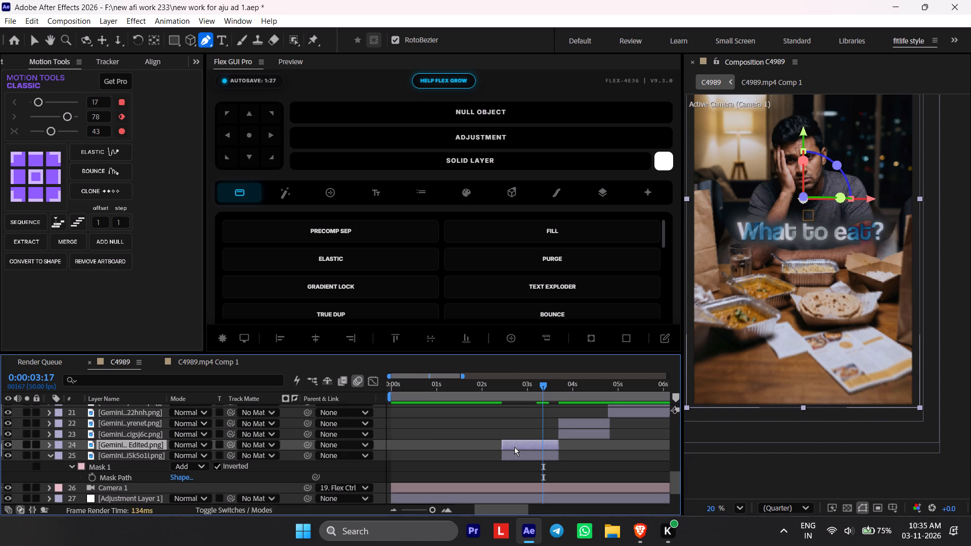
pyautogui.press('m')
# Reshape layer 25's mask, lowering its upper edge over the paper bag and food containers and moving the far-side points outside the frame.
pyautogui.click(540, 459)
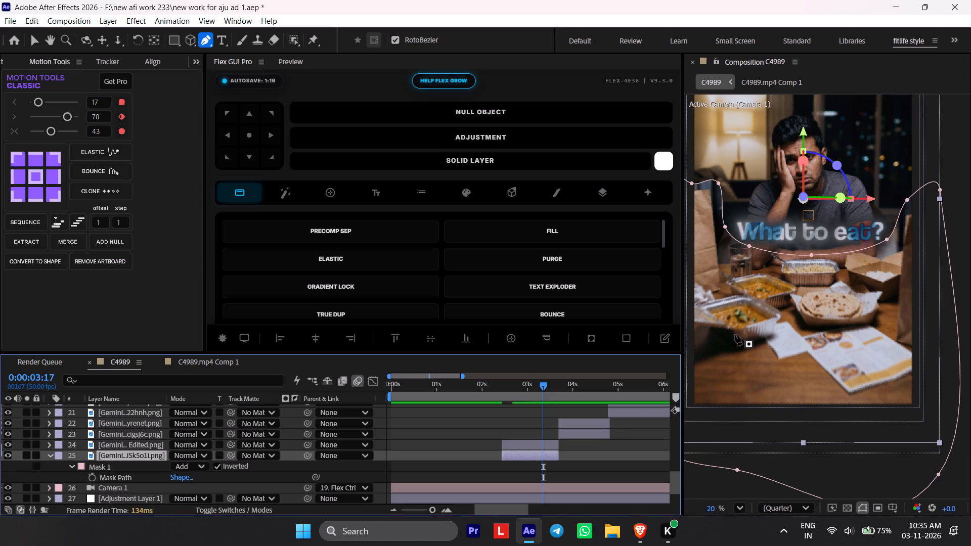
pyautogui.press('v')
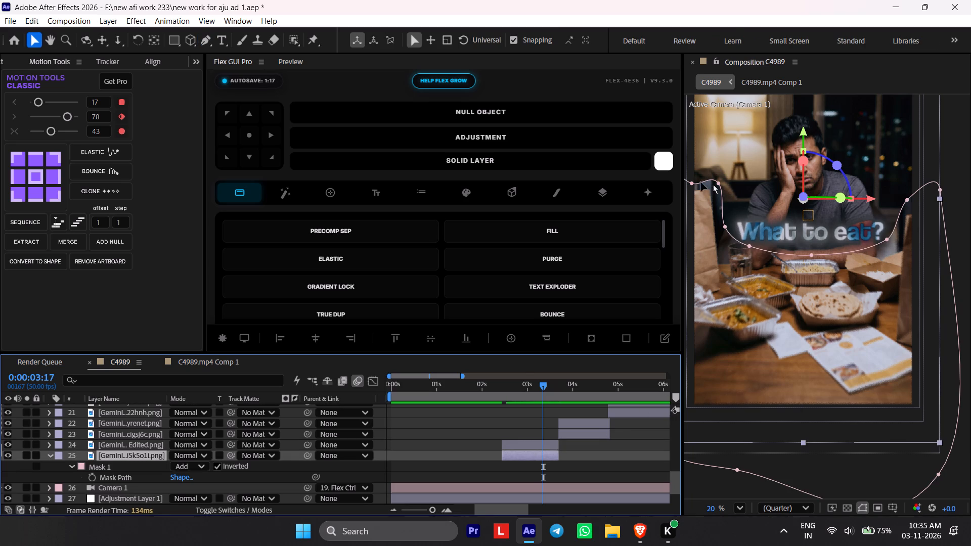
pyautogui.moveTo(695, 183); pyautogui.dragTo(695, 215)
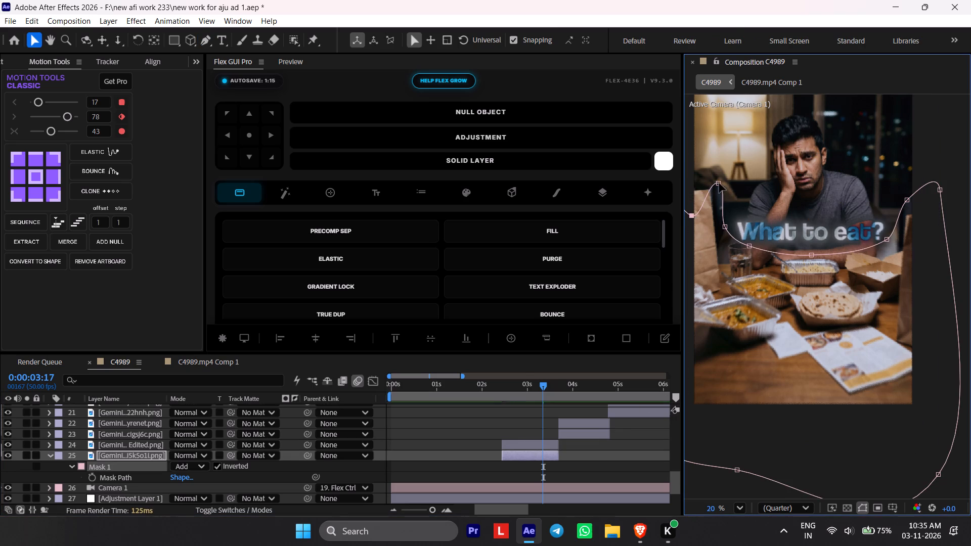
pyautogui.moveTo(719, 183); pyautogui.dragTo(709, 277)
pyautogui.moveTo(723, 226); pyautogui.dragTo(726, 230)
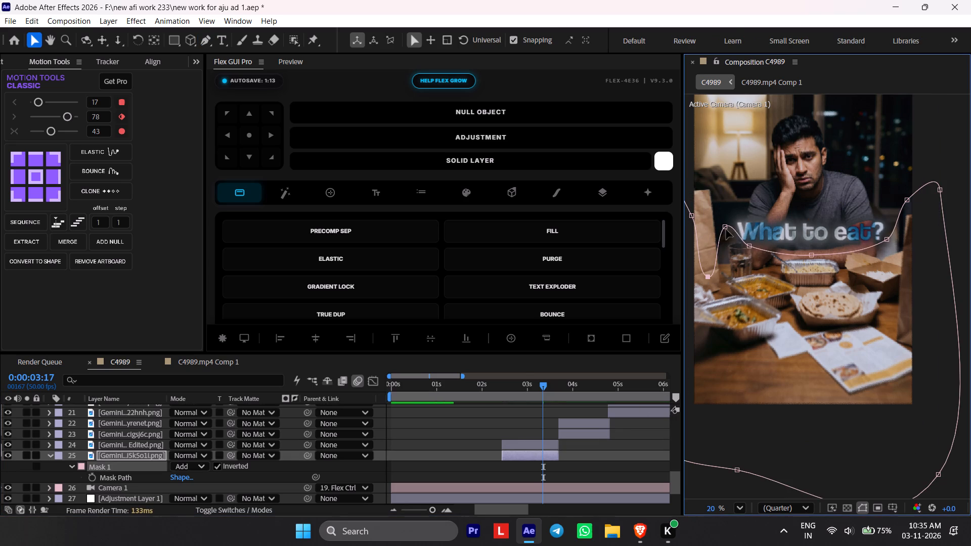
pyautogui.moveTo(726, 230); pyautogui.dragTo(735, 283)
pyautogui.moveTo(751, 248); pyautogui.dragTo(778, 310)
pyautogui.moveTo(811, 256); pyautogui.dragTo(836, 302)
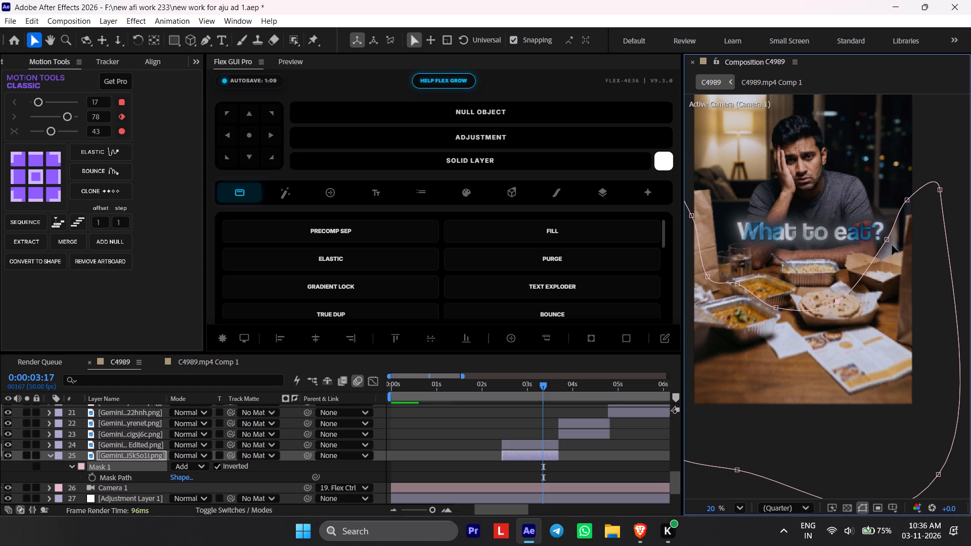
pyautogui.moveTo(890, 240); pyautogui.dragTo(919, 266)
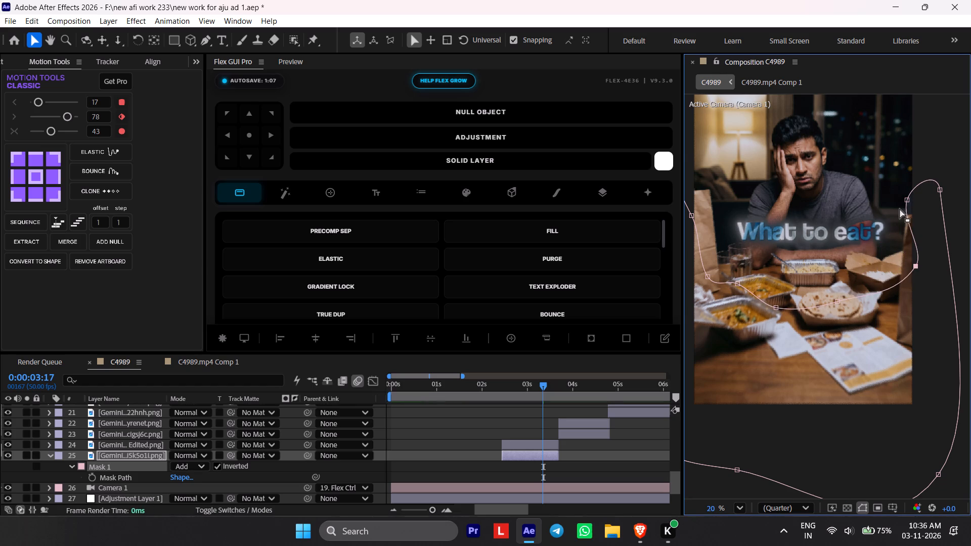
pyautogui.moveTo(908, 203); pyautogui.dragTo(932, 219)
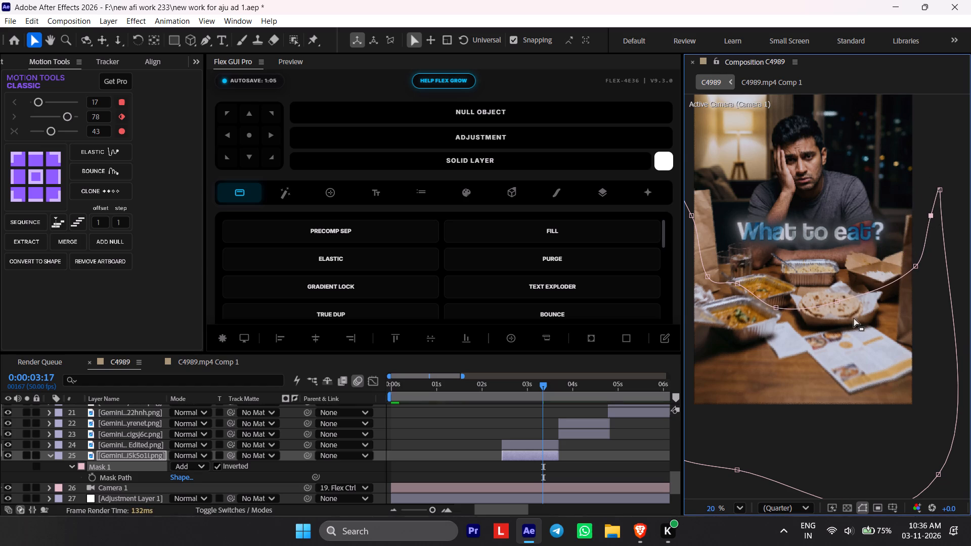
# Start a RotoBezier Pen mask on layer 24 from the lamp, running down beside the man and along the food containers below his arms.
pyautogui.click(525, 447)
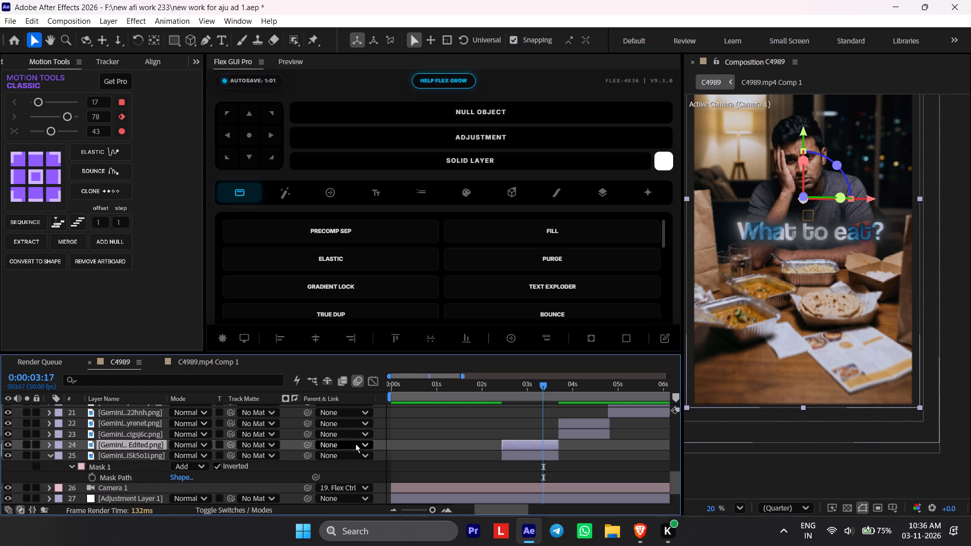
pyautogui.press('m')
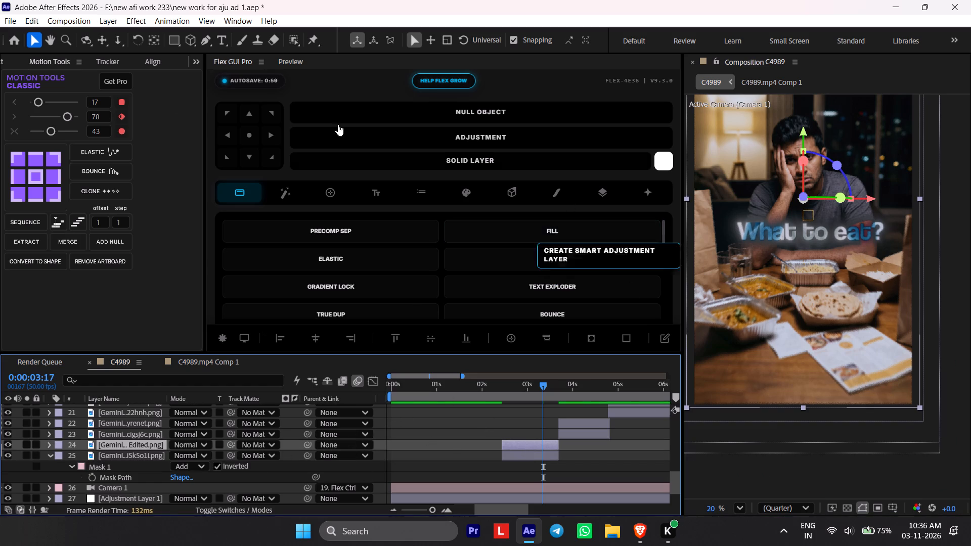
pyautogui.click(207, 39)
pyautogui.click(736, 150)
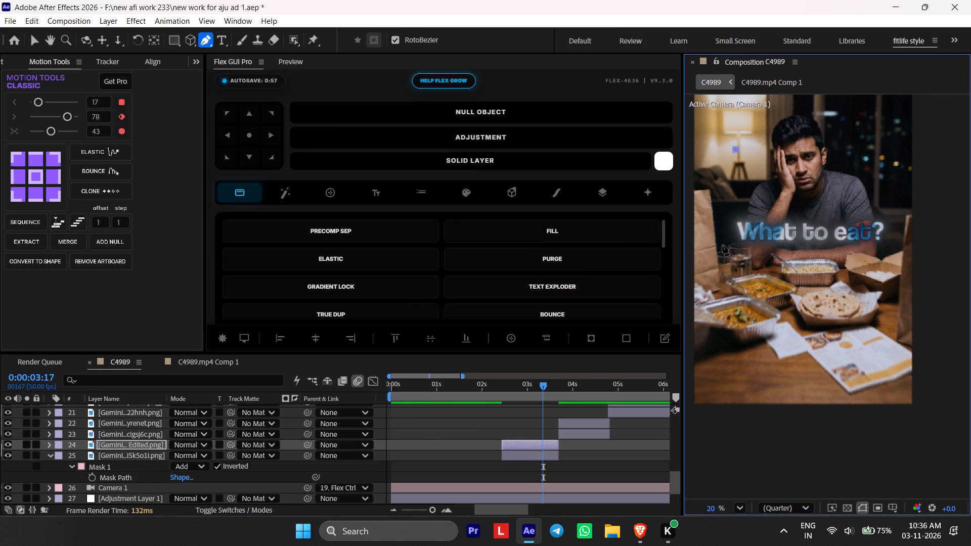
pyautogui.click(723, 245)
pyautogui.click(752, 253)
pyautogui.hotkey('ctrl', 'z')
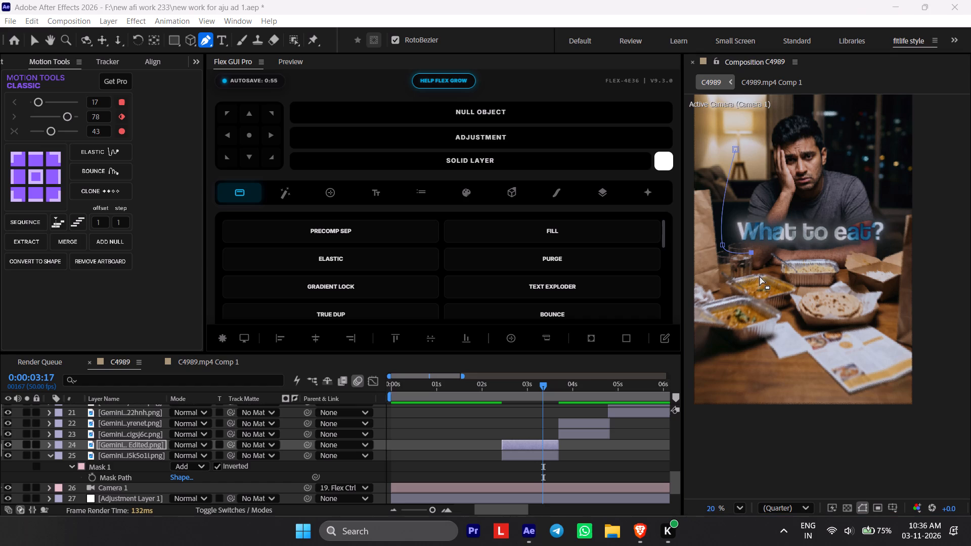
pyautogui.hotkey('ctrl', 'z')
pyautogui.hotkey('ctrl', 'z')
pyautogui.click(742, 275)
pyautogui.hotkey('ctrl', 'z')
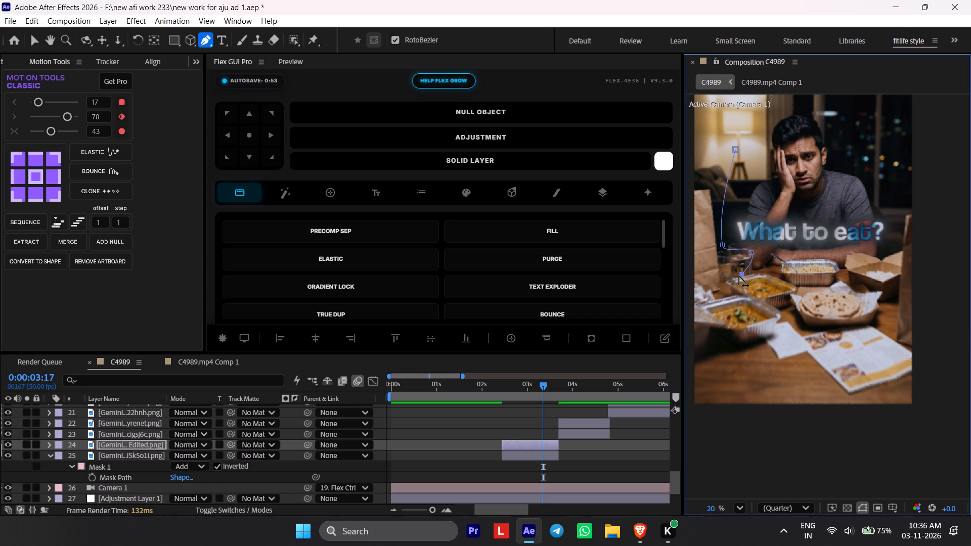
pyautogui.hotkey('ctrl', 'z')
pyautogui.click(767, 270)
pyautogui.click(843, 276)
pyautogui.click(902, 246)
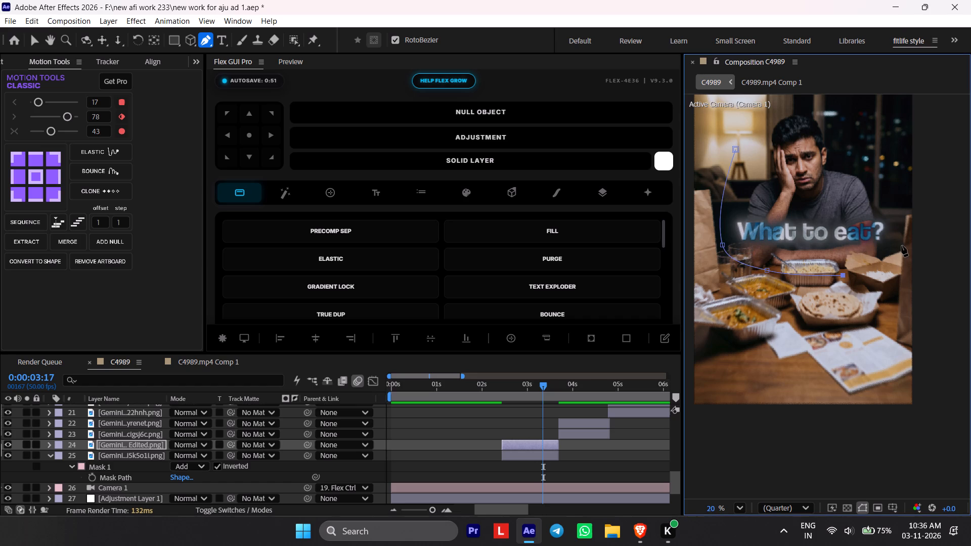
# Continue layer 24's mask path up past the man's shoulder and over his head, closing it at the starting point by the lamp.
pyautogui.click(913, 198)
pyautogui.hotkey('ctrl', 'z')
pyautogui.click(909, 186)
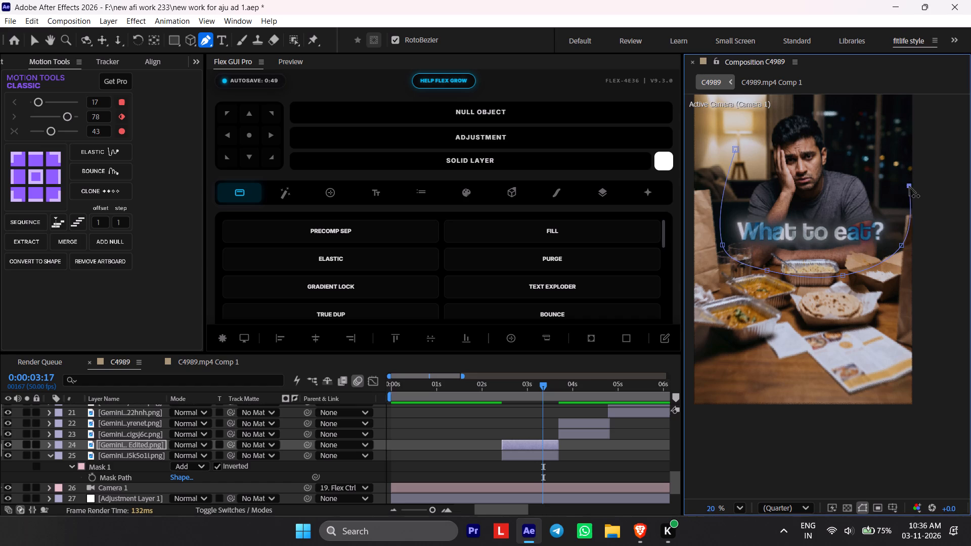
pyautogui.hotkey('ctrl', 'z')
pyautogui.click(895, 176)
pyautogui.click(886, 135)
pyautogui.click(833, 104)
pyautogui.click(800, 106)
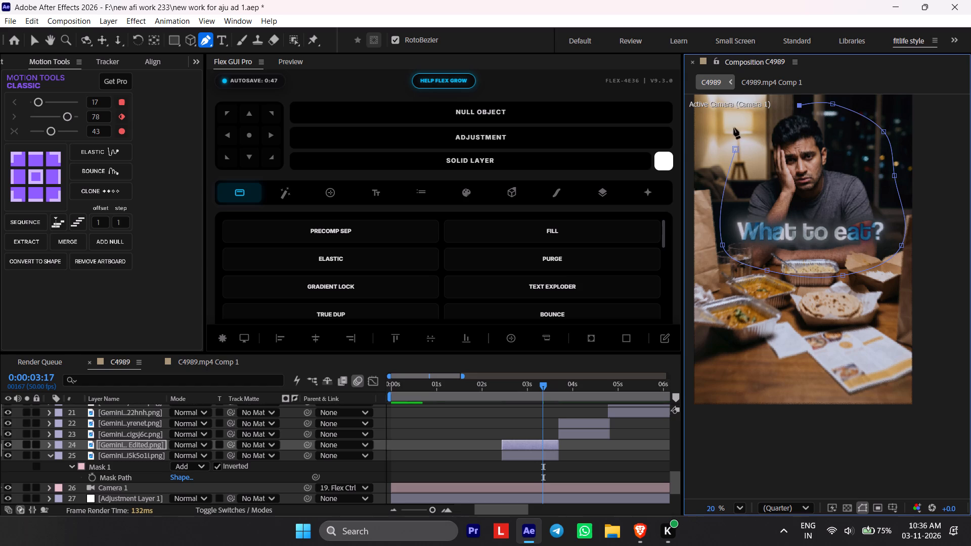
pyautogui.hotkey('ctrl', 'z')
pyautogui.moveTo(825, 116); pyautogui.dragTo(826, 177, button='middle')
pyautogui.click(791, 133)
pyautogui.click(754, 157)
pyautogui.click(728, 201)
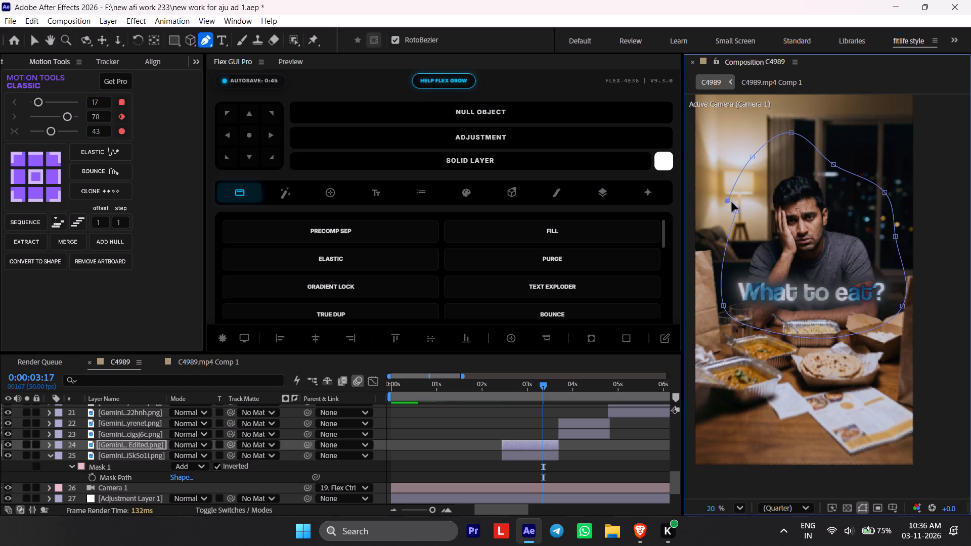
pyautogui.click(737, 210)
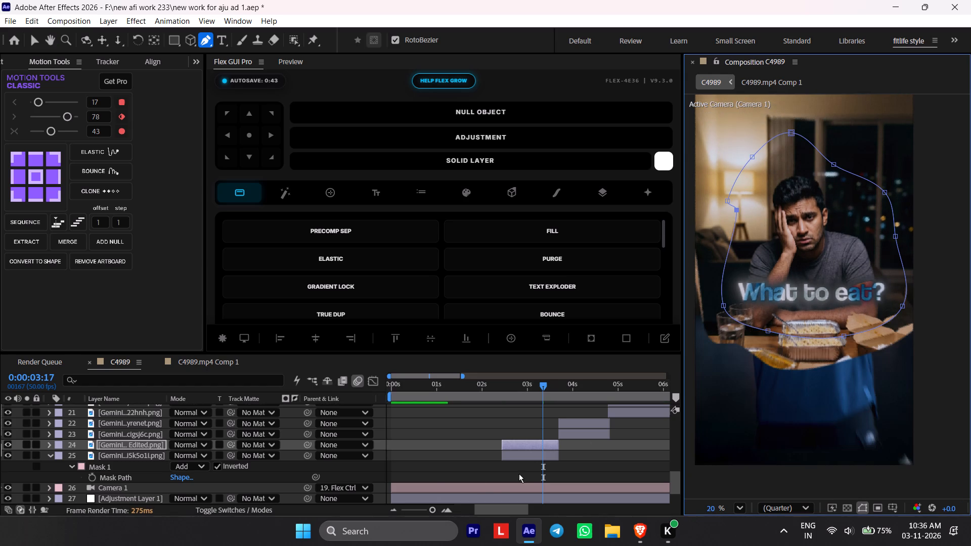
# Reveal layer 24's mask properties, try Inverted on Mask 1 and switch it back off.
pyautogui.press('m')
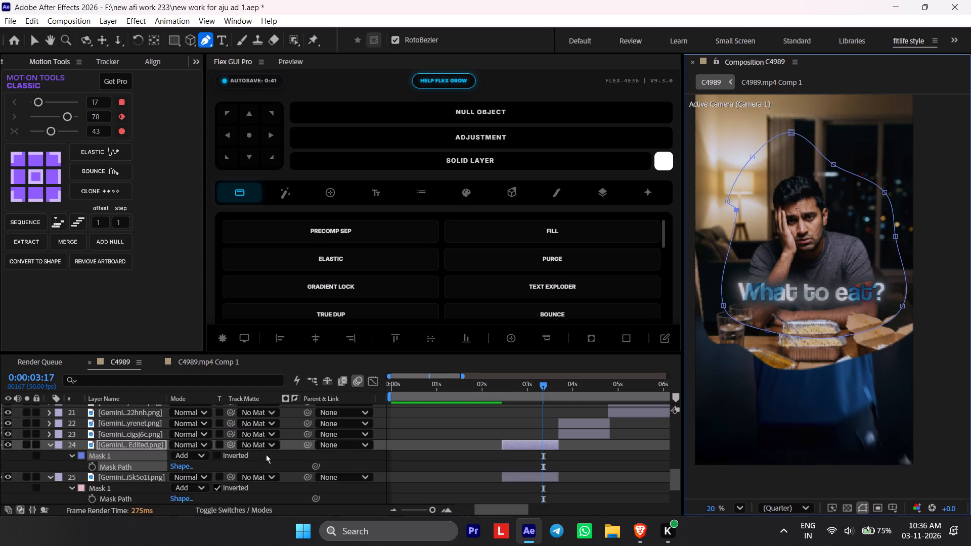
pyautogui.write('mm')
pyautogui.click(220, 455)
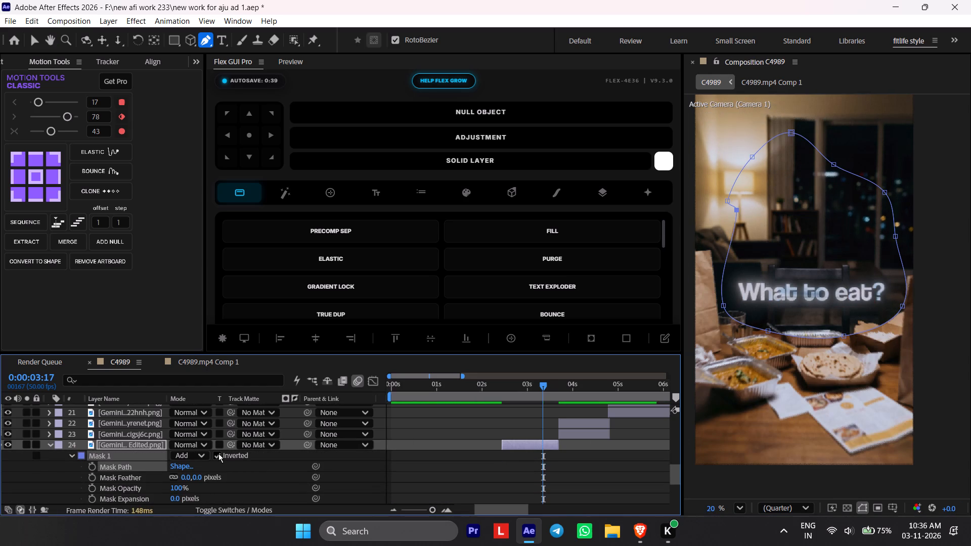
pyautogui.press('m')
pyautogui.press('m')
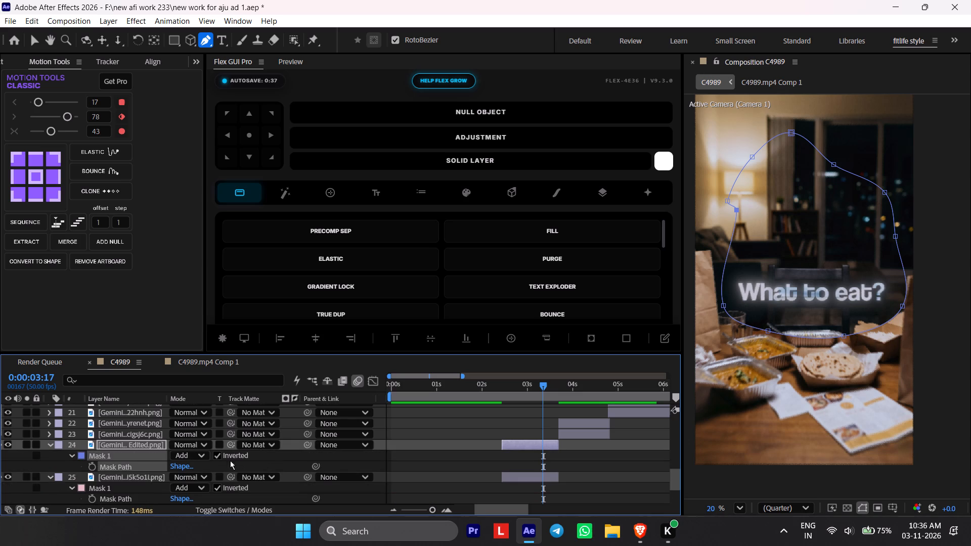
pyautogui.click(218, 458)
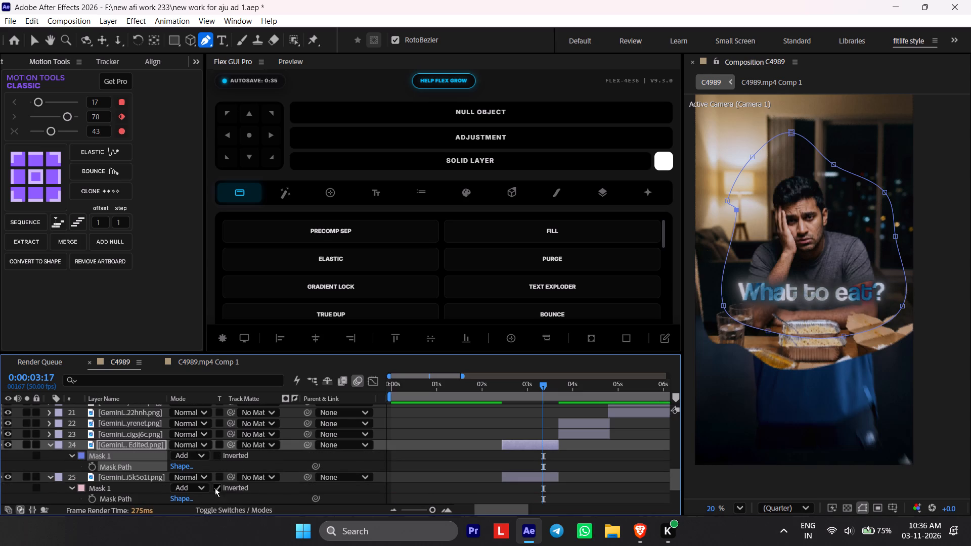
# Turn off Inverted on layer 25's Mask 1 and delete that mask.
pyautogui.click(216, 488)
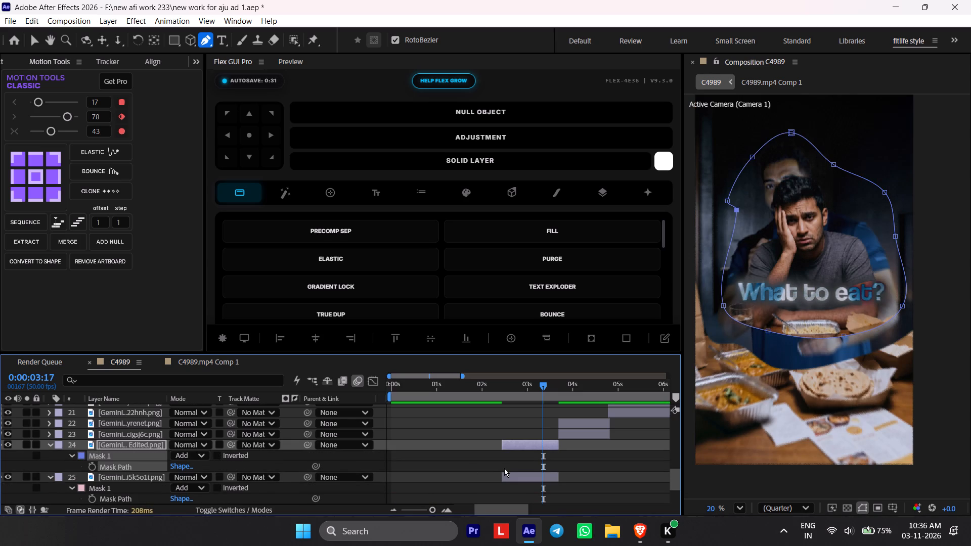
pyautogui.click(132, 490)
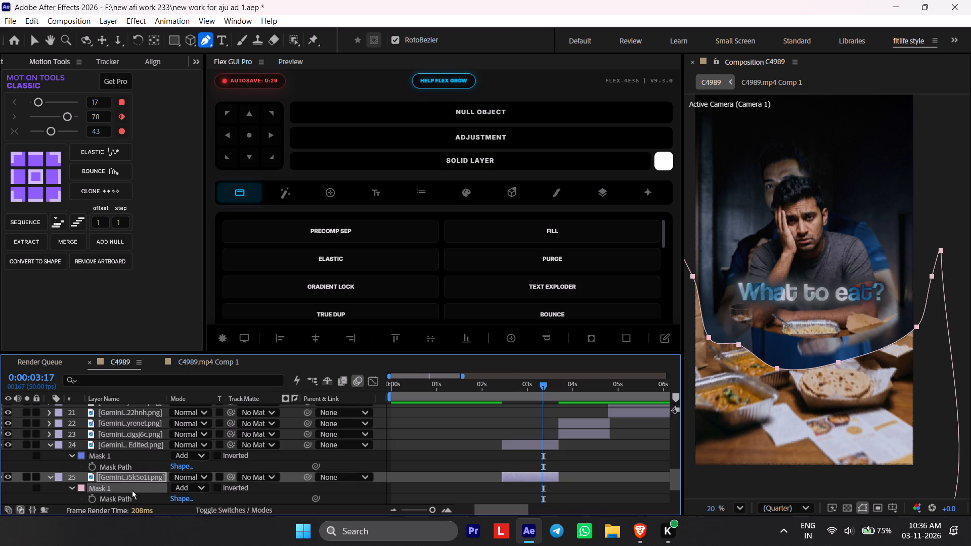
pyautogui.press('Delete')
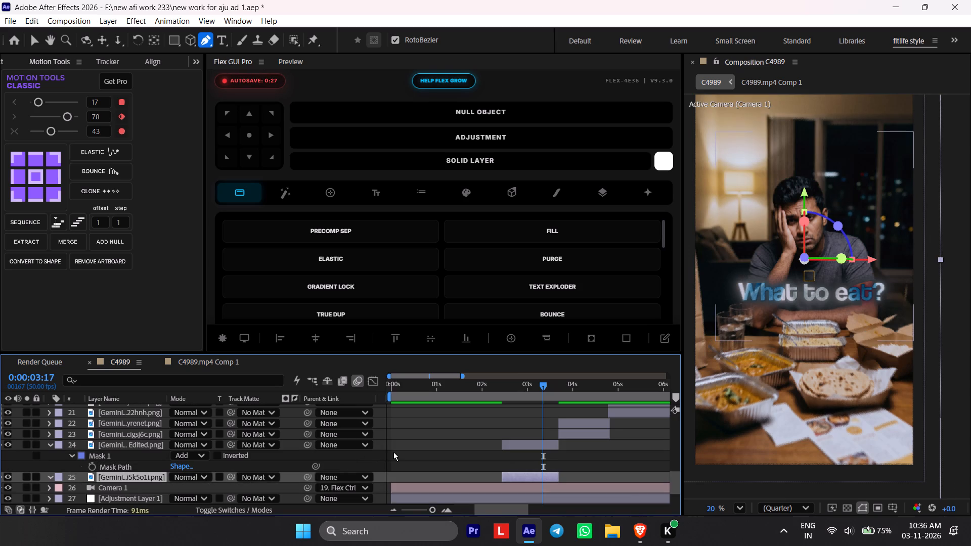
# Parent layer 24 to layer 25 and clear the layer selection.
pyautogui.click(532, 447)
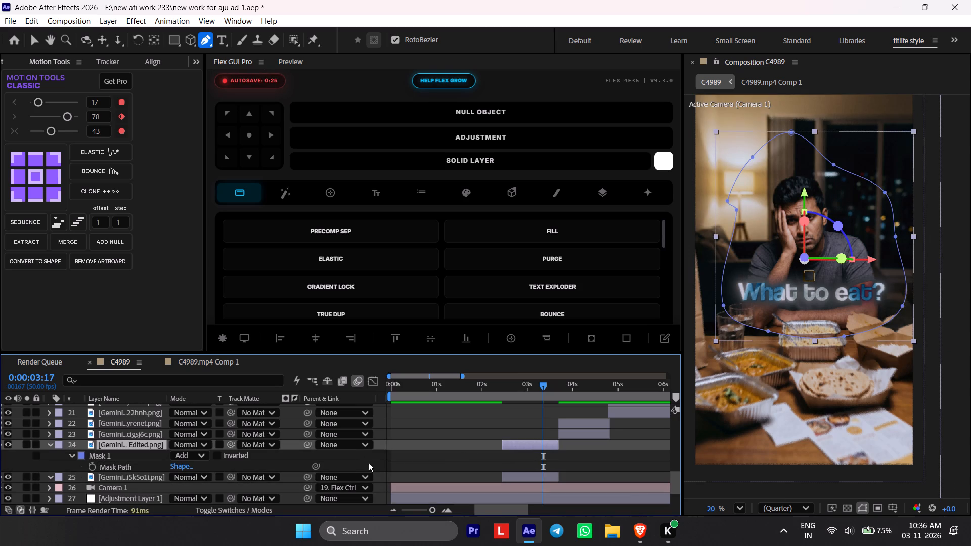
pyautogui.keyDown('shift'); pyautogui.moveTo(312, 442); pyautogui.dragTo(153, 480); pyautogui.keyUp('shift')
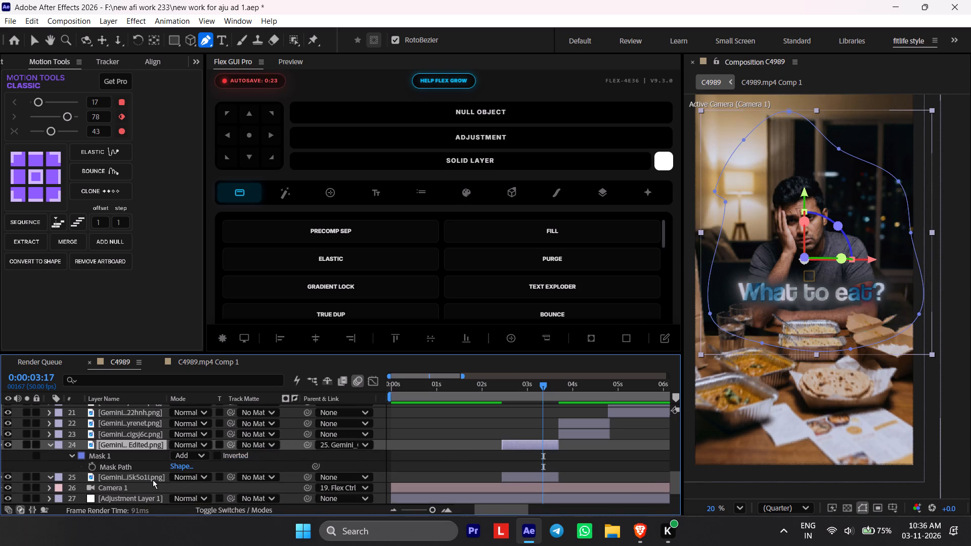
pyautogui.click(489, 454)
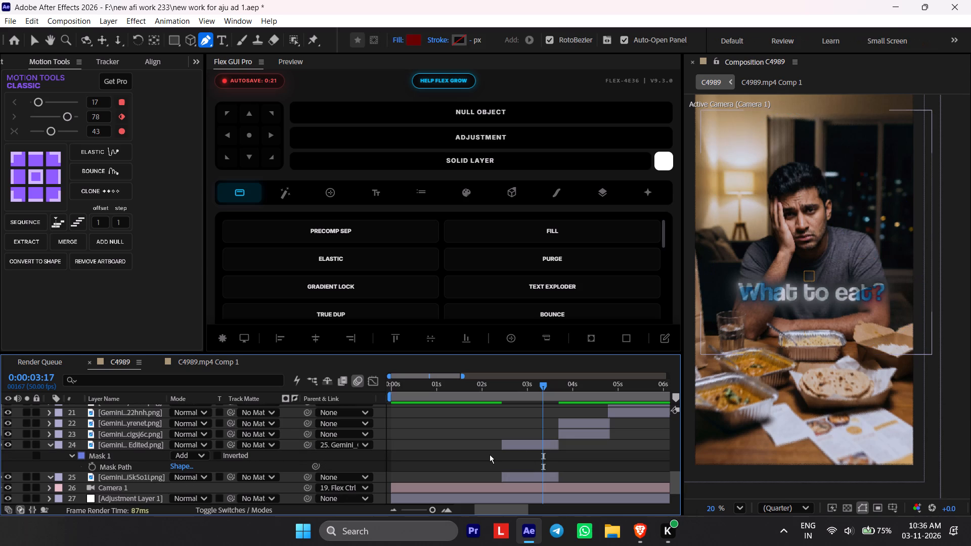
# Select layer 24 and the puppet pin on the man's head, and reveal the layer's keyframed pin positions.
pyautogui.moveTo(560, 386); pyautogui.dragTo(529, 387)
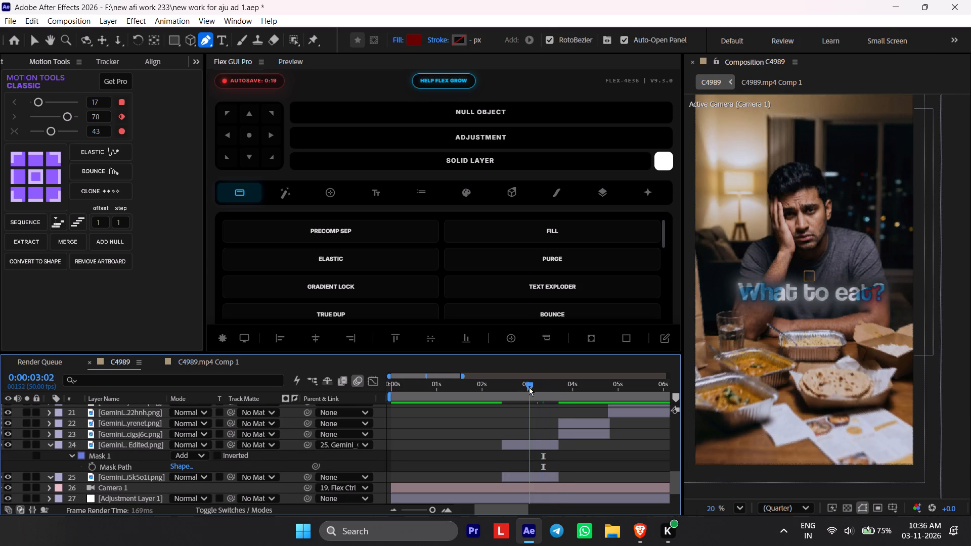
pyautogui.moveTo(529, 387); pyautogui.dragTo(525, 390)
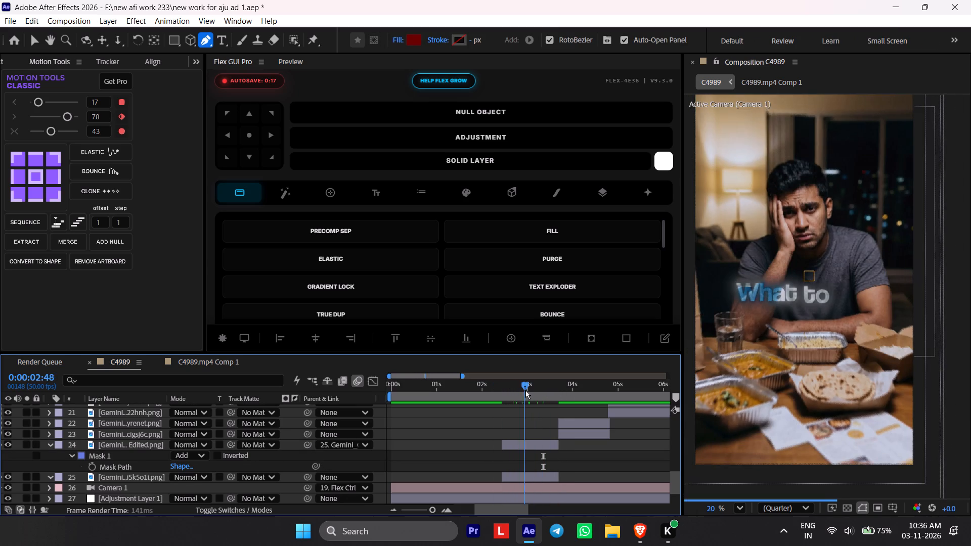
pyautogui.moveTo(525, 390); pyautogui.dragTo(544, 394)
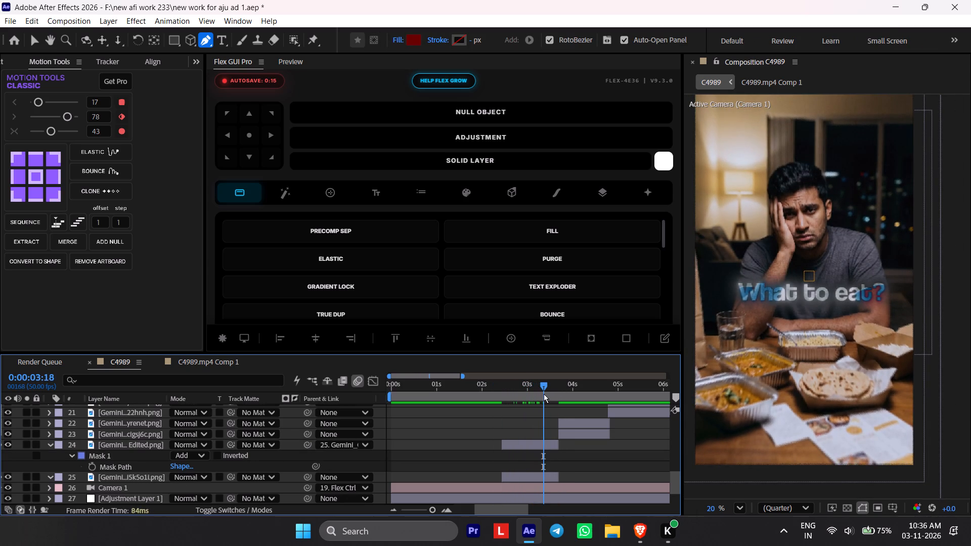
pyautogui.moveTo(544, 394); pyautogui.dragTo(542, 394)
pyautogui.click(534, 442)
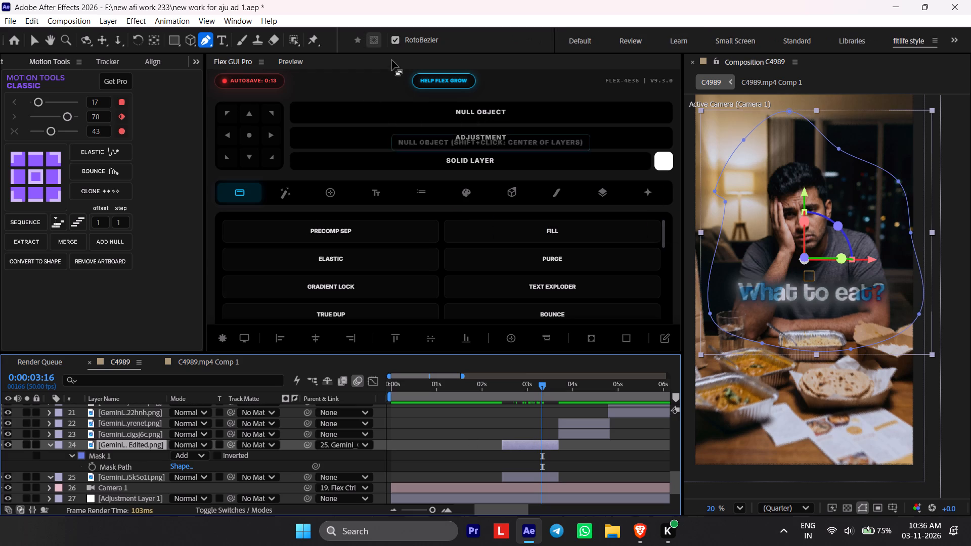
pyautogui.click(315, 41)
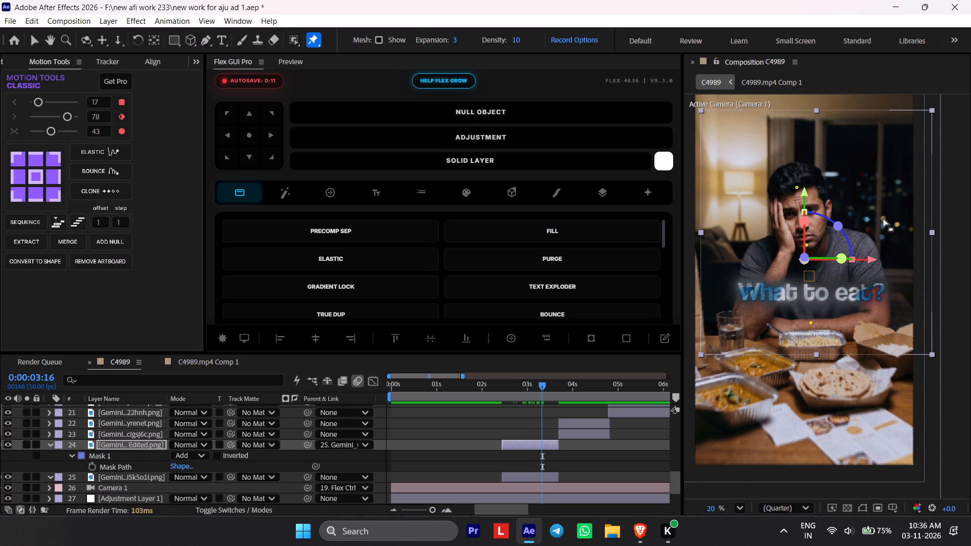
pyautogui.press('v')
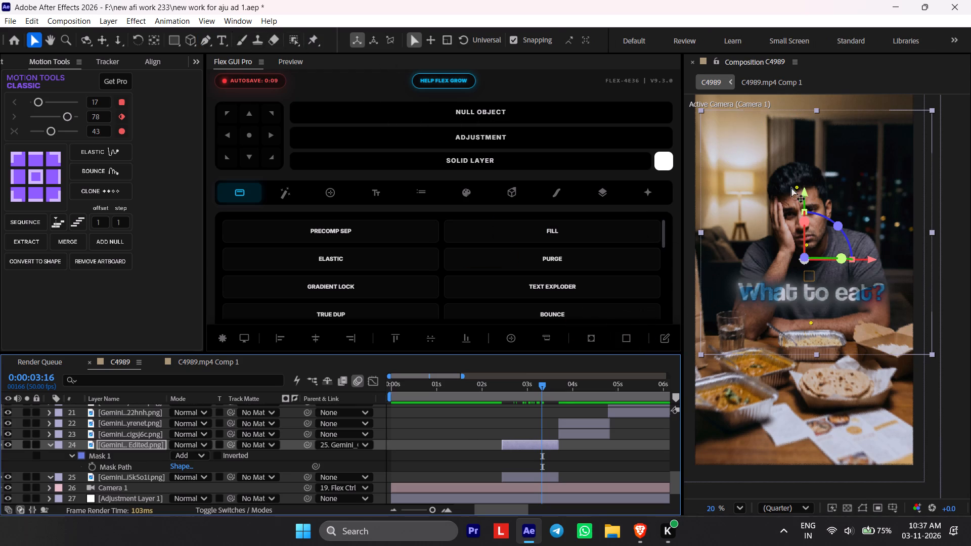
pyautogui.click(796, 186)
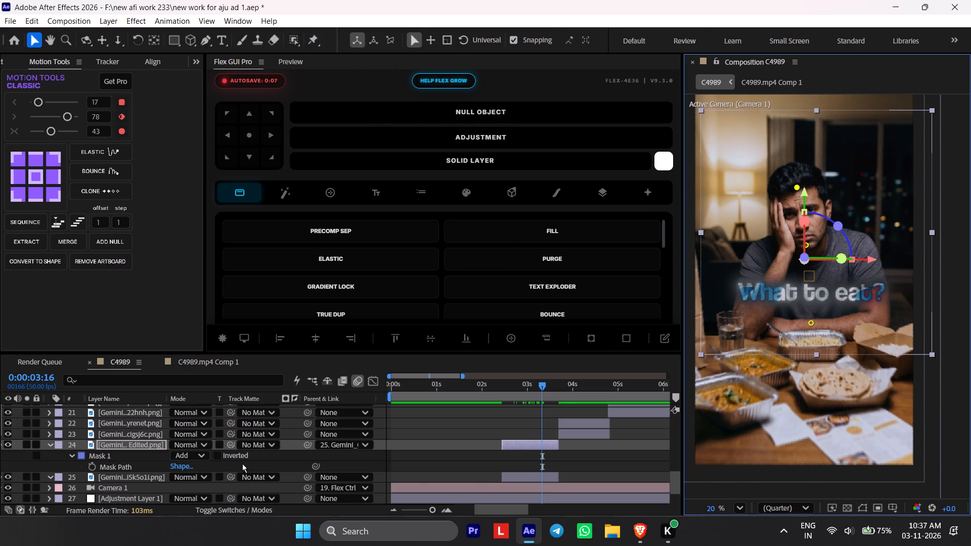
pyautogui.press('u')
pyautogui.scroll(-2, 586, 470)
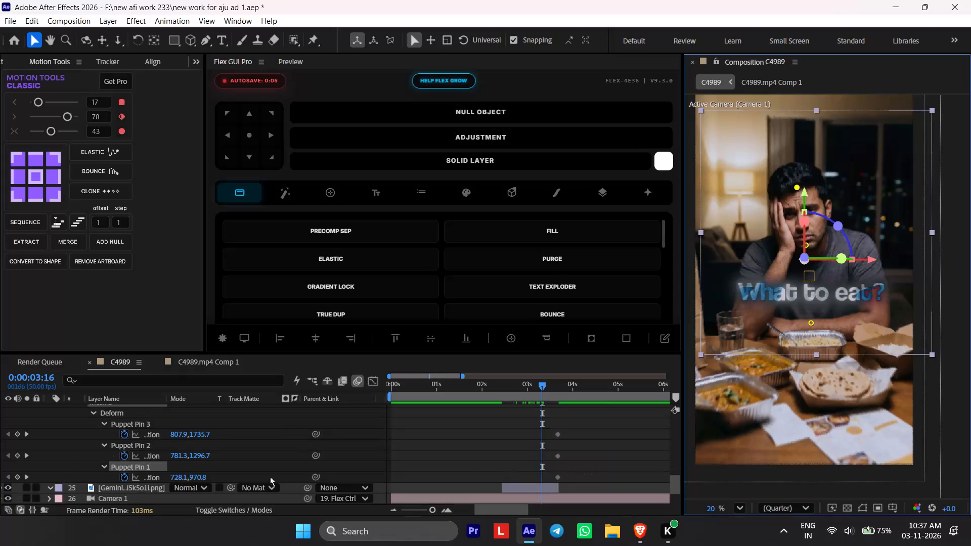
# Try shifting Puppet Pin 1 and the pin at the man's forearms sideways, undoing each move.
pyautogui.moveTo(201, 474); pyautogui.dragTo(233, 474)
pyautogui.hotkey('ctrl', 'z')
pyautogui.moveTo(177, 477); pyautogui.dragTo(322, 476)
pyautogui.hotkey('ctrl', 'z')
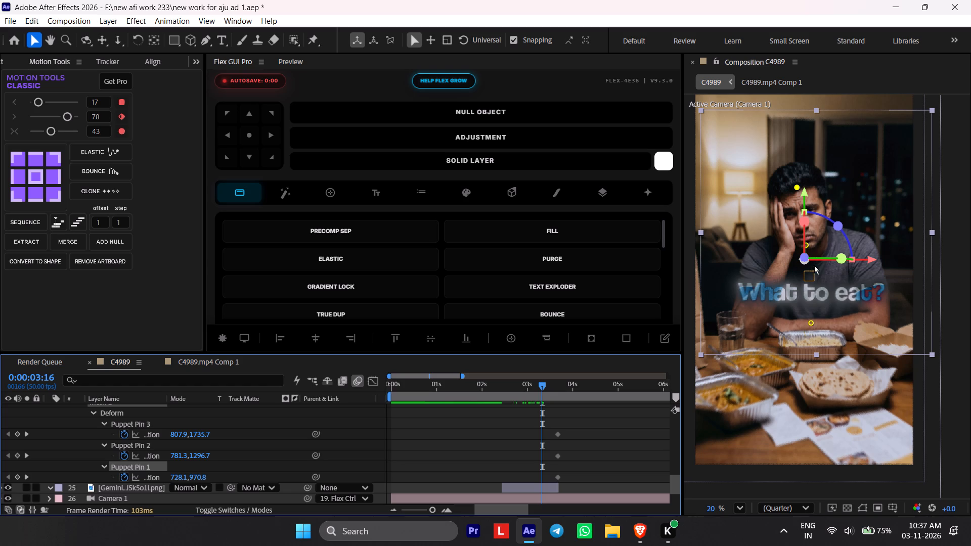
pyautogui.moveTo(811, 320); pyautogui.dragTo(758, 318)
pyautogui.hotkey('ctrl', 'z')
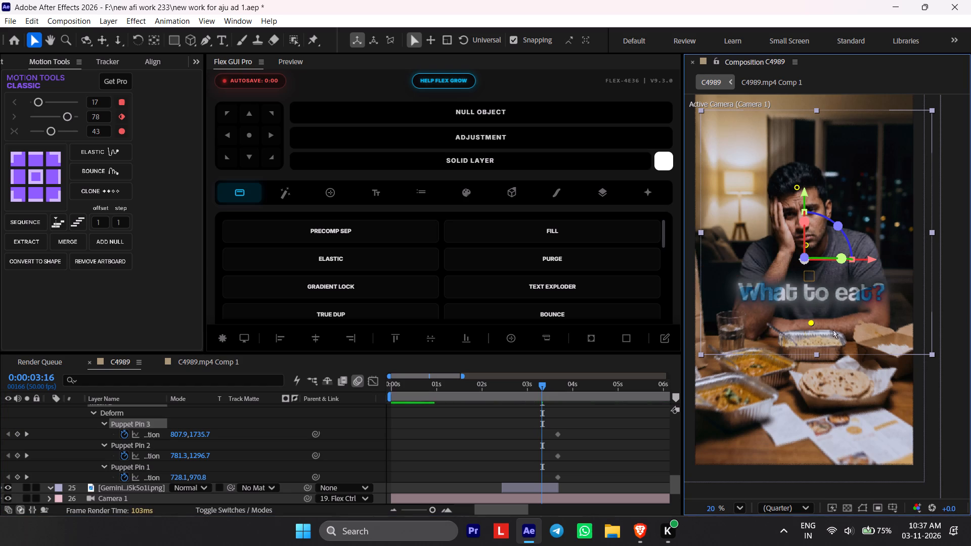
# Turn off position keyframing on Puppet Pin 3 and delete that pin from layer 24.
pyautogui.click(125, 432)
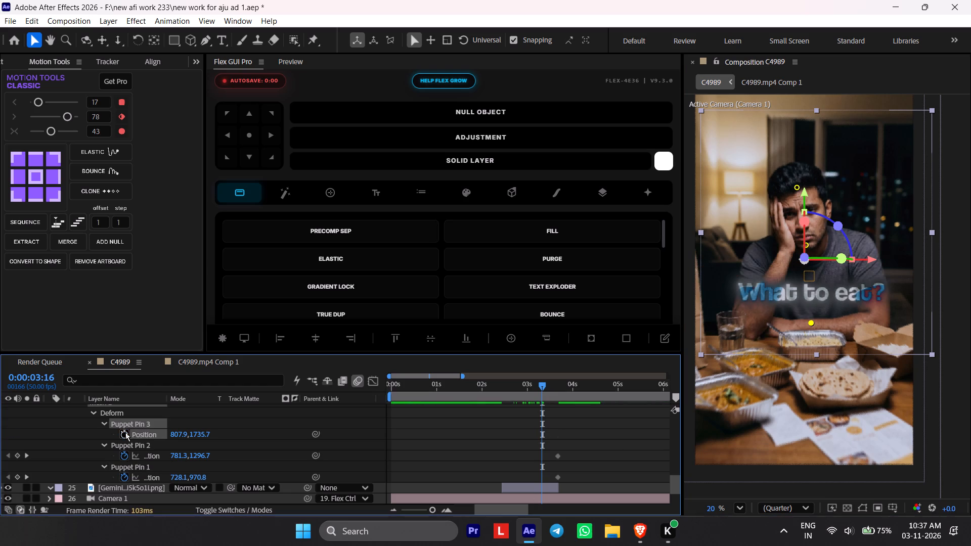
pyautogui.click(145, 428)
pyautogui.press('Delete')
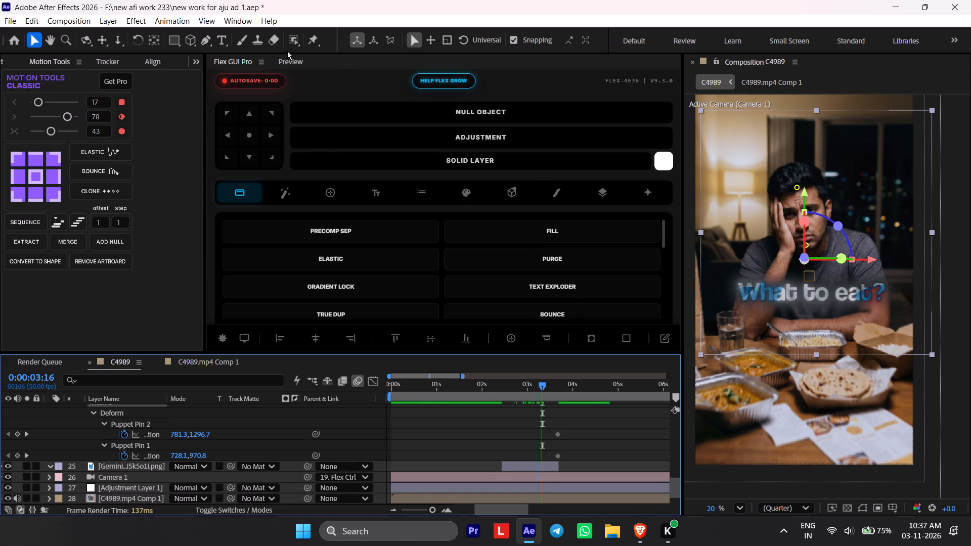
# Add two puppet pins to layer 24 at table level, one on the water glass and one by the open takeaway box opposite.
pyautogui.click(311, 39)
pyautogui.click(733, 335)
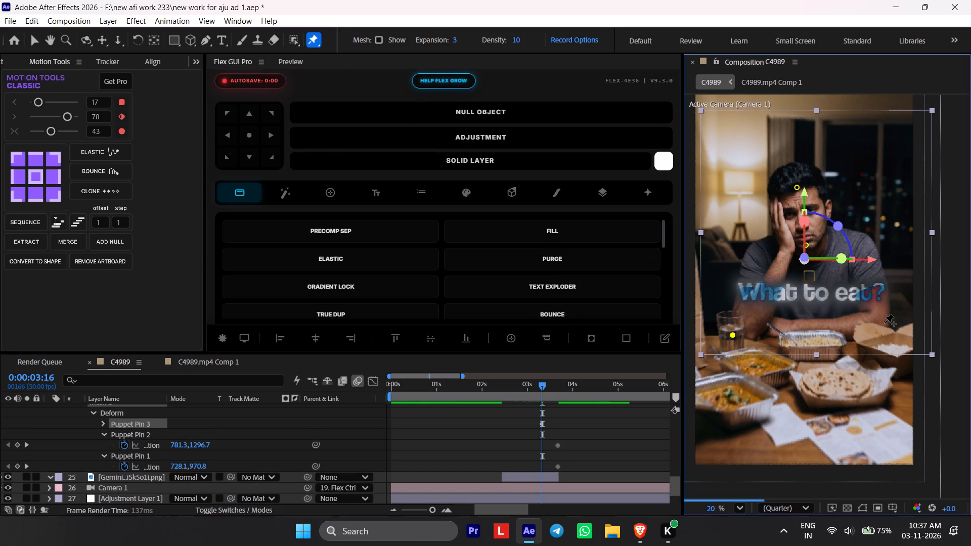
pyautogui.click(886, 330)
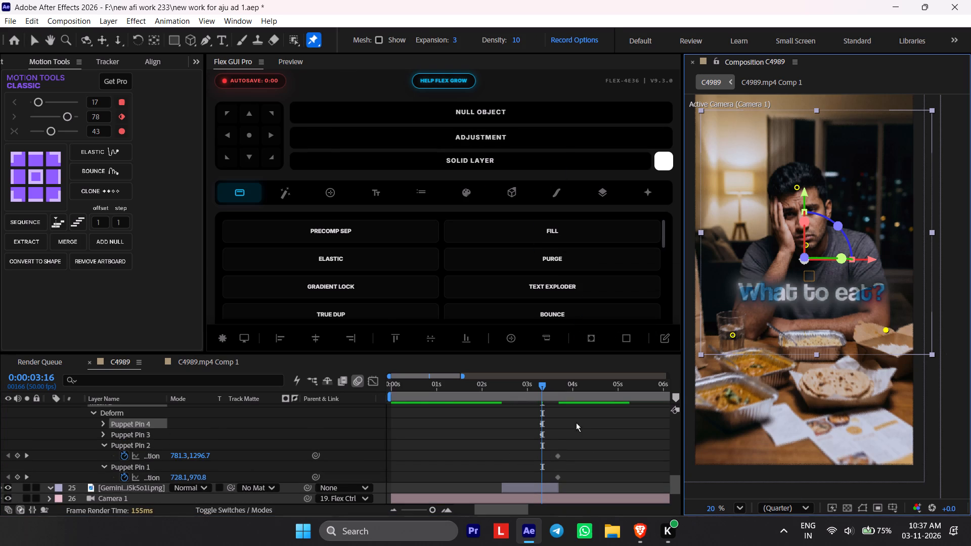
pyautogui.click(494, 443)
pyautogui.press('v')
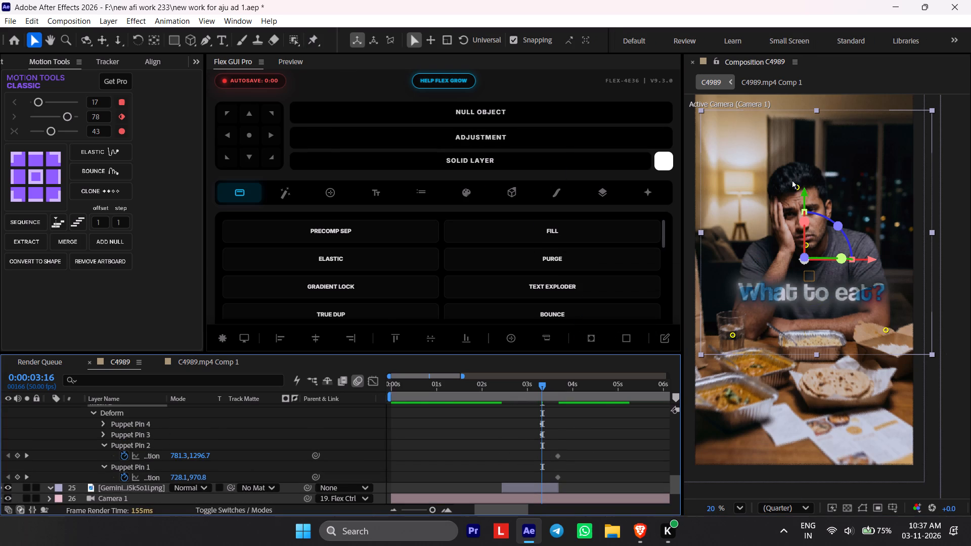
# Shift the head's Puppet Pin 1 sideways to about X 871 and move that new keyframe to the start of layer 24's clip.
pyautogui.click(799, 189)
pyautogui.scroll(-2, 328, 476)
pyautogui.scroll(1, 275, 461)
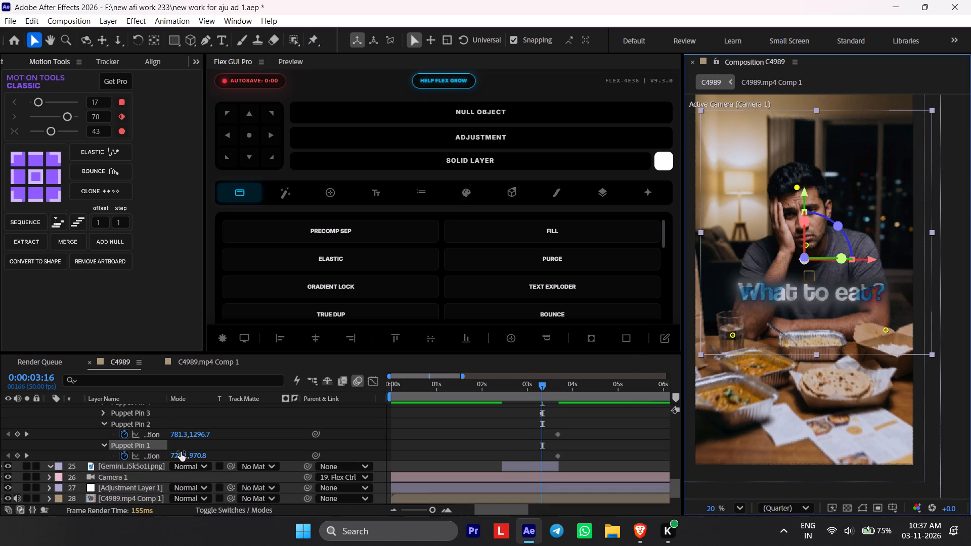
pyautogui.moveTo(175, 451); pyautogui.dragTo(238, 448)
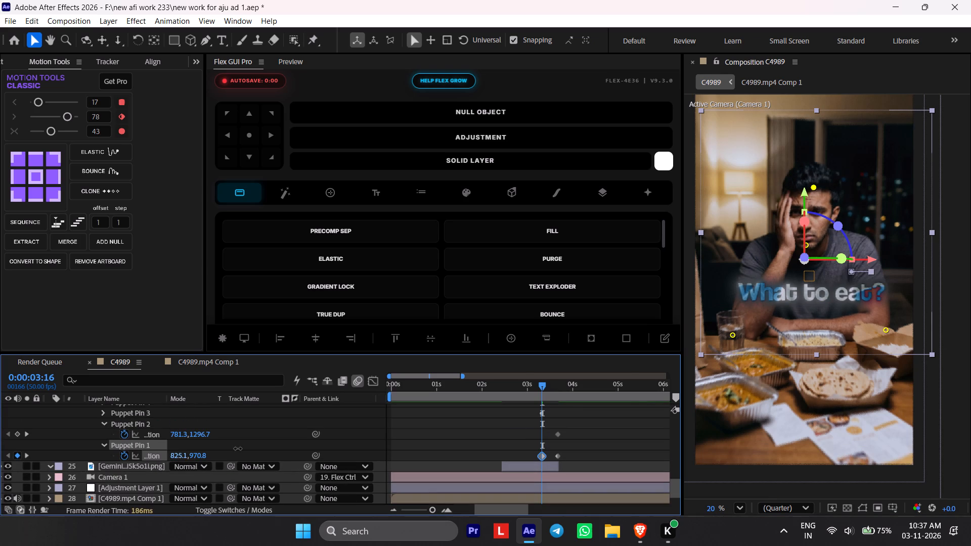
pyautogui.moveTo(238, 448); pyautogui.dragTo(263, 448)
pyautogui.moveTo(543, 456); pyautogui.dragTo(529, 456)
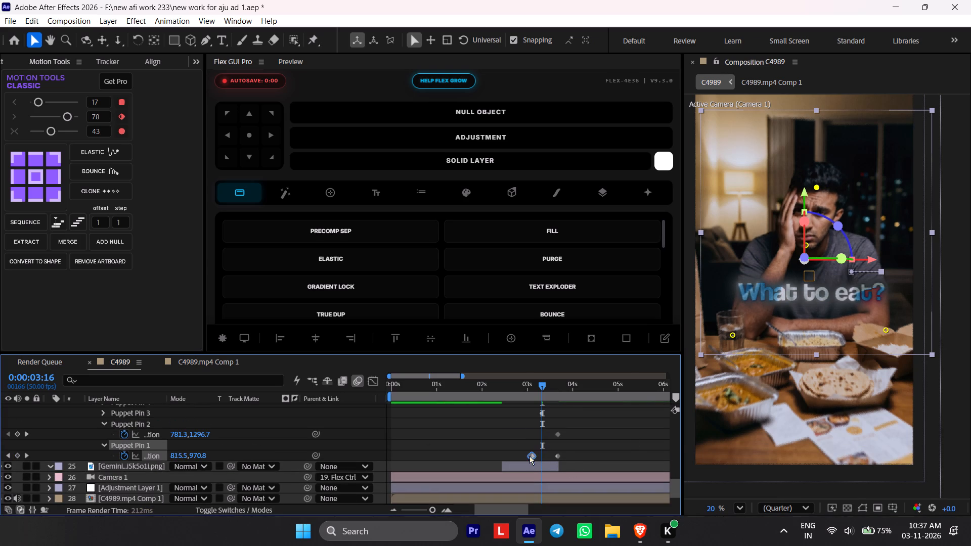
pyautogui.moveTo(529, 456); pyautogui.dragTo(502, 458)
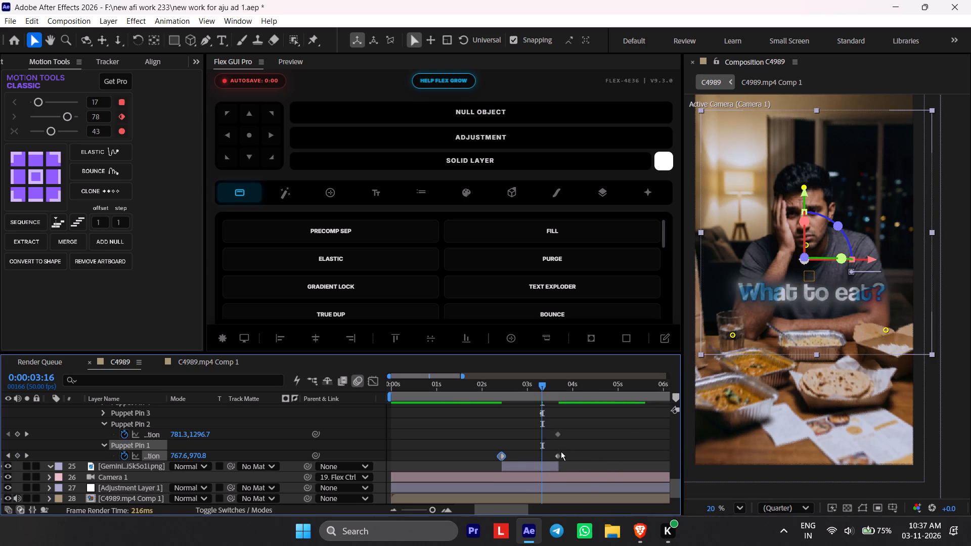
# Bring Puppet Pin 1's last keyframe earlier, set its position to 864.1, 970.8 and place it at about 0:00:03:02.
pyautogui.moveTo(559, 453); pyautogui.dragTo(547, 456)
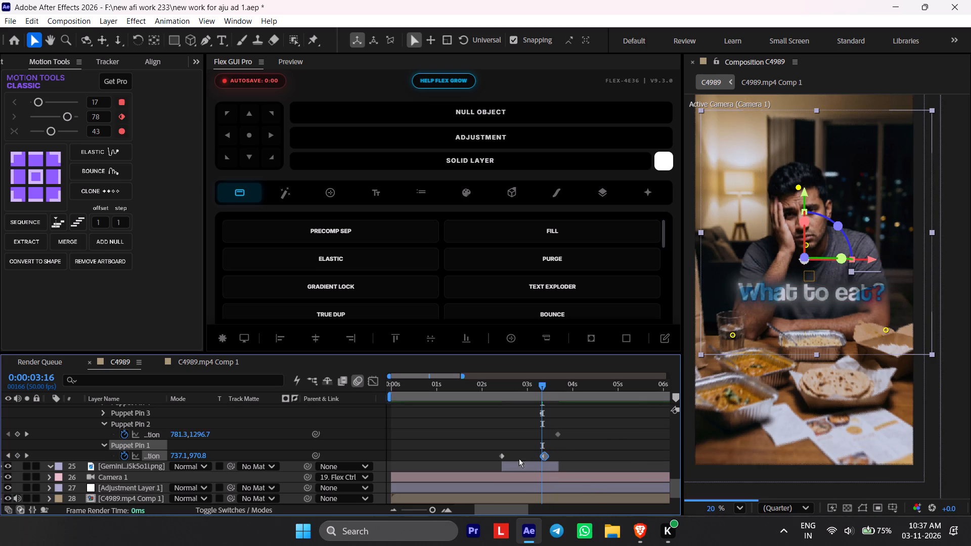
pyautogui.click(27, 454)
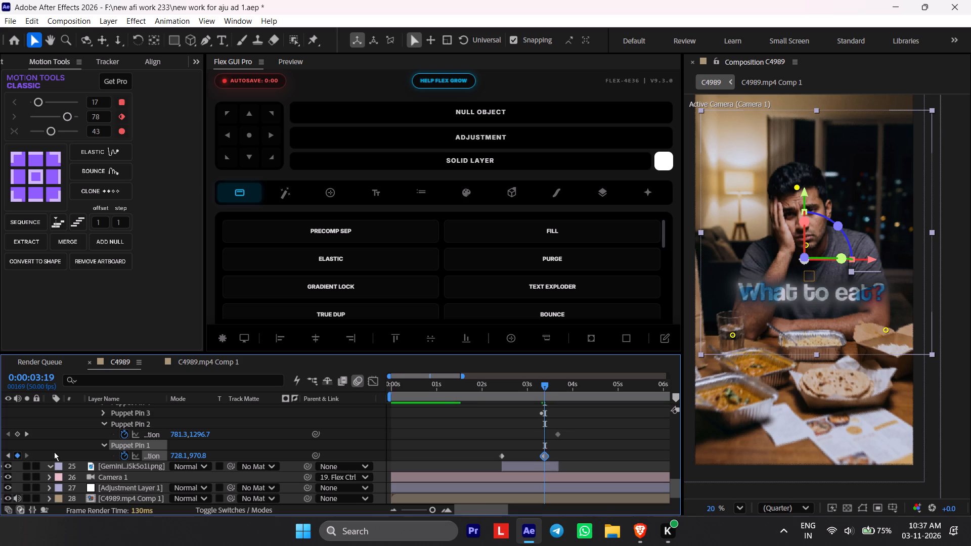
pyautogui.moveTo(179, 458); pyautogui.dragTo(240, 458)
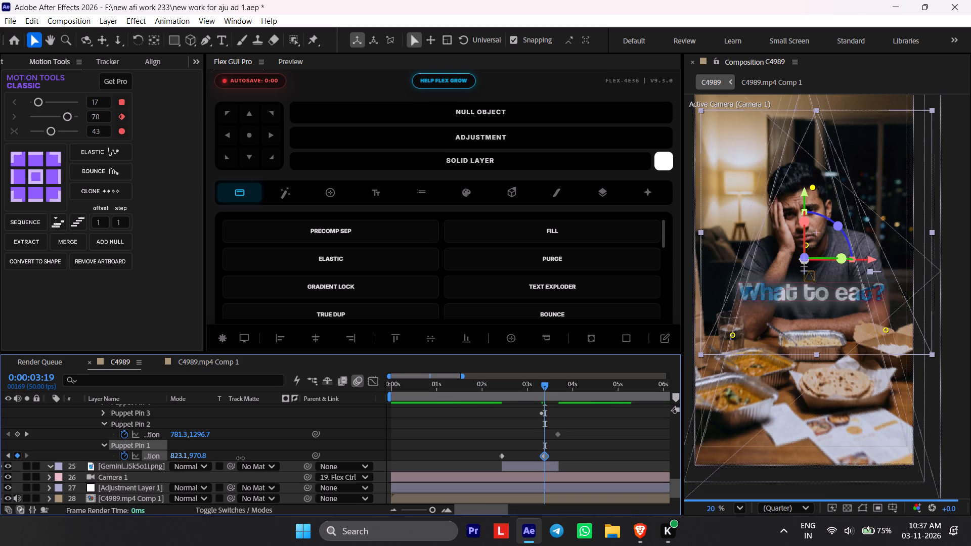
pyautogui.moveTo(240, 458); pyautogui.dragTo(253, 459)
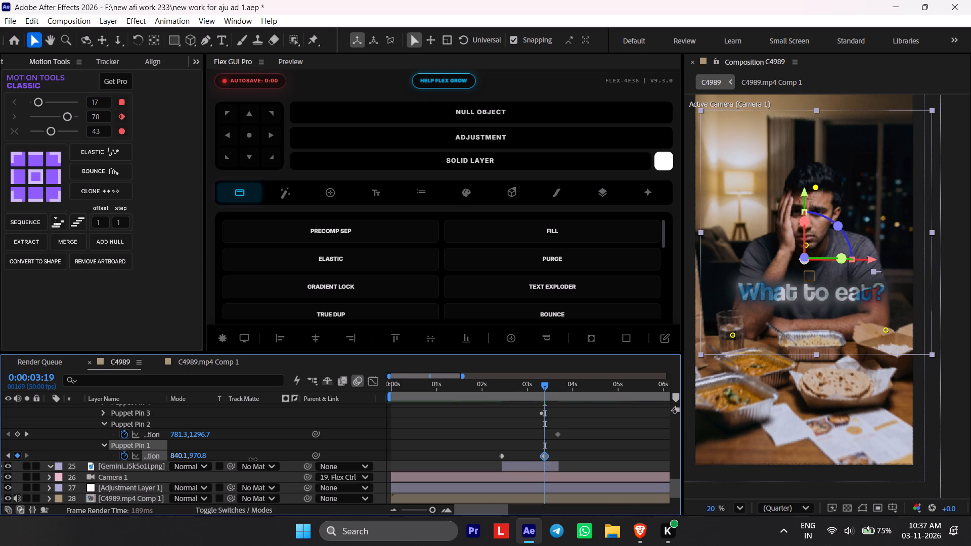
pyautogui.moveTo(253, 459); pyautogui.dragTo(268, 461)
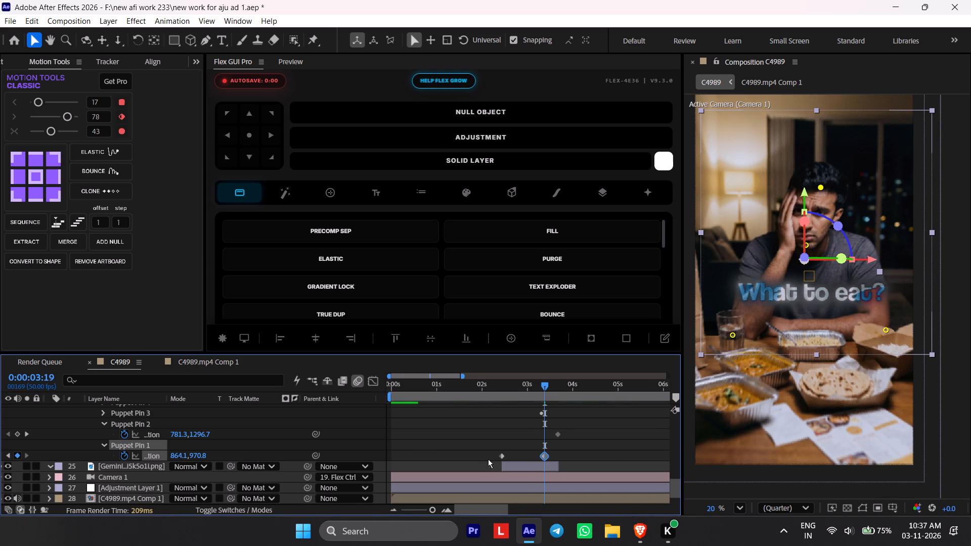
pyautogui.moveTo(544, 456); pyautogui.dragTo(529, 456)
# At 0:00:03:28, reset Puppet Pin 1's position to 728.1, 970.8 as a new keyframe.
pyautogui.click(549, 394)
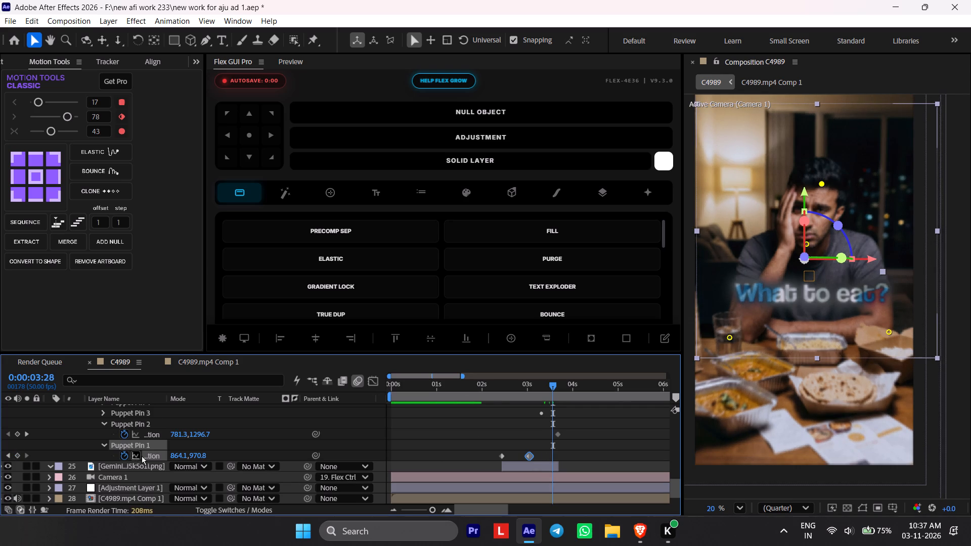
pyautogui.rightClick(156, 453)
pyautogui.click(188, 381)
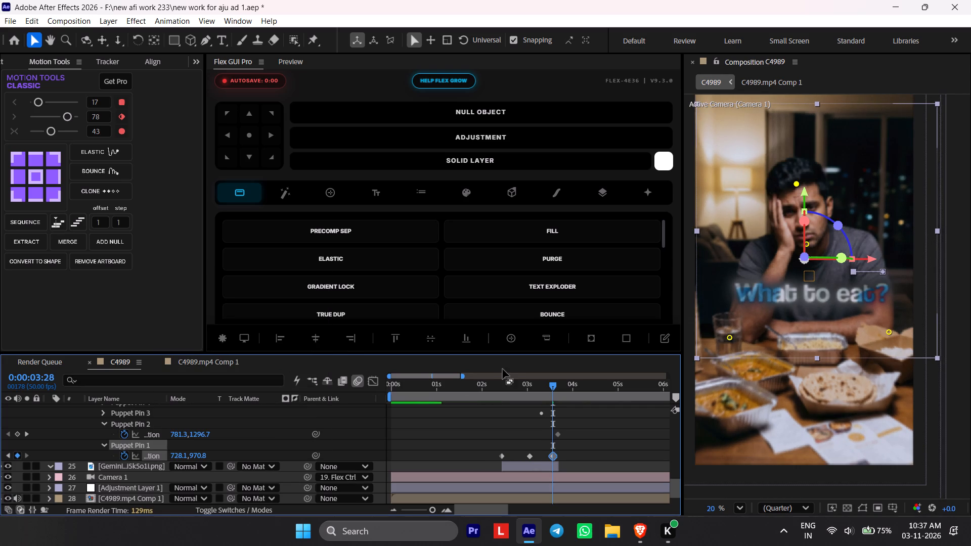
# Review the man's puppet-pin motion across the meal shot, from about 0:00:02:24 to 0:00:03:44.
pyautogui.moveTo(506, 386); pyautogui.dragTo(525, 389)
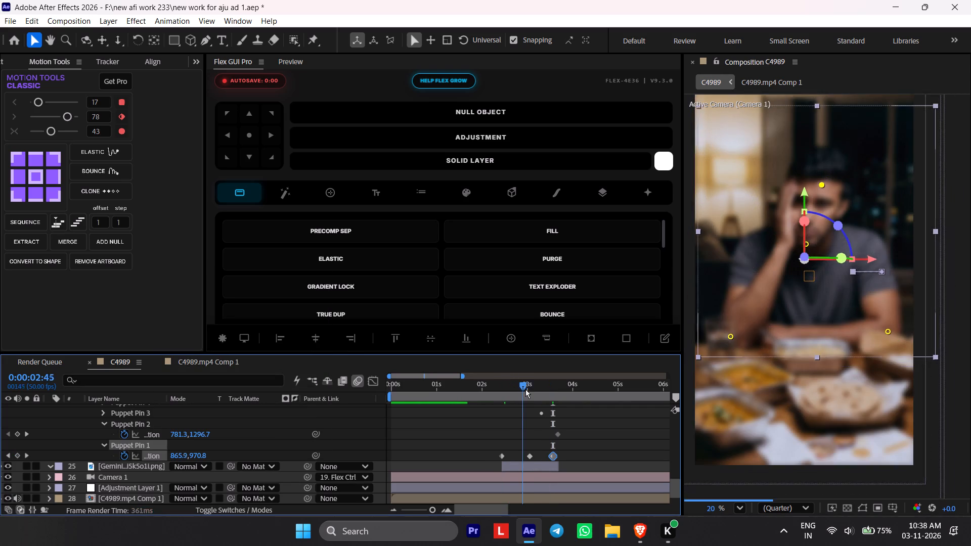
pyautogui.moveTo(525, 389); pyautogui.dragTo(536, 391)
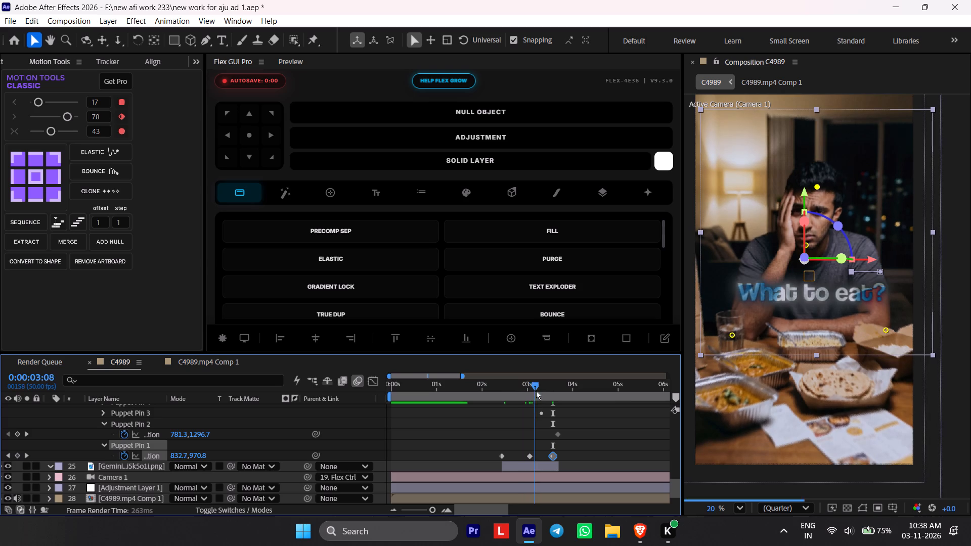
pyautogui.moveTo(536, 391); pyautogui.dragTo(565, 392)
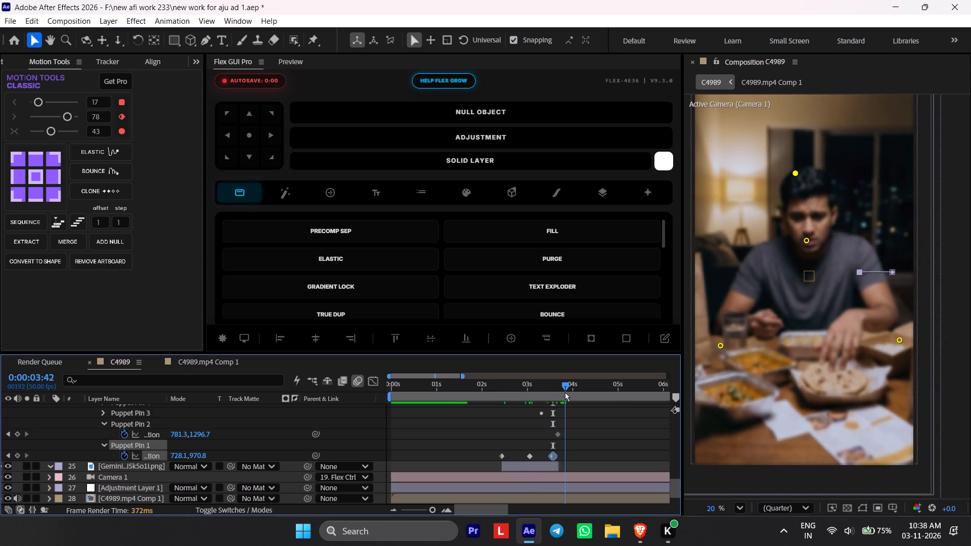
pyautogui.moveTo(565, 392); pyautogui.dragTo(504, 393)
pyautogui.click(510, 421)
pyautogui.press('space')
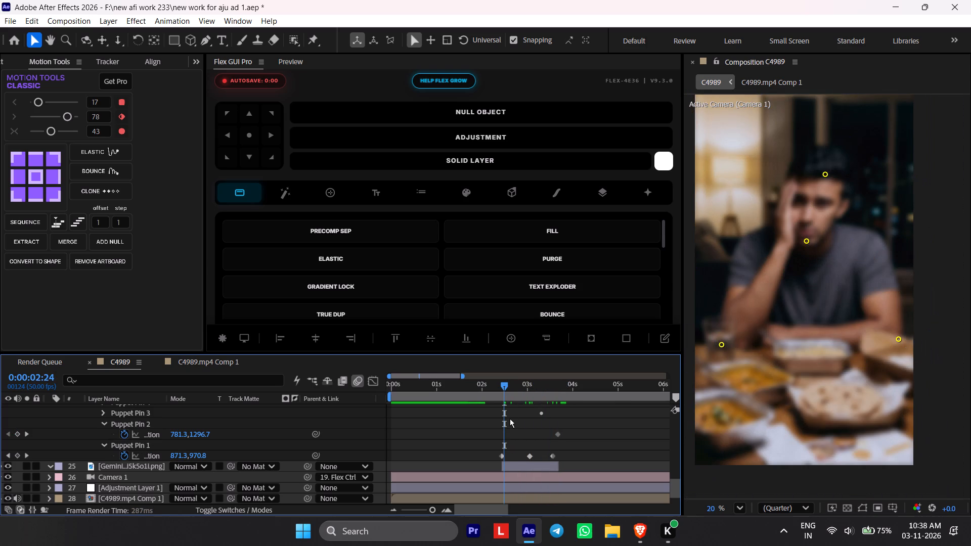
pyautogui.click(503, 390)
pyautogui.press('space')
pyautogui.moveTo(503, 390); pyautogui.dragTo(518, 391)
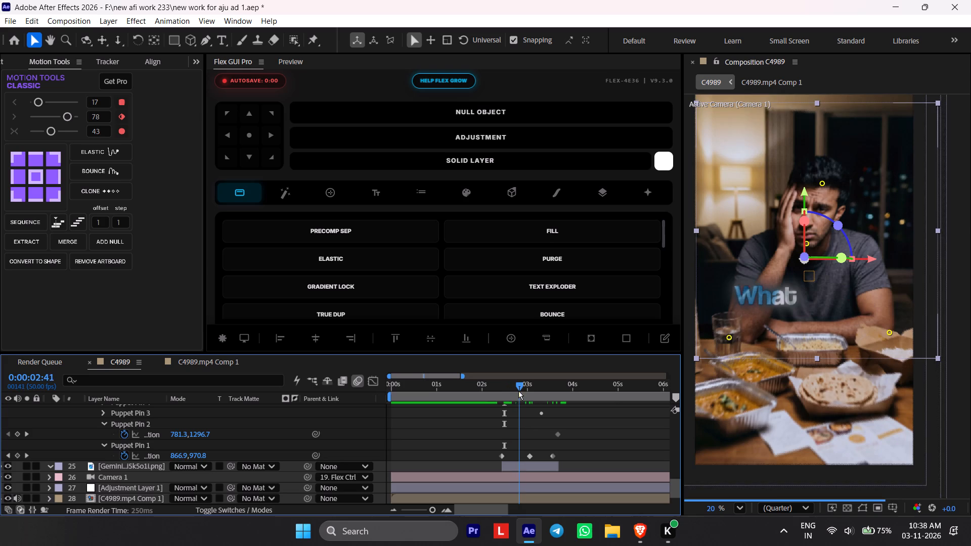
pyautogui.moveTo(518, 391); pyautogui.dragTo(566, 391)
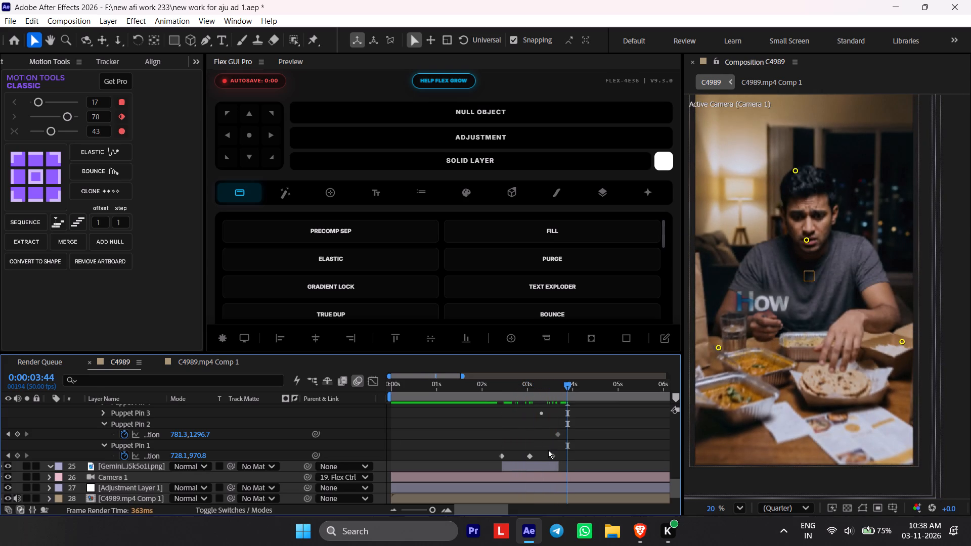
# Apply Easy Ease to all three of Puppet Pin 1's position keyframes.
pyautogui.moveTo(468, 456); pyautogui.dragTo(569, 453)
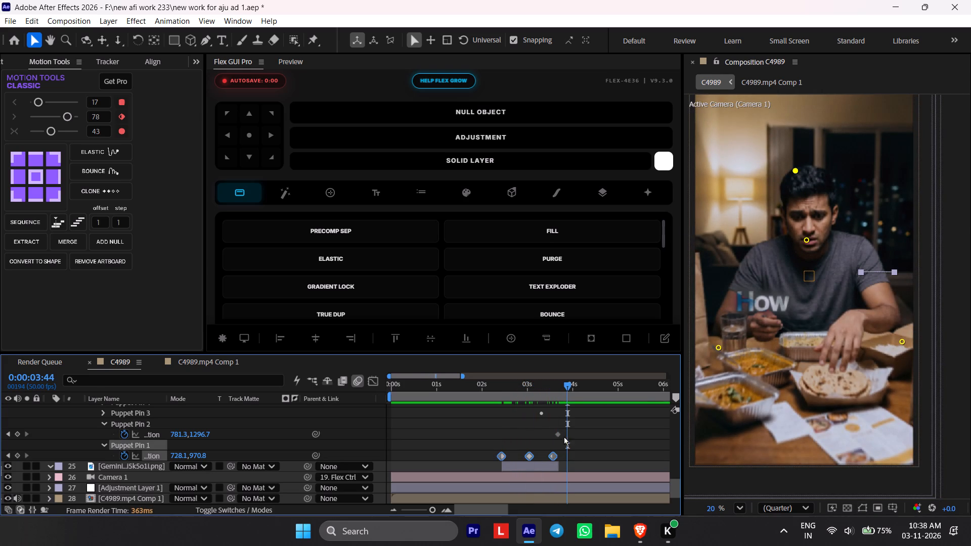
pyautogui.press('F9')
# Review the eased head motion across the meal shot, playing repeatedly from about 0:00:02:10 to 0:00:03:34.
pyautogui.moveTo(517, 394); pyautogui.dragTo(491, 394)
pyautogui.click(505, 433)
pyautogui.press('space')
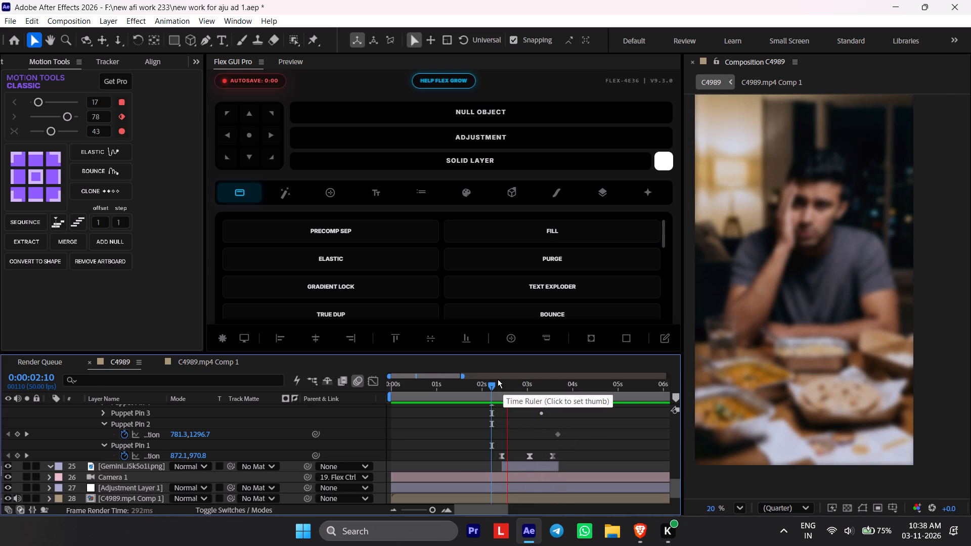
pyautogui.click(496, 388)
pyautogui.press('space')
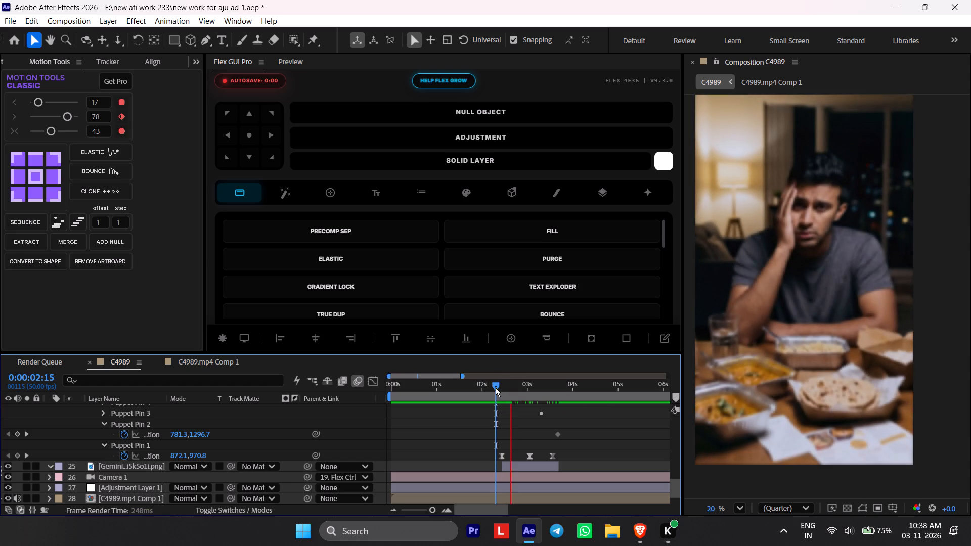
pyautogui.click(496, 388)
pyautogui.press('space')
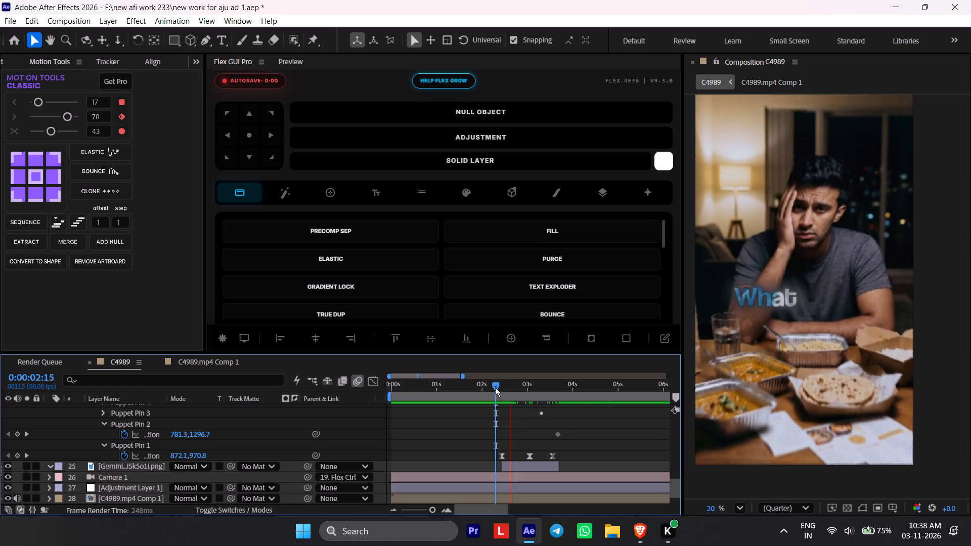
pyautogui.click(496, 388)
pyautogui.press('space')
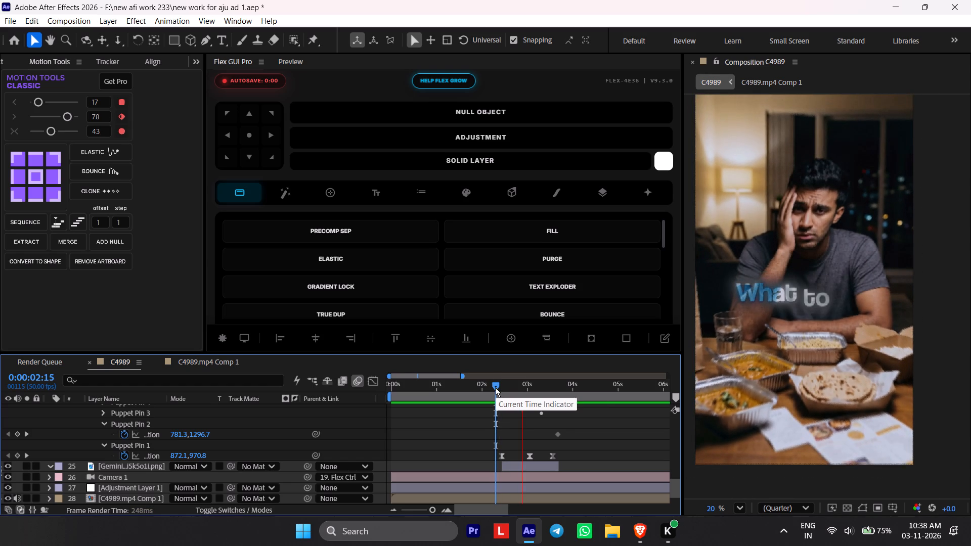
pyautogui.click(496, 388)
pyautogui.press('space')
pyautogui.click(496, 388)
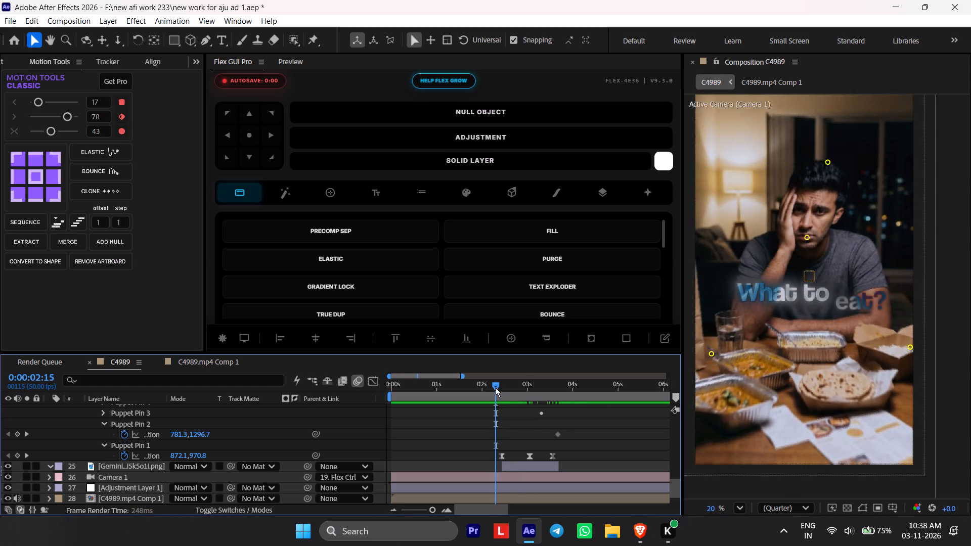
pyautogui.press('space')
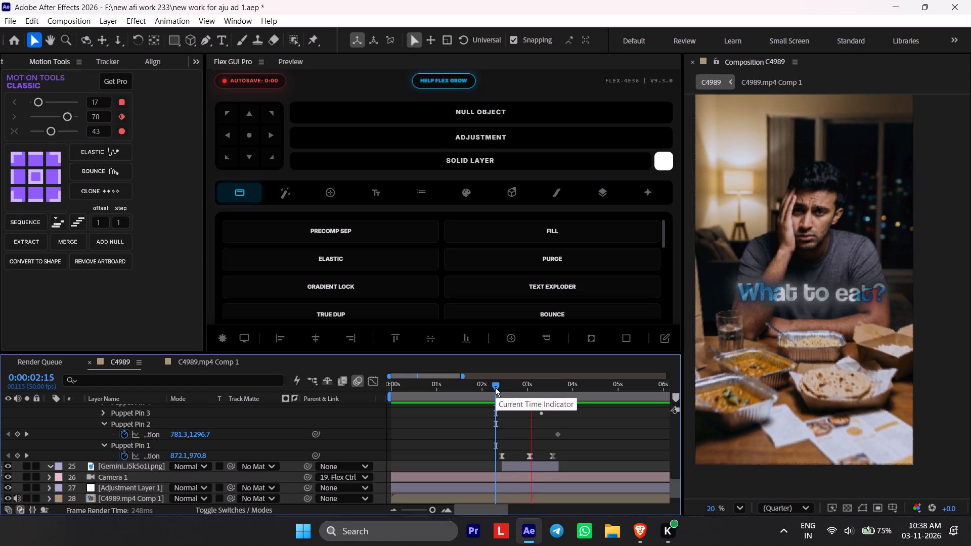
pyautogui.moveTo(496, 388); pyautogui.dragTo(546, 402)
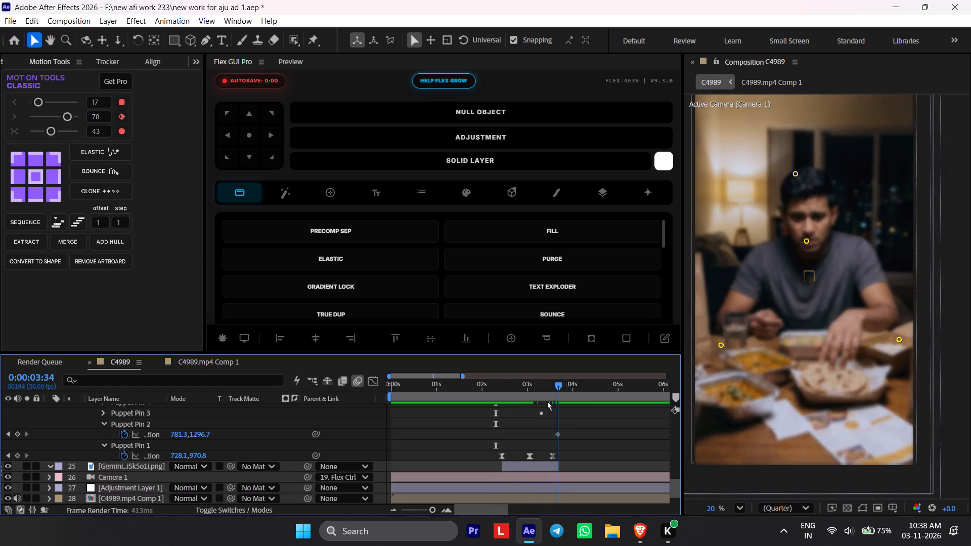
pyautogui.moveTo(546, 402); pyautogui.dragTo(508, 404)
pyautogui.press('space')
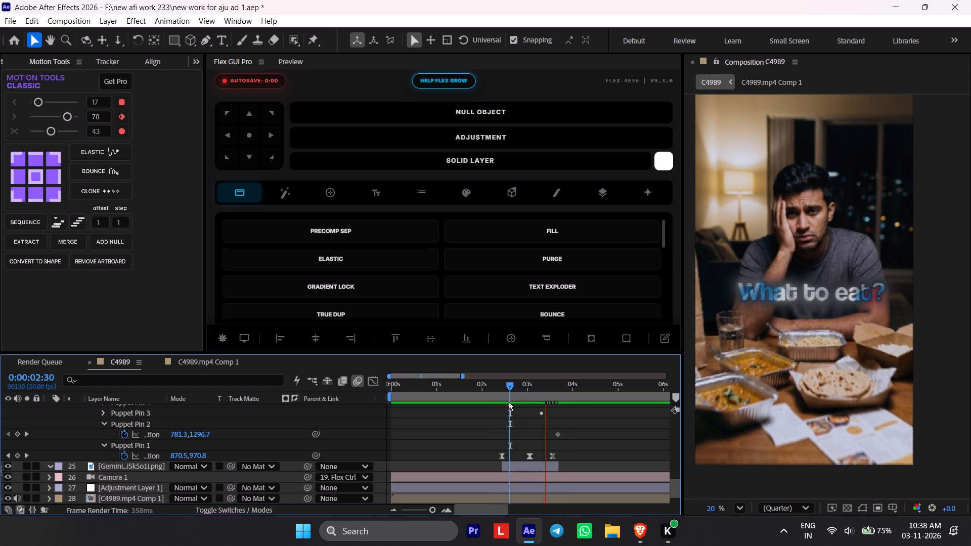
pyautogui.click(505, 383)
pyautogui.press('space')
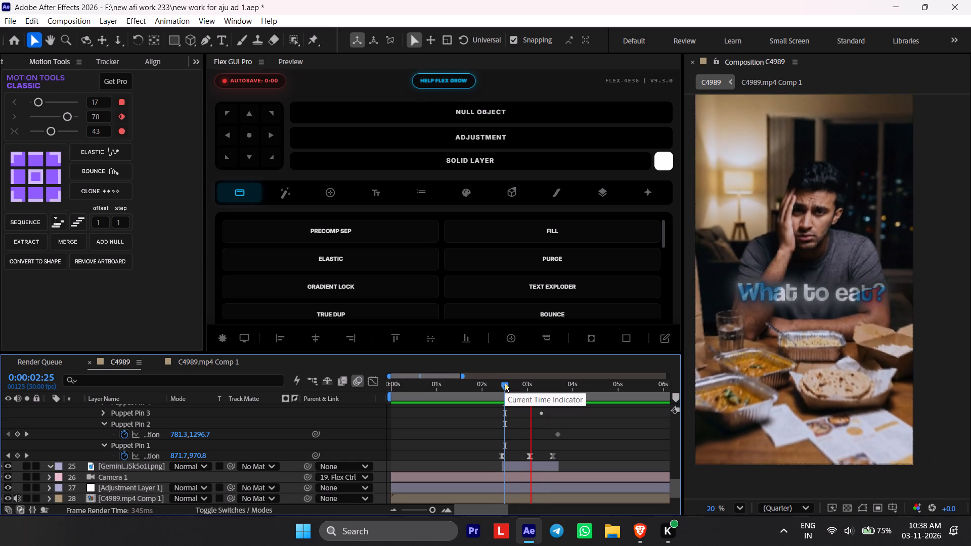
pyautogui.click(505, 383)
pyautogui.press('space')
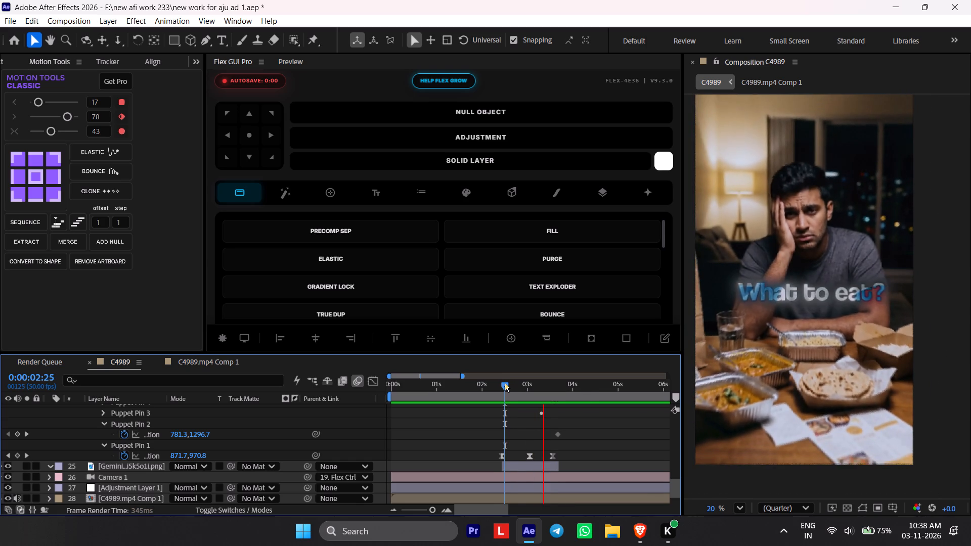
pyautogui.press('space')
# Set Puppet Pin 1's first keyframe position to 926.1, 970.8 and place it near the start of the meal shot's clip.
pyautogui.moveTo(505, 383); pyautogui.dragTo(531, 390)
pyautogui.click(6, 460)
pyautogui.press('v')
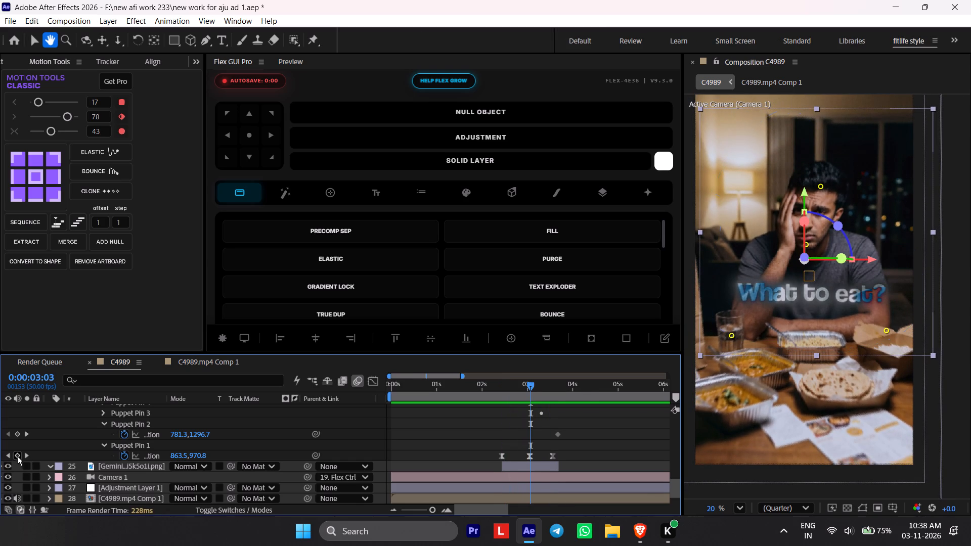
pyautogui.click(10, 453)
pyautogui.click(10, 453)
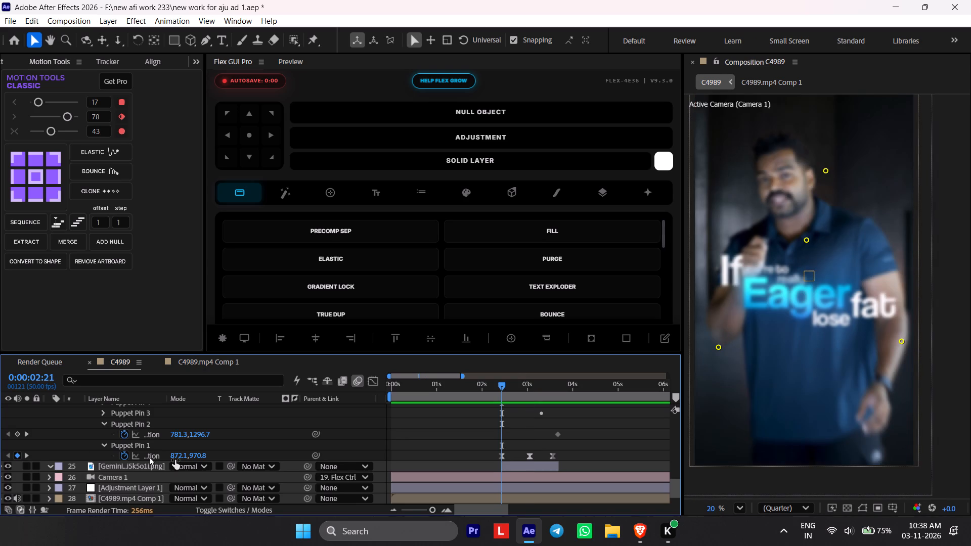
pyautogui.moveTo(501, 392); pyautogui.dragTo(512, 398)
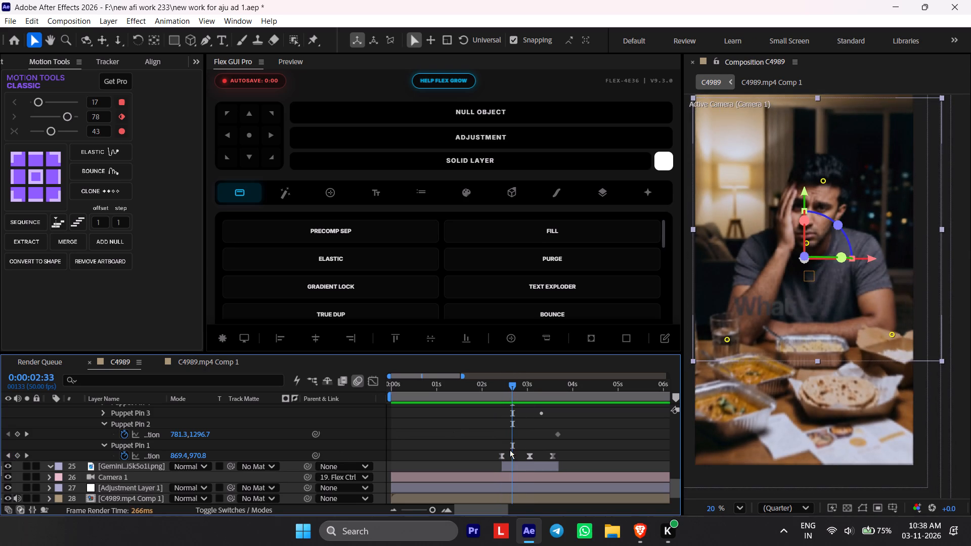
pyautogui.moveTo(501, 457); pyautogui.dragTo(512, 462)
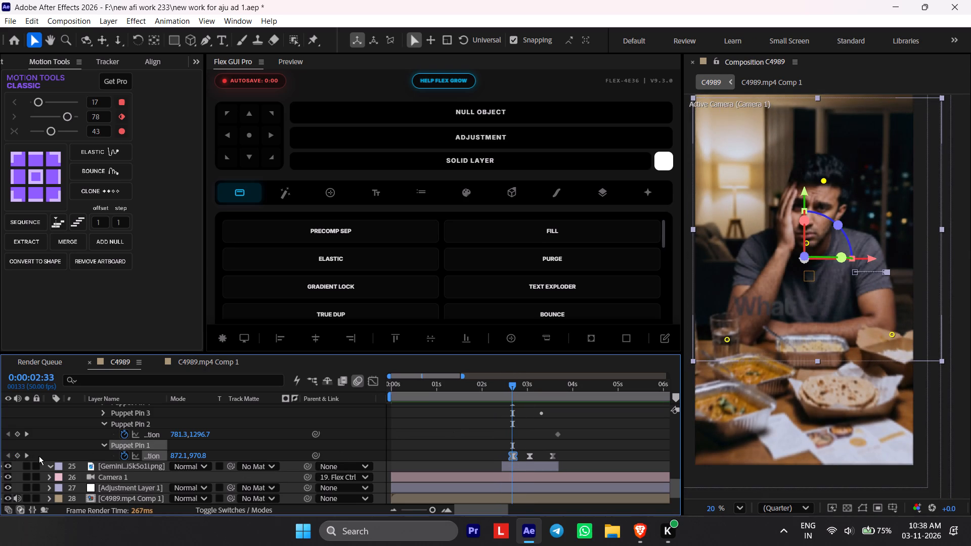
pyautogui.click(26, 455)
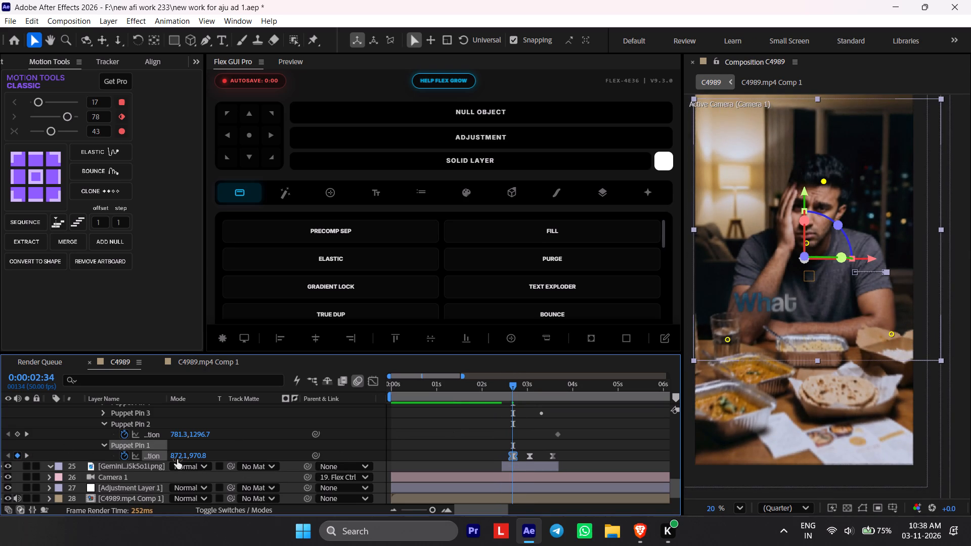
pyautogui.moveTo(176, 457); pyautogui.dragTo(254, 472)
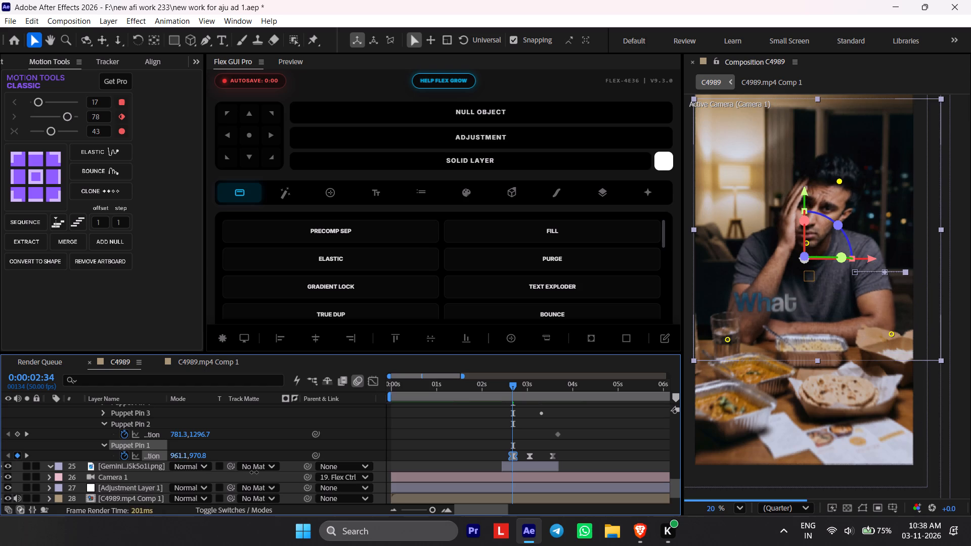
pyautogui.moveTo(254, 472); pyautogui.dragTo(226, 472)
pyautogui.moveTo(515, 383); pyautogui.dragTo(532, 389)
pyautogui.moveTo(512, 458); pyautogui.dragTo(502, 458)
# Reapply Easy Ease to Puppet Pin 1's three position keyframes.
pyautogui.moveTo(491, 454); pyautogui.dragTo(576, 464)
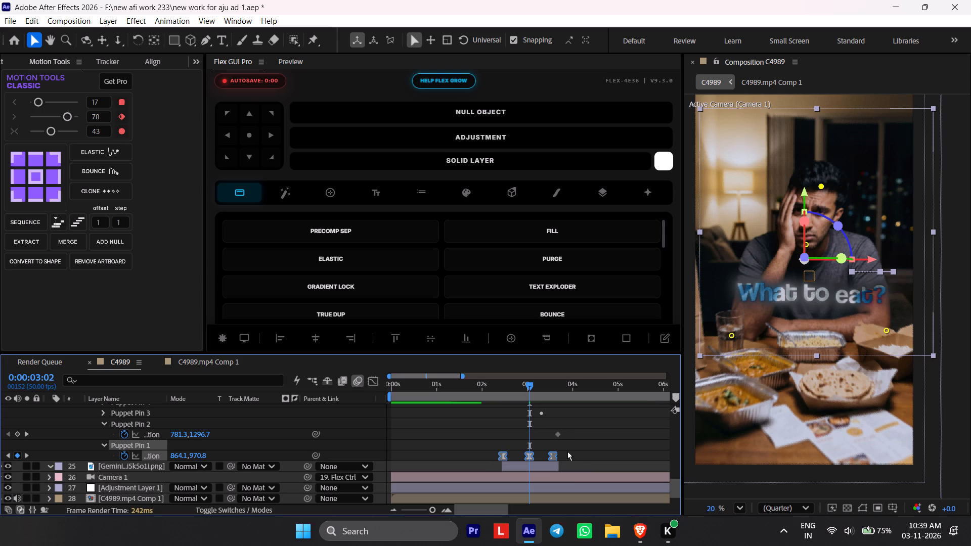
pyautogui.press('F9')
# Review the adjusted head motion across the meal shot, from about 0:00:02:16 to 0:00:03:33.
pyautogui.click(502, 391)
pyautogui.click(505, 431)
pyautogui.press('space')
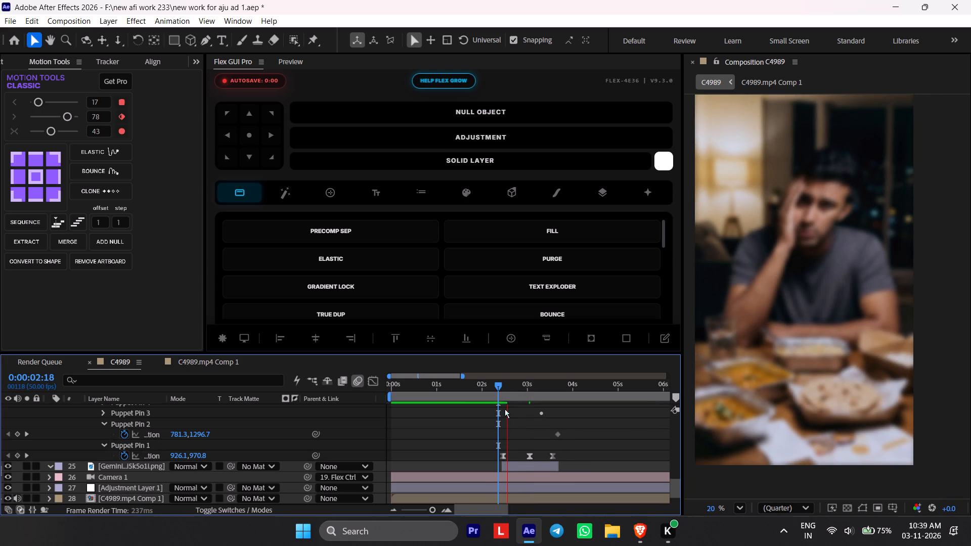
pyautogui.click(497, 400)
pyautogui.press('space')
pyautogui.moveTo(497, 400); pyautogui.dragTo(504, 402)
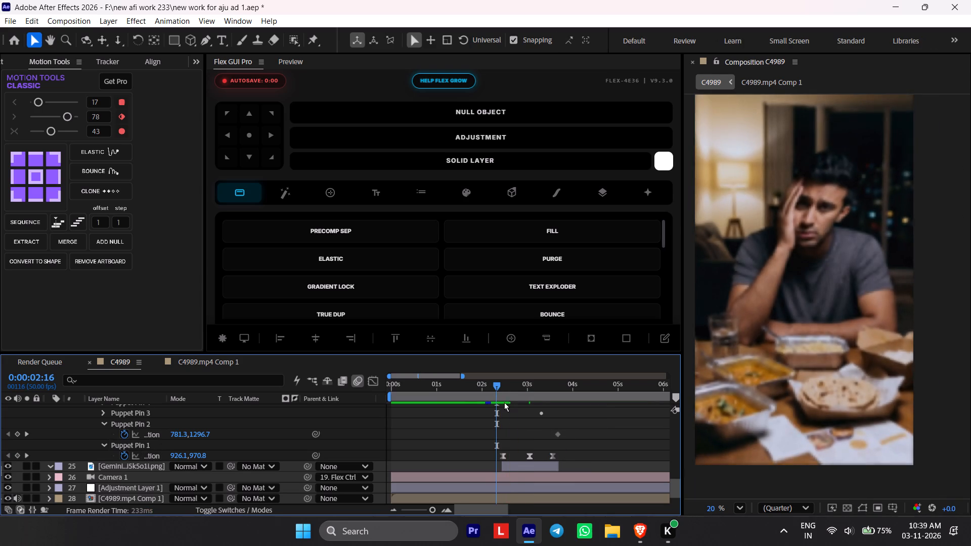
pyautogui.moveTo(504, 402); pyautogui.dragTo(547, 424)
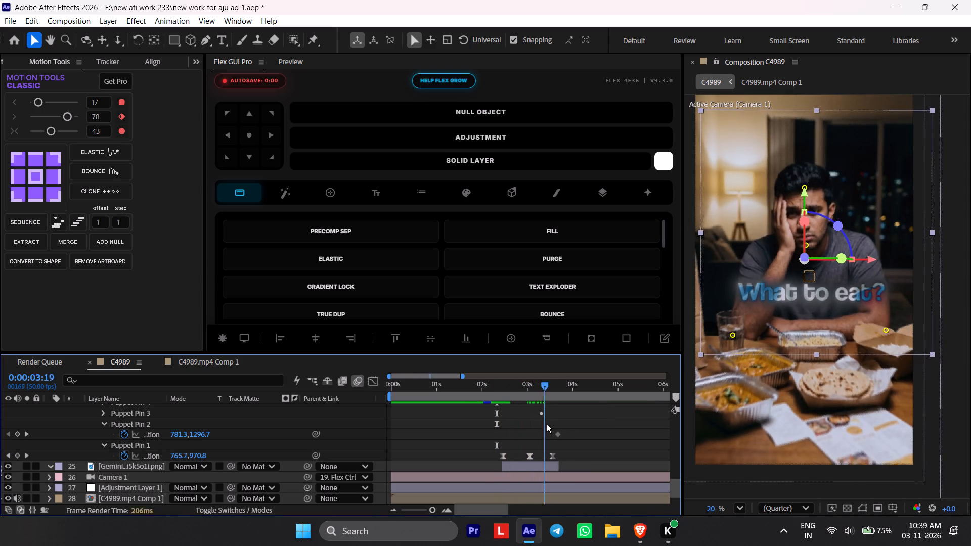
pyautogui.moveTo(547, 424); pyautogui.dragTo(526, 432)
pyautogui.moveTo(480, 458); pyautogui.dragTo(488, 459)
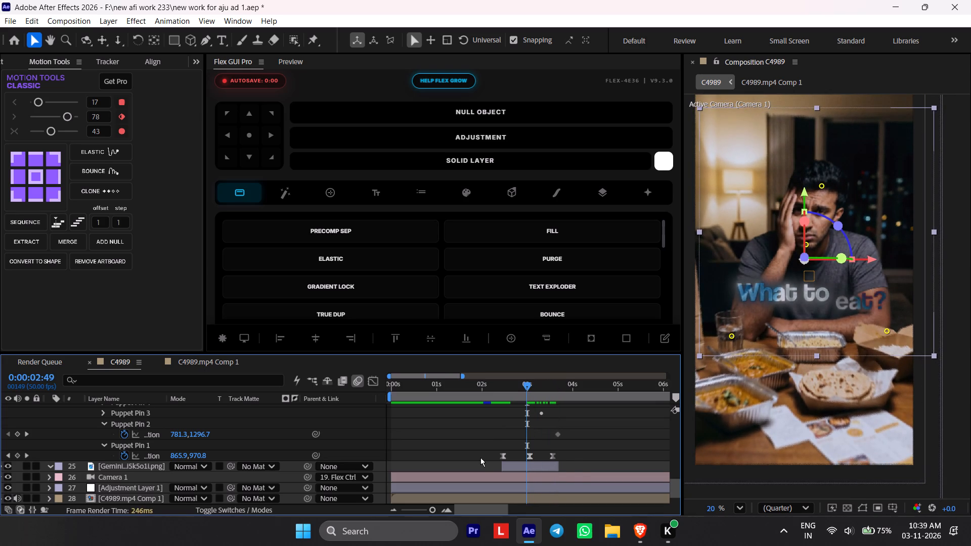
pyautogui.moveTo(488, 459); pyautogui.dragTo(577, 469)
pyautogui.click(573, 469)
pyautogui.moveTo(515, 394); pyautogui.dragTo(508, 394)
pyautogui.press('space')
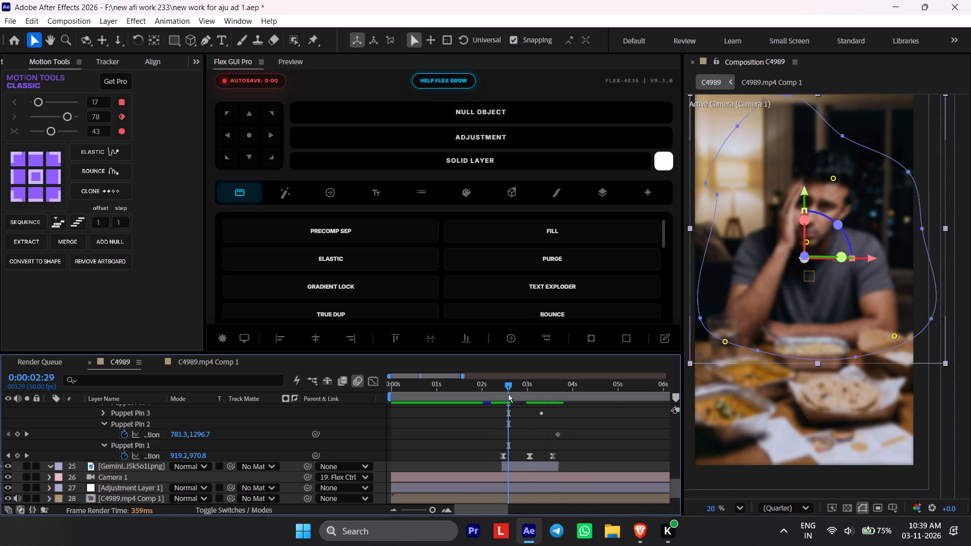
pyautogui.moveTo(508, 394); pyautogui.dragTo(496, 394)
pyautogui.press('space')
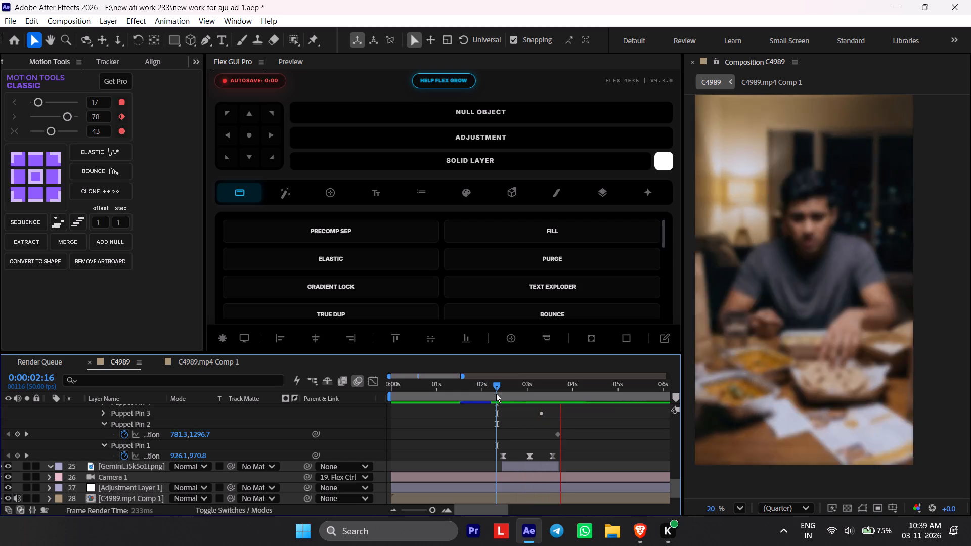
pyautogui.click(496, 394)
pyautogui.press('space')
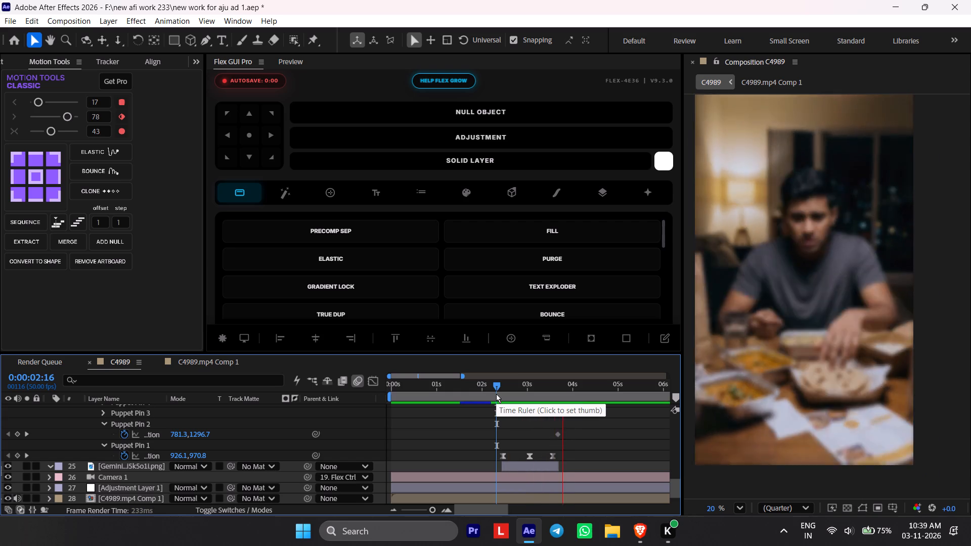
pyautogui.click(496, 394)
pyautogui.press('space')
pyautogui.press('space')
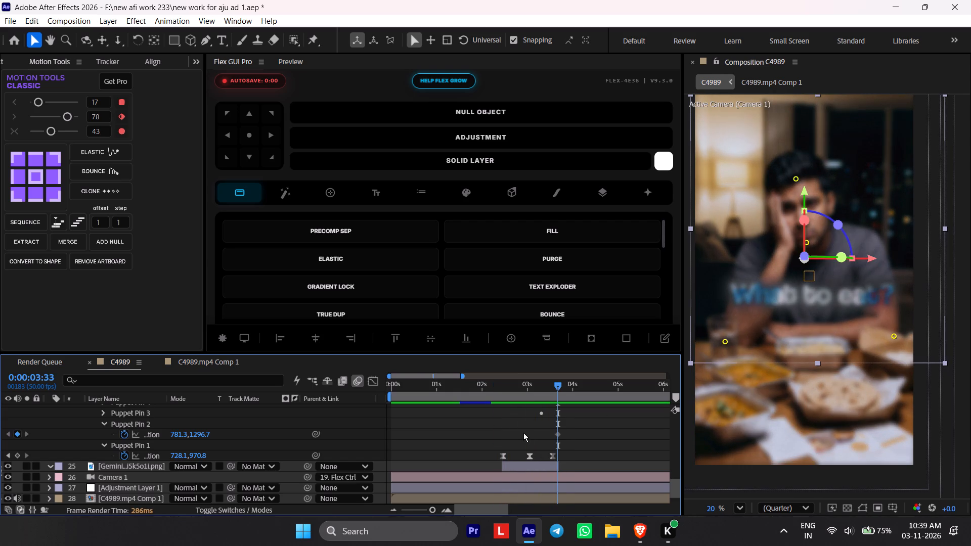
# Make the velocity of Puppet Pin 1's three position keyframes continuous, locking outgoing to incoming.
pyautogui.moveTo(489, 448); pyautogui.dragTo(578, 472)
pyautogui.rightClick(552, 453)
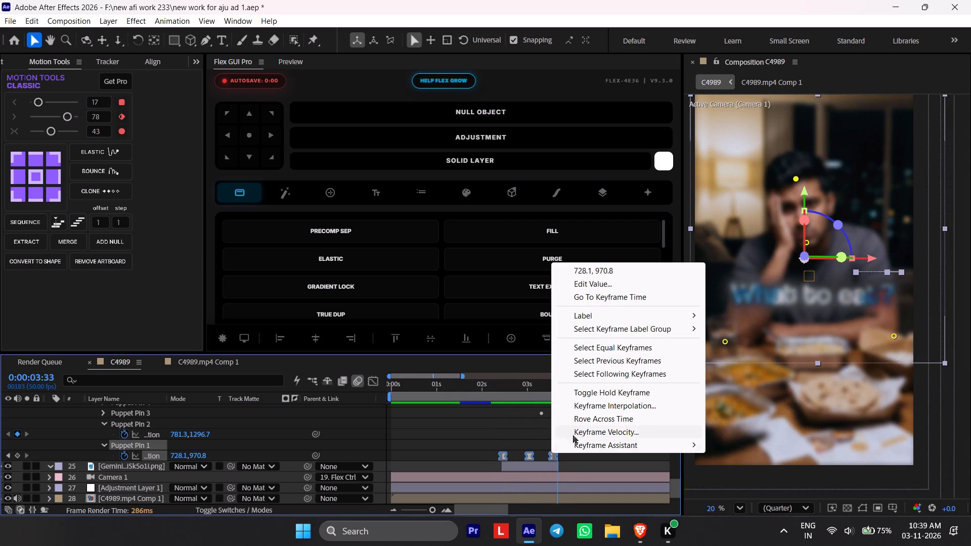
pyautogui.click(587, 429)
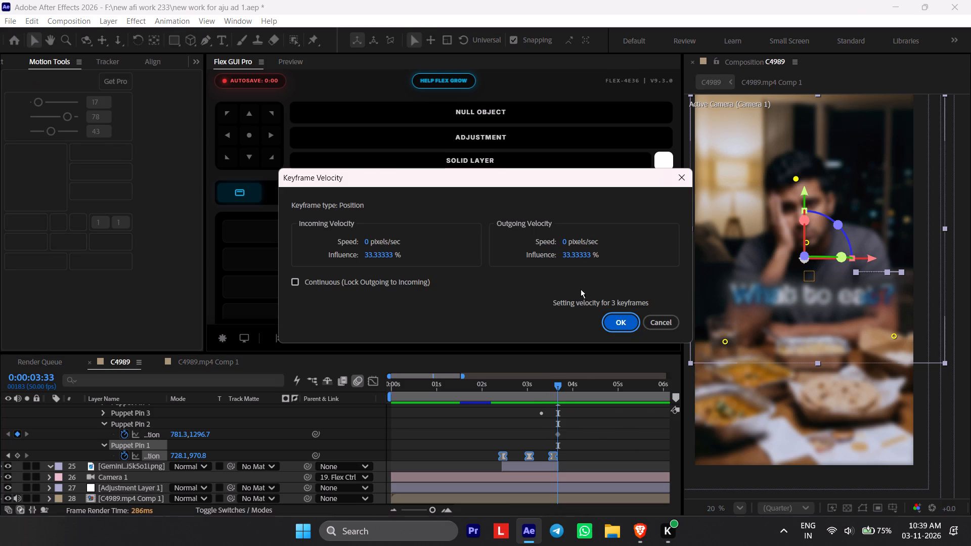
pyautogui.click(345, 272)
pyautogui.click(348, 281)
pyautogui.click(623, 314)
pyautogui.click(624, 327)
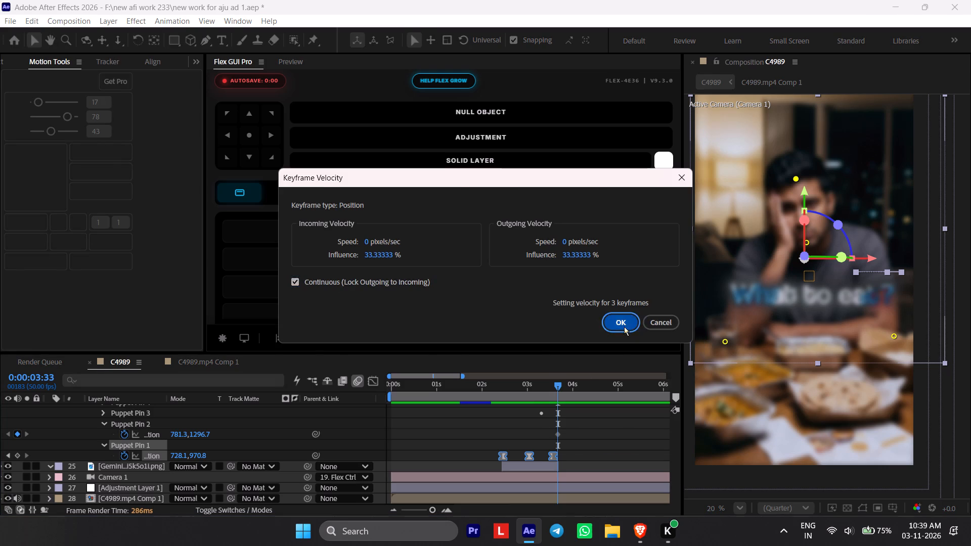
# Set both the outgoing and incoming velocity influence of Puppet Pin 1's three keyframes to 75%.
pyautogui.rightClick(552, 454)
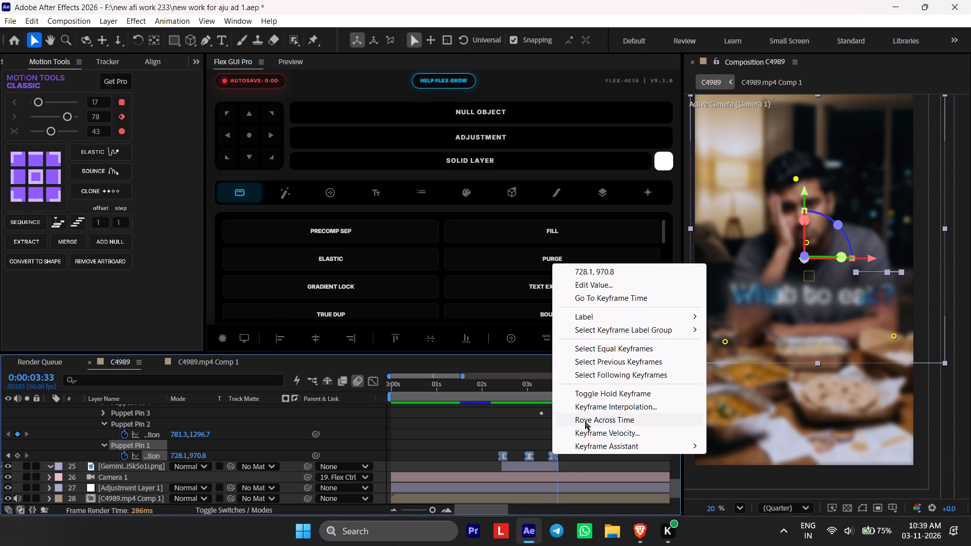
pyautogui.moveTo(584, 425); pyautogui.dragTo(581, 432)
pyautogui.click(566, 250)
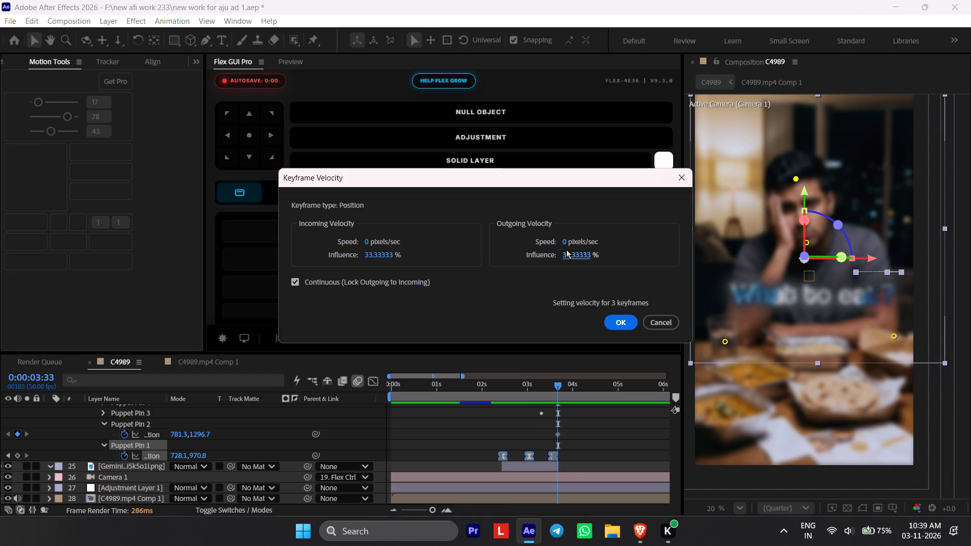
pyautogui.write('75')
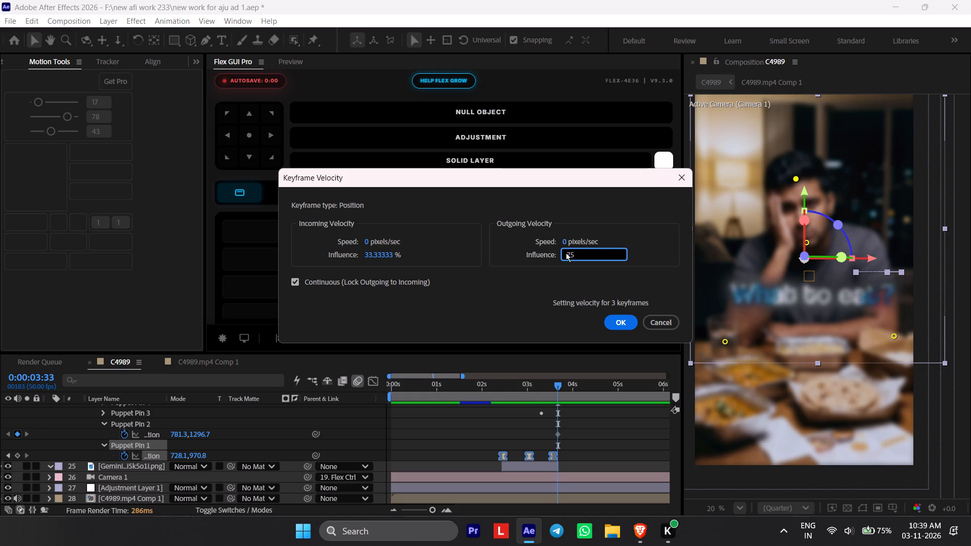
pyautogui.click(389, 251)
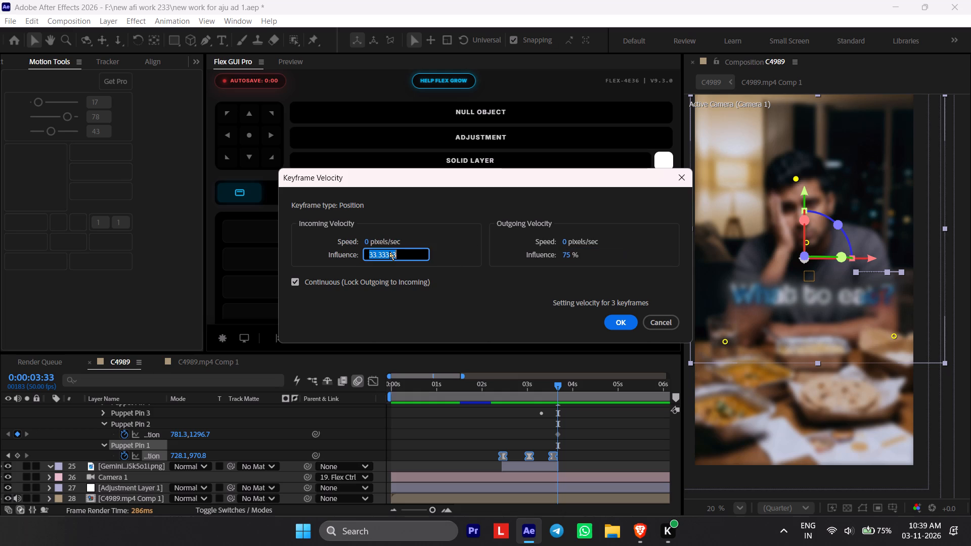
pyautogui.write('75')
pyautogui.press('Return')
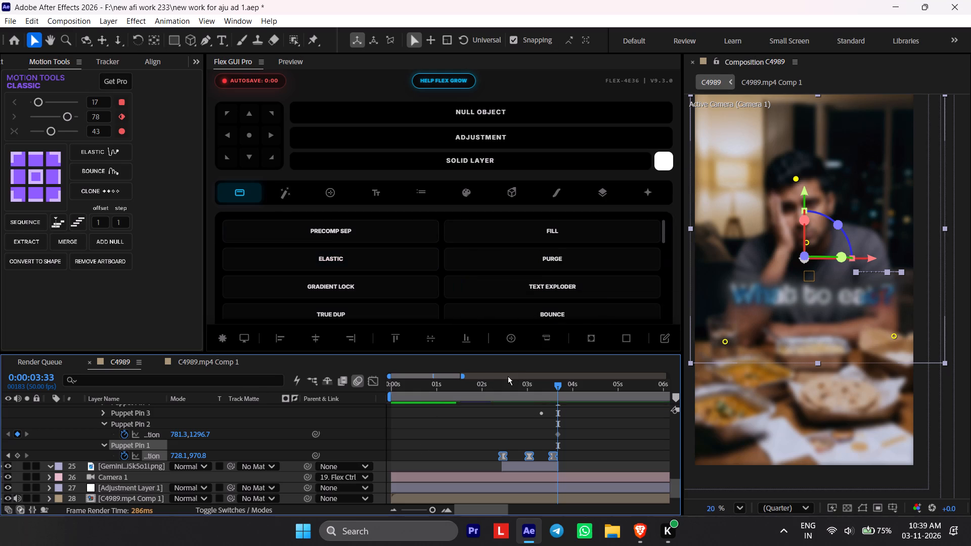
# In Puppet Pin 1's speed graph, raise the middle keyframe to about 340 px/sec and shorten the last keyframe's incoming influence.
pyautogui.click(373, 379)
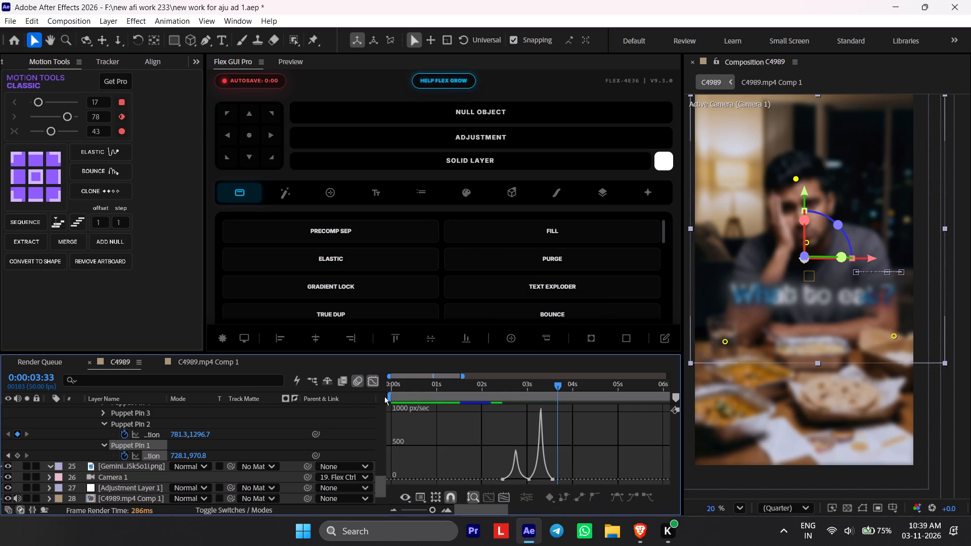
pyautogui.moveTo(528, 480); pyautogui.dragTo(534, 464)
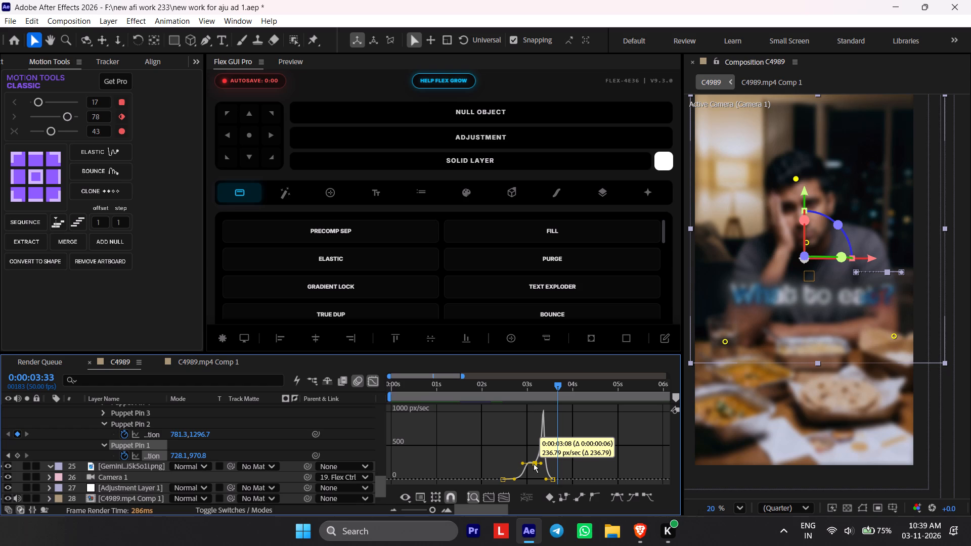
pyautogui.moveTo(534, 464); pyautogui.dragTo(531, 463)
pyautogui.click(540, 458)
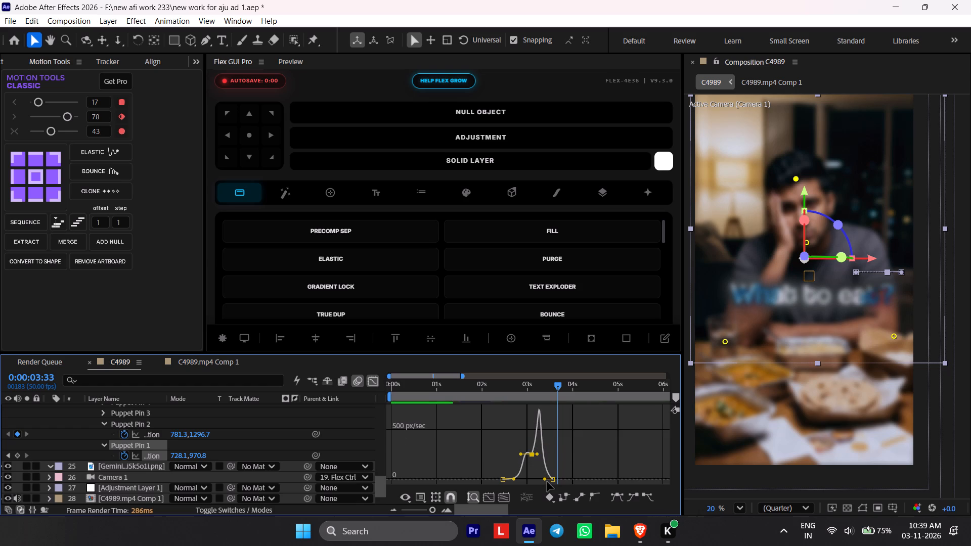
pyautogui.moveTo(547, 482); pyautogui.dragTo(549, 483)
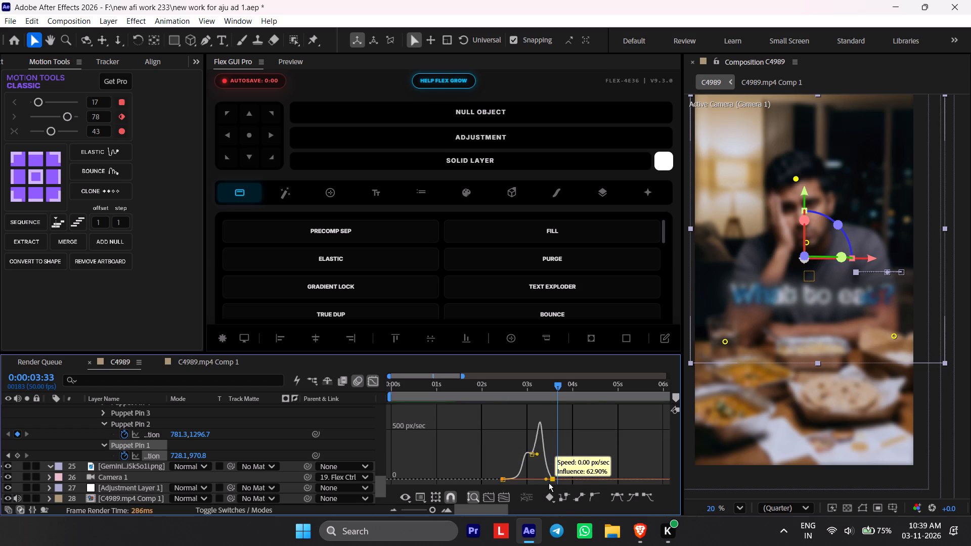
pyautogui.moveTo(549, 483); pyautogui.dragTo(553, 483)
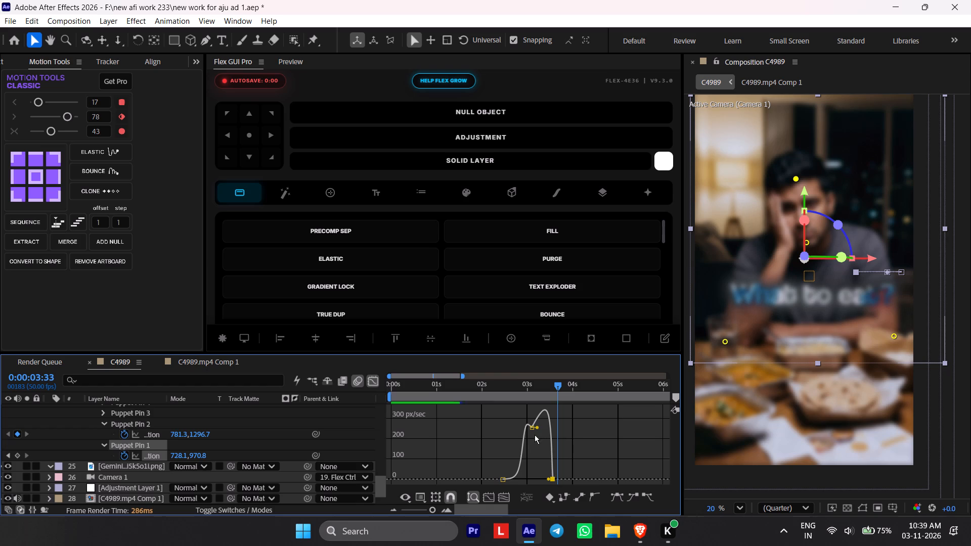
pyautogui.click(538, 427)
pyautogui.moveTo(534, 427); pyautogui.dragTo(533, 423)
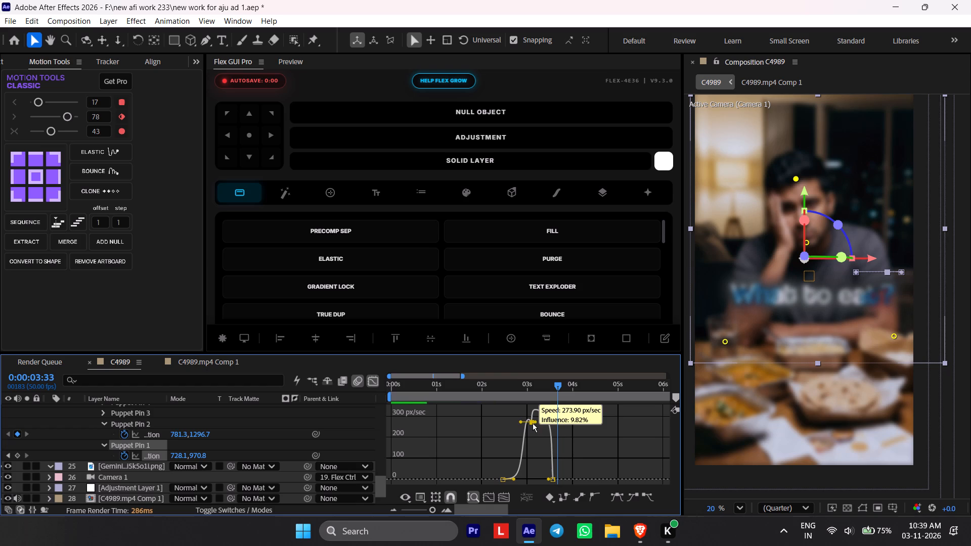
pyautogui.moveTo(533, 423); pyautogui.dragTo(533, 409)
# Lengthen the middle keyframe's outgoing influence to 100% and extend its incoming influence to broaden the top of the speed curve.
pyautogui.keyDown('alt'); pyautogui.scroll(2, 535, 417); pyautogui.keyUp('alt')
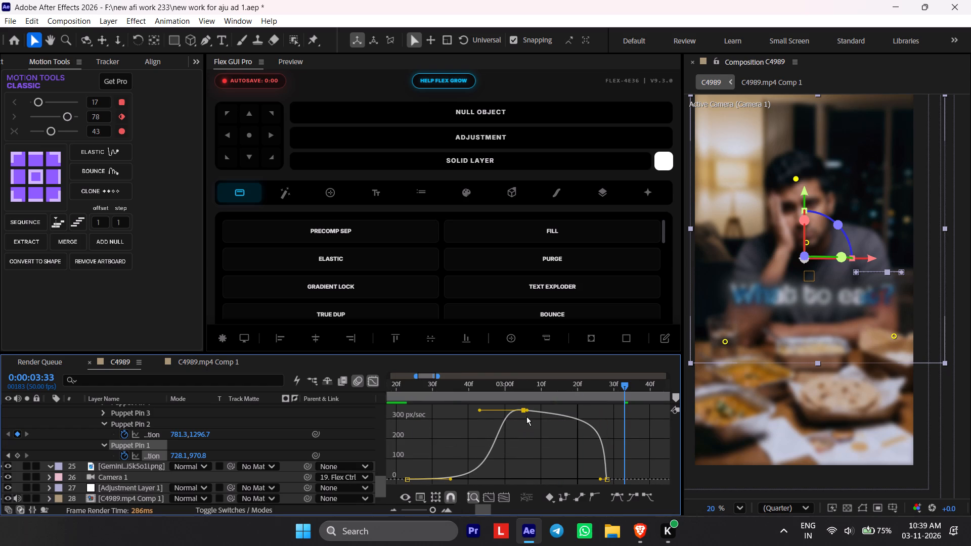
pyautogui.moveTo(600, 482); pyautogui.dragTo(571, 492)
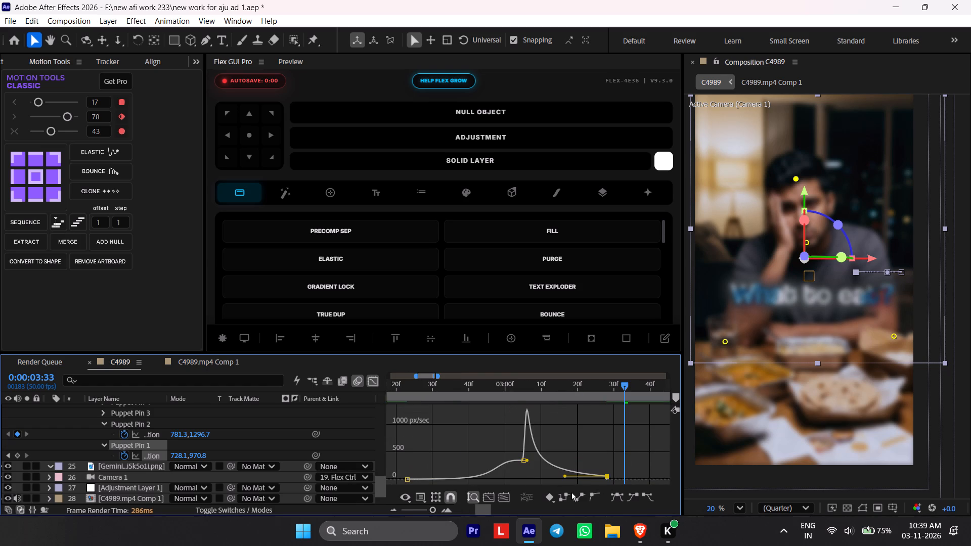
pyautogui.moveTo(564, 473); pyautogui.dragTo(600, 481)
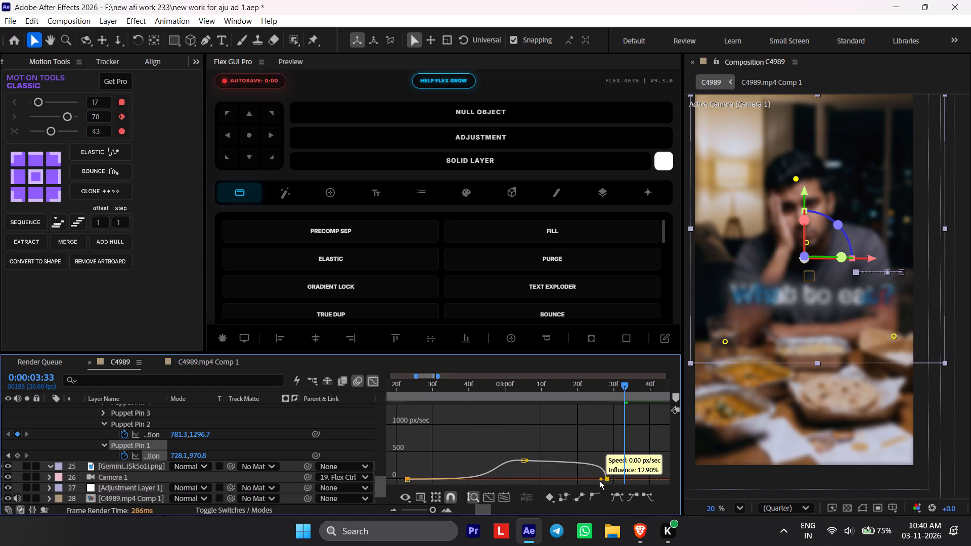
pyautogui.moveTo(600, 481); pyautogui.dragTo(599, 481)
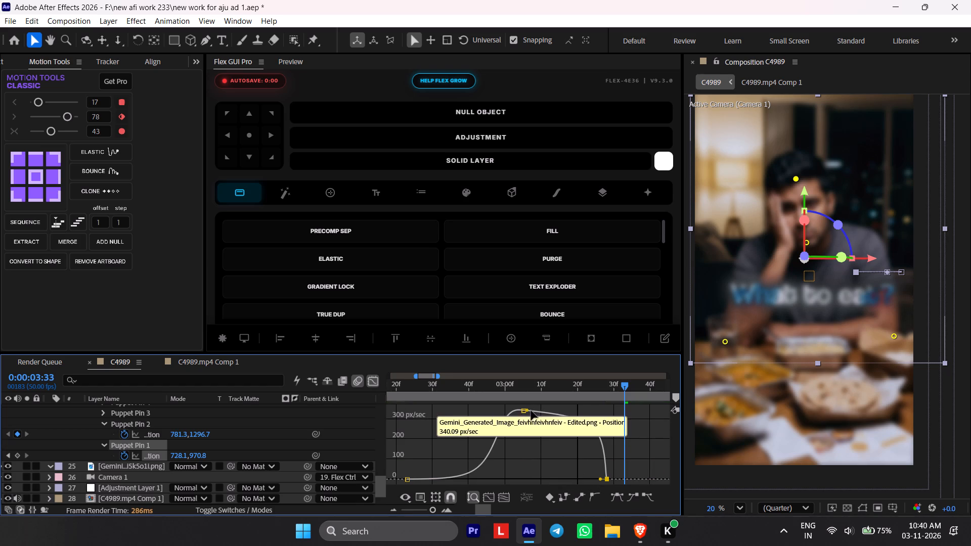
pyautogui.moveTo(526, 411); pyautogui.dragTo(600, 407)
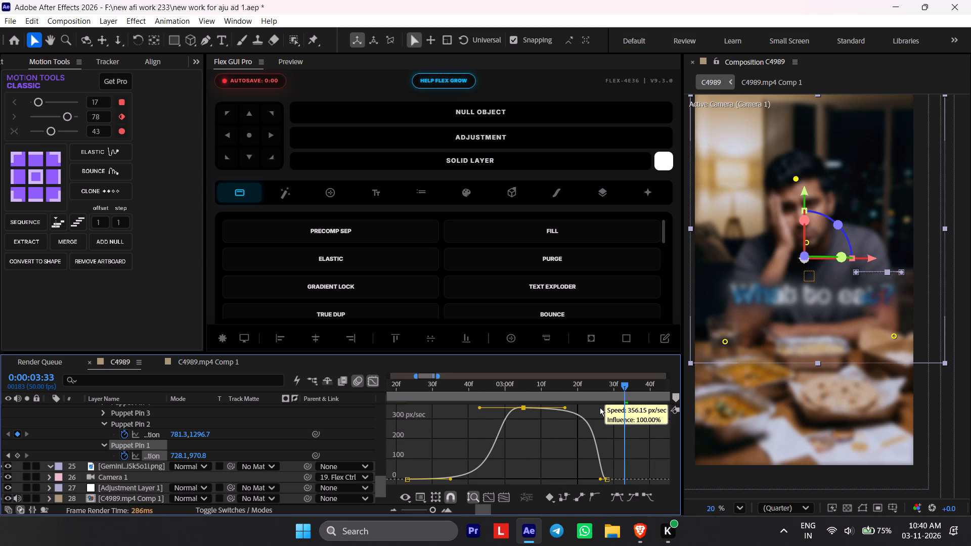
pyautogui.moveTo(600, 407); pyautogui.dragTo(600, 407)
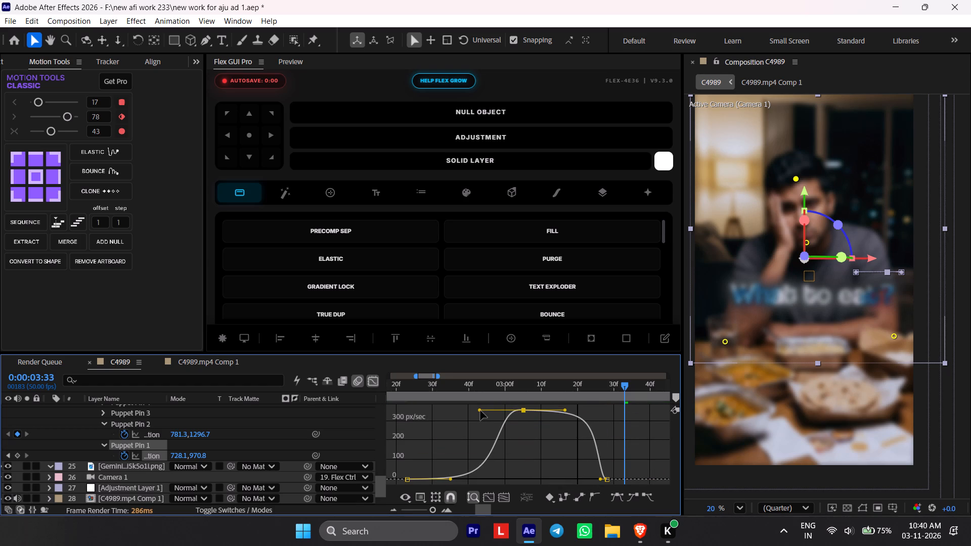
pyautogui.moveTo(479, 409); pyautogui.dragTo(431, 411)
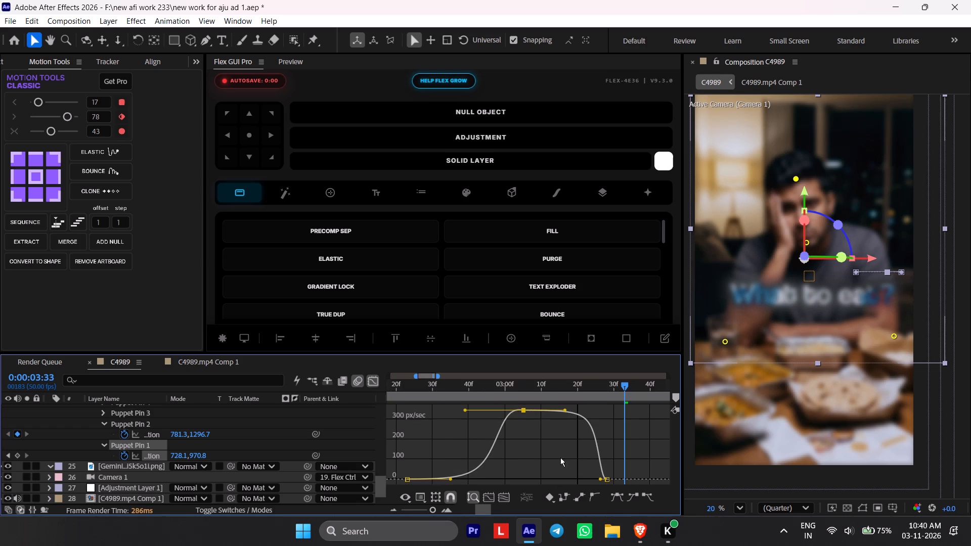
# Lengthen the last keyframe's incoming influence for a long ease-out and shorten the middle keyframe's outgoing influence.
pyautogui.moveTo(603, 480); pyautogui.dragTo(579, 481)
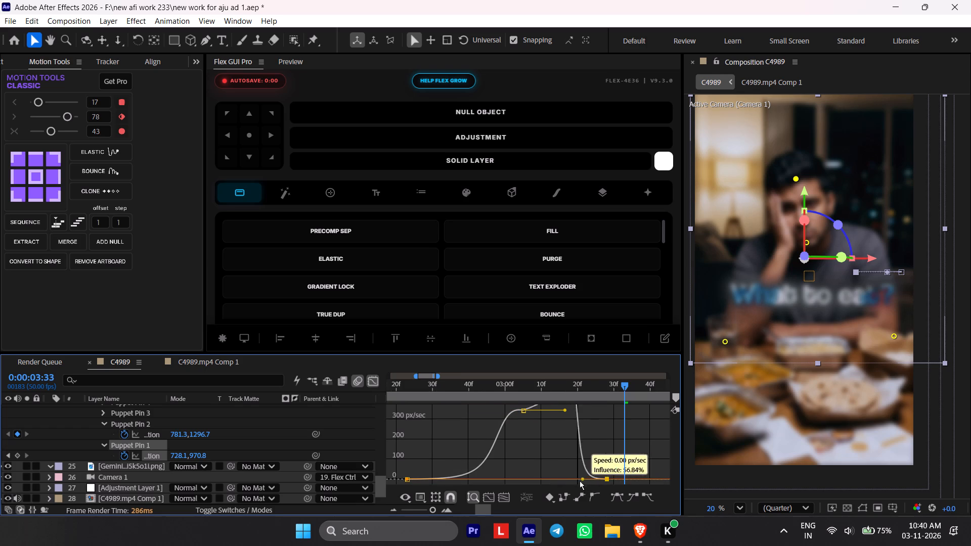
pyautogui.moveTo(579, 481); pyautogui.dragTo(548, 479)
pyautogui.click(567, 472)
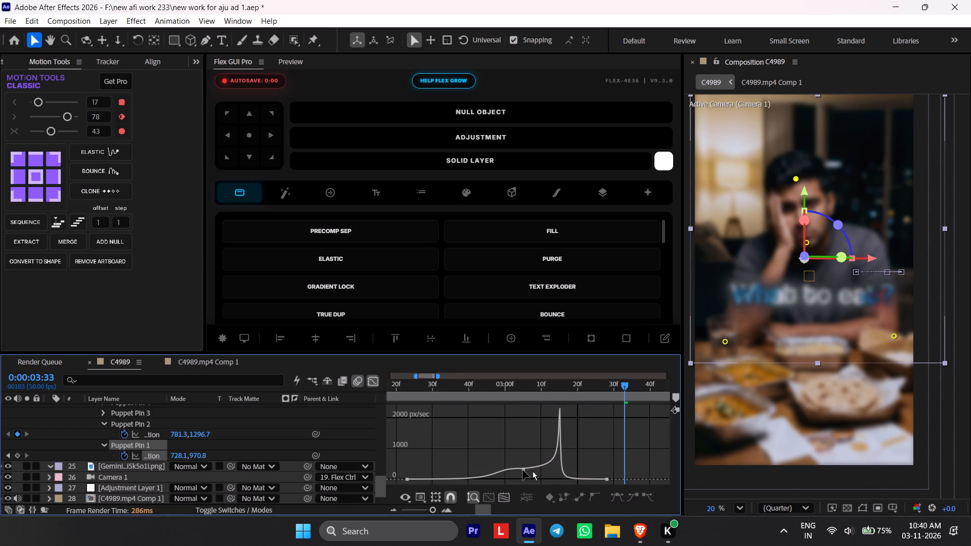
pyautogui.moveTo(501, 455); pyautogui.dragTo(515, 477)
pyautogui.moveTo(515, 462); pyautogui.dragTo(544, 484)
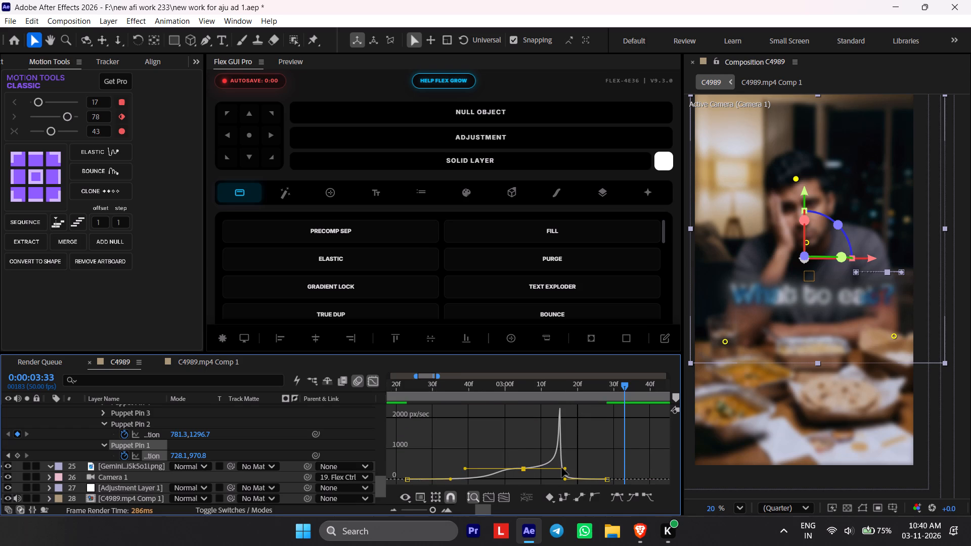
pyautogui.moveTo(566, 469); pyautogui.dragTo(536, 470)
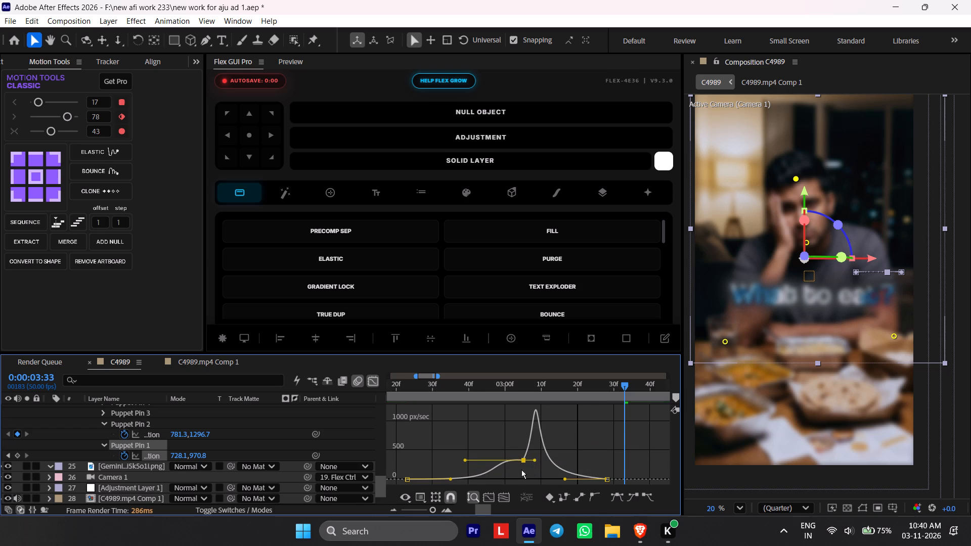
# Shape one early speed peak by moving the middle keyframe to 0:00:02:41 at about 980 px/sec and narrowing its influence on both sides.
pyautogui.moveTo(524, 461); pyautogui.dragTo(517, 414)
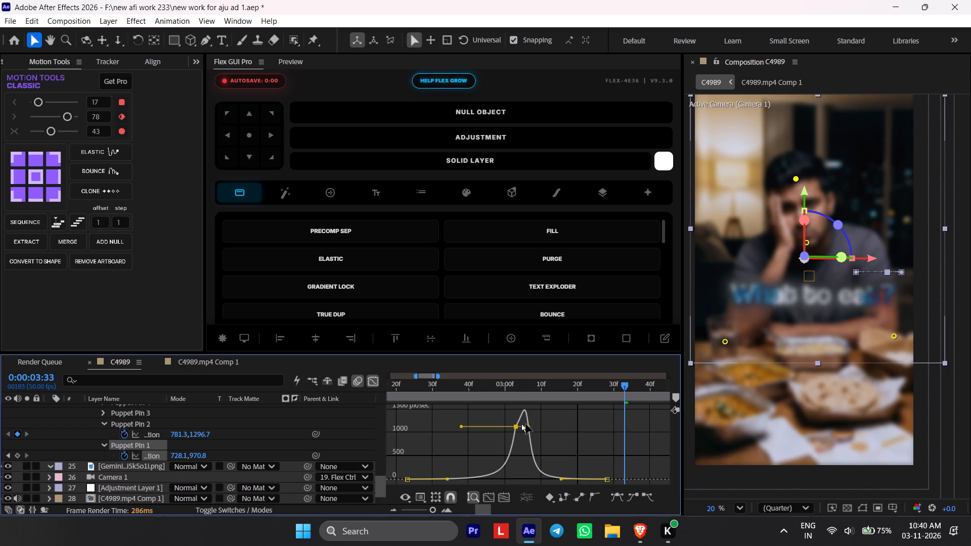
pyautogui.moveTo(528, 426); pyautogui.dragTo(534, 427)
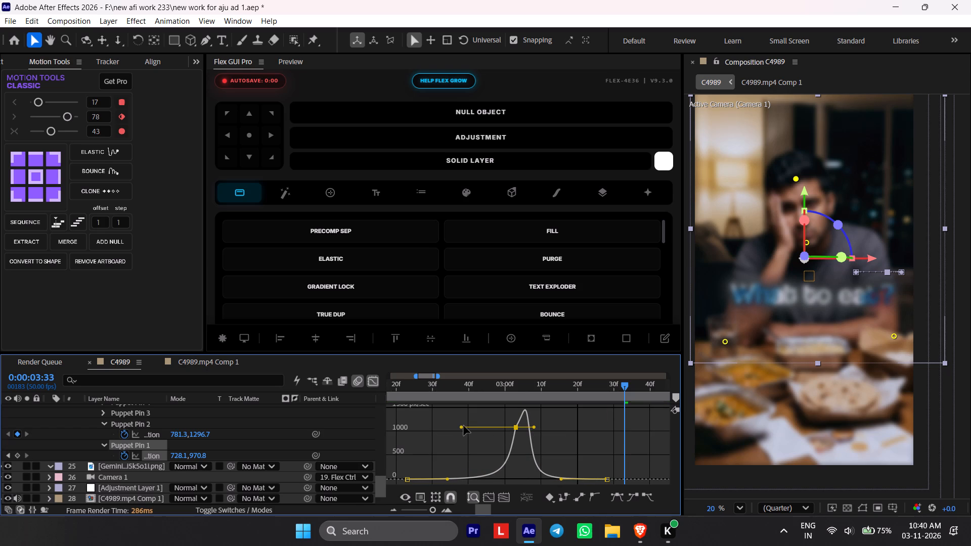
pyautogui.click(461, 432)
pyautogui.moveTo(509, 426); pyautogui.dragTo(546, 450)
pyautogui.moveTo(459, 426); pyautogui.dragTo(500, 429)
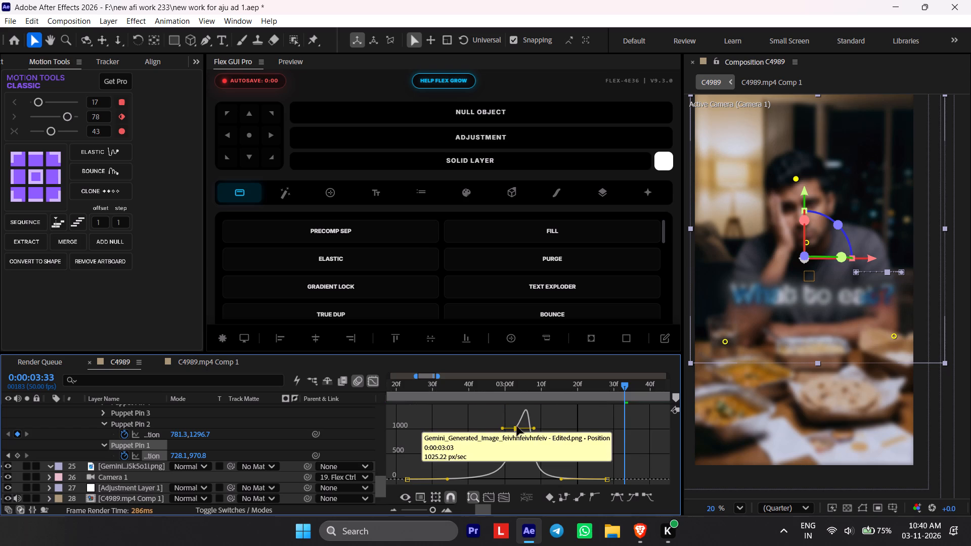
pyautogui.moveTo(517, 426); pyautogui.dragTo(475, 428)
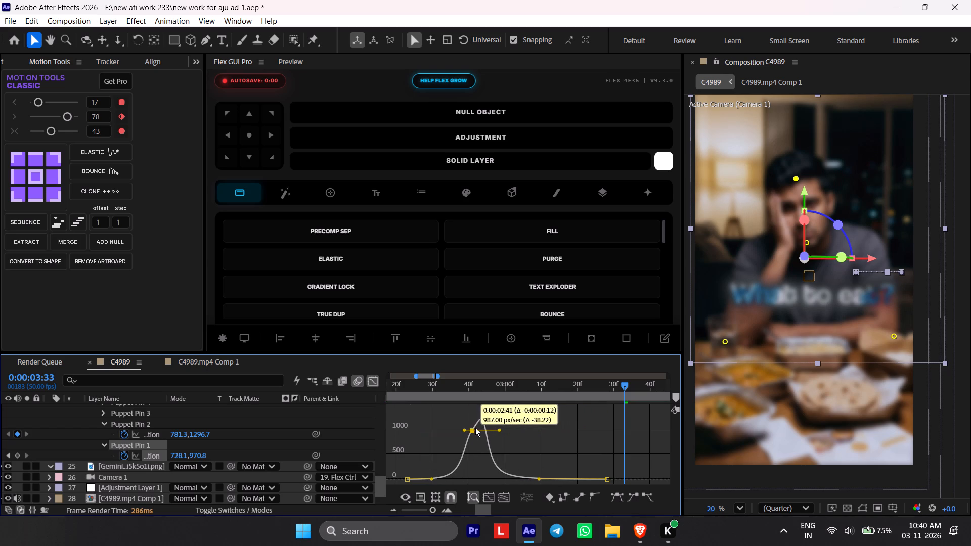
pyautogui.moveTo(475, 428); pyautogui.dragTo(477, 428)
pyautogui.moveTo(498, 423); pyautogui.dragTo(475, 423)
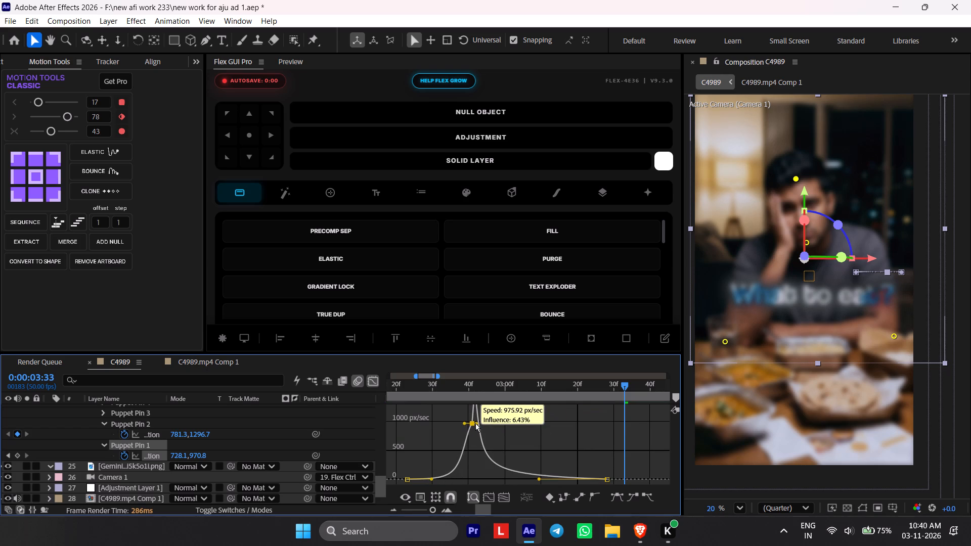
pyautogui.moveTo(475, 423); pyautogui.dragTo(480, 423)
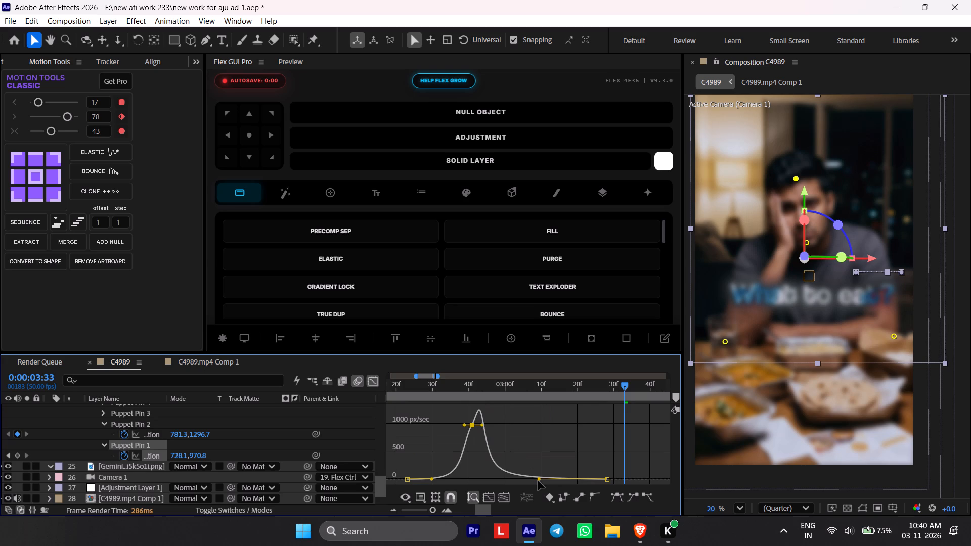
pyautogui.moveTo(538, 481); pyautogui.dragTo(543, 476)
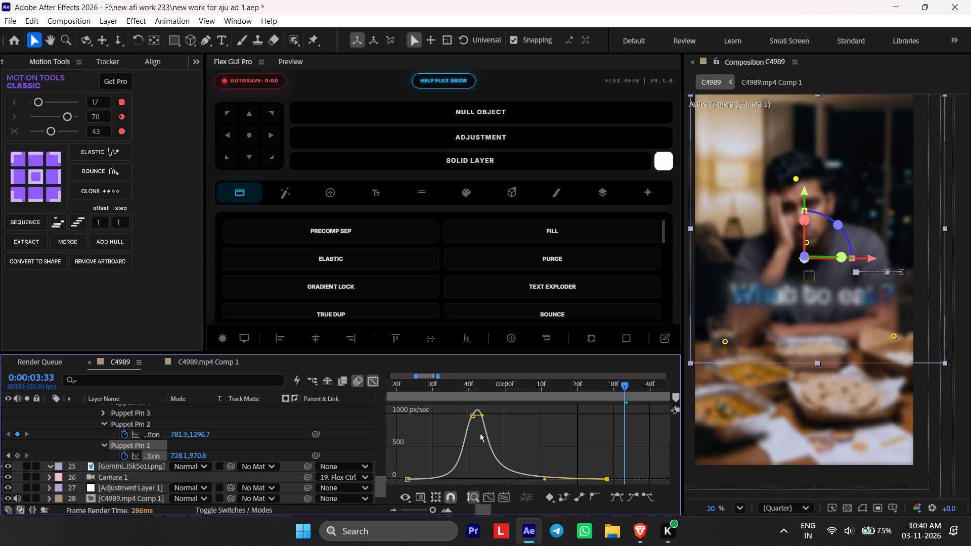
# Leave the speed graph and review the head motion in playback from about 0:00:02:20 to 0:00:03:07.
pyautogui.click(383, 379)
pyautogui.click(377, 384)
pyautogui.moveTo(442, 381); pyautogui.dragTo(431, 381)
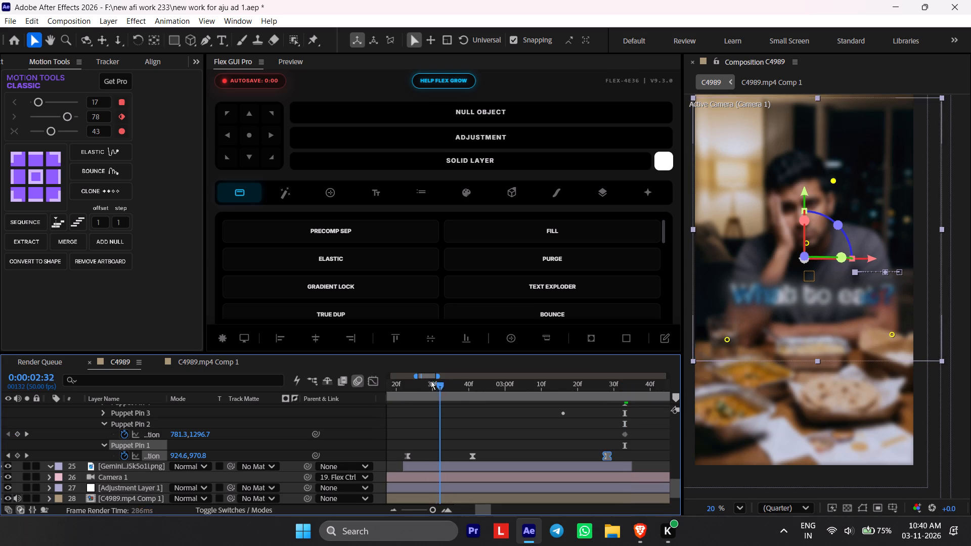
pyautogui.moveTo(431, 381); pyautogui.dragTo(402, 385)
pyautogui.press('space')
pyautogui.keyDown('alt'); pyautogui.scroll(-2, 464, 408); pyautogui.keyUp('alt')
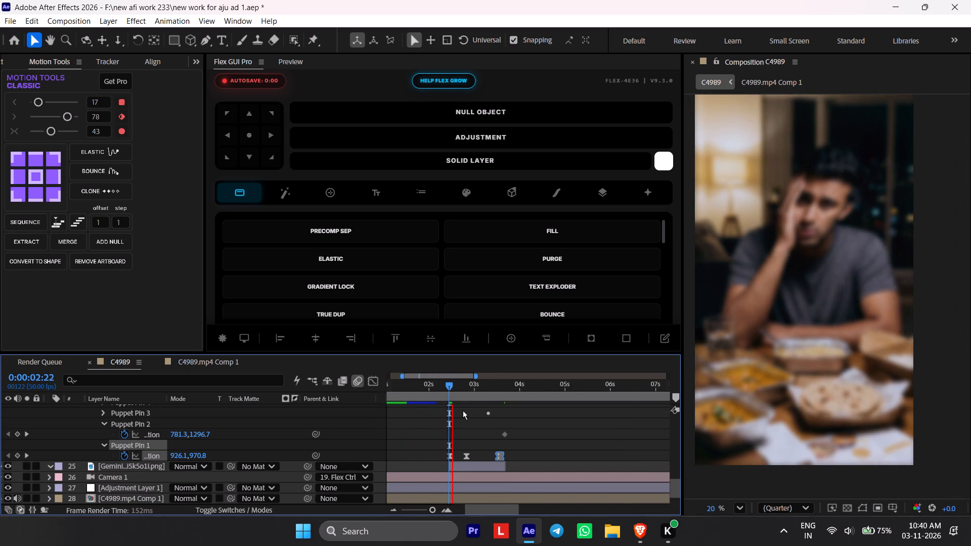
pyautogui.click(449, 391)
pyautogui.press('space')
pyautogui.moveTo(449, 391); pyautogui.dragTo(470, 395)
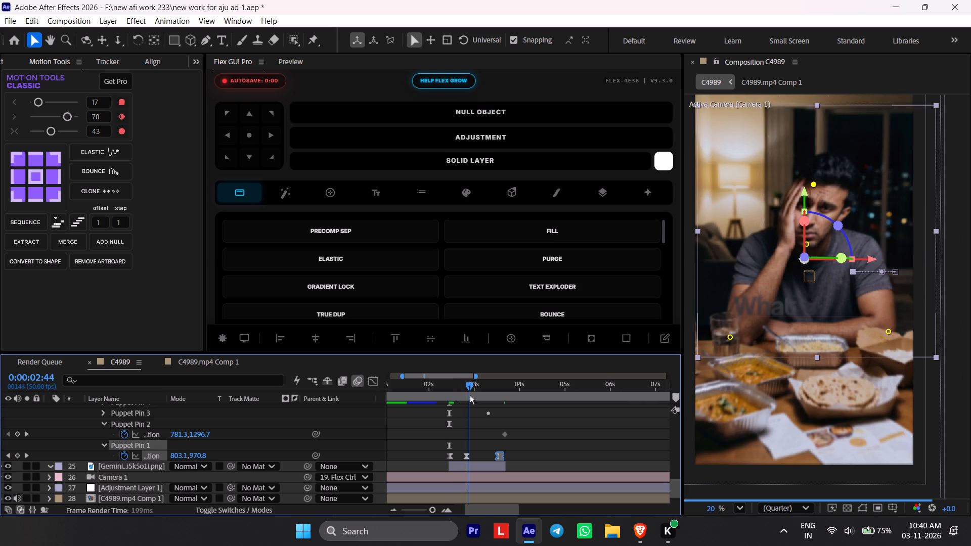
pyautogui.moveTo(470, 395); pyautogui.dragTo(447, 413)
pyautogui.press('space')
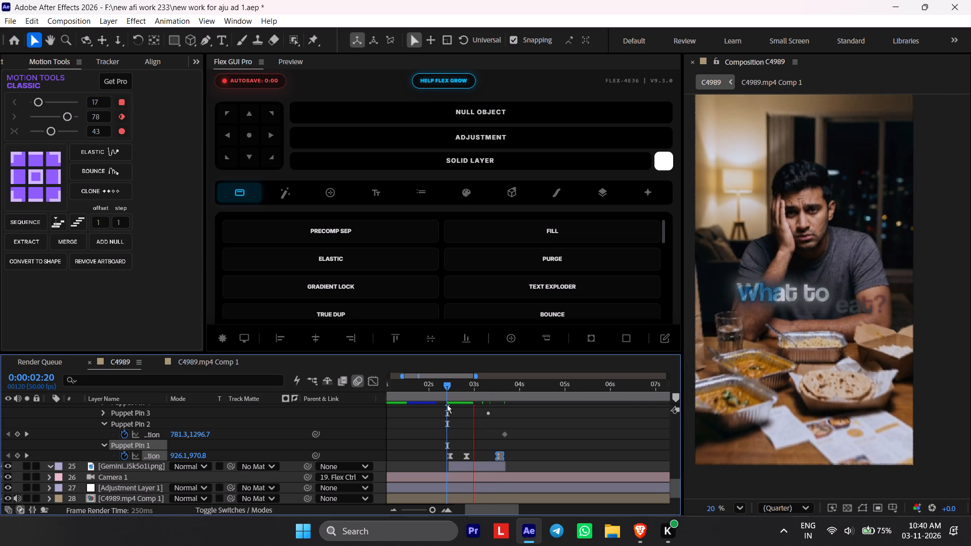
pyautogui.click(446, 380)
pyautogui.press('space')
pyautogui.click(446, 380)
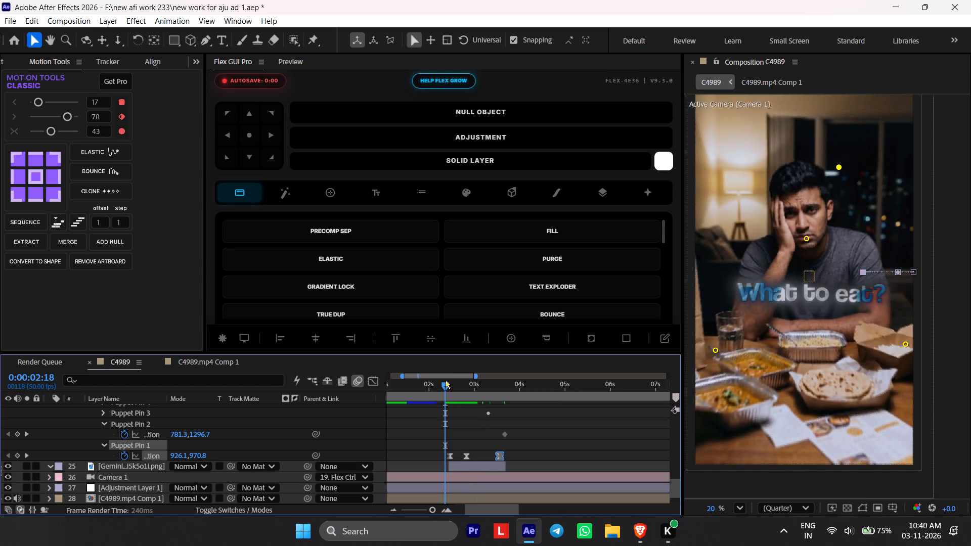
pyautogui.press('space')
pyautogui.press('space')
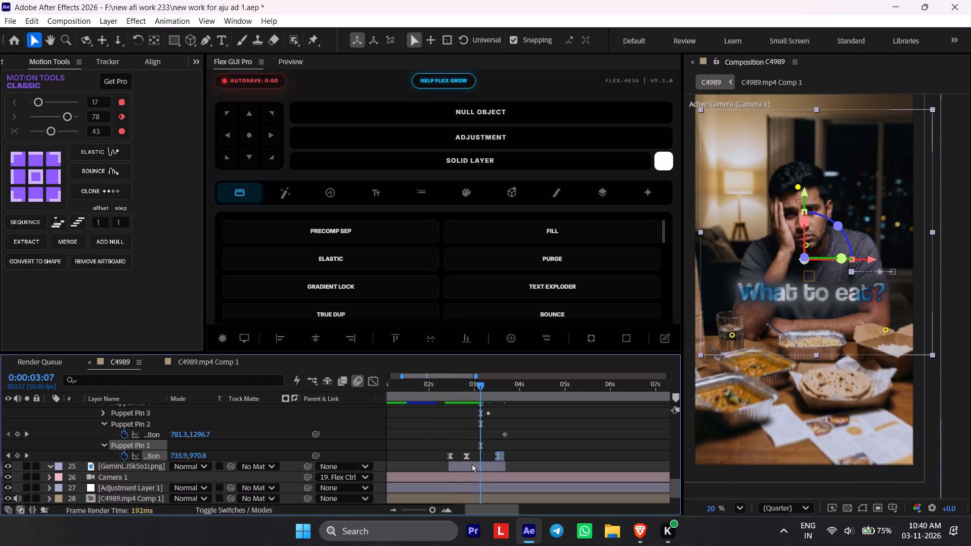
# Move Puppet Pin 1's middle position keyframe later, to just past 0:00:03:07, and preview the head motion.
pyautogui.moveTo(464, 456); pyautogui.dragTo(482, 461)
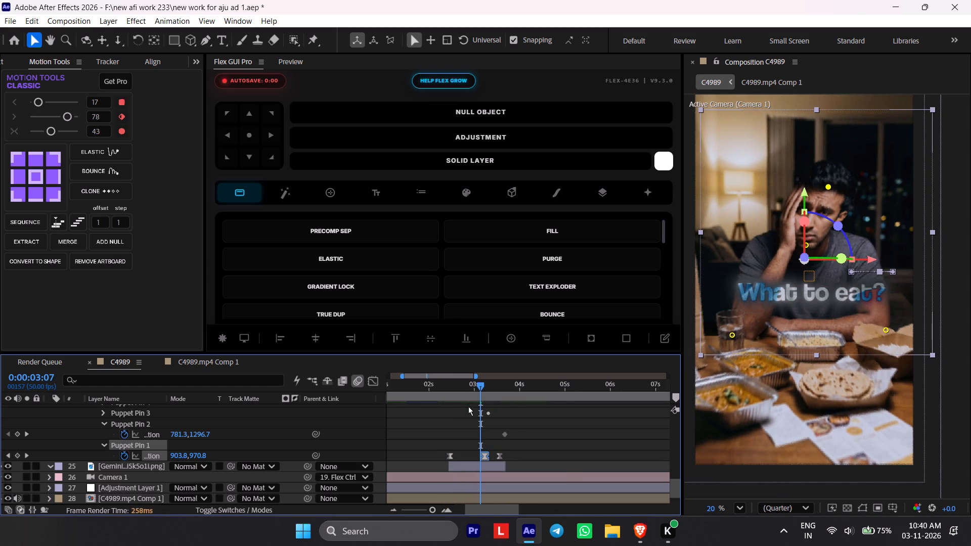
pyautogui.moveTo(460, 397); pyautogui.dragTo(449, 391)
pyautogui.press('space')
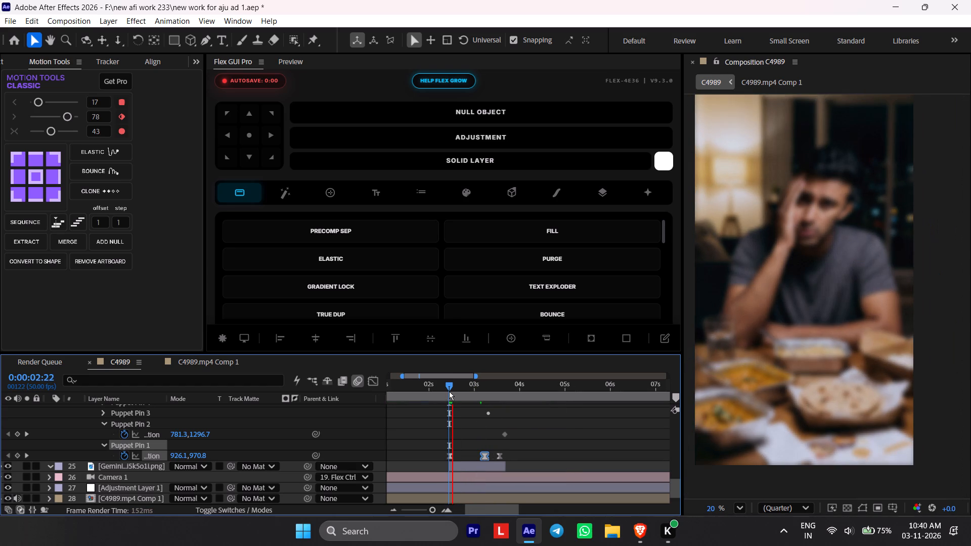
pyautogui.moveTo(458, 395); pyautogui.dragTo(472, 408)
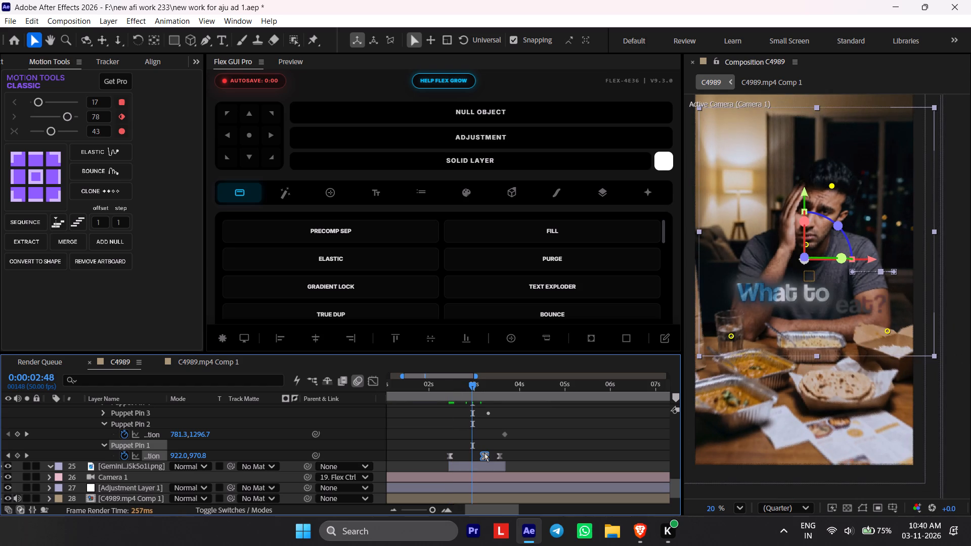
# Delete Puppet Pin 1's position keyframes and remove all existing puppet pins from the man's cutout layer.
pyautogui.moveTo(508, 459); pyautogui.dragTo(478, 462)
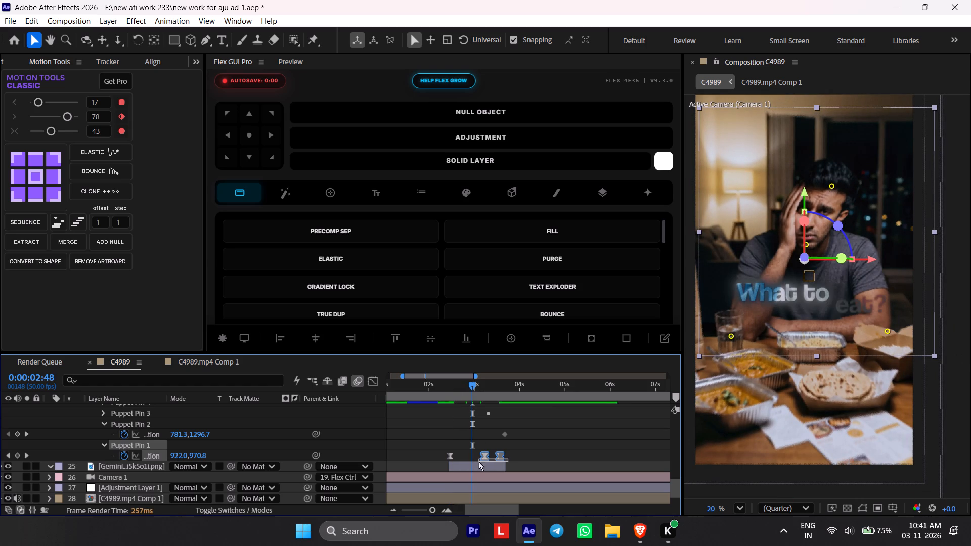
pyautogui.moveTo(478, 462); pyautogui.dragTo(438, 458)
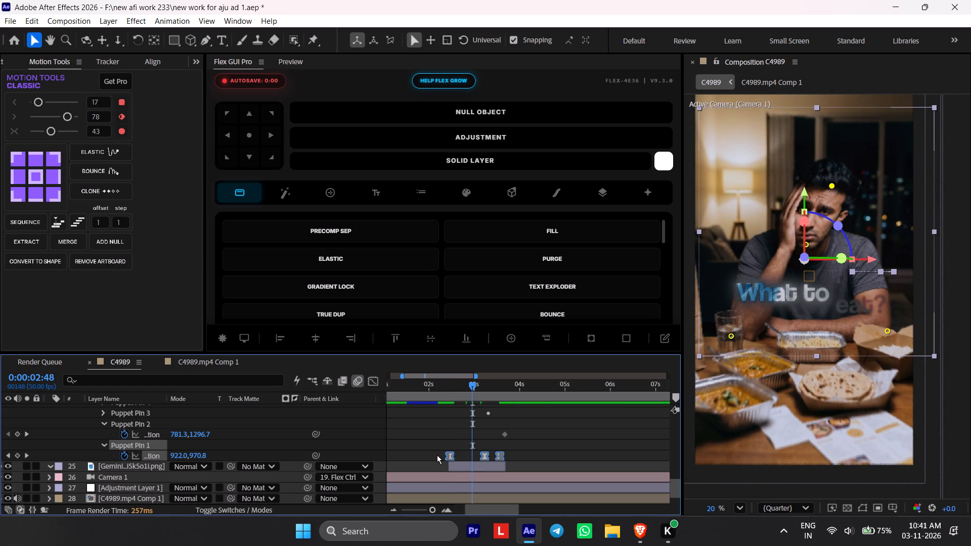
pyautogui.press('Delete')
pyautogui.click(162, 453)
pyautogui.press('Delete')
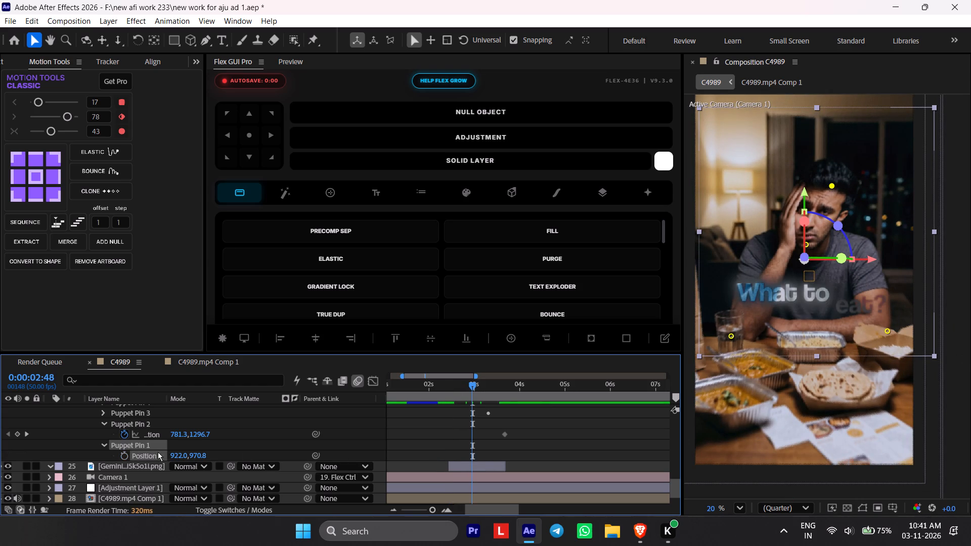
pyautogui.click(156, 450)
pyautogui.click(153, 426)
pyautogui.press('Delete')
pyautogui.scroll(1, 153, 426)
pyautogui.click(150, 461)
pyautogui.press('Delete')
pyautogui.click(151, 442)
pyautogui.press('Delete')
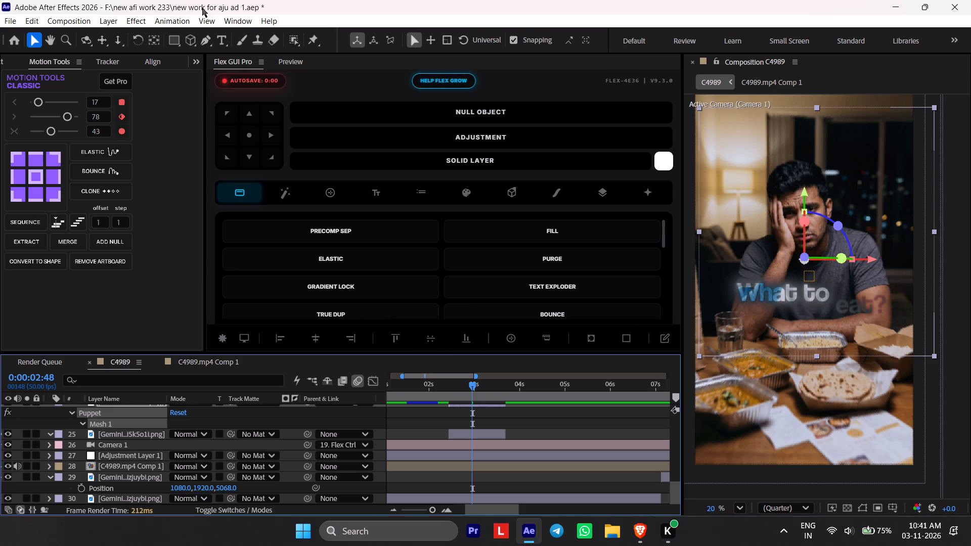
# Place four new puppet pins on the cutout: top of the head, below the chin, by the water glass and on the food box; reveal their keyframes.
pyautogui.click(307, 34)
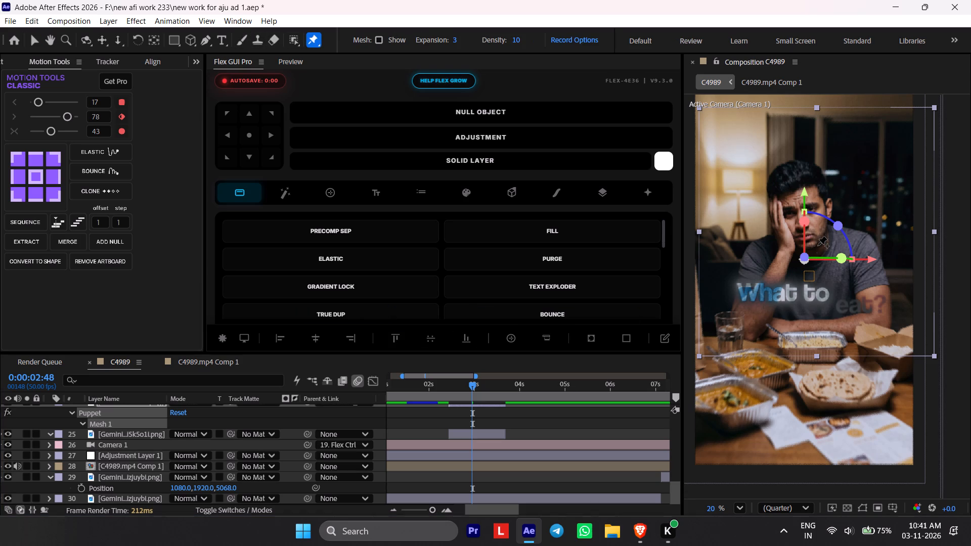
pyautogui.click(804, 177)
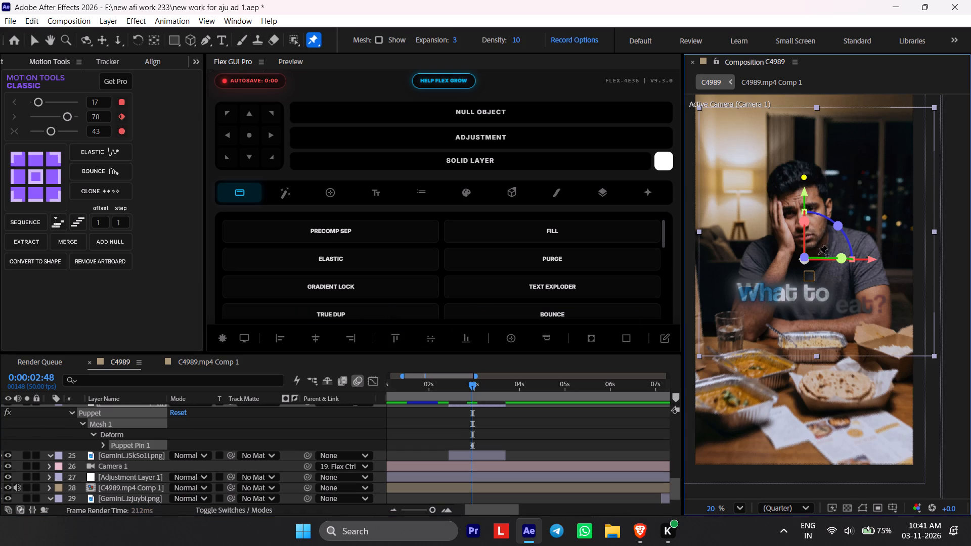
pyautogui.click(808, 246)
pyautogui.click(738, 336)
pyautogui.click(880, 335)
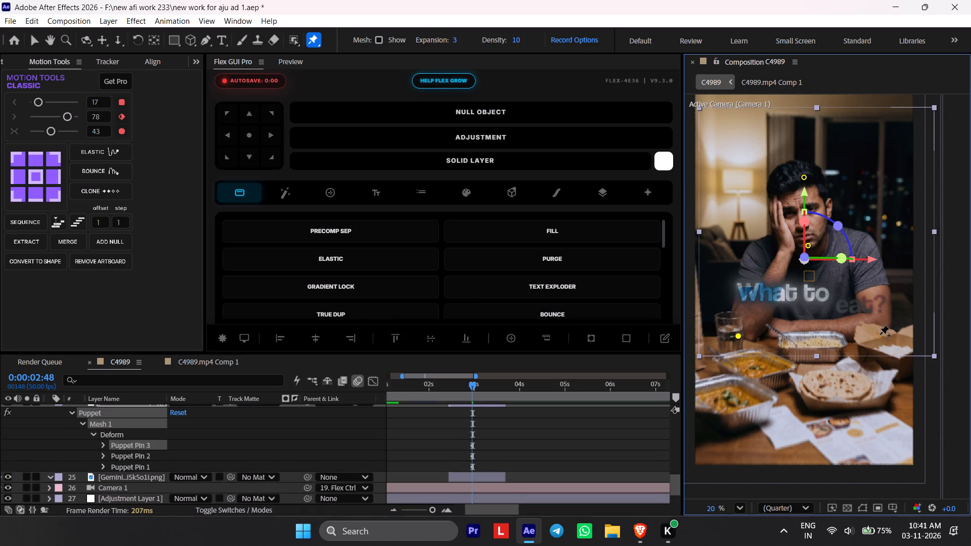
pyautogui.press('v')
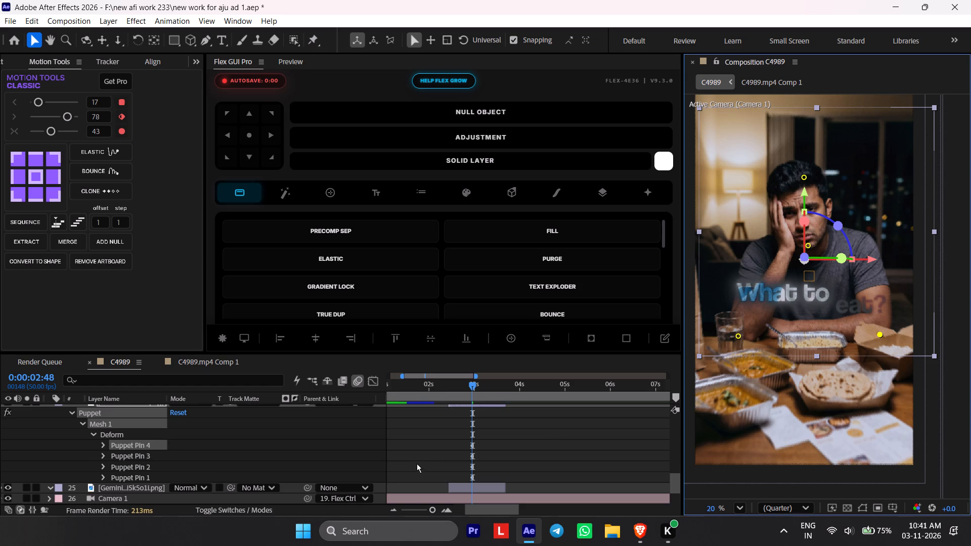
pyautogui.press('u')
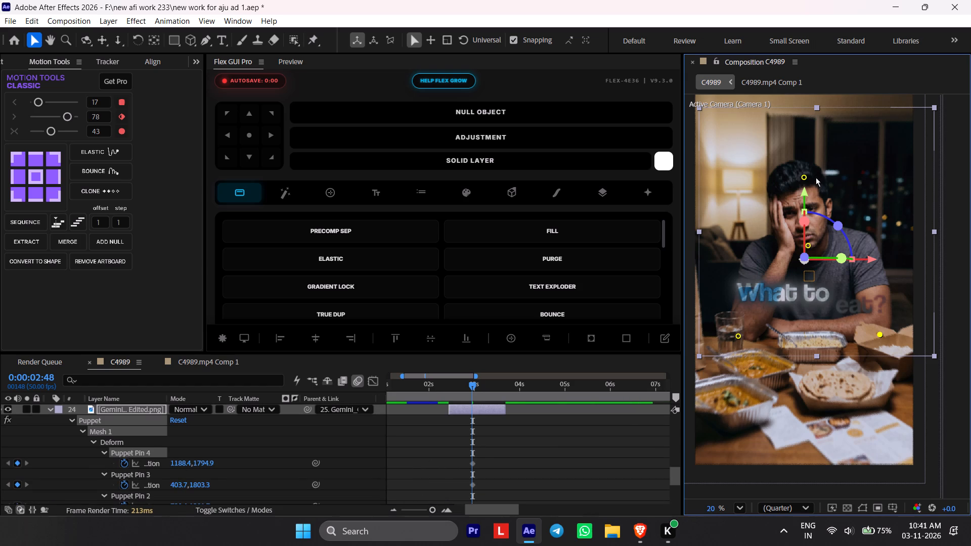
# Animate Puppet Pin 1's horizontal position from 877 at the cutout layer's start to 716 at 0:00:02:48.
pyautogui.click(809, 174)
pyautogui.scroll(-2, 389, 450)
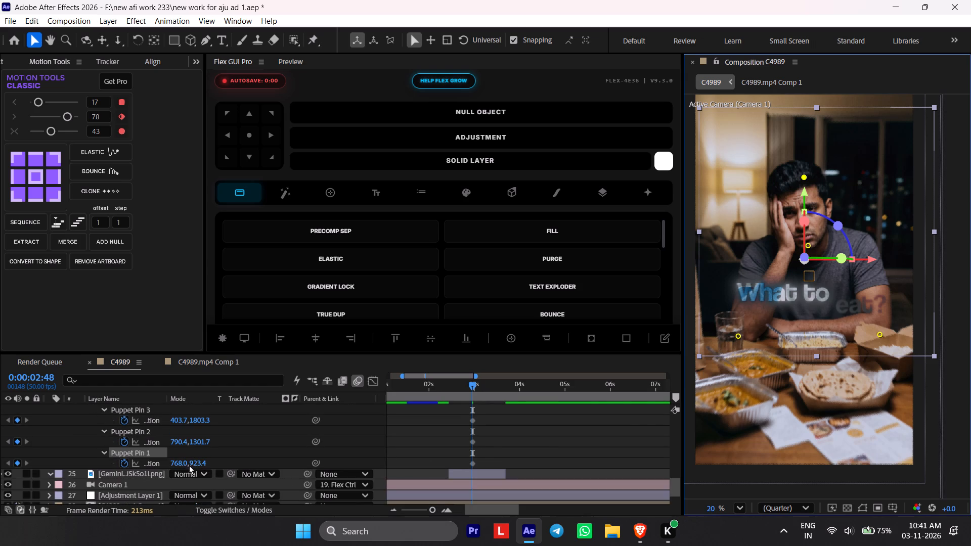
pyautogui.moveTo(183, 465); pyautogui.dragTo(212, 465)
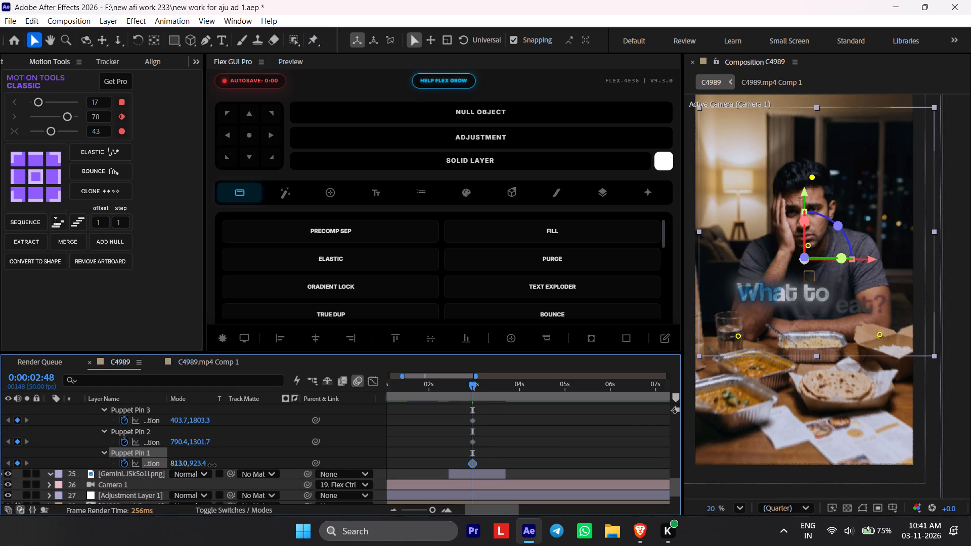
pyautogui.moveTo(212, 465); pyautogui.dragTo(252, 465)
pyautogui.moveTo(473, 460); pyautogui.dragTo(453, 462)
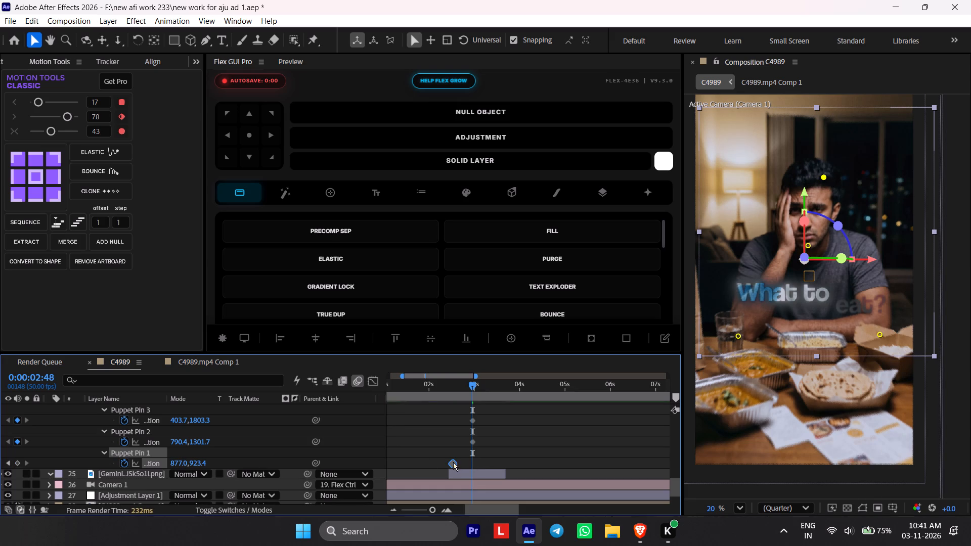
pyautogui.moveTo(453, 462); pyautogui.dragTo(448, 462)
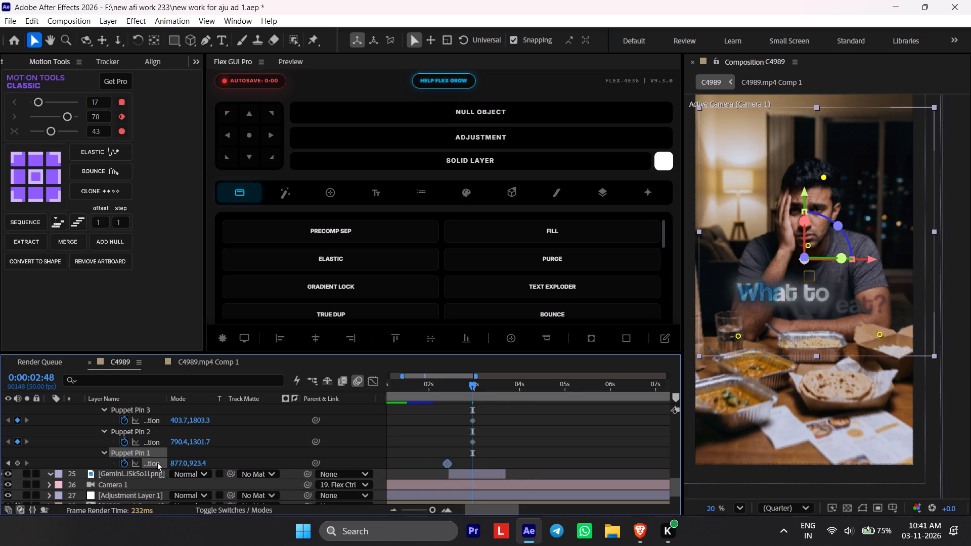
pyautogui.moveTo(172, 462); pyautogui.dragTo(74, 462)
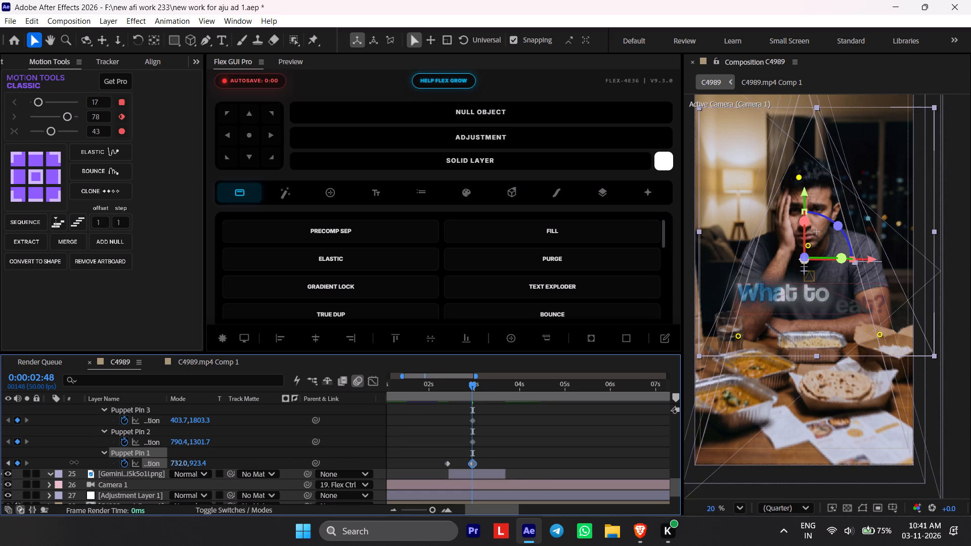
pyautogui.moveTo(74, 462); pyautogui.dragTo(70, 462)
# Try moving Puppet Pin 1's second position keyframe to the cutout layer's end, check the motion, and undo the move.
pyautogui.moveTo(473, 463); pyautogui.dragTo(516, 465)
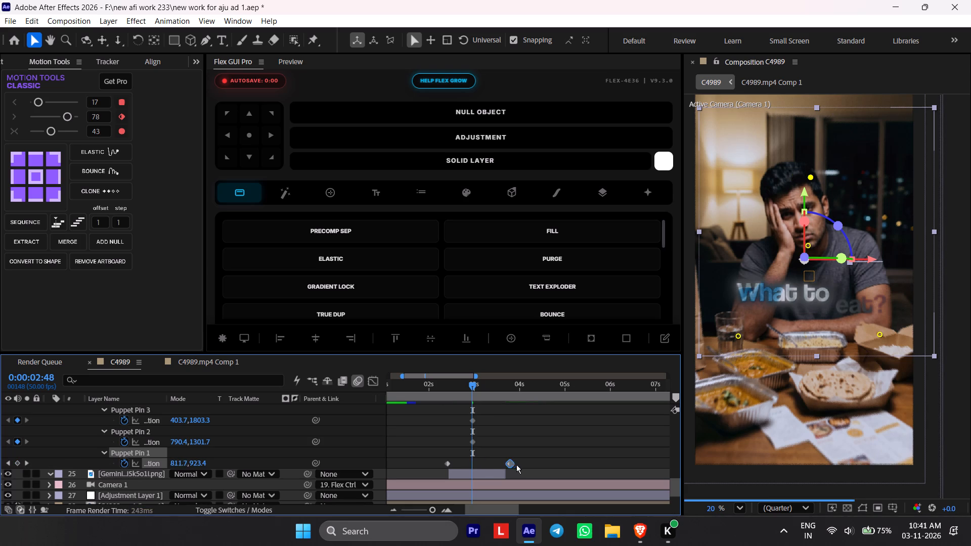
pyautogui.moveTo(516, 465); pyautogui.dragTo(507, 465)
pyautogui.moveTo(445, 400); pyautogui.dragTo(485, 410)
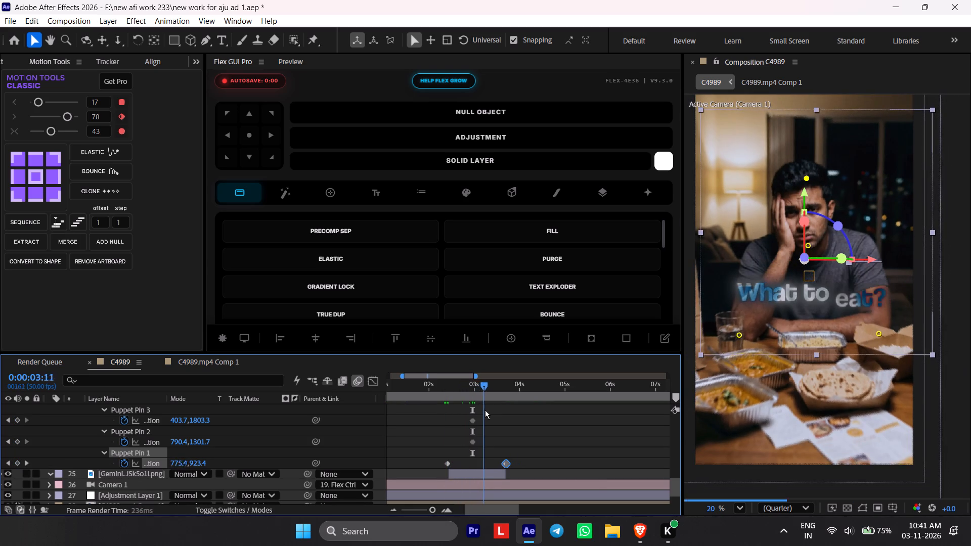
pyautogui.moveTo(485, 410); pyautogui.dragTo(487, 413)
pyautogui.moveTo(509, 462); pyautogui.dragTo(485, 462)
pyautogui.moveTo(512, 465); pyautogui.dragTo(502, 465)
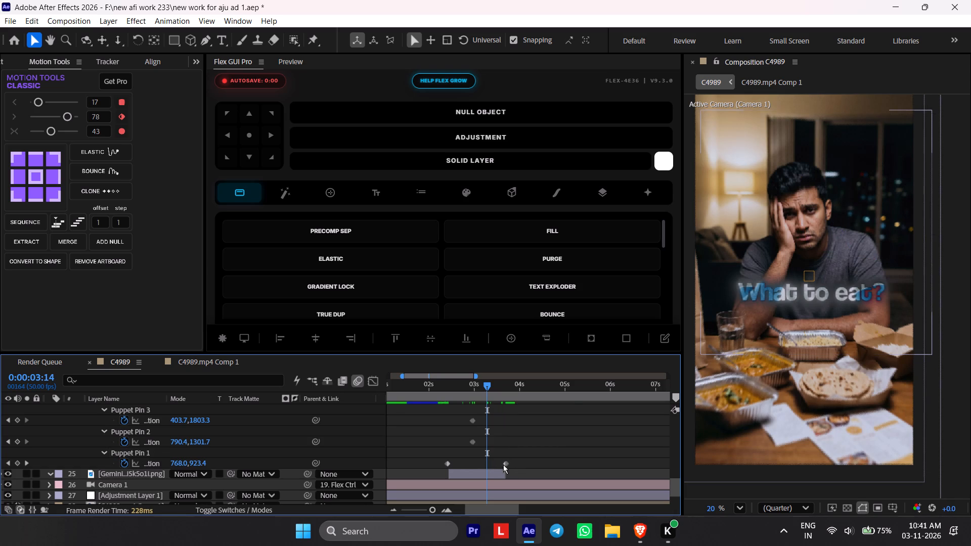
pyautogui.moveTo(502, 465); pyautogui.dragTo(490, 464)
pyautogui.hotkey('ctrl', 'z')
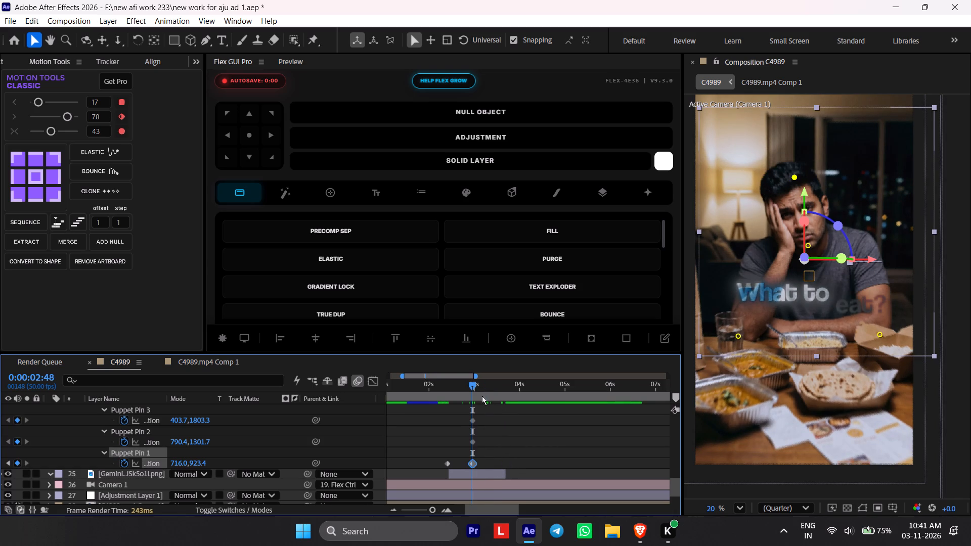
# Add a third Puppet Pin 1 position keyframe at 0:00:03:28 with a horizontal value of 829.
pyautogui.moveTo(482, 396); pyautogui.dragTo(500, 403)
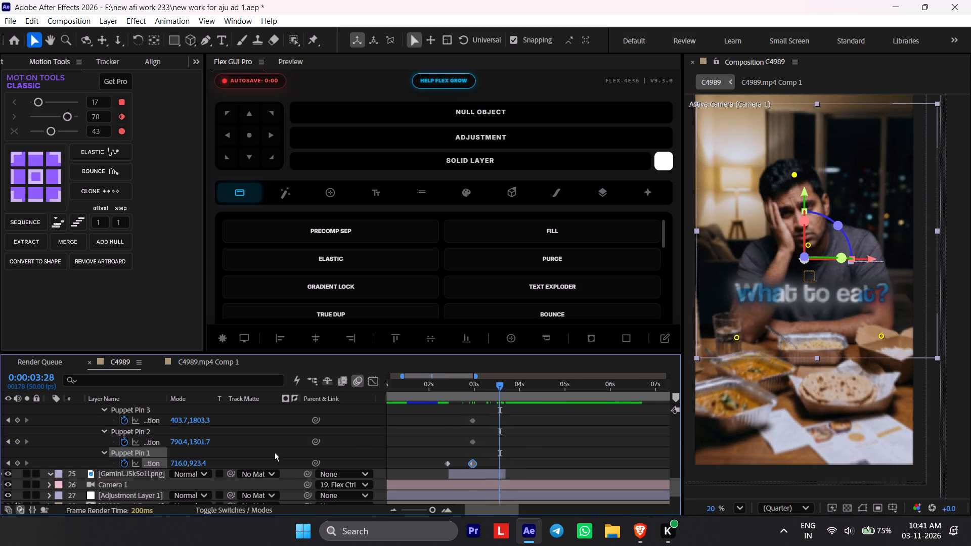
pyautogui.moveTo(181, 467); pyautogui.dragTo(228, 467)
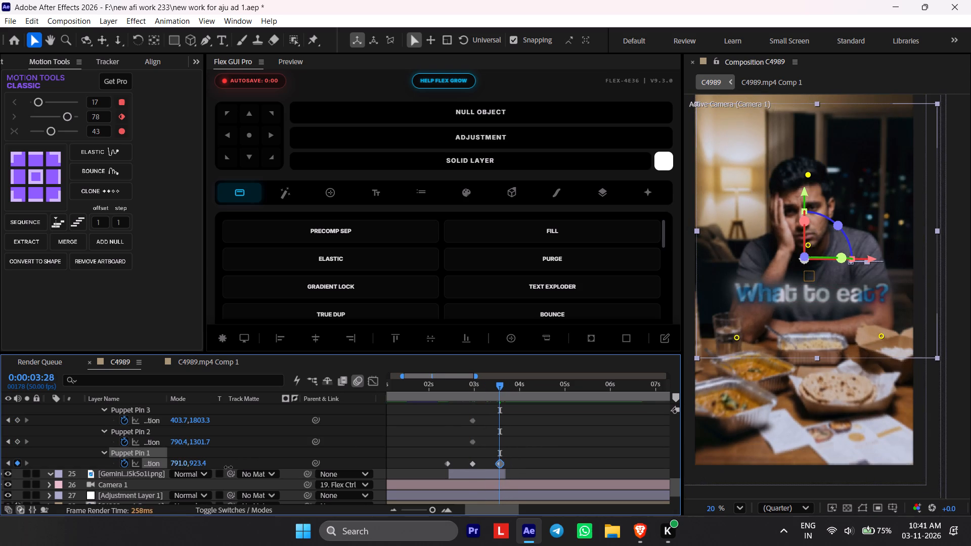
pyautogui.moveTo(228, 467); pyautogui.dragTo(252, 467)
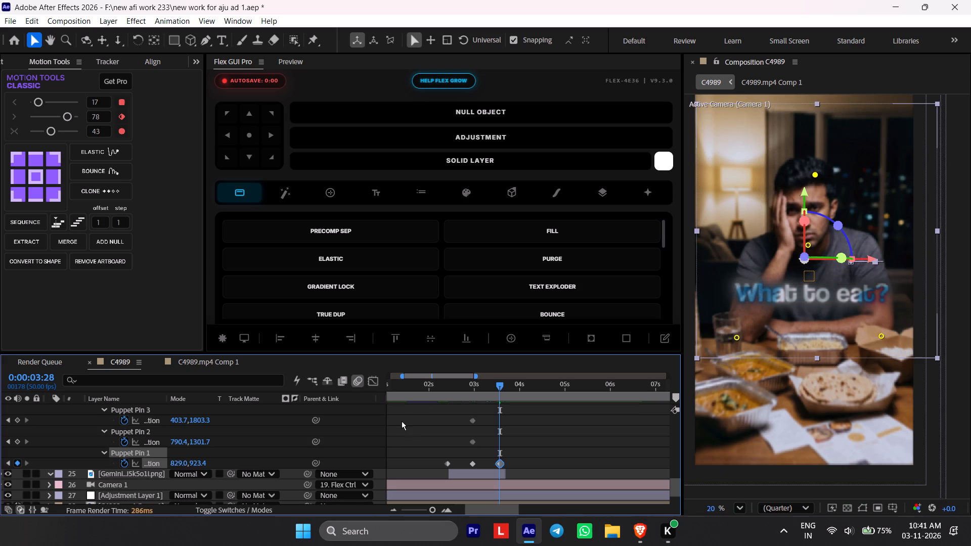
# Play back the meal shot repeatedly from about 0:00:02:18 to 0:00:03:31 to examine the head's sideways motion.
pyautogui.click(447, 385)
pyautogui.press('space')
pyautogui.moveTo(446, 379); pyautogui.dragTo(456, 383)
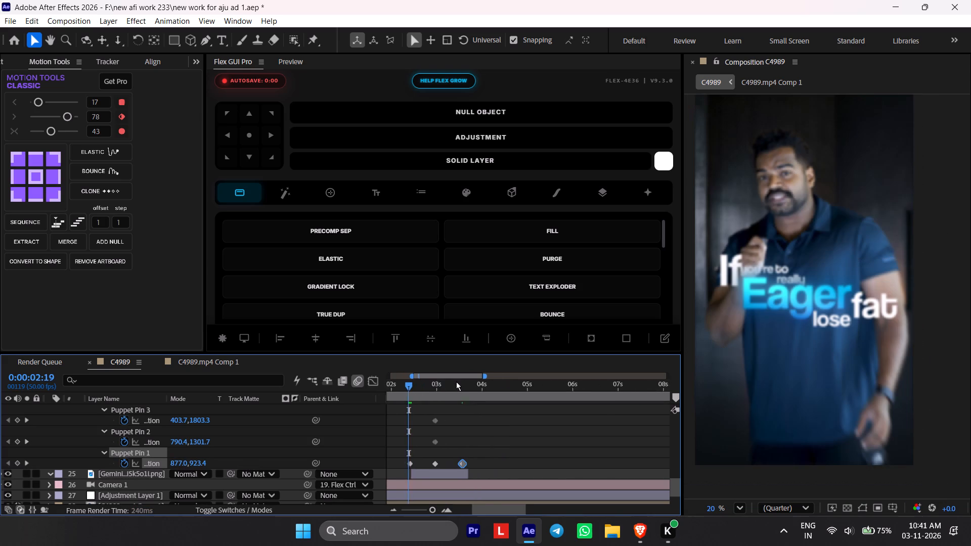
pyautogui.moveTo(456, 383); pyautogui.dragTo(421, 386)
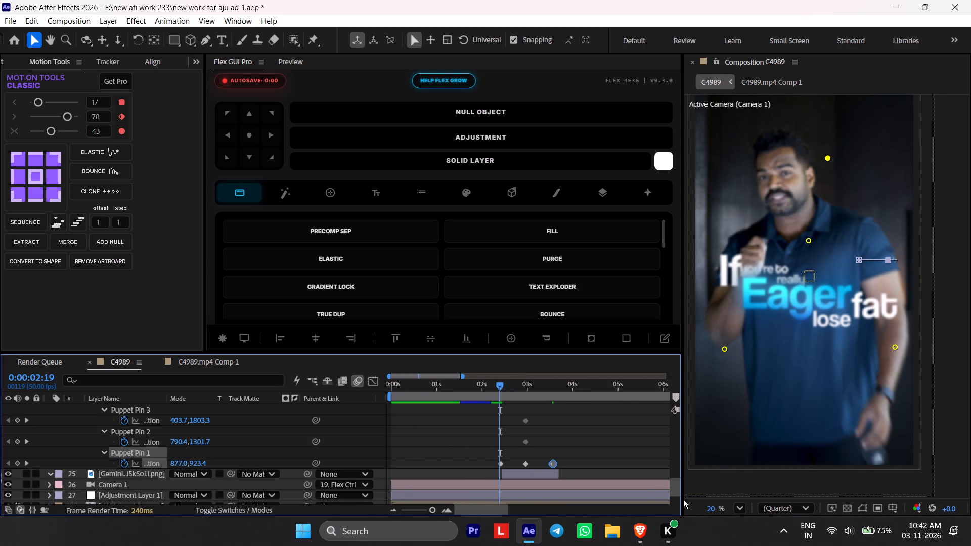
pyautogui.click(489, 394)
pyautogui.press('space')
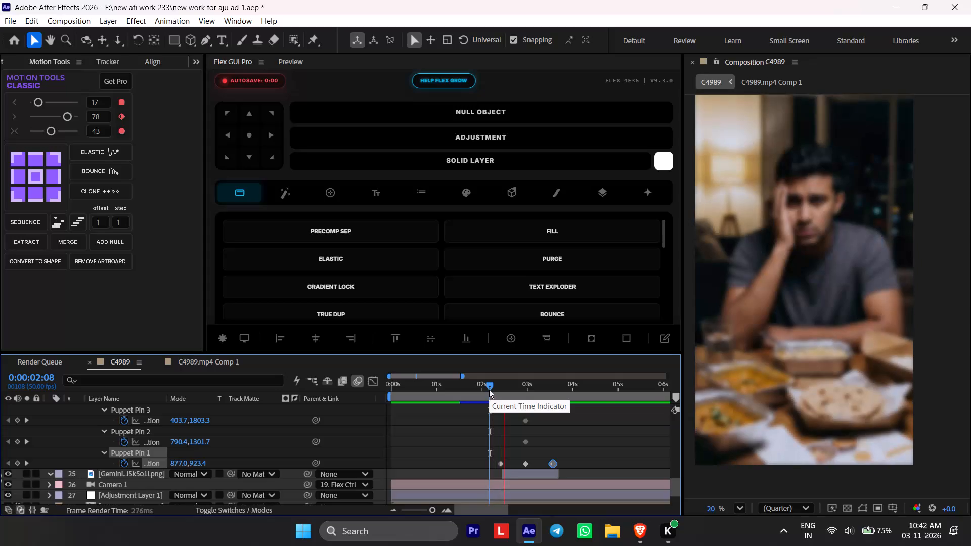
pyautogui.click(498, 385)
pyautogui.press('space')
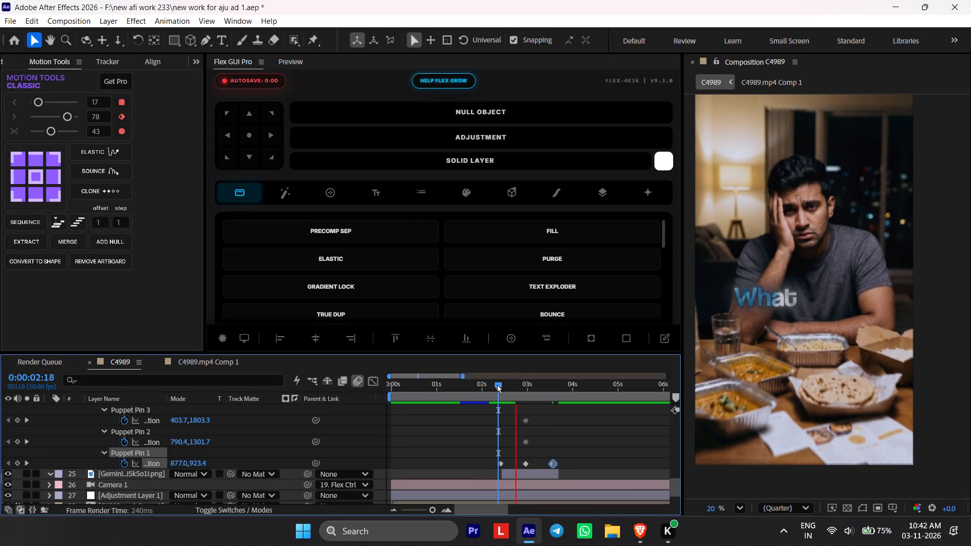
pyautogui.press('space')
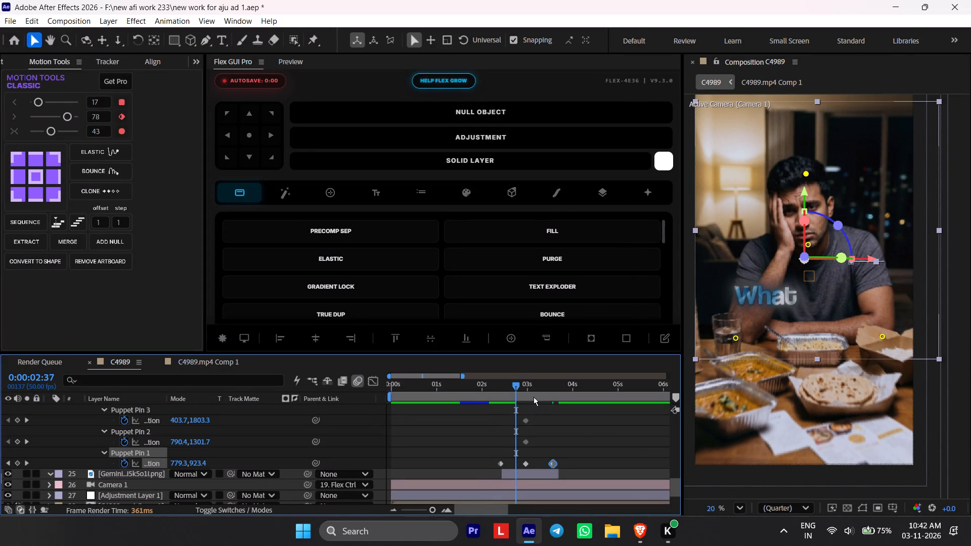
pyautogui.moveTo(519, 384); pyautogui.dragTo(502, 390)
pyautogui.press('space')
pyautogui.click(504, 390)
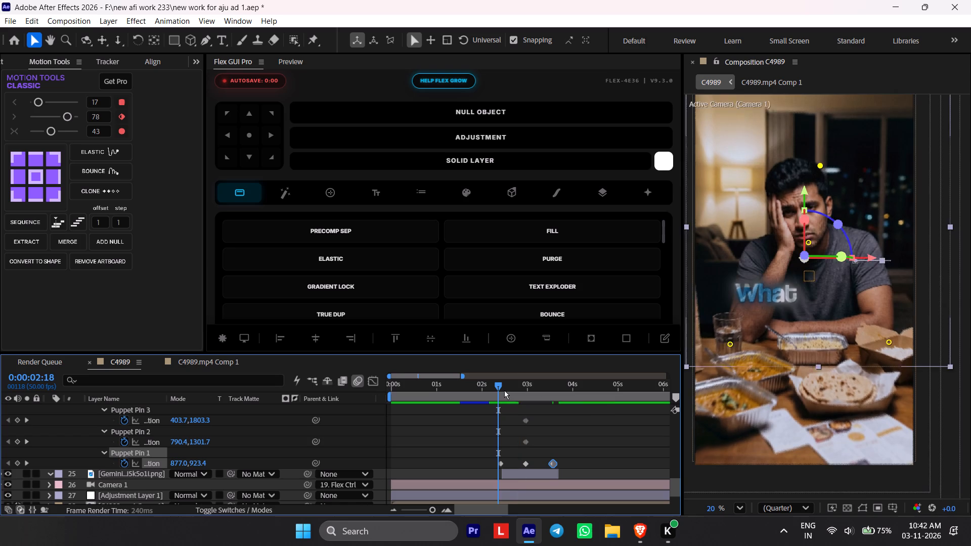
pyautogui.press('space')
pyautogui.click(506, 390)
pyautogui.press('space')
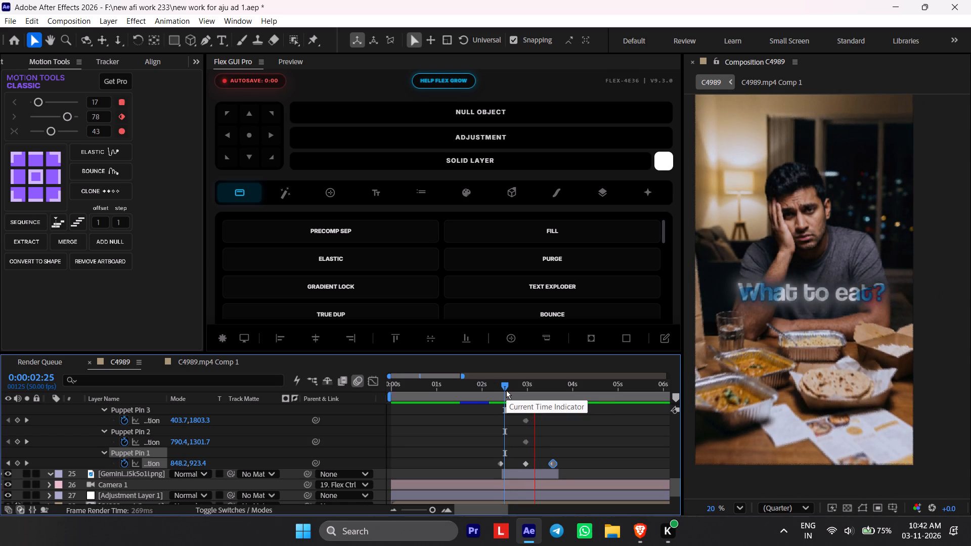
pyautogui.click(506, 390)
pyautogui.press('space')
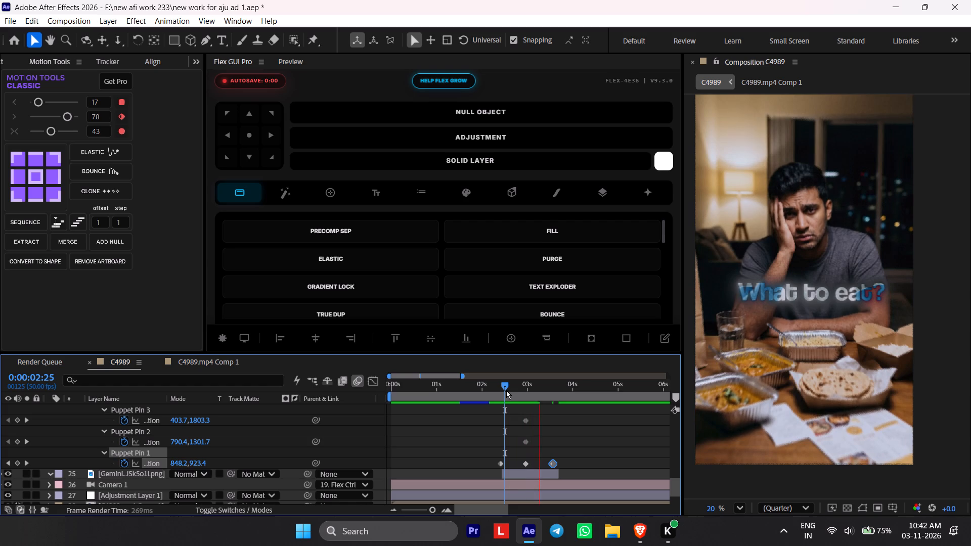
pyautogui.click(506, 390)
pyautogui.press('space')
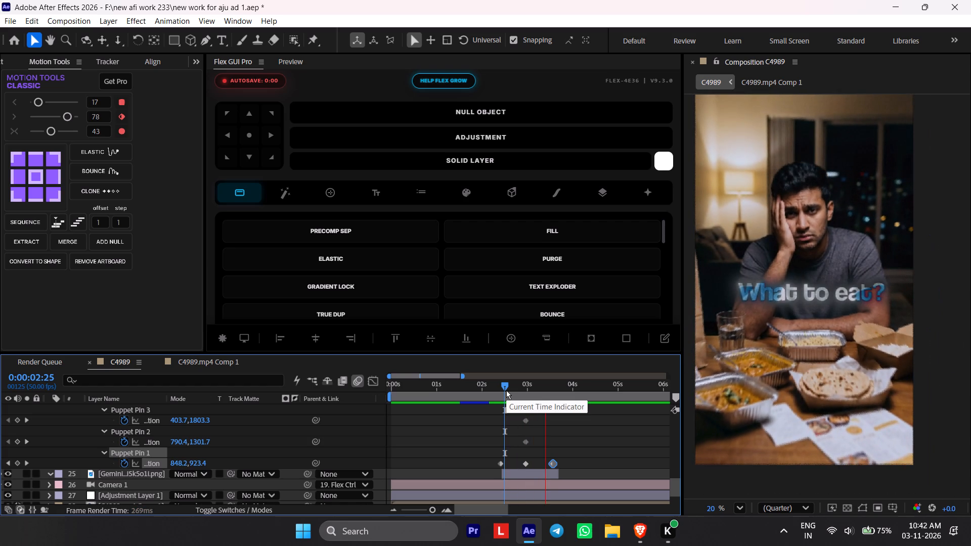
pyautogui.click(506, 390)
pyautogui.press('space')
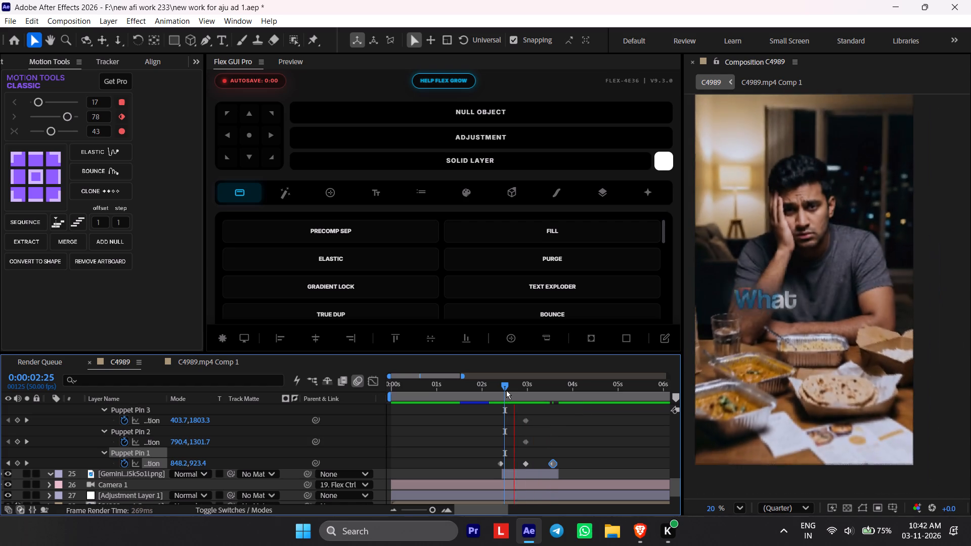
pyautogui.press('space')
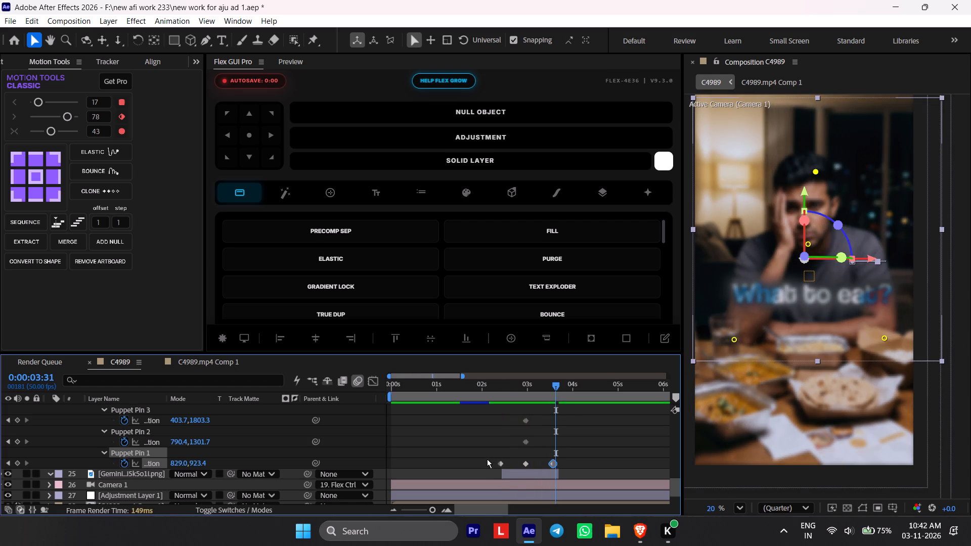
# Ease all three Puppet Pin 1 position keyframes on both sides with a Motion Tools value of 31.
pyautogui.moveTo(484, 465); pyautogui.dragTo(622, 481)
pyautogui.click(376, 376)
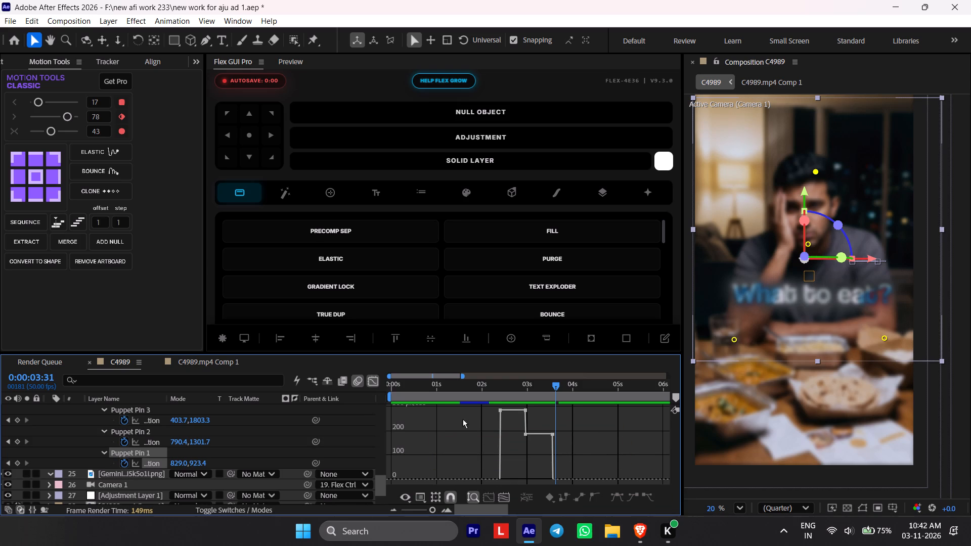
pyautogui.click(371, 381)
pyautogui.moveTo(470, 470); pyautogui.dragTo(615, 459)
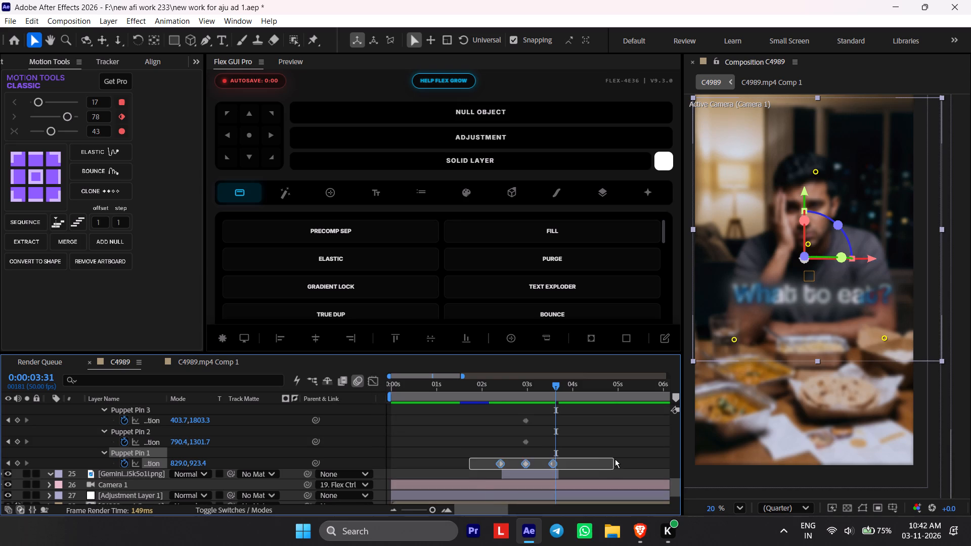
pyautogui.moveTo(615, 459); pyautogui.dragTo(615, 460)
pyautogui.click(45, 128)
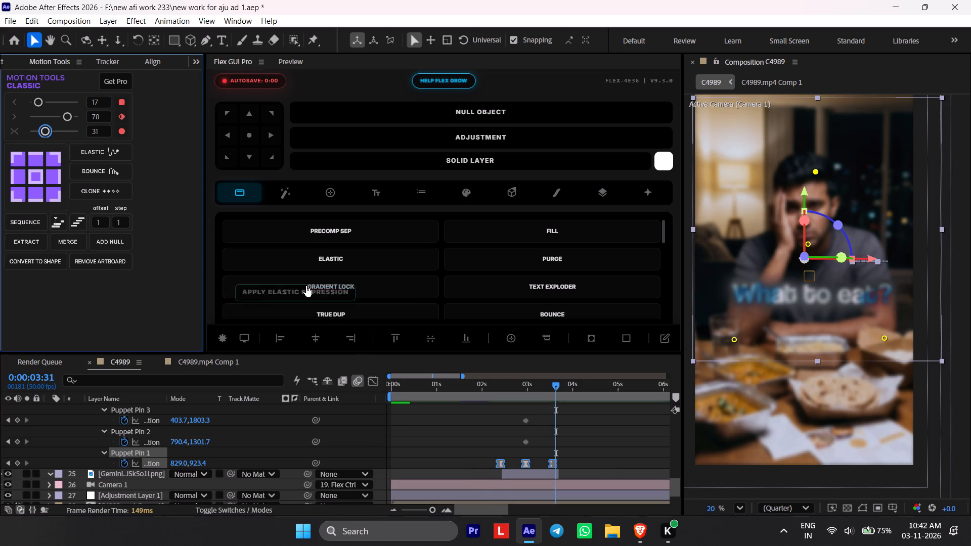
# Show Puppet Pin 1's speed graph and play back the meal shot repeatedly from about 0:00:02:11 to examine the eased head motion.
pyautogui.click(372, 374)
pyautogui.click(372, 380)
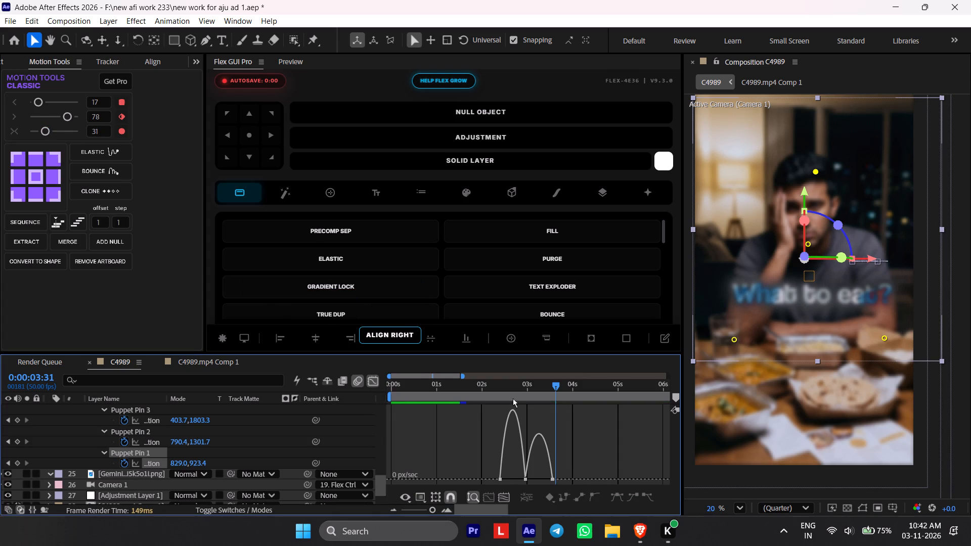
pyautogui.moveTo(509, 392); pyautogui.dragTo(497, 391)
pyautogui.press('space')
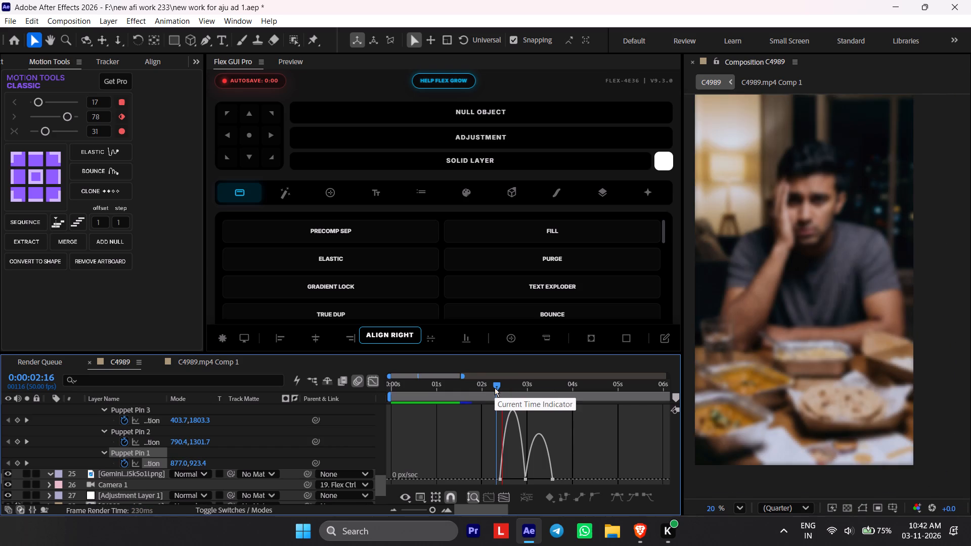
pyautogui.click(495, 388)
pyautogui.press('space')
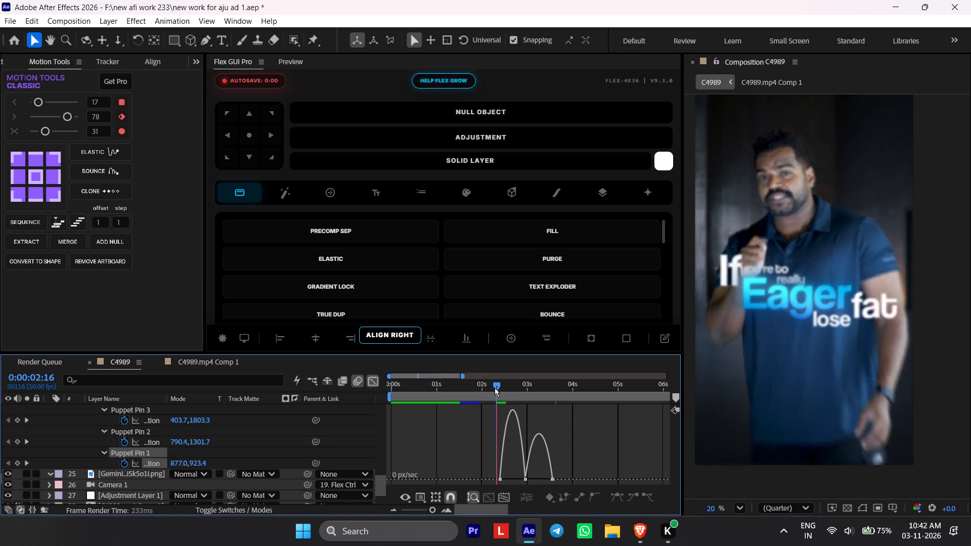
pyautogui.moveTo(495, 388); pyautogui.dragTo(546, 410)
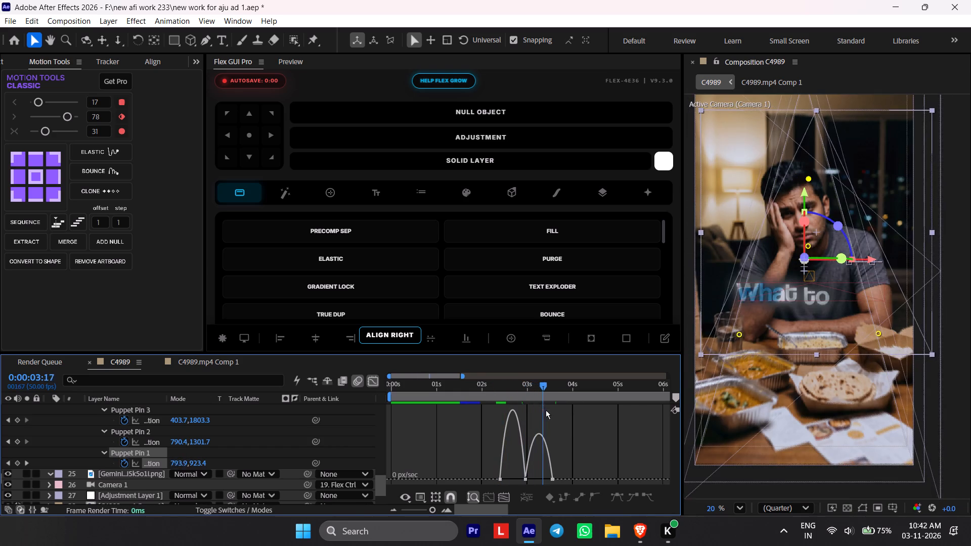
pyautogui.moveTo(546, 410); pyautogui.dragTo(490, 414)
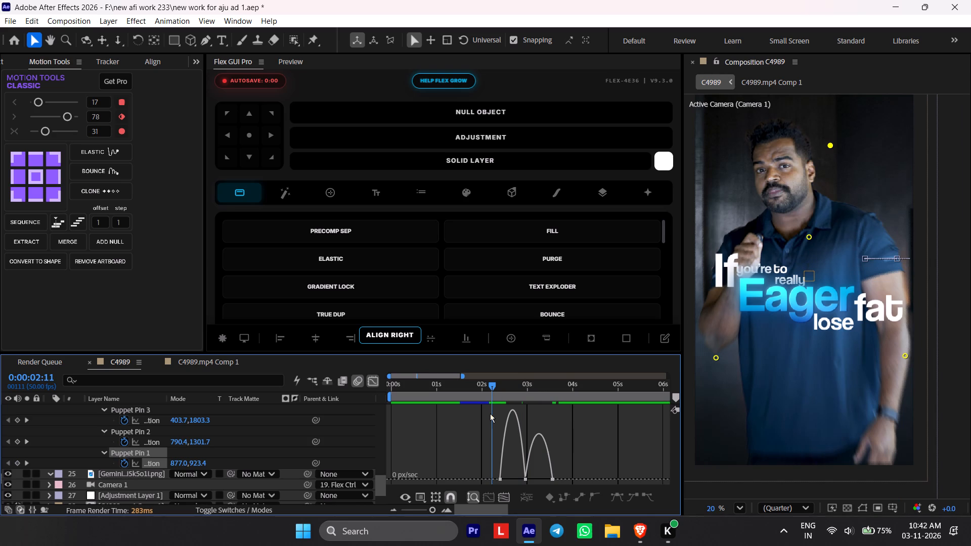
pyautogui.press('space')
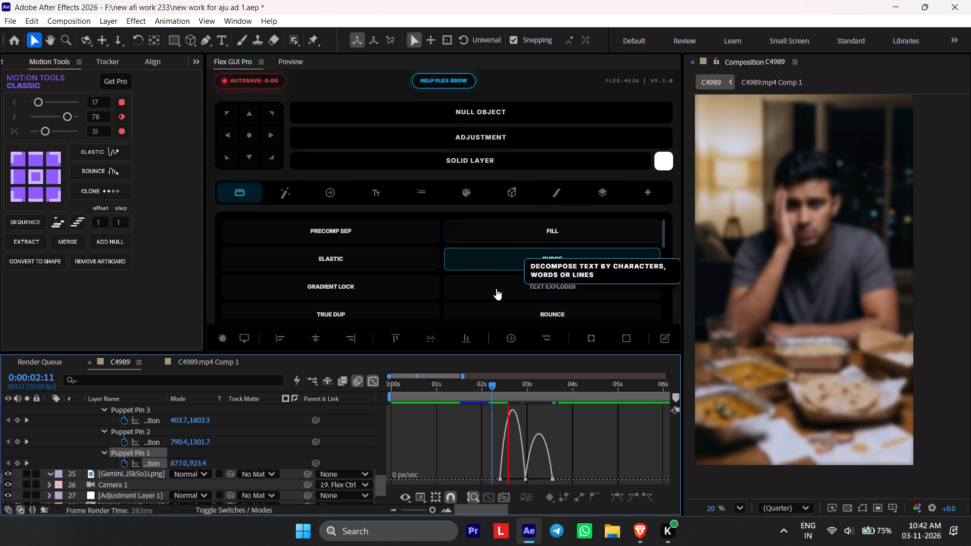
pyautogui.click(494, 383)
pyautogui.press('space')
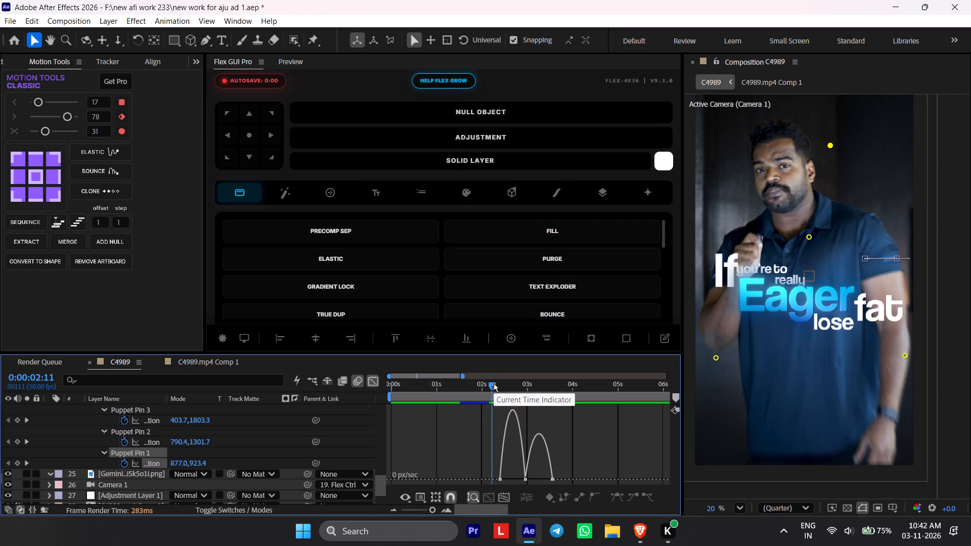
pyautogui.click(494, 383)
pyautogui.press('space')
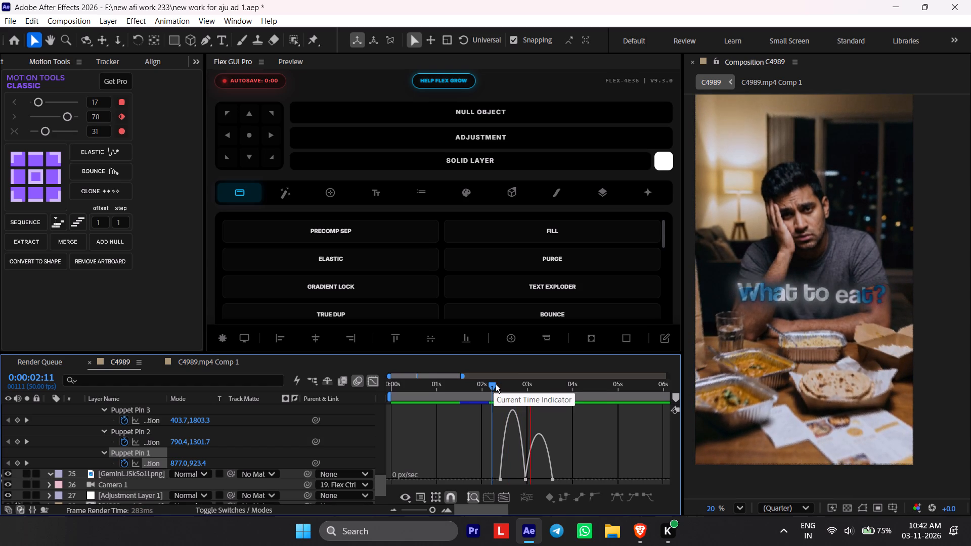
pyautogui.click(498, 385)
pyautogui.press('space')
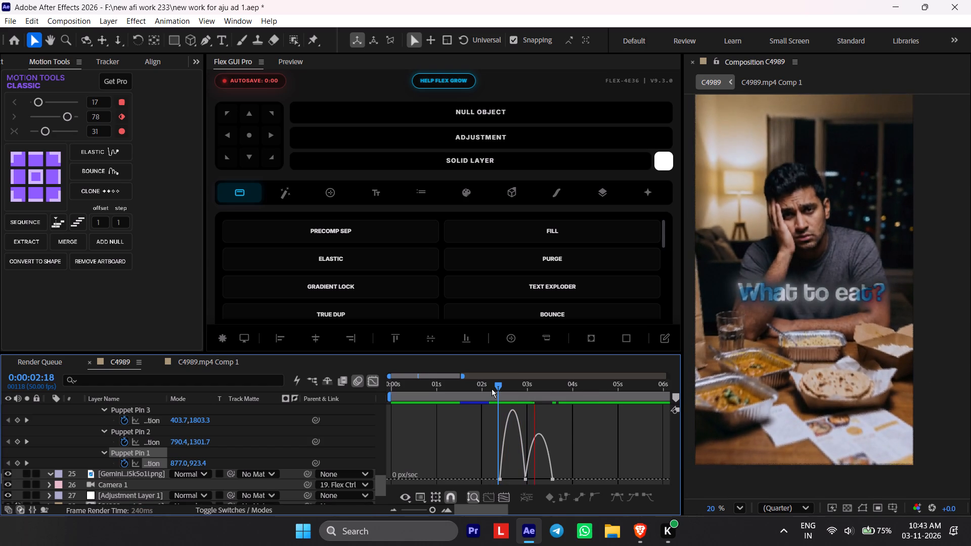
pyautogui.click(492, 389)
pyautogui.press('space')
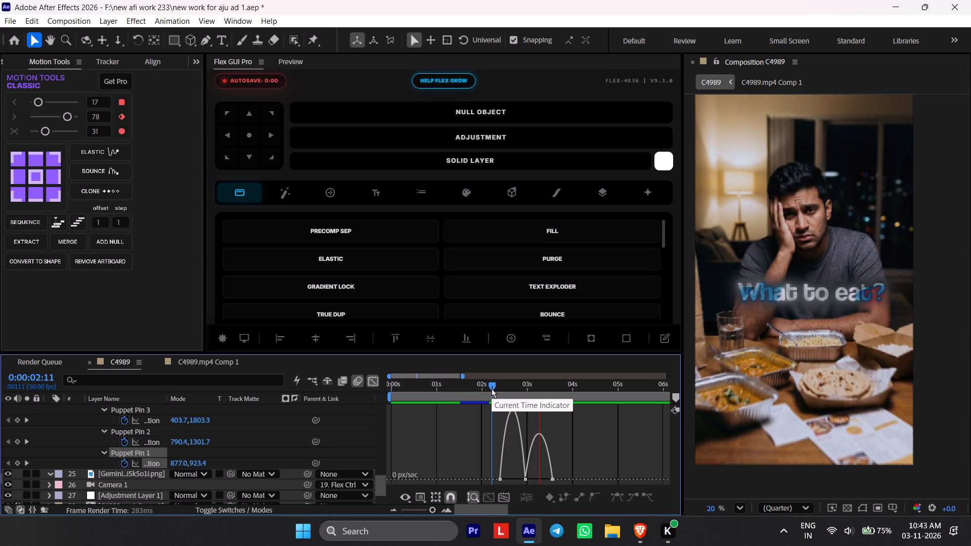
pyautogui.click(492, 389)
pyautogui.press('space')
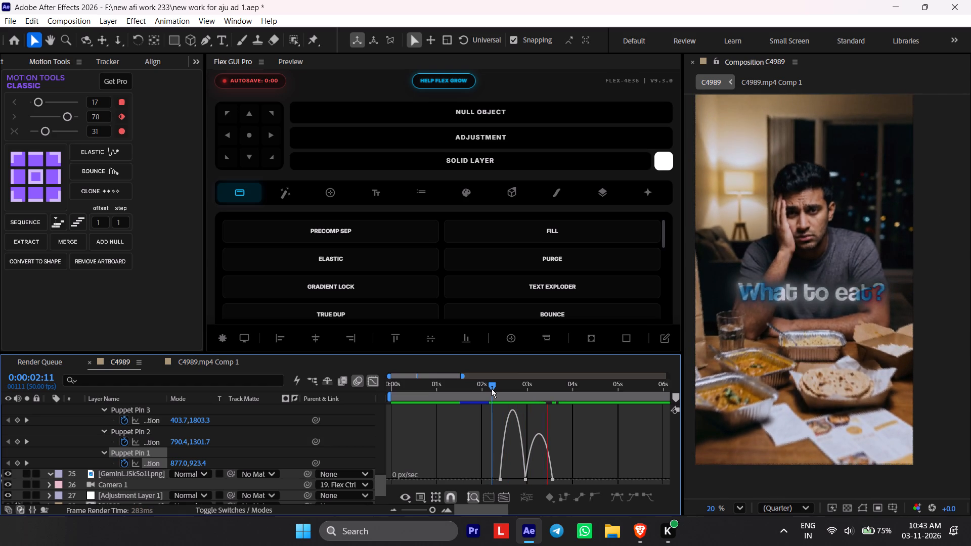
pyautogui.click(492, 389)
pyautogui.press('space')
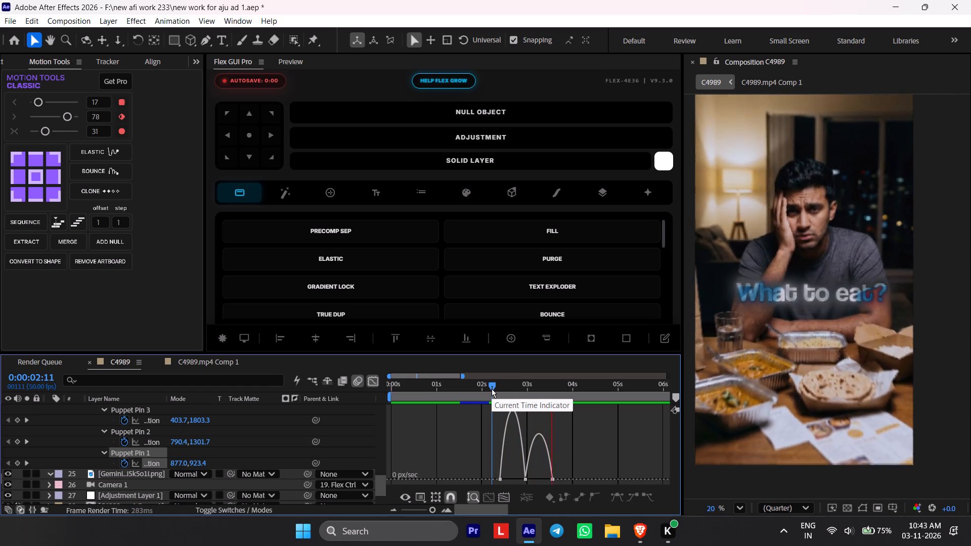
pyautogui.press('space')
# Ease all three Puppet Pin 1 position keyframes unevenly, using Motion Tools values of 35 (<) and 78 (>).
pyautogui.click(376, 385)
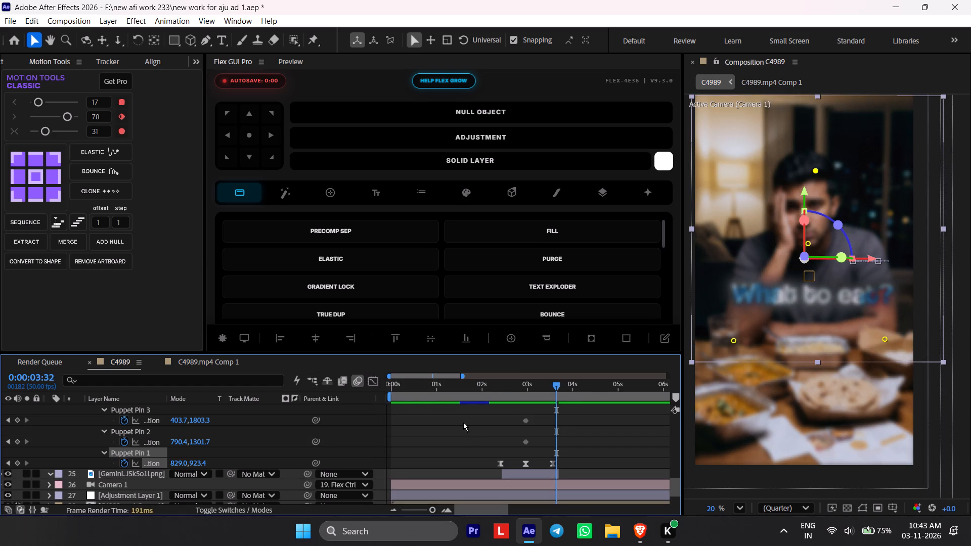
pyautogui.moveTo(485, 466); pyautogui.dragTo(596, 472)
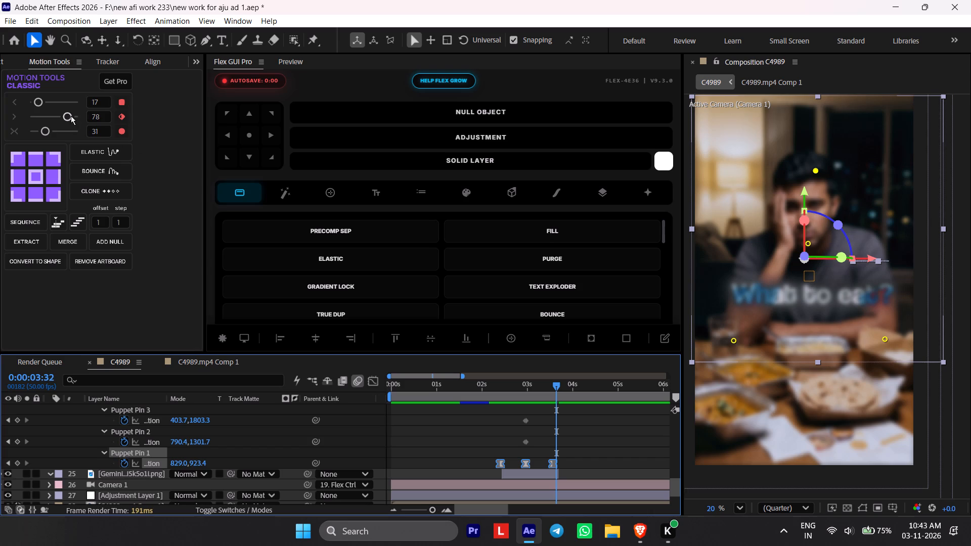
pyautogui.click(70, 116)
pyautogui.click(47, 101)
pyautogui.click(371, 379)
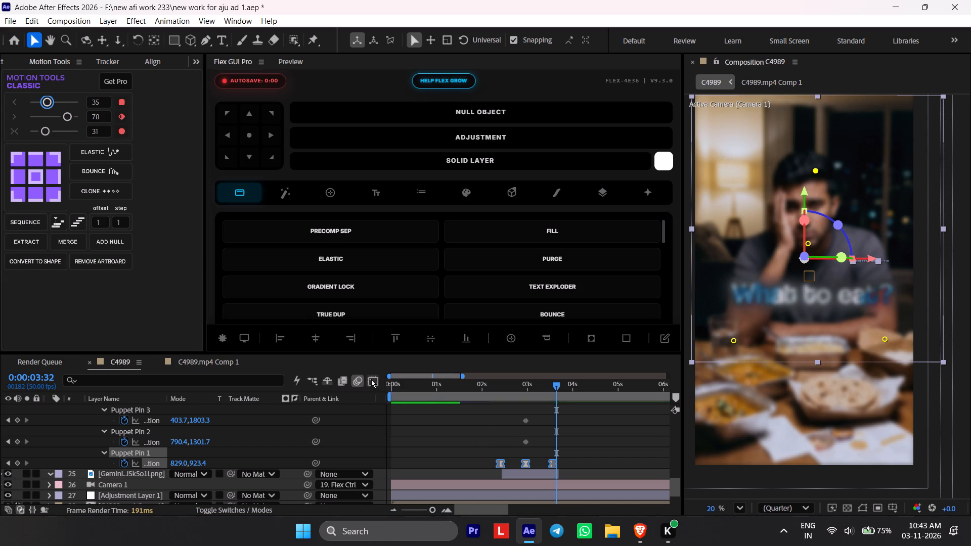
pyautogui.click(370, 379)
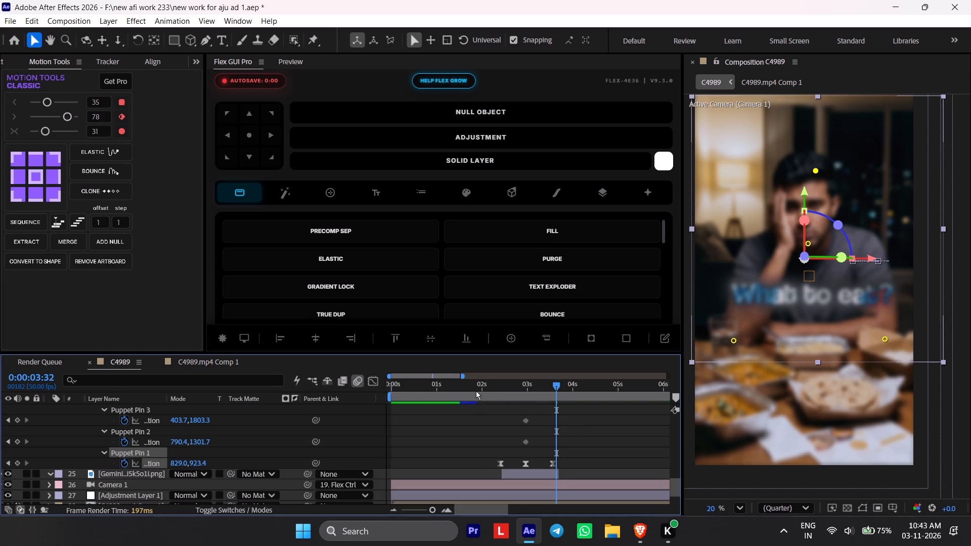
pyautogui.click(472, 389)
pyautogui.click(494, 382)
pyautogui.press('space')
pyautogui.press('space')
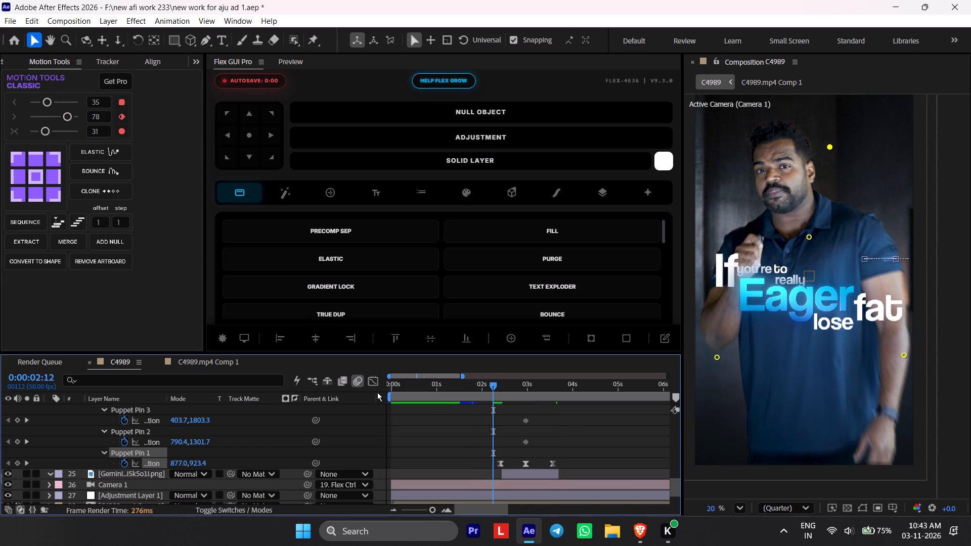
# Reshape Puppet Pin 1's second speed curve with the keyframe handles so the speed peaks just before the third keyframe.
pyautogui.click(374, 385)
pyautogui.moveTo(520, 481); pyautogui.dragTo(567, 471)
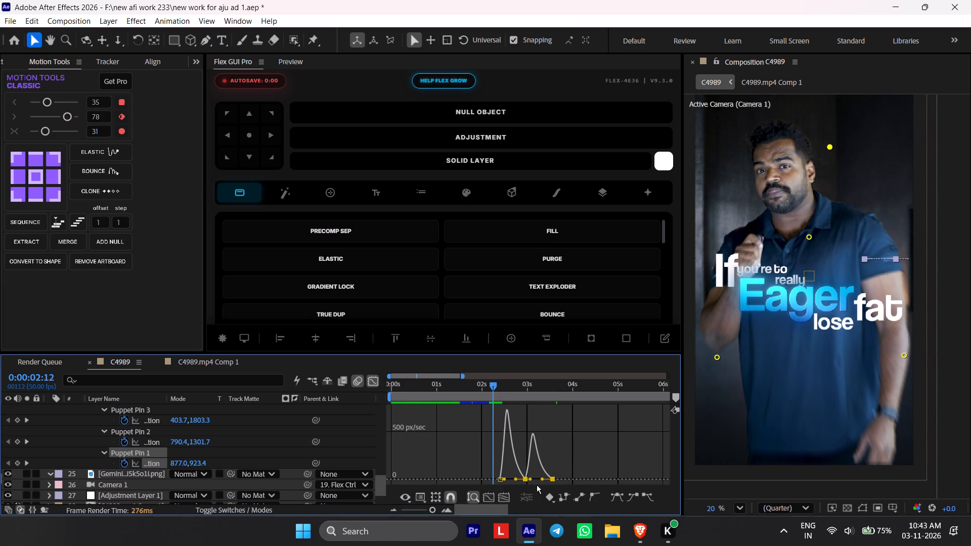
pyautogui.moveTo(543, 480); pyautogui.dragTo(552, 480)
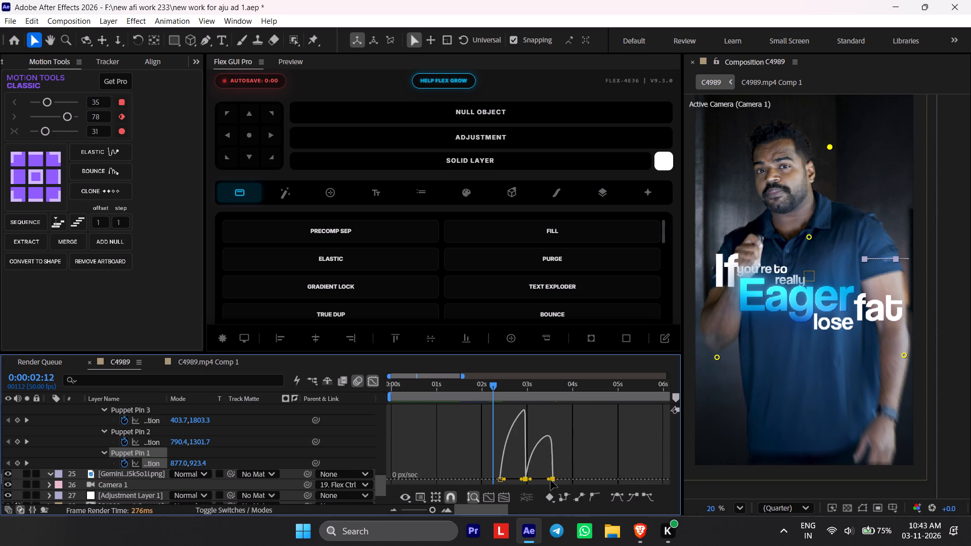
pyautogui.hotkey('ctrl', 'z')
pyautogui.moveTo(565, 467); pyautogui.dragTo(544, 483)
pyautogui.moveTo(544, 479); pyautogui.dragTo(550, 479)
pyautogui.moveTo(531, 480); pyautogui.dragTo(550, 480)
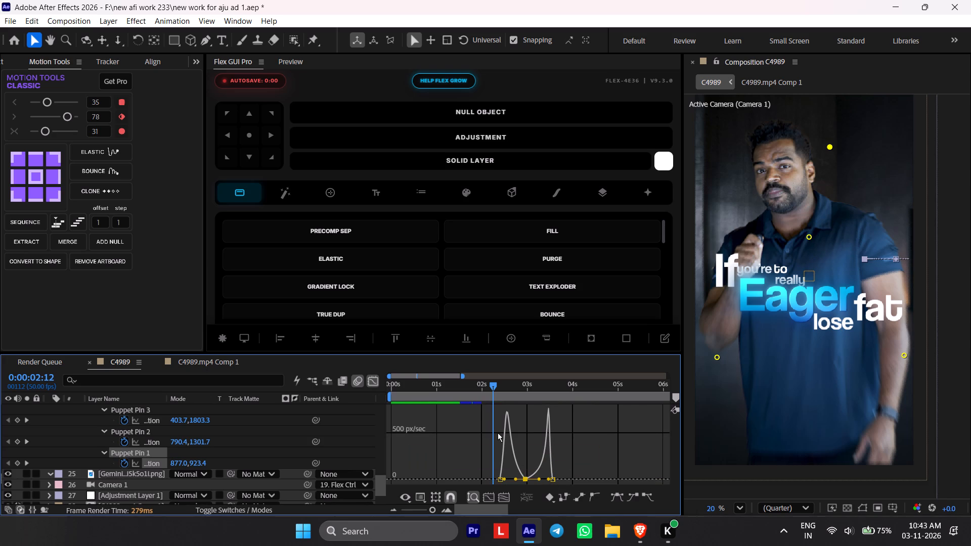
pyautogui.press('space')
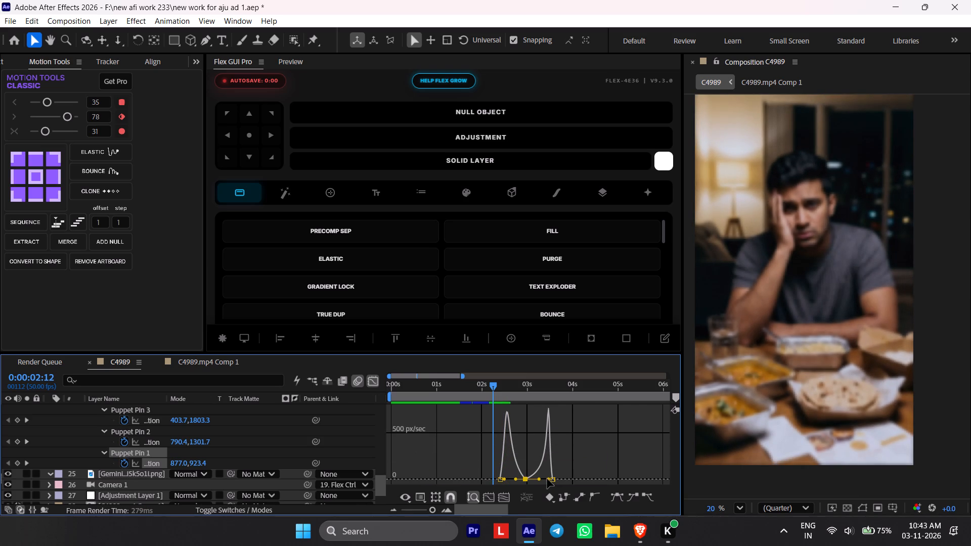
pyautogui.moveTo(540, 476); pyautogui.dragTo(545, 478)
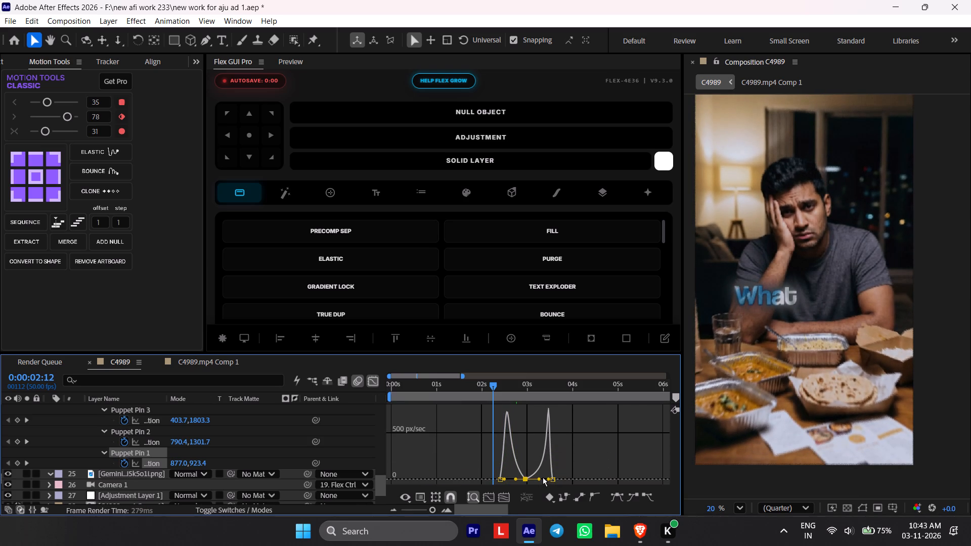
pyautogui.click(547, 479)
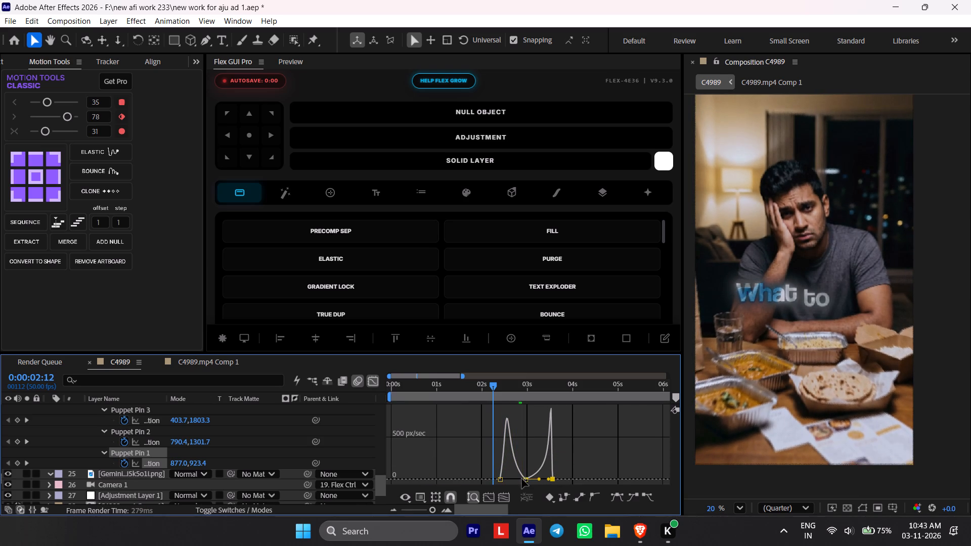
# Play back the meal shot repeatedly from about 0:00:02:17 to examine the head's motion with the reshaped speed curve.
pyautogui.moveTo(508, 393); pyautogui.dragTo(499, 388)
pyautogui.press('space')
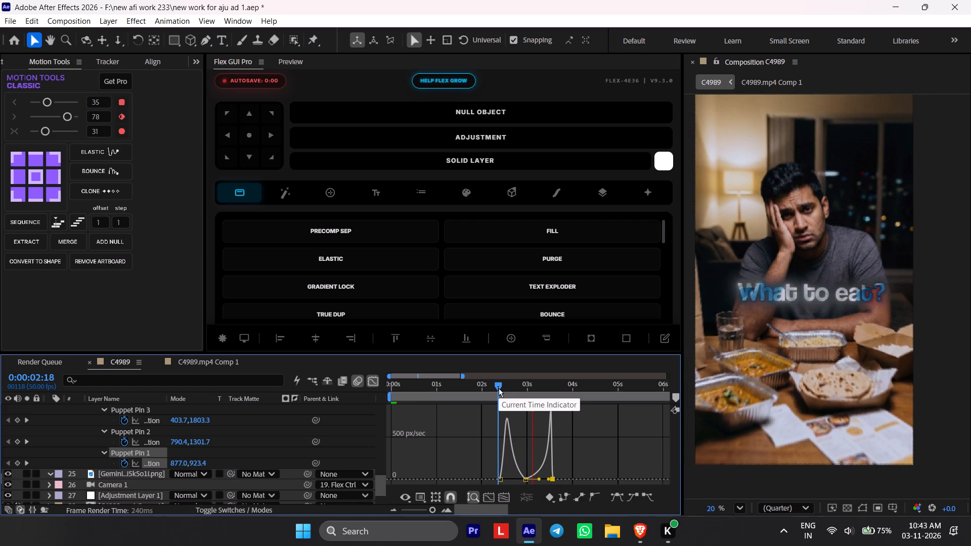
pyautogui.click(499, 378)
pyautogui.press('space')
pyautogui.click(487, 382)
pyautogui.press('space')
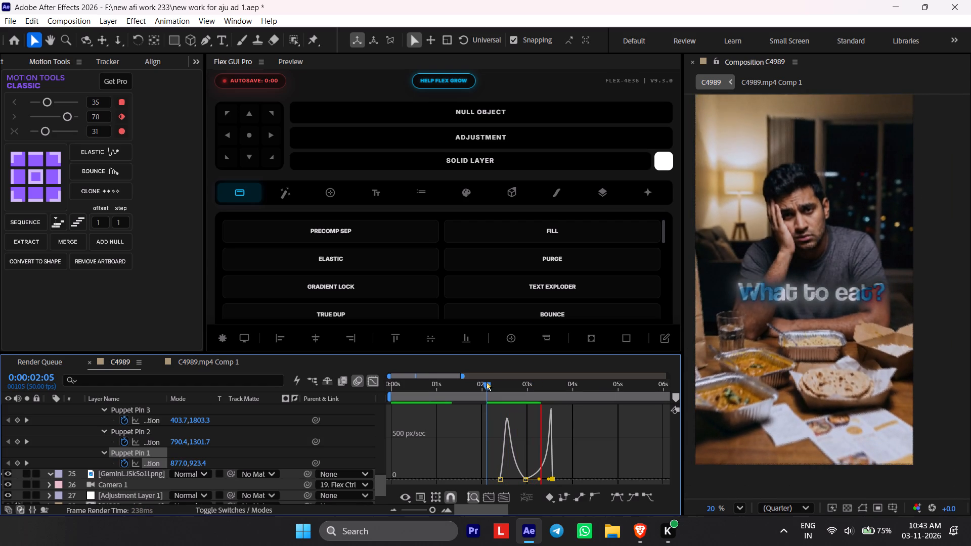
pyautogui.click(487, 382)
pyautogui.press('space')
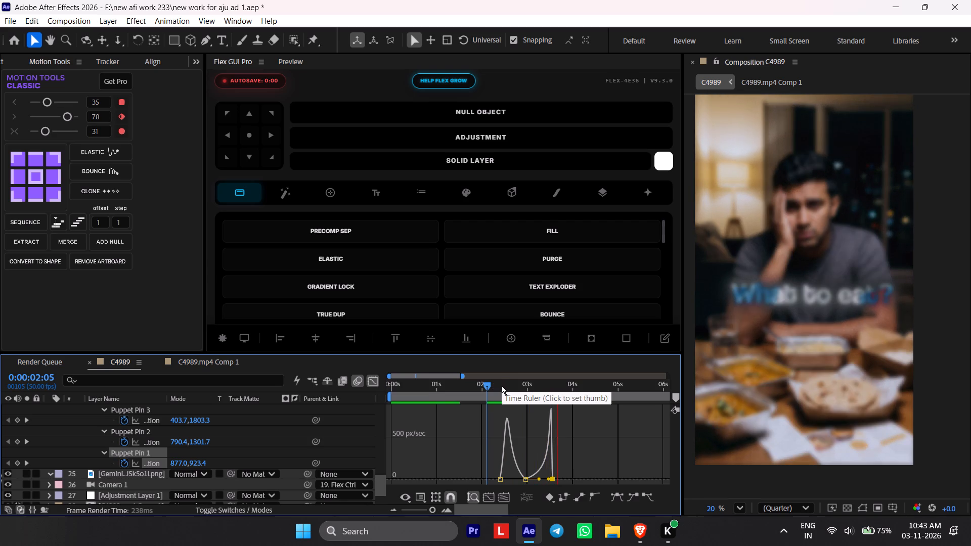
pyautogui.click(498, 389)
pyautogui.press('space')
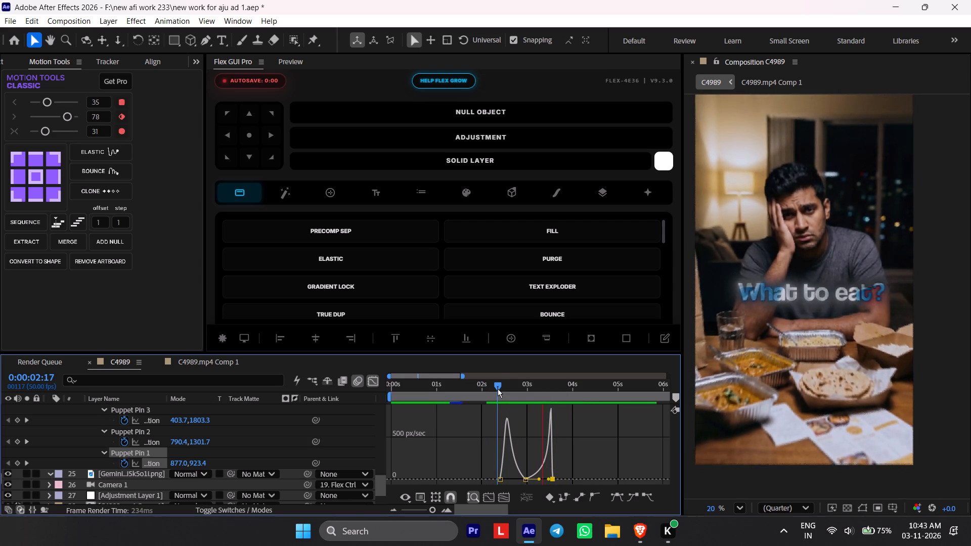
pyautogui.click(498, 389)
pyautogui.press('space')
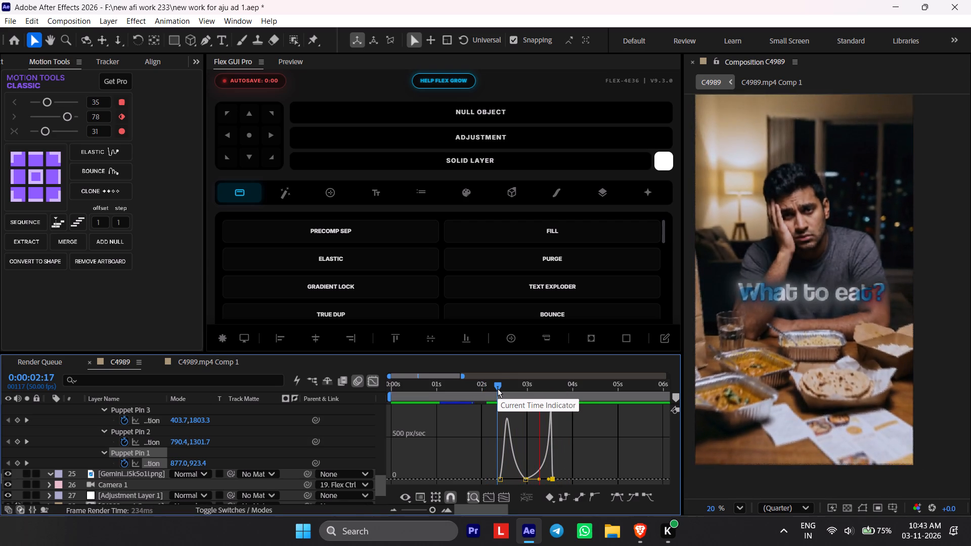
pyautogui.click(498, 389)
pyautogui.press('space')
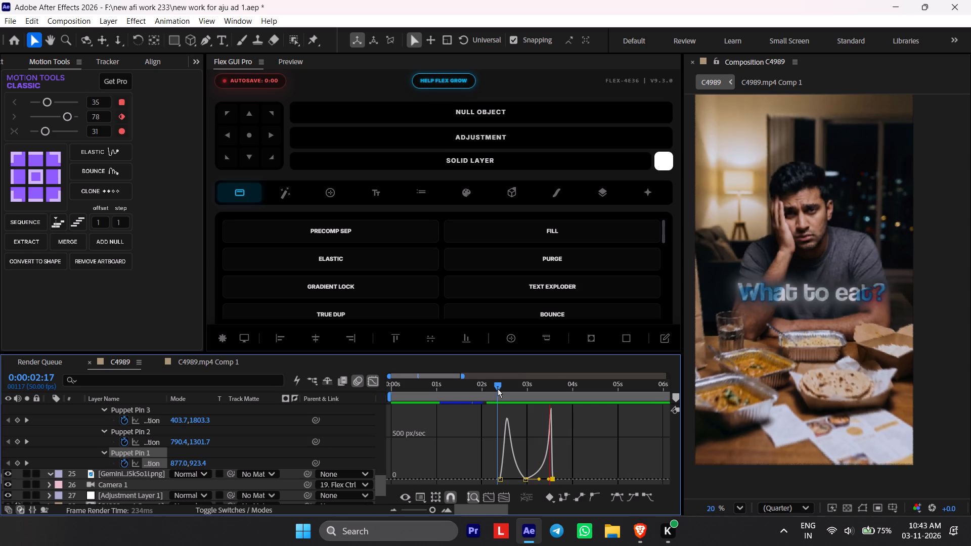
pyautogui.click(498, 389)
pyautogui.press('space')
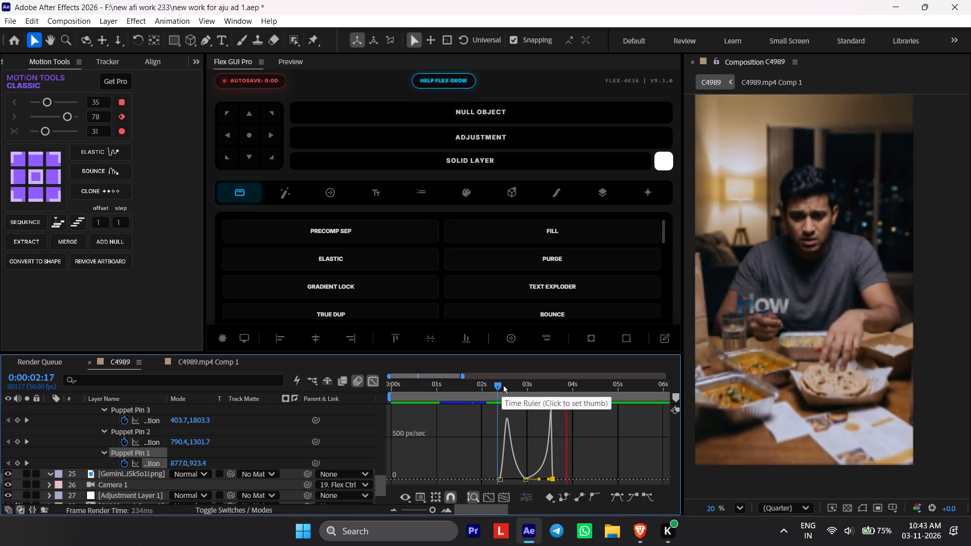
pyautogui.click(503, 385)
pyautogui.press('space')
pyautogui.press('space')
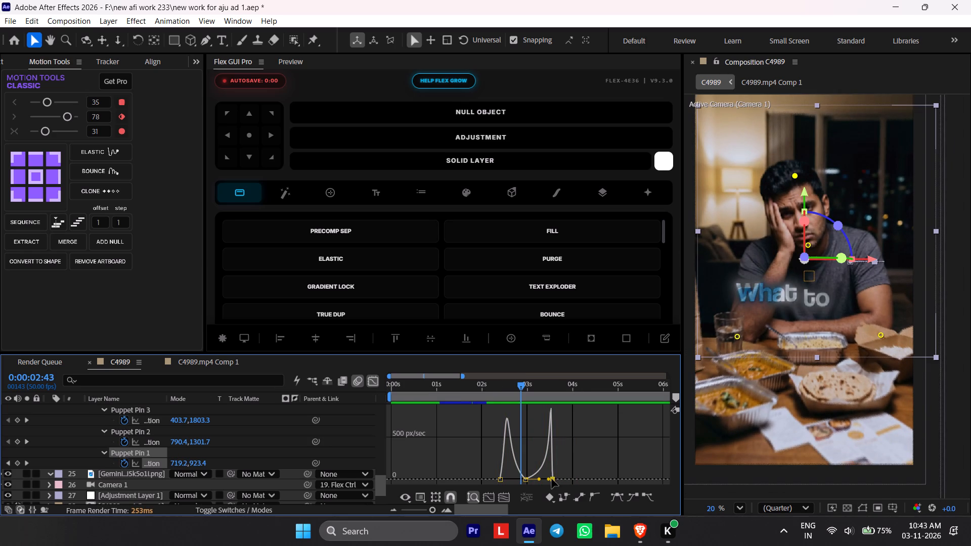
# Move Puppet Pin 1's third position keyframe slightly past the cutout layer's end and play back the shot from 0:00:02:19.
pyautogui.moveTo(552, 479); pyautogui.dragTo(561, 479)
pyautogui.hotkey('ctrl', 'z')
pyautogui.moveTo(553, 480); pyautogui.dragTo(562, 483)
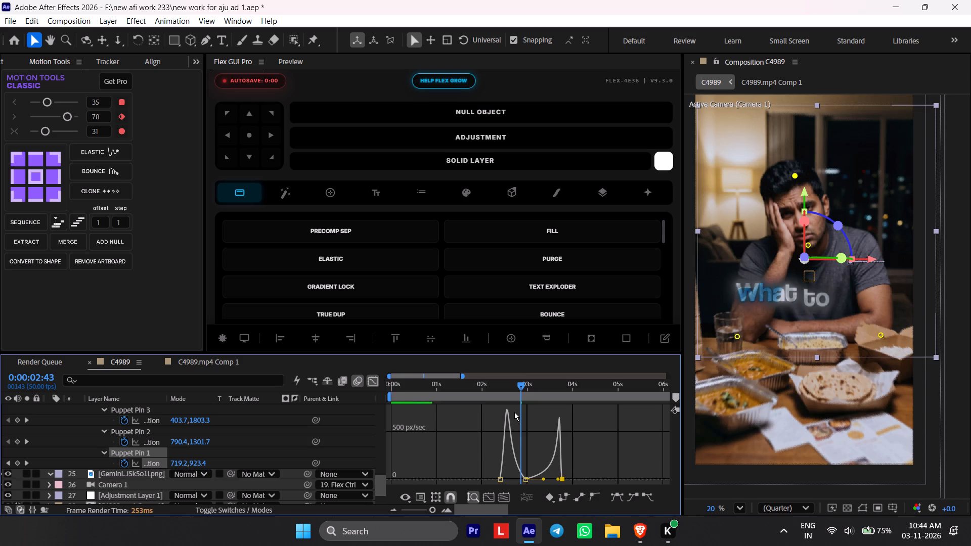
pyautogui.moveTo(510, 395); pyautogui.dragTo(499, 396)
pyautogui.press('space')
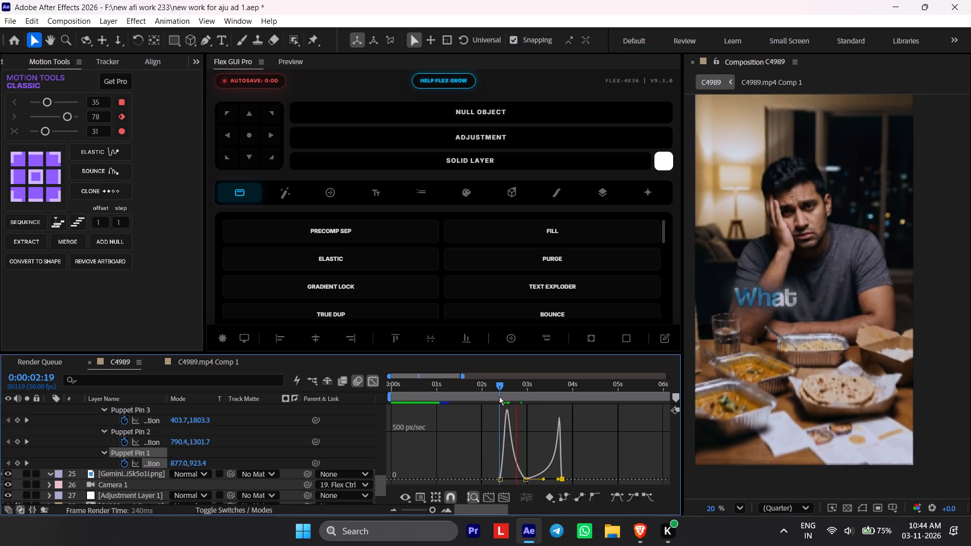
pyautogui.click(499, 396)
pyautogui.press('space')
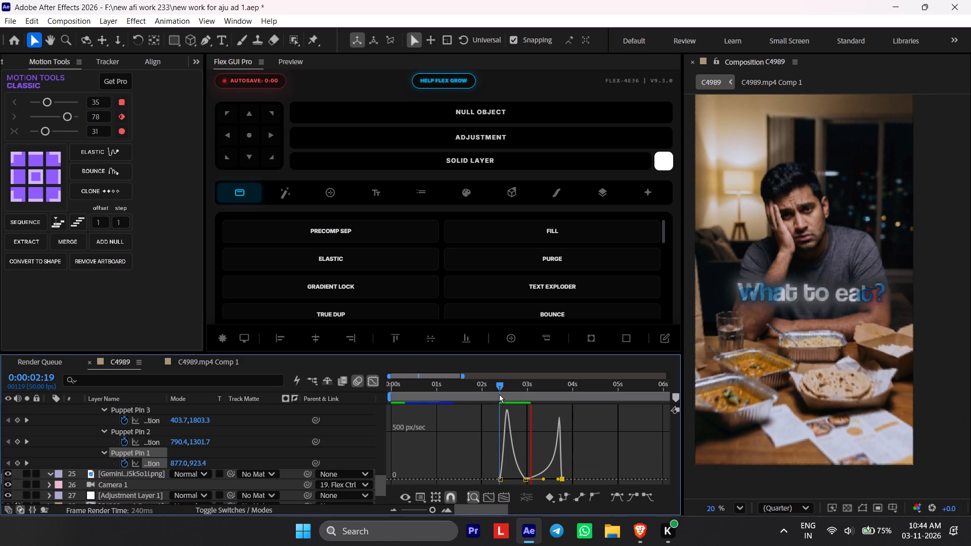
pyautogui.click(499, 394)
pyautogui.press('space')
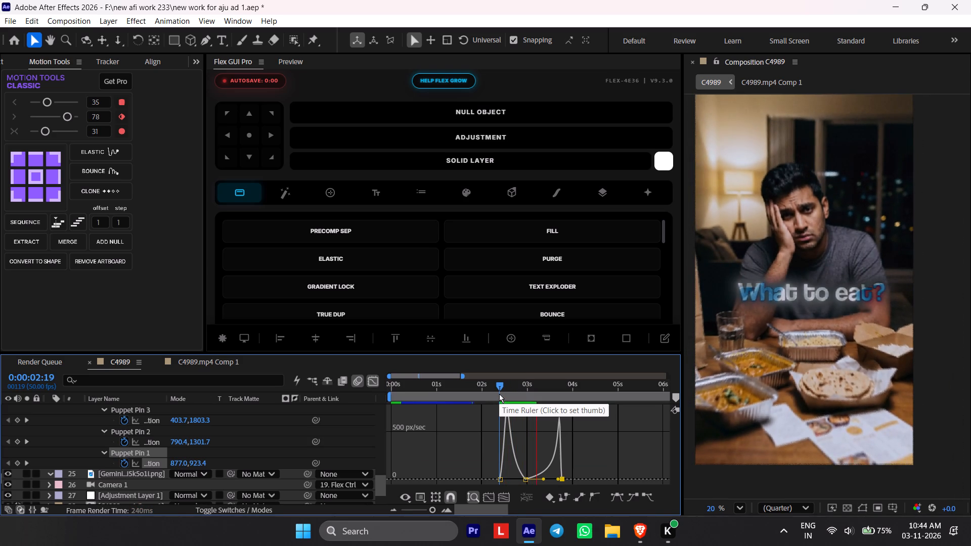
# Play back the meal shot repeatedly from 0:00:02:19 to examine the head's motion.
pyautogui.click(502, 389)
pyautogui.press('space')
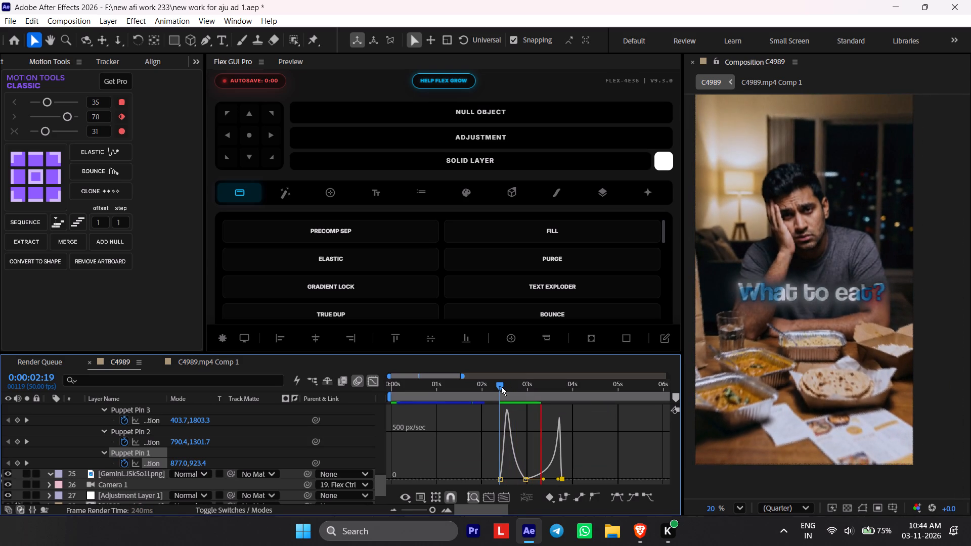
pyautogui.click(502, 387)
pyautogui.press('space')
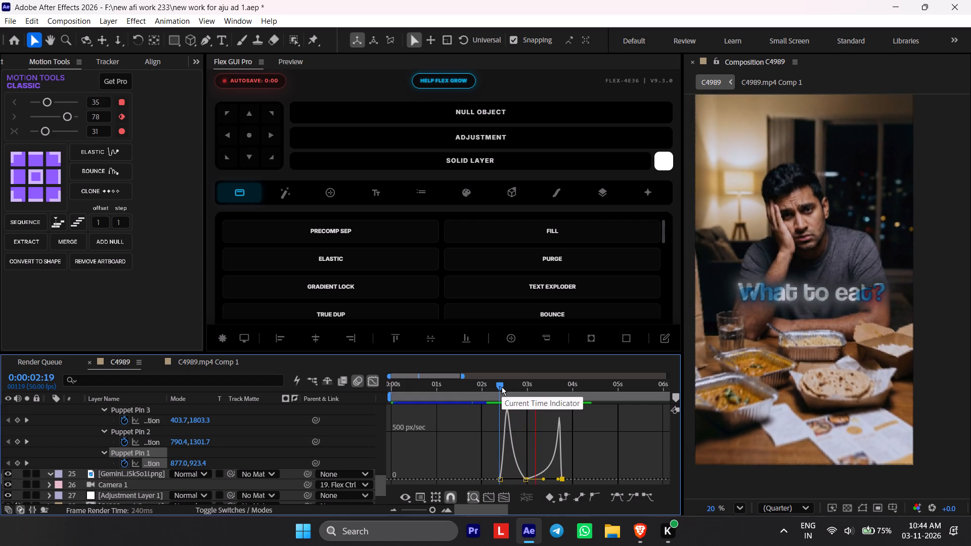
pyautogui.click(502, 387)
pyautogui.press('space')
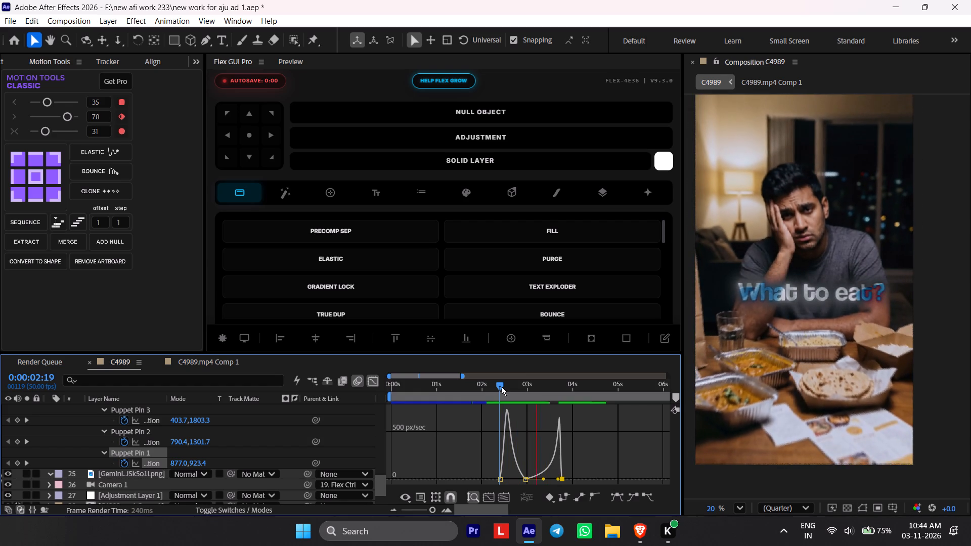
pyautogui.press('space')
# Reshape Puppet Pin 1's first speed curve with the second keyframe's handle so the speed peaks sooner after the first keyframe, and save the project.
pyautogui.moveTo(531, 468); pyautogui.dragTo(519, 490)
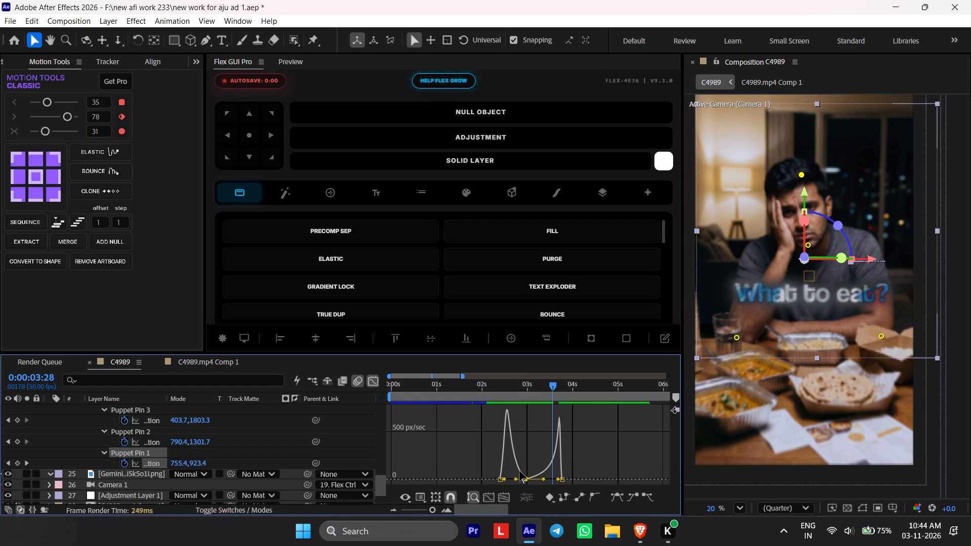
pyautogui.moveTo(518, 479); pyautogui.dragTo(511, 479)
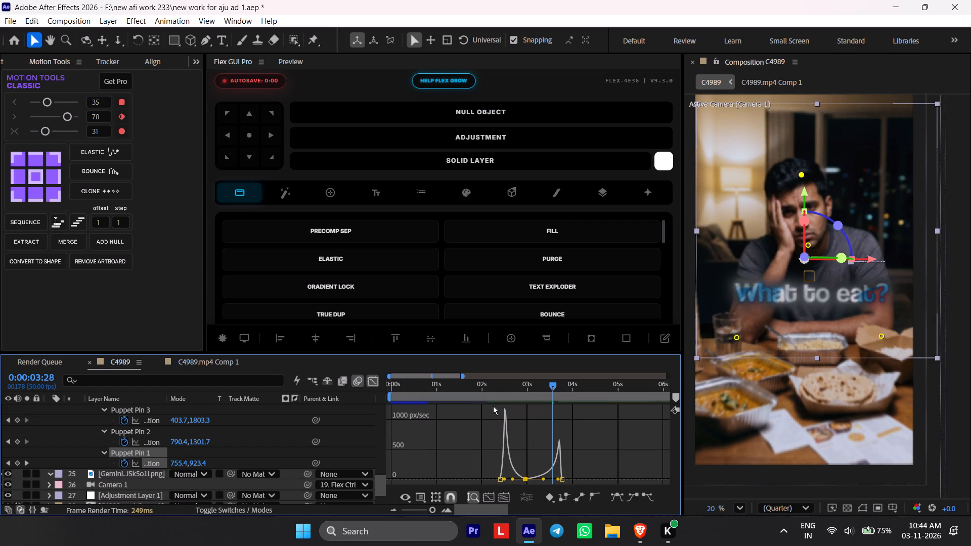
pyautogui.click(507, 391)
pyautogui.moveTo(507, 391); pyautogui.dragTo(501, 395)
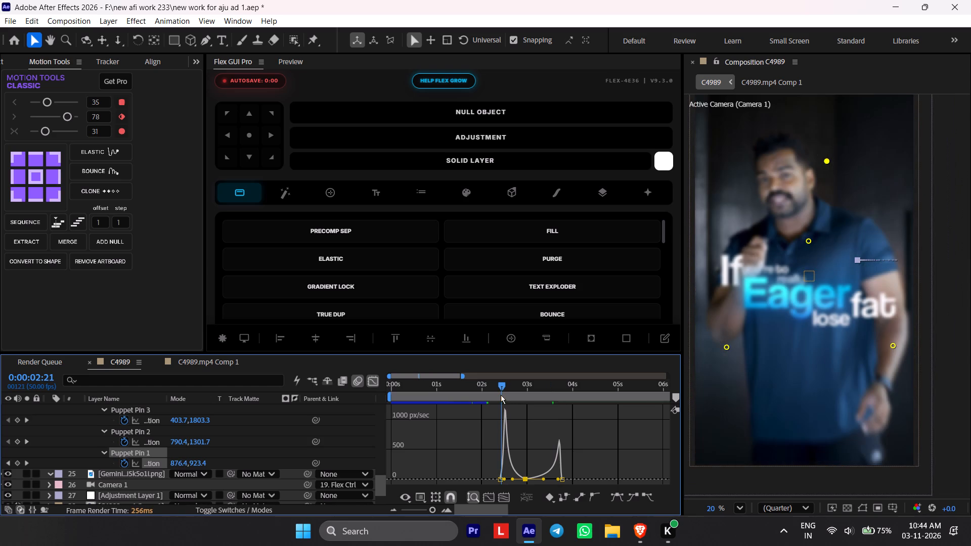
pyautogui.hotkey('ctrl', 's')
# Play back the meal shot repeatedly from 0:00:02:21 to examine the head's motion with the reshaped first curve.
pyautogui.press('space')
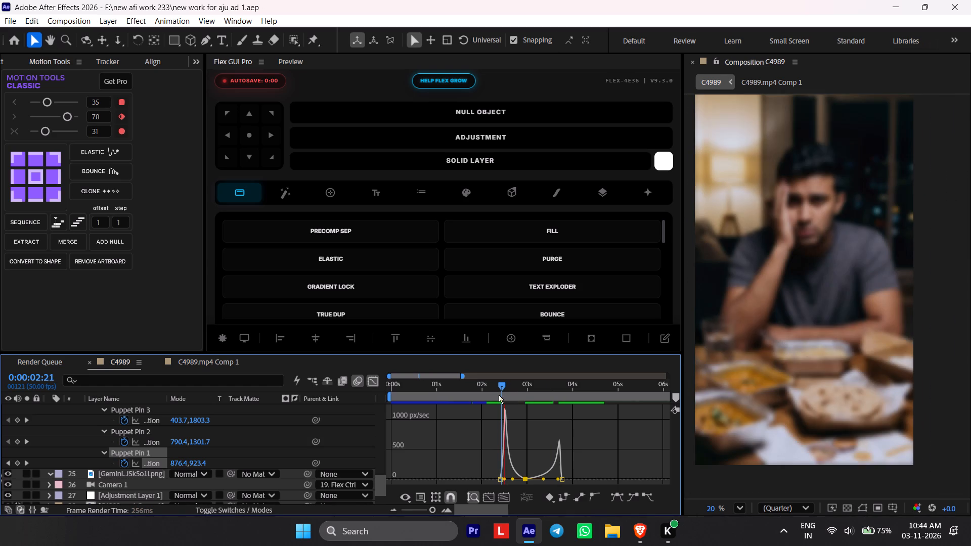
pyautogui.click(499, 390)
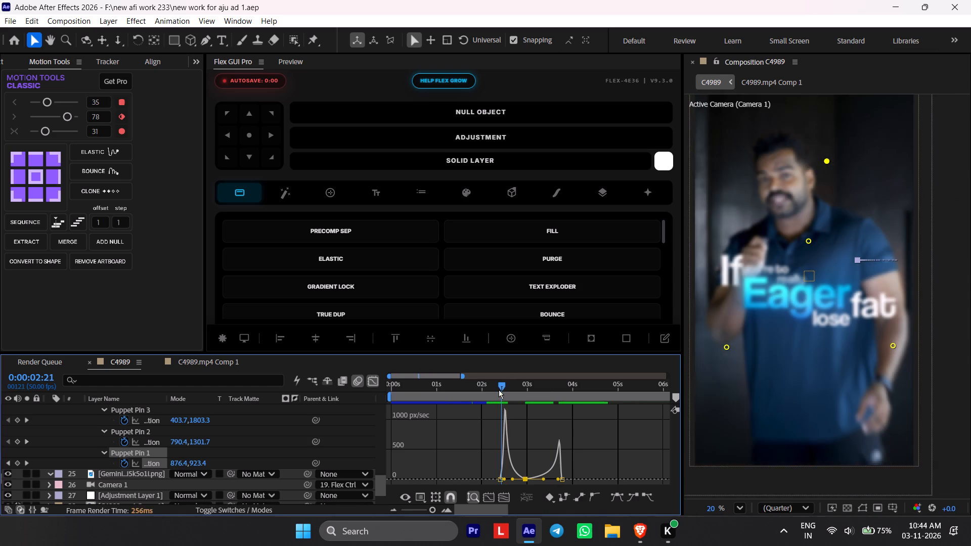
pyautogui.press('space')
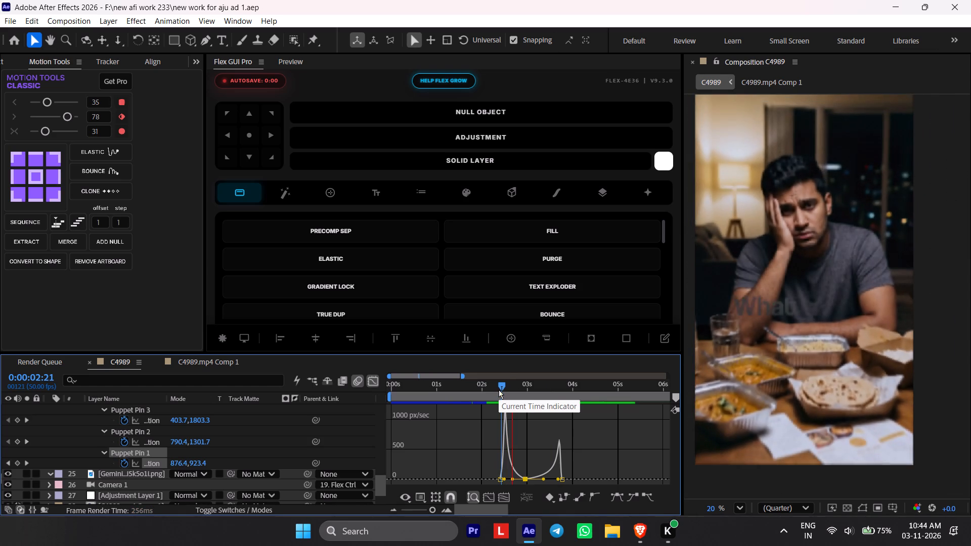
pyautogui.click(499, 390)
pyautogui.press('space')
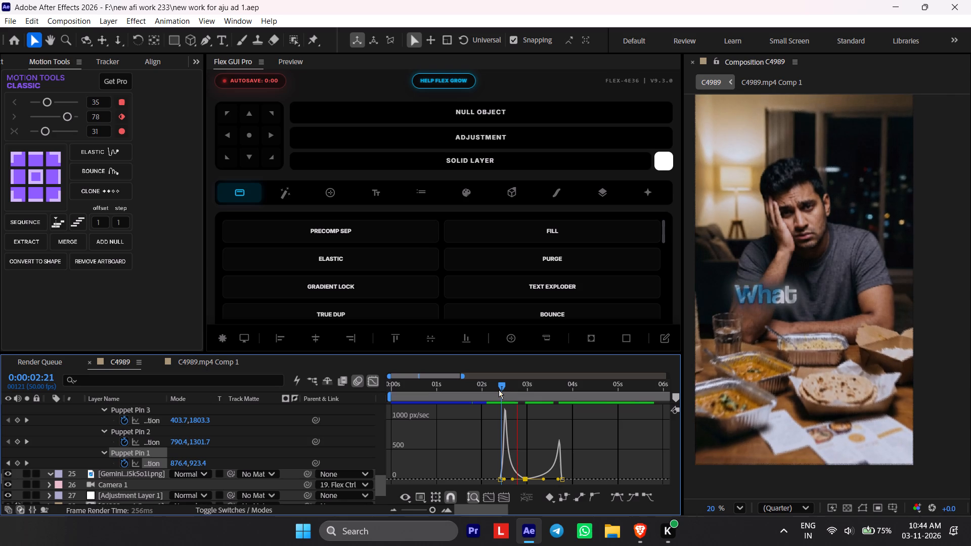
pyautogui.click(499, 390)
pyautogui.press('space')
pyautogui.click(499, 390)
pyautogui.press('space')
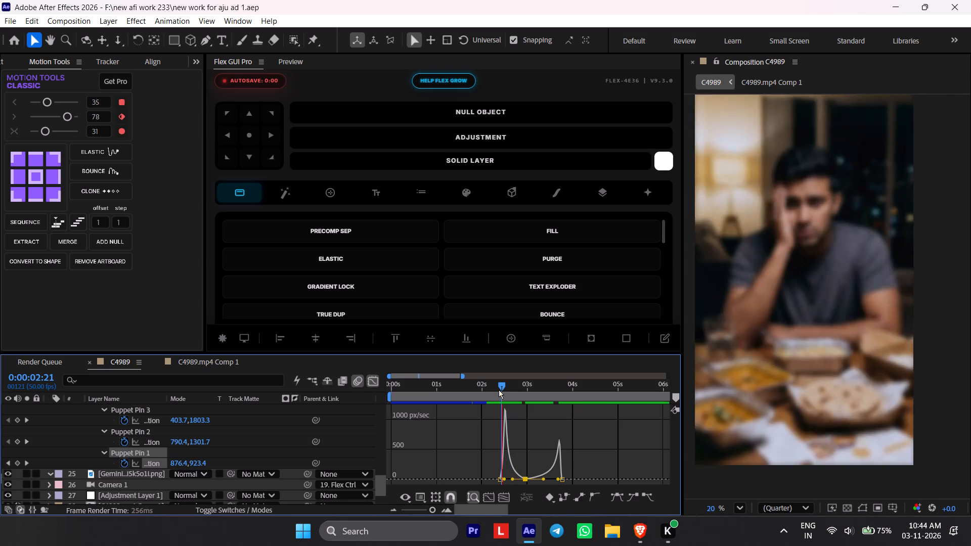
pyautogui.click(499, 390)
pyautogui.press('space')
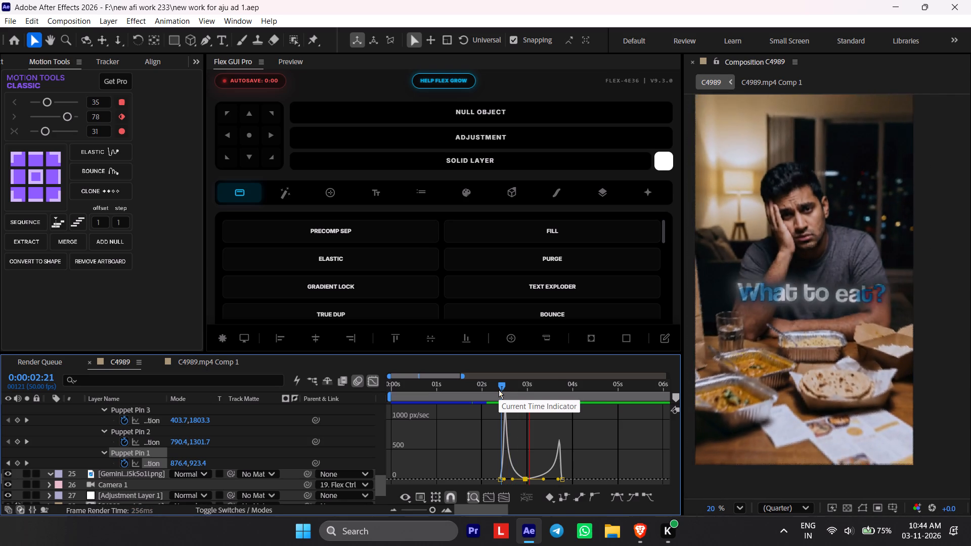
pyautogui.click(499, 390)
pyautogui.press('space')
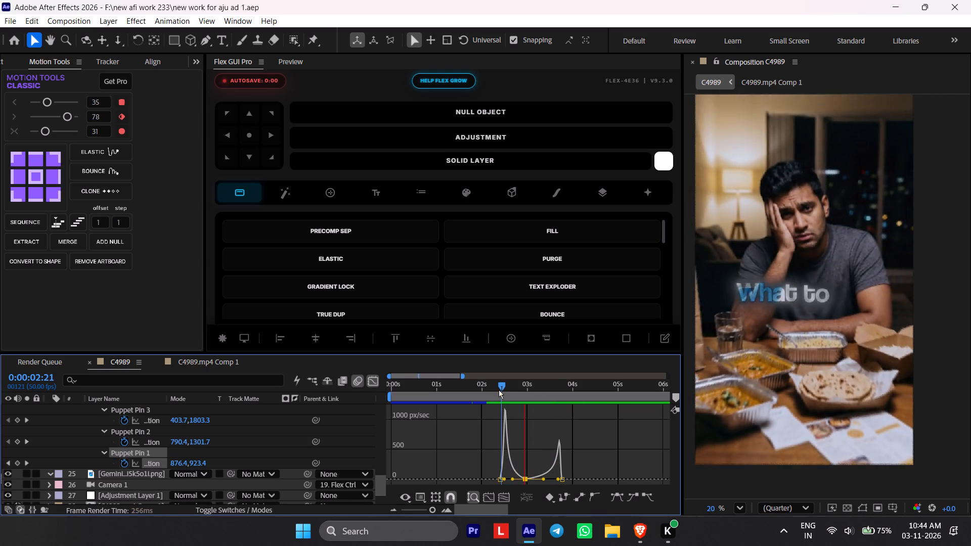
pyautogui.click(499, 390)
pyautogui.press('space')
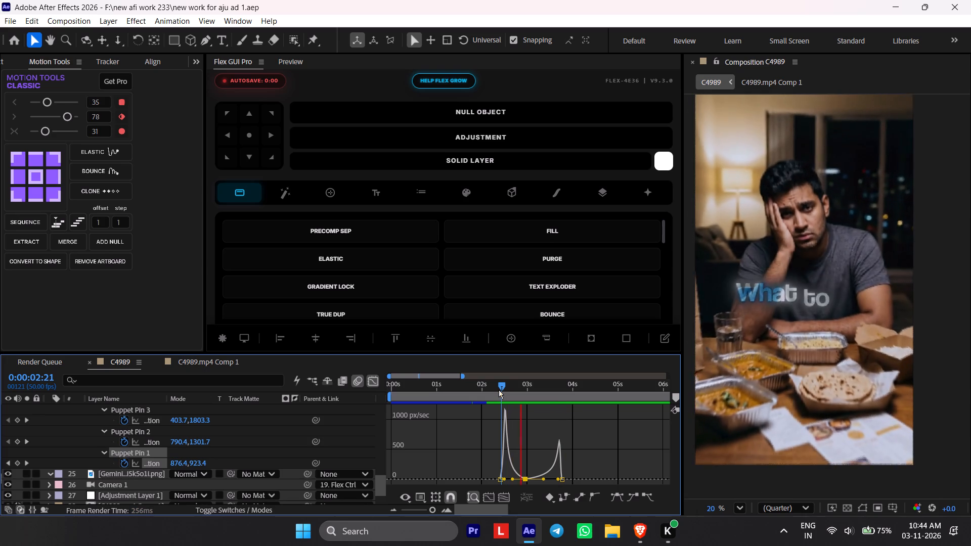
pyautogui.press('space')
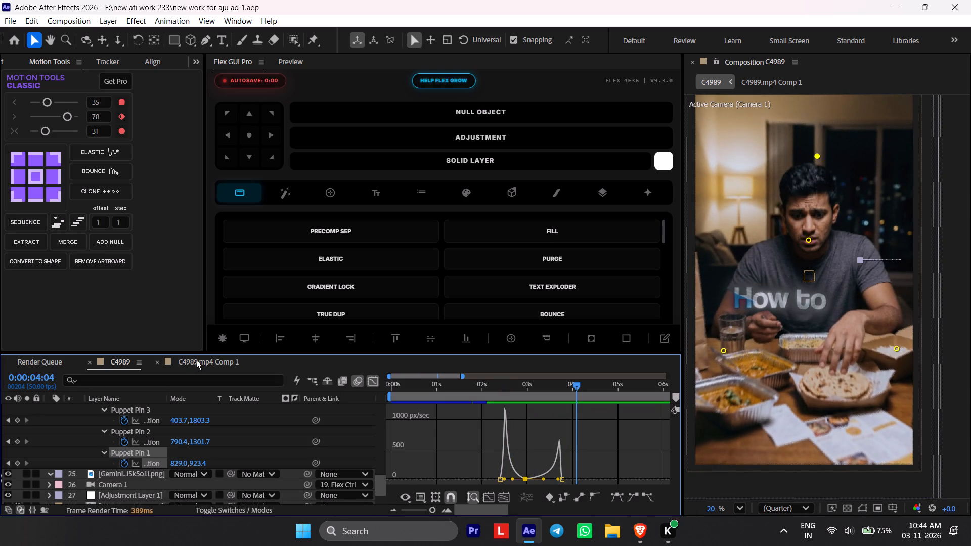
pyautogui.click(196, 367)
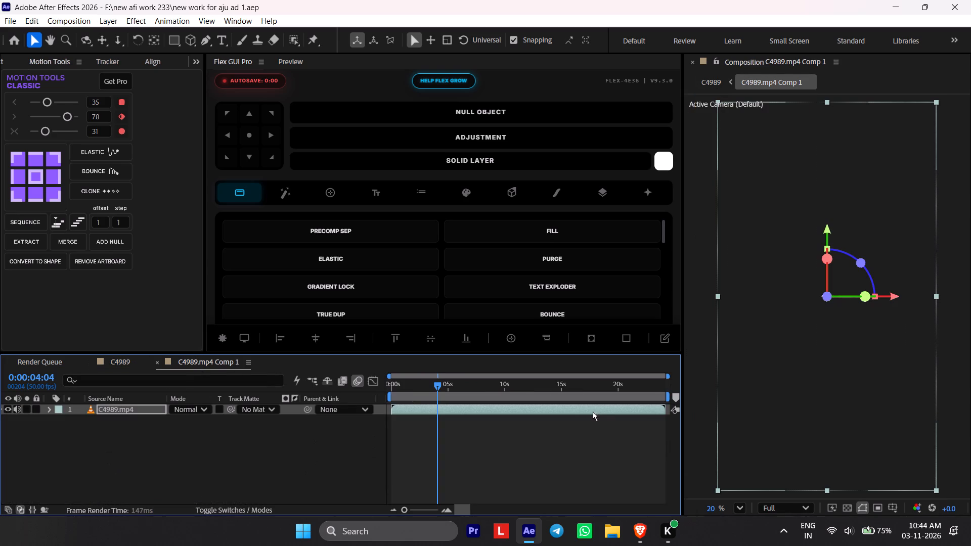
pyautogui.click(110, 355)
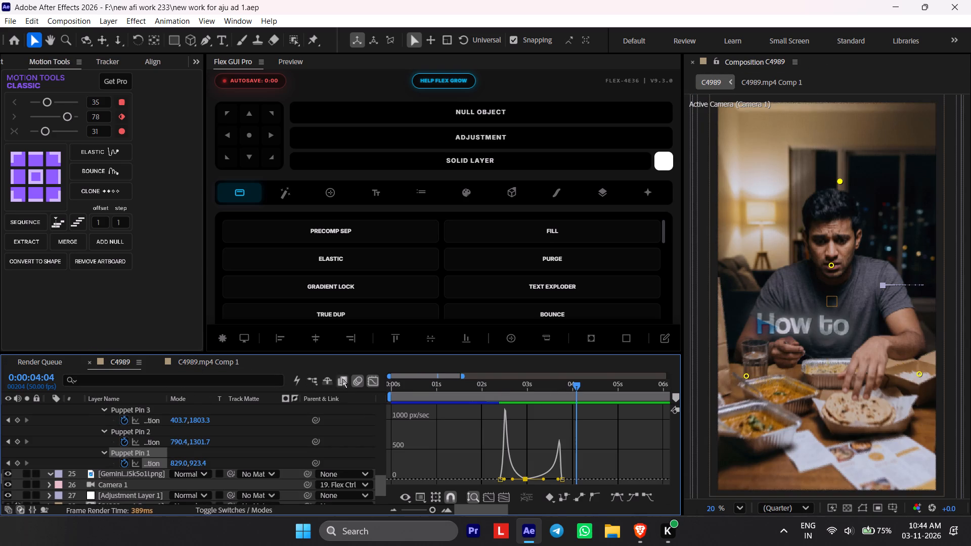
# Switch the timeline from the speed graph back to layer bars and turn off motion blur for the C4989 composition.
pyautogui.click(373, 379)
pyautogui.click(364, 378)
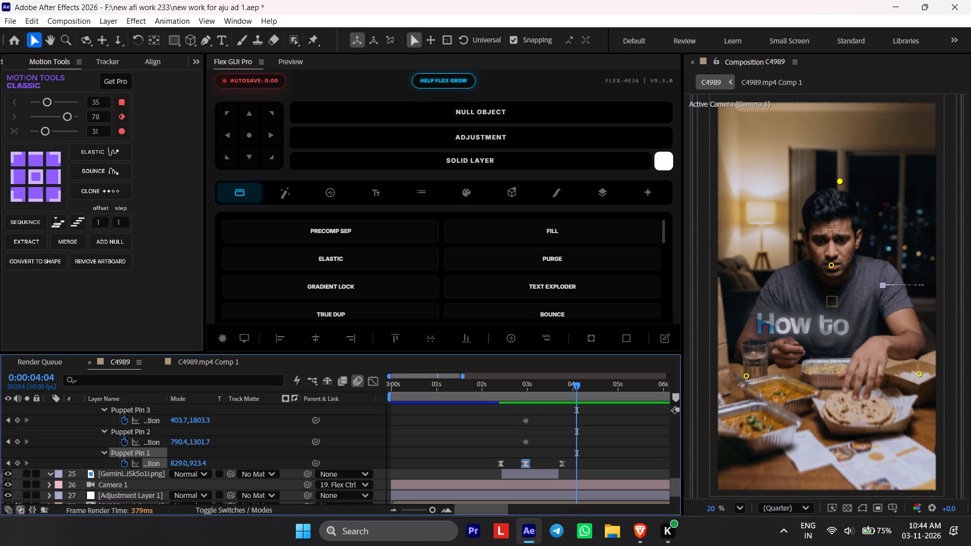
pyautogui.click(361, 384)
# Collapse the keyframed properties of the puppet-pinned cutout layer 24.
pyautogui.click(547, 432)
pyautogui.press('u')
# Start a Pen tool mask on image layer 23 at 0:00:04:04, following the frame's left side, the table's back edge and beneath the man's hand.
pyautogui.scroll(1, 537, 439)
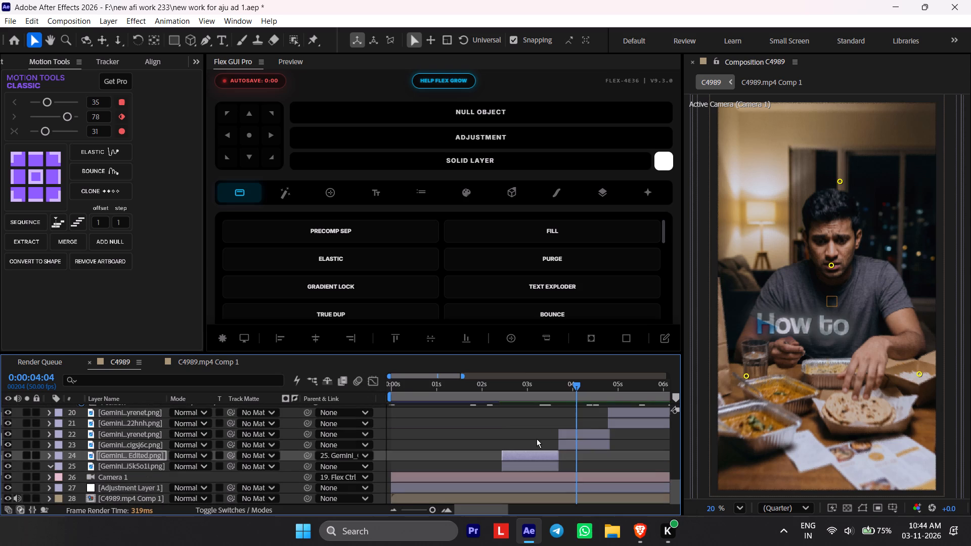
pyautogui.click(577, 439)
pyautogui.click(575, 445)
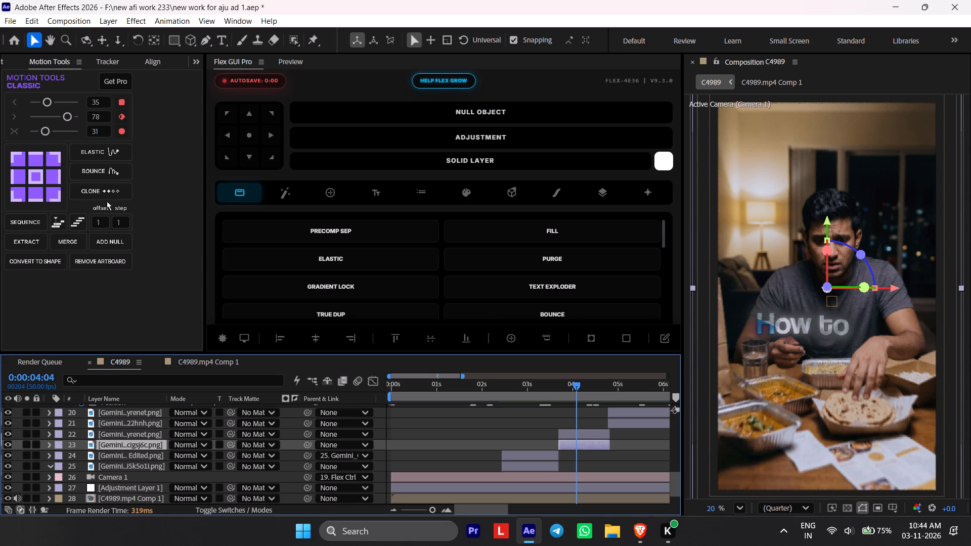
pyautogui.click(207, 45)
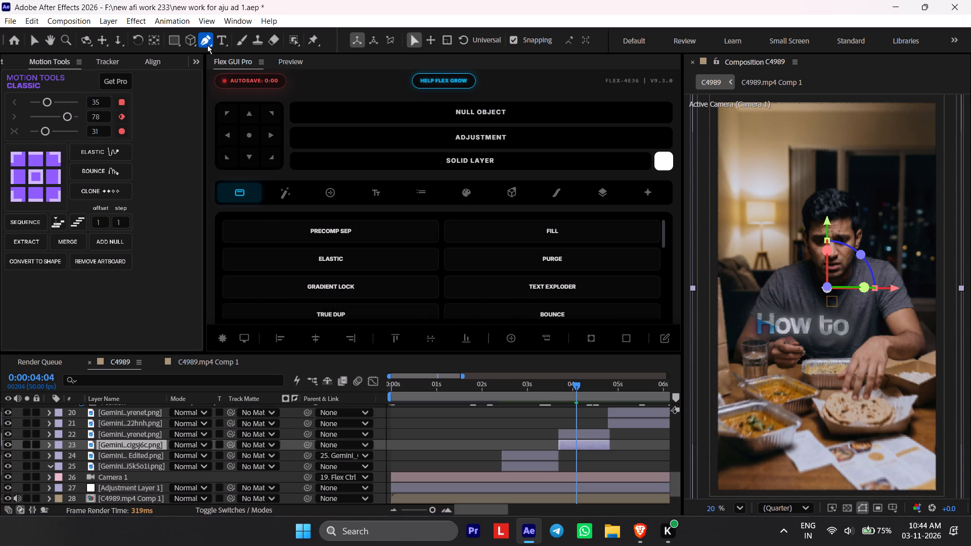
pyautogui.click(715, 265)
pyautogui.click(737, 263)
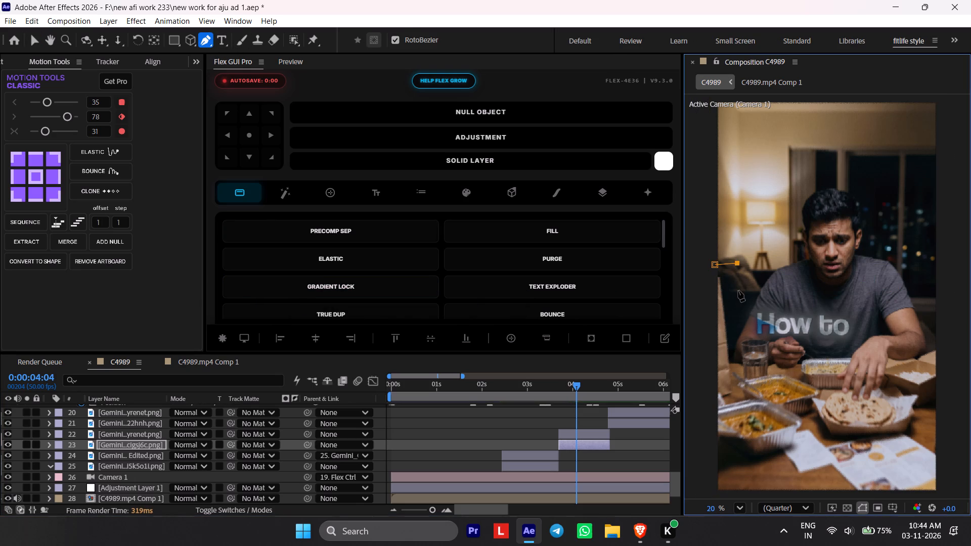
pyautogui.click(739, 306)
pyautogui.click(739, 335)
pyautogui.click(739, 363)
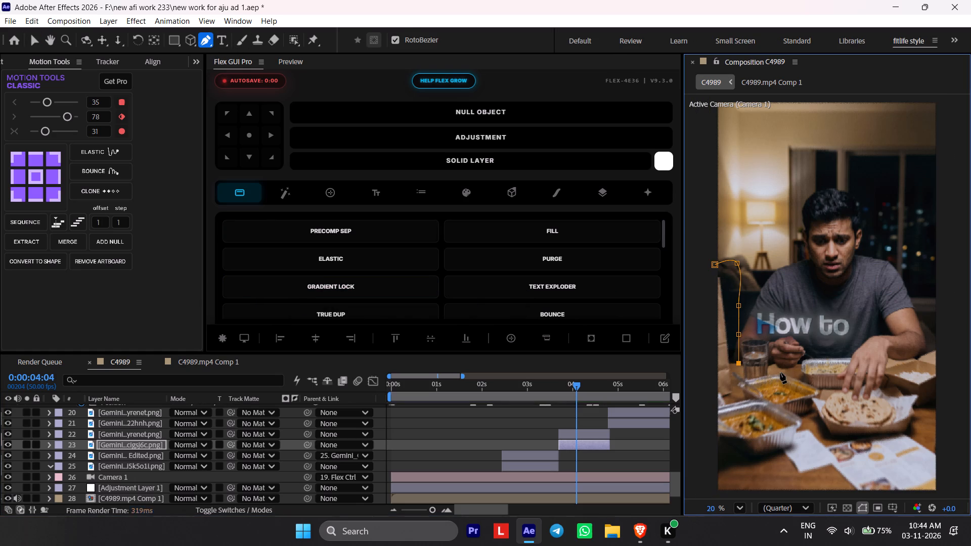
pyautogui.click(780, 373)
pyautogui.click(820, 368)
pyautogui.click(823, 377)
pyautogui.click(837, 394)
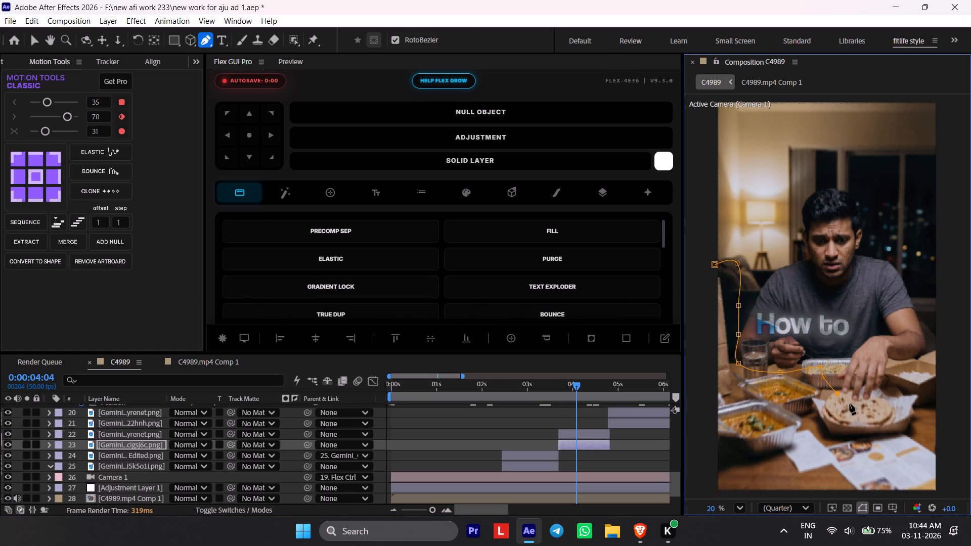
pyautogui.click(851, 411)
pyautogui.click(869, 408)
pyautogui.click(900, 388)
pyautogui.click(913, 376)
pyautogui.click(930, 375)
# Run layer 23's mask down outside the frame's right side, below the table and up the left side, closing it around the table and food.
pyautogui.click(940, 409)
pyautogui.hotkey('ctrl', 'z')
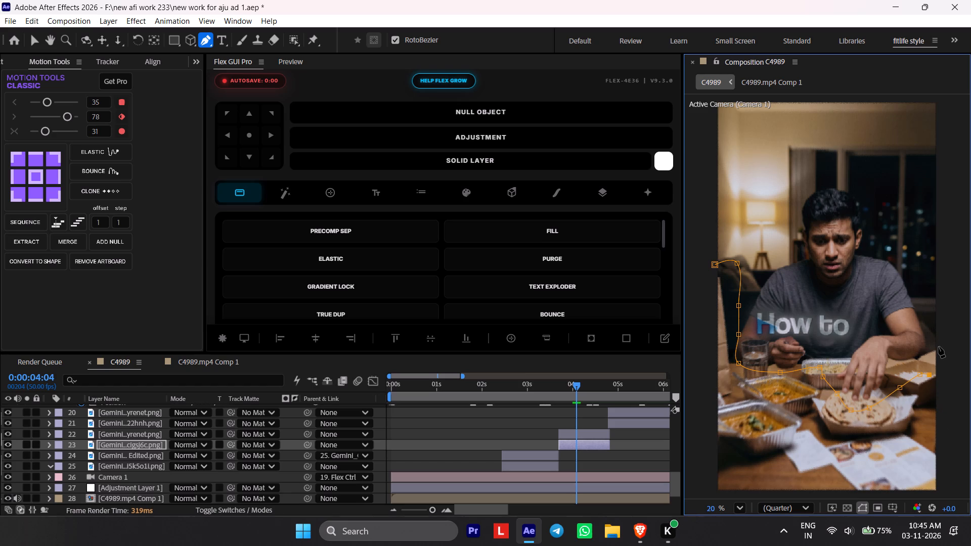
pyautogui.click(939, 347)
pyautogui.click(943, 401)
pyautogui.click(953, 456)
pyautogui.click(951, 488)
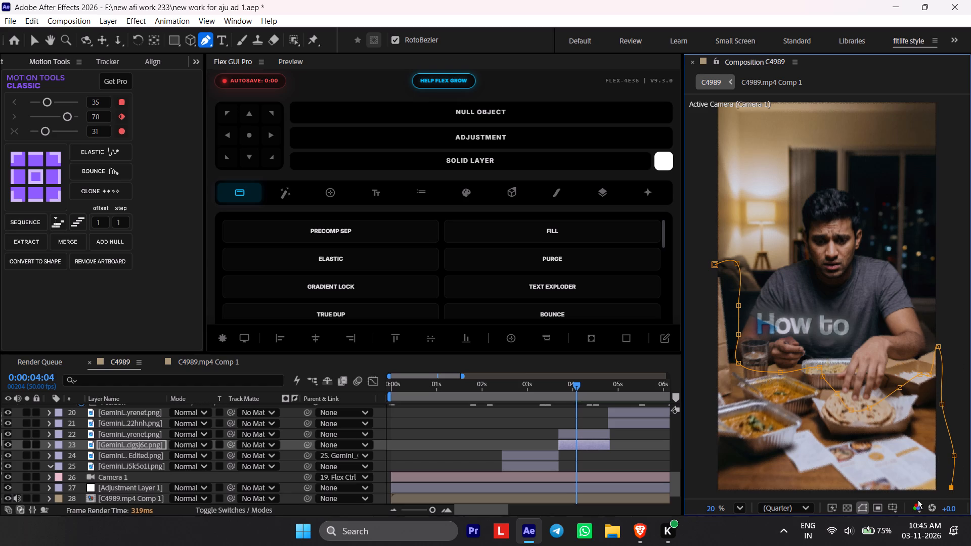
pyautogui.scroll(-2, 905, 484)
pyautogui.moveTo(903, 484); pyautogui.dragTo(908, 455, button='middle')
pyautogui.click(910, 474)
pyautogui.moveTo(887, 480); pyautogui.dragTo(880, 481)
pyautogui.moveTo(836, 486); pyautogui.dragTo(827, 486)
pyautogui.moveTo(789, 485); pyautogui.dragTo(777, 485)
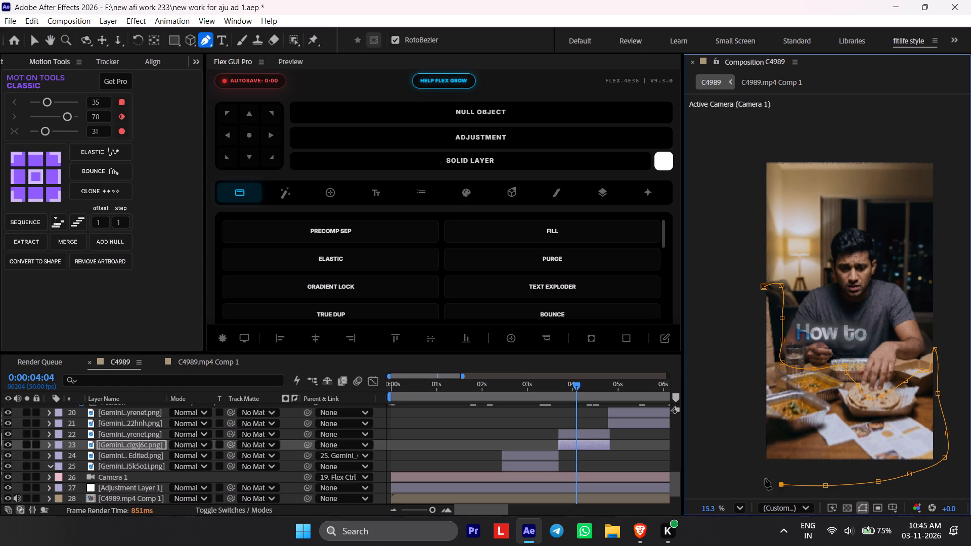
pyautogui.moveTo(762, 478); pyautogui.dragTo(755, 478)
pyautogui.moveTo(741, 439); pyautogui.dragTo(741, 432)
pyautogui.moveTo(741, 401); pyautogui.dragTo(746, 387)
pyautogui.moveTo(747, 317); pyautogui.dragTo(748, 308)
pyautogui.moveTo(748, 300); pyautogui.dragTo(751, 293)
pyautogui.click(765, 288)
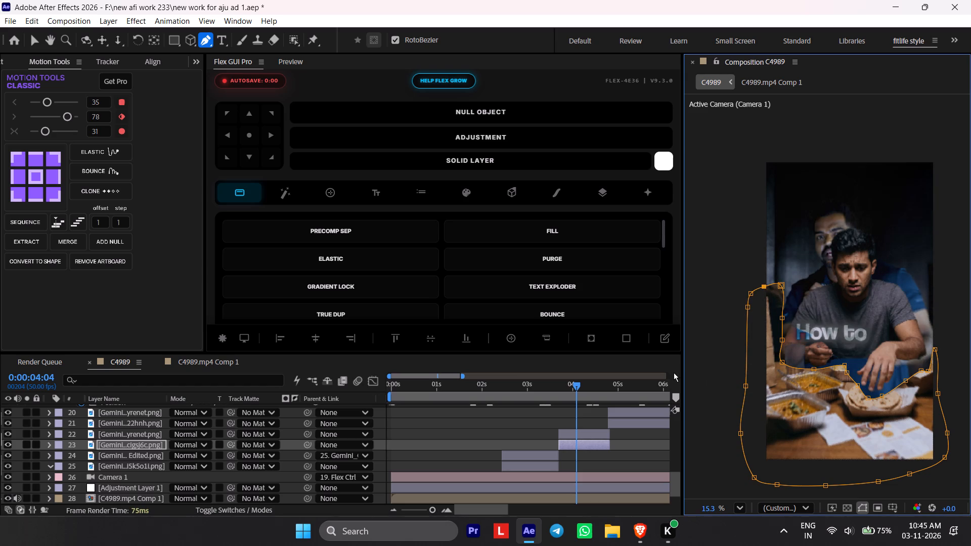
# Start a Pen tool mask on image layer 22, running from beside the man's arm down to the food containers.
pyautogui.click(578, 432)
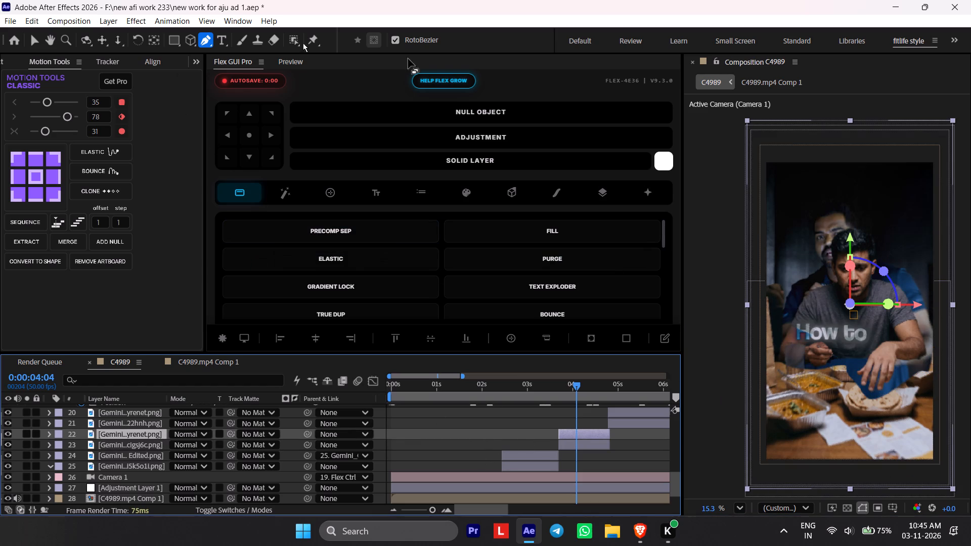
pyautogui.click(777, 327)
pyautogui.click(777, 352)
pyautogui.click(788, 380)
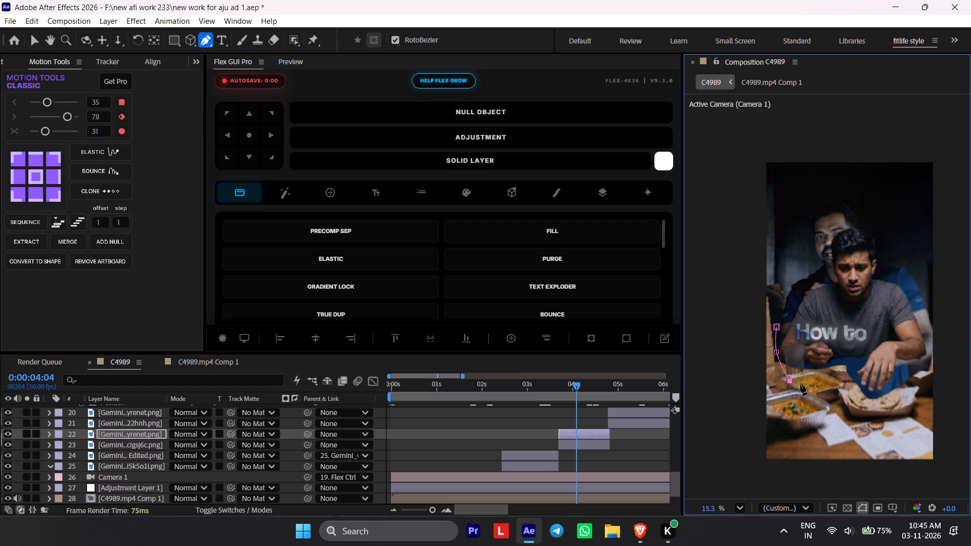
pyautogui.click(801, 384)
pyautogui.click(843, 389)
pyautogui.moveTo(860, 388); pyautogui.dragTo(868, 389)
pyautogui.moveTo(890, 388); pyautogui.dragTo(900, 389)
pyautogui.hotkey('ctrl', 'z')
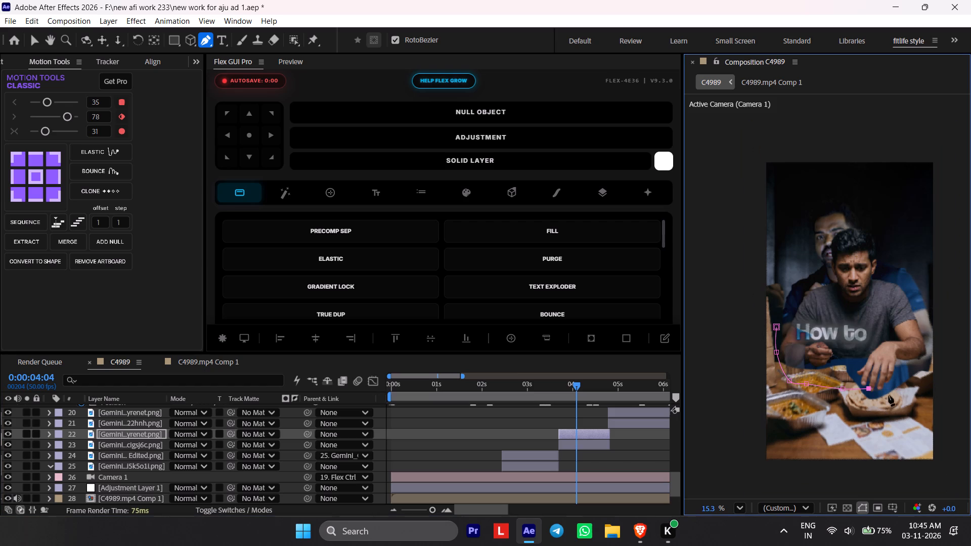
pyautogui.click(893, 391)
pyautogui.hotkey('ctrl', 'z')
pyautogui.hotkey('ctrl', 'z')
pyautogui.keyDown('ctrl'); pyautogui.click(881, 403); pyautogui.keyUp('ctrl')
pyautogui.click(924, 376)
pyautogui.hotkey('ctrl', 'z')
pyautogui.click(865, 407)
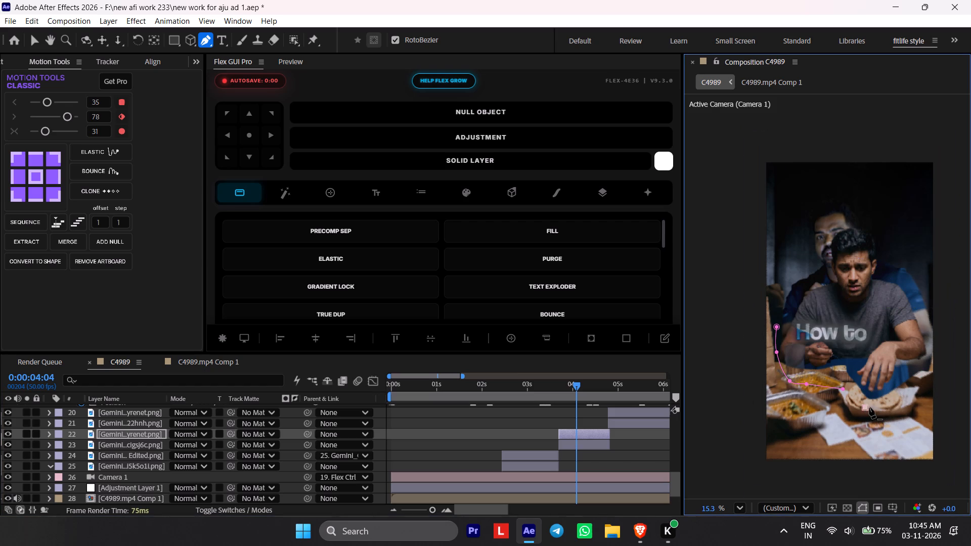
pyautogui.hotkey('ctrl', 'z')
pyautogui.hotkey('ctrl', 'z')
# Continue layer 22's mask along the food containers, outside the frame's right side and over the man's head, closing it beside his arm.
pyautogui.click(844, 407)
pyautogui.click(885, 400)
pyautogui.moveTo(921, 387); pyautogui.dragTo(927, 385)
pyautogui.click(965, 341)
pyautogui.moveTo(961, 309); pyautogui.dragTo(959, 304)
pyautogui.click(923, 259)
pyautogui.moveTo(895, 236); pyautogui.dragTo(891, 233)
pyautogui.moveTo(859, 209); pyautogui.dragTo(852, 209)
pyautogui.moveTo(826, 205); pyautogui.dragTo(815, 212)
pyautogui.moveTo(791, 229); pyautogui.dragTo(783, 272)
pyautogui.moveTo(784, 286); pyautogui.dragTo(788, 309)
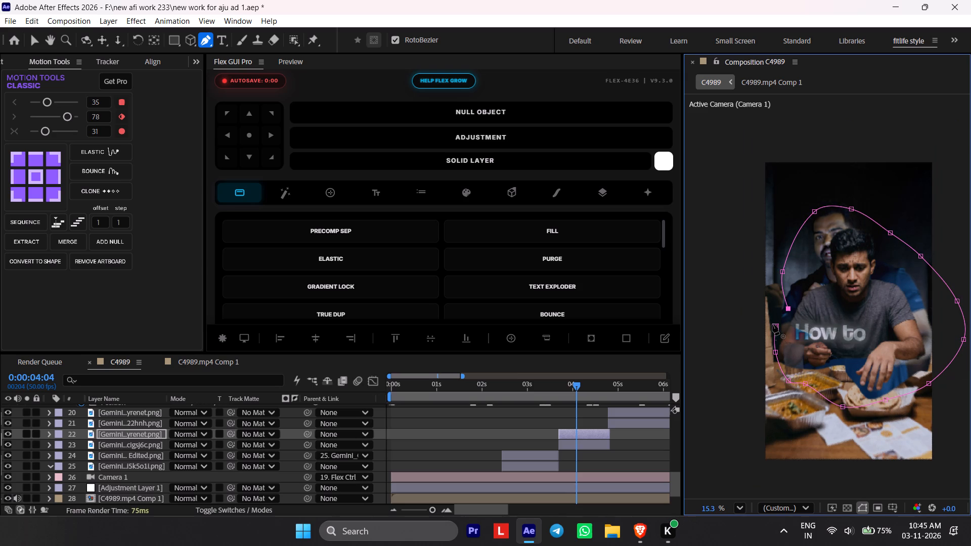
pyautogui.click(773, 324)
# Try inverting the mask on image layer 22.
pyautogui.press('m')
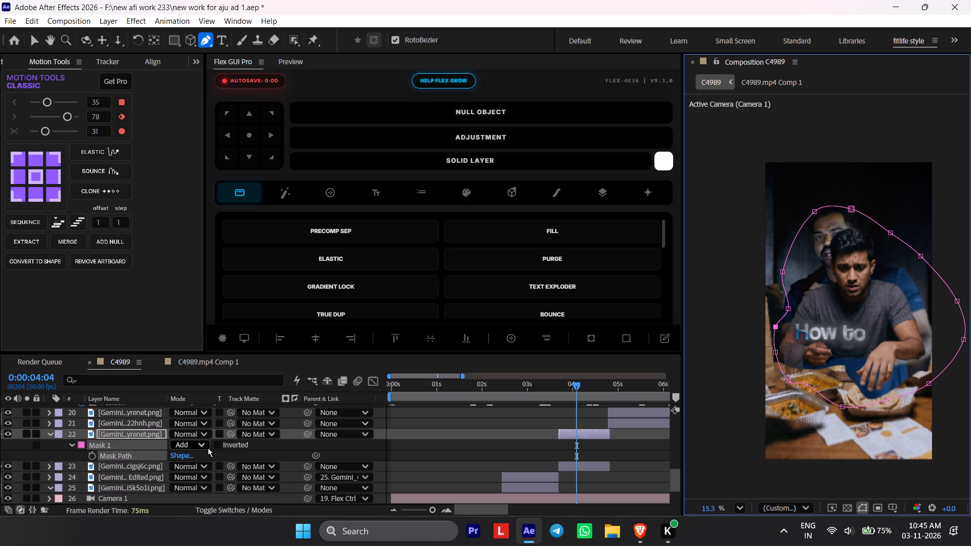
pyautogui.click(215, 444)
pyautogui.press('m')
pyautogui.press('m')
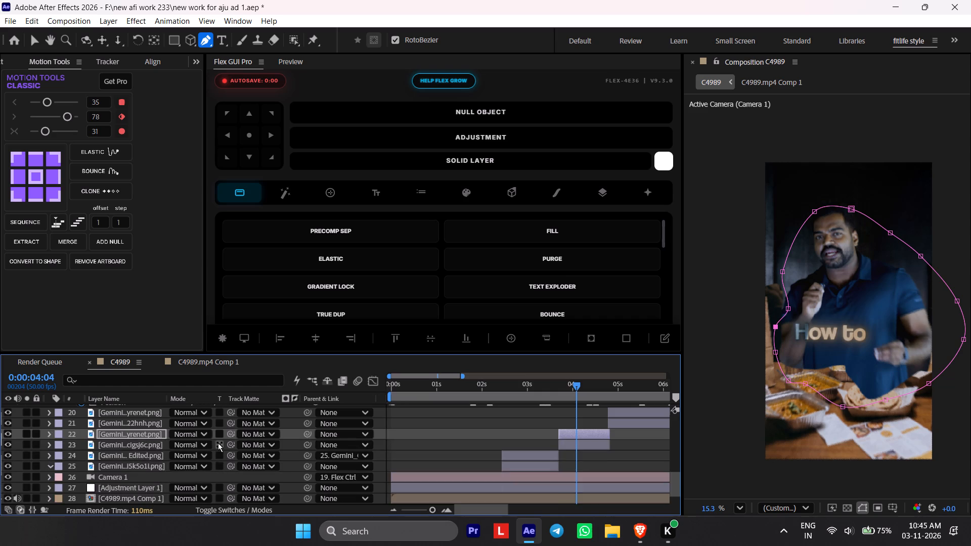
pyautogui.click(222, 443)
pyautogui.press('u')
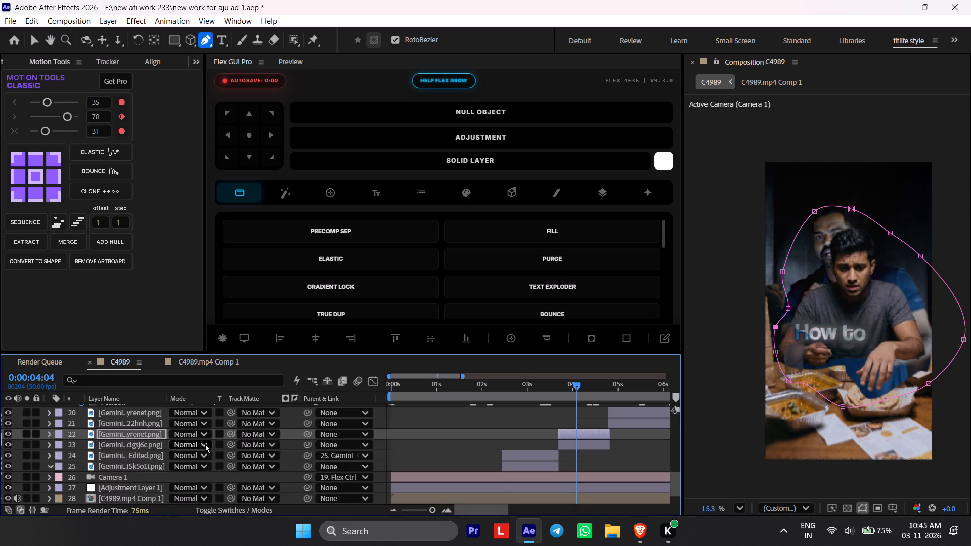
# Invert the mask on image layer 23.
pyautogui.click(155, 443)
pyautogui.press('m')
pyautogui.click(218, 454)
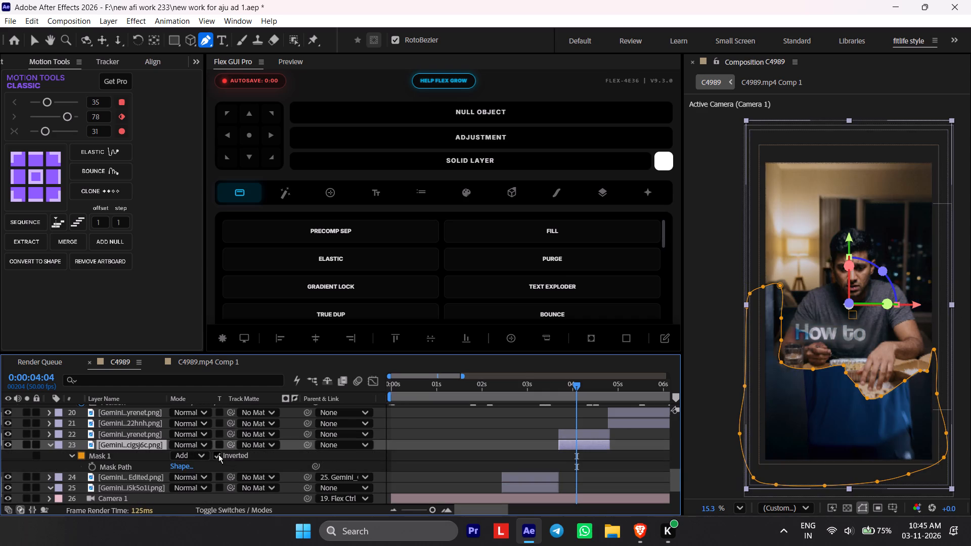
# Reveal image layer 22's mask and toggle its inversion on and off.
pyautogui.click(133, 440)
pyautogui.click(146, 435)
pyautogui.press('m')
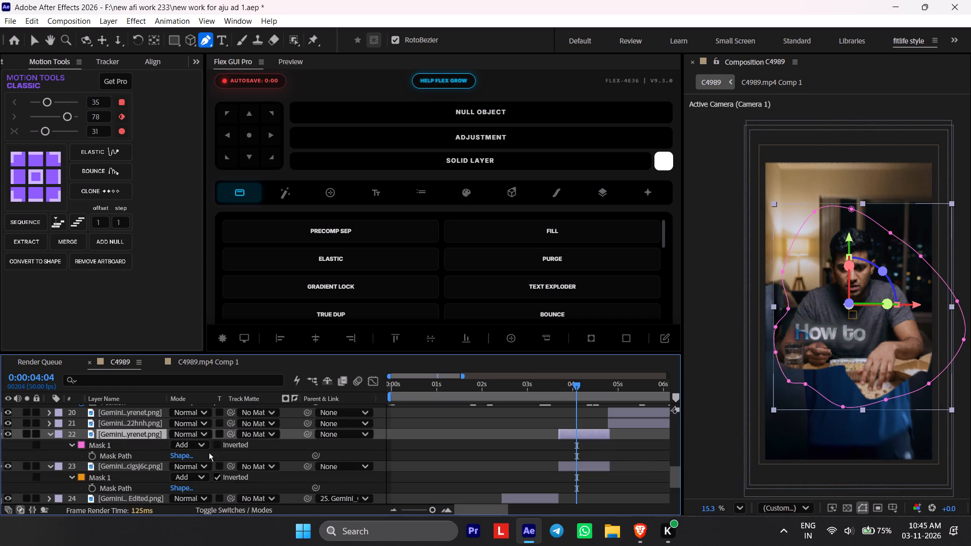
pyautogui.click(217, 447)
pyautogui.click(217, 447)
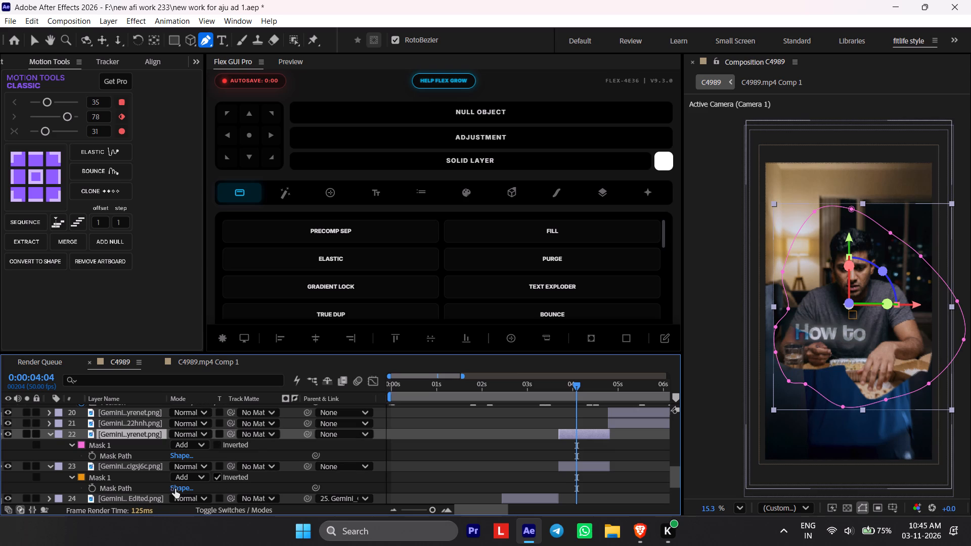
# Delete Mask 1 from image layer 23.
pyautogui.click(153, 476)
pyautogui.click(134, 479)
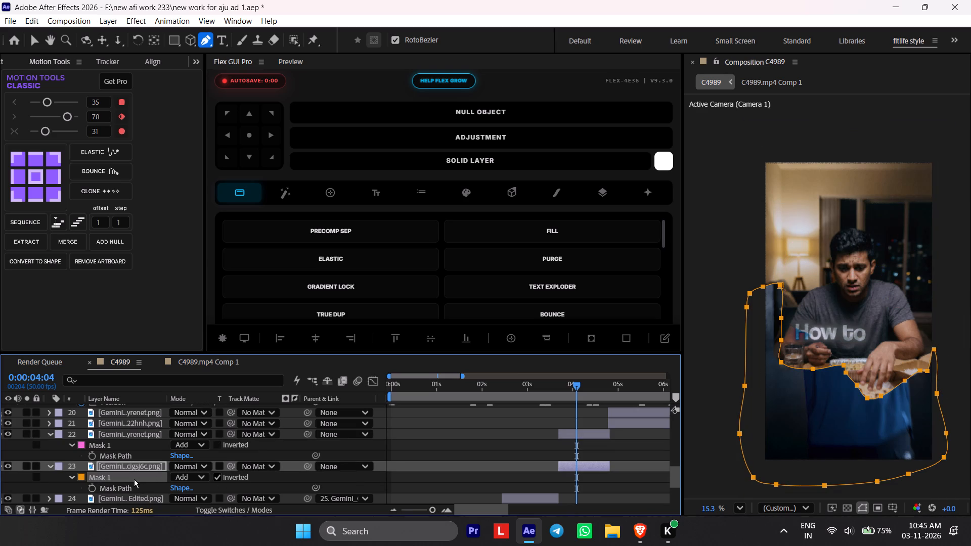
pyautogui.press('BackSpace')
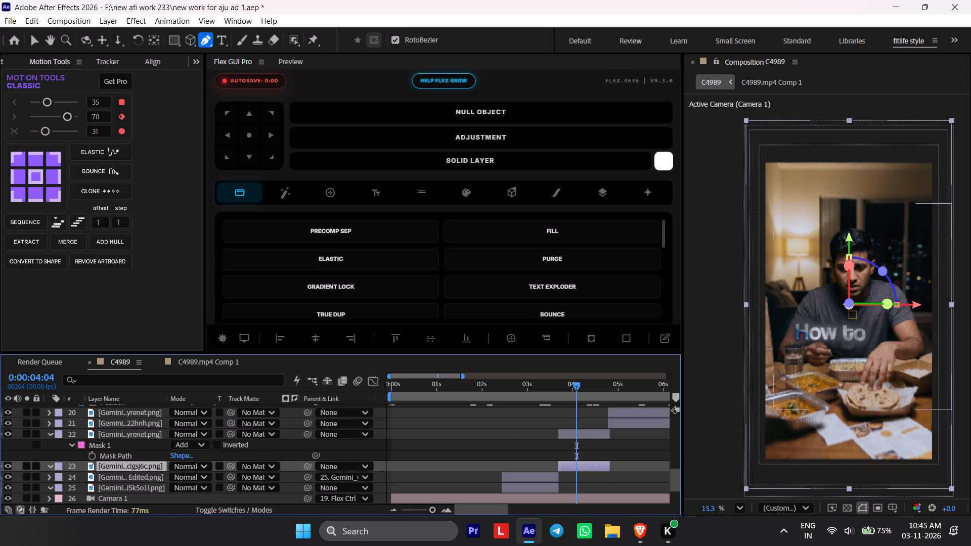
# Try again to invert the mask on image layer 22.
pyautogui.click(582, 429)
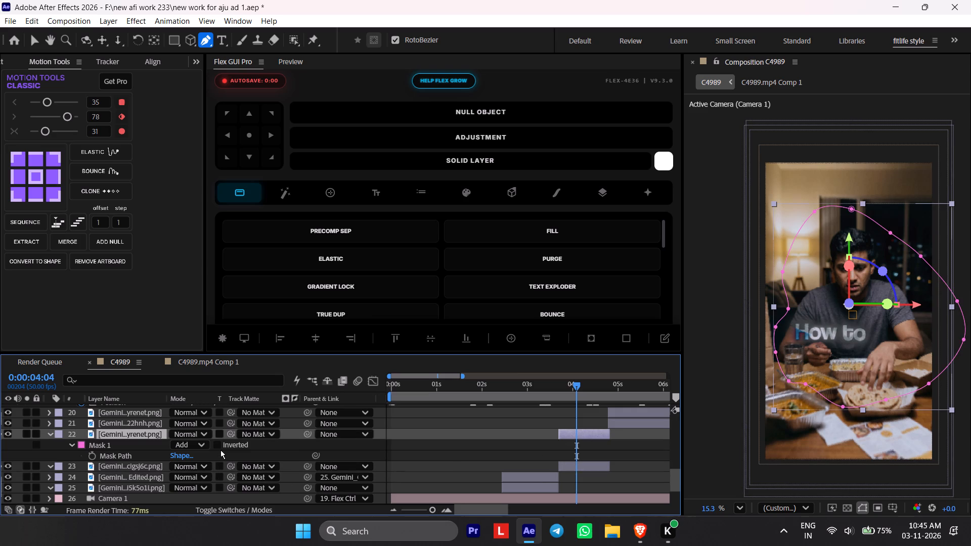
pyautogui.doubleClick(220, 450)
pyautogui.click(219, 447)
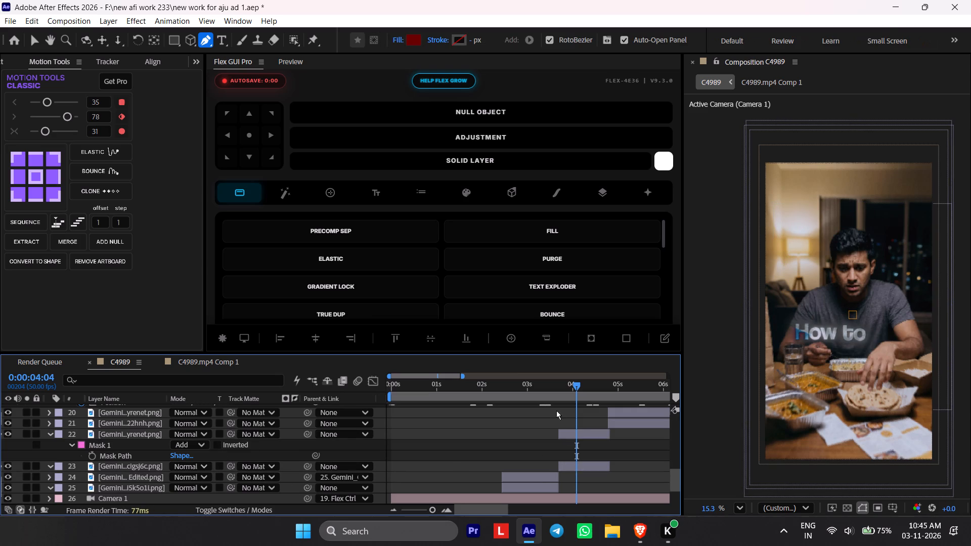
# Place six puppet pins on image layer 22: head, collar, both elbows, the waist and, last, the hand over the food.
pyautogui.click(570, 435)
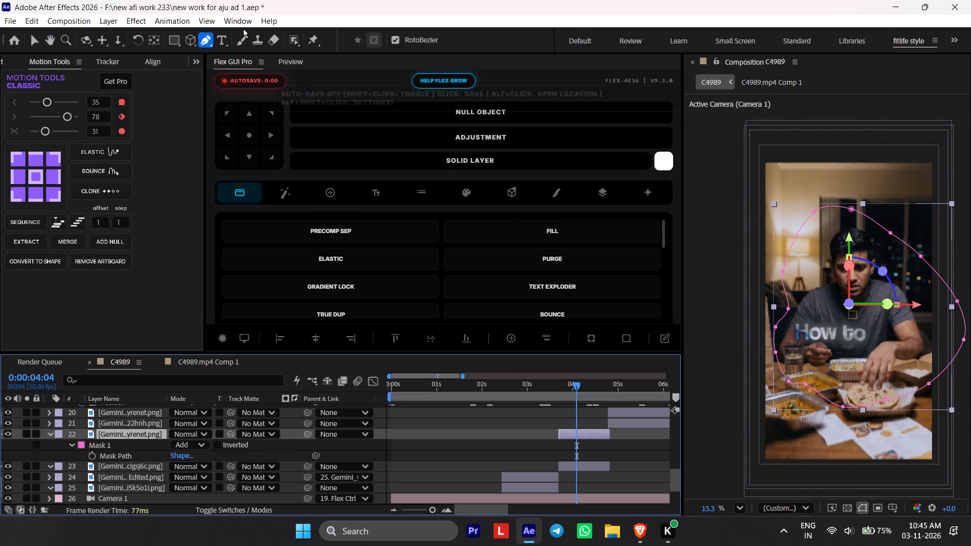
pyautogui.click(315, 38)
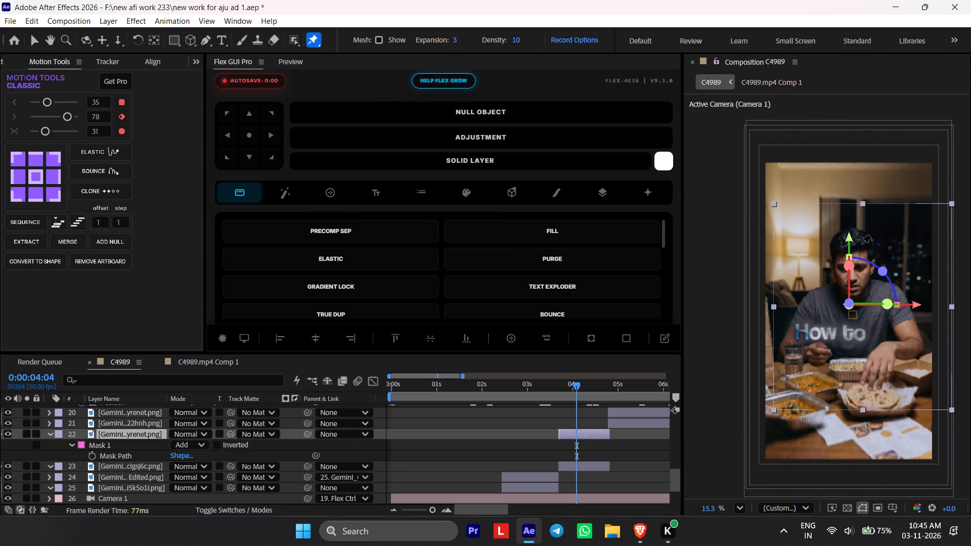
pyautogui.click(855, 243)
pyautogui.click(861, 295)
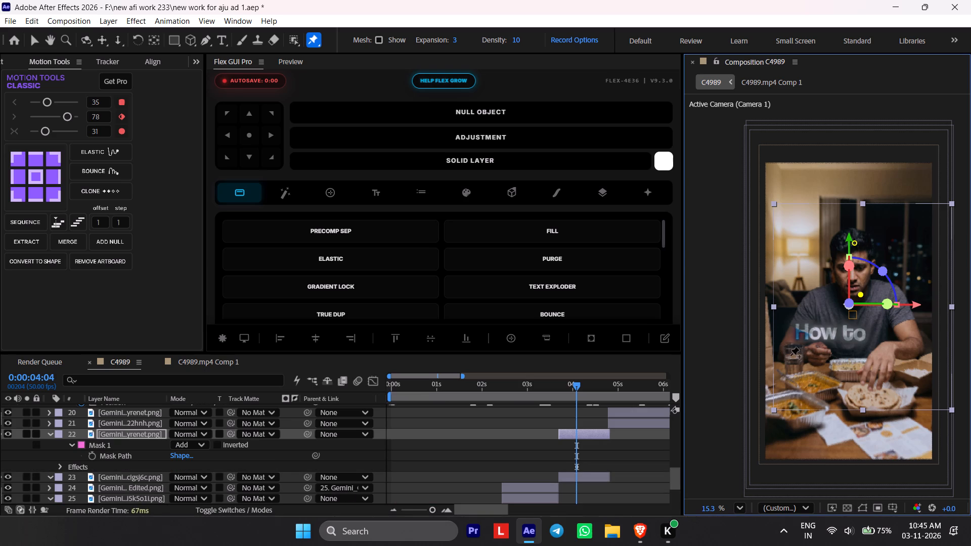
pyautogui.click(790, 356)
pyautogui.click(859, 359)
pyautogui.click(922, 355)
pyautogui.click(875, 379)
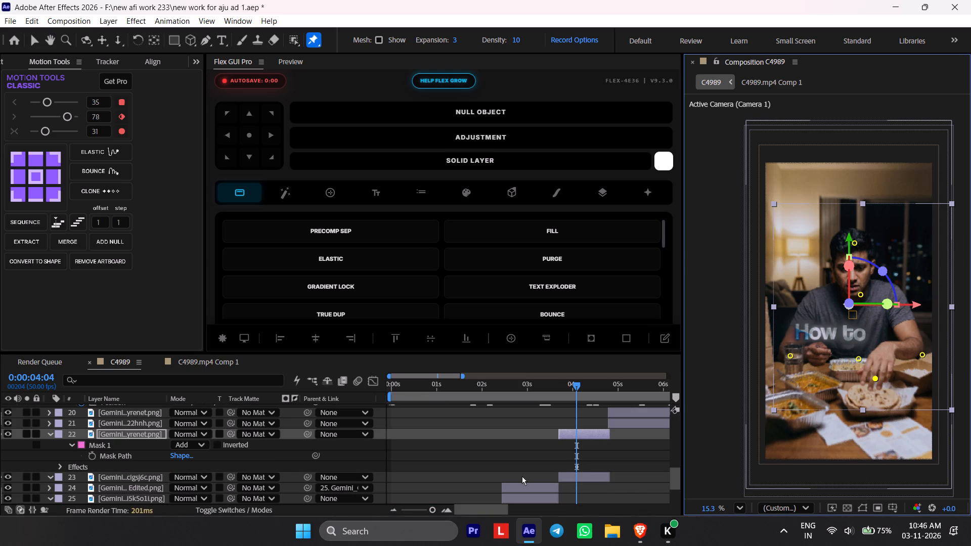
# Set Puppet Pin 6's position to 966.8, 2009.0 on layer 22 and move its keyframe near the end of the layer.
pyautogui.press('u')
pyautogui.scroll(-3, 535, 475)
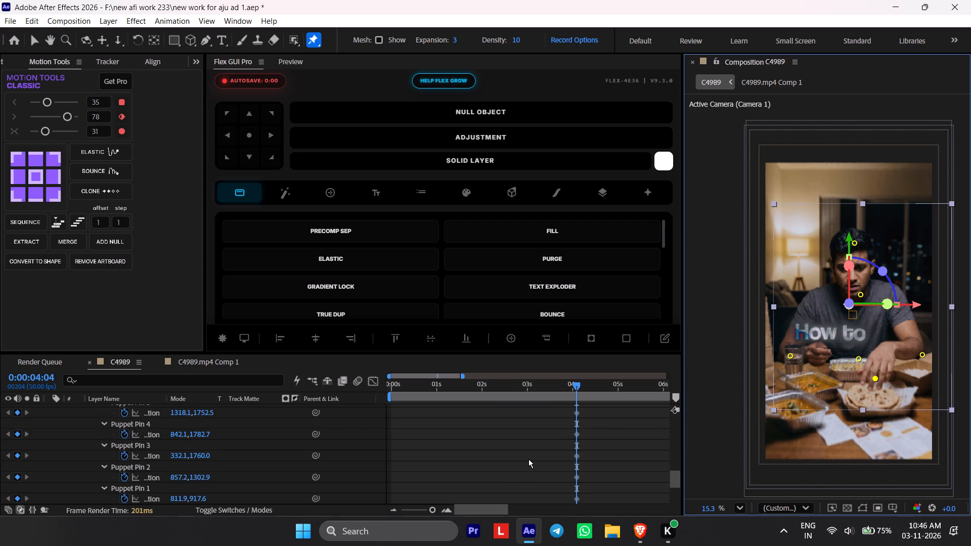
pyautogui.press('v')
pyautogui.scroll(3, 549, 438)
pyautogui.scroll(-1, 286, 482)
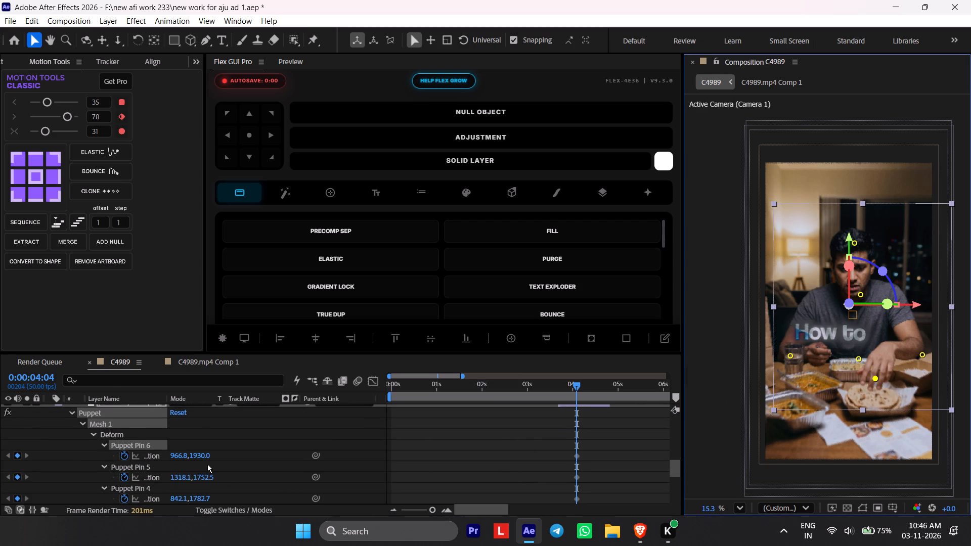
pyautogui.moveTo(207, 455); pyautogui.dragTo(206, 452)
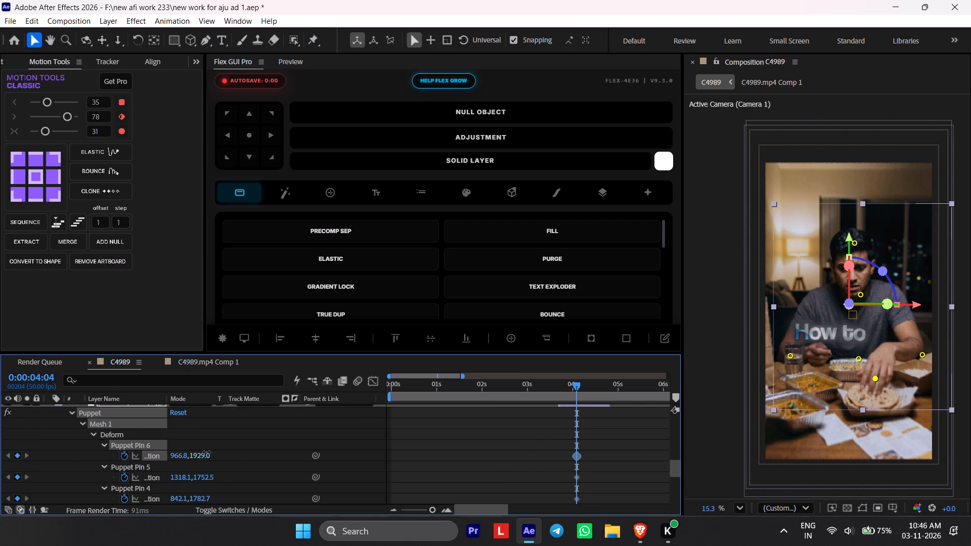
pyautogui.moveTo(206, 452); pyautogui.dragTo(257, 454)
pyautogui.moveTo(579, 458); pyautogui.dragTo(609, 458)
# Keyframe Puppet Pin 6 at its reset position at 0:00:03:35, the start of layer 22.
pyautogui.moveTo(577, 384); pyautogui.dragTo(560, 390)
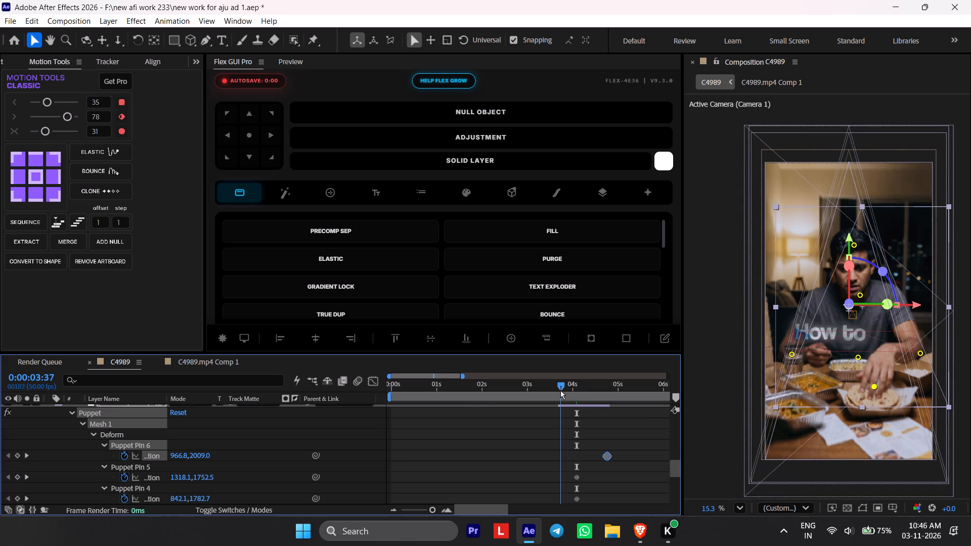
pyautogui.moveTo(560, 390); pyautogui.dragTo(560, 391)
pyautogui.rightClick(159, 449)
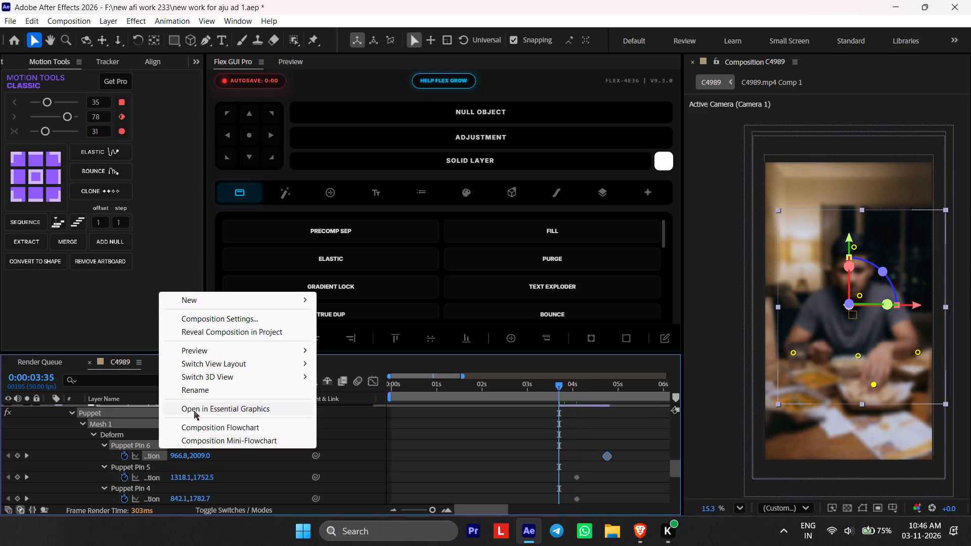
pyautogui.click(144, 451)
pyautogui.rightClick(147, 456)
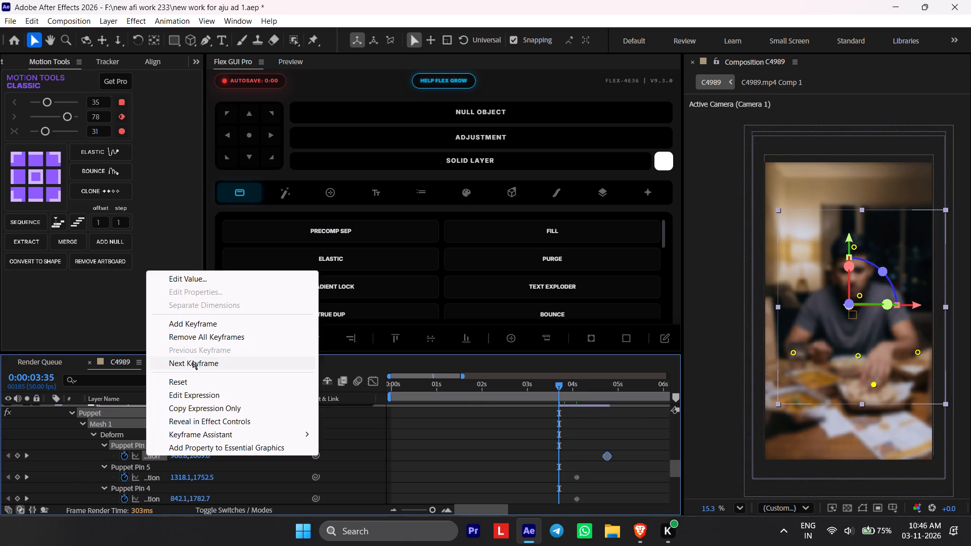
pyautogui.click(193, 377)
# Scrub through the hand movement and nudge Puppet Pin 6's final keyframe to the end of layer 22.
pyautogui.moveTo(558, 388); pyautogui.dragTo(571, 394)
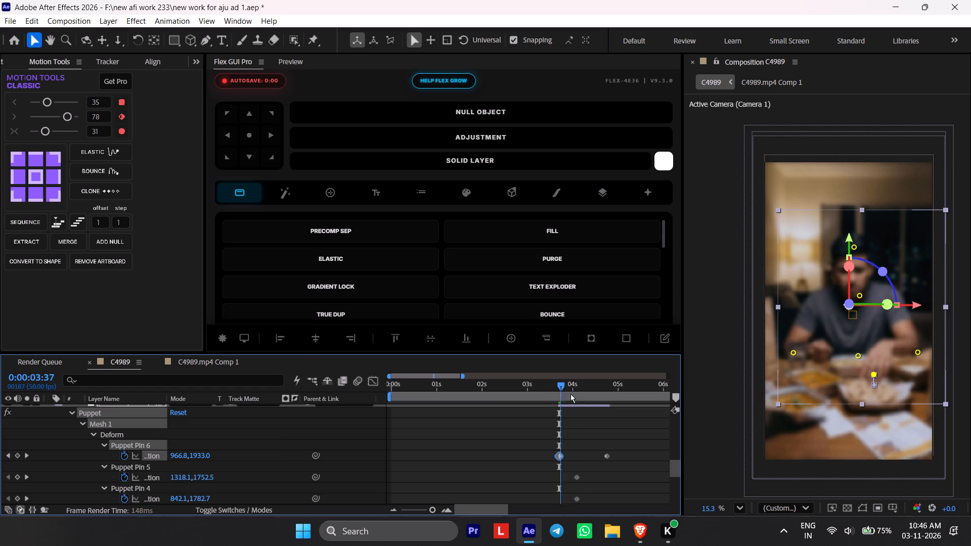
pyautogui.moveTo(571, 394); pyautogui.dragTo(601, 404)
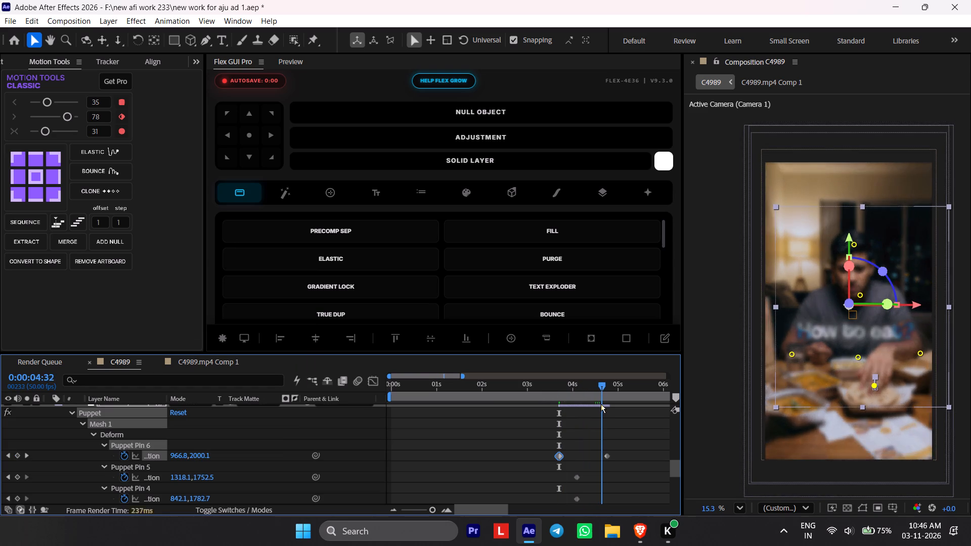
pyautogui.moveTo(601, 404); pyautogui.dragTo(609, 406)
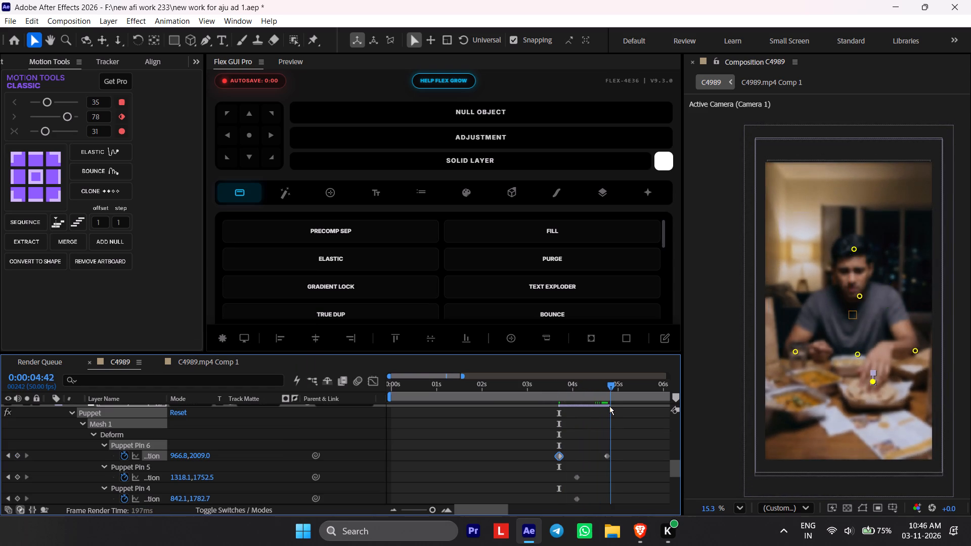
pyautogui.moveTo(609, 406); pyautogui.dragTo(607, 406)
pyautogui.click(605, 456)
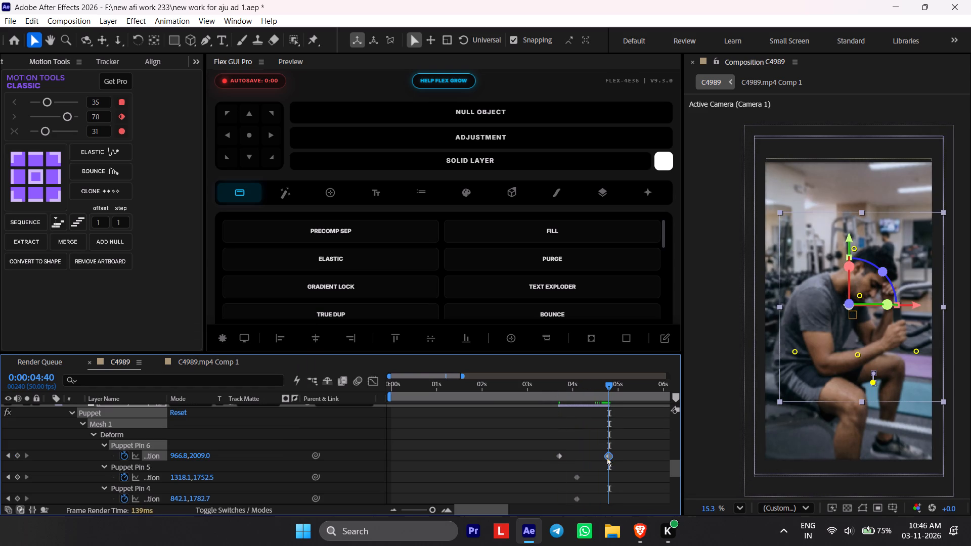
# Preview the hand movement from 0:00:04:01.
pyautogui.moveTo(602, 391); pyautogui.dragTo(574, 398)
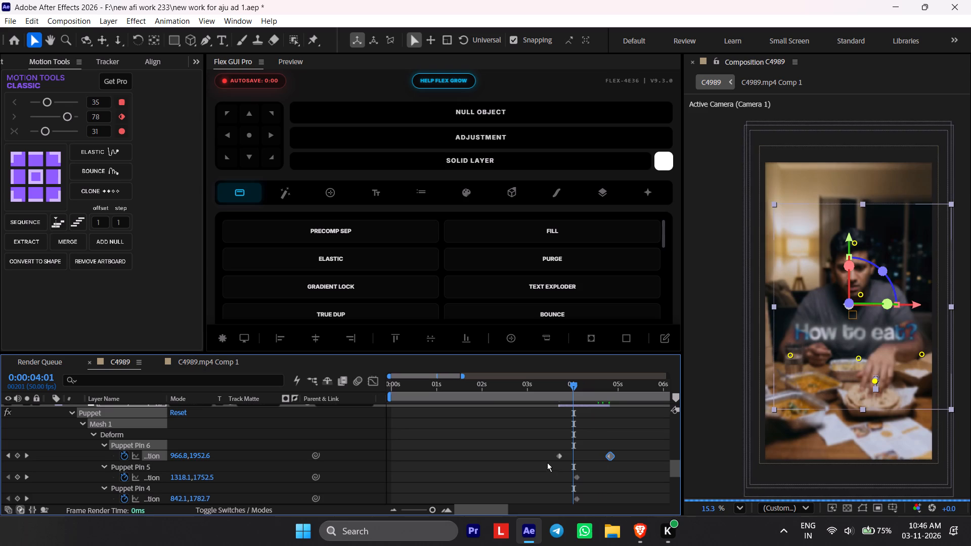
pyautogui.press('space')
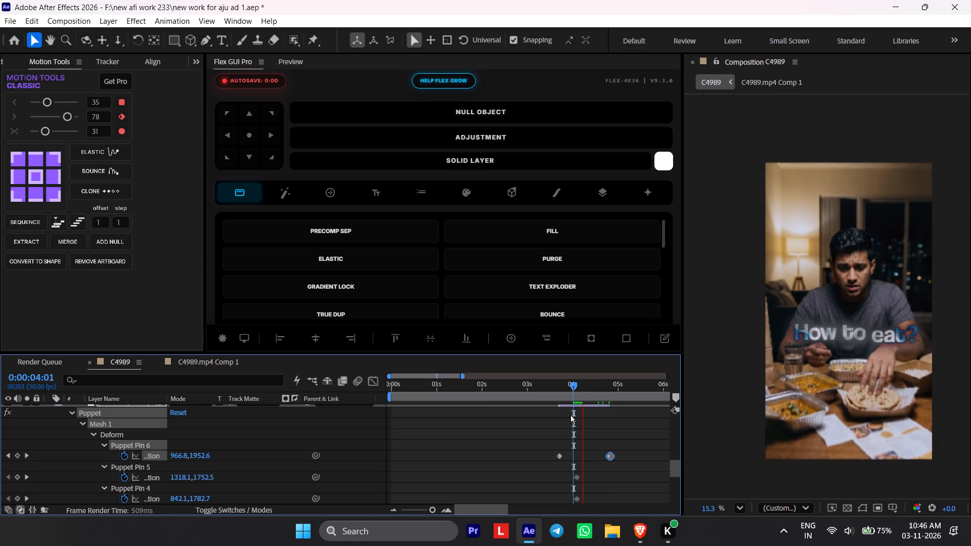
pyautogui.press('space')
# Set Puppet Pin 6's position to 966.8, 1800.0 at its first keyframe at 0:00:03:35.
pyautogui.click(611, 454)
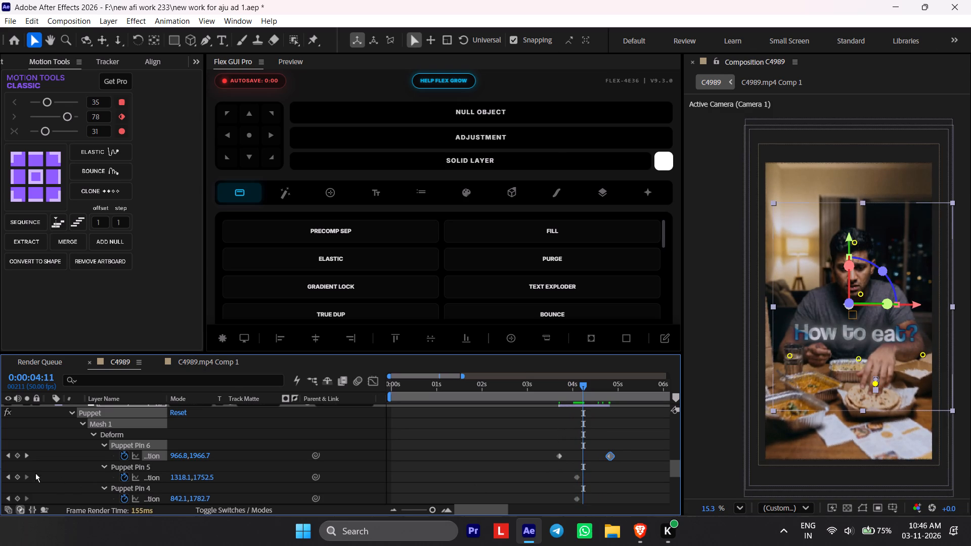
pyautogui.click(6, 458)
pyautogui.moveTo(203, 453); pyautogui.dragTo(113, 462)
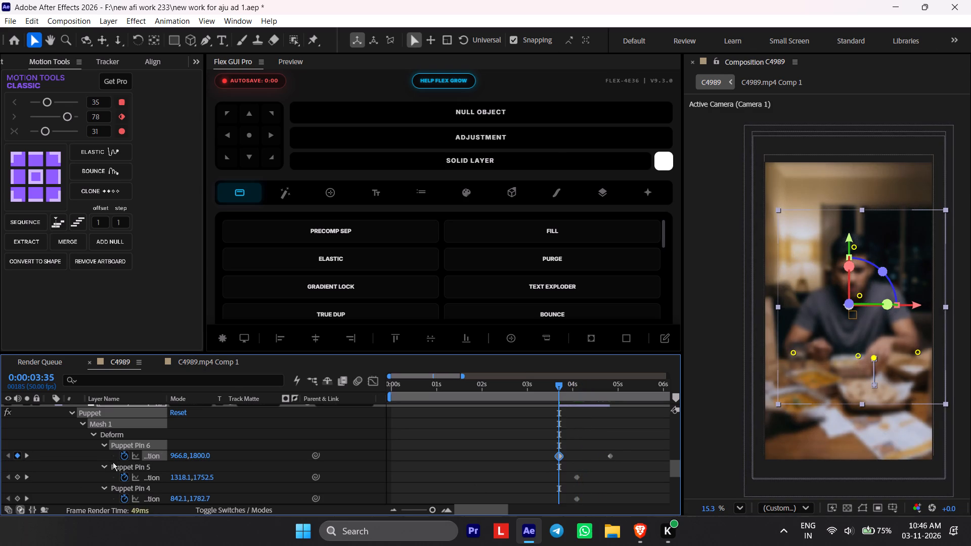
# Play back the second meal shot repeatedly from around 0:00:03:35 to check the hand animation and the transition into it.
pyautogui.press('space')
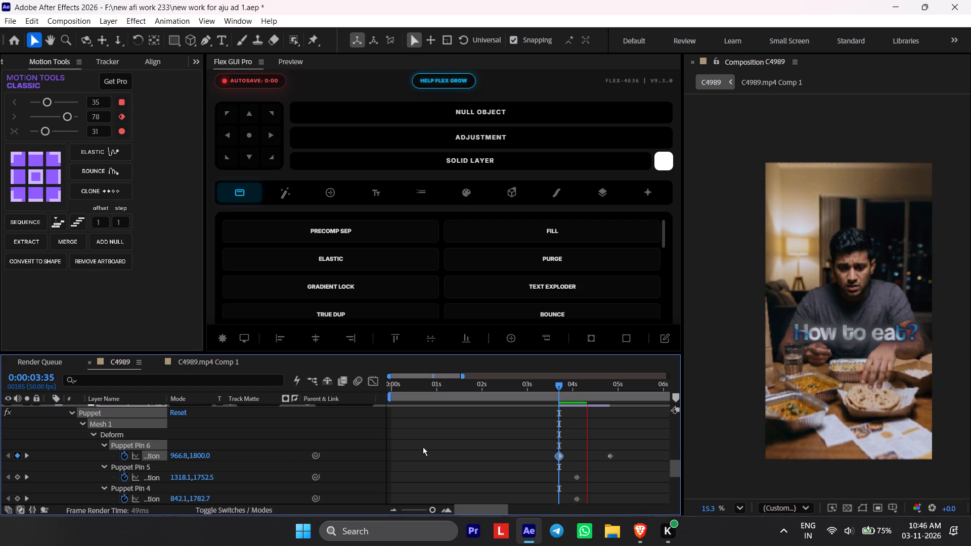
pyautogui.click(557, 386)
pyautogui.press('space')
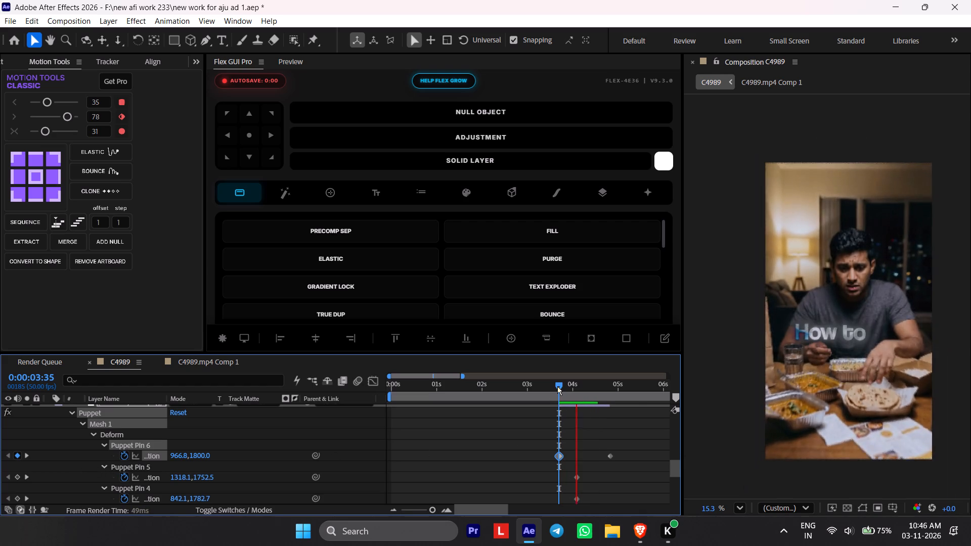
pyautogui.click(554, 387)
pyautogui.press('space')
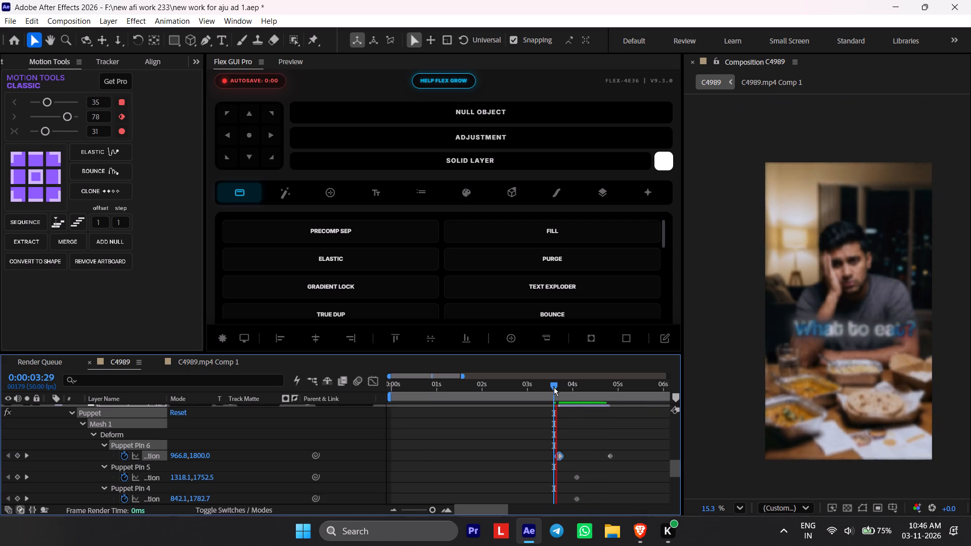
pyautogui.press('space')
pyautogui.click(552, 389)
pyautogui.press('space')
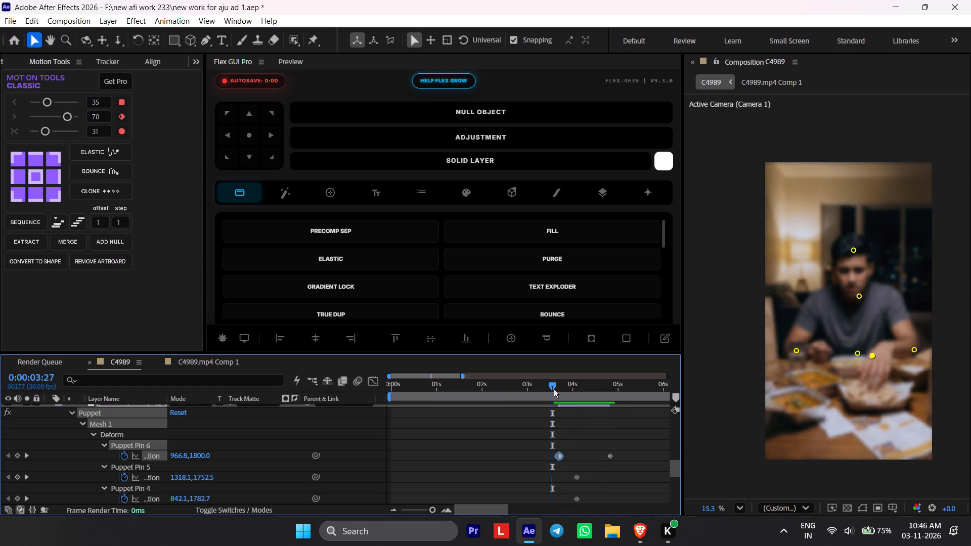
# Set Puppet Pin 6's position to 966.8, 1875.0 at its 0:00:03:35 keyframe and play back the hand movement.
pyautogui.click(554, 389)
pyautogui.press('space')
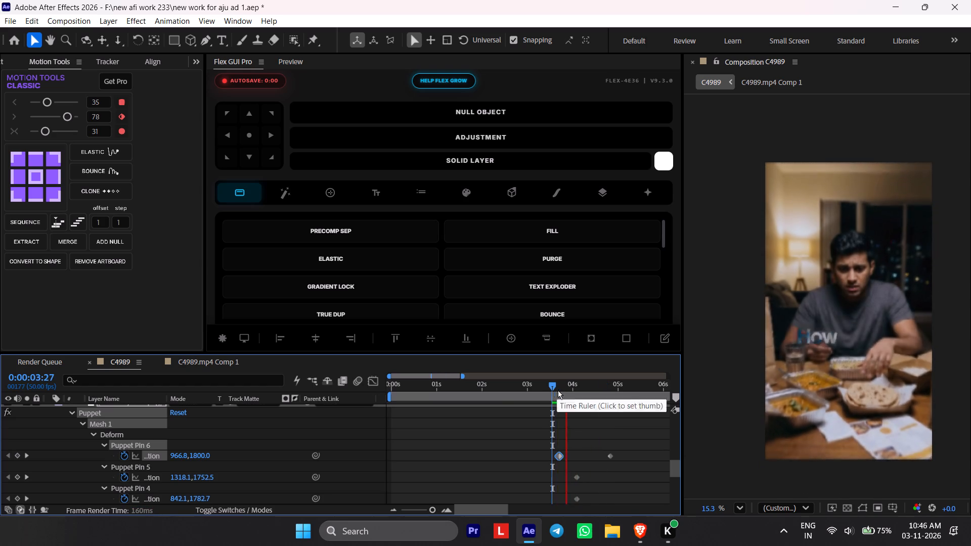
pyautogui.press('space')
pyautogui.click(8, 454)
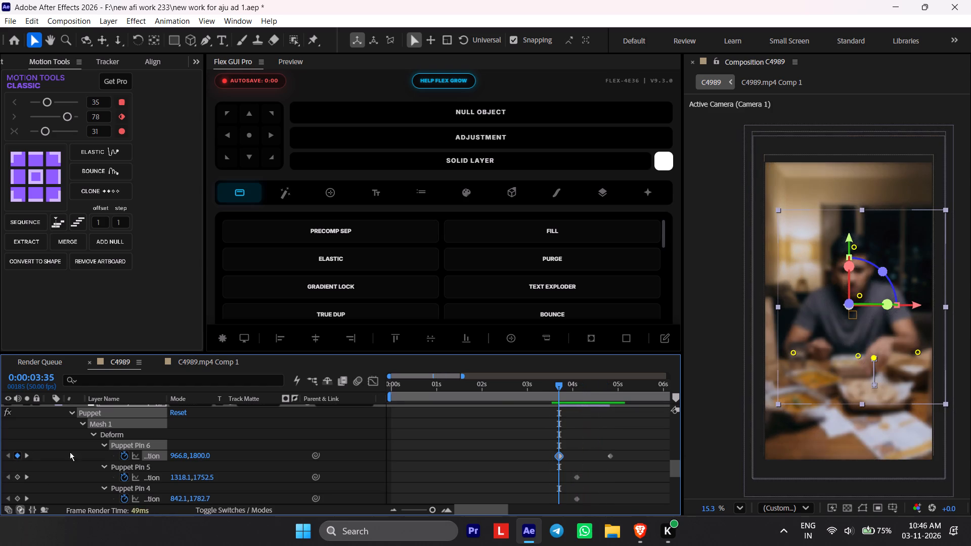
pyautogui.moveTo(202, 453); pyautogui.dragTo(239, 464)
pyautogui.click(562, 450)
pyautogui.press('space')
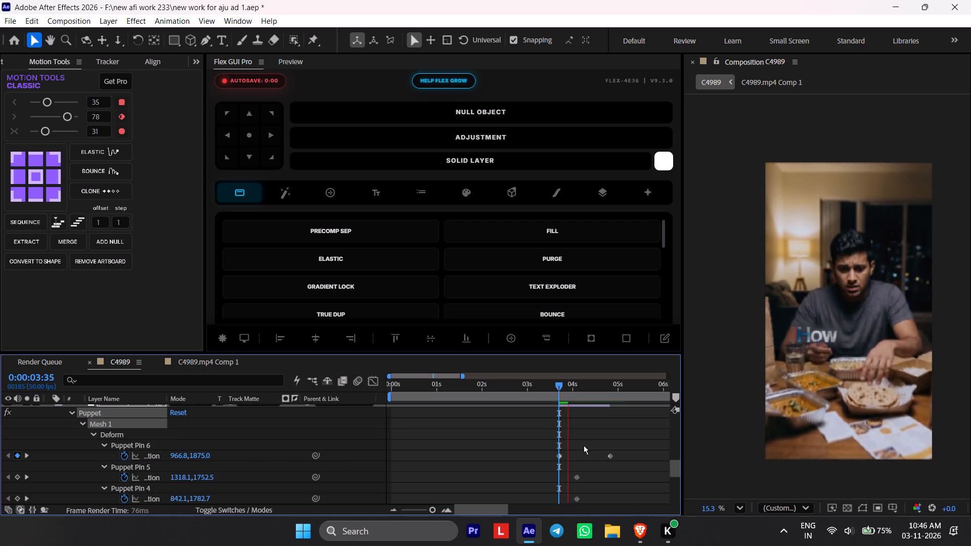
pyautogui.click(555, 382)
pyautogui.press('space')
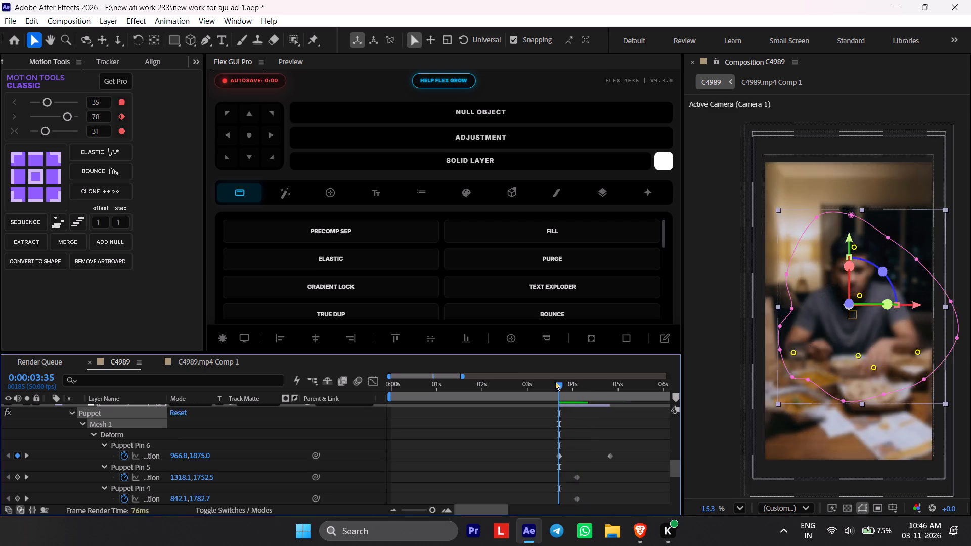
pyautogui.click(555, 382)
pyautogui.press('space')
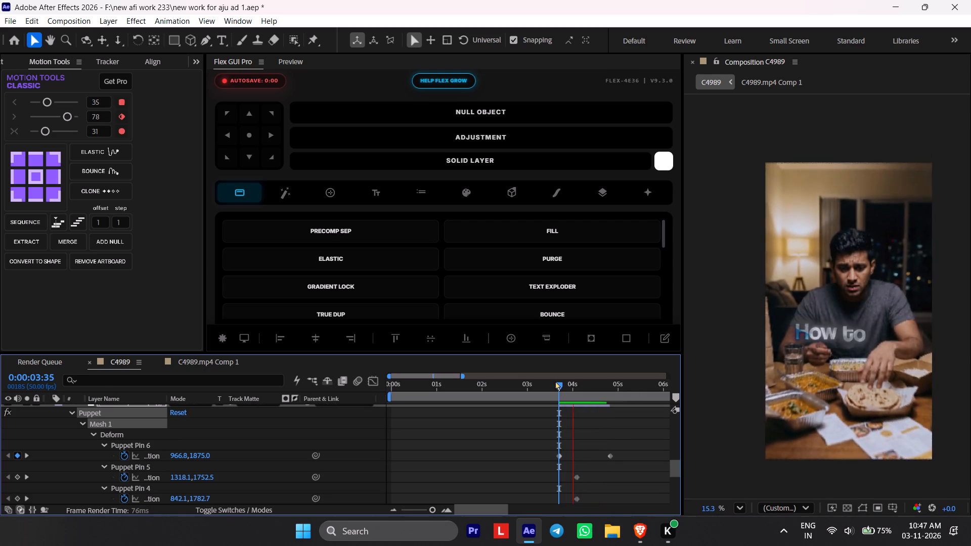
pyautogui.press('space')
# Keyframe the man's head pin, Puppet Pin 1, at position 943.9, 976.6 at 0:00:04:28.
pyautogui.scroll(-3, 573, 414)
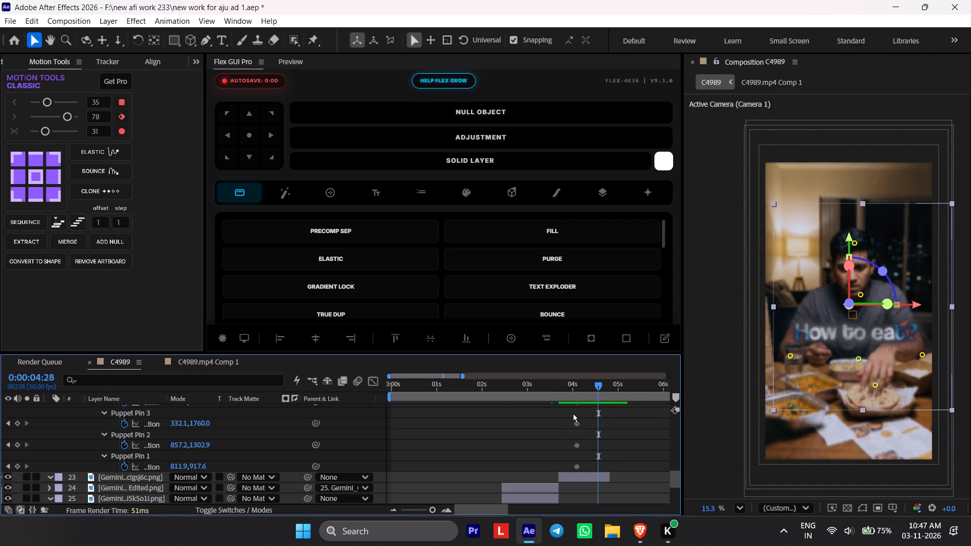
pyautogui.click(857, 246)
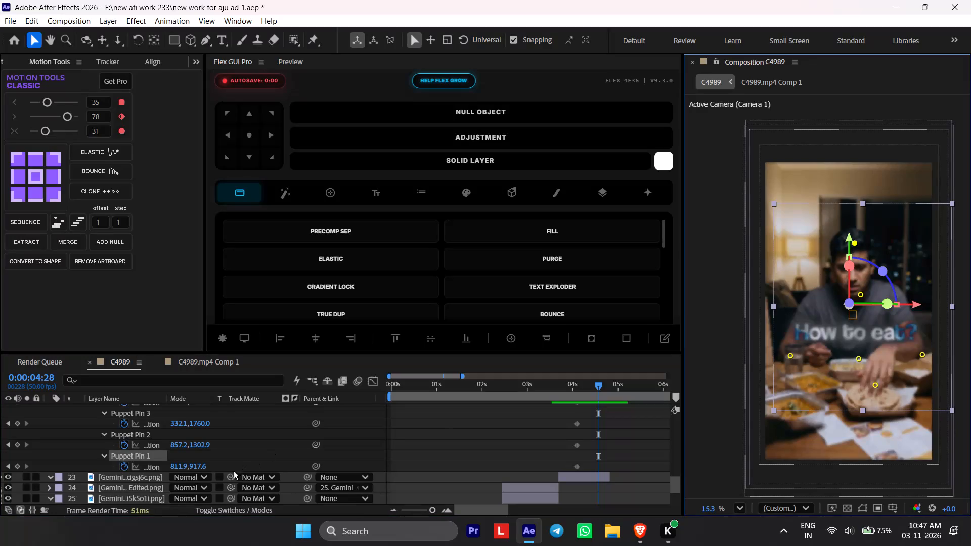
pyautogui.moveTo(199, 463); pyautogui.dragTo(235, 465)
pyautogui.moveTo(173, 465); pyautogui.dragTo(238, 466)
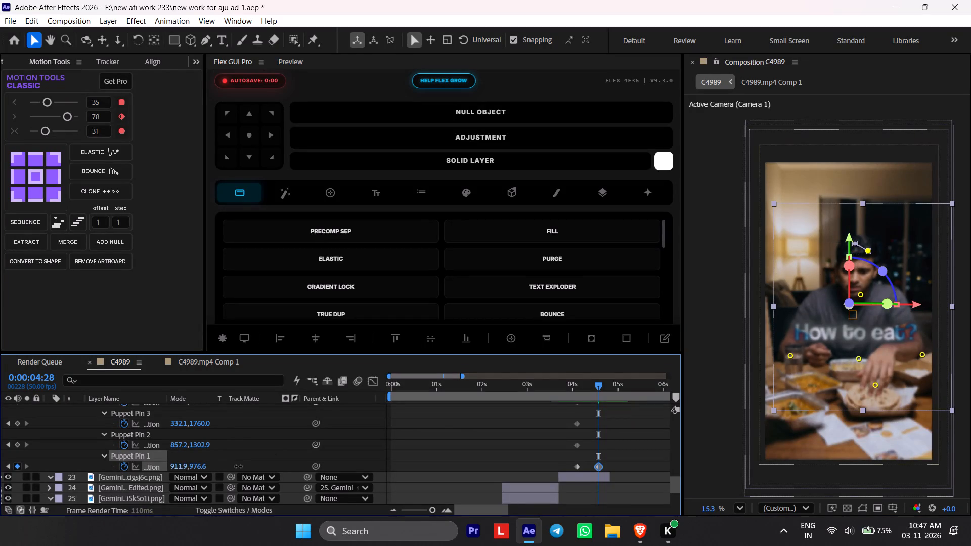
pyautogui.moveTo(238, 466); pyautogui.dragTo(258, 466)
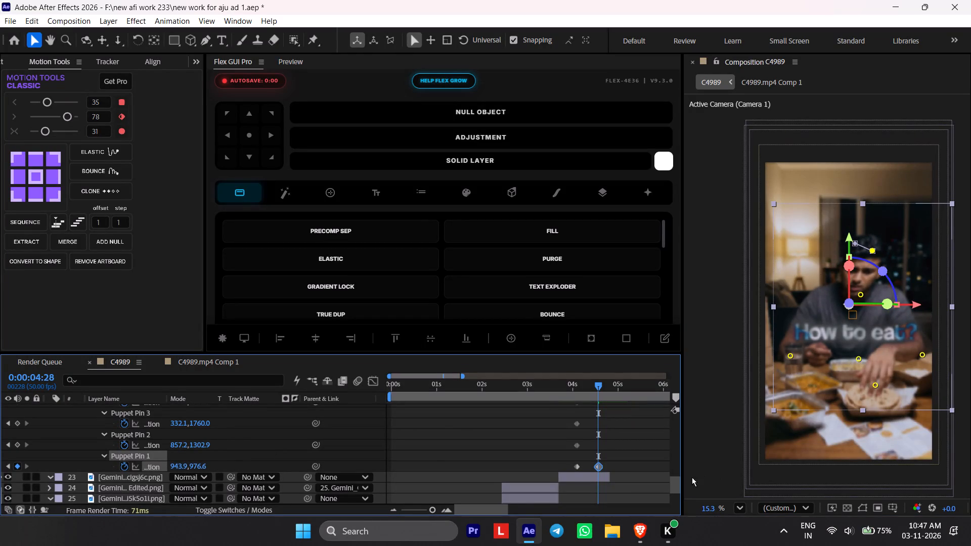
# Retime Puppet Pin 1: move its original keyframe just past the end of layer 22 and the 943.9, 976.6 keyframe to the layer's start.
pyautogui.moveTo(575, 467); pyautogui.dragTo(564, 468)
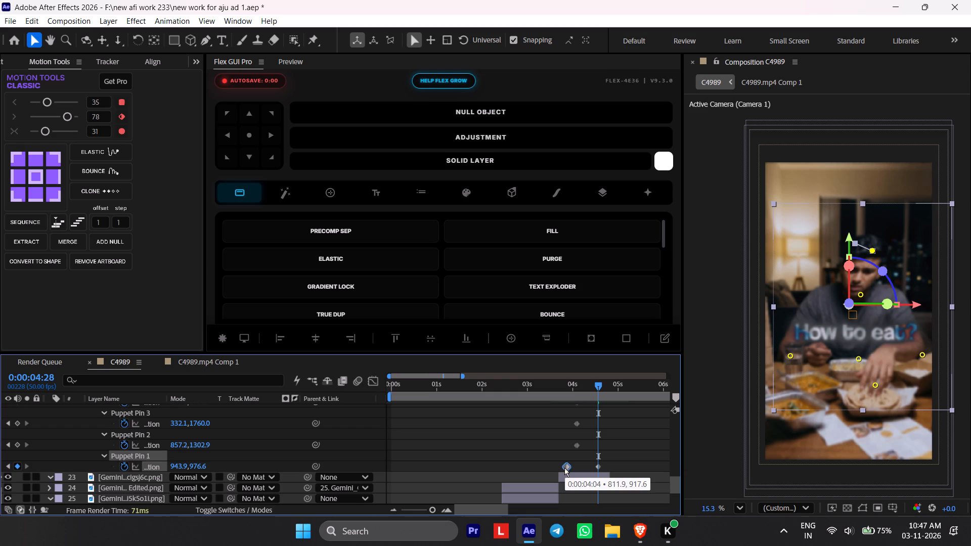
pyautogui.moveTo(564, 468); pyautogui.dragTo(613, 470)
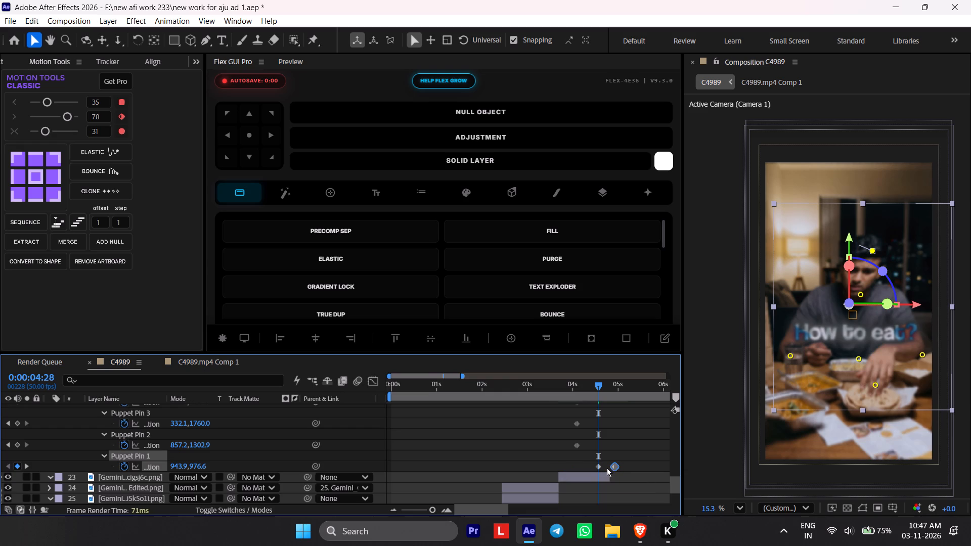
pyautogui.click(595, 467)
pyautogui.moveTo(599, 467); pyautogui.dragTo(557, 477)
# Play back the second meal shot repeatedly from around 0:00:03:35 to check the head and hand movement.
pyautogui.click(557, 388)
pyautogui.press('space')
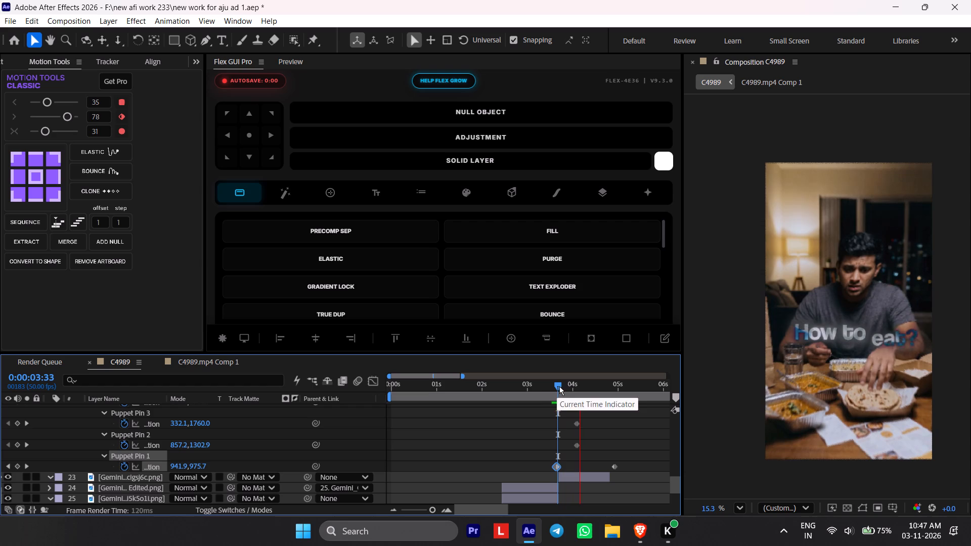
pyautogui.click(570, 386)
pyautogui.press('space')
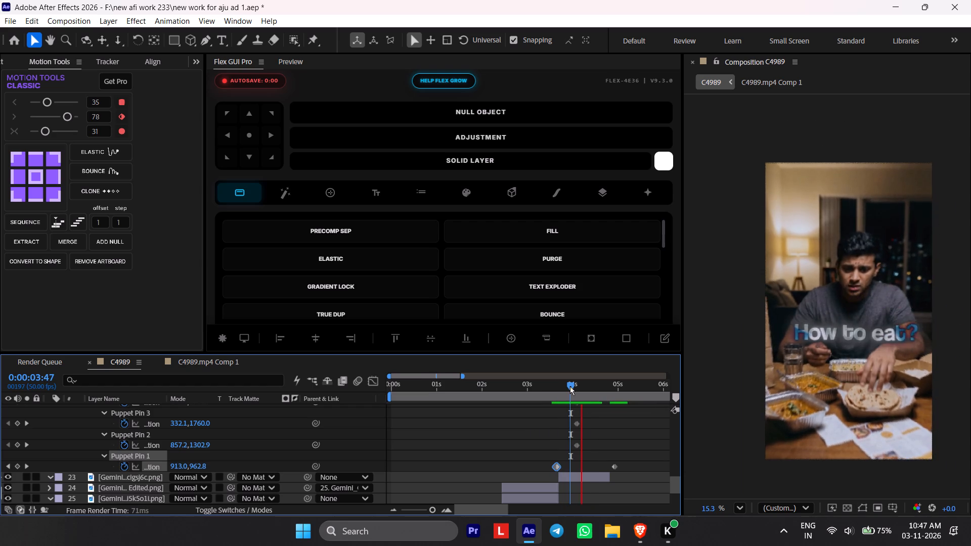
pyautogui.doubleClick(570, 386)
pyautogui.moveTo(570, 386); pyautogui.dragTo(559, 388)
pyautogui.press('space')
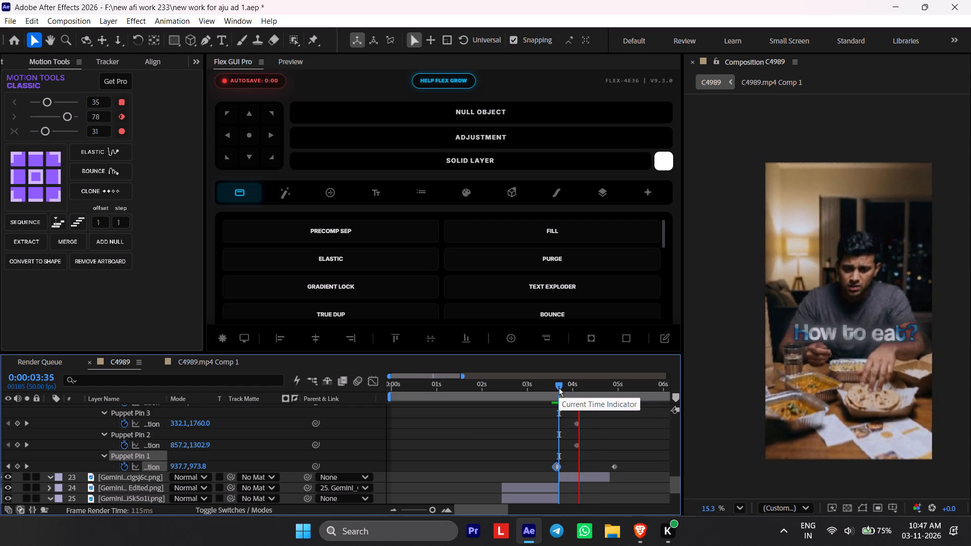
pyautogui.click(559, 388)
pyautogui.press('space')
pyautogui.click(559, 388)
pyautogui.press('space')
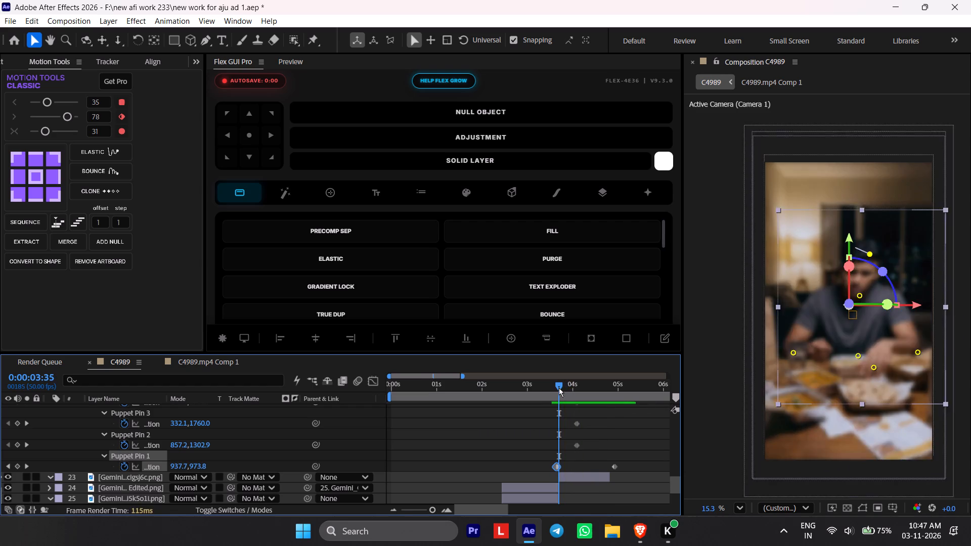
pyautogui.click(559, 388)
pyautogui.press('space')
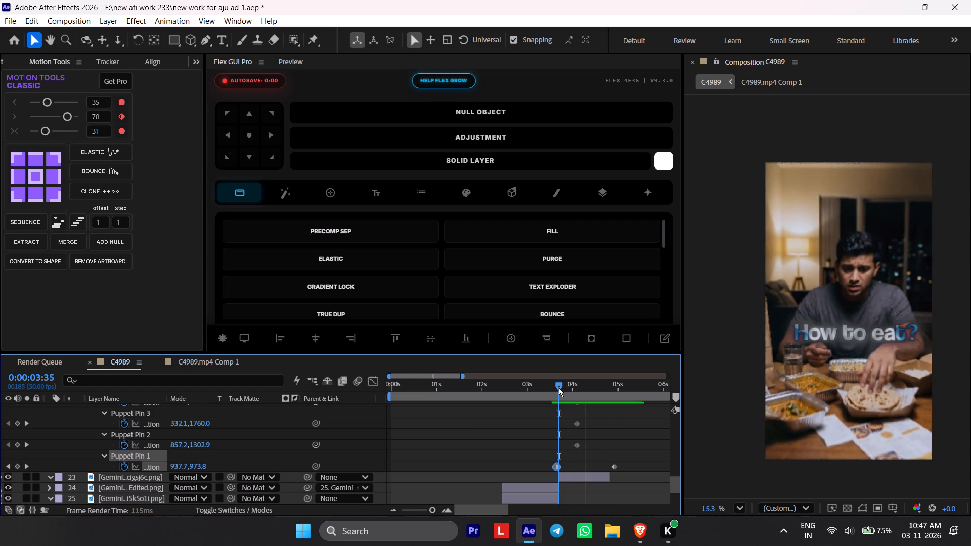
pyautogui.click(559, 388)
pyautogui.press('space')
# Play back from 0:00:03:05 and 0:00:03:18 to check the transition into the second meal shot and on to the gym shot.
pyautogui.moveTo(559, 388); pyautogui.dragTo(532, 396)
pyautogui.press('space')
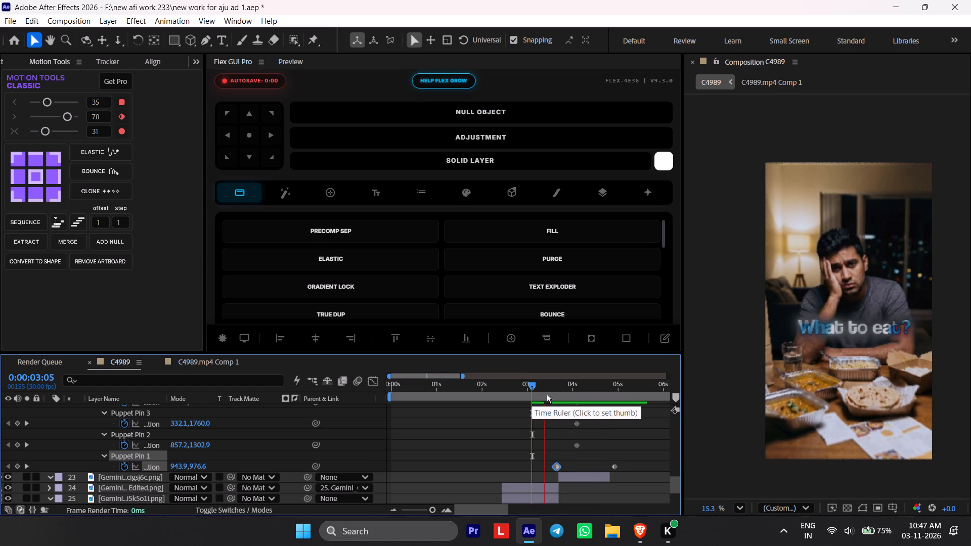
pyautogui.click(544, 388)
pyautogui.press('space')
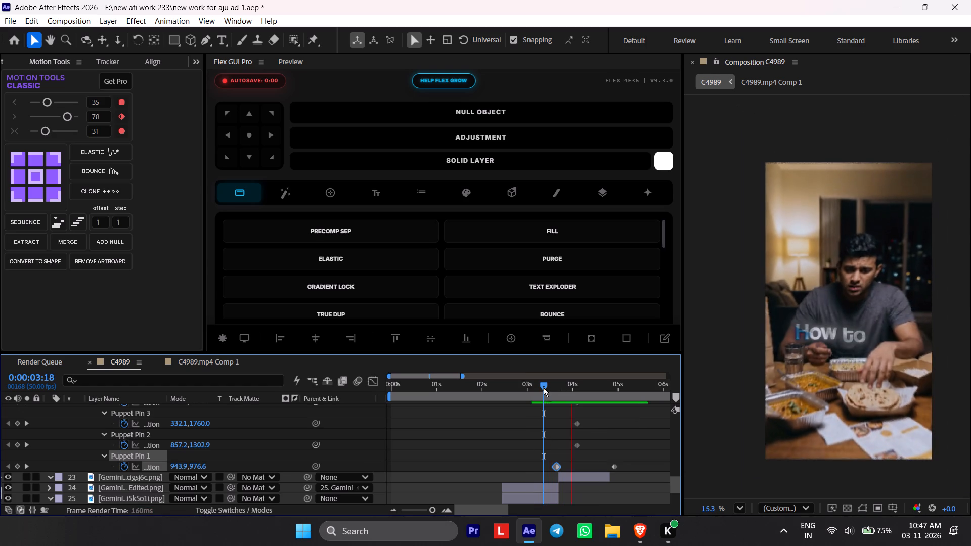
pyautogui.click(544, 388)
pyautogui.press('space')
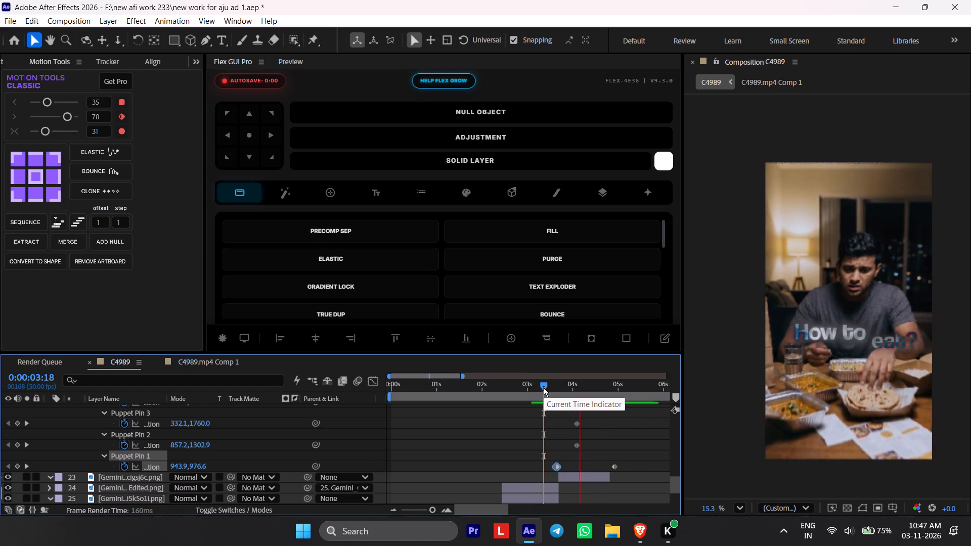
pyautogui.click(544, 388)
pyautogui.press('space')
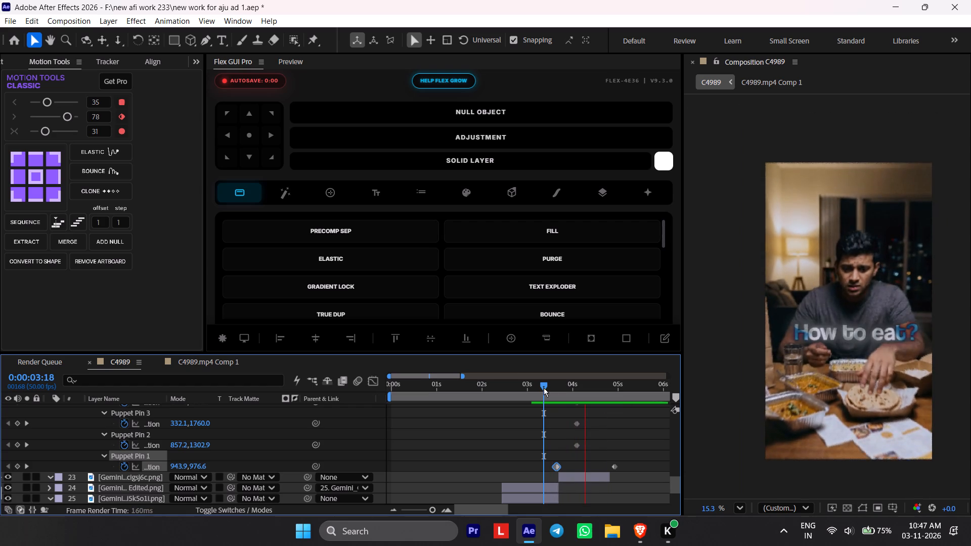
pyautogui.click(544, 388)
pyautogui.press('space')
pyautogui.press('space')
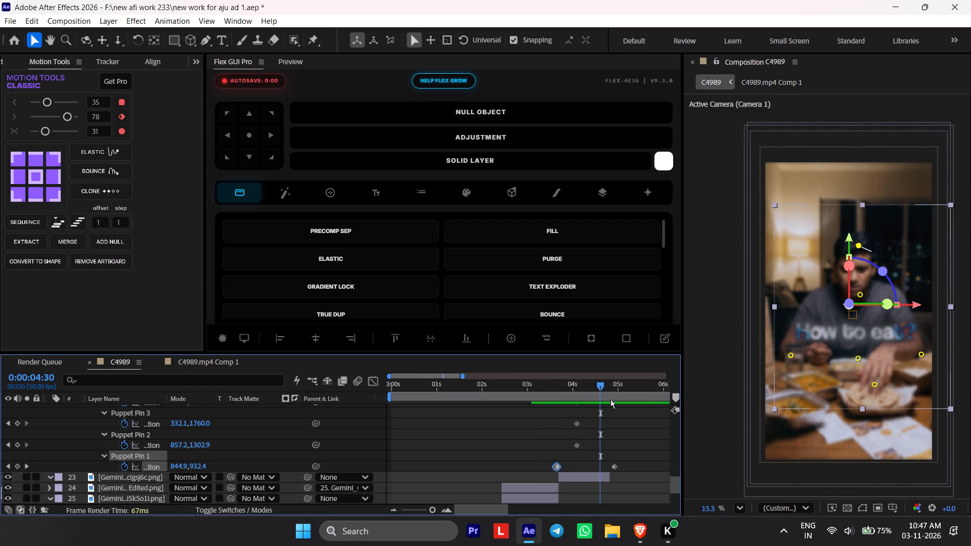
pyautogui.press('space')
pyautogui.press('space')
# Place eight puppet pins on layer 20's gym man at 0:00:05:12, covering his head, upper body, hip, arm, both knees and both lower legs.
pyautogui.moveTo(624, 417); pyautogui.dragTo(572, 461, button='middle')
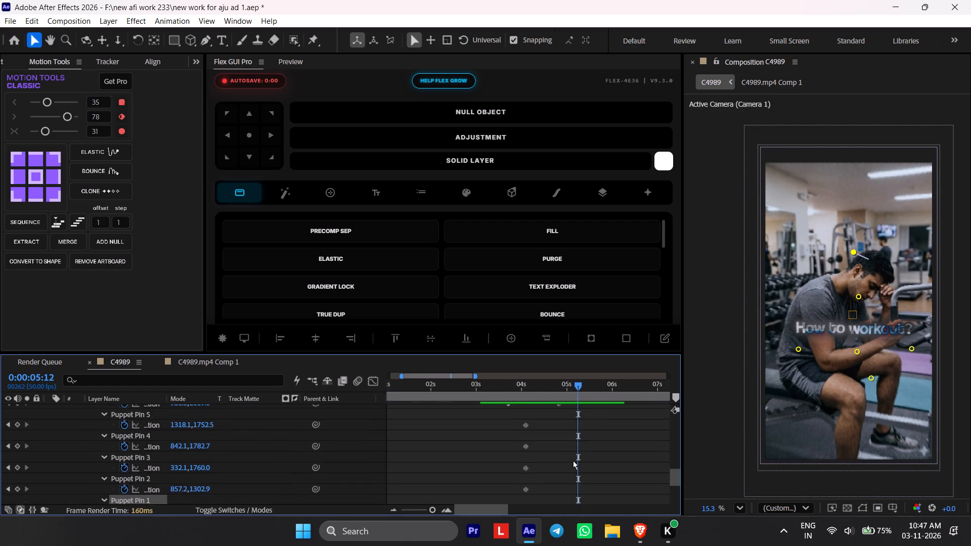
pyautogui.scroll(3, 573, 460)
pyautogui.click(578, 420)
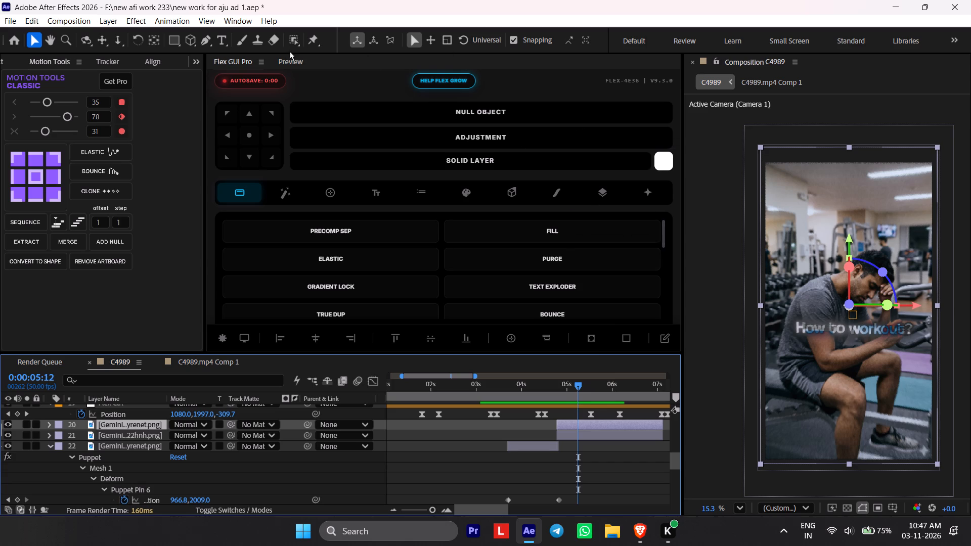
pyautogui.click(309, 39)
pyautogui.click(876, 267)
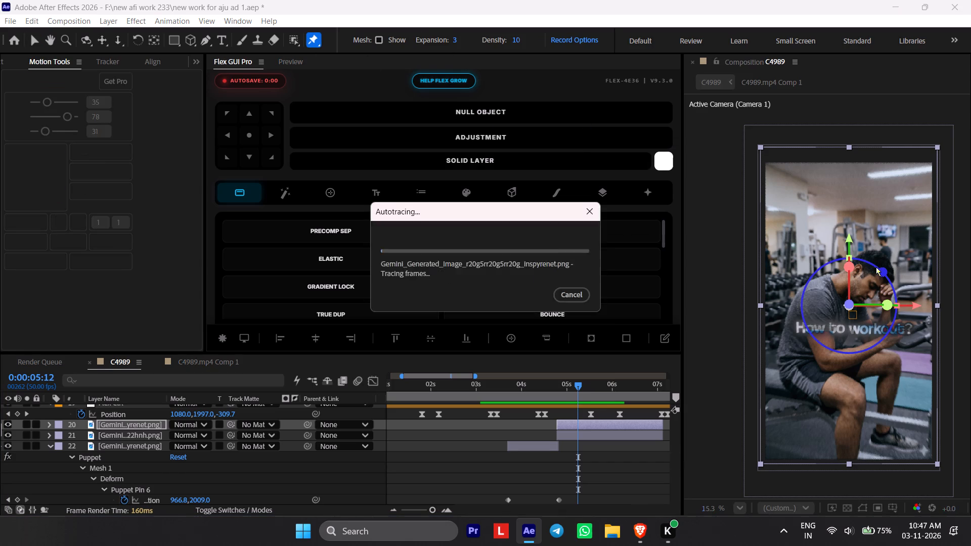
pyautogui.click(840, 297)
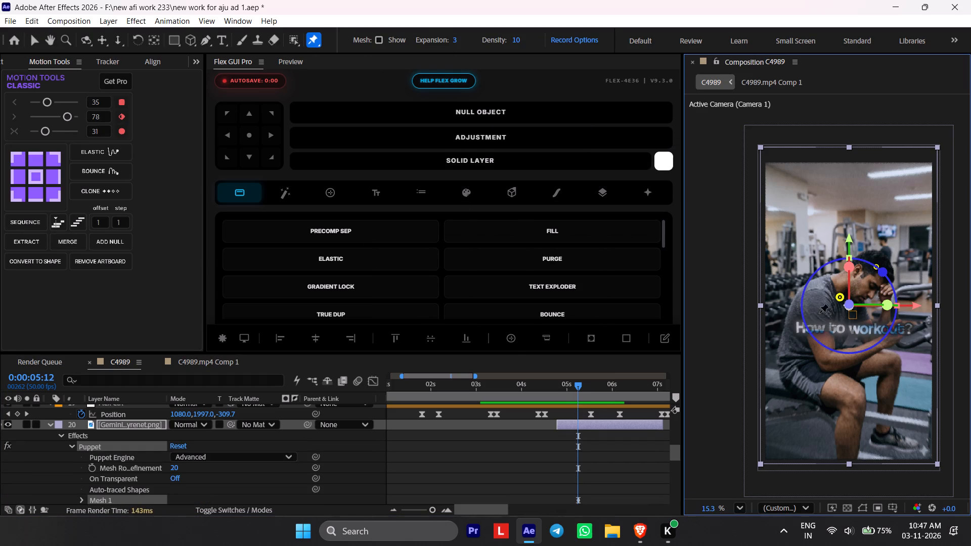
pyautogui.click(810, 352)
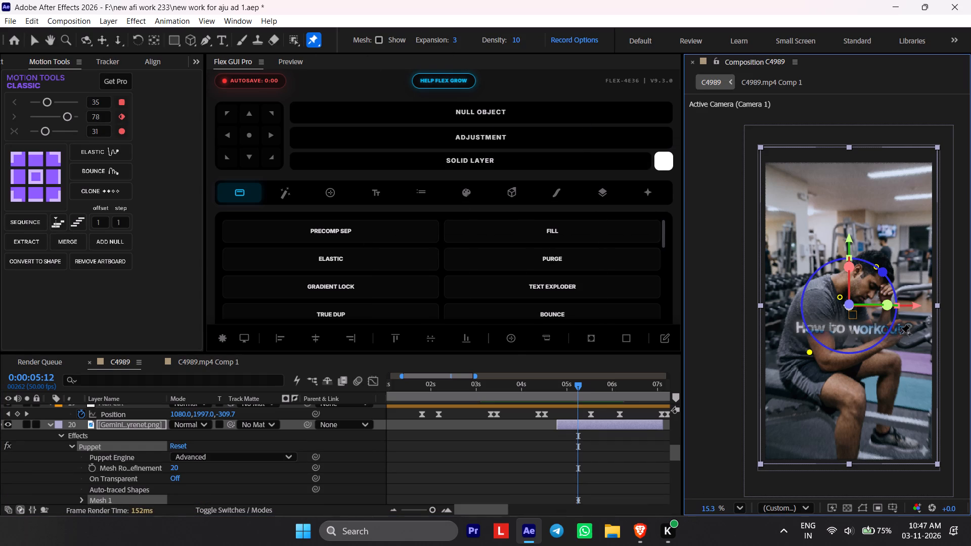
pyautogui.click(900, 332)
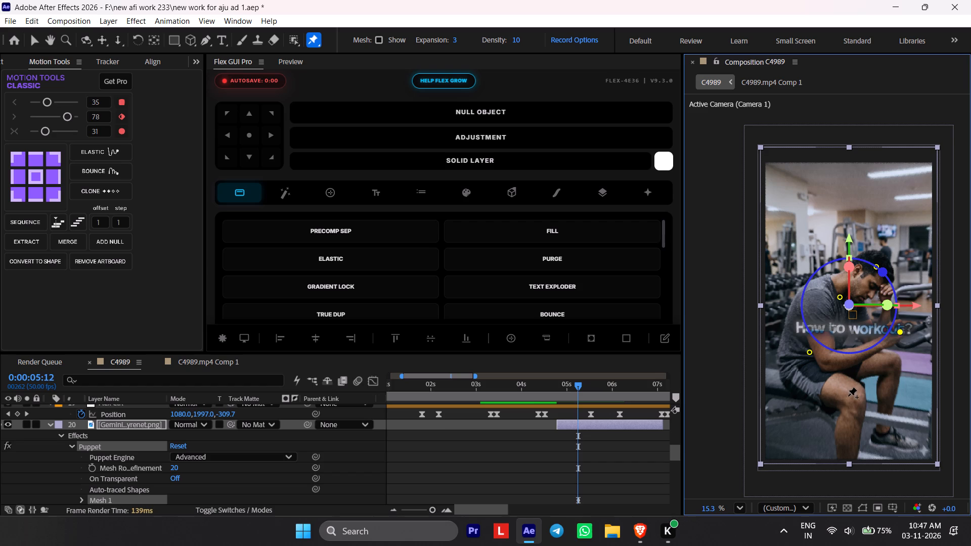
pyautogui.click(848, 396)
pyautogui.click(849, 451)
pyautogui.click(894, 366)
pyautogui.click(888, 434)
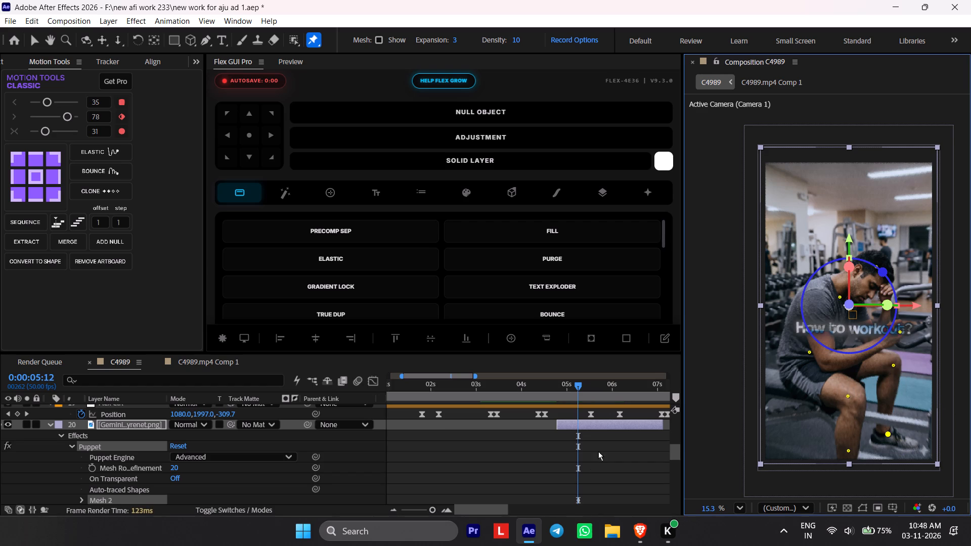
# Set layer 20's head pin, Puppet Pin 1, to 838.0, 999.7 and move its keyframe to the layer's start.
pyautogui.press('u')
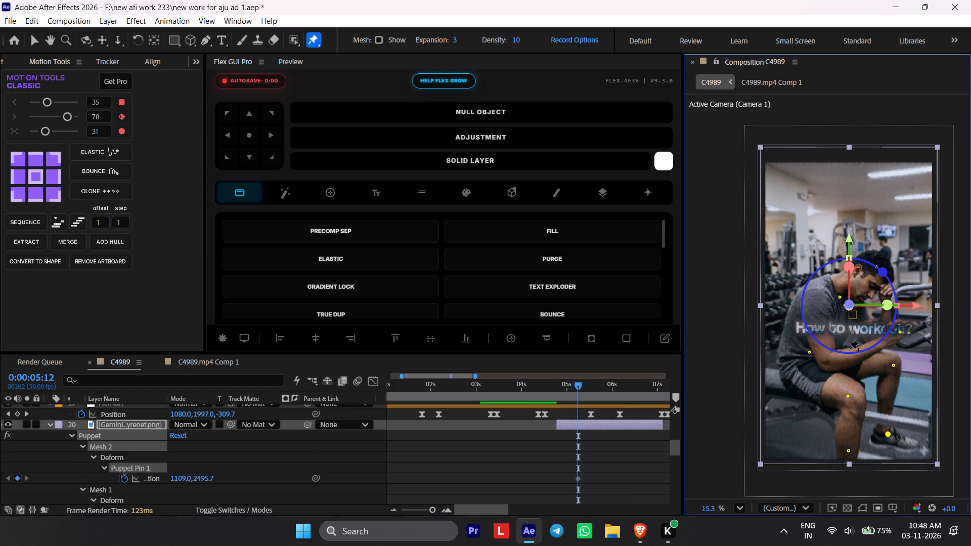
pyautogui.press('v')
pyautogui.click(875, 268)
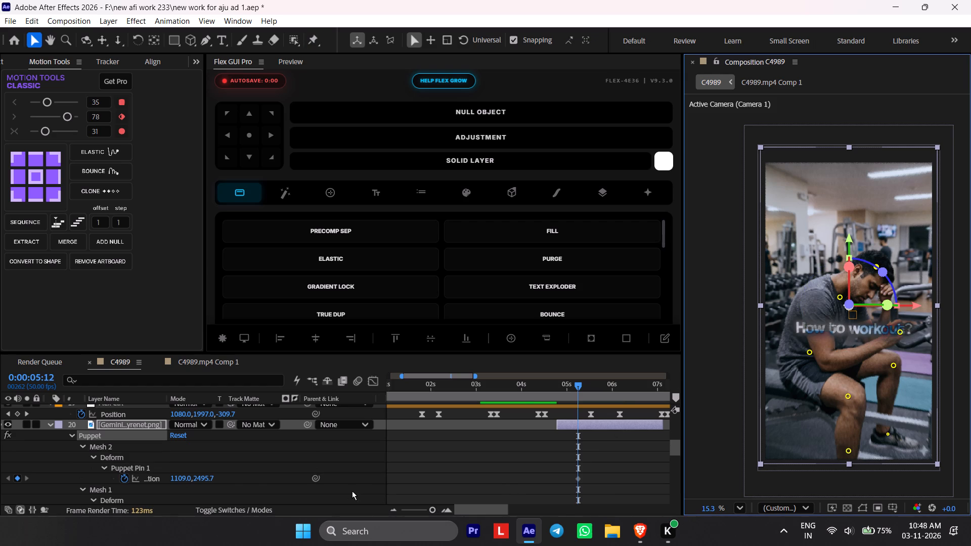
pyautogui.scroll(-1, 159, 461)
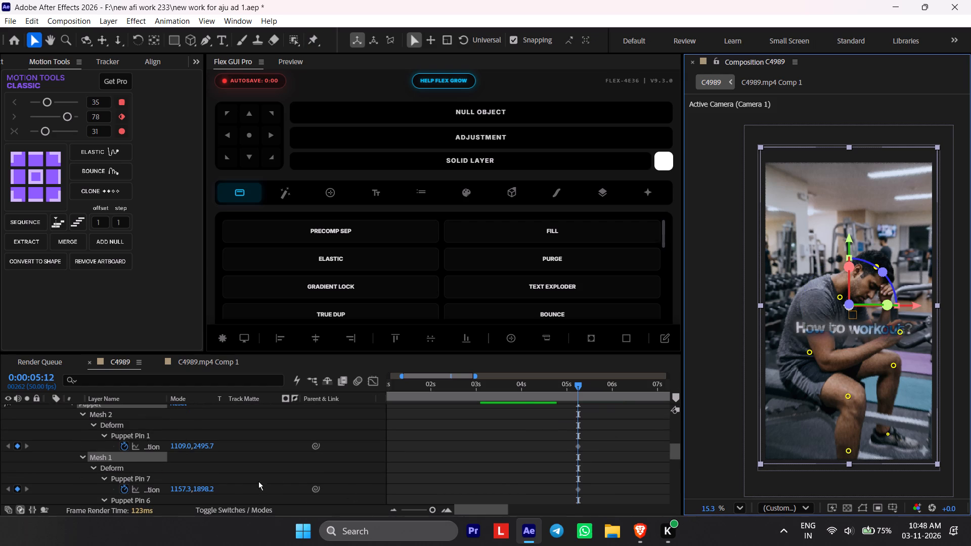
pyautogui.scroll(-1, 158, 465)
pyautogui.scroll(2, 158, 465)
pyautogui.scroll(-3, 157, 466)
pyautogui.scroll(1, 173, 443)
pyautogui.scroll(-5, 172, 444)
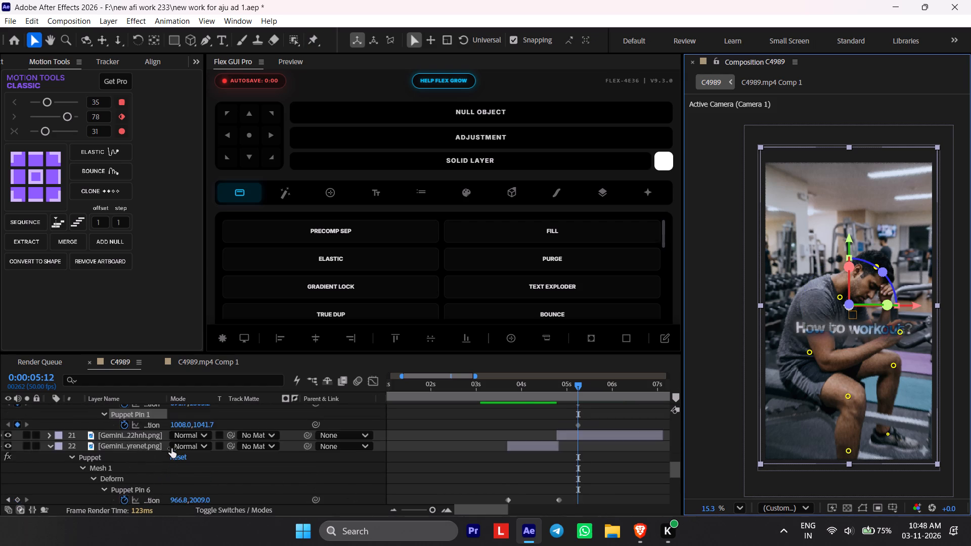
pyautogui.scroll(1, 171, 448)
pyautogui.moveTo(184, 456); pyautogui.dragTo(233, 456)
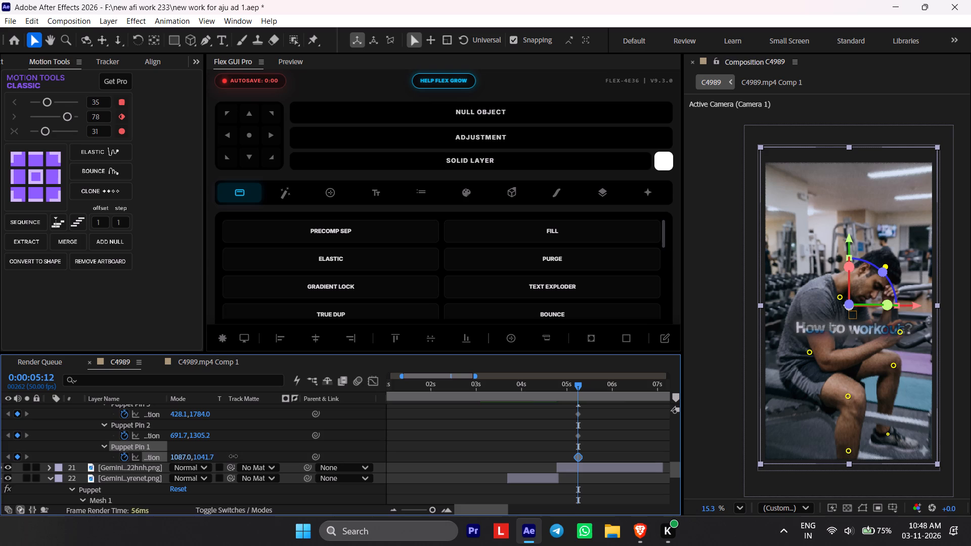
pyautogui.moveTo(233, 456); pyautogui.dragTo(124, 465)
pyautogui.hotkey('ctrl', 'z')
pyautogui.moveTo(204, 456); pyautogui.dragTo(156, 461)
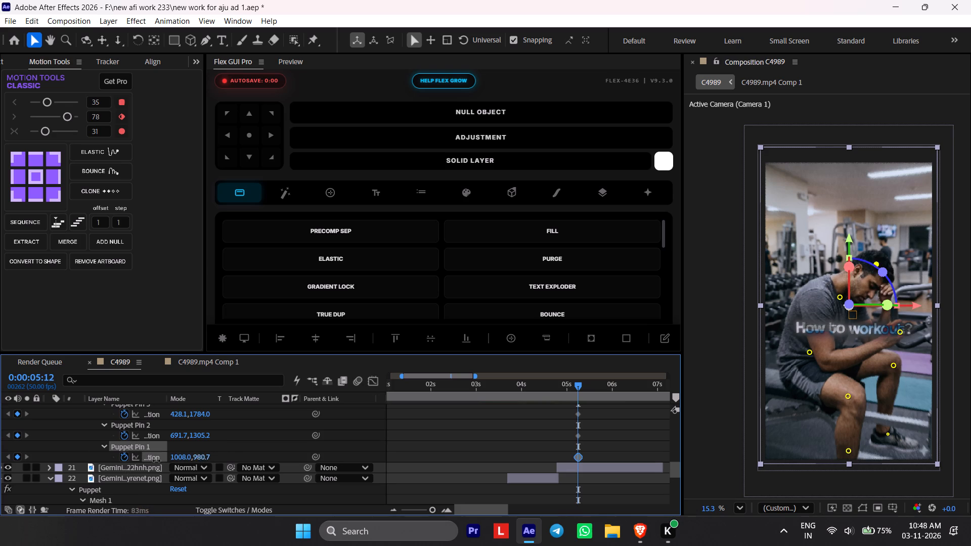
pyautogui.moveTo(156, 461); pyautogui.dragTo(161, 473)
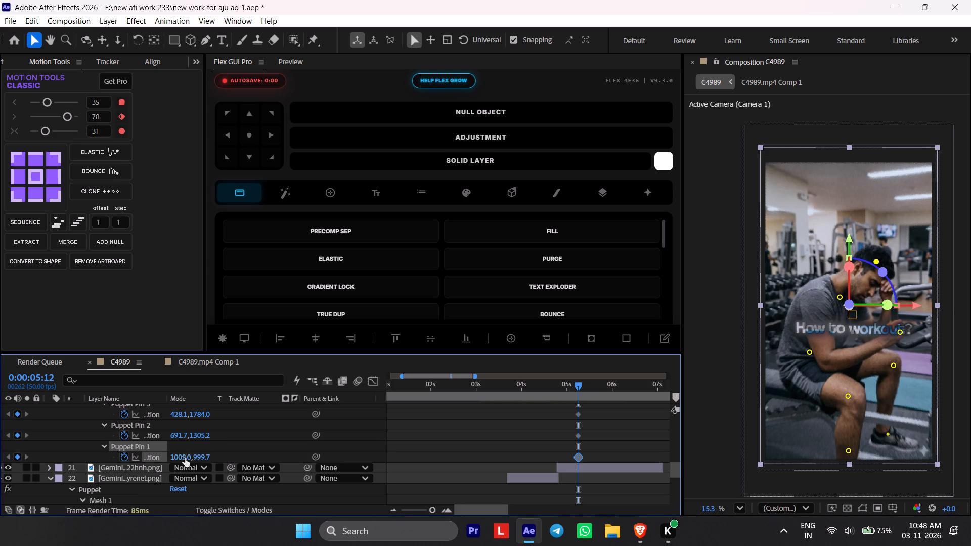
pyautogui.moveTo(182, 458); pyautogui.dragTo(85, 468)
pyautogui.moveTo(578, 455); pyautogui.dragTo(555, 465)
# Reset Puppet Pin 1 to 1008.0, 1041.7 at the layer's end, 0:00:07:04.
pyautogui.moveTo(604, 443); pyautogui.dragTo(543, 472, button='middle')
pyautogui.scroll(1, 601, 445)
pyautogui.moveTo(546, 391); pyautogui.dragTo(599, 392)
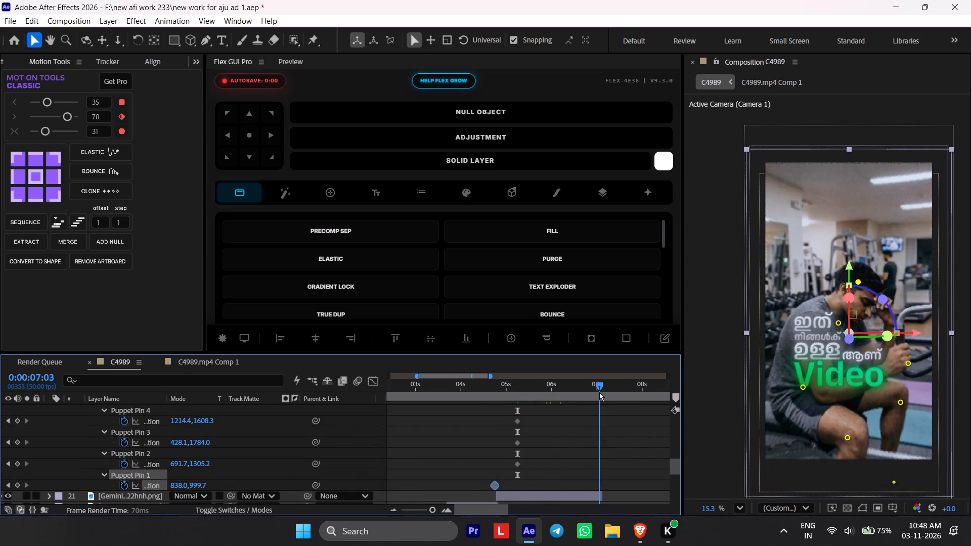
pyautogui.moveTo(599, 392); pyautogui.dragTo(601, 392)
pyautogui.rightClick(157, 485)
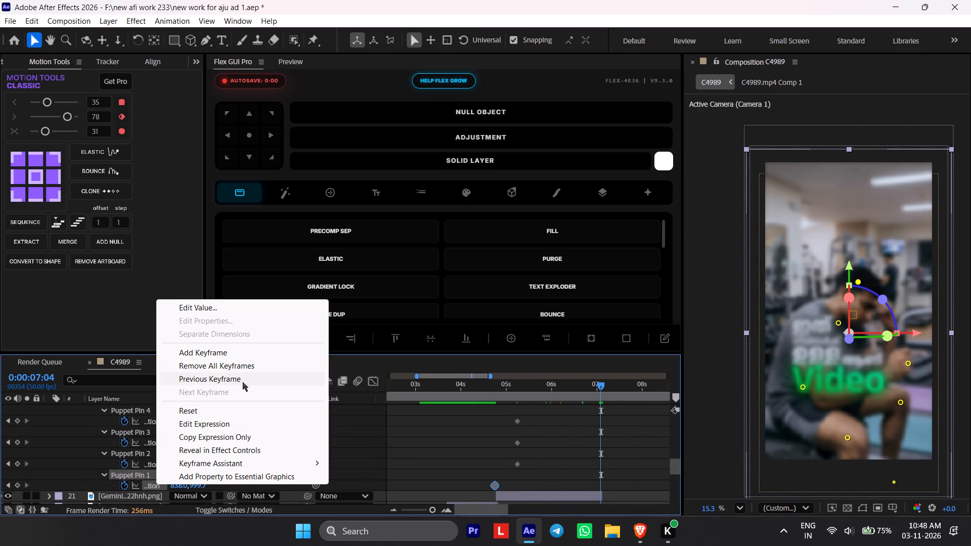
pyautogui.click(202, 410)
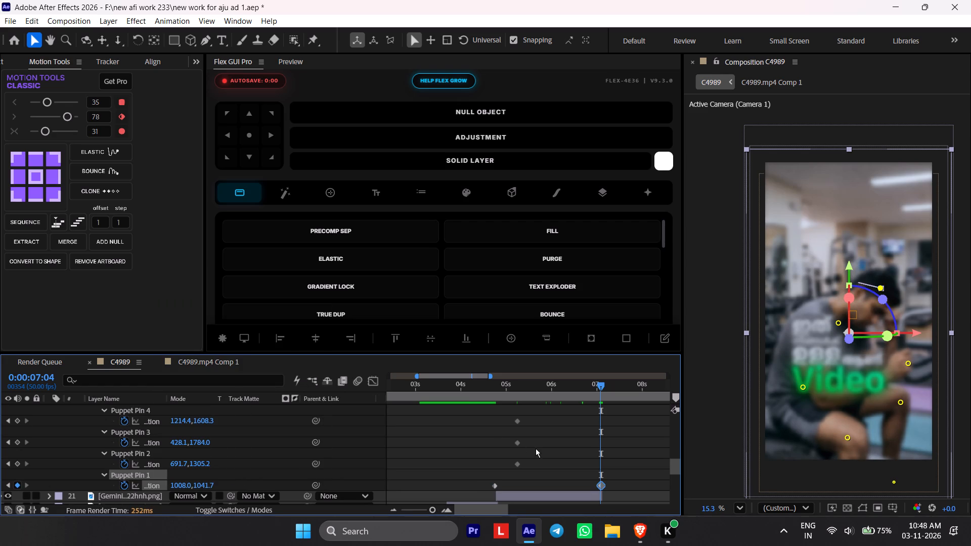
# At 0:00:06:05, lower the gym man's arm pin, Puppet Pin 4, to 1214.4, 1751.3.
pyautogui.moveTo(500, 394); pyautogui.dragTo(552, 401)
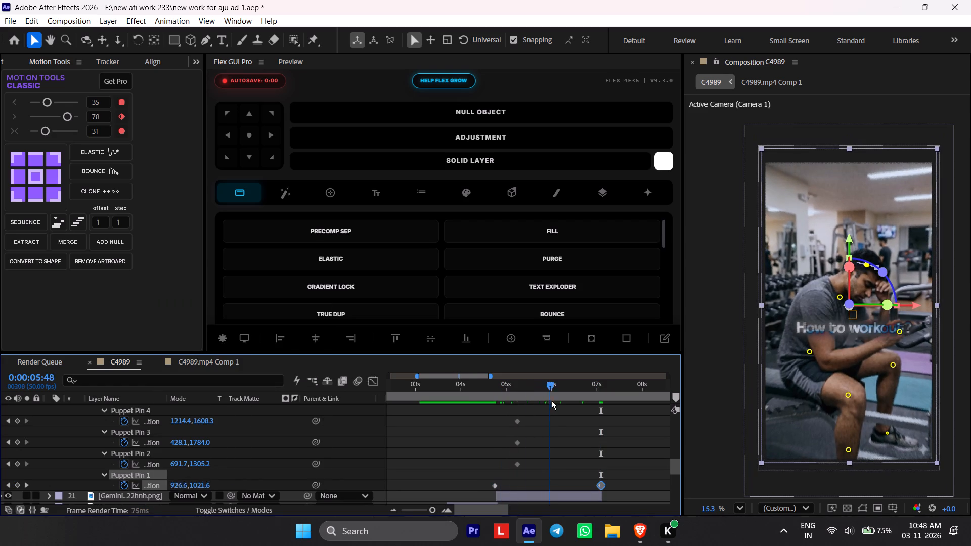
pyautogui.moveTo(552, 401); pyautogui.dragTo(556, 401)
pyautogui.scroll(2, 573, 426)
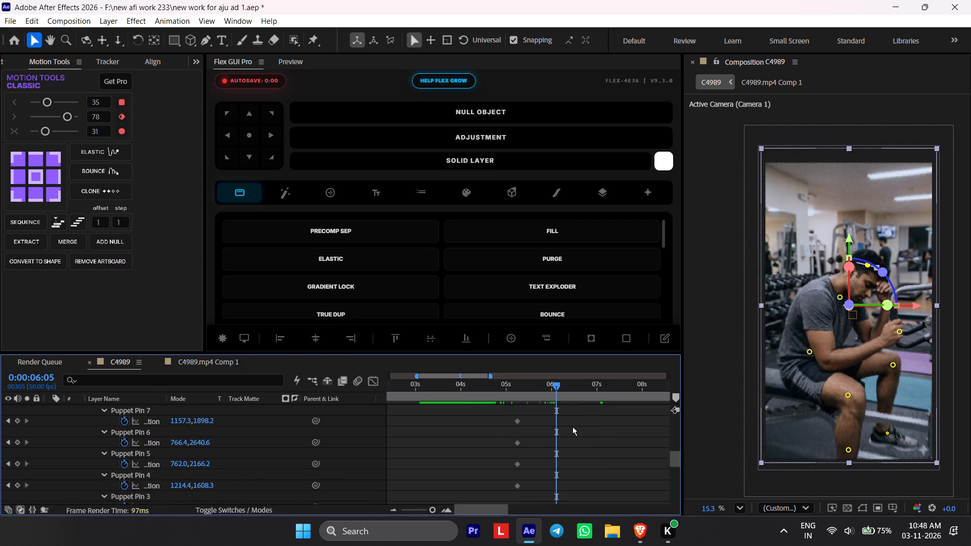
pyautogui.scroll(1, 565, 428)
pyautogui.click(901, 331)
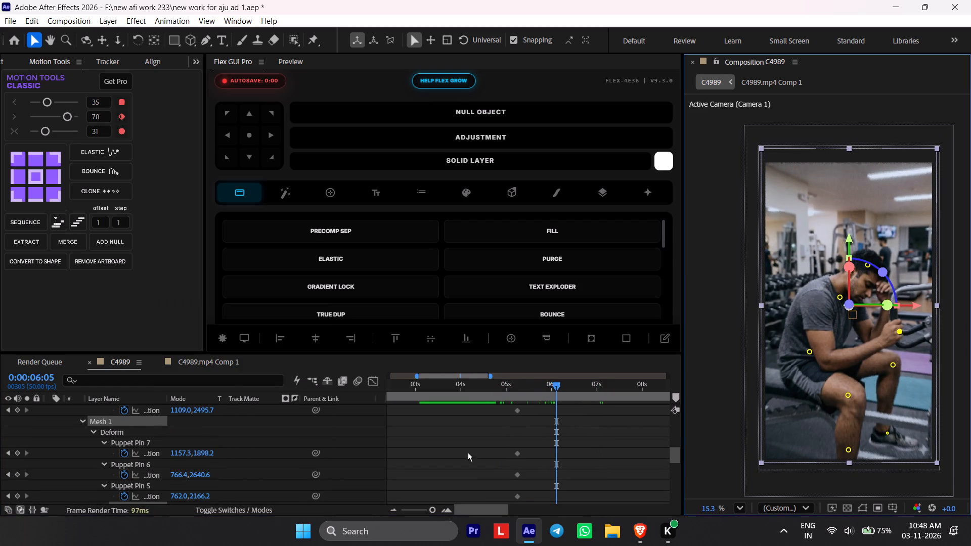
pyautogui.scroll(-3, 284, 472)
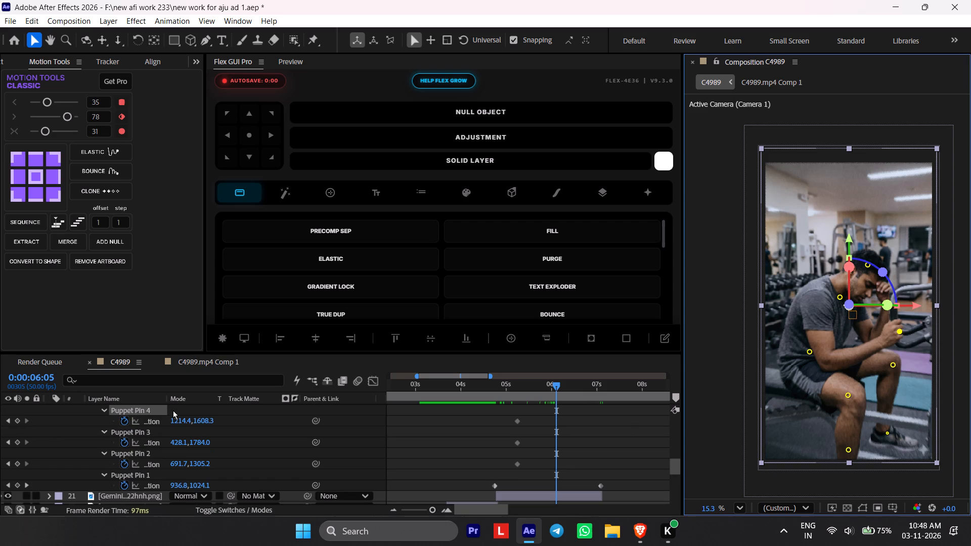
pyautogui.moveTo(174, 417); pyautogui.dragTo(168, 440)
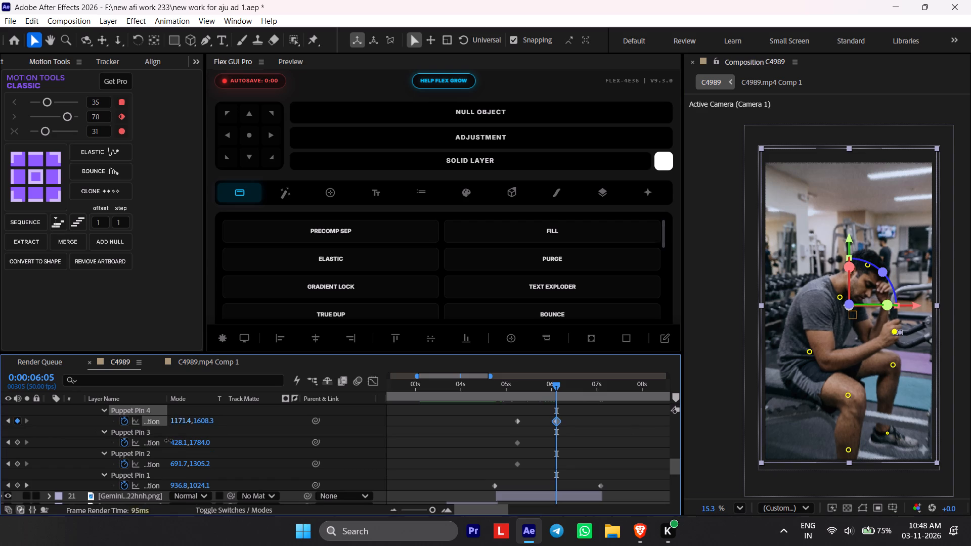
pyautogui.moveTo(168, 440); pyautogui.dragTo(174, 440)
pyautogui.hotkey('ctrl', 'z')
pyautogui.moveTo(203, 426); pyautogui.dragTo(235, 427)
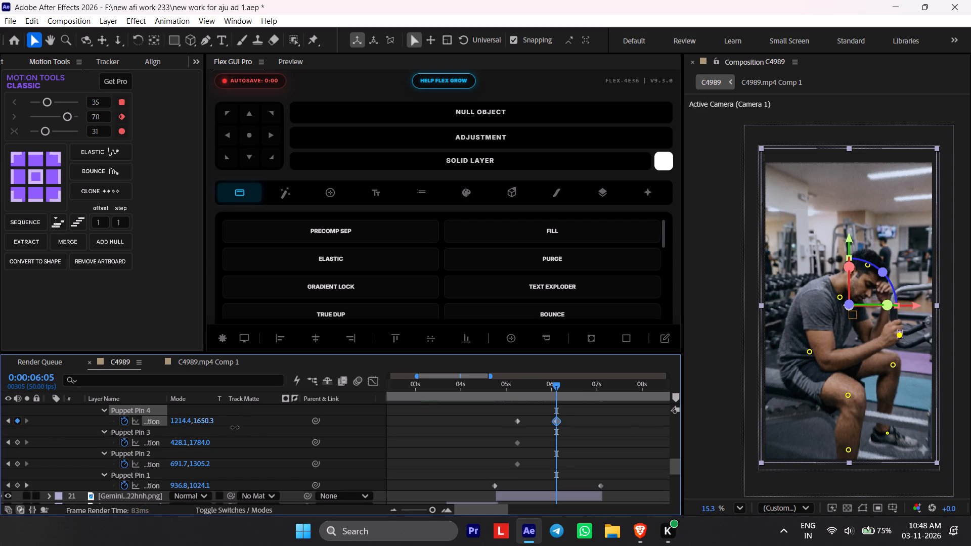
pyautogui.moveTo(235, 427); pyautogui.dragTo(289, 429)
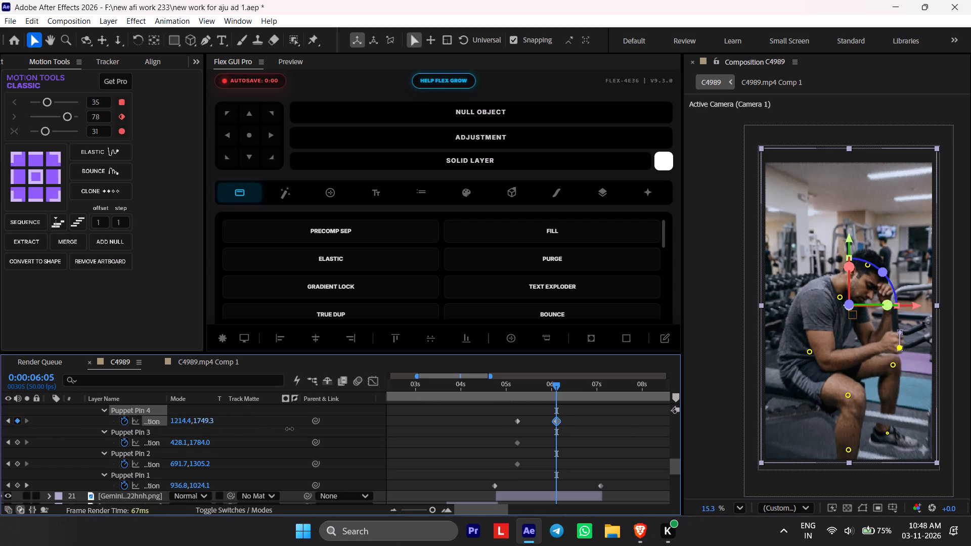
pyautogui.moveTo(289, 429); pyautogui.dragTo(292, 428)
# Retime Puppet Pin 4: move its original keyframe to the layer's end and the 1214.4, 1751.3 keyframe to the layer's start.
pyautogui.moveTo(518, 419); pyautogui.dragTo(600, 422)
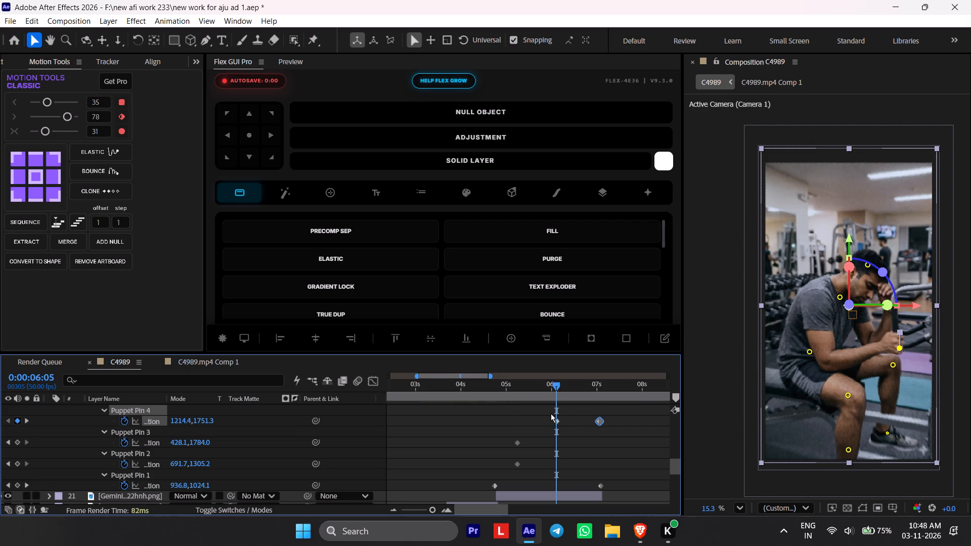
pyautogui.moveTo(558, 423); pyautogui.dragTo(504, 430)
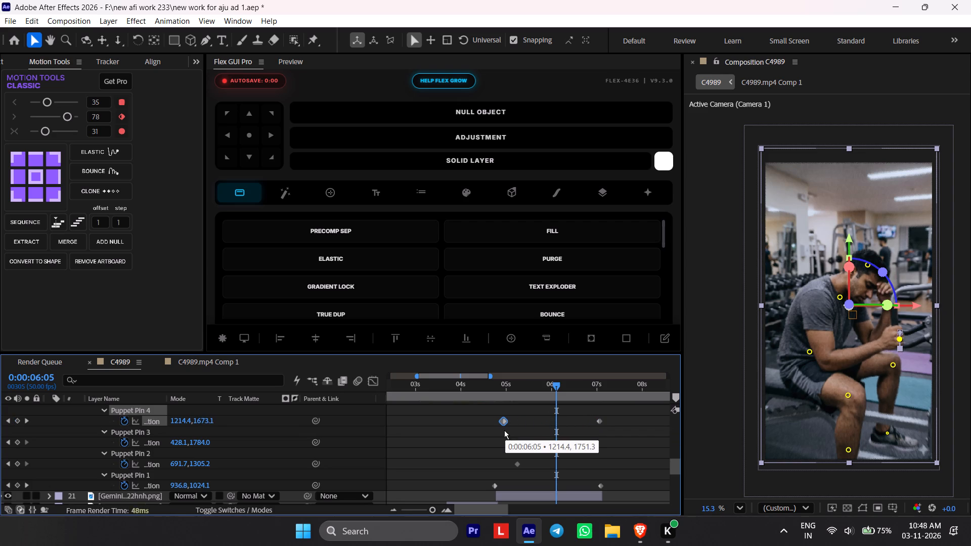
pyautogui.moveTo(504, 430); pyautogui.dragTo(496, 432)
# Play back the gym shot from 0:00:04:39 to check the head and arm movement.
pyautogui.click(496, 391)
pyautogui.press('space')
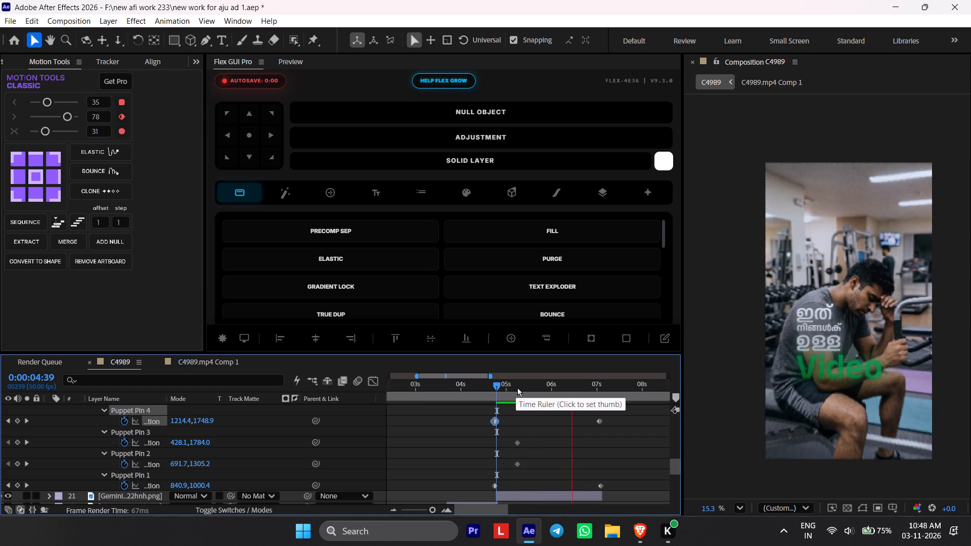
pyautogui.click(496, 384)
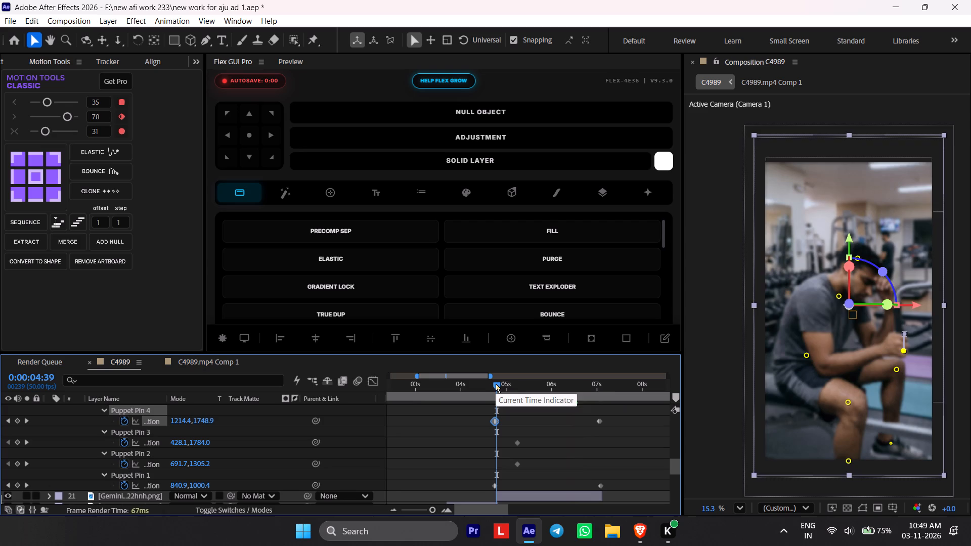
pyautogui.press('space')
pyautogui.press('space')
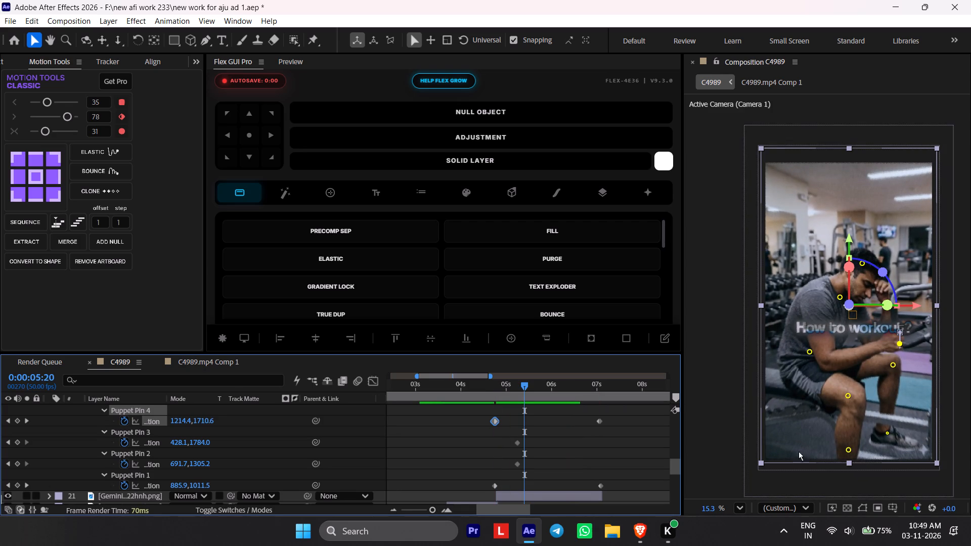
# Open the empty gym background Gemini_Generated_Image_2hnhy22hnhy22hnh.png from Downloads in Photos and start Generative Erase.
pyautogui.scroll(-1, 523, 448)
pyautogui.click(537, 466)
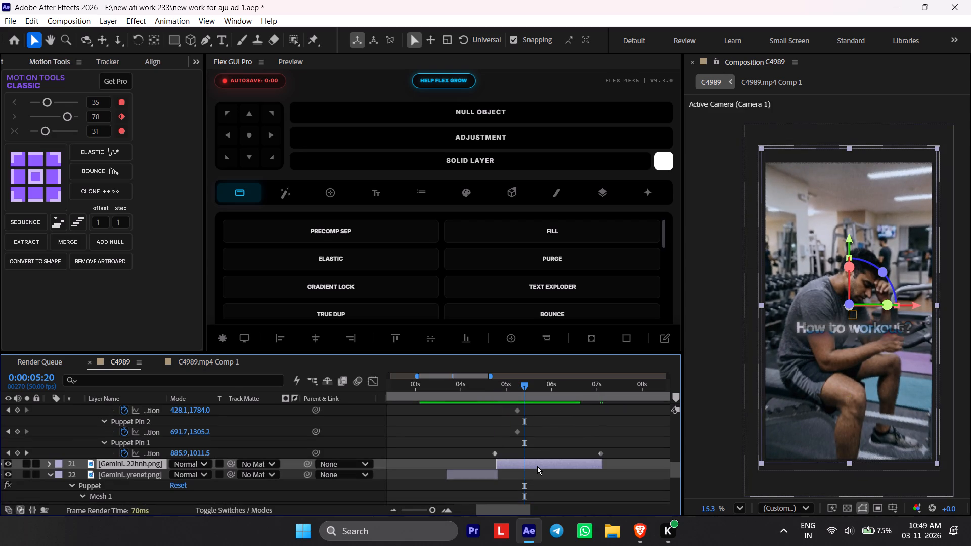
pyautogui.click(612, 544)
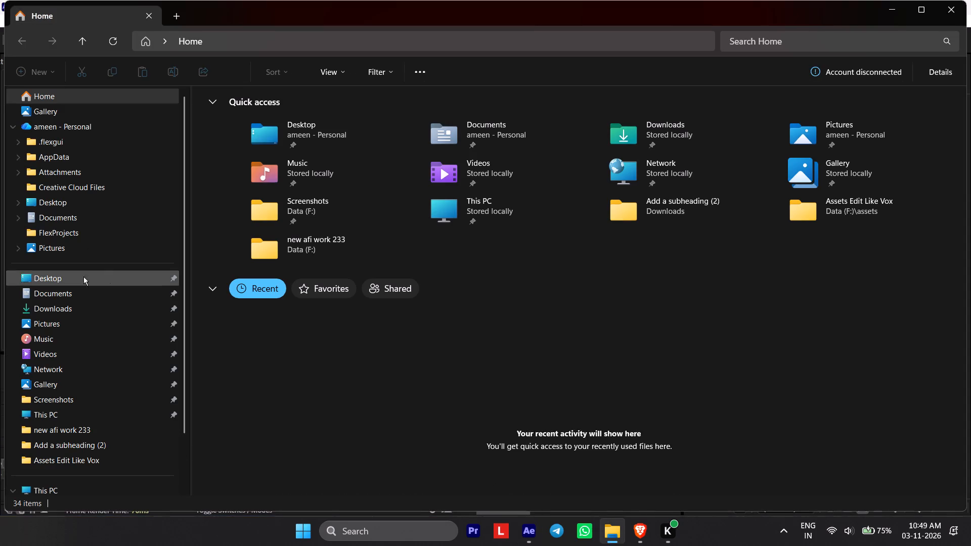
pyautogui.click(169, 314)
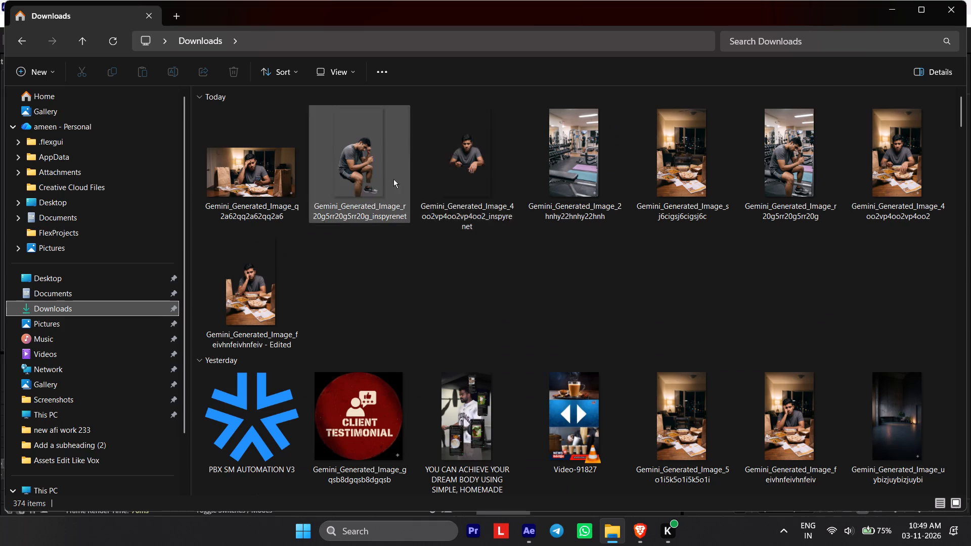
pyautogui.click(579, 192)
pyautogui.rightClick(579, 192)
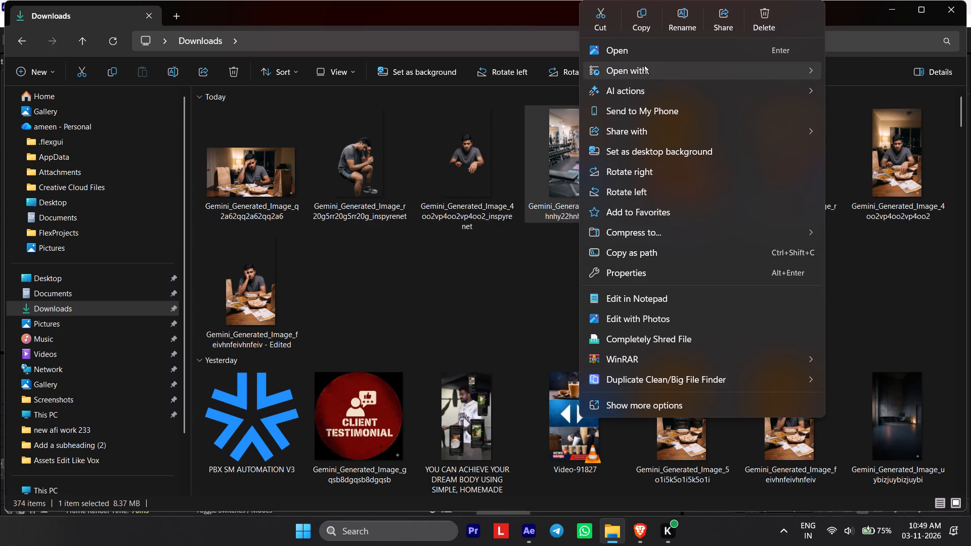
pyautogui.click(645, 44)
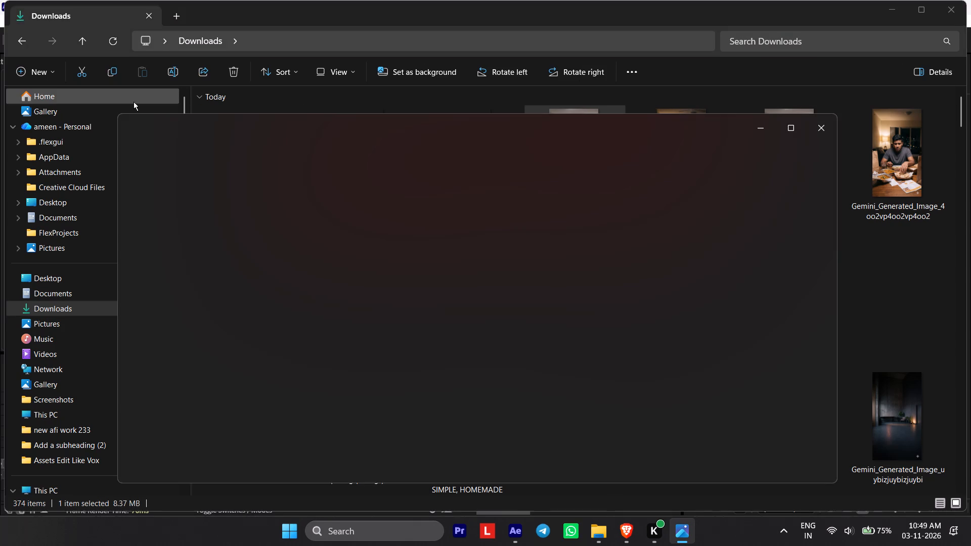
pyautogui.click(159, 125)
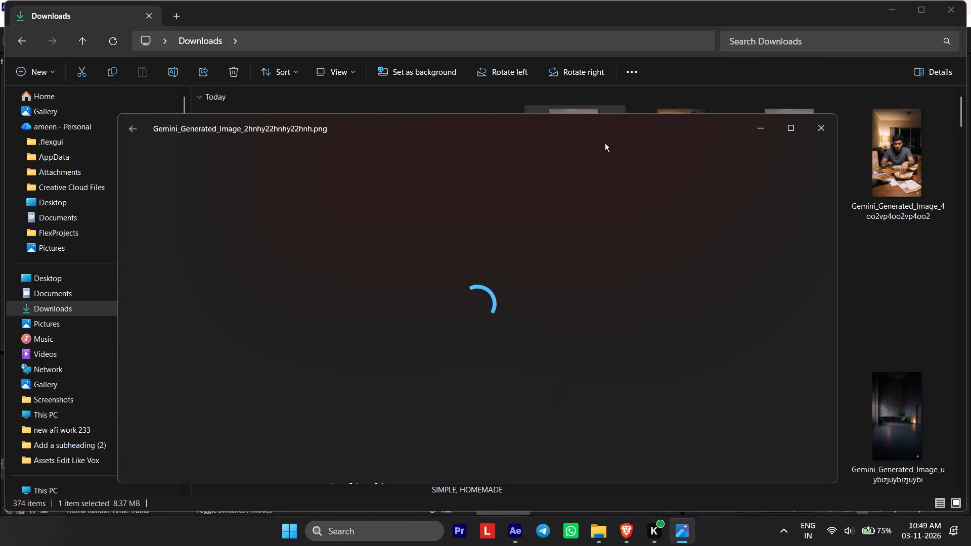
pyautogui.click(551, 168)
# Erase the sparkle watermark and its leftover traces near the bench leg in the gym background's lower corner.
pyautogui.scroll(4, 417, 443)
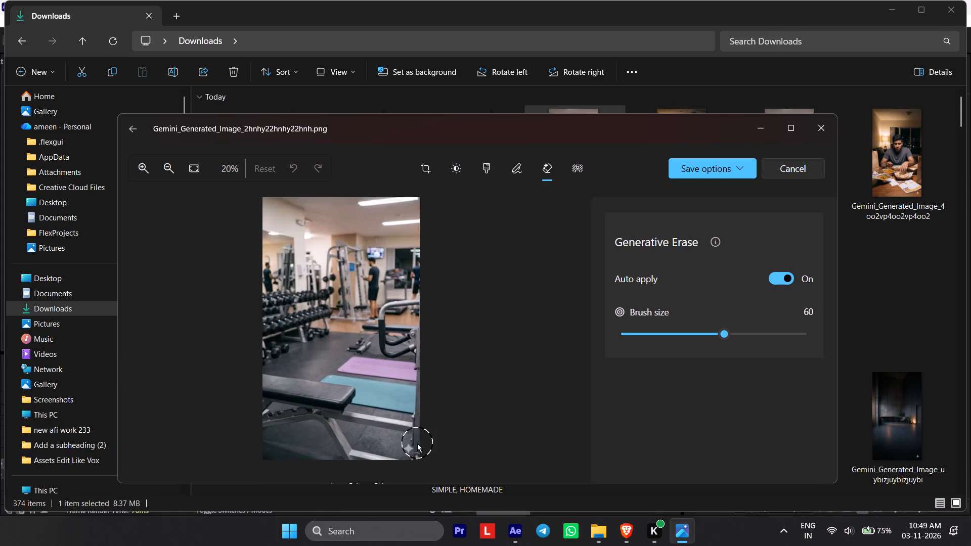
pyautogui.moveTo(417, 443); pyautogui.dragTo(406, 309, button='middle')
pyautogui.scroll(9, 399, 308)
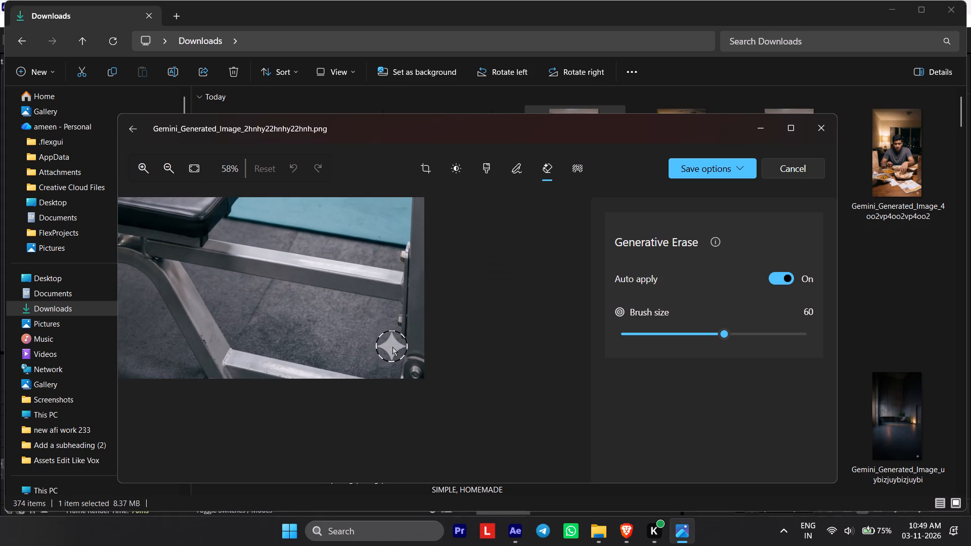
pyautogui.click(389, 344)
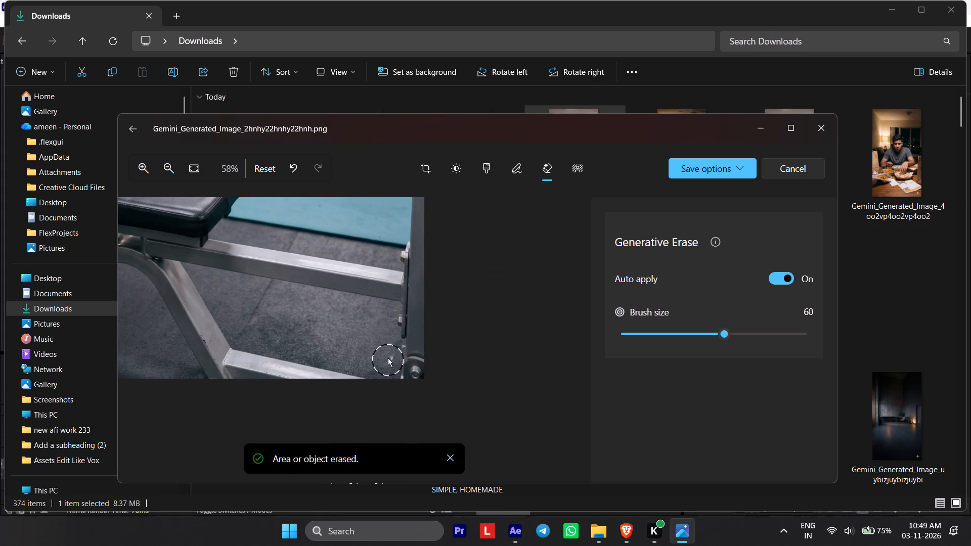
pyautogui.click(390, 347)
pyautogui.scroll(11, 402, 353)
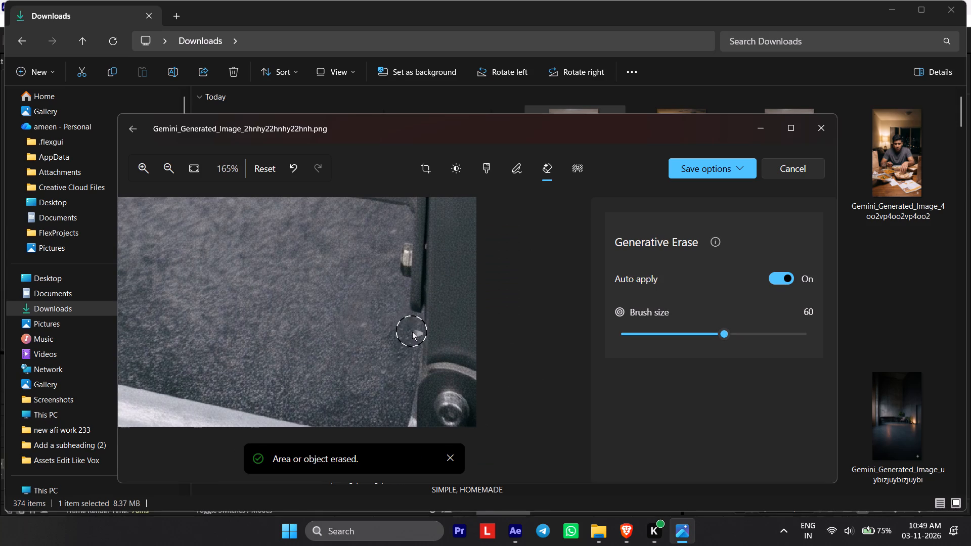
pyautogui.click(408, 332)
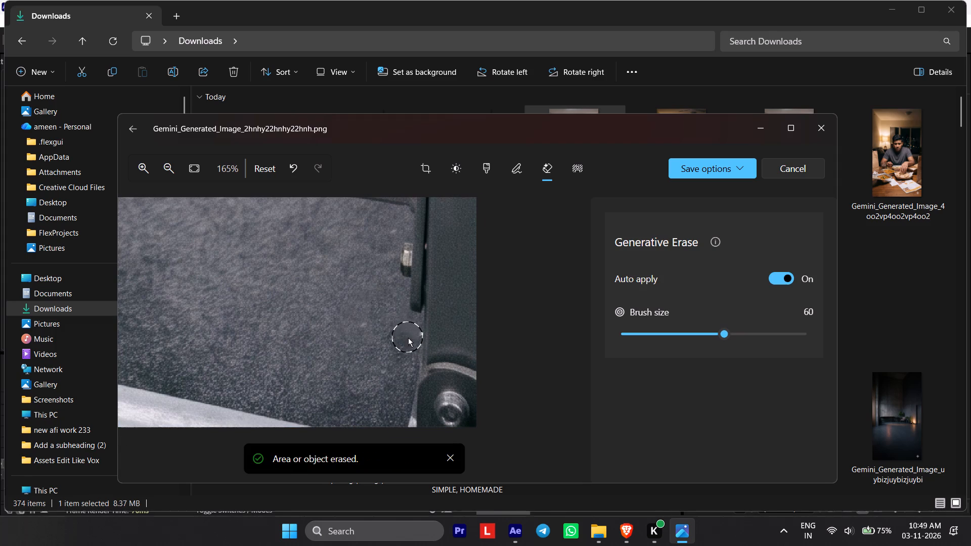
# Erase the last trace beside the equipment's dark post in the gym background, save over the original image, and close Photos.
pyautogui.click(412, 338)
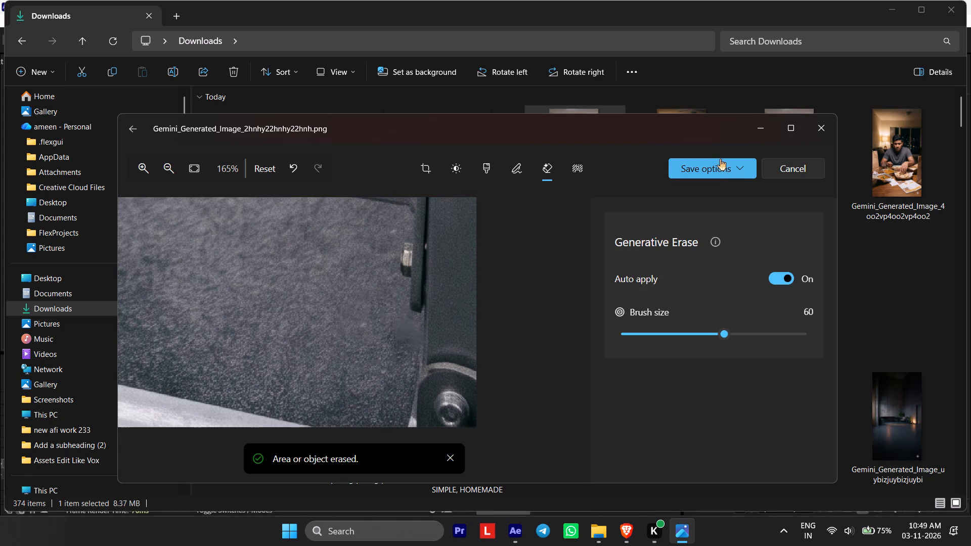
pyautogui.click(720, 159)
pyautogui.click(684, 214)
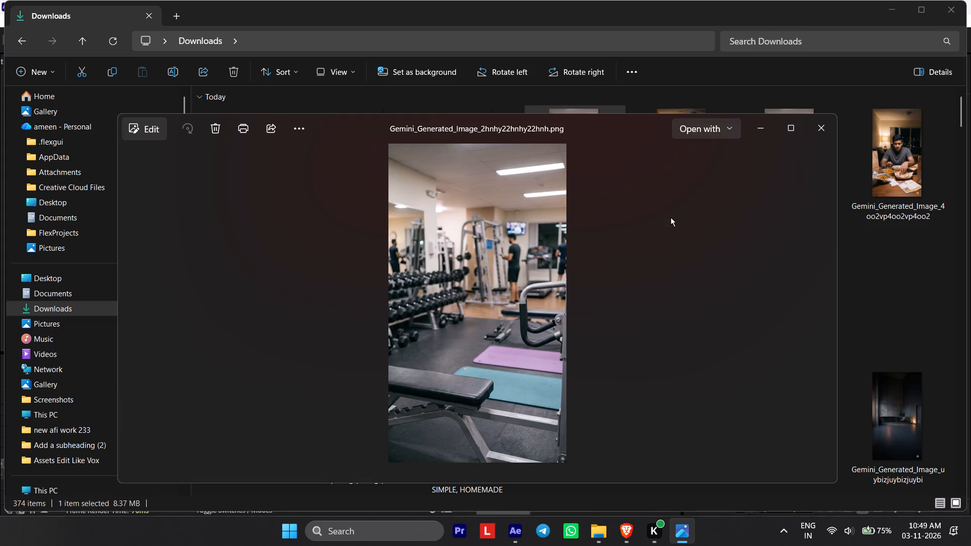
pyautogui.click(819, 128)
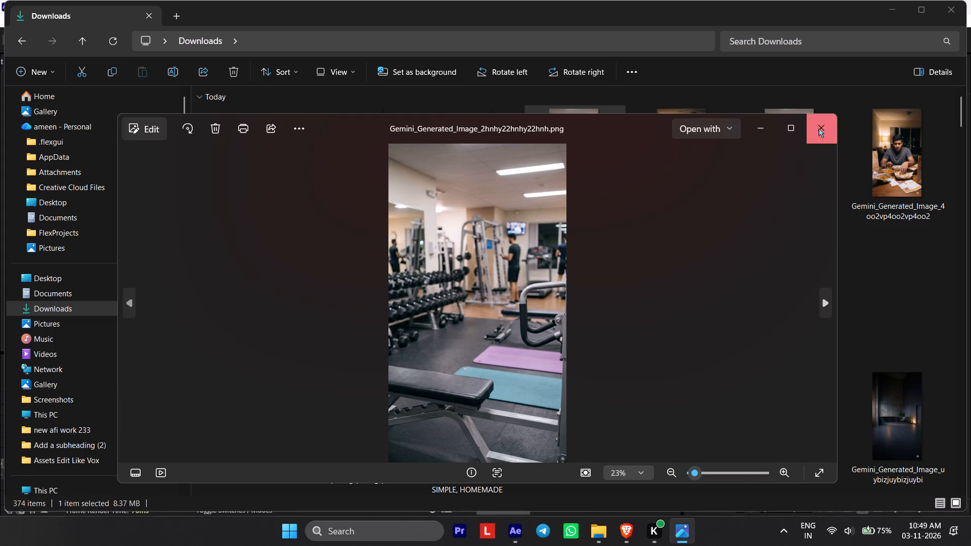
# Open the meal shot Gemini_Generated_Image_4oo2vp4oo2vp4oo2.png from Downloads in Photos and start Generative Erase.
pyautogui.click(910, 160)
pyautogui.rightClick(910, 160)
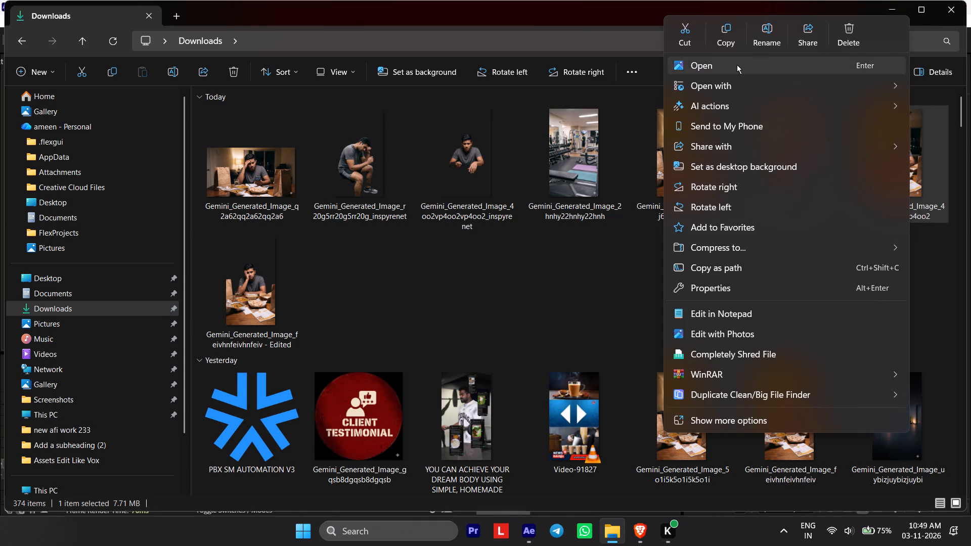
pyautogui.click(734, 65)
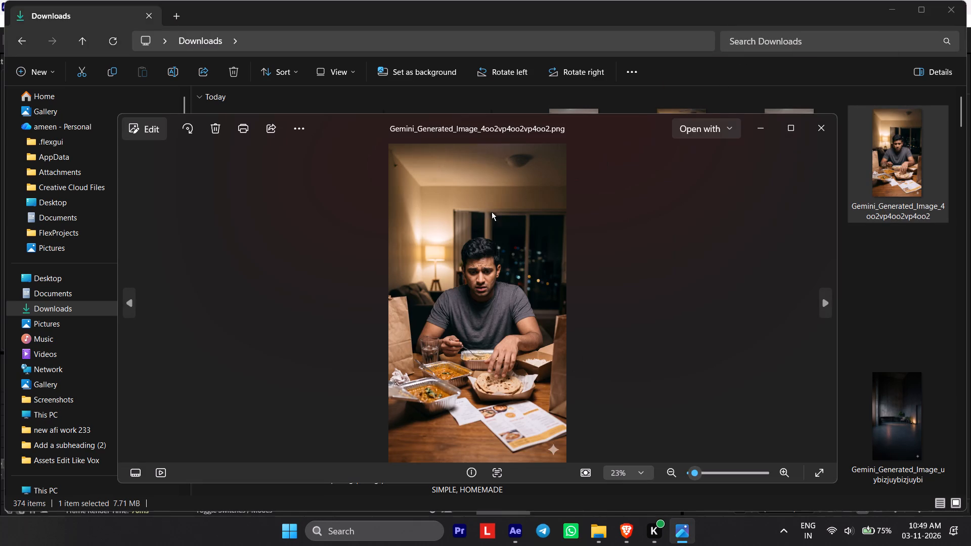
pyautogui.click(141, 134)
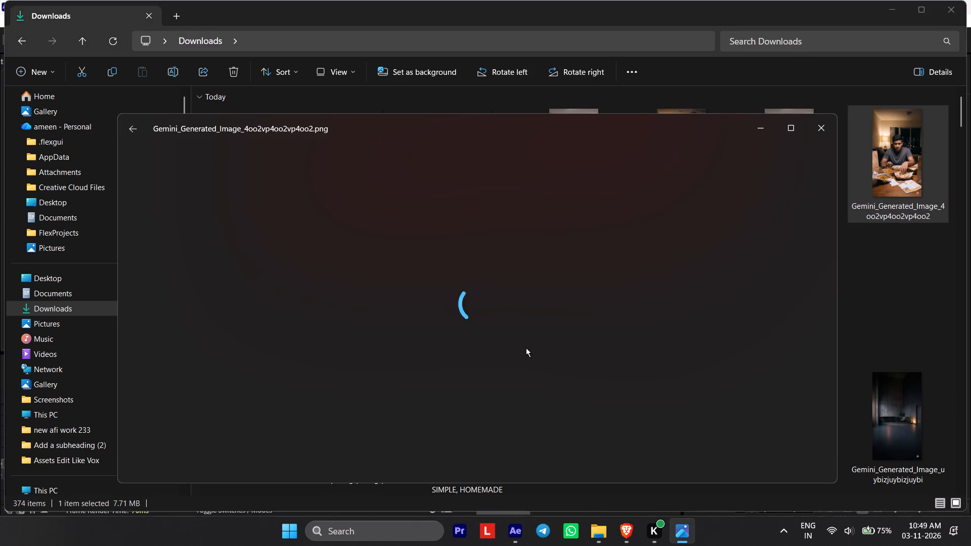
pyautogui.scroll(6, 518, 394)
pyautogui.click(550, 167)
# Erase the sparkle watermark on the table beside the menu sheet, save over the original image, and close Photos.
pyautogui.scroll(6, 382, 403)
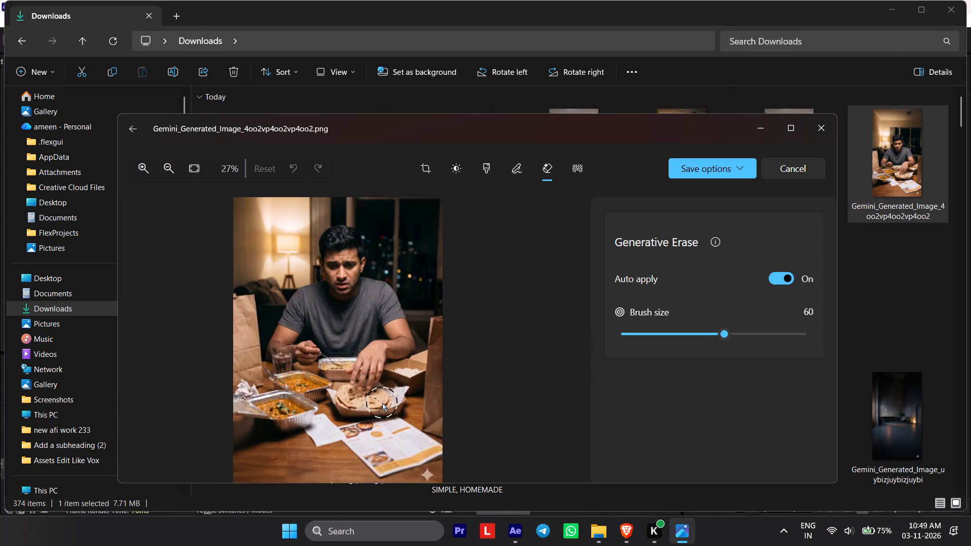
pyautogui.scroll(6, 383, 403)
pyautogui.moveTo(395, 380); pyautogui.dragTo(402, 264, button='middle')
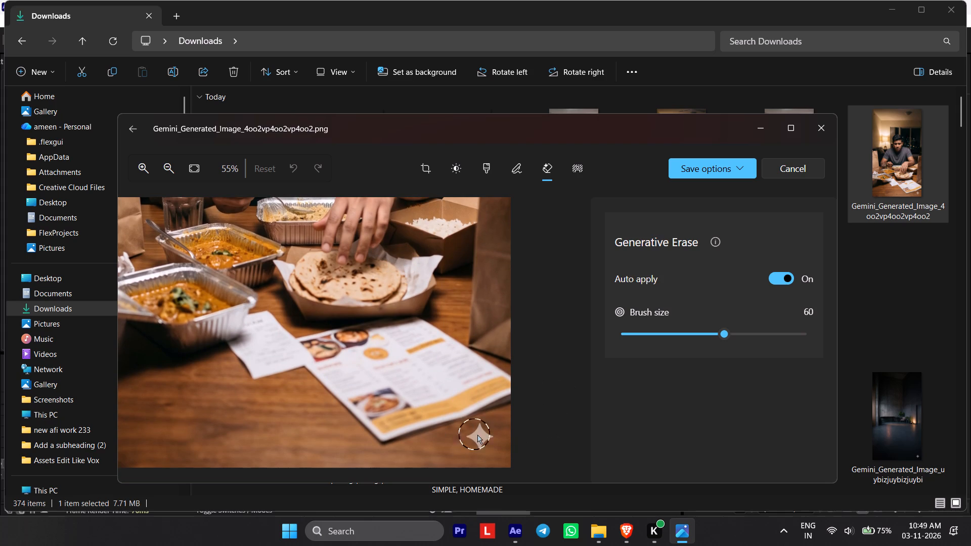
pyautogui.click(478, 435)
pyautogui.click(479, 441)
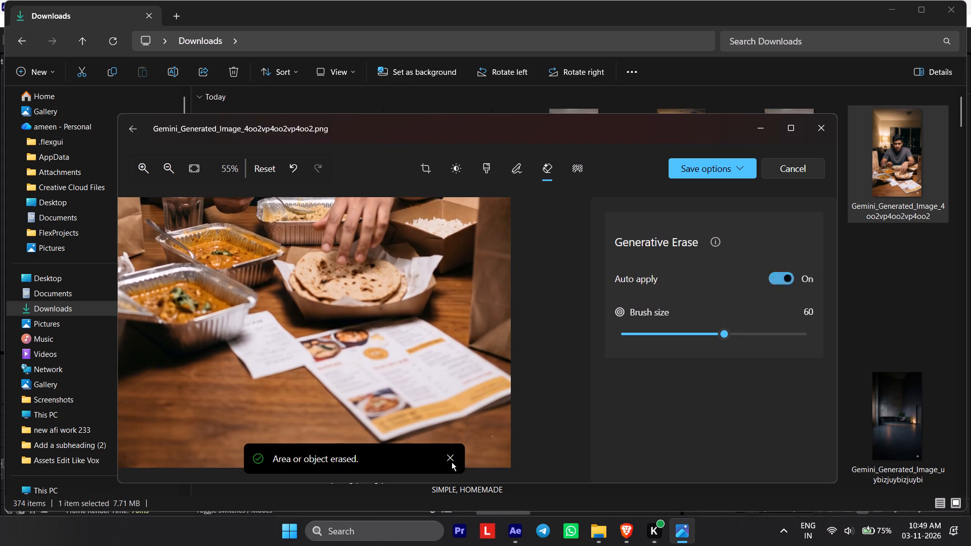
pyautogui.click(484, 438)
pyautogui.click(721, 171)
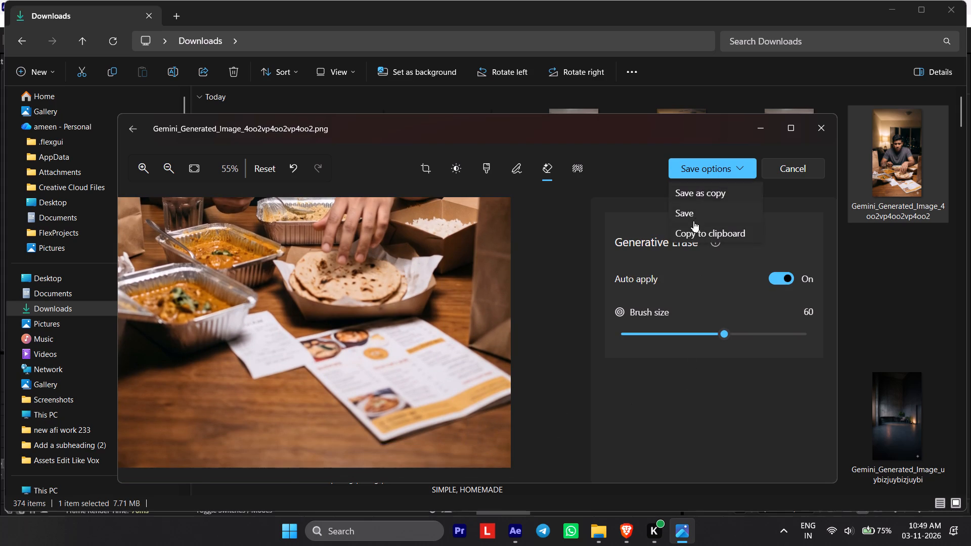
pyautogui.click(700, 214)
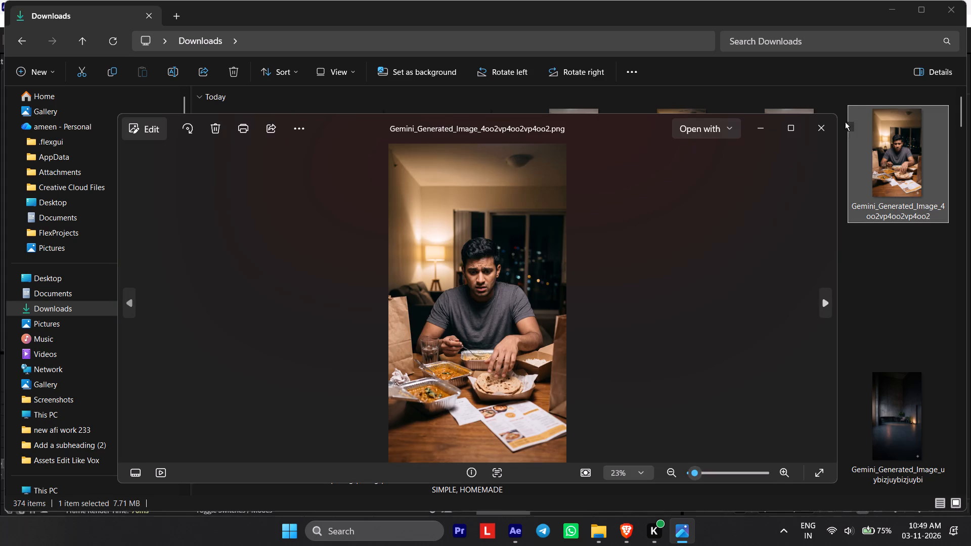
pyautogui.click(827, 128)
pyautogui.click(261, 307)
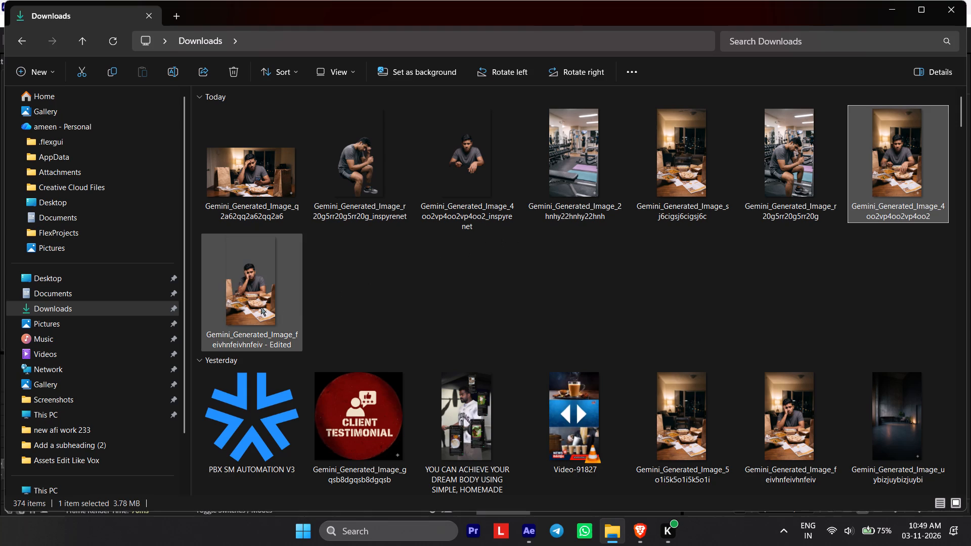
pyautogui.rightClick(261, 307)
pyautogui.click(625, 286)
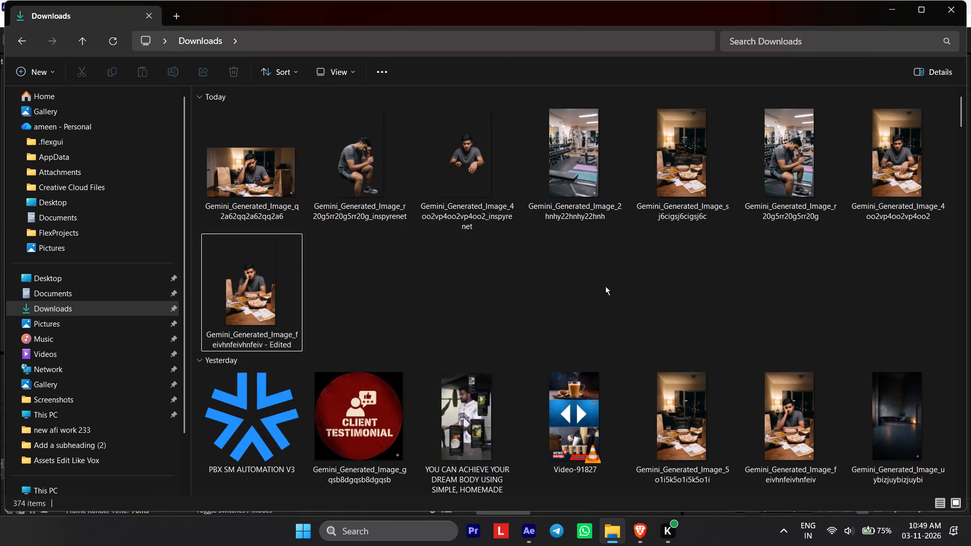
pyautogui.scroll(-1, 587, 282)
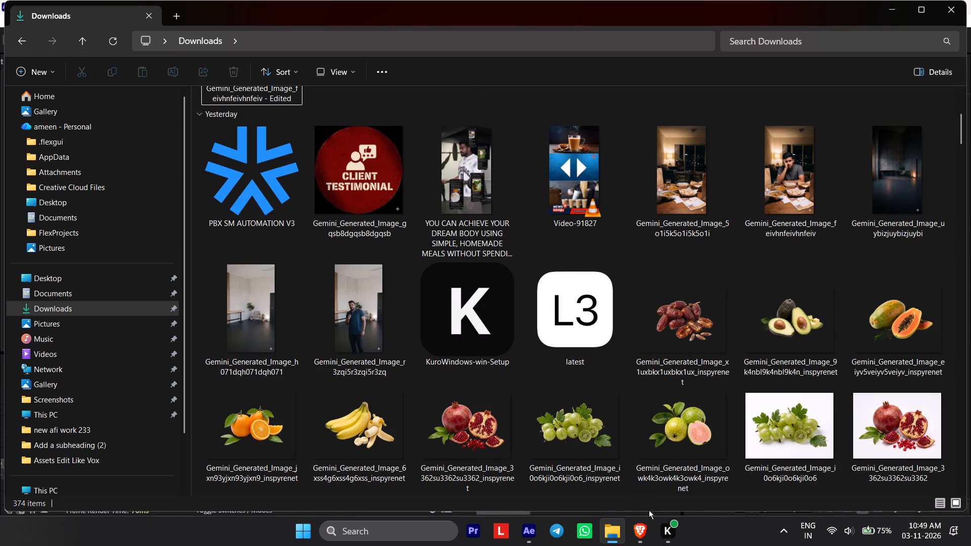
# Close Downloads, return to After Effects, and play back the gym shot from 0:00:04:24 and 0:00:04:43 to check the background and movement.
pyautogui.click(947, 12)
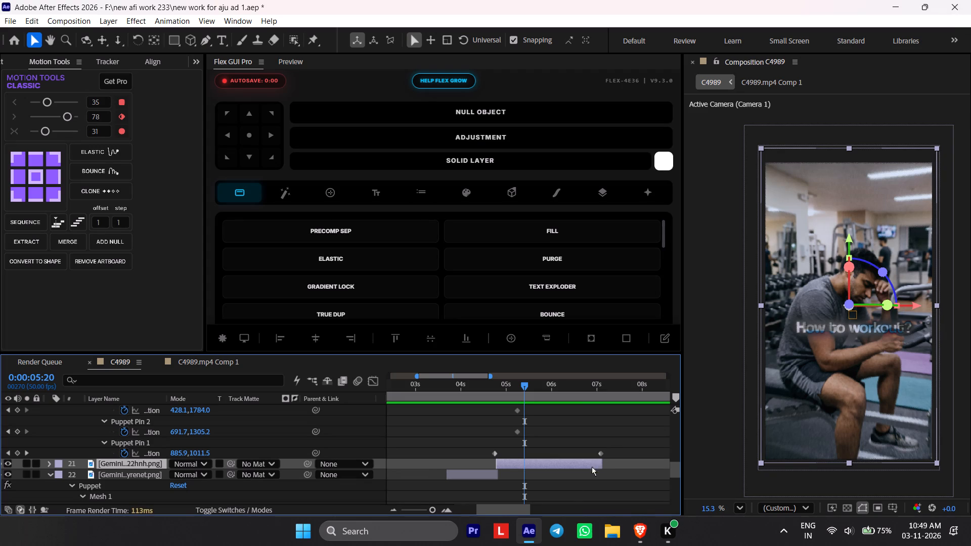
pyautogui.moveTo(511, 387); pyautogui.dragTo(483, 406)
pyautogui.click(522, 428)
pyautogui.press('space')
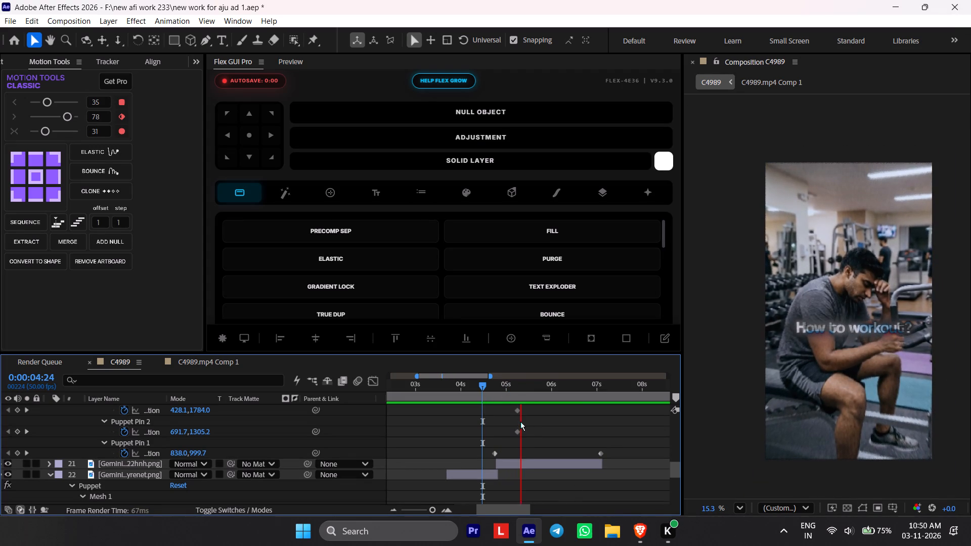
pyautogui.click(500, 385)
pyautogui.press('space')
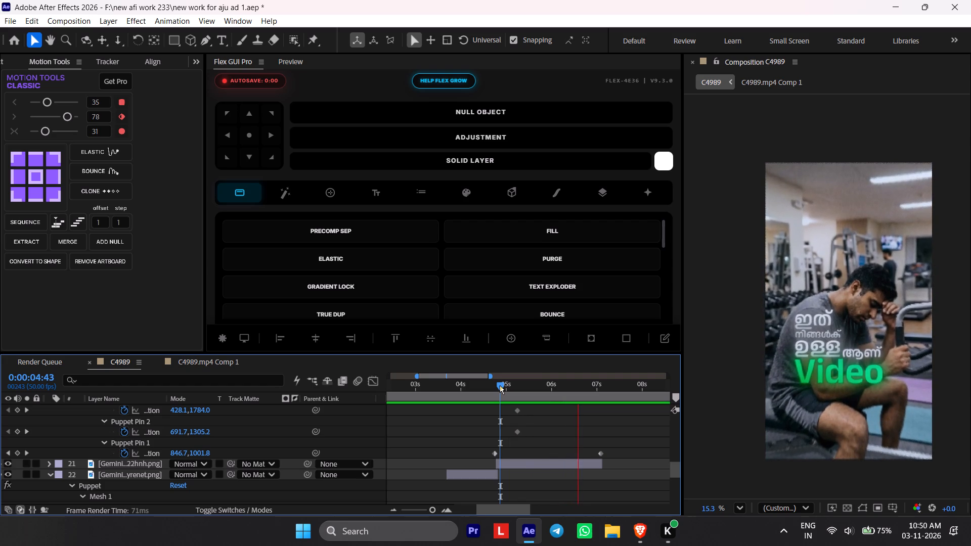
pyautogui.click(500, 385)
pyautogui.press('space')
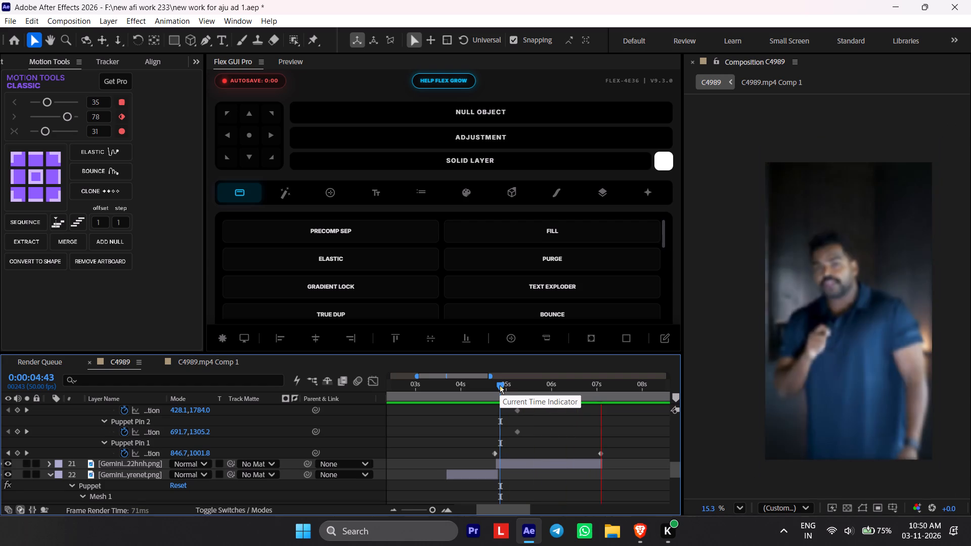
pyautogui.click(498, 385)
pyautogui.press('space')
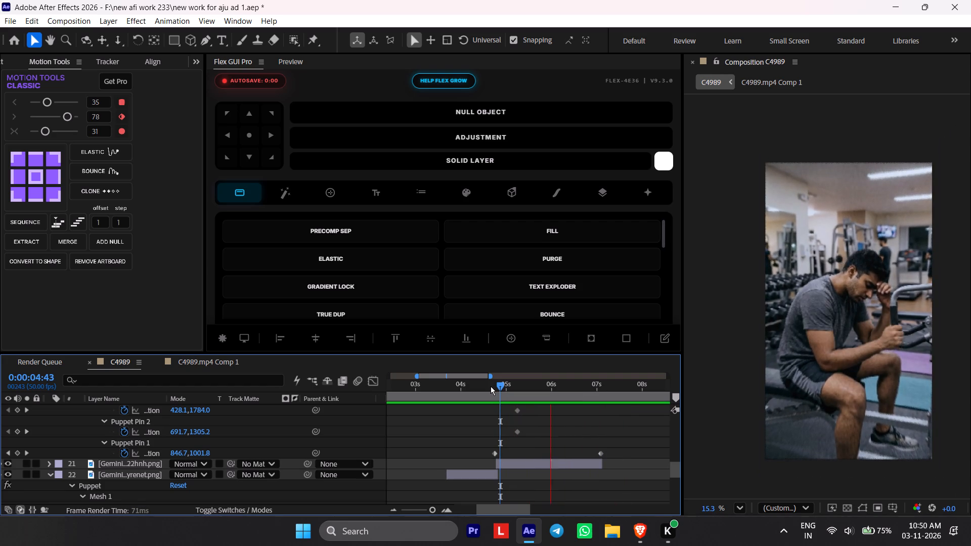
pyautogui.press('space')
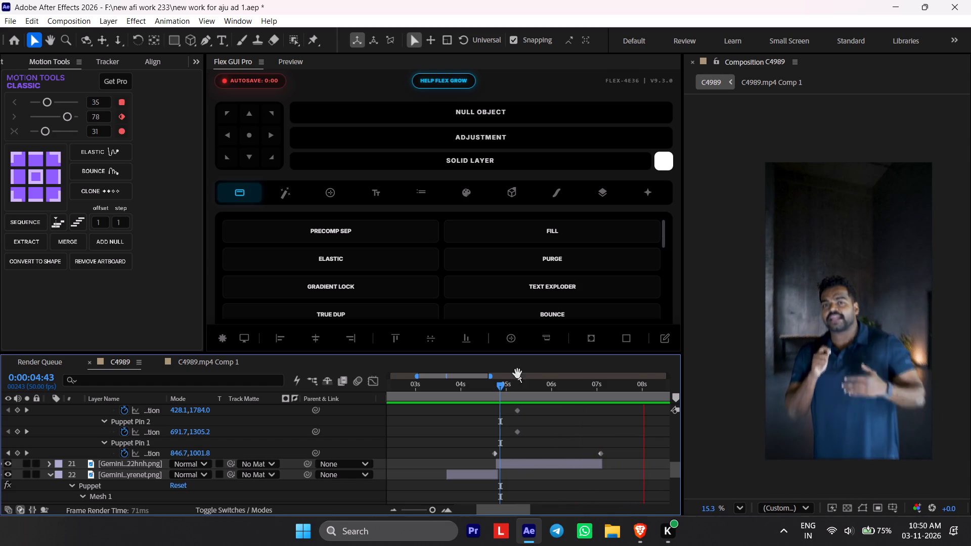
# Save the project.
pyautogui.hotkey('ctrl', 's')
# Play back the C4989 composition from 0:00:00:00 to review the opening shots, and return to the start.
pyautogui.moveTo(469, 389); pyautogui.dragTo(349, 423)
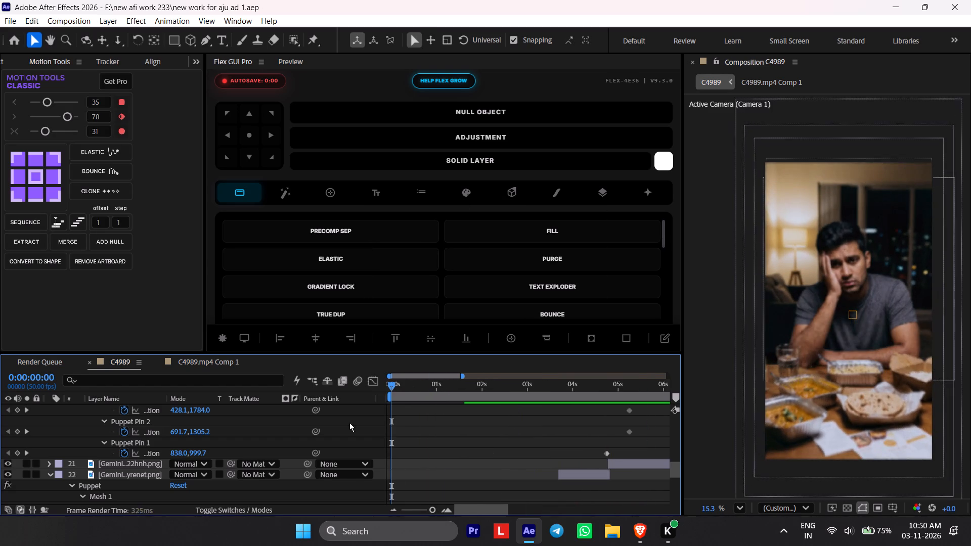
pyautogui.moveTo(349, 423); pyautogui.dragTo(346, 423)
pyautogui.press('space')
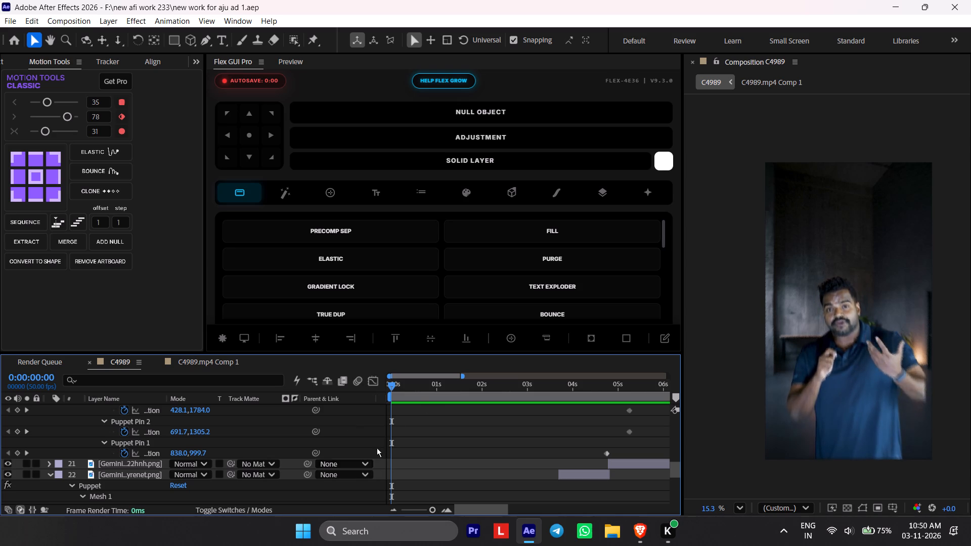
pyautogui.moveTo(420, 384); pyautogui.dragTo(311, 400)
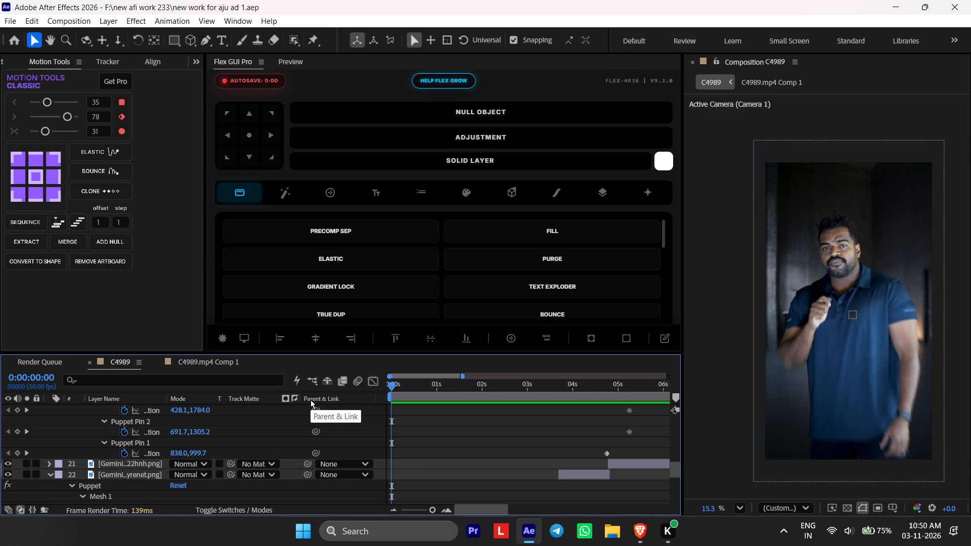
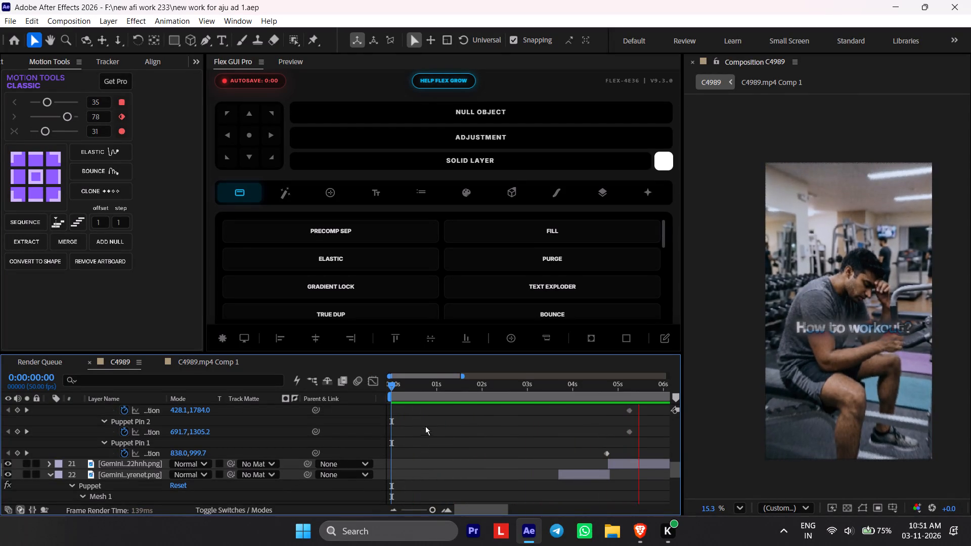
# Preview the C4989 composition from about 0:00:01:19.
pyautogui.click(454, 391)
pyautogui.press('space')
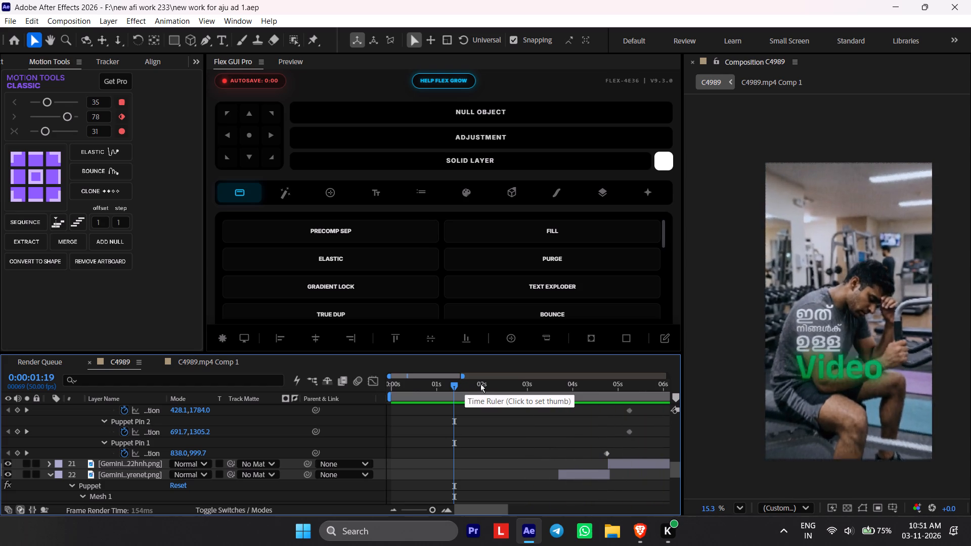
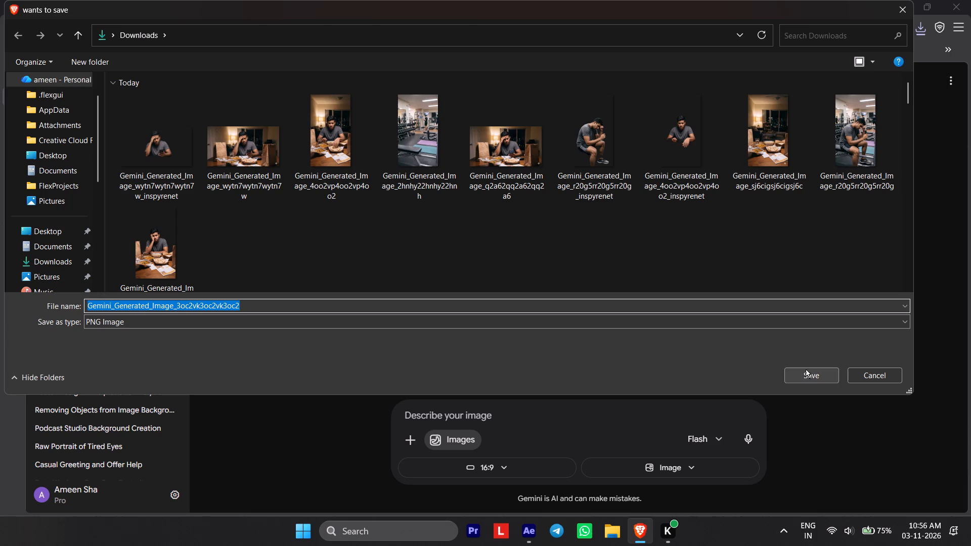
# Save the edited dinner-table image without the phone to Downloads as a PNG under its suggested file name.
pyautogui.click(804, 369)
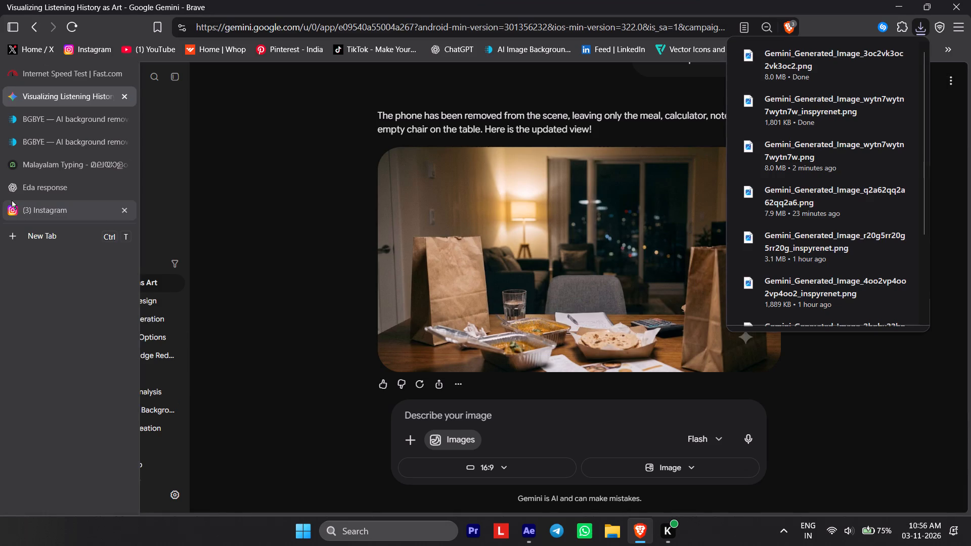
# Switch to the open Instagram page and open the direct messages inbox.
pyautogui.click(52, 201)
pyautogui.click(51, 217)
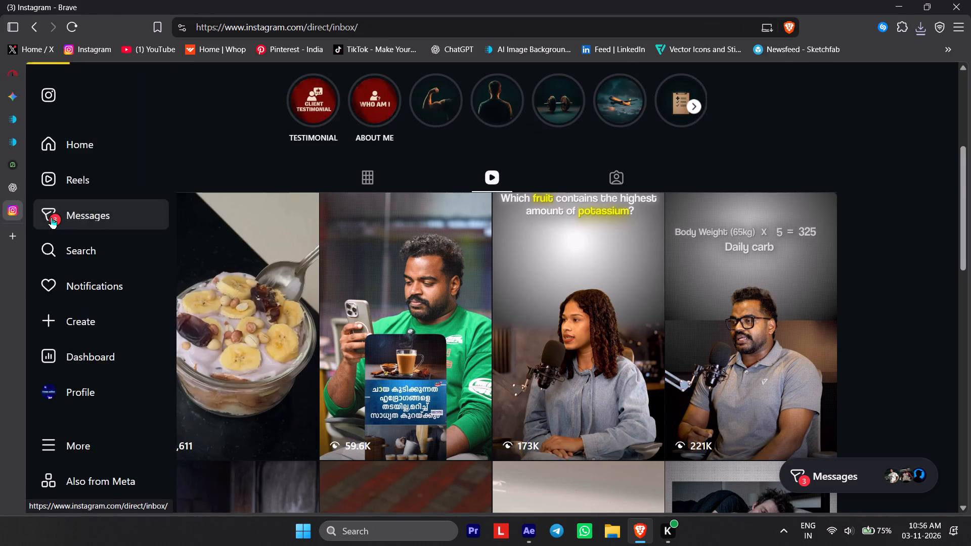
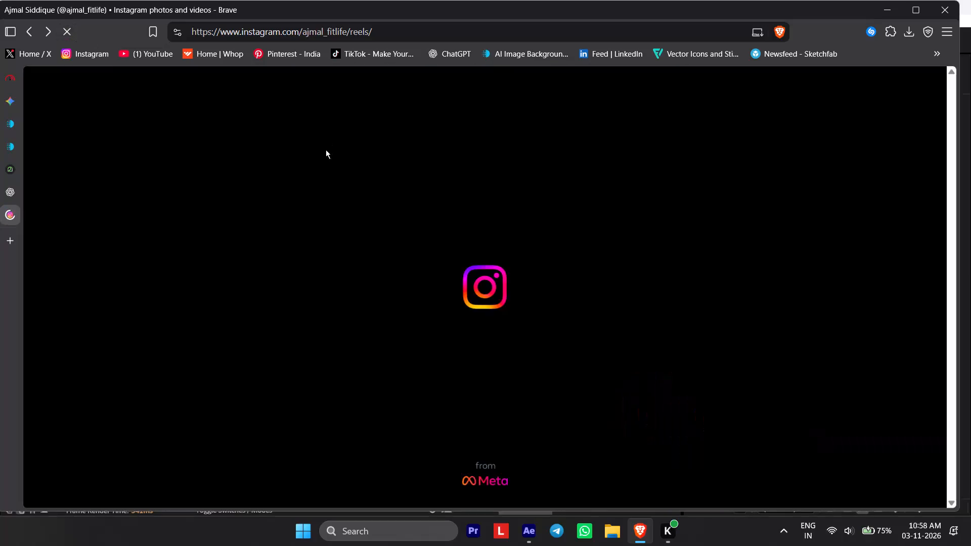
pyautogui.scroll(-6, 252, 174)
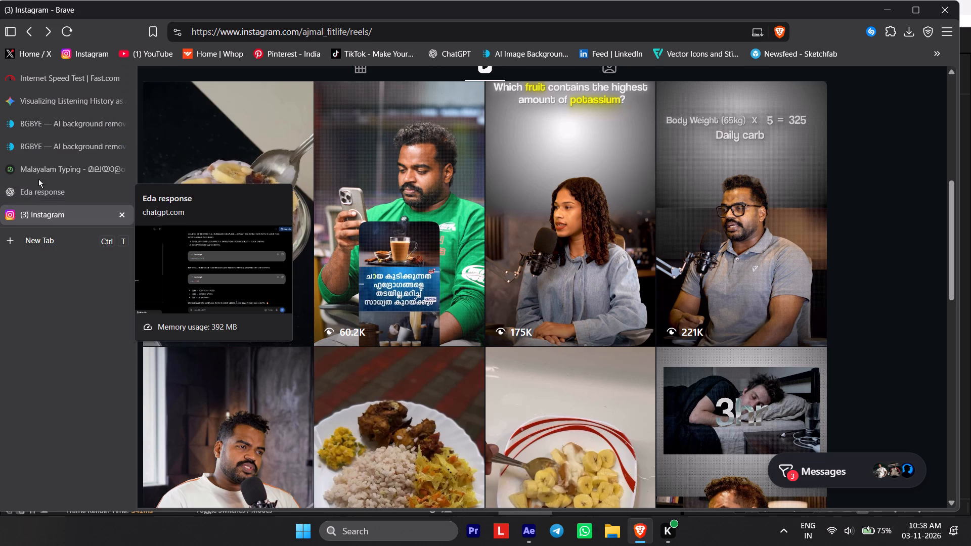
# Switch to After Effects and import two PNGs from Downloads as footage: the dinner-table image without the man and his InspyreNet cutout.
pyautogui.click(532, 535)
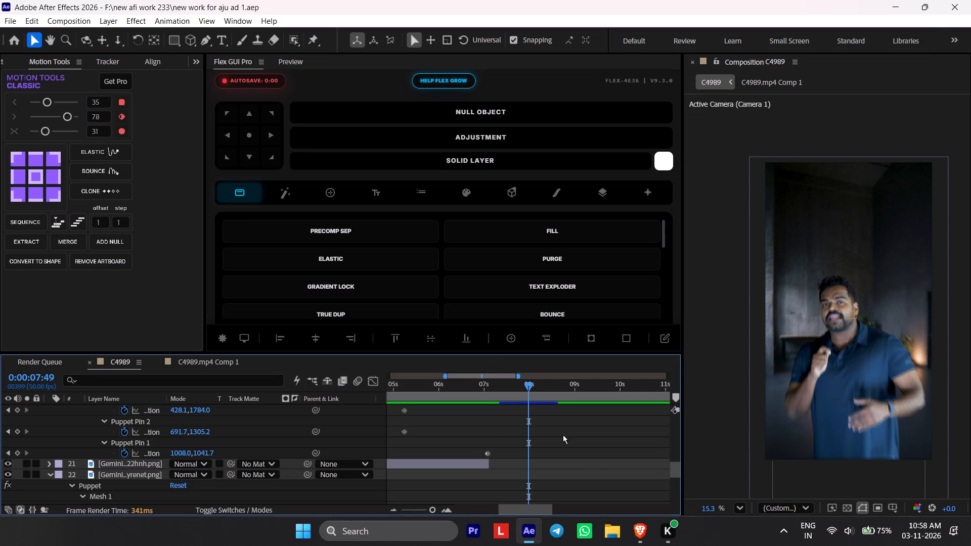
pyautogui.scroll(4, 76, 59)
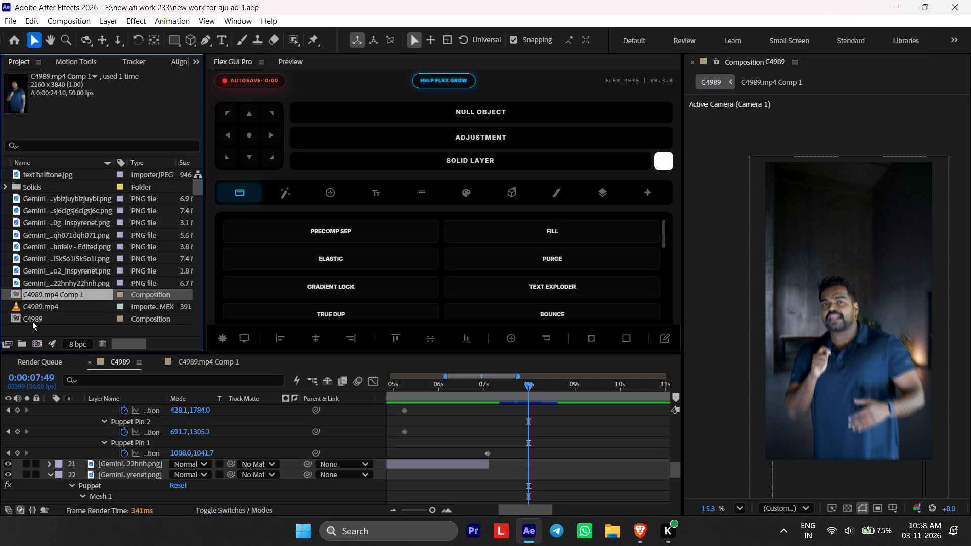
pyautogui.doubleClick(32, 326)
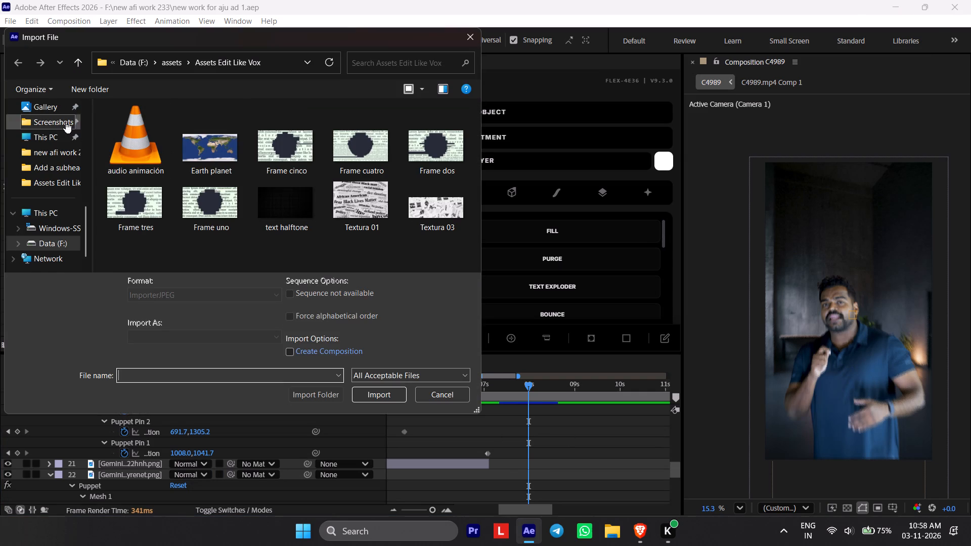
pyautogui.scroll(3, 66, 122)
pyautogui.click(60, 174)
pyautogui.click(124, 156)
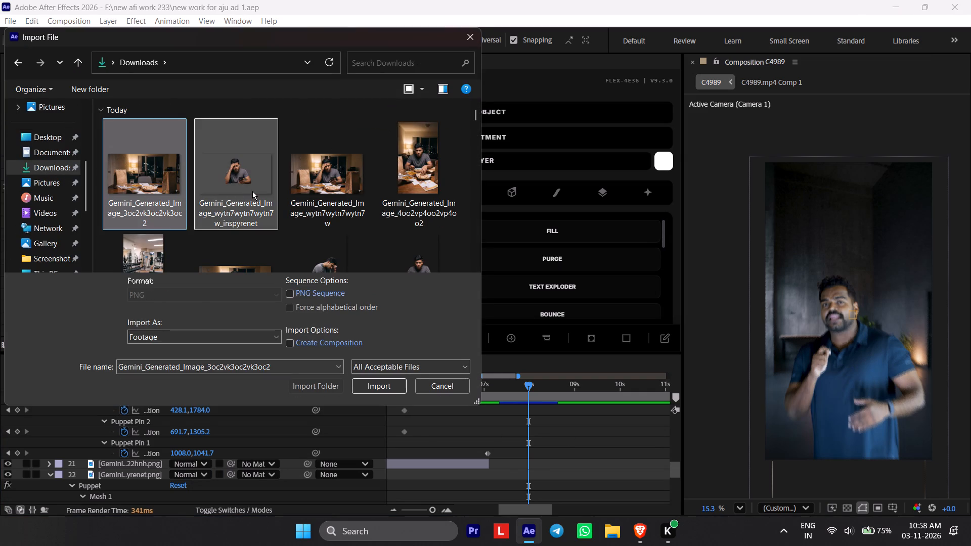
pyautogui.keyDown('ctrl'); pyautogui.click(252, 191); pyautogui.keyUp('ctrl')
pyautogui.click(380, 388)
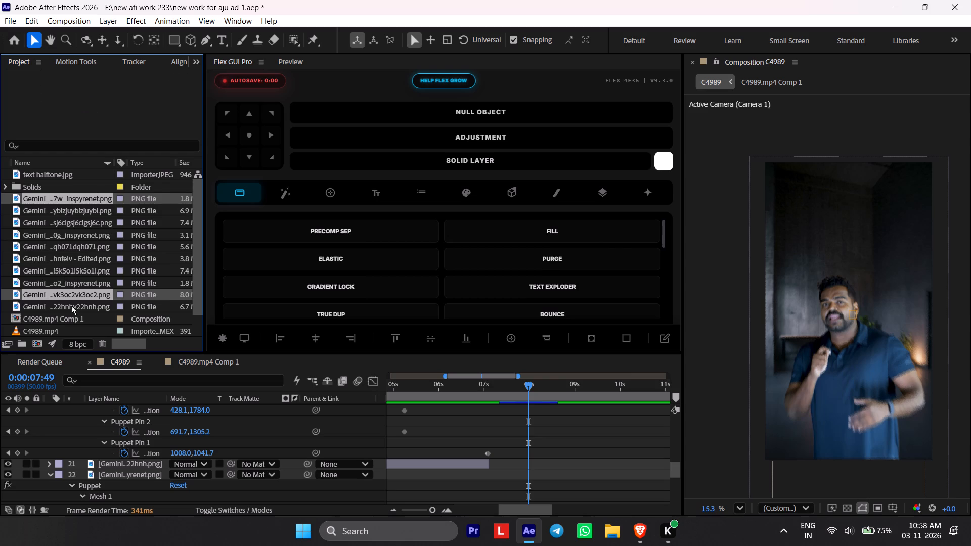
# Add the new InspyreNet man cutout and the empty dinner-table PNG to the C4989 timeline, starting at about 0:00:07:23.
pyautogui.moveTo(76, 295); pyautogui.dragTo(504, 449)
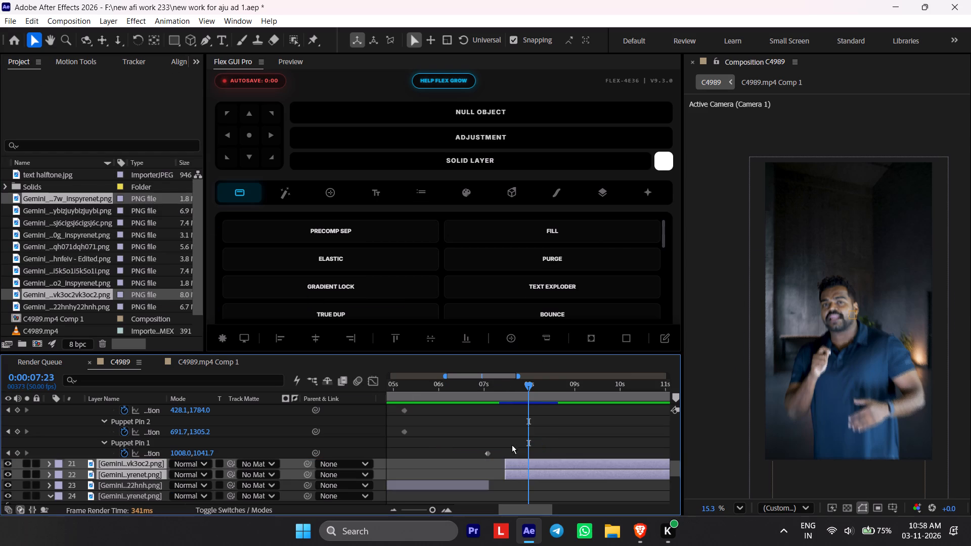
pyautogui.scroll(3, 513, 458)
pyautogui.scroll(-5, 512, 459)
pyautogui.scroll(9, 506, 464)
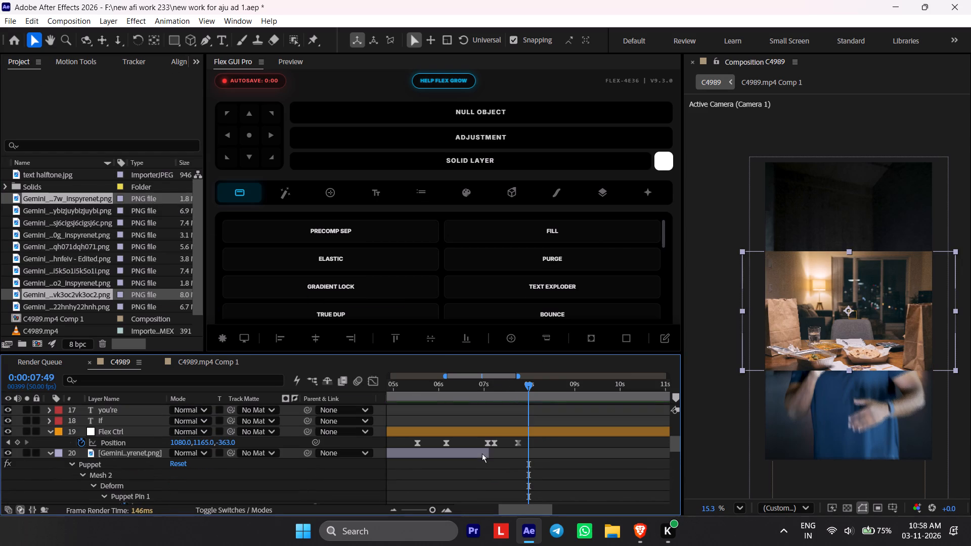
# Collapse the expanded keyframe properties of all layers in the C4989 timeline.
pyautogui.press('u')
pyautogui.click(500, 453)
pyautogui.press('u')
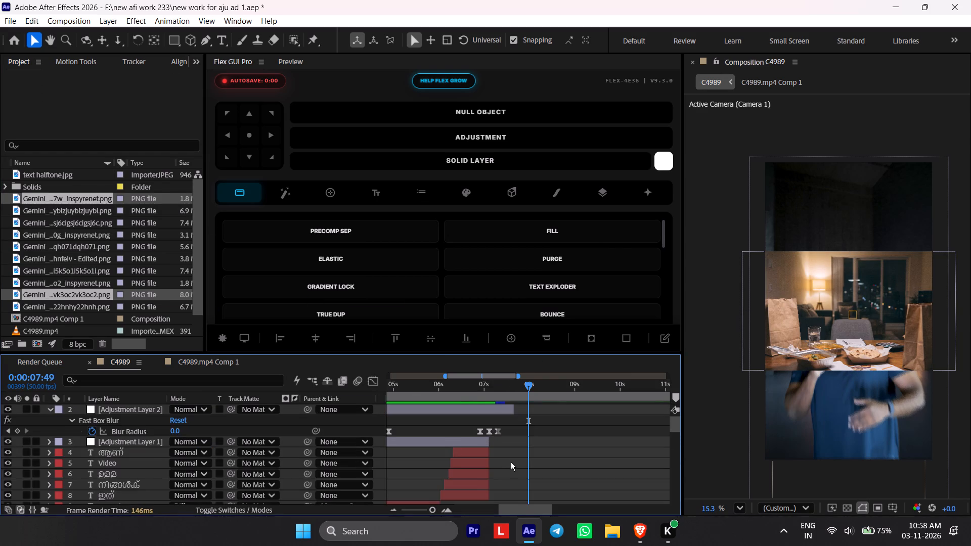
pyautogui.scroll(1, 511, 462)
pyautogui.scroll(-15, 511, 463)
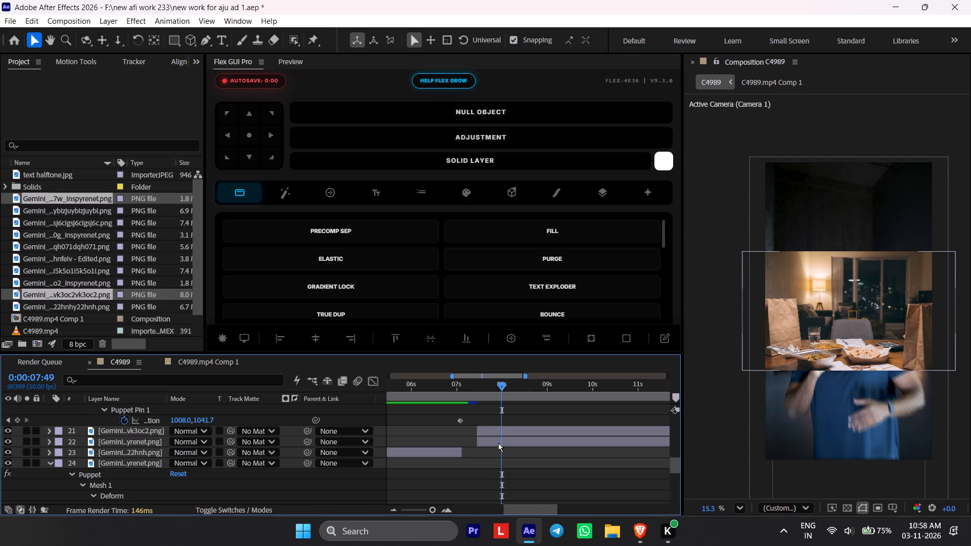
pyautogui.scroll(-5, 498, 443)
pyautogui.click(494, 443)
pyautogui.press('u')
pyautogui.scroll(-6, 494, 443)
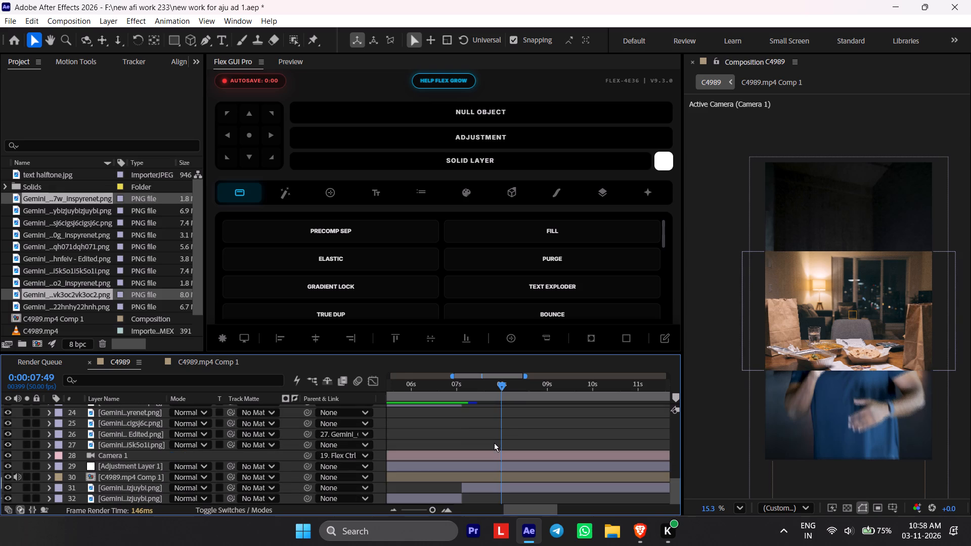
# Review the layer stack and check the new dinner-table scene's frames up to 0:00:07:36.
pyautogui.scroll(12, 494, 443)
pyautogui.scroll(-7, 494, 443)
pyautogui.scroll(4, 494, 443)
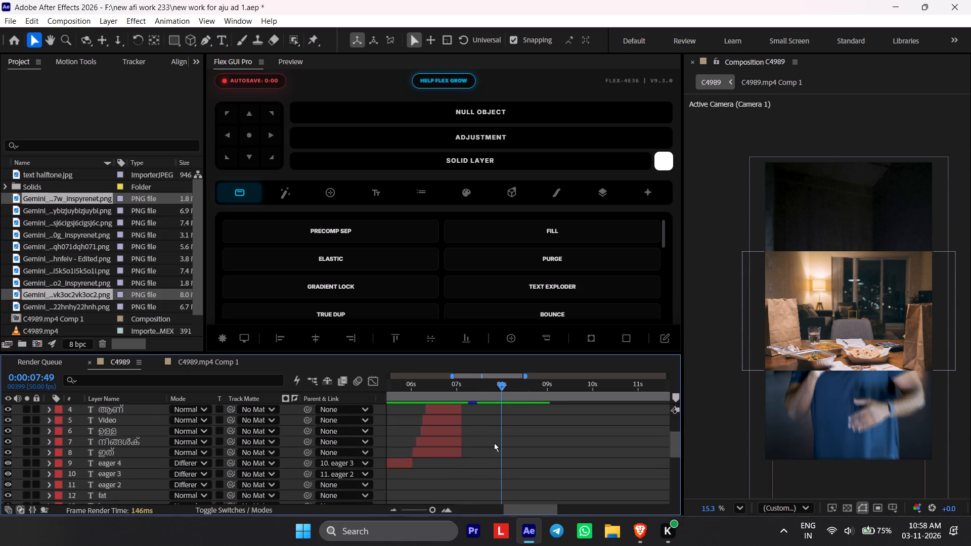
pyautogui.scroll(9, 494, 443)
pyautogui.scroll(-7, 494, 443)
pyautogui.click(463, 376)
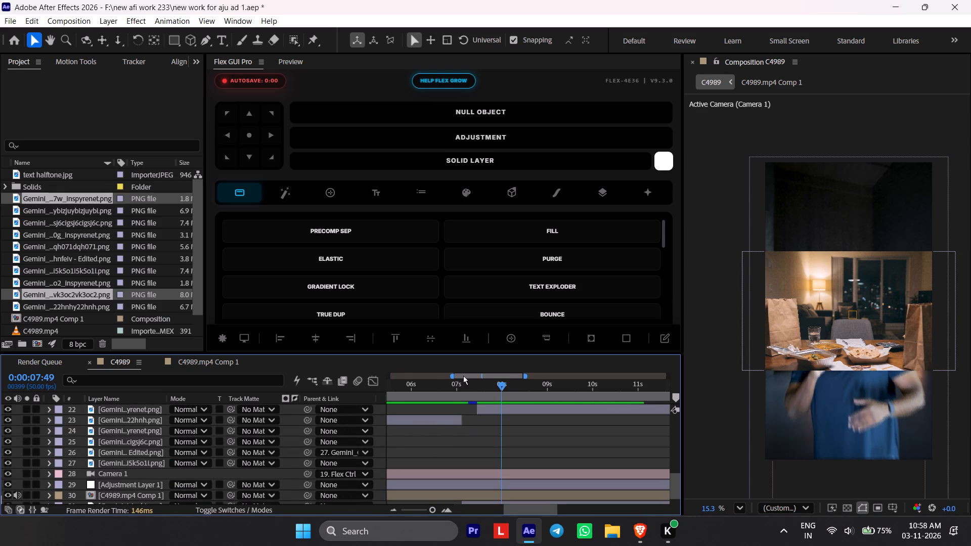
pyautogui.moveTo(466, 388); pyautogui.dragTo(481, 389)
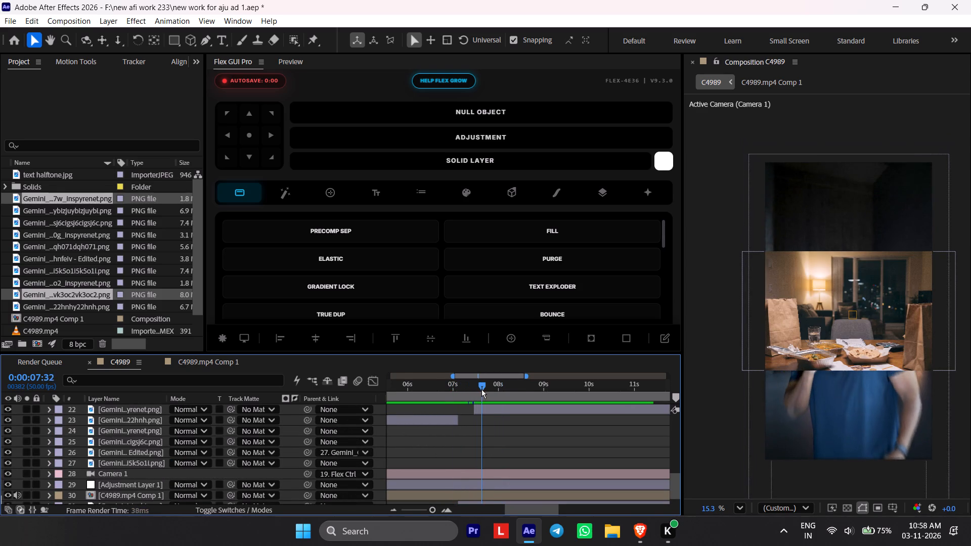
pyautogui.moveTo(481, 389); pyautogui.dragTo(485, 389)
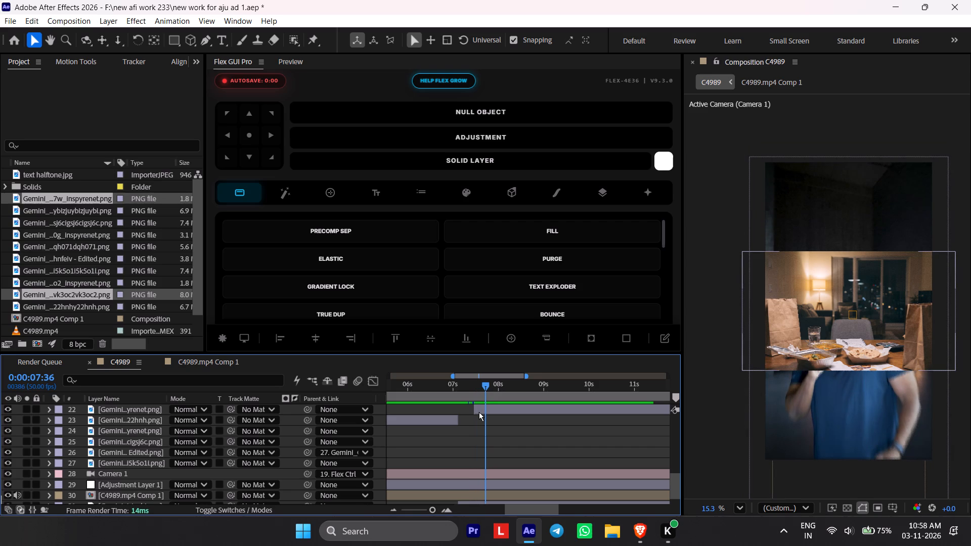
# Move the new table background and man cutout layers together above the older gym cutout, directly below Flex Ctrl.
pyautogui.scroll(1, 479, 412)
pyautogui.click(481, 434)
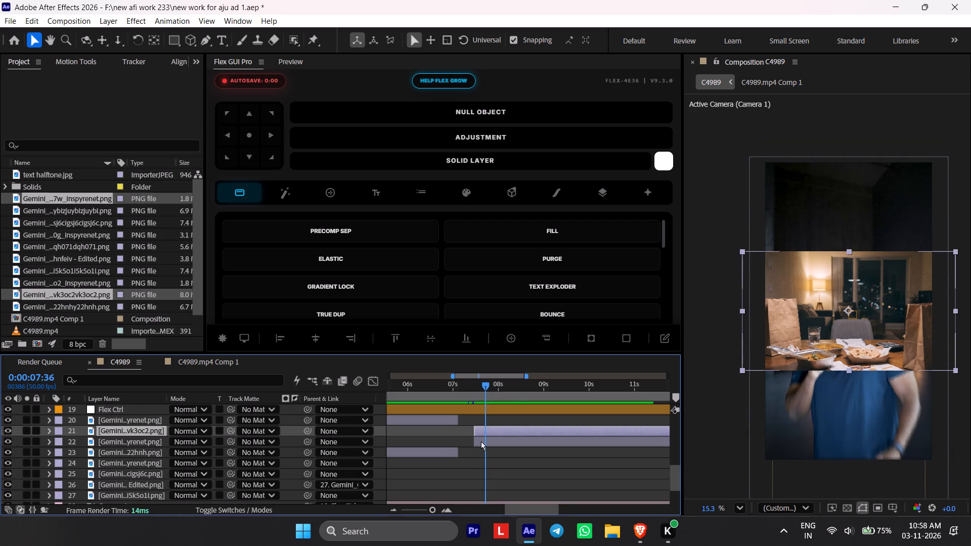
pyautogui.keyDown('alt'); pyautogui.scroll(-3, 481, 442); pyautogui.keyUp('alt')
pyautogui.scroll(1, 474, 434)
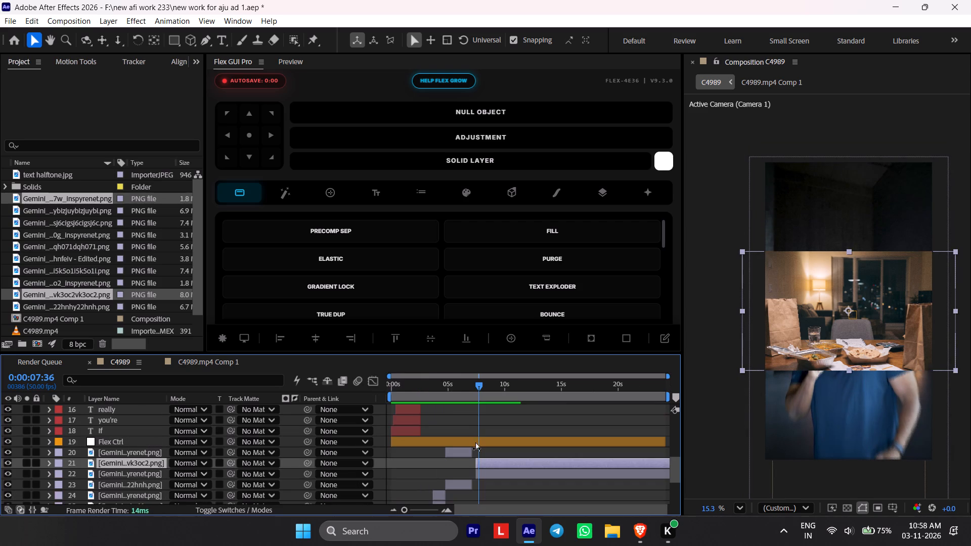
pyautogui.keyDown('shift'); pyautogui.click(479, 471); pyautogui.keyUp('shift')
pyautogui.moveTo(151, 461); pyautogui.dragTo(150, 455)
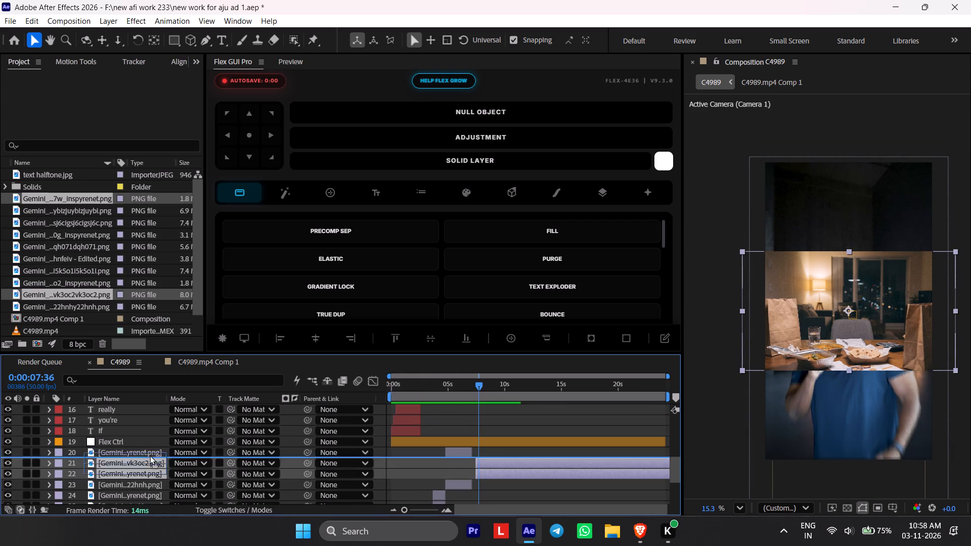
pyautogui.moveTo(150, 455); pyautogui.dragTo(150, 447)
pyautogui.click(467, 452)
# Review the full layer stack and check the earlier gym scene at 0:00:06:29.
pyautogui.scroll(7, 467, 452)
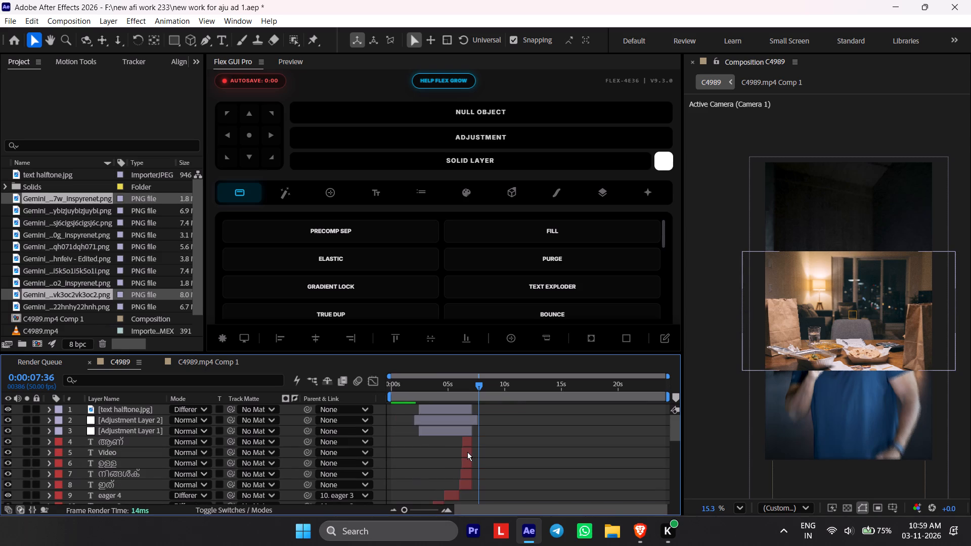
pyautogui.scroll(3, 467, 452)
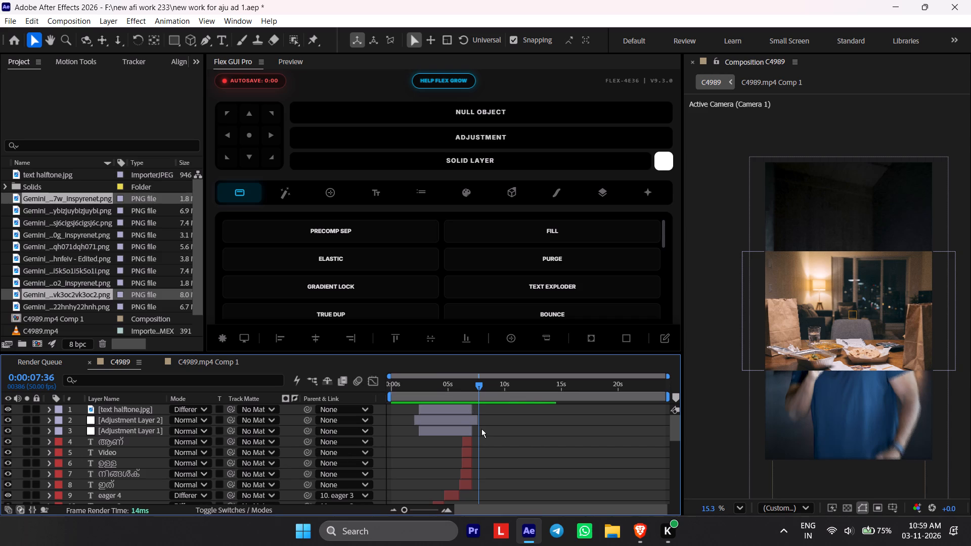
pyautogui.scroll(-10, 479, 427)
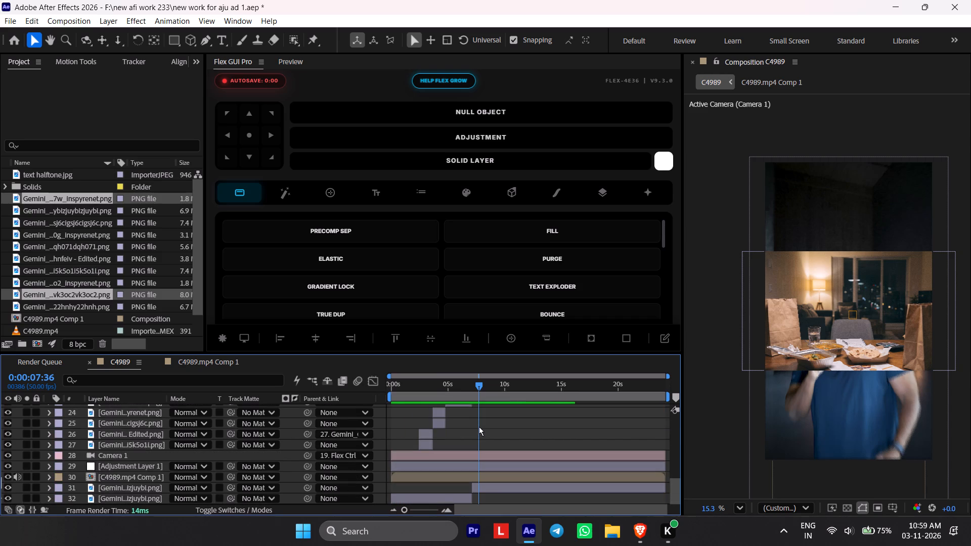
pyautogui.scroll(4, 479, 427)
pyautogui.scroll(-3, 479, 433)
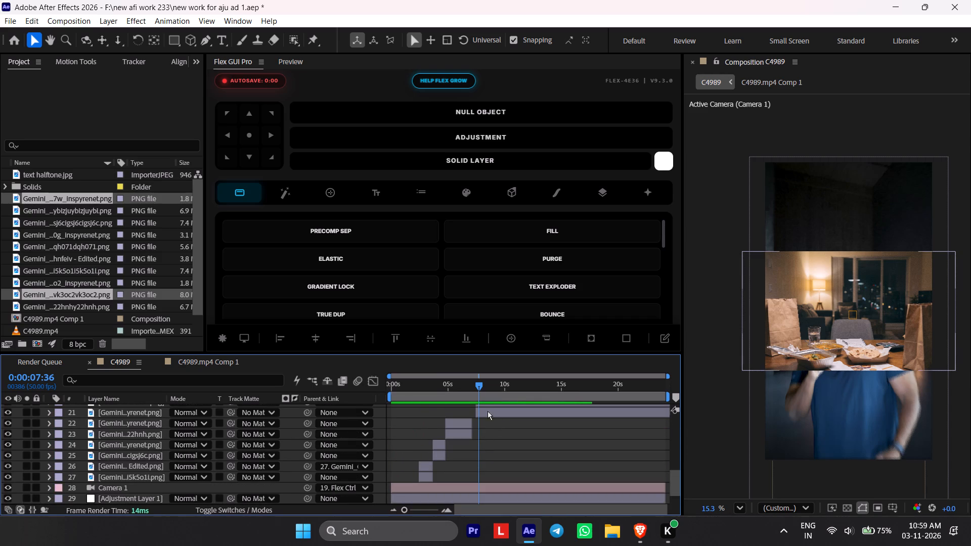
pyautogui.moveTo(471, 399); pyautogui.dragTo(466, 399)
pyautogui.click(508, 419)
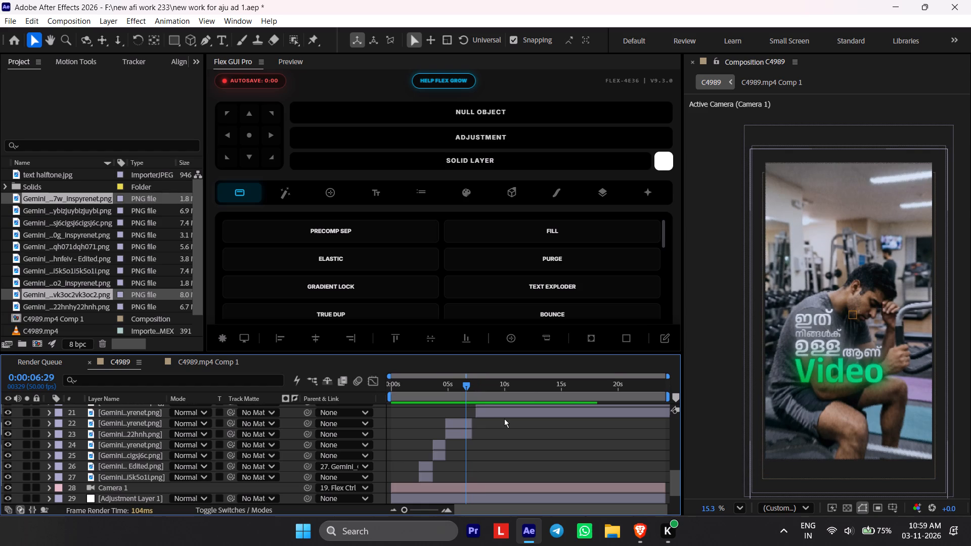
# Move the full-length Adjustment Layer 1 from below Camera 1 to directly above the Gemini "Edited" PNG layer.
pyautogui.scroll(-3, 500, 432)
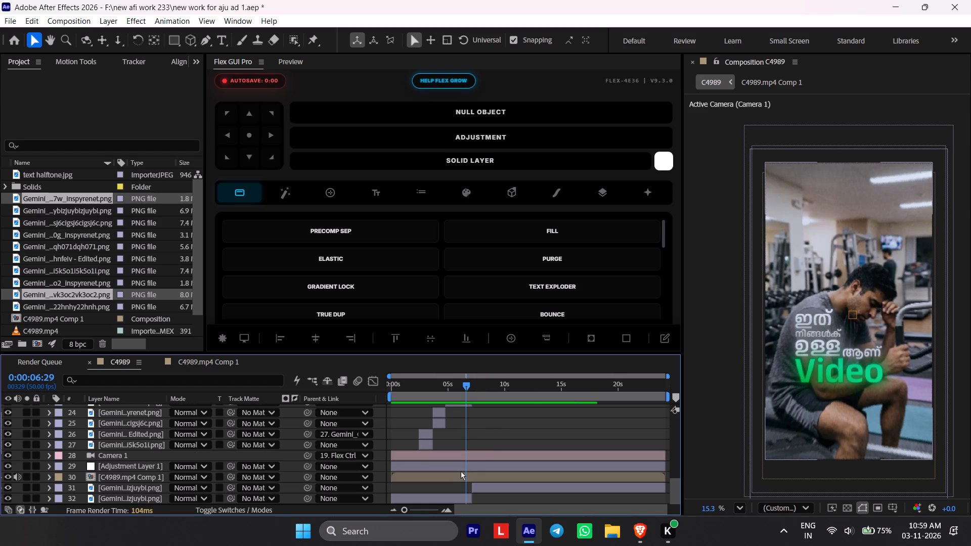
pyautogui.click(460, 471)
pyautogui.moveTo(149, 464); pyautogui.dragTo(148, 439)
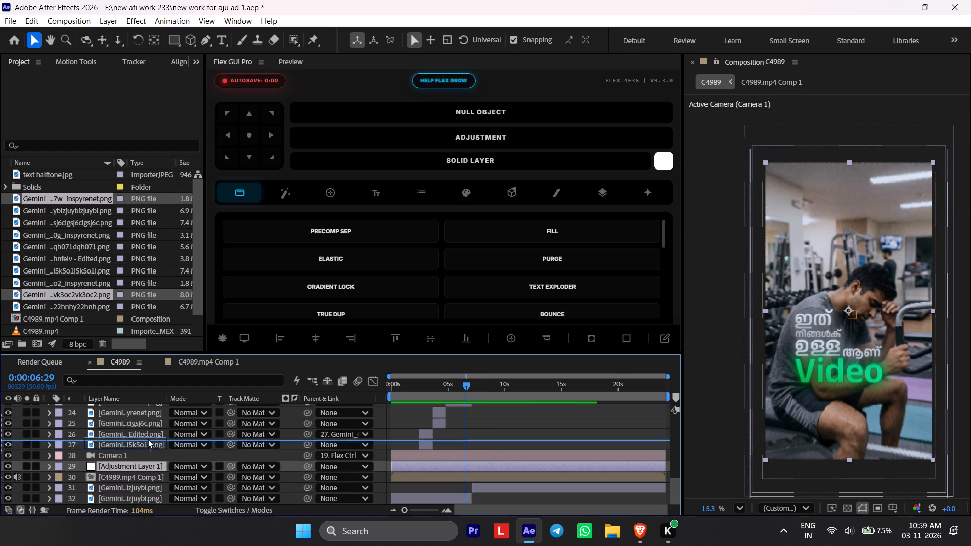
pyautogui.moveTo(148, 439); pyautogui.dragTo(152, 430)
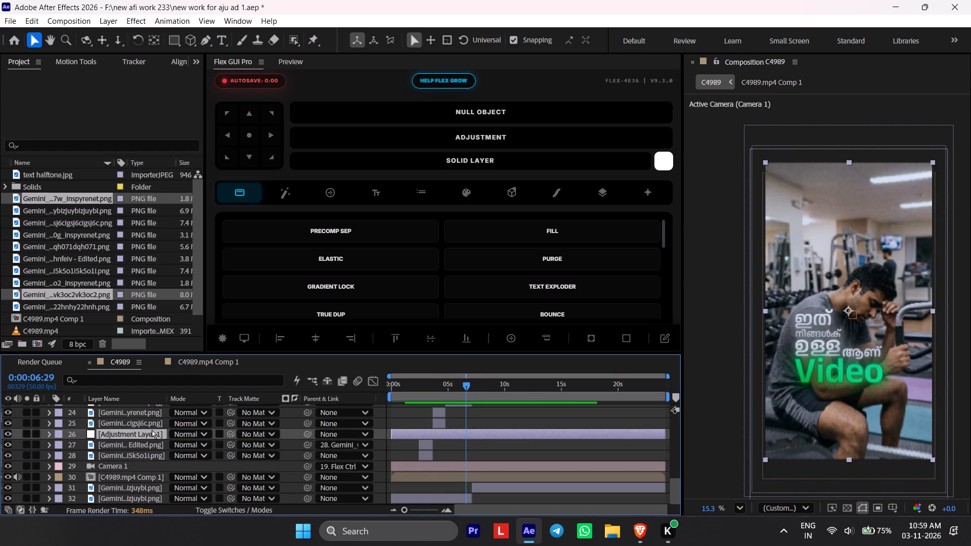
pyautogui.scroll(1, 152, 430)
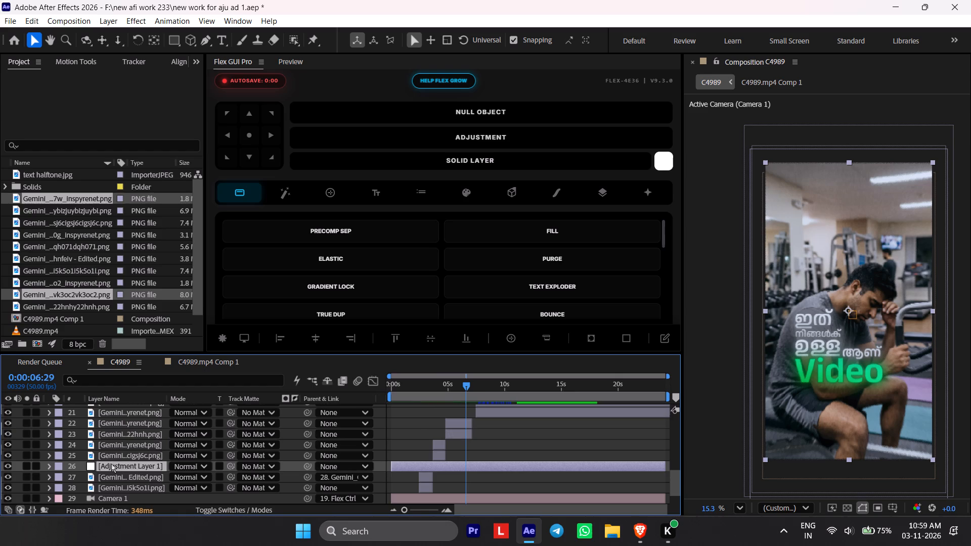
# Examine the effects applied to the full-length Adjustment Layer 1, down to CC Vignette and Radial Blur.
pyautogui.click(201, 63)
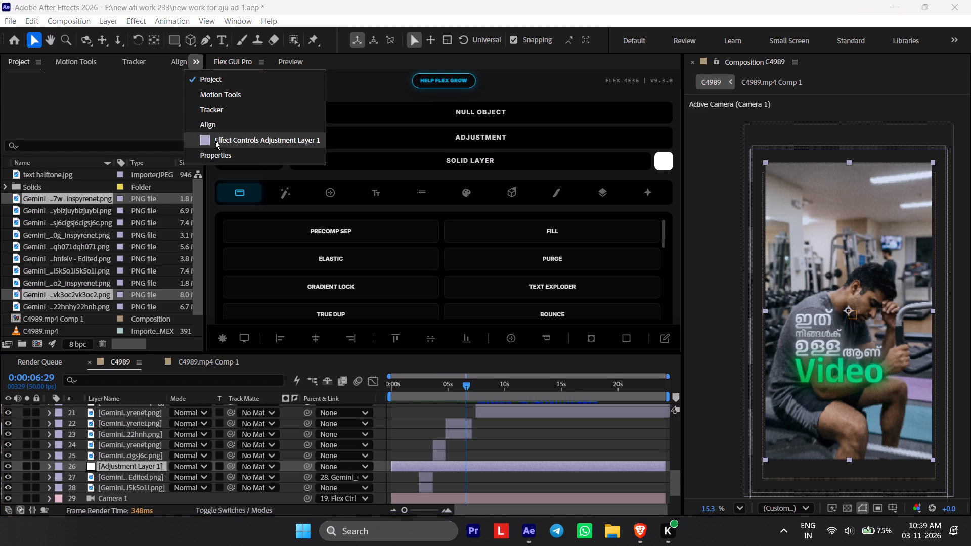
pyautogui.click(215, 141)
pyautogui.scroll(-16, 152, 188)
pyautogui.scroll(-5, 126, 240)
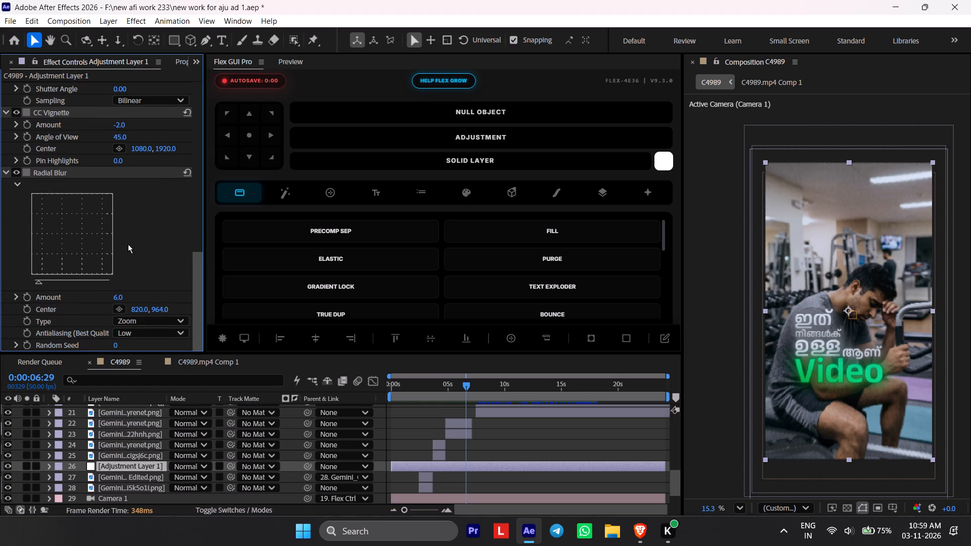
# Compare the "What to eat?" frame at 0:00:03:14 with Adjustment Layer 2 hidden and shown.
pyautogui.click(428, 387)
pyautogui.scroll(10, 425, 411)
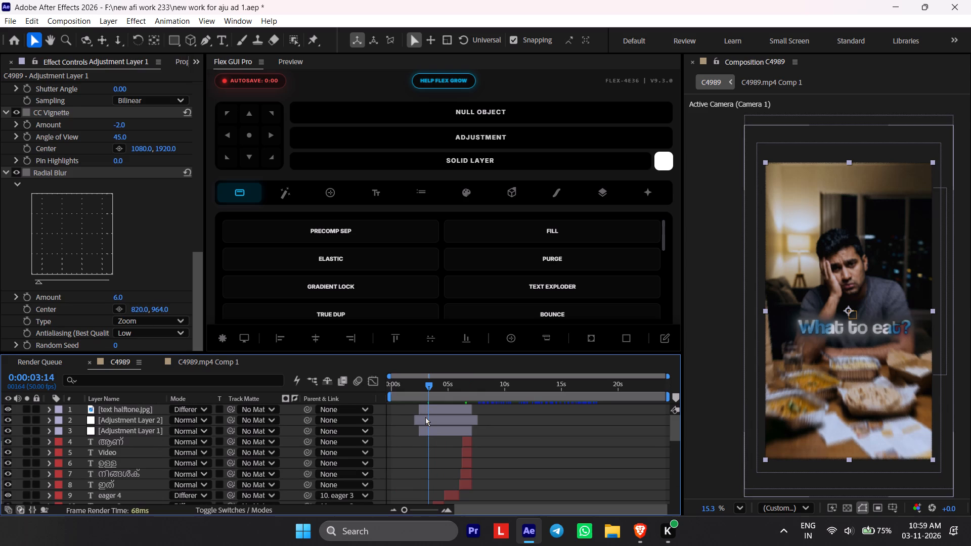
pyautogui.click(425, 419)
pyautogui.click(7, 422)
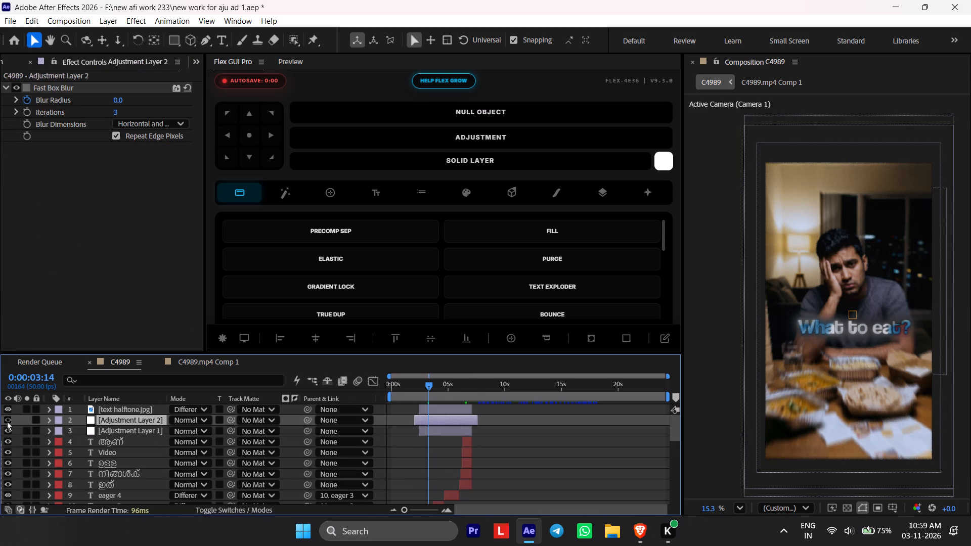
pyautogui.click(7, 422)
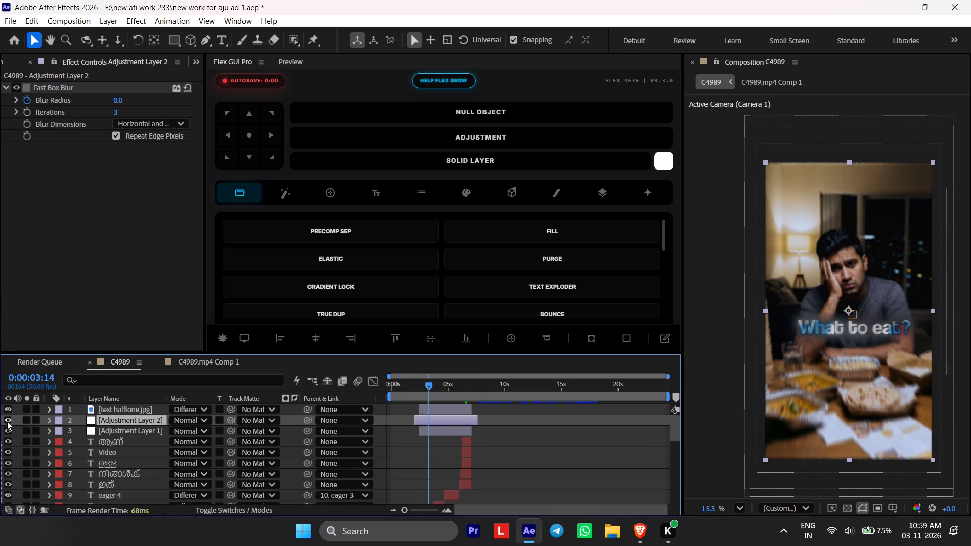
pyautogui.click(7, 422)
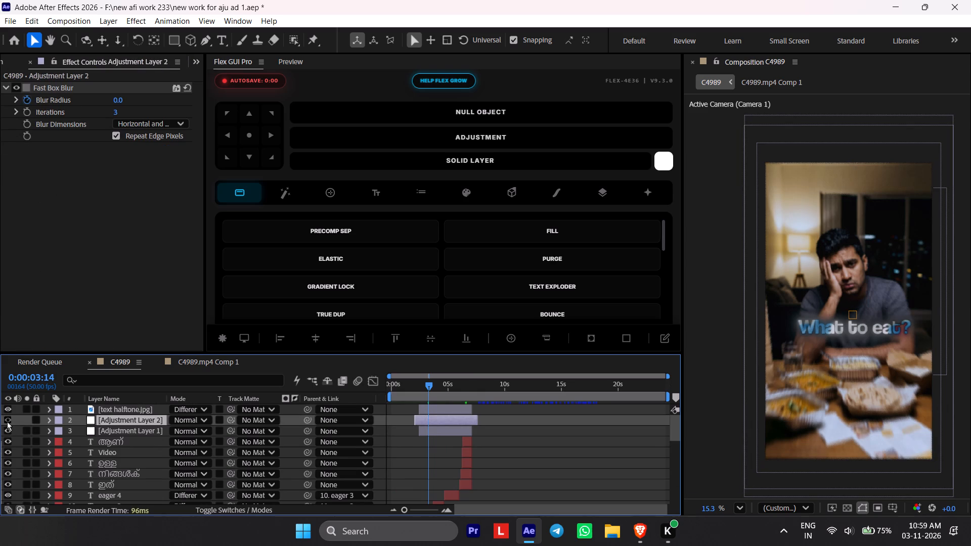
pyautogui.click(7, 422)
# Hide the shorter Adjustment Layer 1 directly below Adjustment Layer 2 and delete it.
pyautogui.click(434, 435)
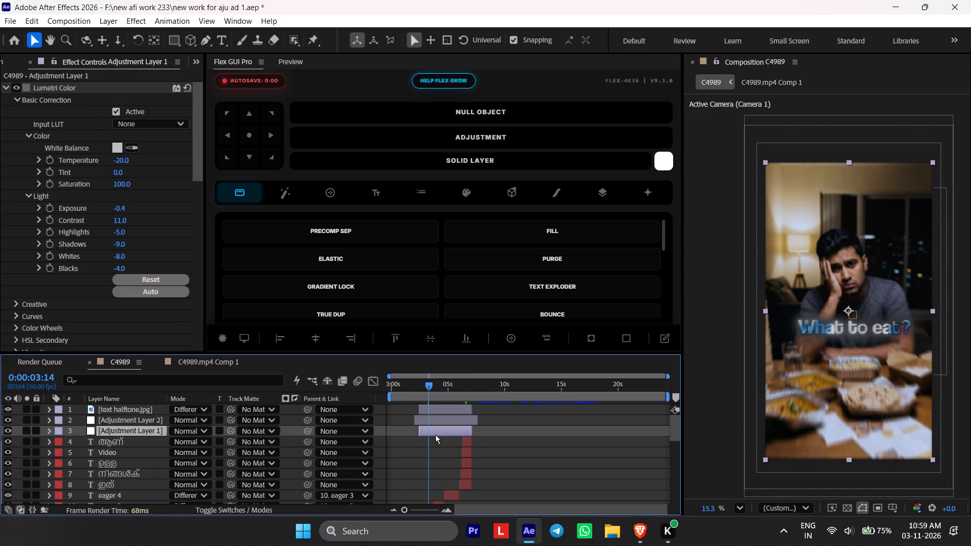
pyautogui.click(9, 431)
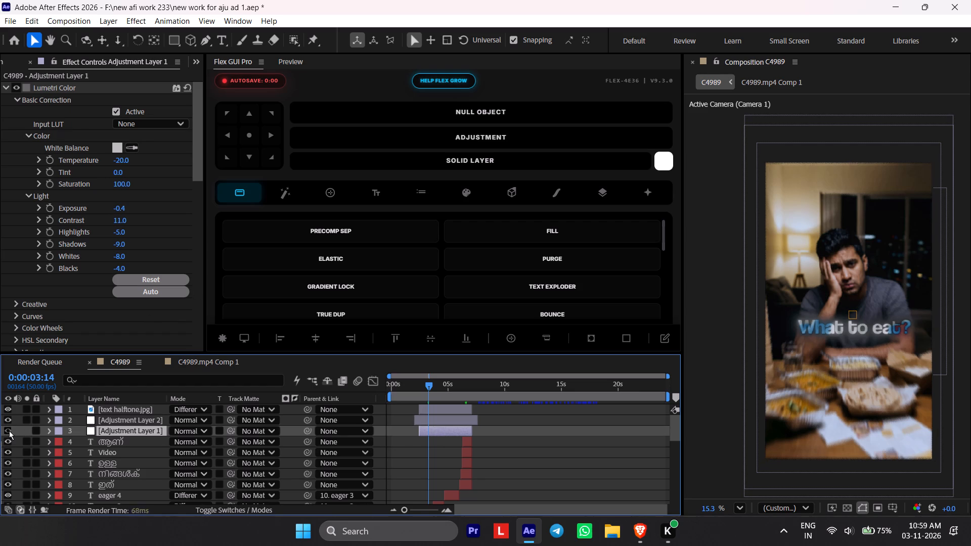
pyautogui.press('Delete')
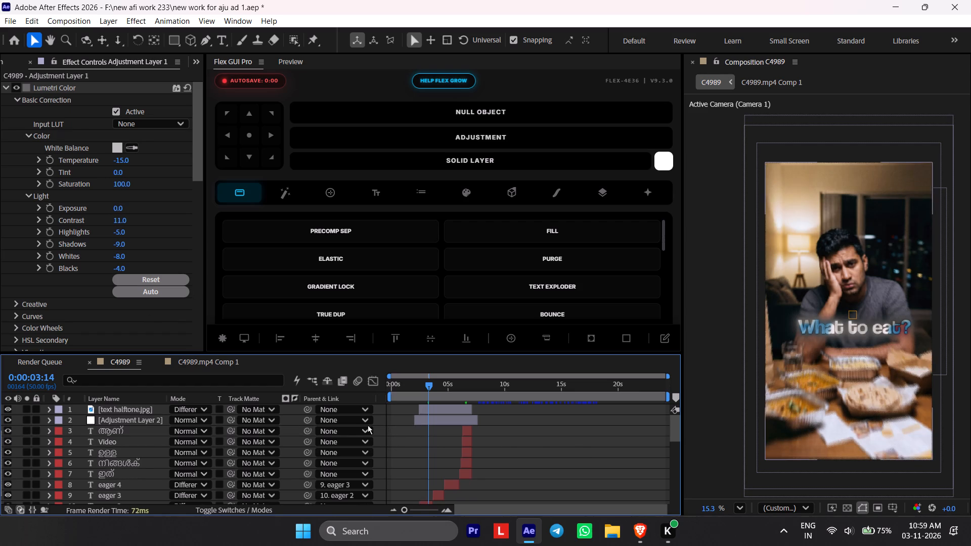
# Examine the effect settings of the remaining full-length Adjustment Layer 1 against the "What to eat?" frame.
pyautogui.scroll(-7, 335, 422)
pyautogui.scroll(-2, 392, 441)
pyautogui.scroll(-1, 441, 460)
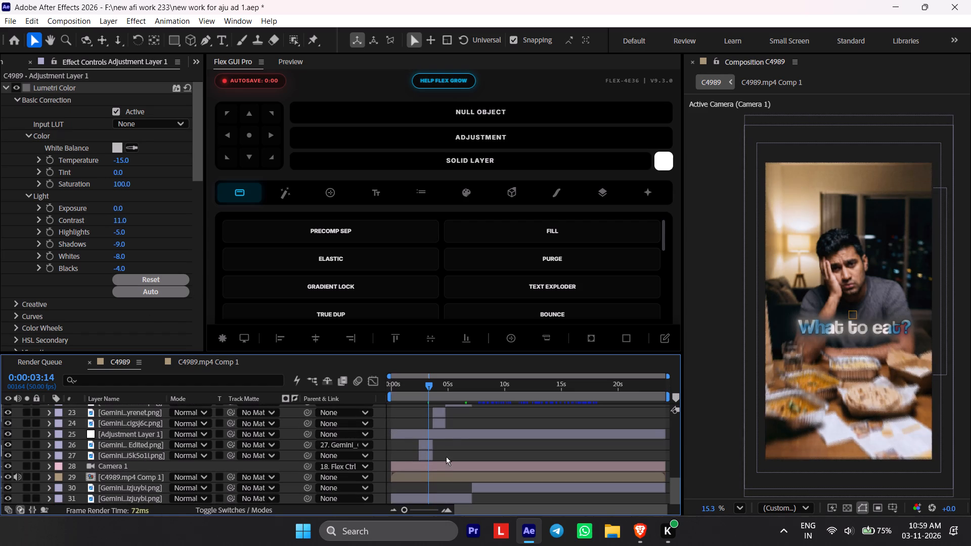
pyautogui.click(447, 436)
pyautogui.scroll(-8, 167, 231)
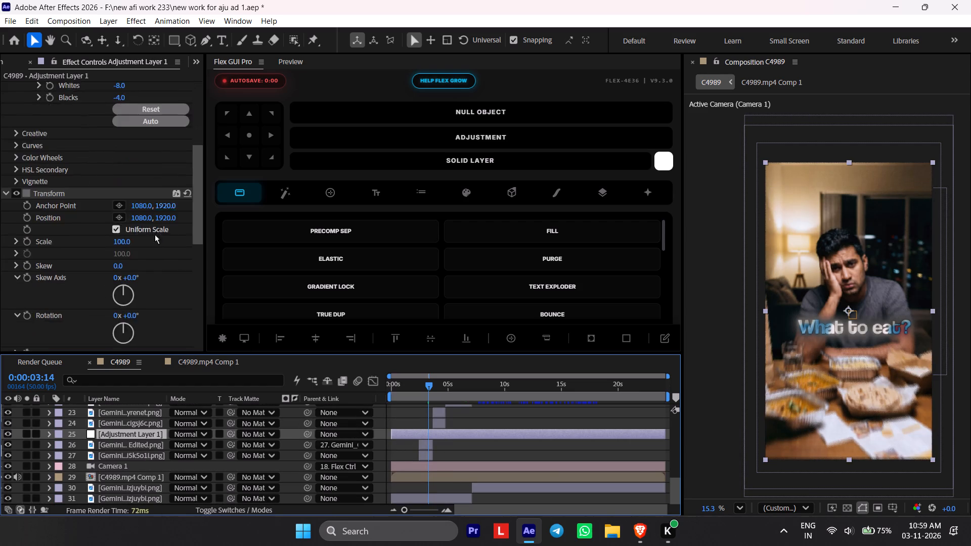
pyautogui.scroll(-7, 155, 235)
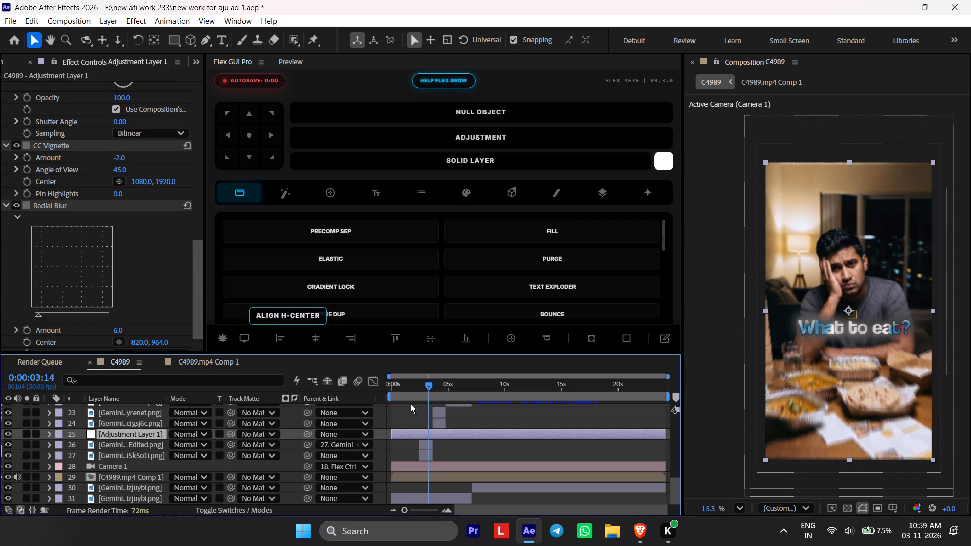
# Set the composition preview resolution to Full.
pyautogui.click(793, 509)
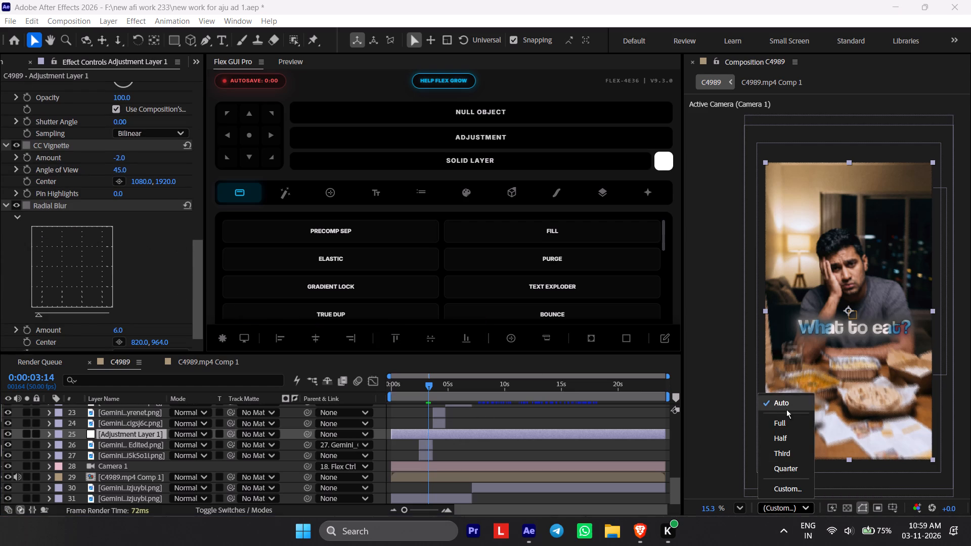
pyautogui.click(786, 421)
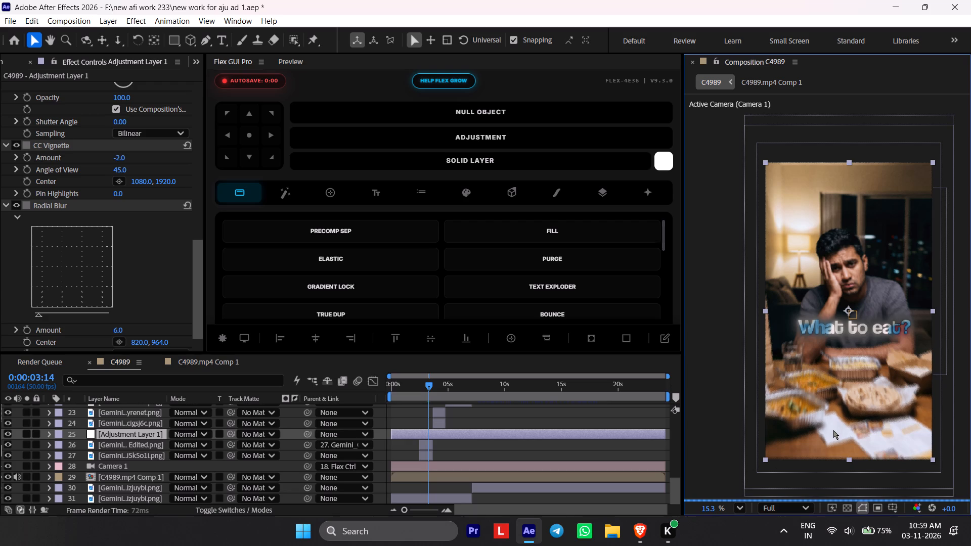
# Undo the recent adjustment-layer edits to restore the deleted shorter Adjustment Layer 1 and the full-length one's place below Camera 1.
pyautogui.hotkey('ctrl', 'z')
pyautogui.hotkey('ctrl', 'z')
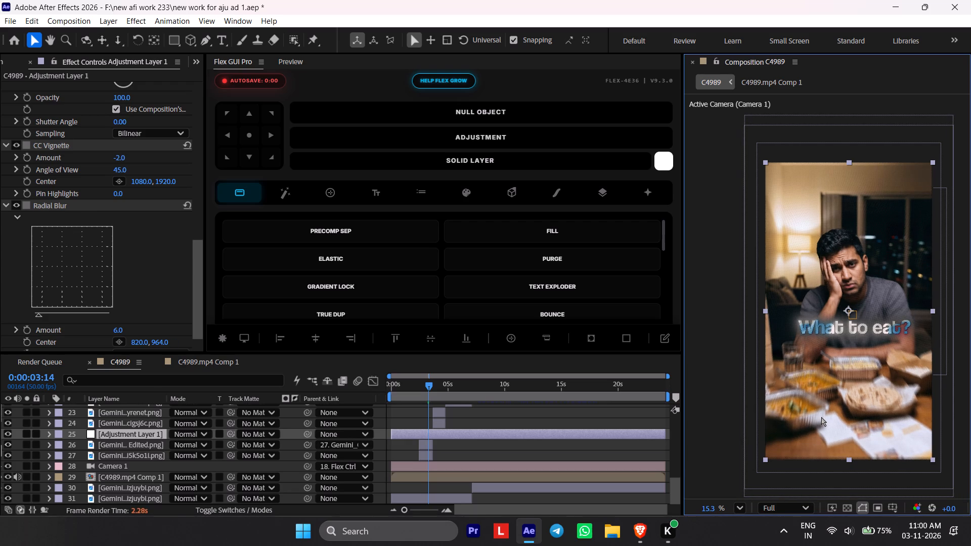
pyautogui.hotkey('ctrl', 'z')
pyautogui.hotkey('ctrl', 'z')
pyautogui.hotkey('ctrl', 'z')
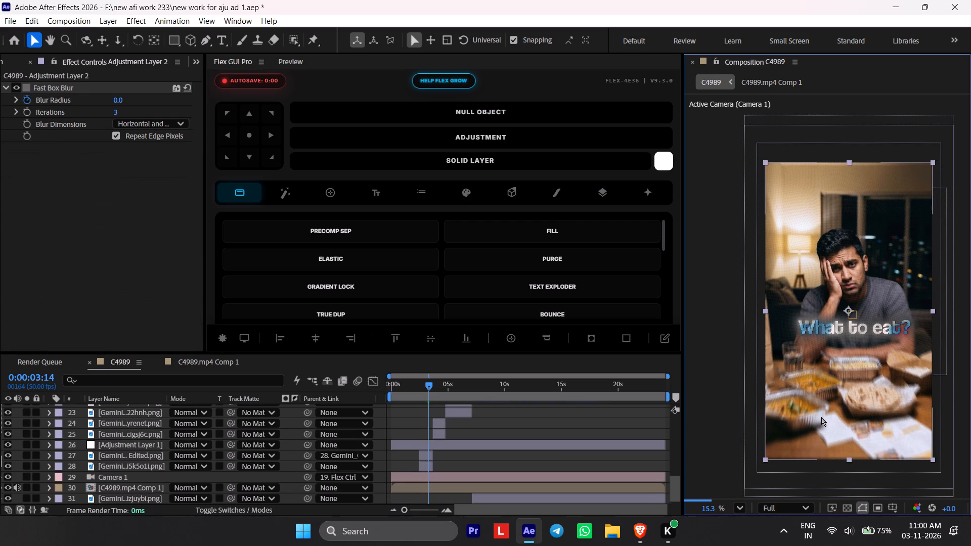
pyautogui.hotkey('ctrl', 'z')
pyautogui.hotkey('ctrl', 'z')
pyautogui.hotkey('ctrl', 'z')
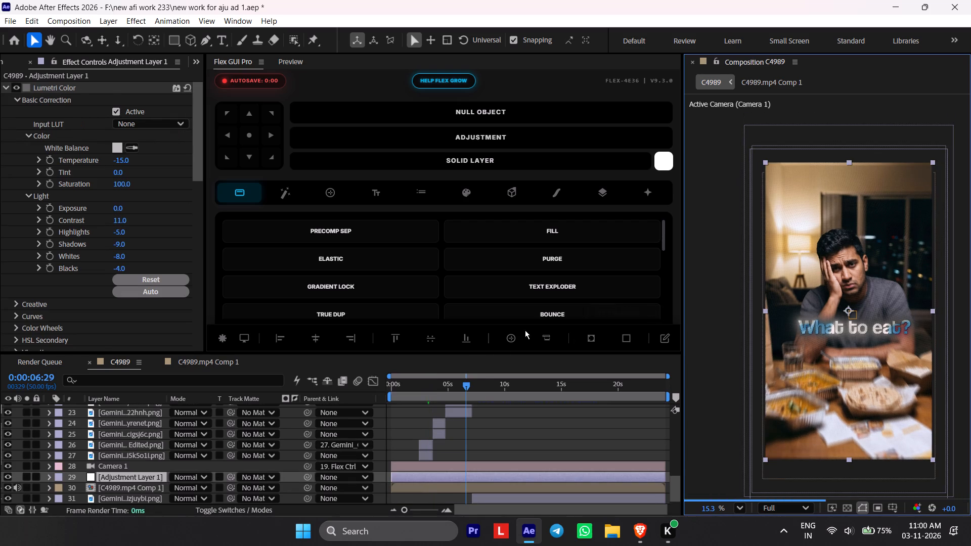
pyautogui.click(435, 386)
pyautogui.moveTo(435, 386); pyautogui.dragTo(427, 386)
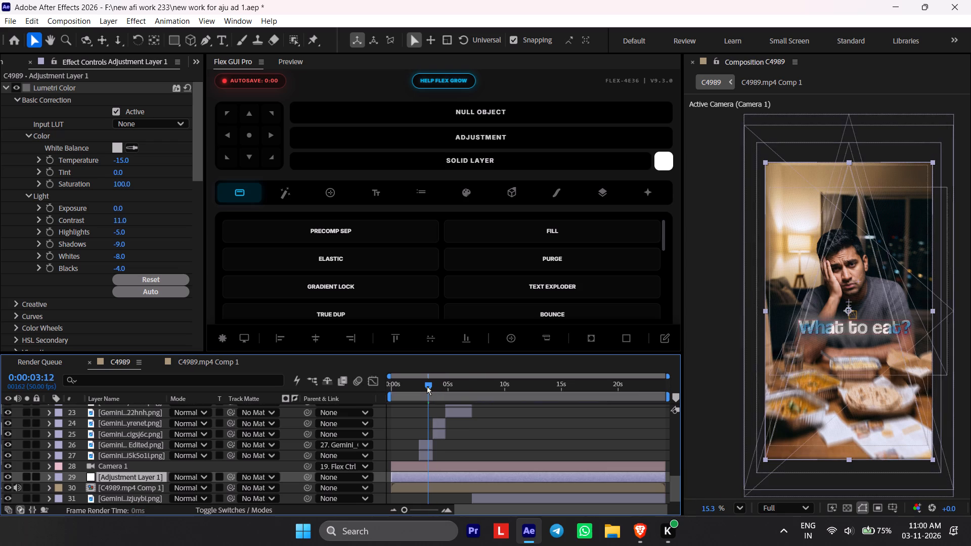
pyautogui.moveTo(427, 386); pyautogui.dragTo(425, 386)
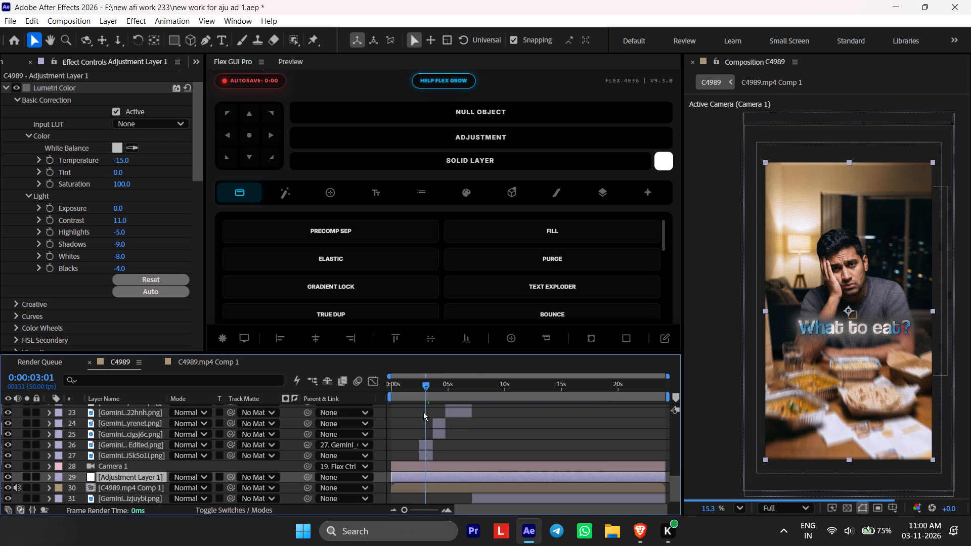
pyautogui.hotkey('ctrl', 'z')
pyautogui.scroll(5, 420, 432)
pyautogui.scroll(-4, 419, 433)
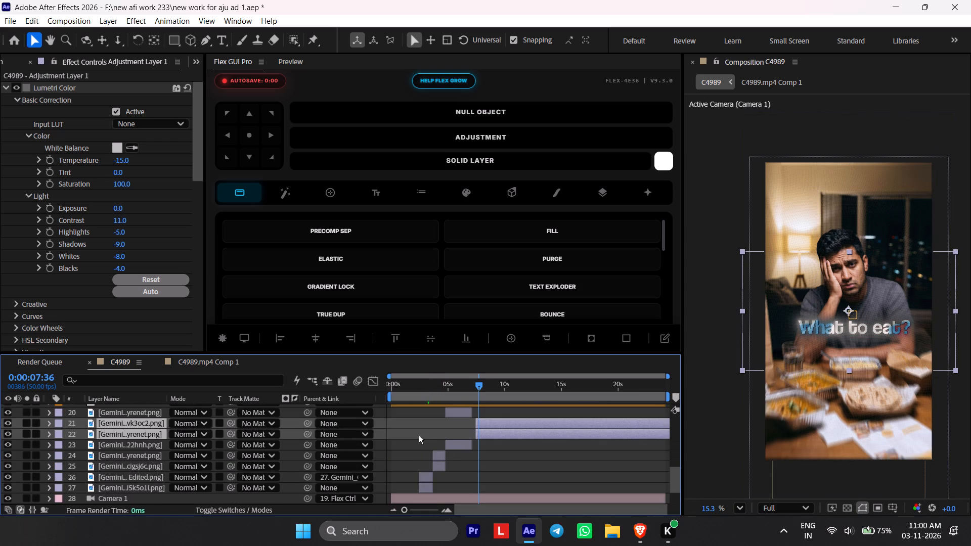
pyautogui.scroll(-3, 419, 435)
pyautogui.click(424, 393)
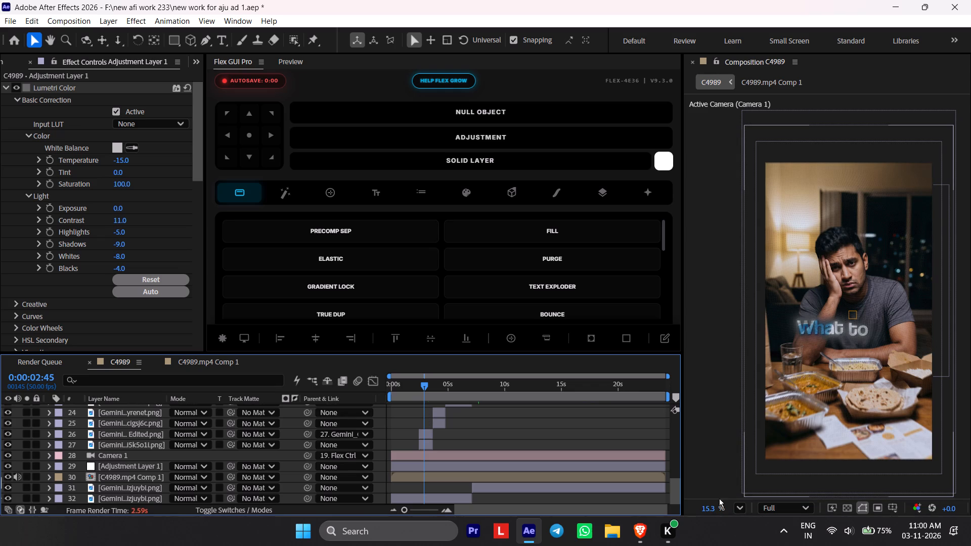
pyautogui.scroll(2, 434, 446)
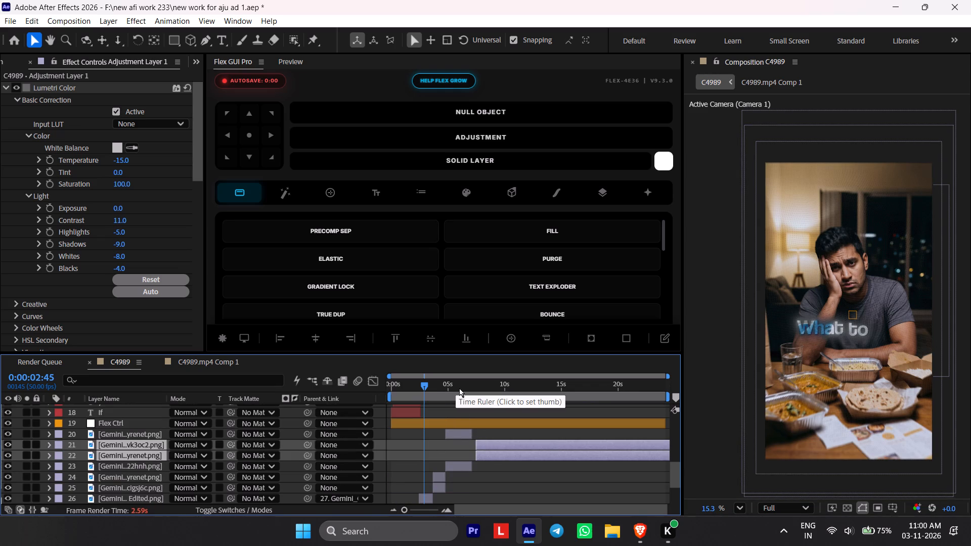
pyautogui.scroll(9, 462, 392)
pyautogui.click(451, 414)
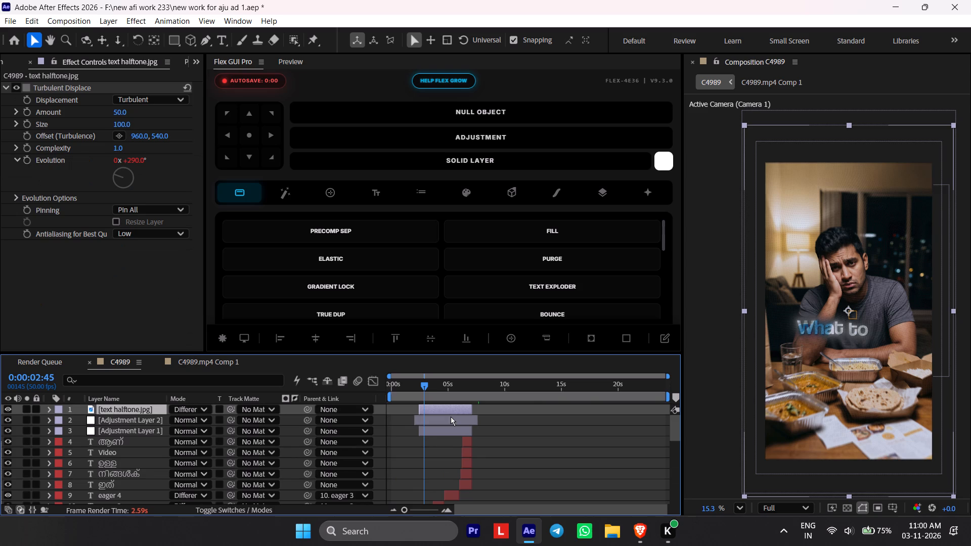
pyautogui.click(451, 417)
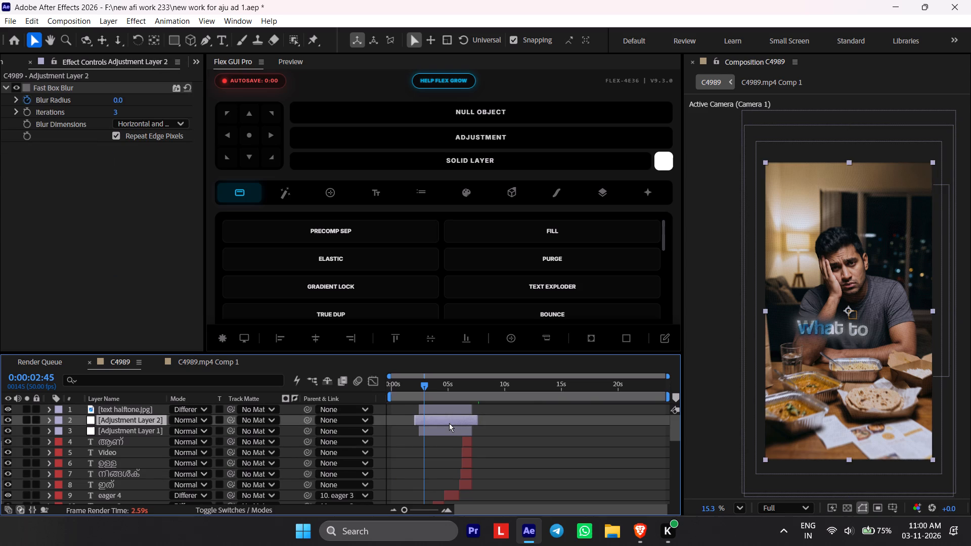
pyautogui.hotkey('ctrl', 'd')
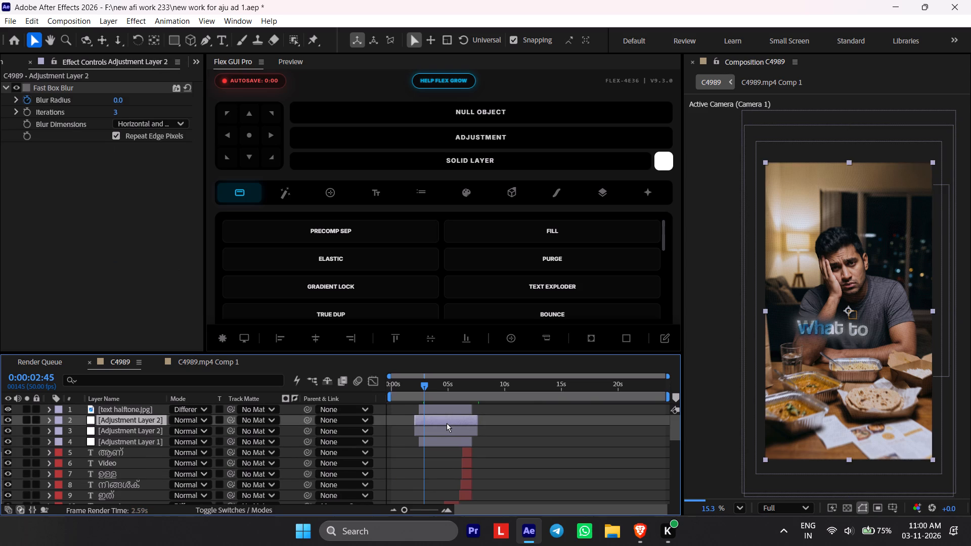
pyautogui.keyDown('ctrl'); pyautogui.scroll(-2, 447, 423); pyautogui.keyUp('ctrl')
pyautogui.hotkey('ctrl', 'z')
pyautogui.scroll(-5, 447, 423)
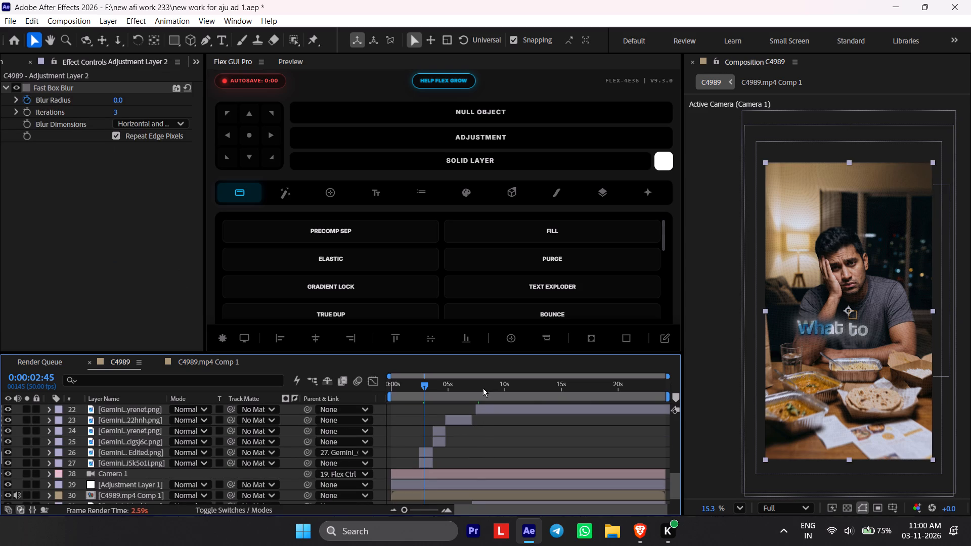
# At 0:00:08:04, move the Gemini layers ending vk3oc2.png and yrenet.png of the new dinner-table scene to the top of the layer stack.
pyautogui.click(483, 388)
pyautogui.scroll(2, 490, 439)
pyautogui.scroll(-2, 490, 439)
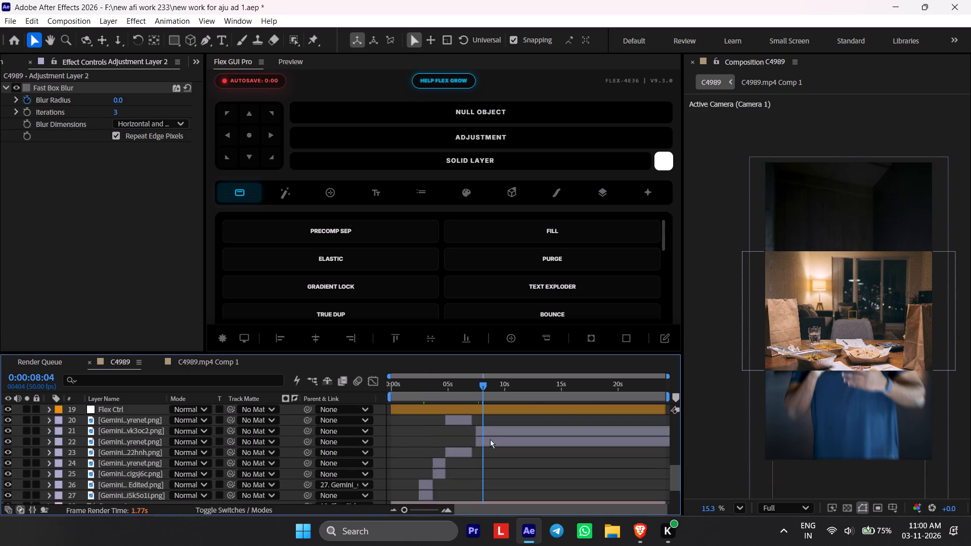
pyautogui.scroll(2, 490, 442)
pyautogui.scroll(-2, 490, 444)
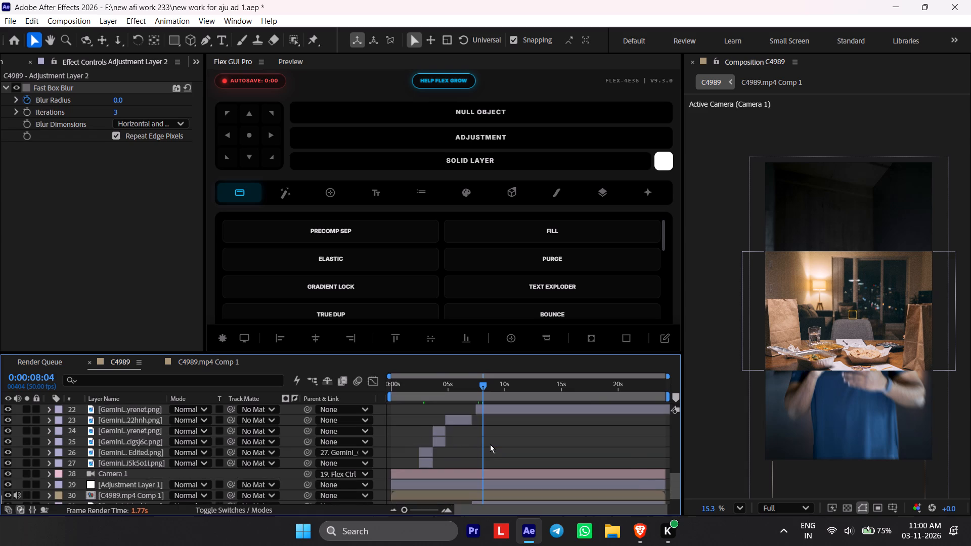
pyautogui.scroll(1, 490, 444)
pyautogui.click(490, 444)
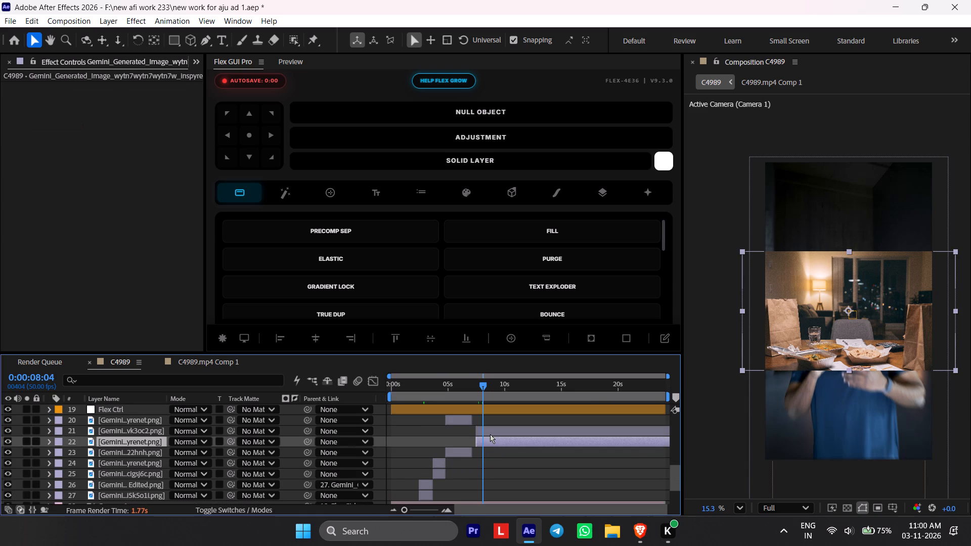
pyautogui.keyDown('shift'); pyautogui.click(490, 432); pyautogui.keyUp('shift')
pyautogui.moveTo(138, 436); pyautogui.dragTo(149, 405)
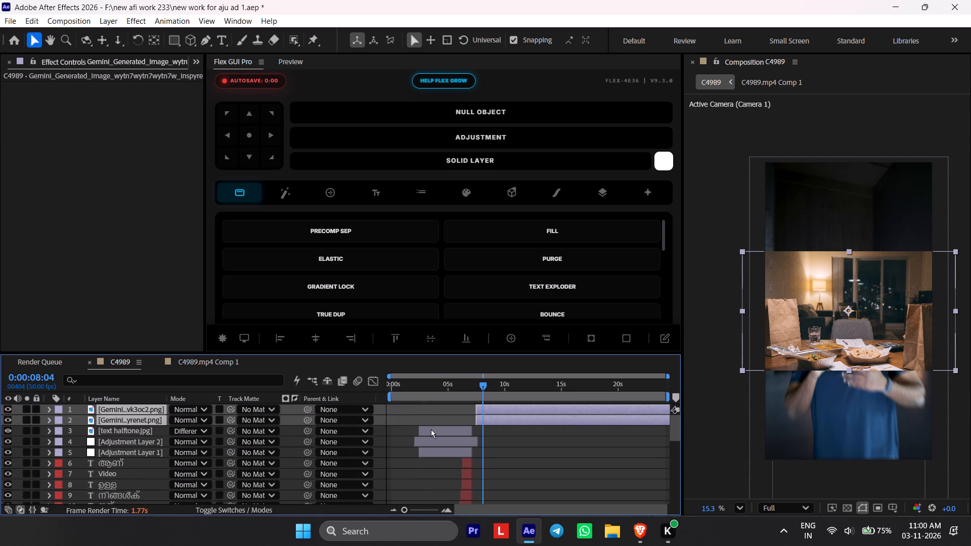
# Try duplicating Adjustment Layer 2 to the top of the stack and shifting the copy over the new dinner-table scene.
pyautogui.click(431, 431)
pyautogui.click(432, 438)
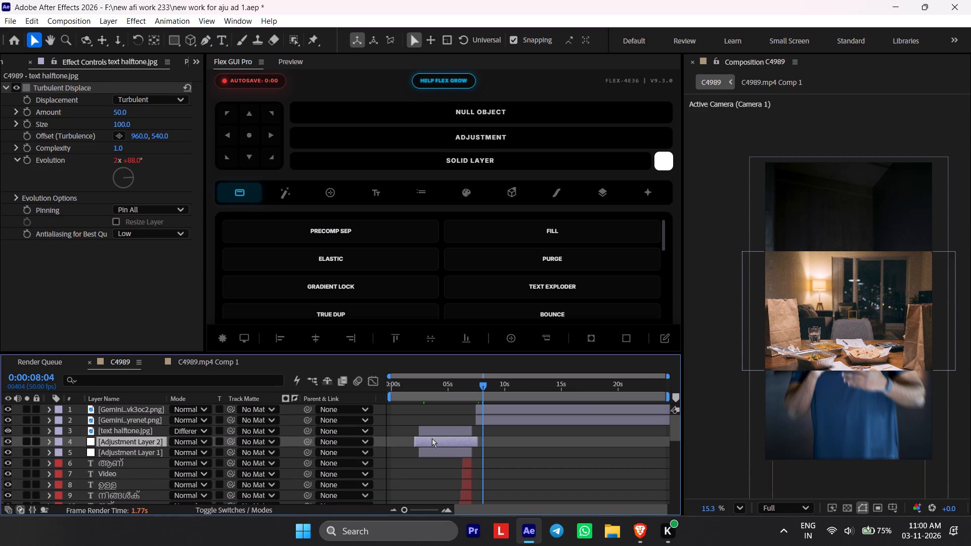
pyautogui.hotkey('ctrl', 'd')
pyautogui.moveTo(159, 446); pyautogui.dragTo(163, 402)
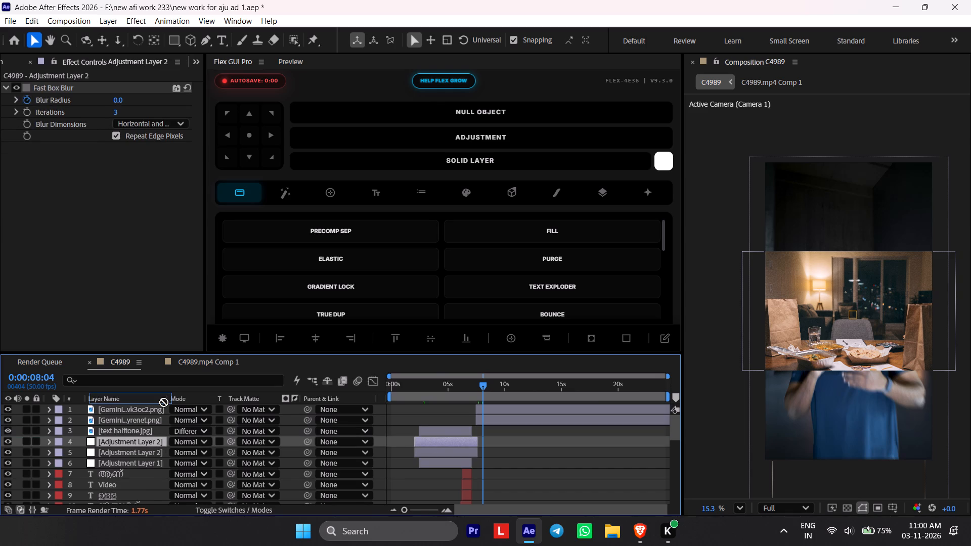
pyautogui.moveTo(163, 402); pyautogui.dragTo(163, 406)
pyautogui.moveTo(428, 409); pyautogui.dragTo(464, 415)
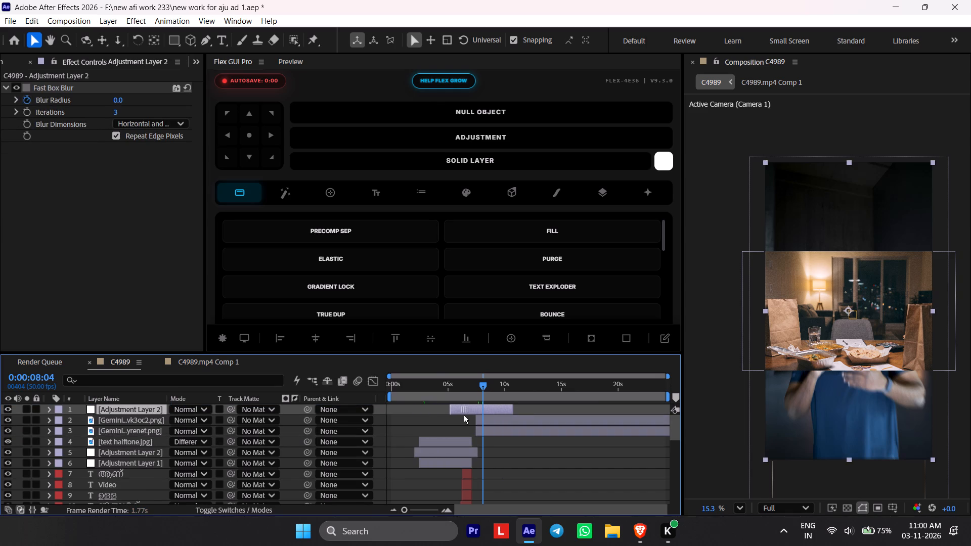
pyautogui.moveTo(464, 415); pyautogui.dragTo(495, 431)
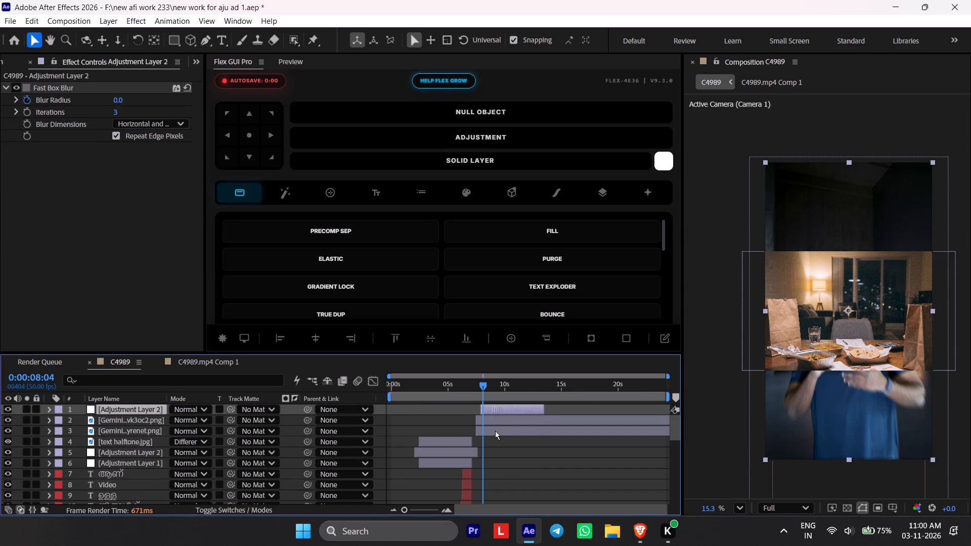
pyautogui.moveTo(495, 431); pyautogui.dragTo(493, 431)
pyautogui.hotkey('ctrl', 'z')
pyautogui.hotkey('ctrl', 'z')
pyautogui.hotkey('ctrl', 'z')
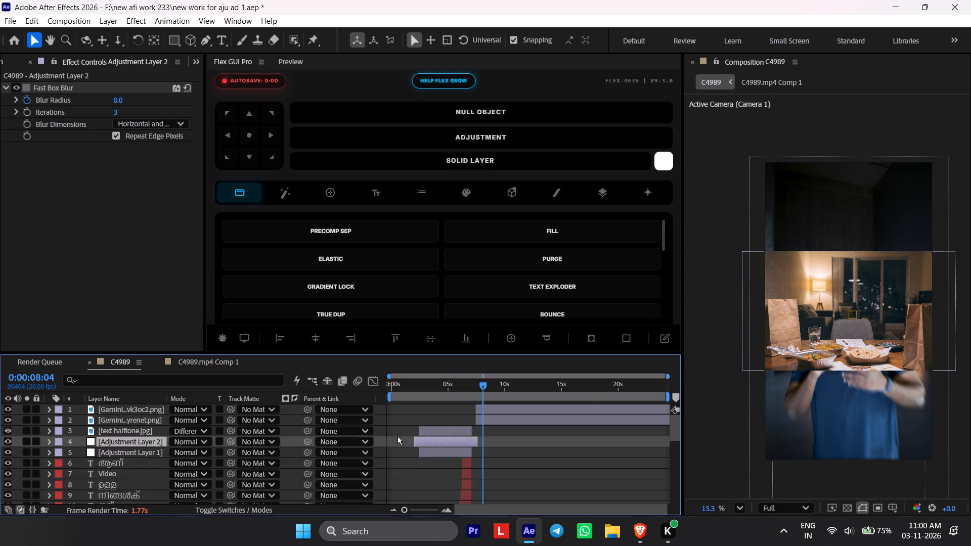
# Duplicate the shorter Adjustment Layer 1, put the copy on top of the stack and align its start with the two Gemini layers.
pyautogui.click(426, 449)
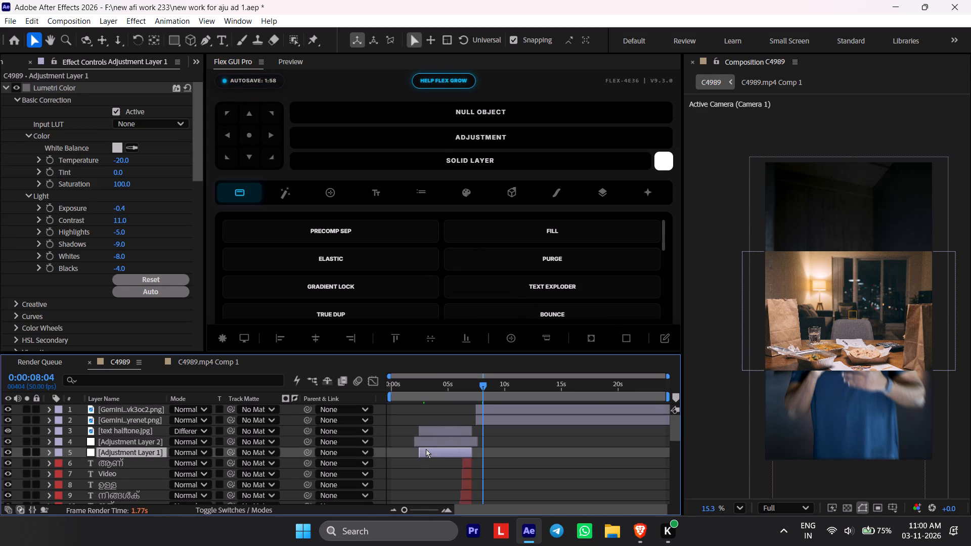
pyautogui.hotkey('ctrl', 'z')
pyautogui.keyDown('ctrl'); pyautogui.scroll(4, 432, 450); pyautogui.keyUp('ctrl')
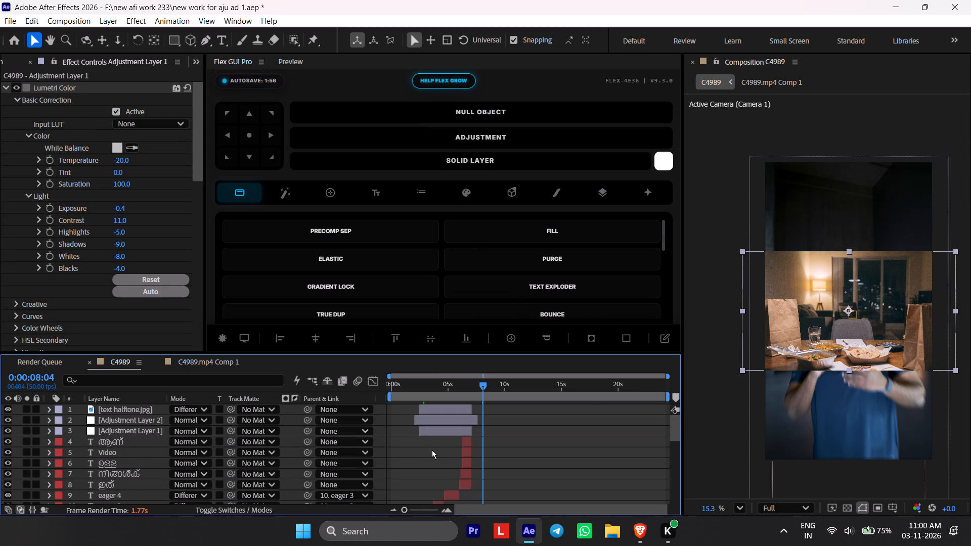
pyautogui.hotkey('ctrl', 'shift', 'z')
pyautogui.click(442, 449)
pyautogui.hotkey('ctrl', 'd')
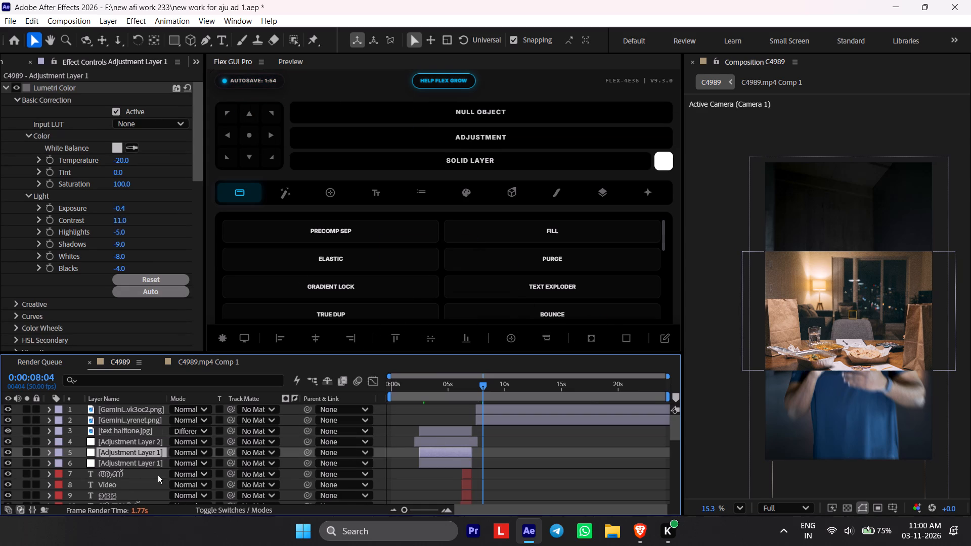
pyautogui.moveTo(146, 450); pyautogui.dragTo(147, 408)
pyautogui.moveTo(425, 405); pyautogui.dragTo(435, 408)
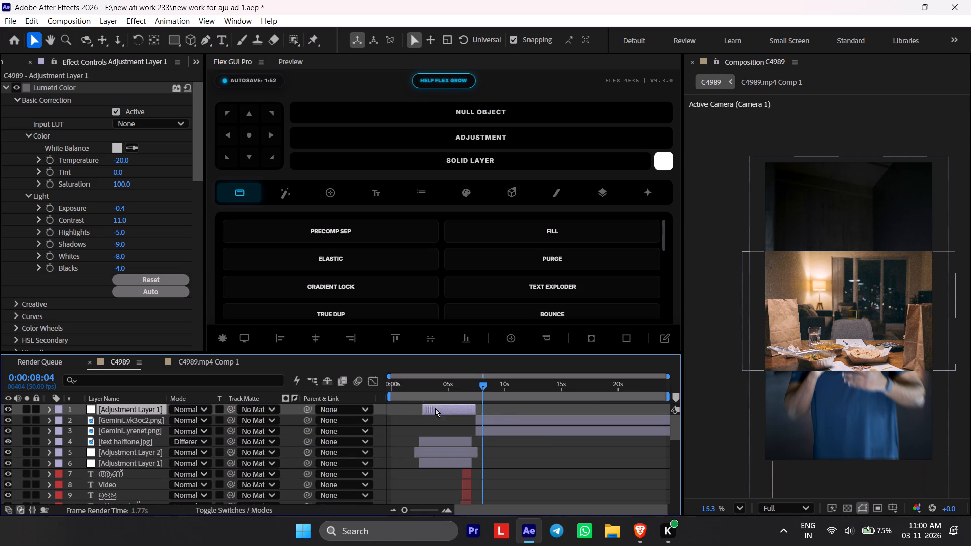
pyautogui.moveTo(435, 408); pyautogui.dragTo(494, 421)
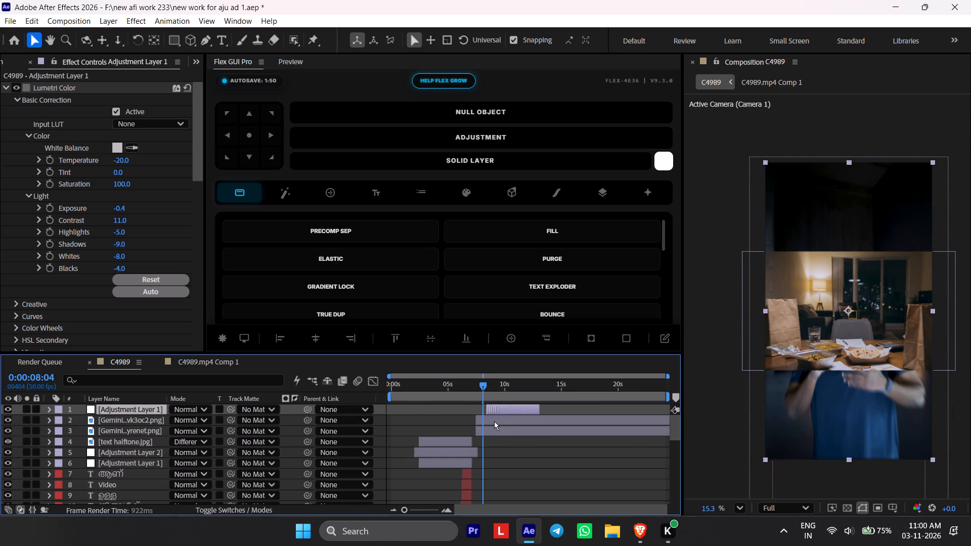
pyautogui.moveTo(494, 421); pyautogui.dragTo(482, 424)
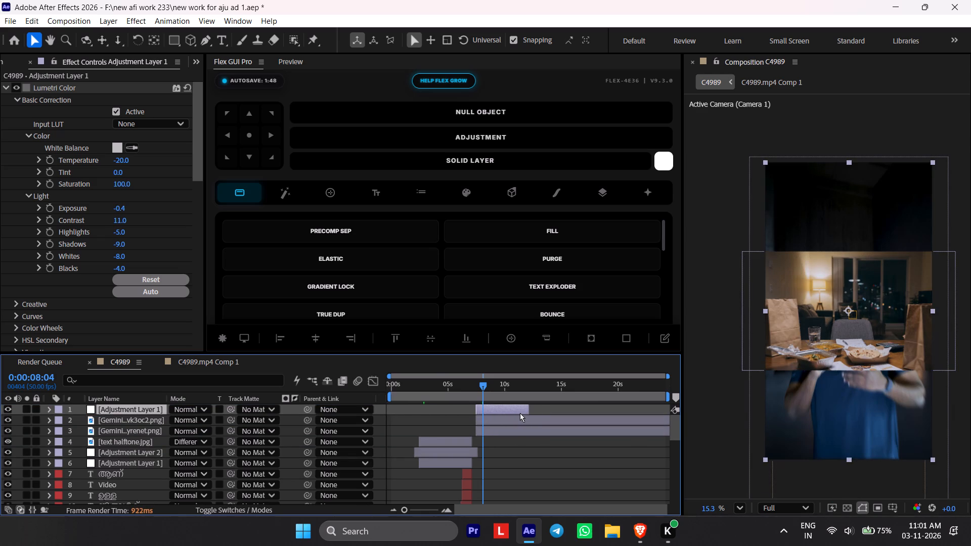
pyautogui.moveTo(901, 294); pyautogui.dragTo(893, 252)
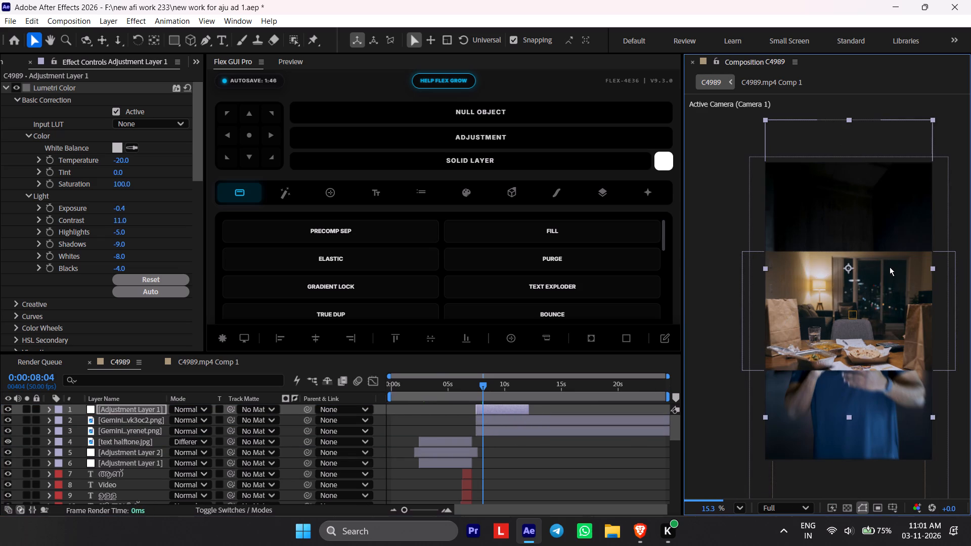
pyautogui.hotkey('ctrl', 'z')
pyautogui.scroll(-17, 135, 209)
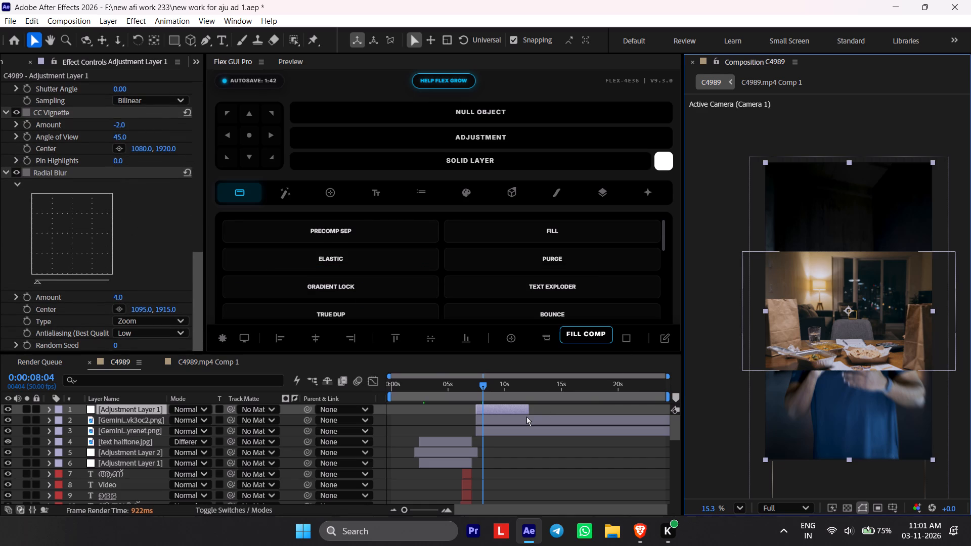
# Move the two new Gemini scene layers together straight up to the upper part of the frame, above the presenter.
pyautogui.click(566, 433)
pyautogui.keyDown('shift'); pyautogui.click(563, 421); pyautogui.keyUp('shift')
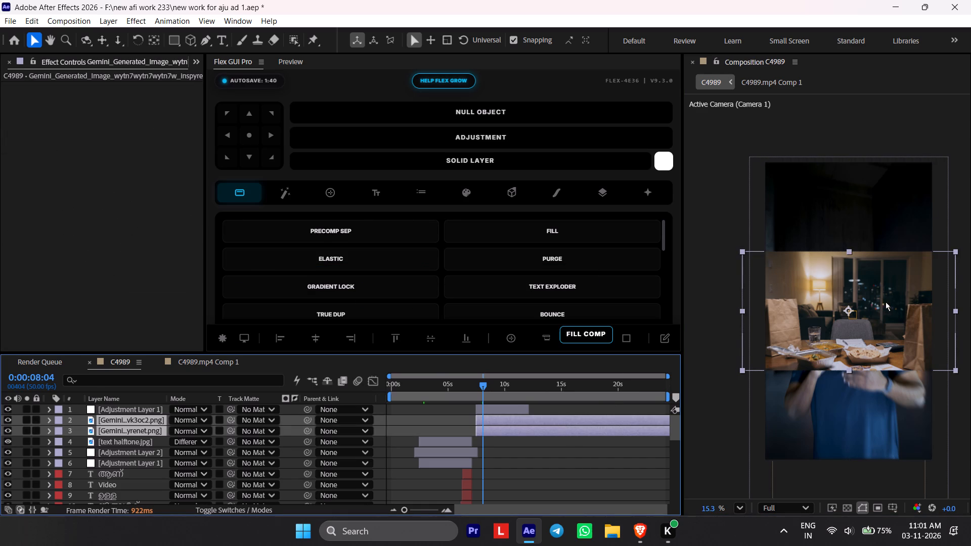
pyautogui.moveTo(858, 311); pyautogui.dragTo(852, 208)
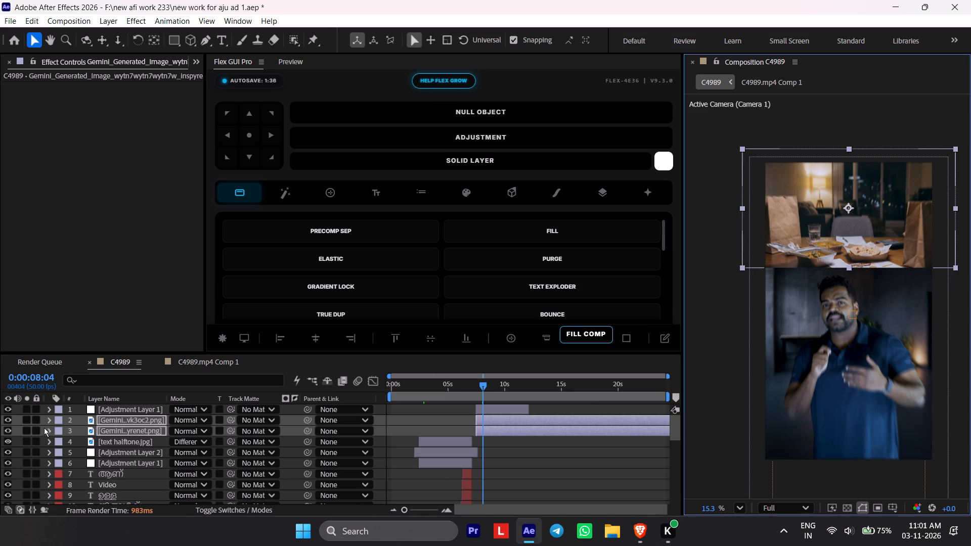
# Compare the frame at 0:00:08:04 with the topmost Adjustment Layer 1 hidden and shown, leaving the layer hidden.
pyautogui.click(6, 407)
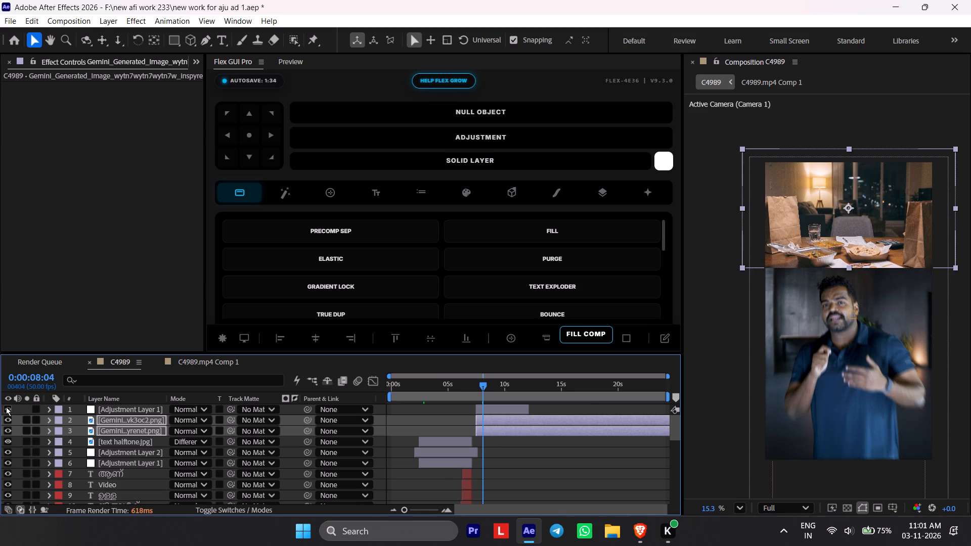
pyautogui.click(6, 407)
pyautogui.click(6, 407)
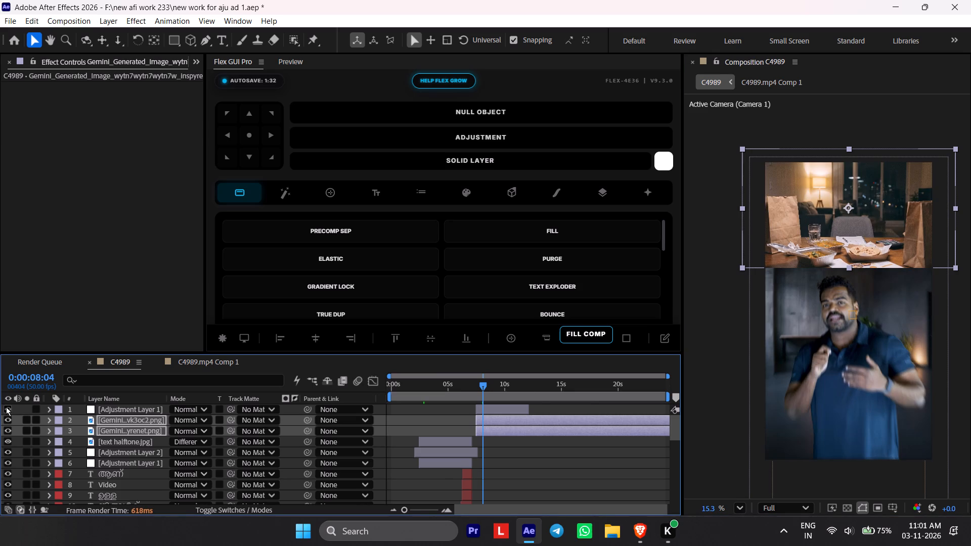
pyautogui.click(6, 407)
pyautogui.click(6, 407)
pyautogui.click(6, 407)
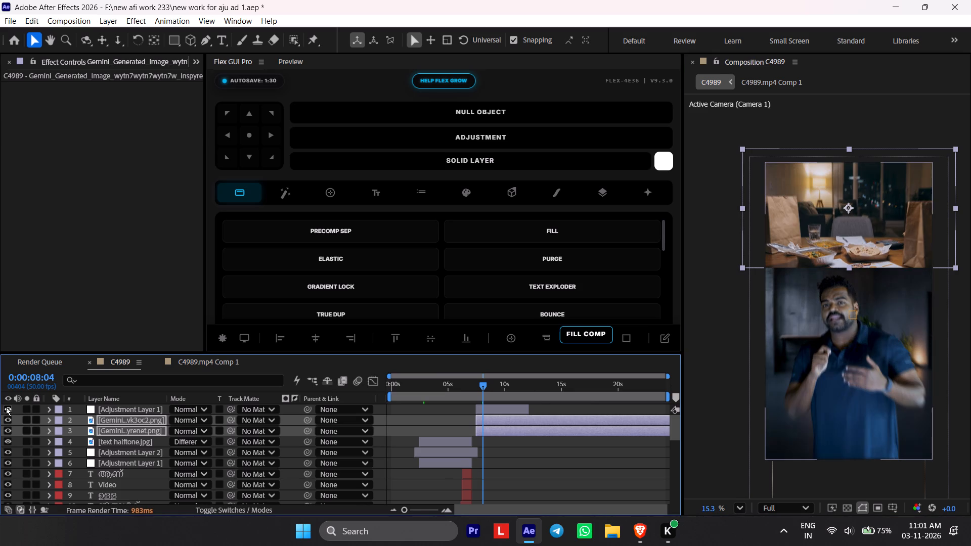
pyautogui.click(6, 407)
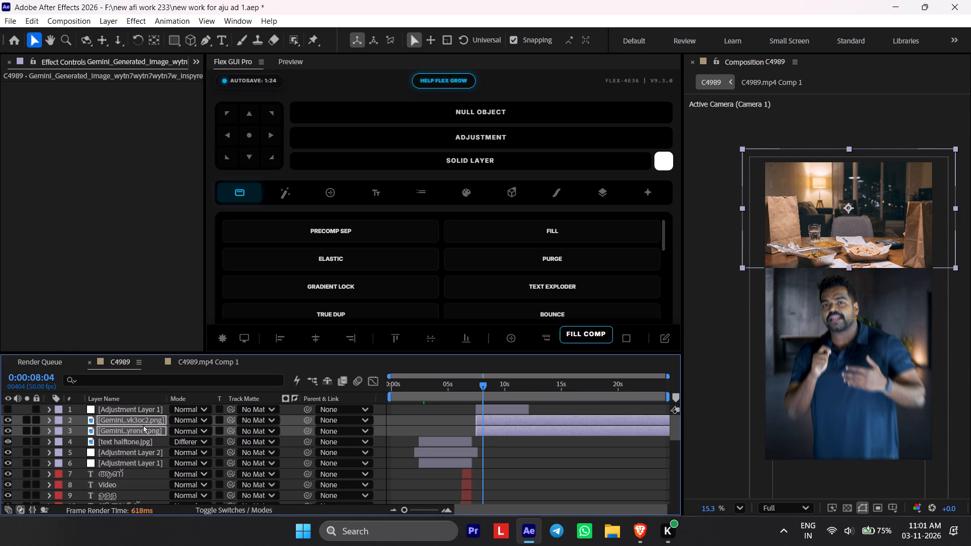
# Move the two Gemini dinner-table layers down the stack to directly above C4989.mp4 Comp 1, beneath the long Adjustment Layer 1.
pyautogui.moveTo(143, 425); pyautogui.dragTo(140, 494)
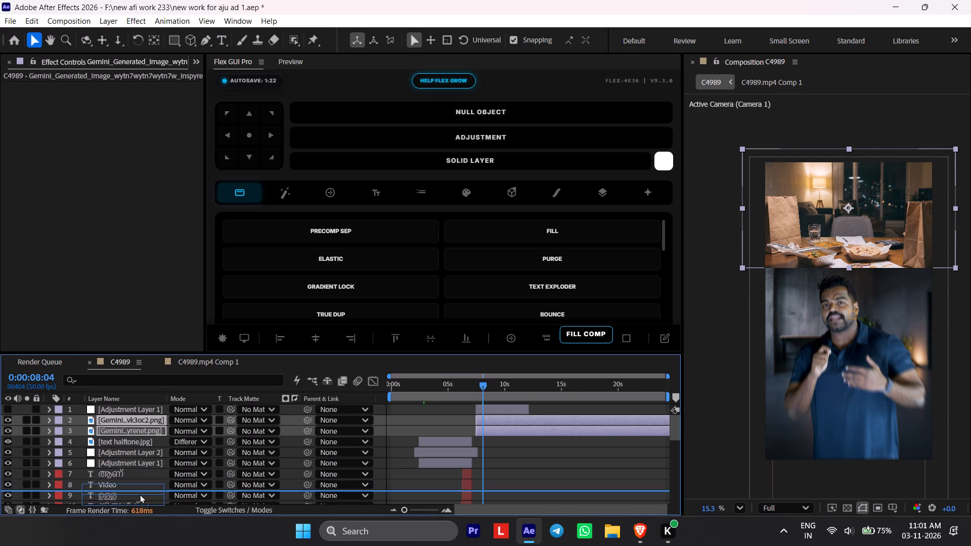
pyautogui.moveTo(140, 494); pyautogui.dragTo(141, 495)
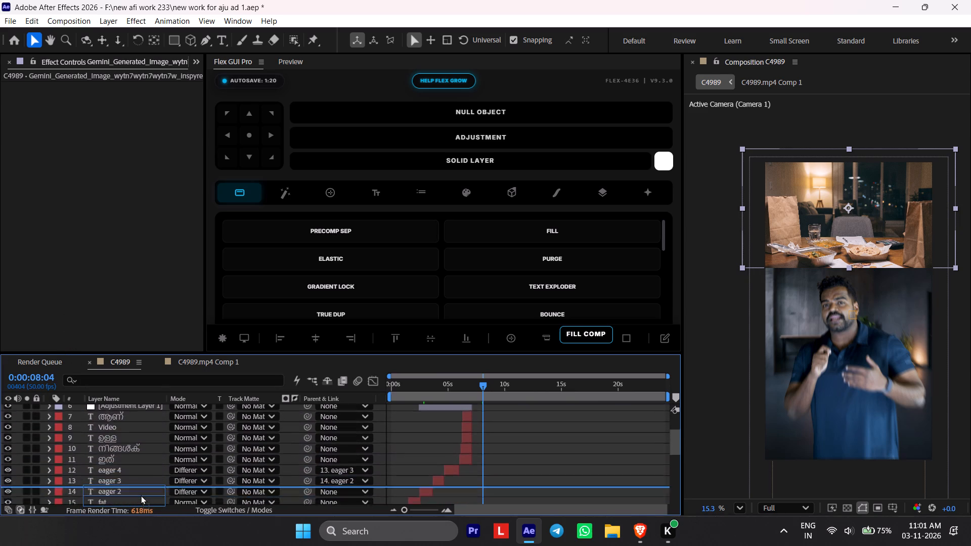
pyautogui.moveTo(141, 495); pyautogui.dragTo(141, 497)
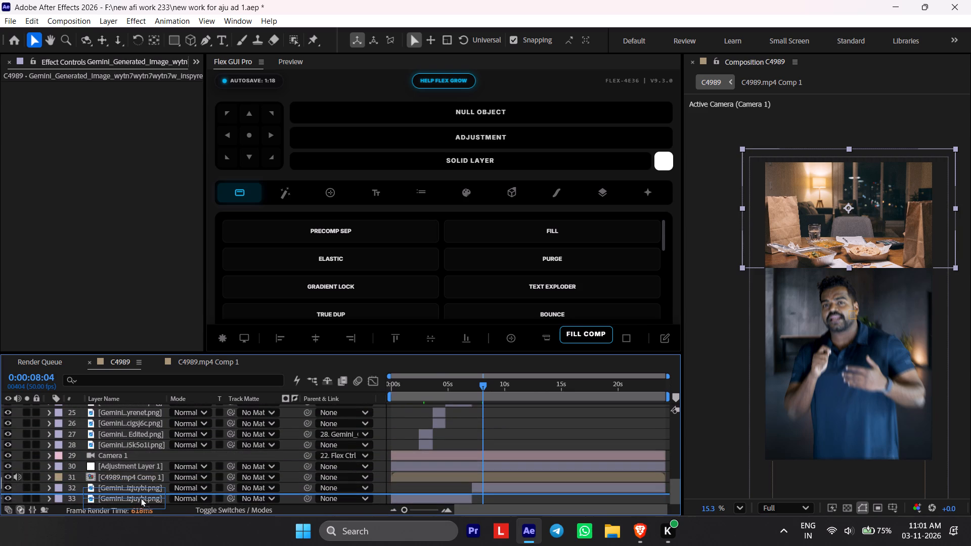
pyautogui.moveTo(141, 497); pyautogui.dragTo(153, 477)
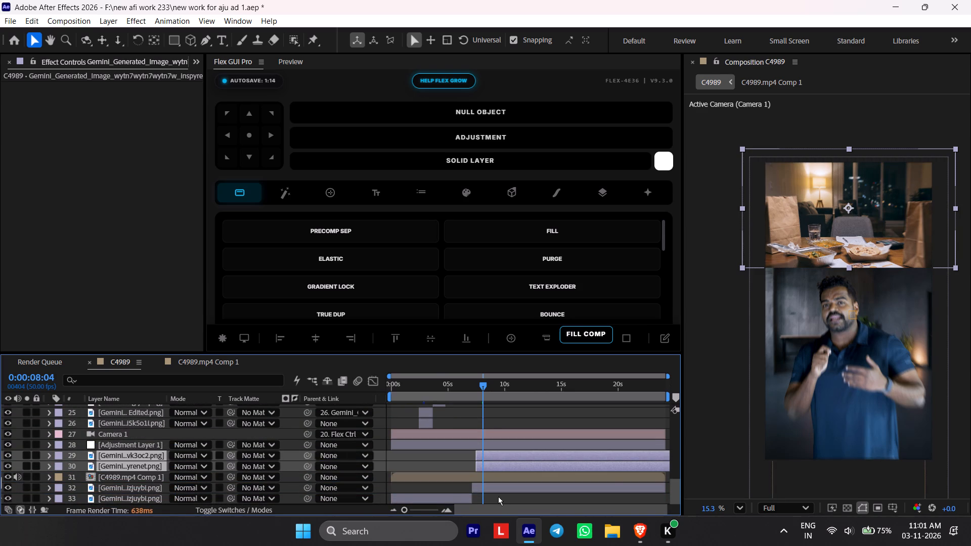
# Split the long Adjustment Layer 1 above the Gemini layers at 0:00:08:04.
pyautogui.click(495, 450)
pyautogui.click(495, 446)
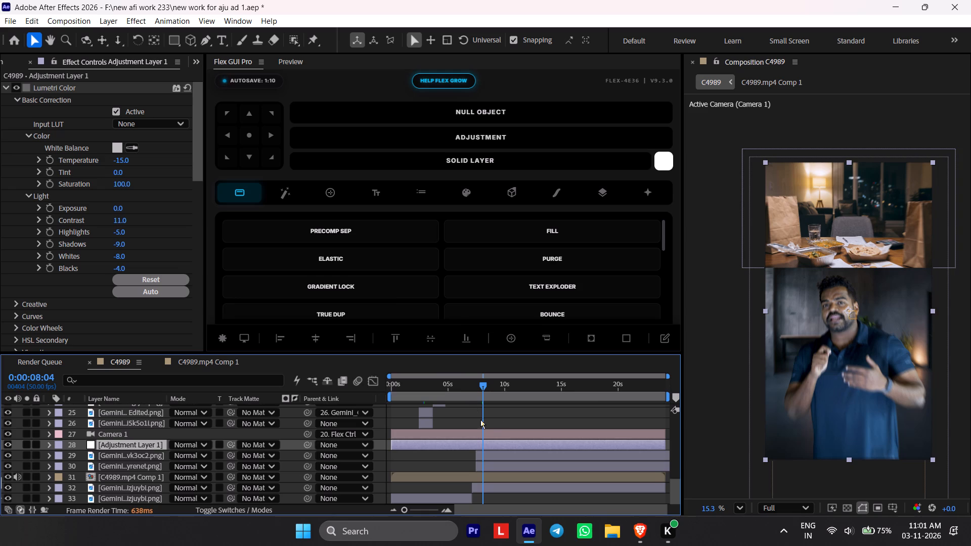
pyautogui.hotkey('ctrl', 'shift', 'd')
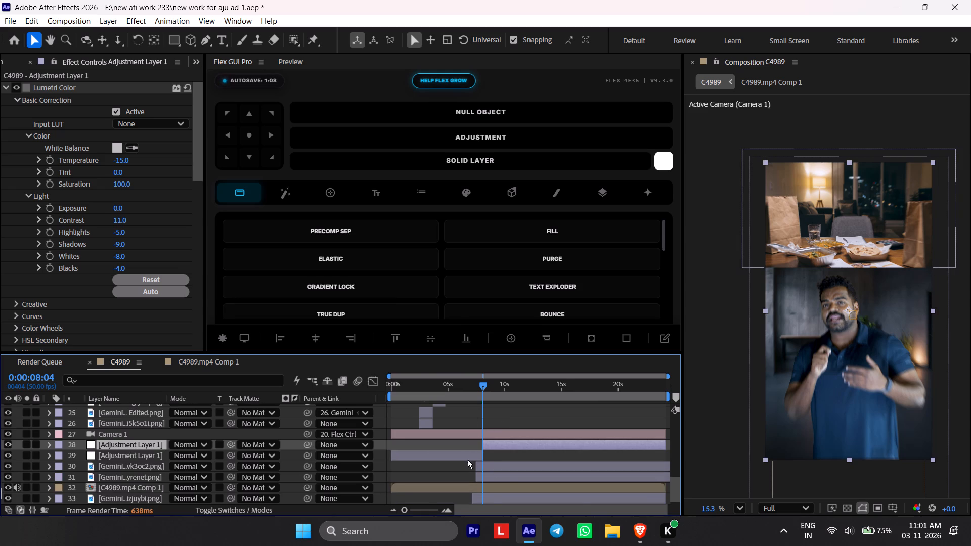
# Set the composition preview resolution to Auto.
pyautogui.keyDown('alt'); pyautogui.scroll(2, 464, 458); pyautogui.keyUp('alt')
pyautogui.moveTo(504, 403); pyautogui.dragTo(498, 402)
pyautogui.moveTo(493, 395); pyautogui.dragTo(473, 399)
pyautogui.click(796, 512)
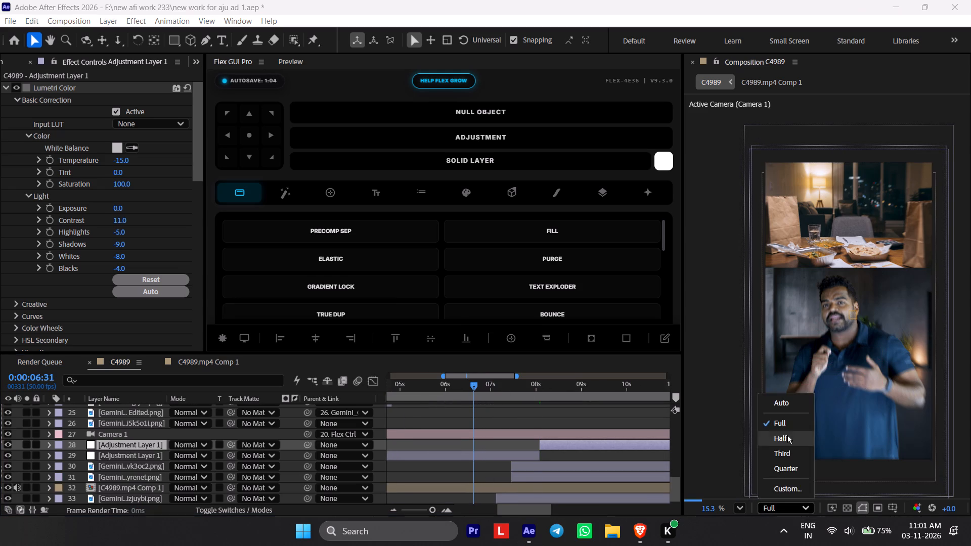
pyautogui.click(787, 407)
# Retrim both halves of the split Adjustment Layer 1 so they meet at about 0:00:07:06, where the gym scene ends.
pyautogui.click(486, 402)
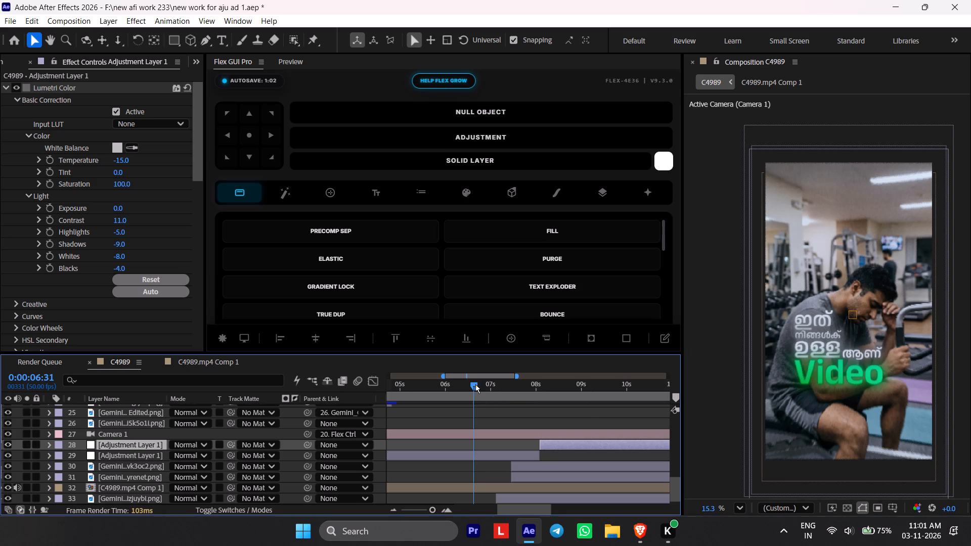
pyautogui.moveTo(475, 384); pyautogui.dragTo(495, 386)
pyautogui.keyDown('alt'); pyautogui.scroll(4, 502, 397); pyautogui.keyUp('alt')
pyautogui.keyDown('alt'); pyautogui.scroll(-2, 588, 429); pyautogui.keyUp('alt')
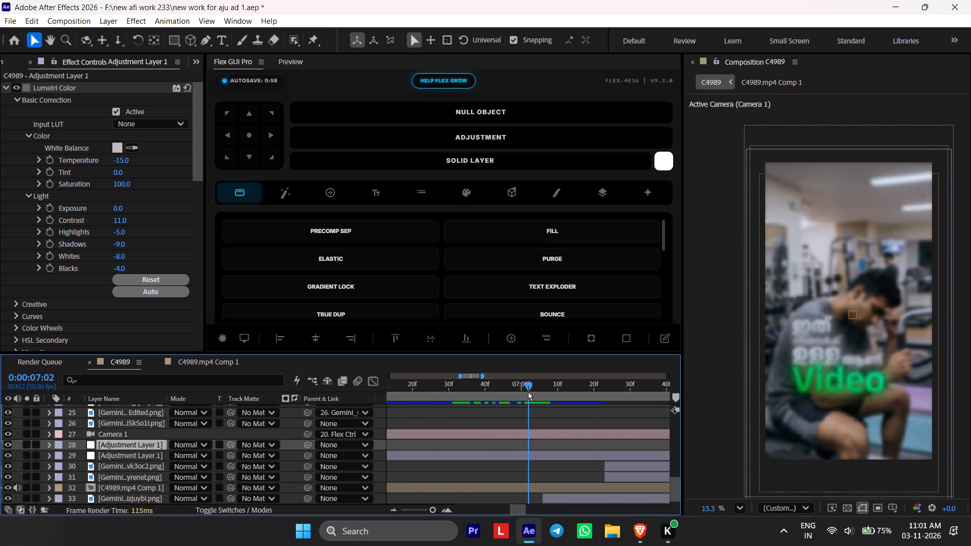
pyautogui.moveTo(531, 392); pyautogui.dragTo(539, 394)
pyautogui.moveTo(542, 445); pyautogui.dragTo(526, 450, button='middle')
pyautogui.moveTo(547, 453); pyautogui.dragTo(502, 460, button='middle')
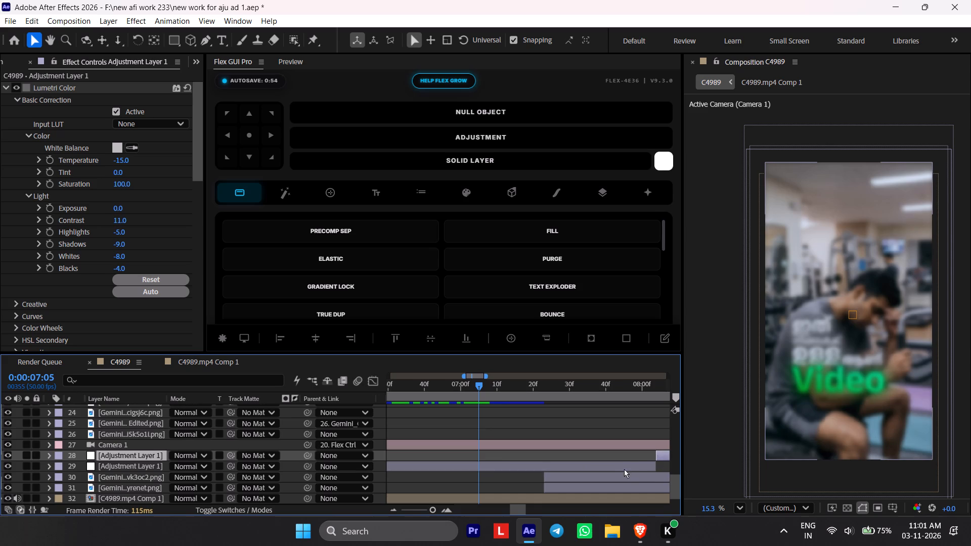
pyautogui.click(624, 469)
pyautogui.keyDown('shift'); pyautogui.moveTo(656, 468); pyautogui.dragTo(477, 468); pyautogui.keyUp('shift')
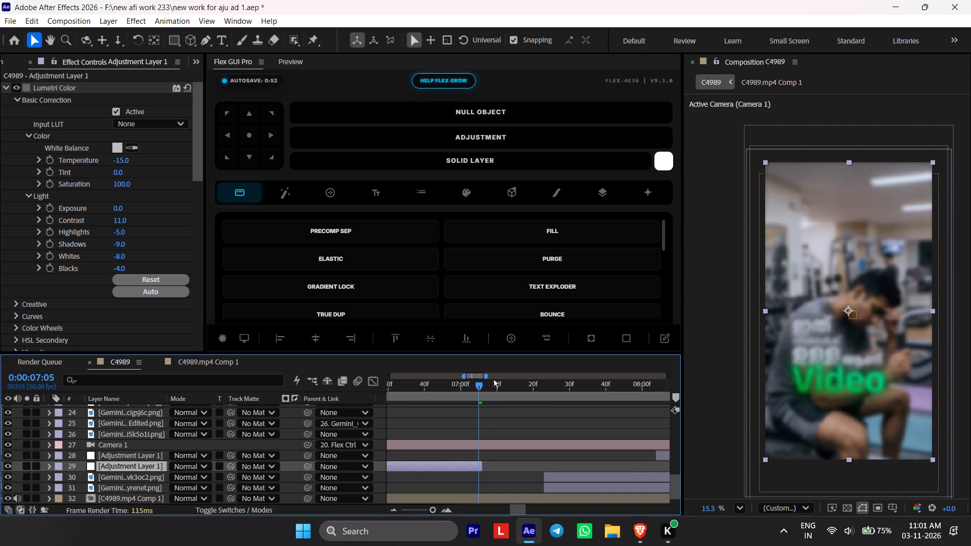
pyautogui.moveTo(483, 391); pyautogui.dragTo(526, 407)
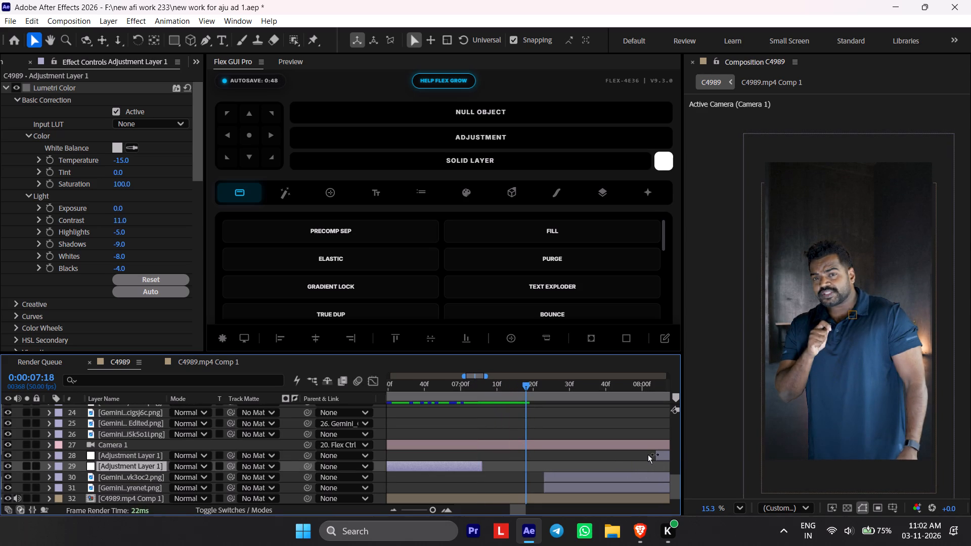
pyautogui.moveTo(655, 454); pyautogui.dragTo(481, 478)
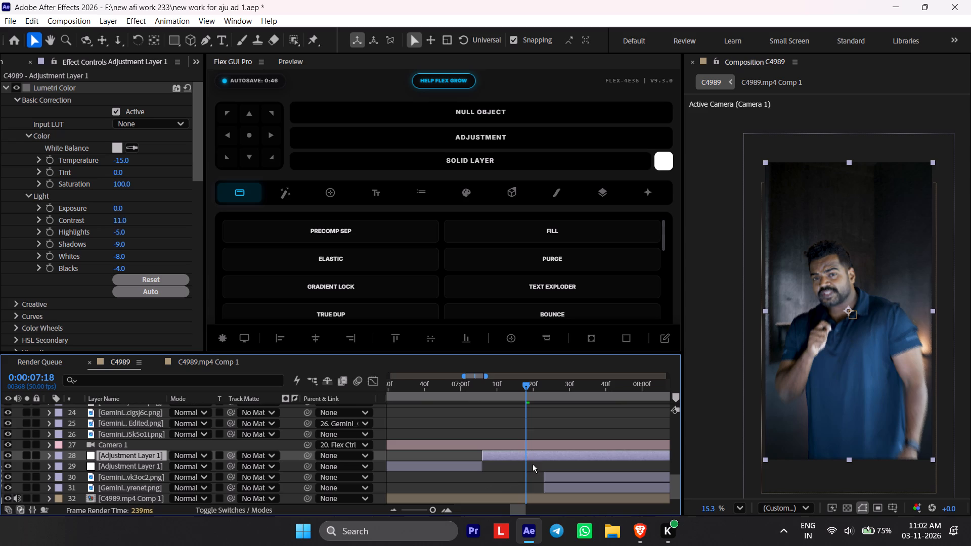
# On the later Adjustment Layer 1 half, move the Radial Blur center to 1110.2, 1906.9 and set its amount to 3.
pyautogui.scroll(-15, 90, 188)
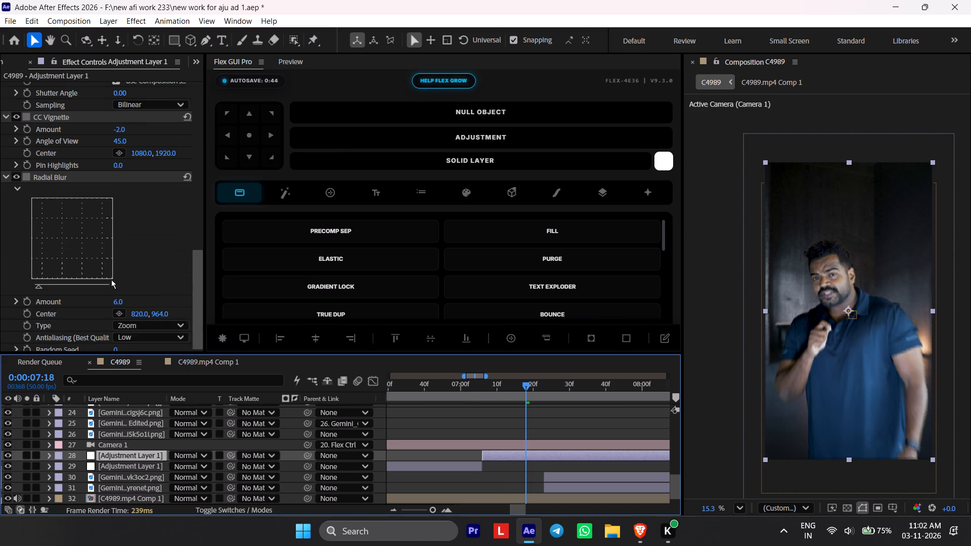
pyautogui.scroll(-6, 111, 280)
pyautogui.click(118, 306)
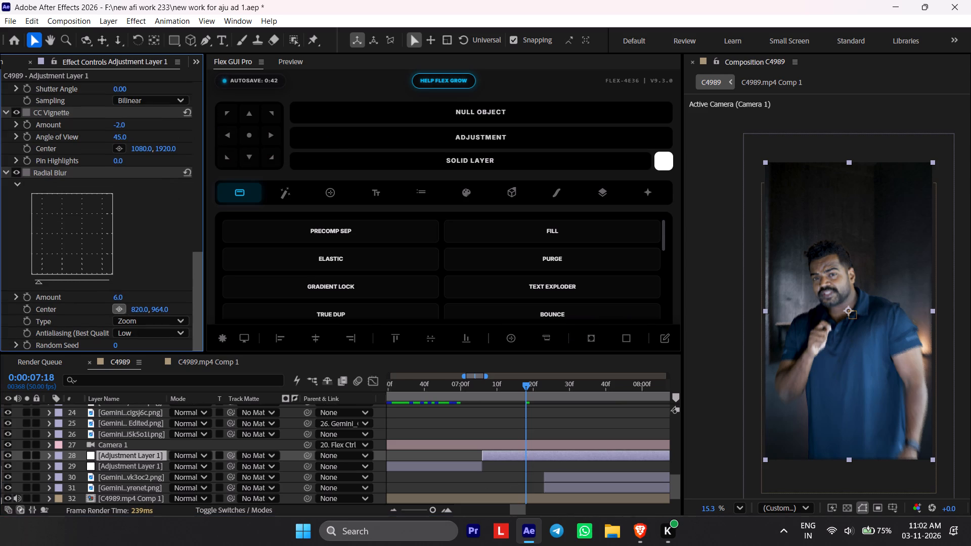
pyautogui.click(851, 310)
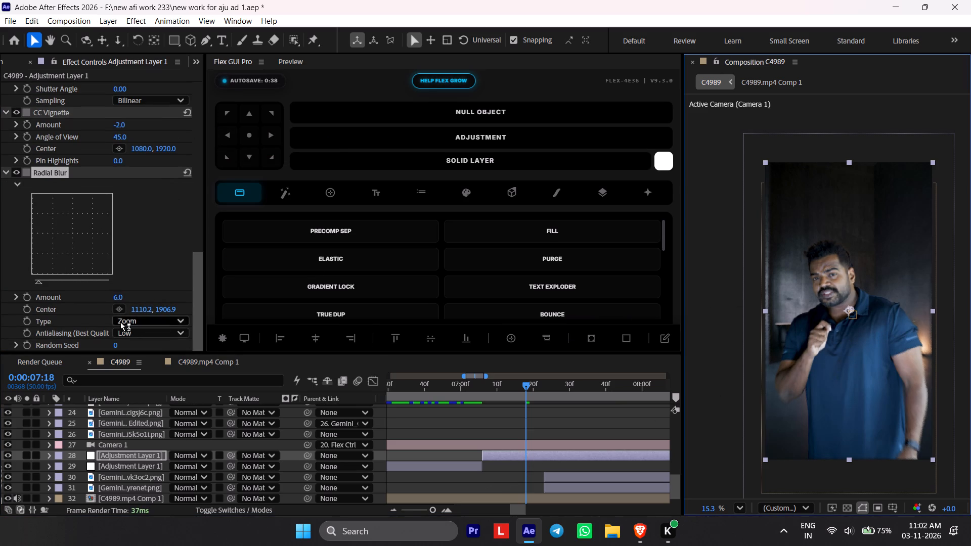
pyautogui.click(122, 298)
pyautogui.press('3')
pyautogui.press('Return')
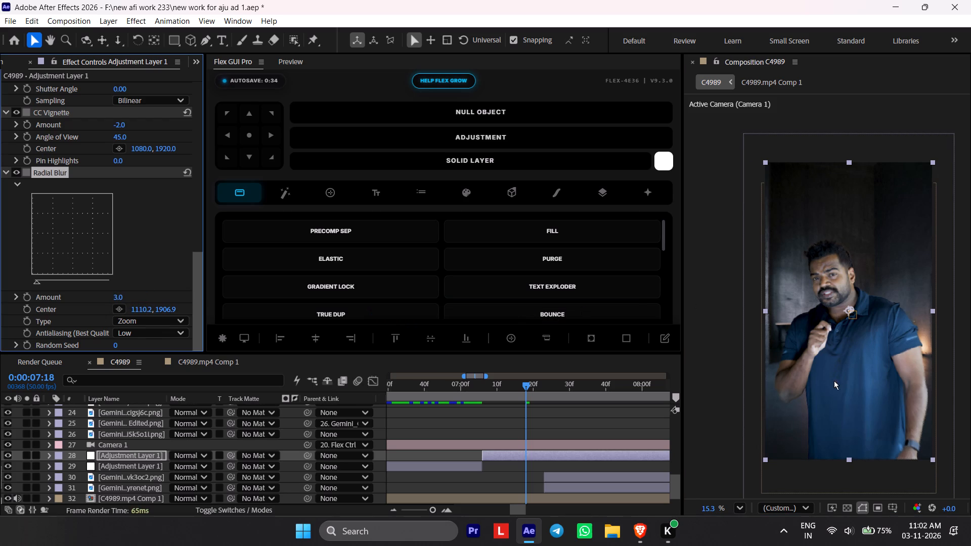
# Check the transition up to 0:00:07:40 and reorder the Gemini layers so the man's cutout sits above the dinner-table background.
pyautogui.moveTo(506, 388); pyautogui.dragTo(470, 402)
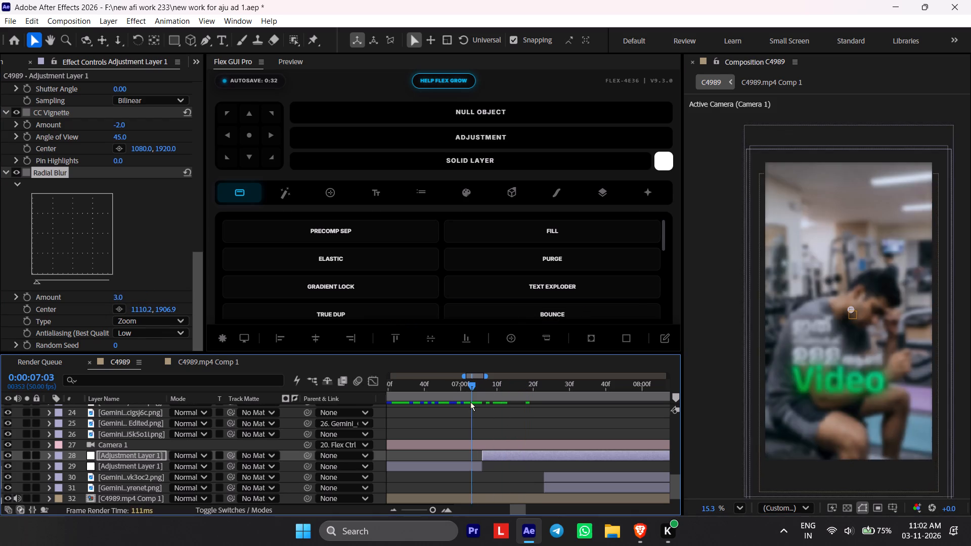
pyautogui.moveTo(470, 402); pyautogui.dragTo(594, 412)
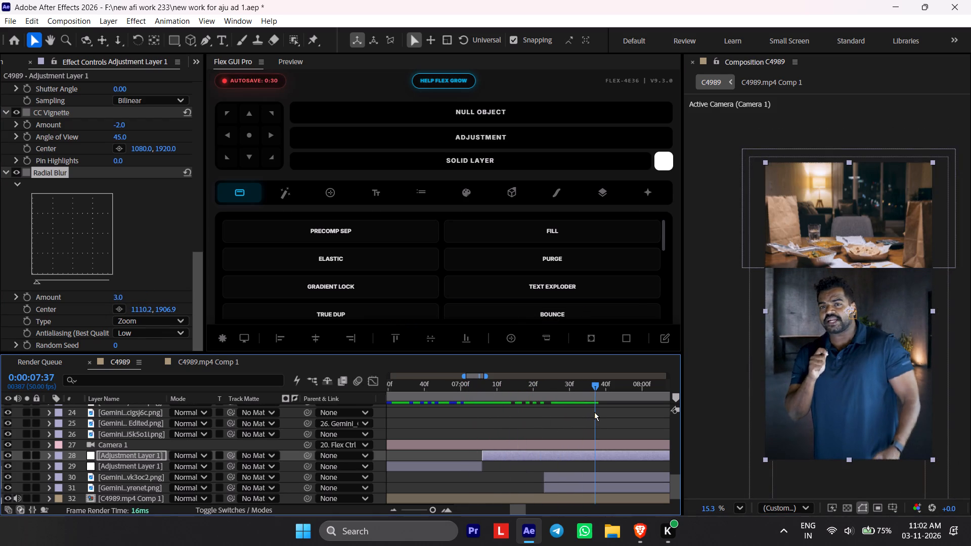
pyautogui.moveTo(594, 412); pyautogui.dragTo(606, 414)
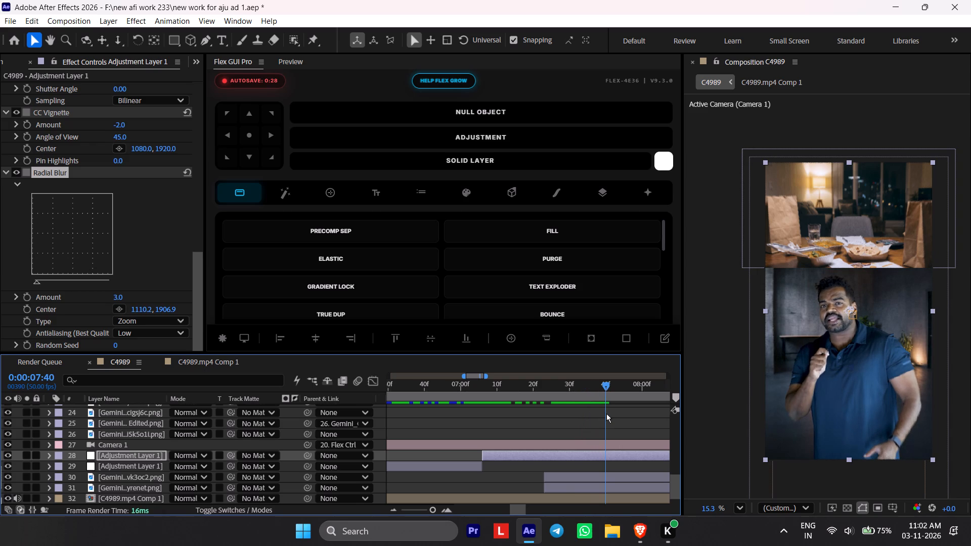
pyautogui.moveTo(606, 414); pyautogui.dragTo(607, 414)
pyautogui.keyDown('alt'); pyautogui.scroll(-2, 606, 423); pyautogui.keyUp('alt')
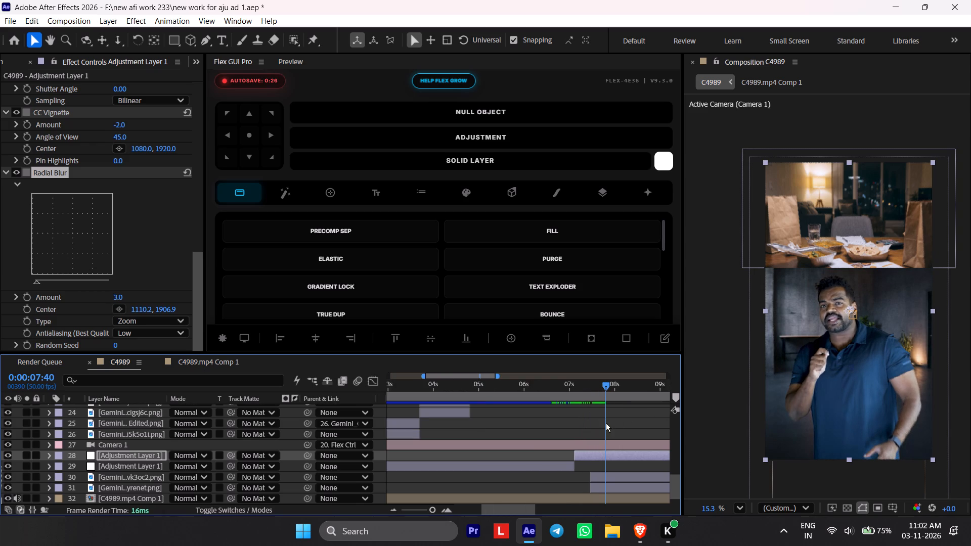
pyautogui.click(617, 479)
pyautogui.moveTo(144, 482); pyautogui.dragTo(144, 497)
pyautogui.hotkey('ctrl', 'z')
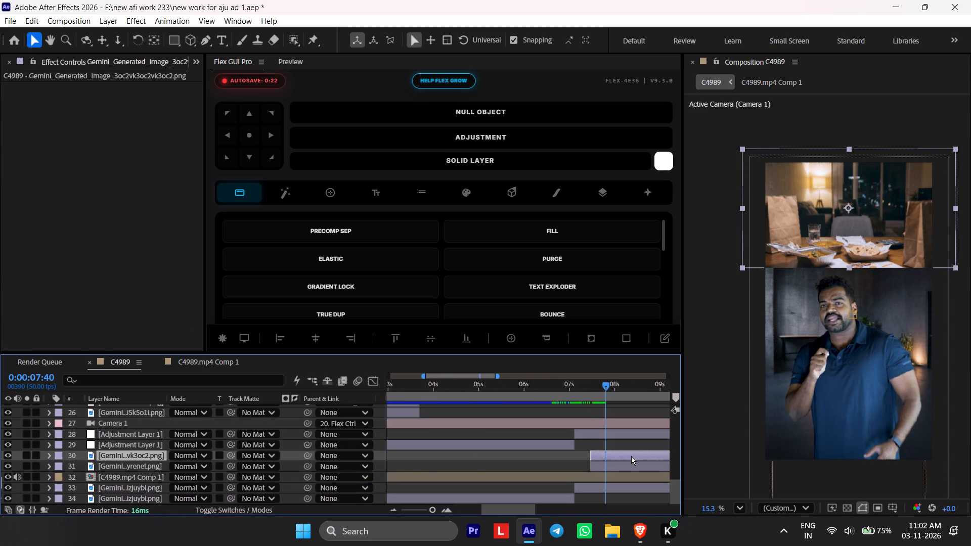
pyautogui.moveTo(146, 461); pyautogui.dragTo(145, 470)
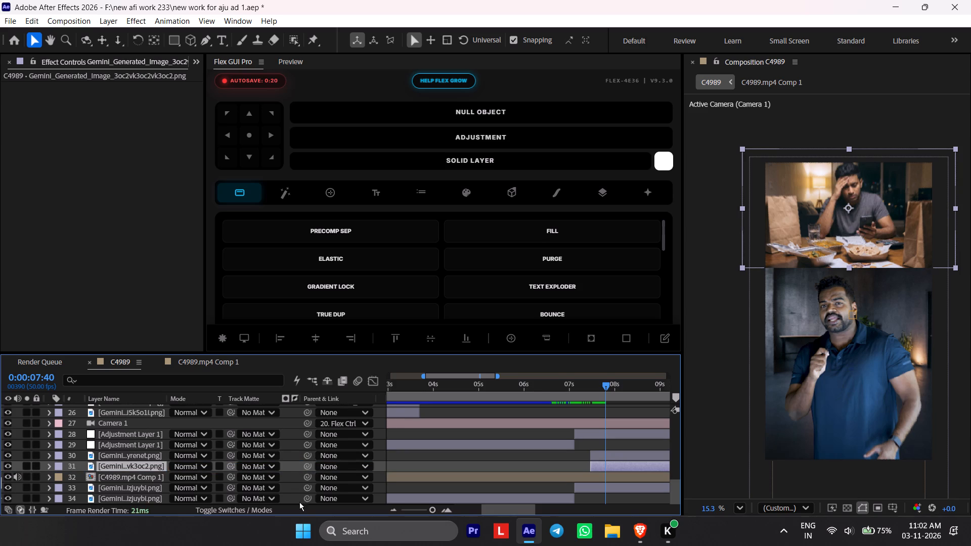
# Turn on 3D and motion blur for both Gemini dinner-table layers.
pyautogui.click(293, 512)
pyautogui.moveTo(241, 457); pyautogui.dragTo(241, 465)
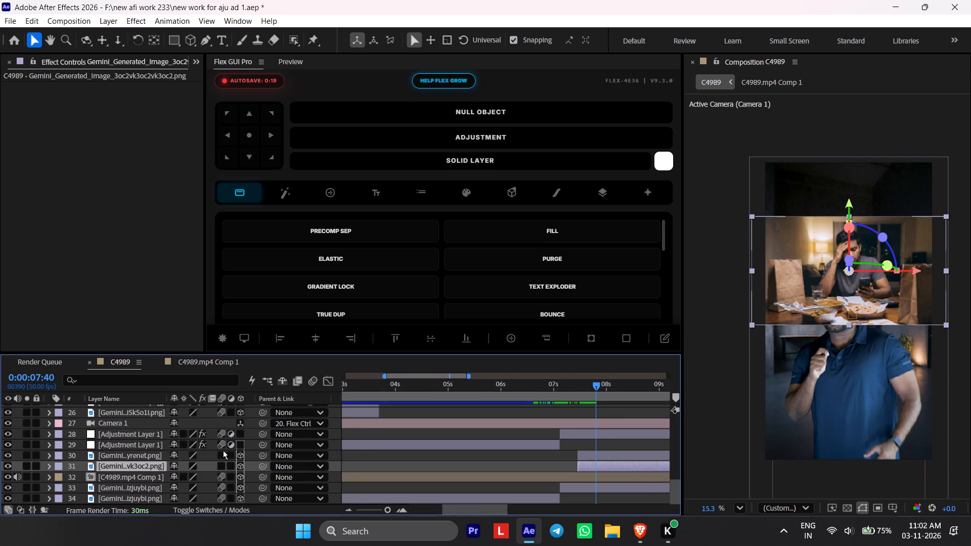
pyautogui.moveTo(222, 450); pyautogui.dragTo(218, 467)
pyautogui.click(221, 457)
pyautogui.click(211, 463)
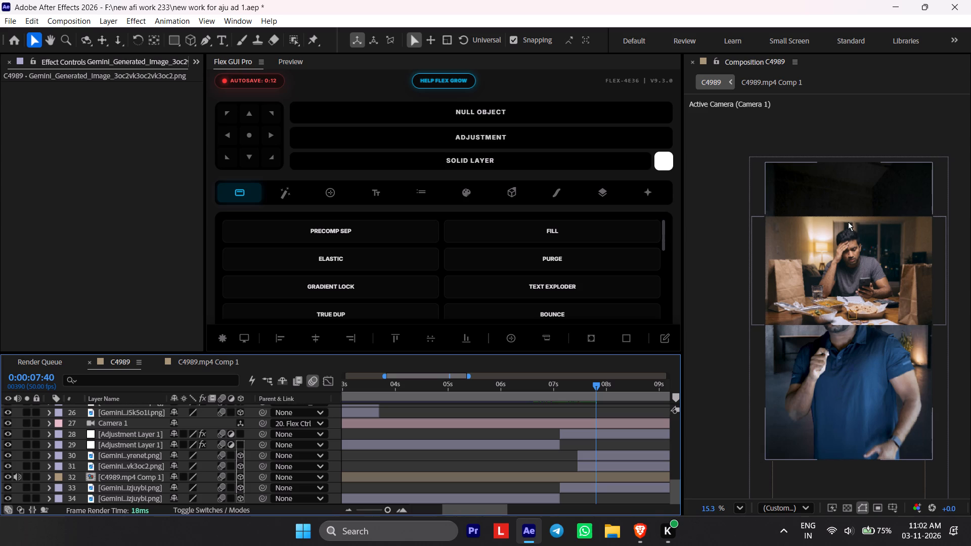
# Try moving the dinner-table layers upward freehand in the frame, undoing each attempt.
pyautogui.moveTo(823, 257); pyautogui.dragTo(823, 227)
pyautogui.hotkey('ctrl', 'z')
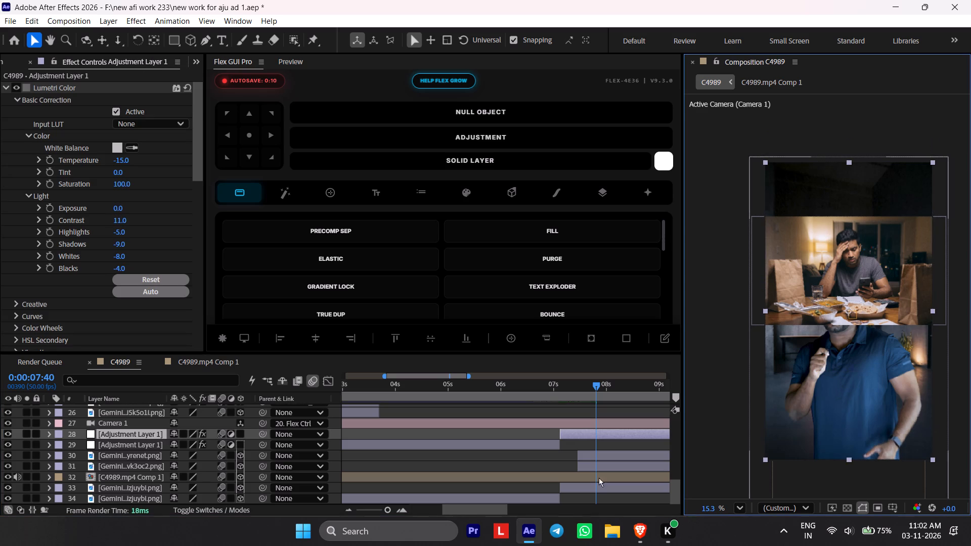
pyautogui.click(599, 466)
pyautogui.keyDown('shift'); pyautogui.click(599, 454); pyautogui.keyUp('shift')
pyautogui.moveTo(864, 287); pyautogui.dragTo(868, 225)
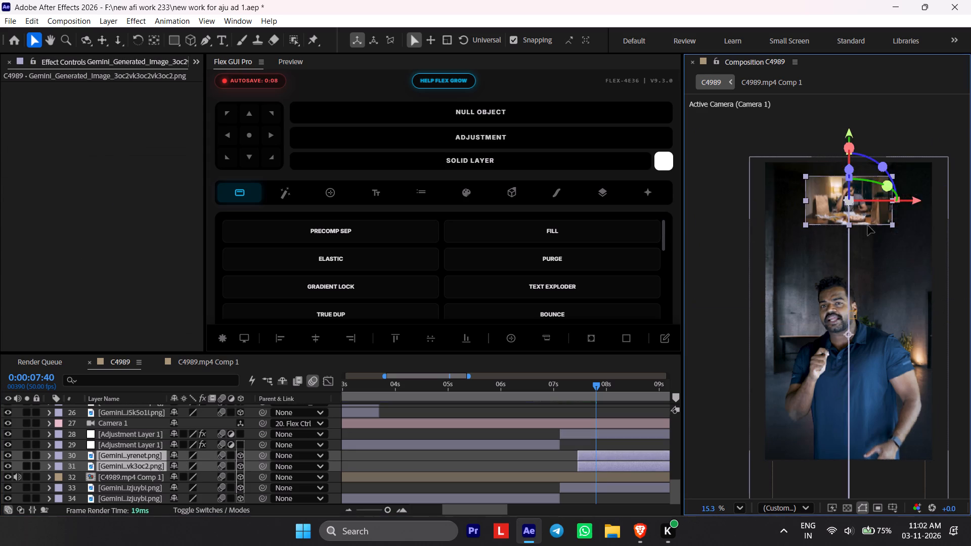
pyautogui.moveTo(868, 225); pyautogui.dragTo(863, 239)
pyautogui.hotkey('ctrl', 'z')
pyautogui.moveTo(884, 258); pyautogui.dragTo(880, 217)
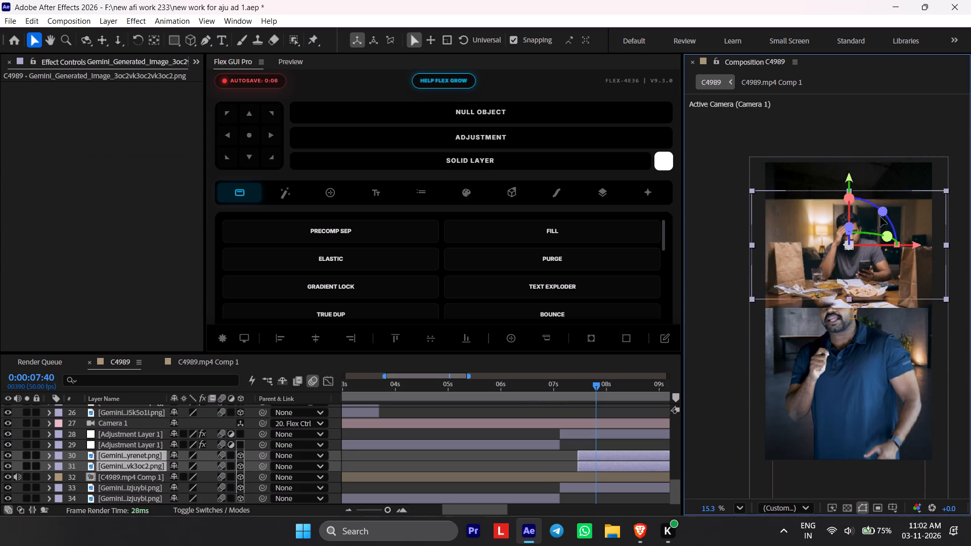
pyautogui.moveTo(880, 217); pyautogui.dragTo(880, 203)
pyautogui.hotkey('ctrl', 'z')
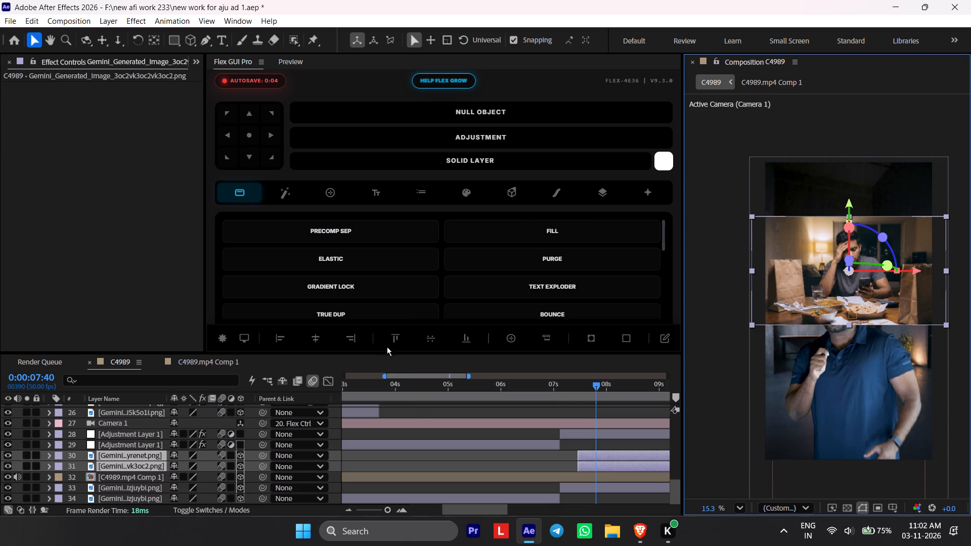
# Move both Gemini dinner-table layers up to the top of the frame, setting their Y position to -183.7.
pyautogui.click(199, 66)
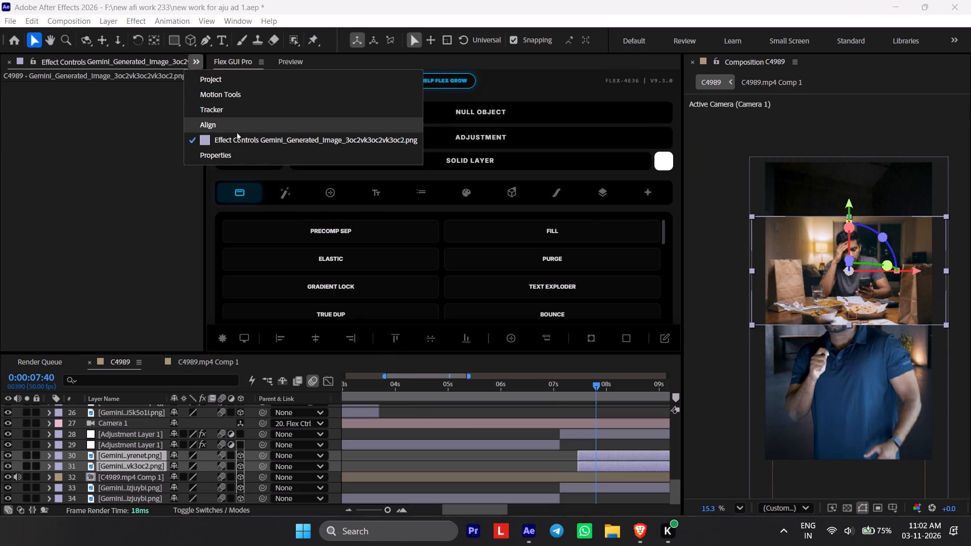
pyautogui.click(218, 159)
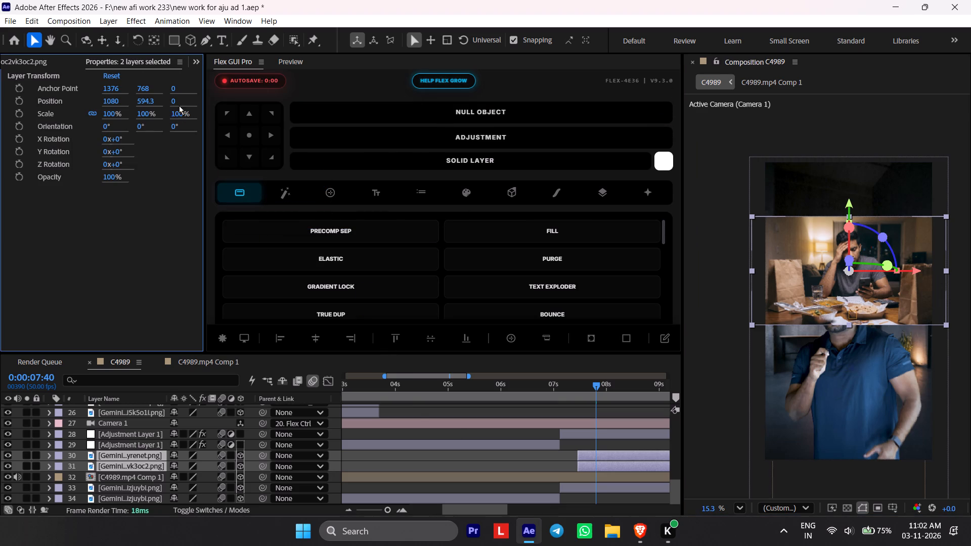
pyautogui.moveTo(140, 106); pyautogui.dragTo(0, 105)
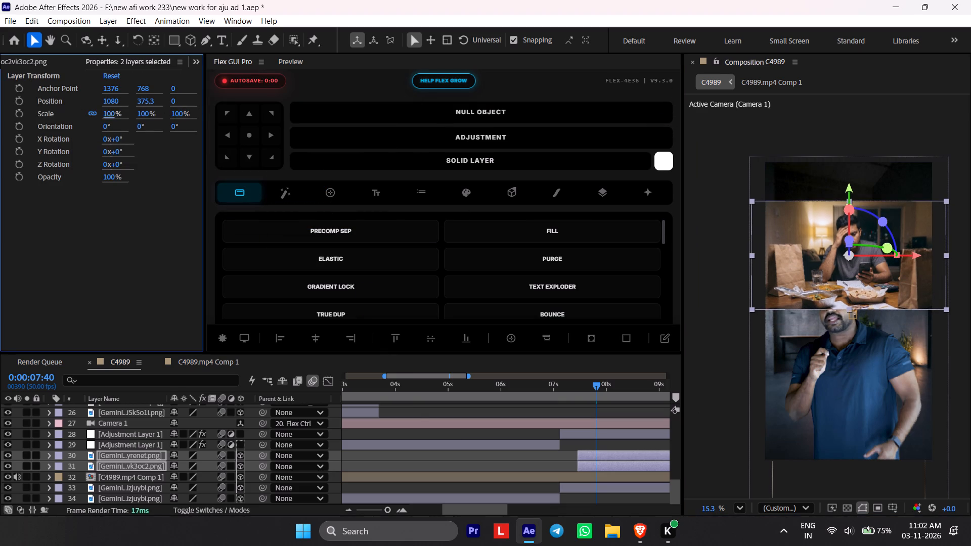
pyautogui.moveTo(144, 102); pyautogui.dragTo(0, 112)
pyautogui.moveTo(143, 104); pyautogui.dragTo(0, 217)
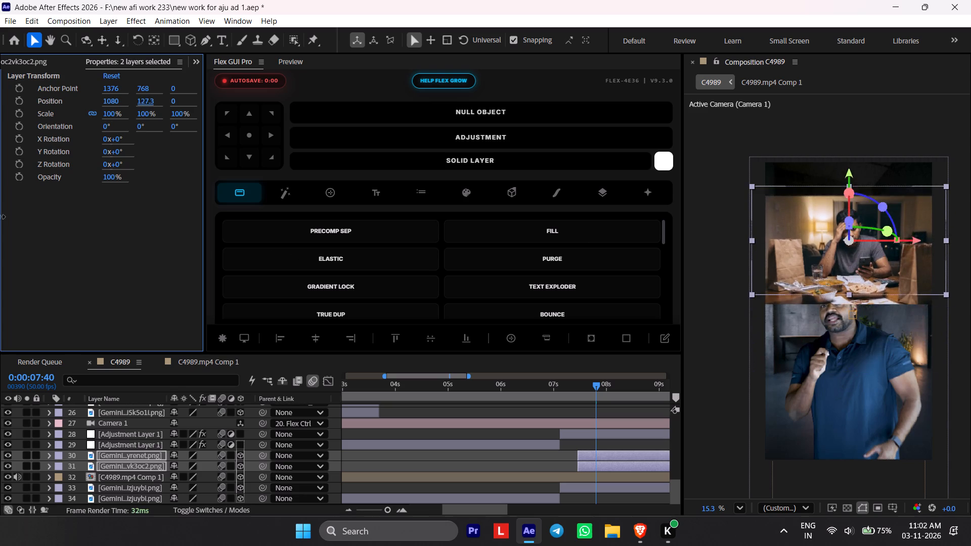
pyautogui.moveTo(0, 217); pyautogui.dragTo(0, 214)
pyautogui.moveTo(154, 103); pyautogui.dragTo(134, 102)
pyautogui.moveTo(152, 100); pyautogui.dragTo(100, 106)
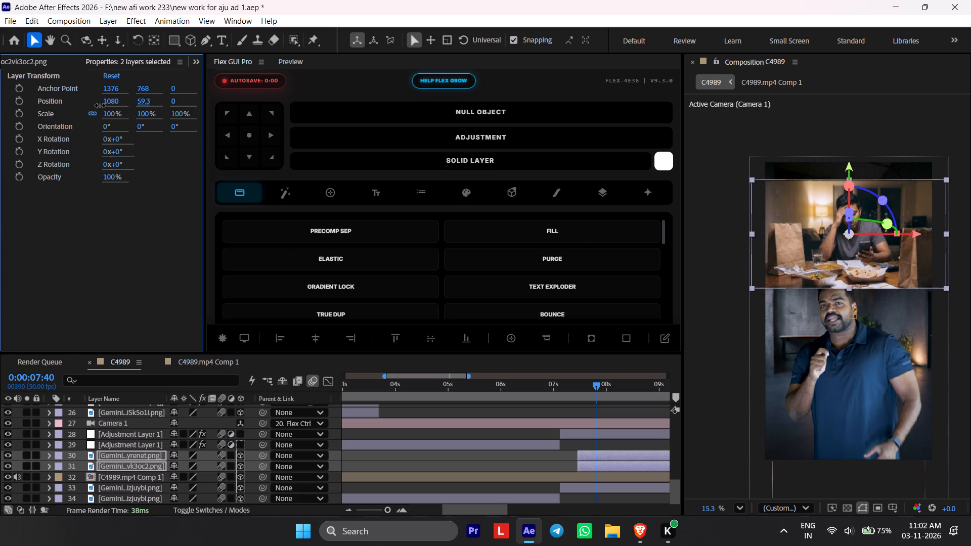
pyautogui.moveTo(100, 106); pyautogui.dragTo(0, 112)
pyautogui.moveTo(147, 104); pyautogui.dragTo(135, 104)
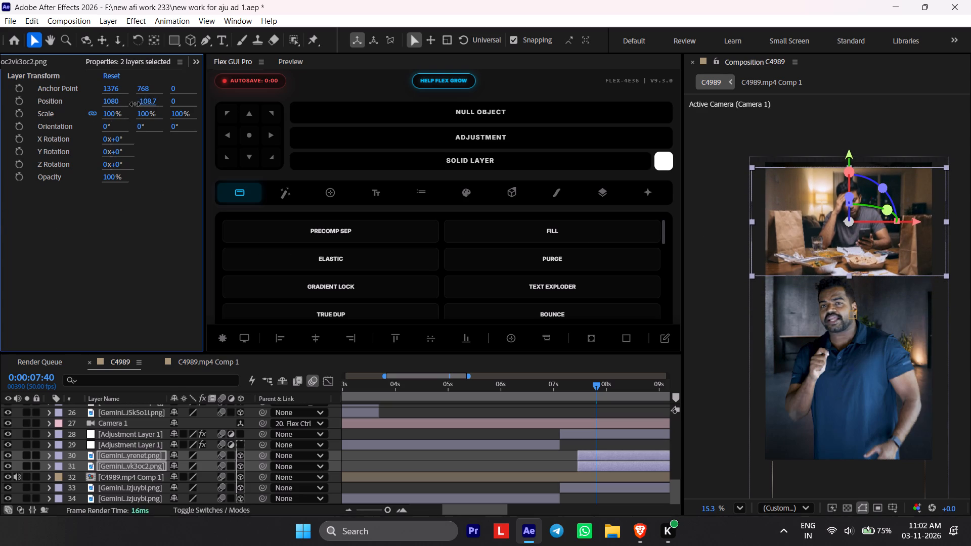
pyautogui.moveTo(135, 104); pyautogui.dragTo(92, 104)
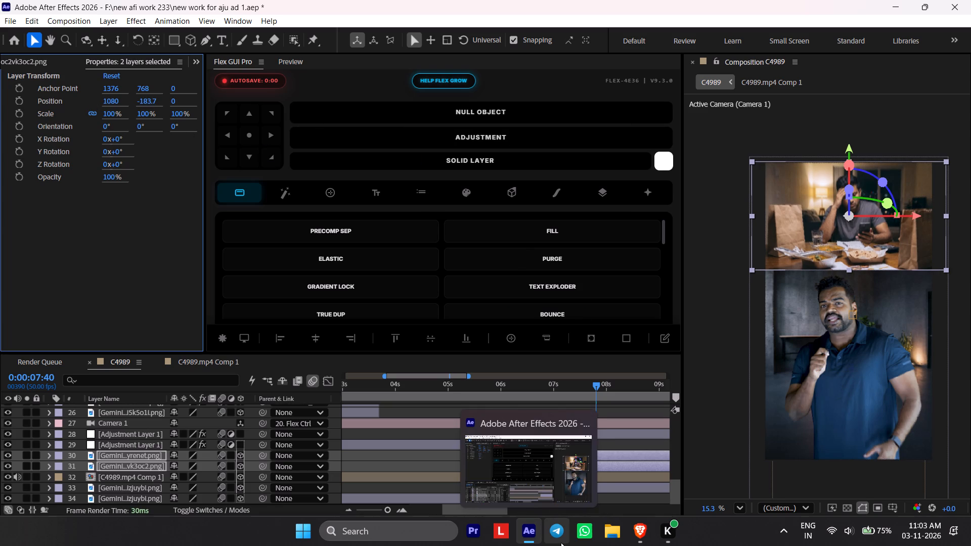
# Apply the Roughen Edges effect to the Gemini dinner-table background layer.
pyautogui.click(562, 449)
pyautogui.click(602, 467)
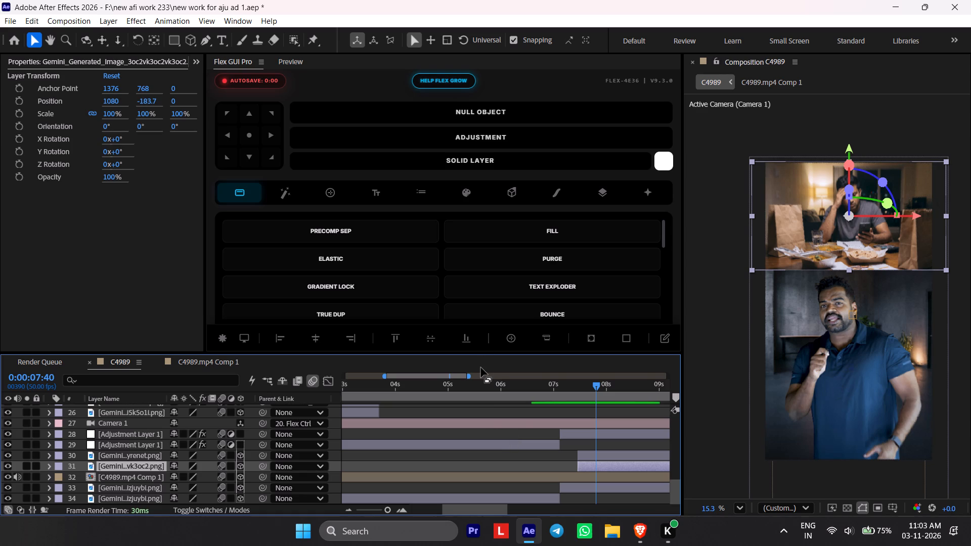
pyautogui.hotkey('ctrl', 'space')
pyautogui.press('r')
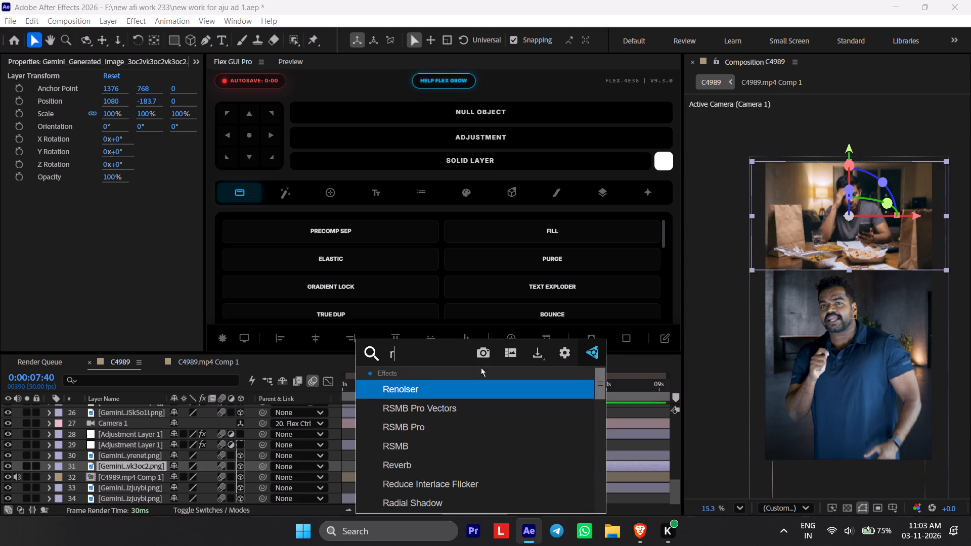
pyautogui.write('ou')
pyautogui.click(470, 389)
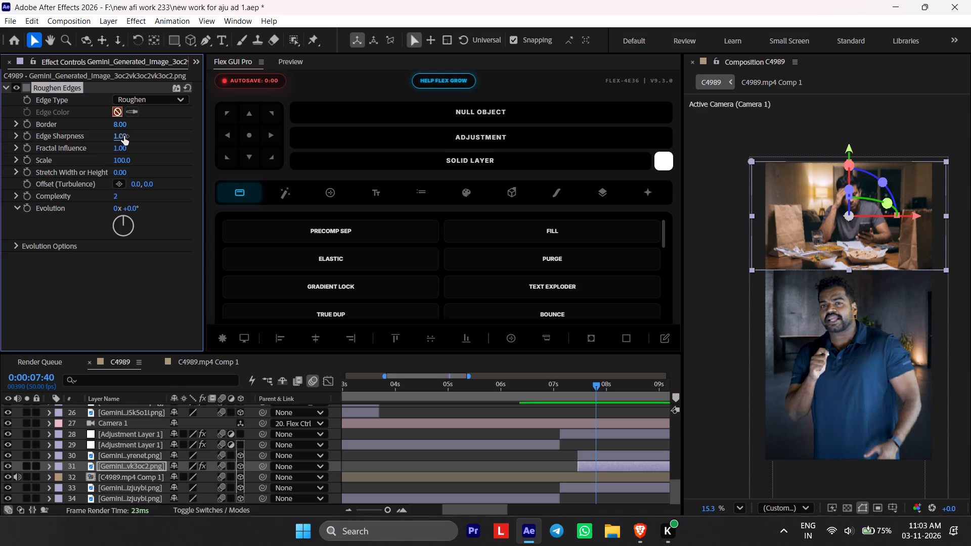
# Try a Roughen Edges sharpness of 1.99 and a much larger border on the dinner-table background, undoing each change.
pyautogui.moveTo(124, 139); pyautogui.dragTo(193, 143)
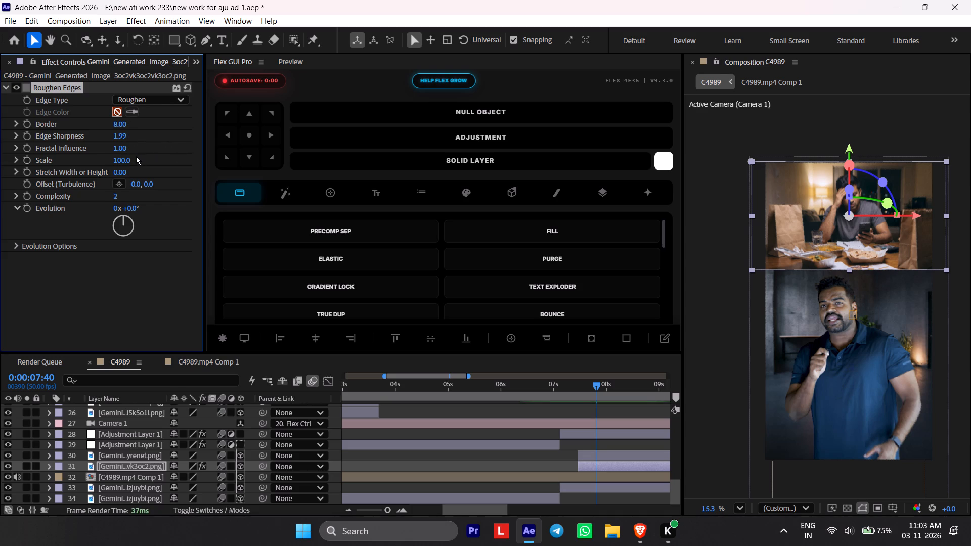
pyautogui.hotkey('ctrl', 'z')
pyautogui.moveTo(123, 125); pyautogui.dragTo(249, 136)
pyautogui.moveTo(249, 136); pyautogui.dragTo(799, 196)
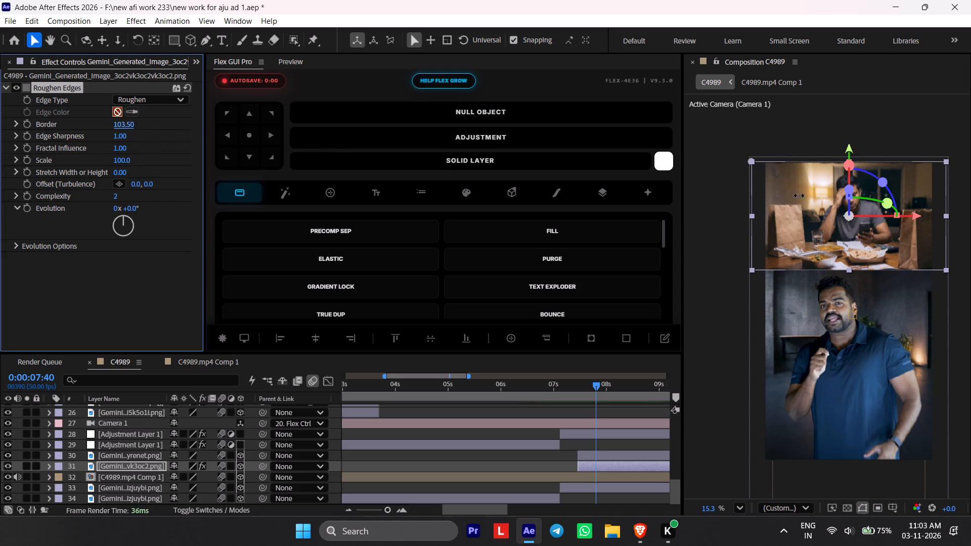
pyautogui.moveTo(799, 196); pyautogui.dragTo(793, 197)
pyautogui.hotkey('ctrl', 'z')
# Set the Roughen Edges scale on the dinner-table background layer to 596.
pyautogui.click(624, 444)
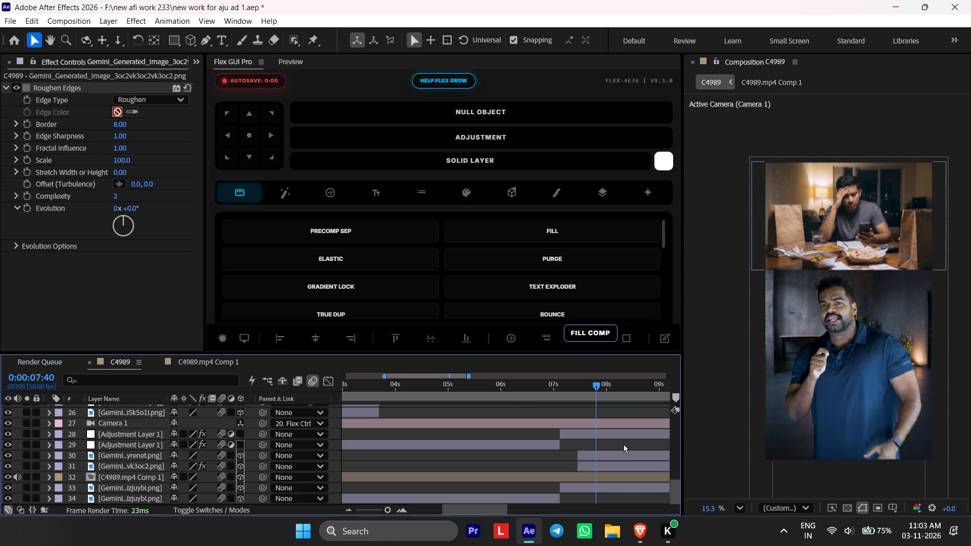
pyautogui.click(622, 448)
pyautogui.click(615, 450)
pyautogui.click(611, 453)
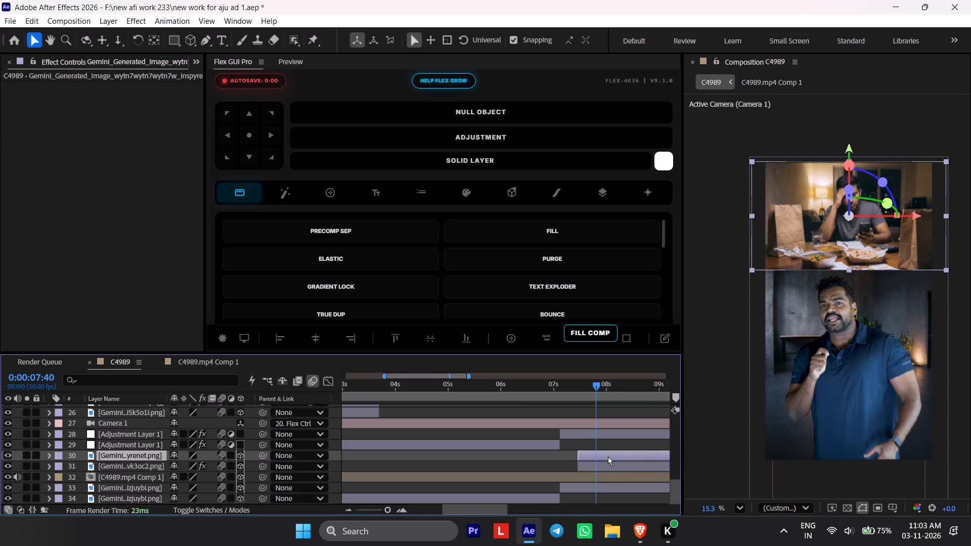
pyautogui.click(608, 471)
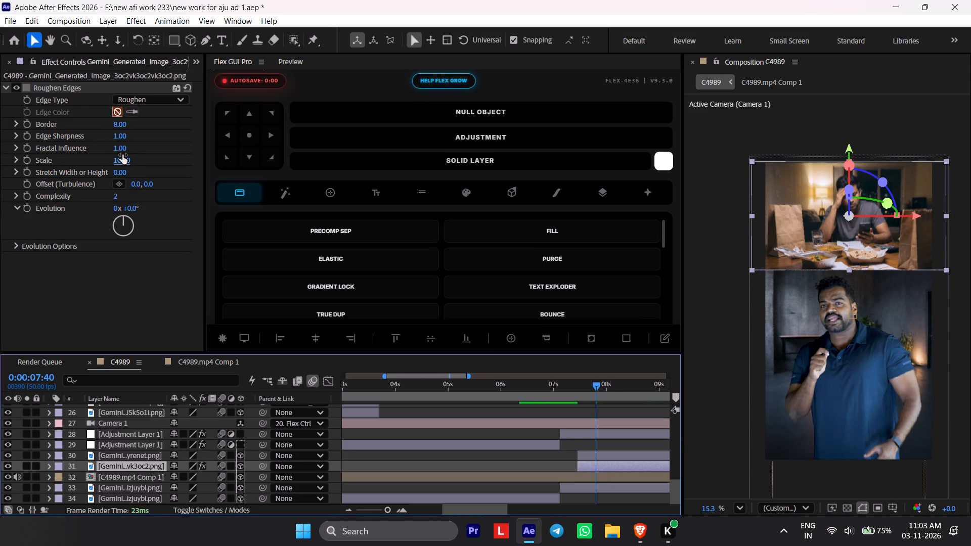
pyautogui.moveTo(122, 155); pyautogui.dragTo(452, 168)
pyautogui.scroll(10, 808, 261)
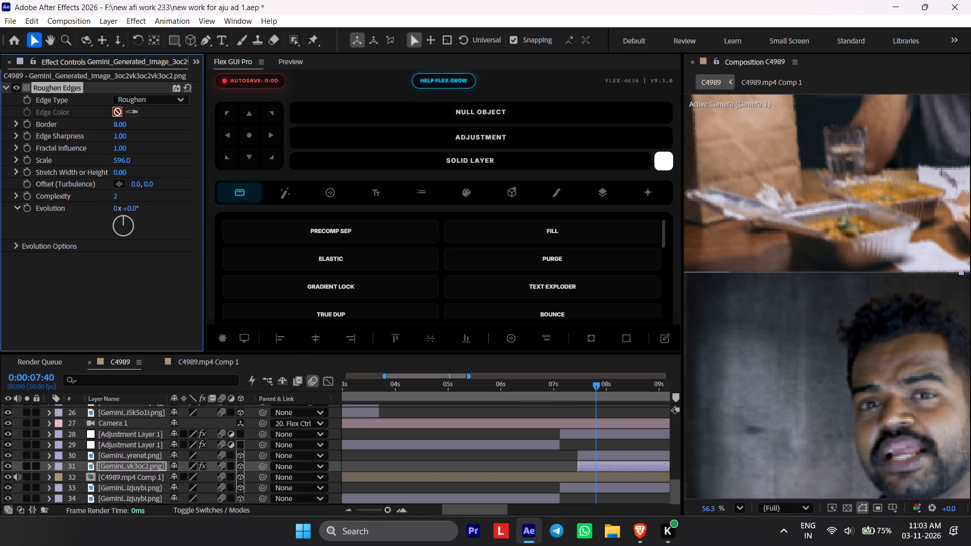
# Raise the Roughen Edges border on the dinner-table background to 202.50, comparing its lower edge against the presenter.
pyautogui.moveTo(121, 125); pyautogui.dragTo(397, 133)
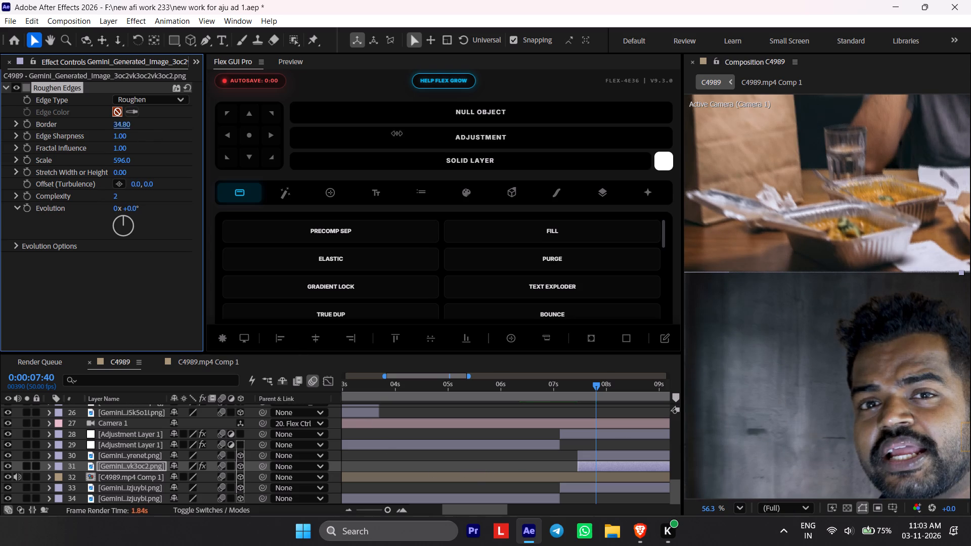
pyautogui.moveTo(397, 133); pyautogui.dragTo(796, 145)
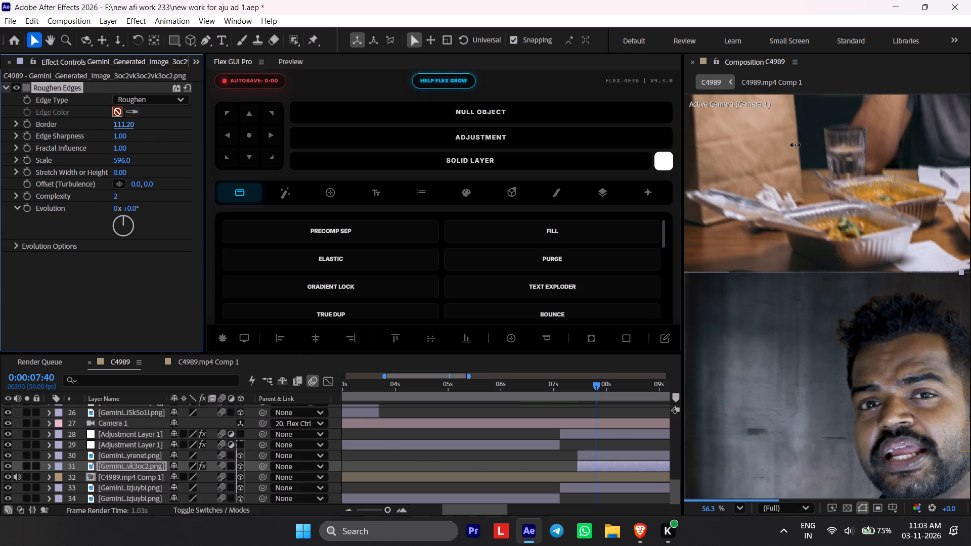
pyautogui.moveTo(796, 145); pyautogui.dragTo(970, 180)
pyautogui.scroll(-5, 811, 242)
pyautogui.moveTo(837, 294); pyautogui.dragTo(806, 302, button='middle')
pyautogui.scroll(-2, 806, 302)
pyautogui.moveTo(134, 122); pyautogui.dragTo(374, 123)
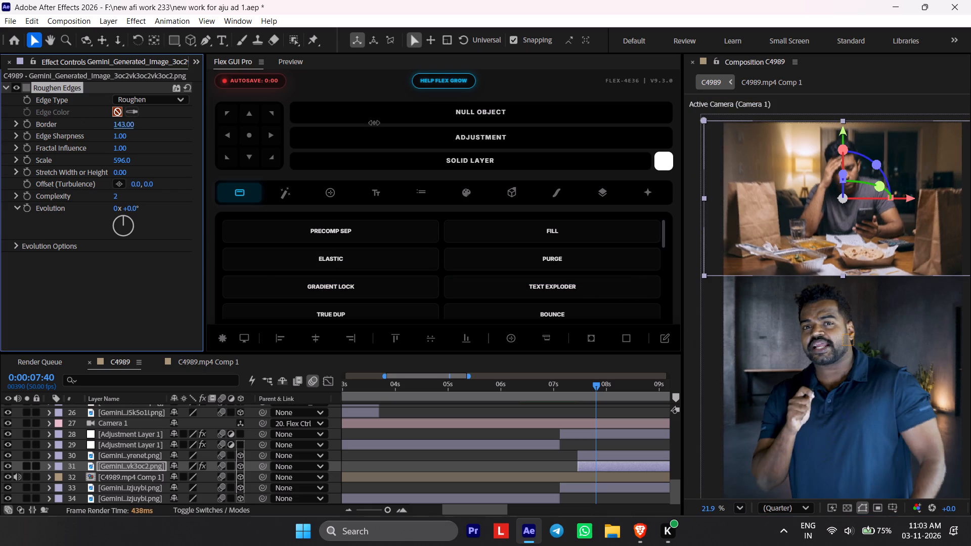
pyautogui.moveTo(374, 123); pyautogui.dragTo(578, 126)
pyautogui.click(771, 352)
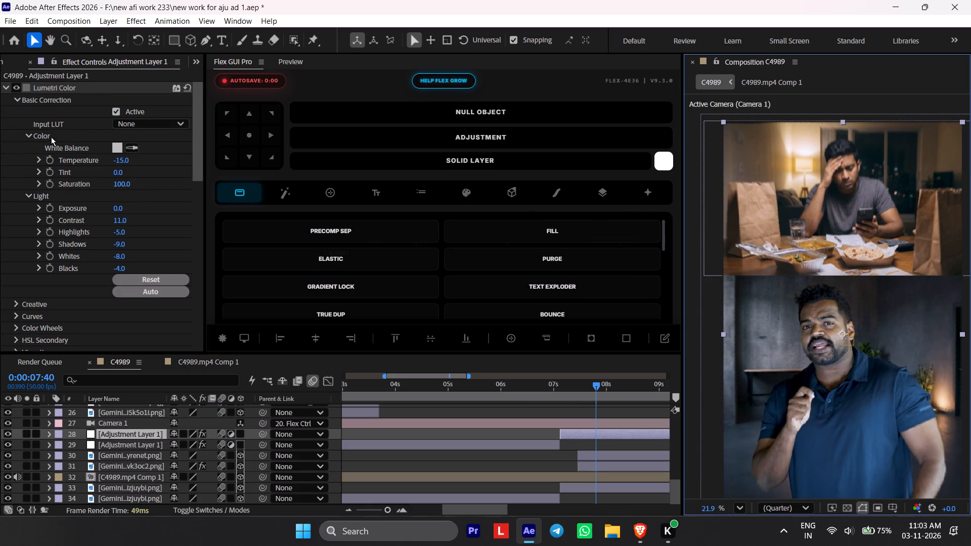
# Set the Roughen Edges border on the dinner-table background layer to 183.90.
pyautogui.click(617, 468)
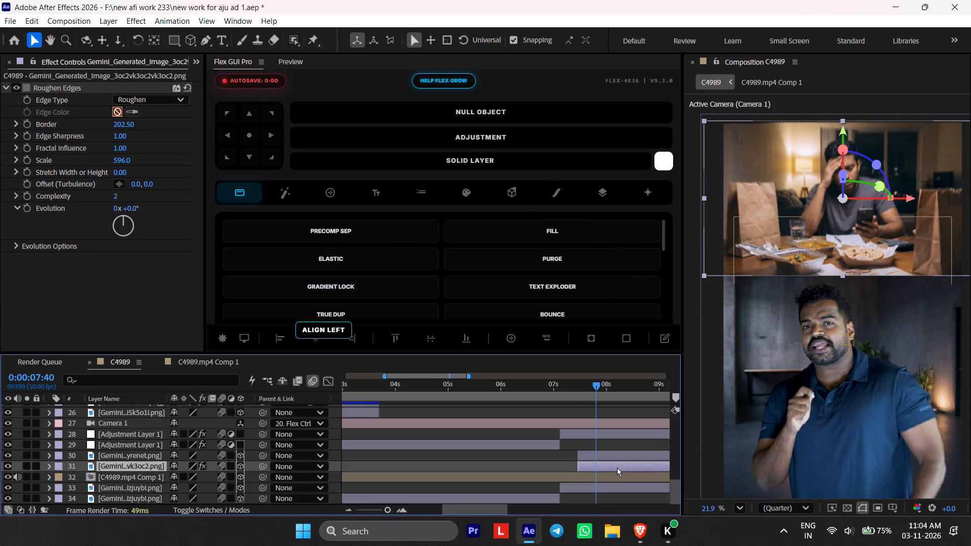
pyautogui.click(590, 444)
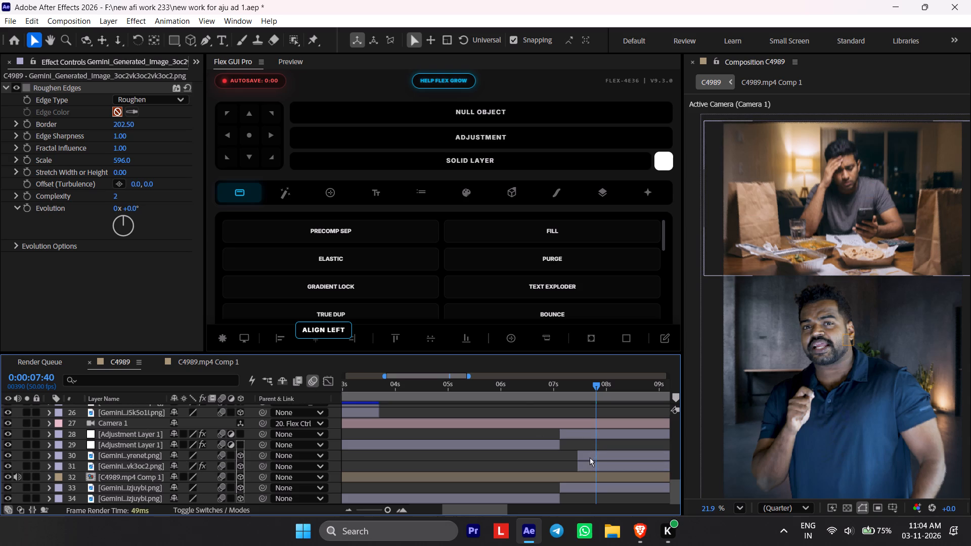
pyautogui.doubleClick(590, 460)
pyautogui.click(590, 464)
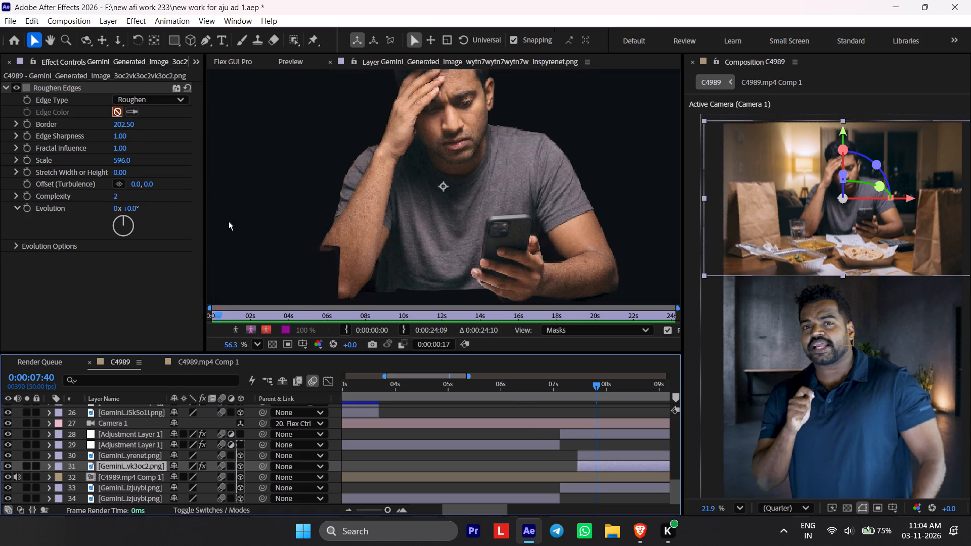
pyautogui.moveTo(122, 124); pyautogui.dragTo(53, 171)
pyautogui.scroll(5, 764, 311)
pyautogui.click(797, 281)
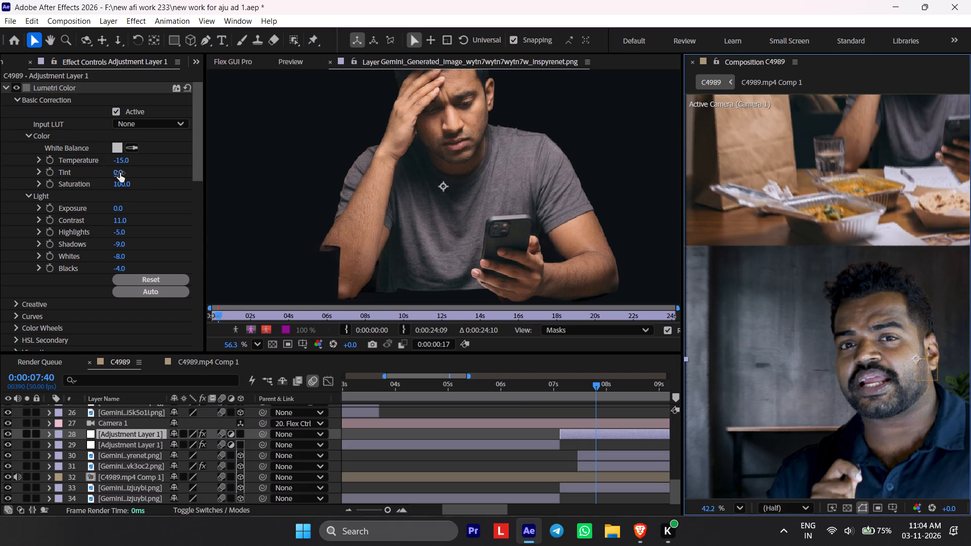
# Set the dinner-table background's Roughen Edges sharpness to 2.72 and its scale to 1000.
pyautogui.click(610, 461)
pyautogui.click(603, 464)
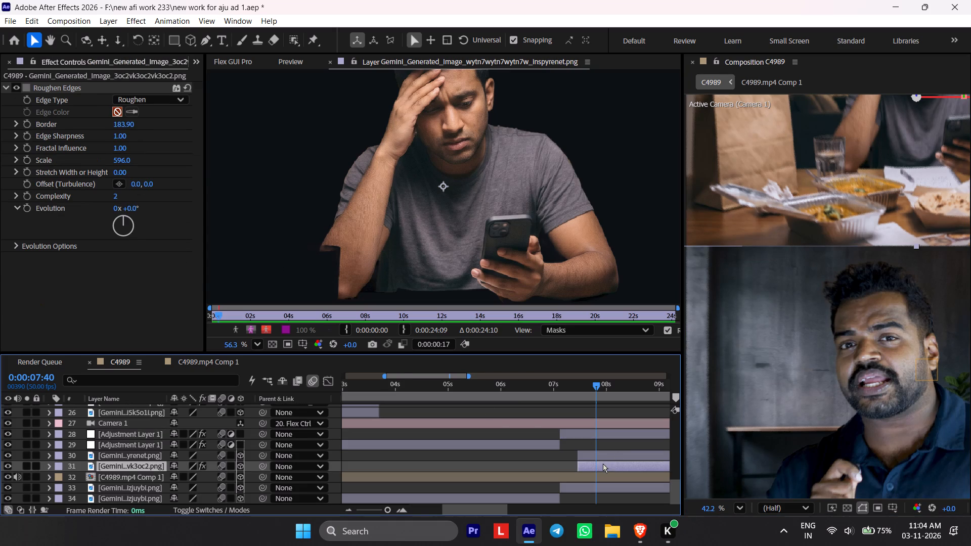
pyautogui.moveTo(120, 136); pyautogui.dragTo(236, 141)
pyautogui.moveTo(121, 147); pyautogui.dragTo(469, 153)
pyautogui.moveTo(121, 164); pyautogui.dragTo(724, 168)
pyautogui.scroll(-5, 706, 177)
pyautogui.click(560, 451)
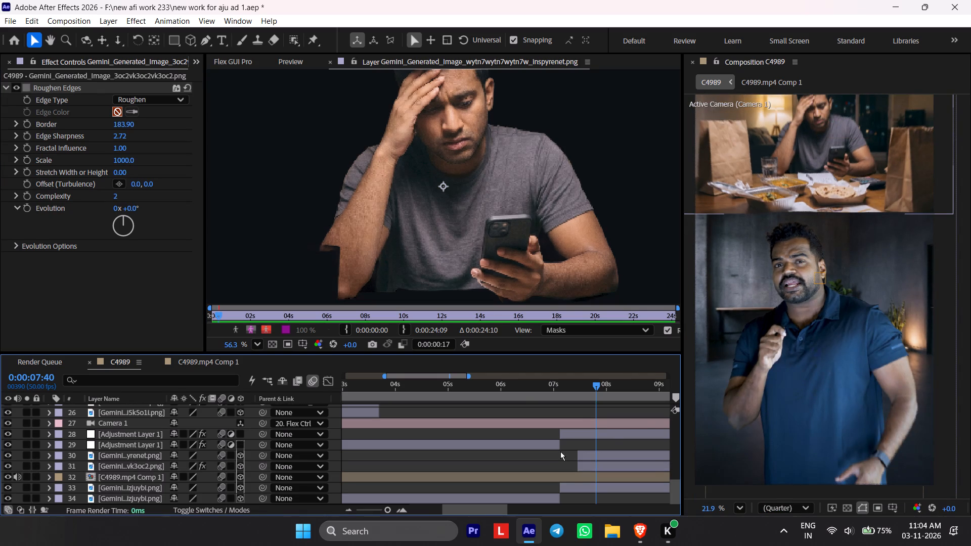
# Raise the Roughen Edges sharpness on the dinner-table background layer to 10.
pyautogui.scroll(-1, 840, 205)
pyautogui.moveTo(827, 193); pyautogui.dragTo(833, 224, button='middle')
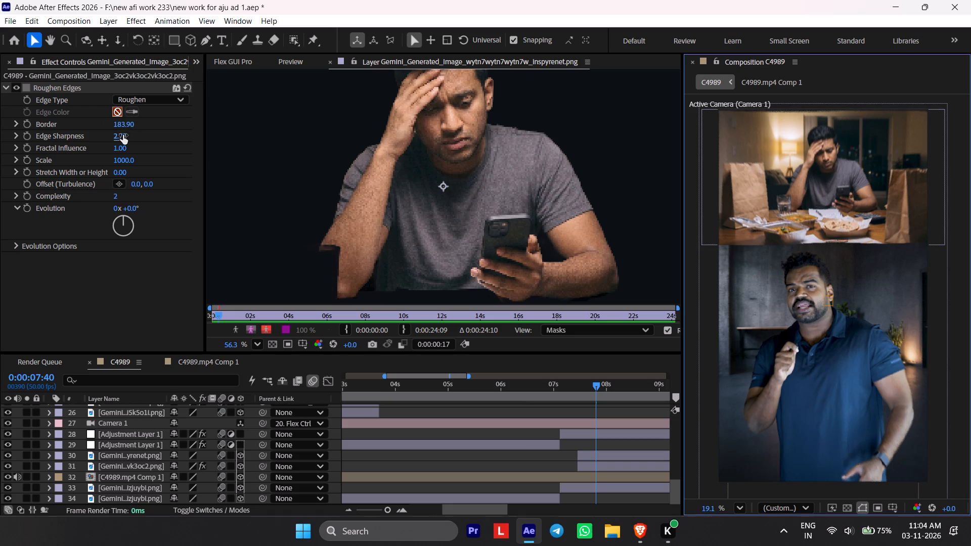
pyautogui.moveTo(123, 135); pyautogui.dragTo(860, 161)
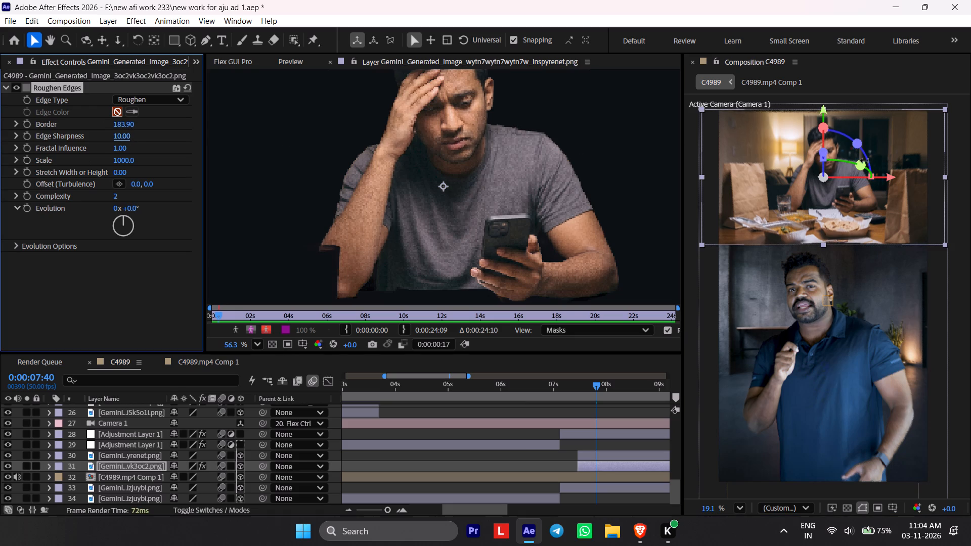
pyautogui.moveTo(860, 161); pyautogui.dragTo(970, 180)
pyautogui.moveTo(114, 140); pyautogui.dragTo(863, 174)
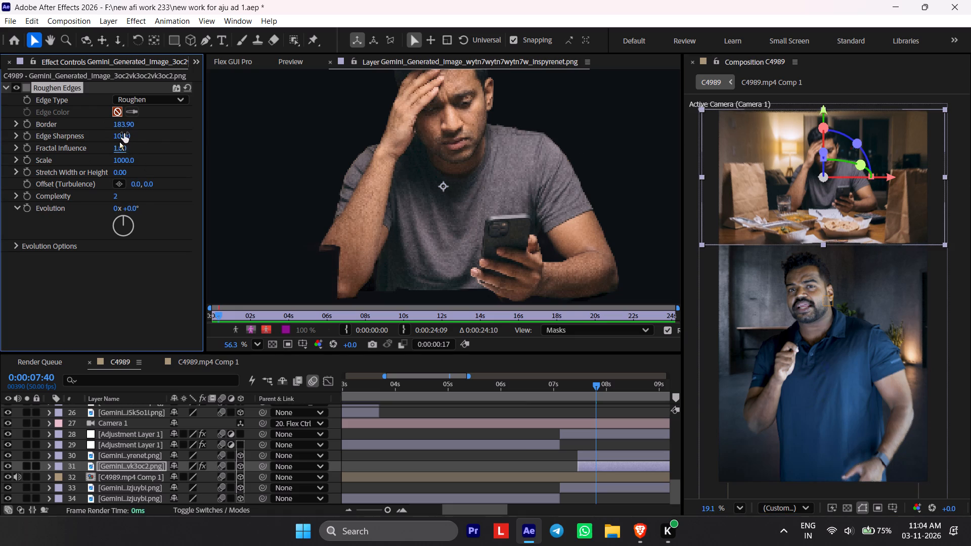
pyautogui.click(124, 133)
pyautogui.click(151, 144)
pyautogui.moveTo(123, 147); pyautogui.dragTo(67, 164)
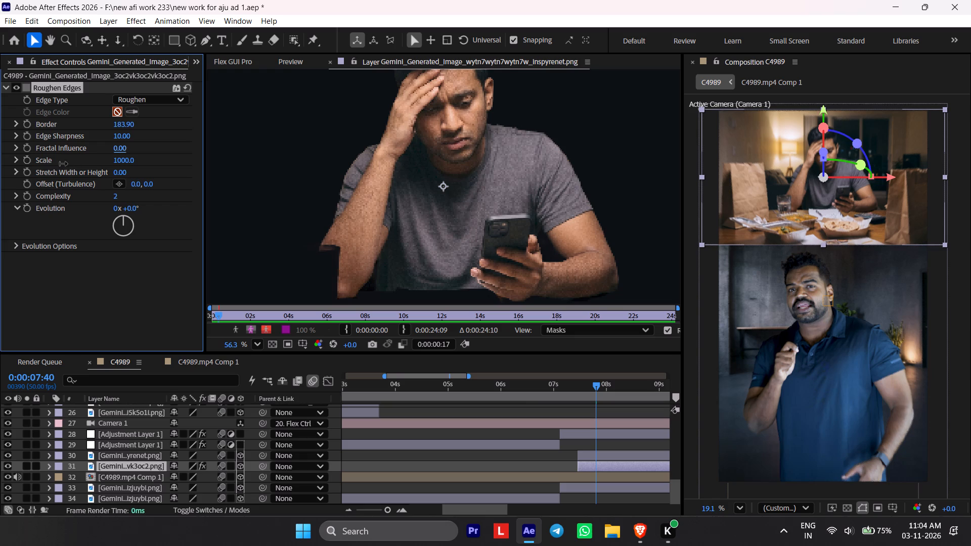
# Set the Roughen Edges fractal influence on the dinner-table background layer to 1.00.
pyautogui.moveTo(67, 164); pyautogui.dragTo(858, 173)
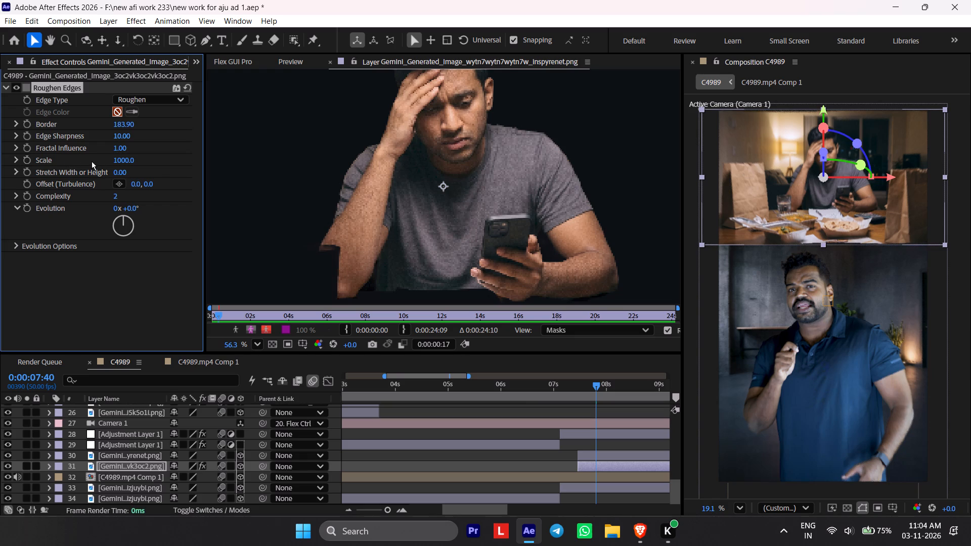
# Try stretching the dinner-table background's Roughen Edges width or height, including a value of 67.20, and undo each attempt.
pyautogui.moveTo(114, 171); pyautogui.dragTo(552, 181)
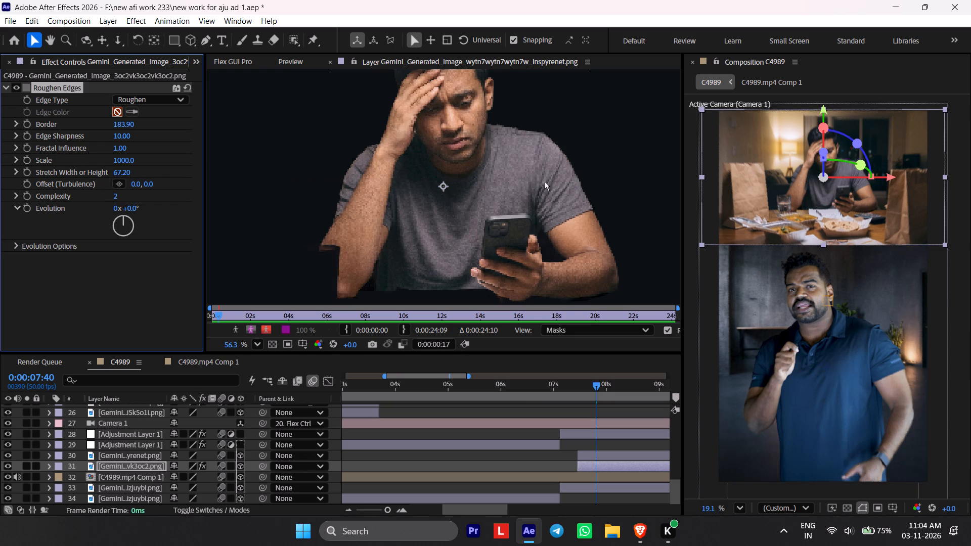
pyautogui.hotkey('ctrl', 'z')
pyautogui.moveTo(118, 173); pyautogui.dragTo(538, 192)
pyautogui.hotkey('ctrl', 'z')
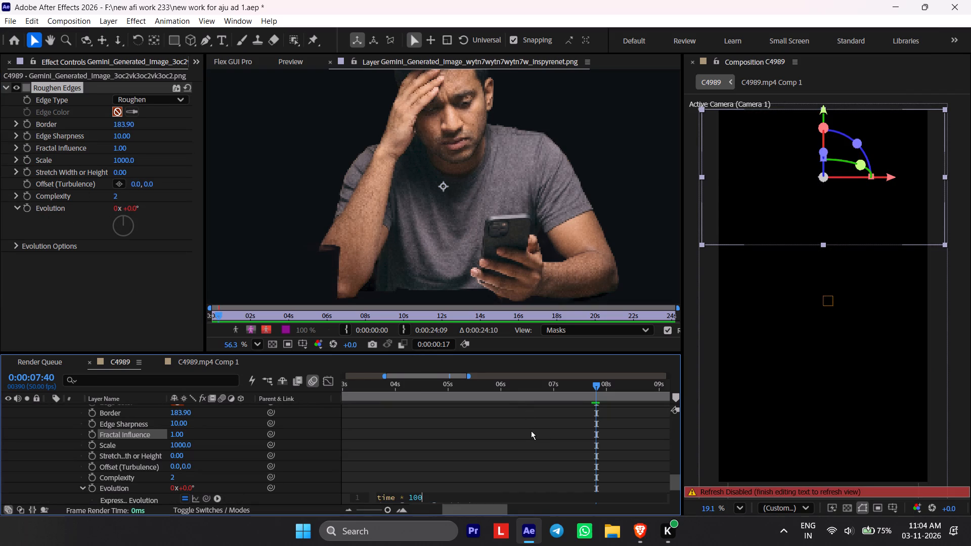
# Apply the expression time * 100 to the Roughen Edges evolution on the dinner-table background layer.
pyautogui.click(531, 431)
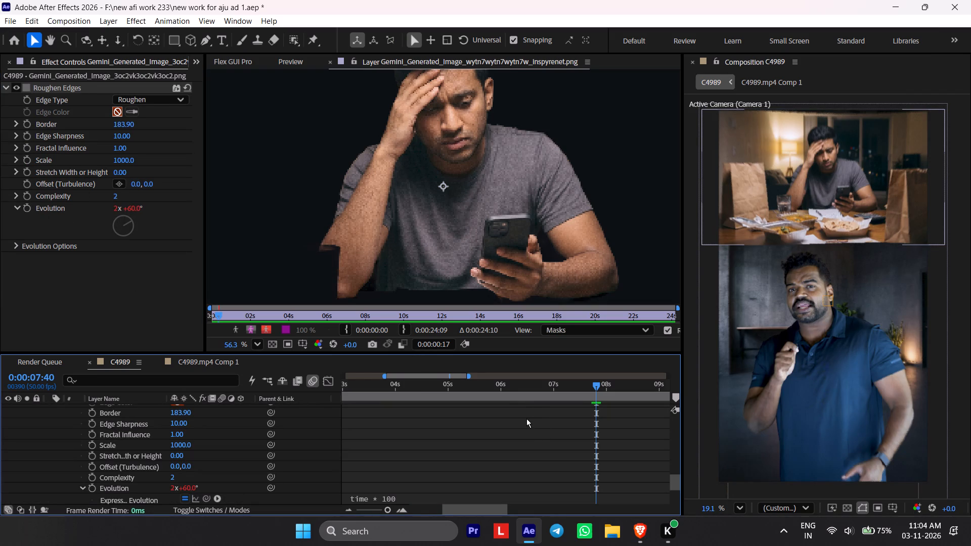
# Scrub the composition to 0:00:08:16 to check the dinner-table image's animated roughened edge above the presenter.
pyautogui.moveTo(592, 387); pyautogui.dragTo(607, 395)
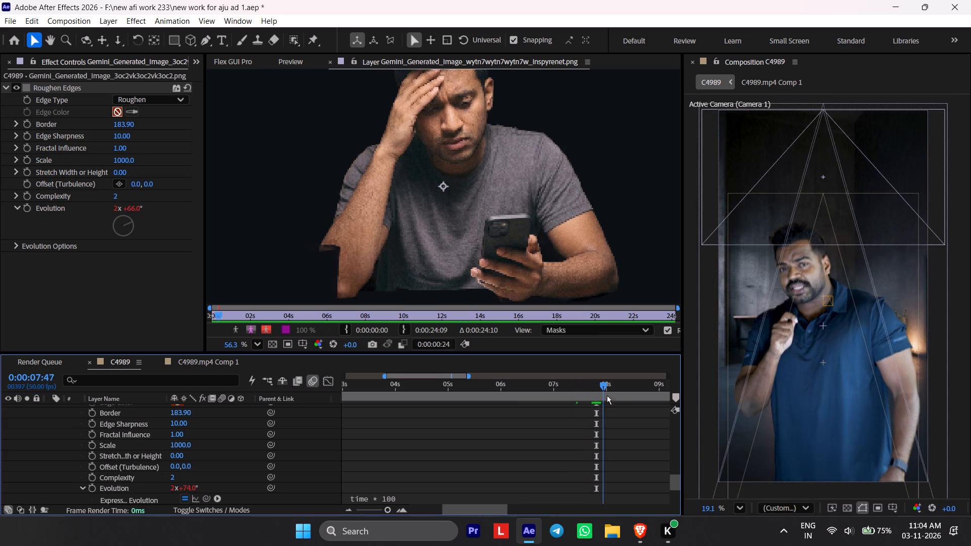
pyautogui.moveTo(607, 395); pyautogui.dragTo(624, 396)
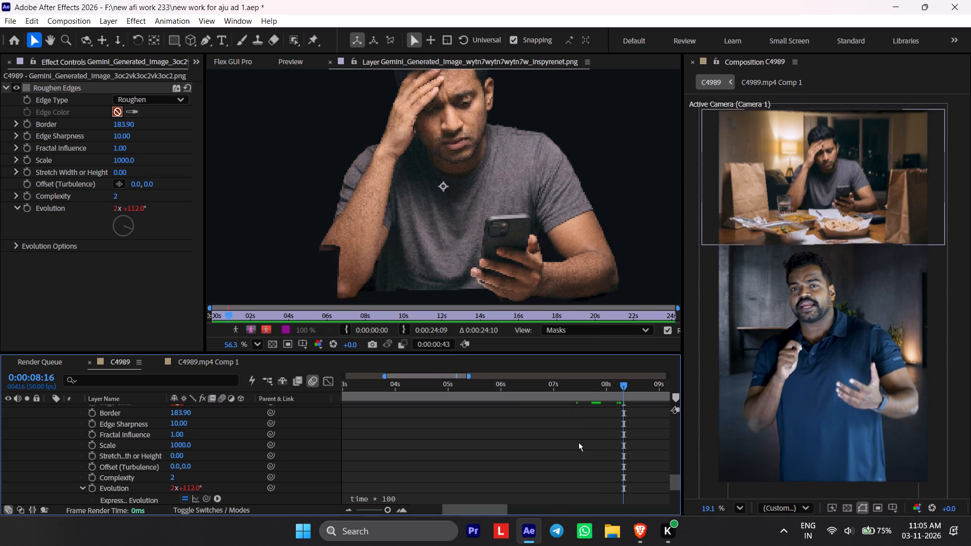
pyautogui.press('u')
pyautogui.scroll(2, 590, 429)
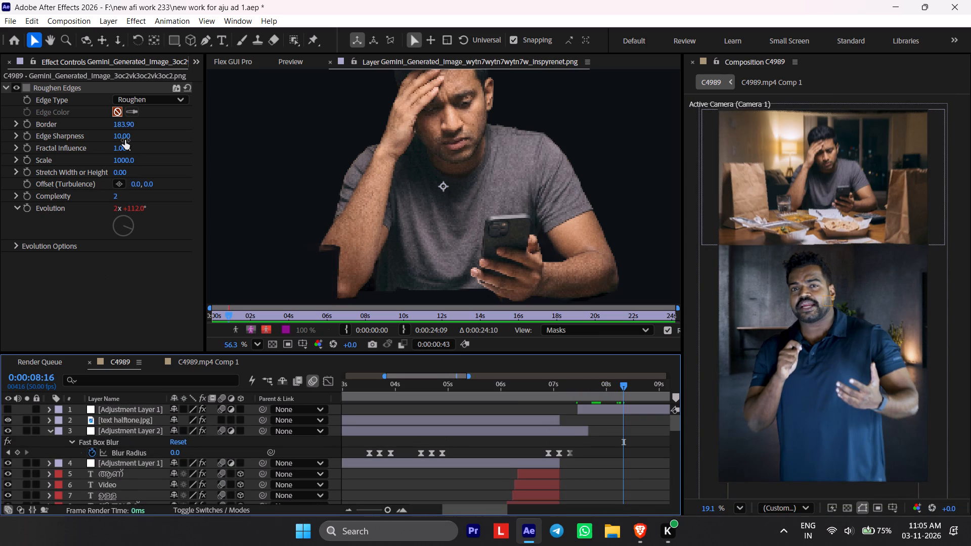
# Lower the Roughen Edges sharpness on the dinner-table background layer to 0.11 to soften its edge.
pyautogui.moveTo(125, 140); pyautogui.dragTo(0, 102)
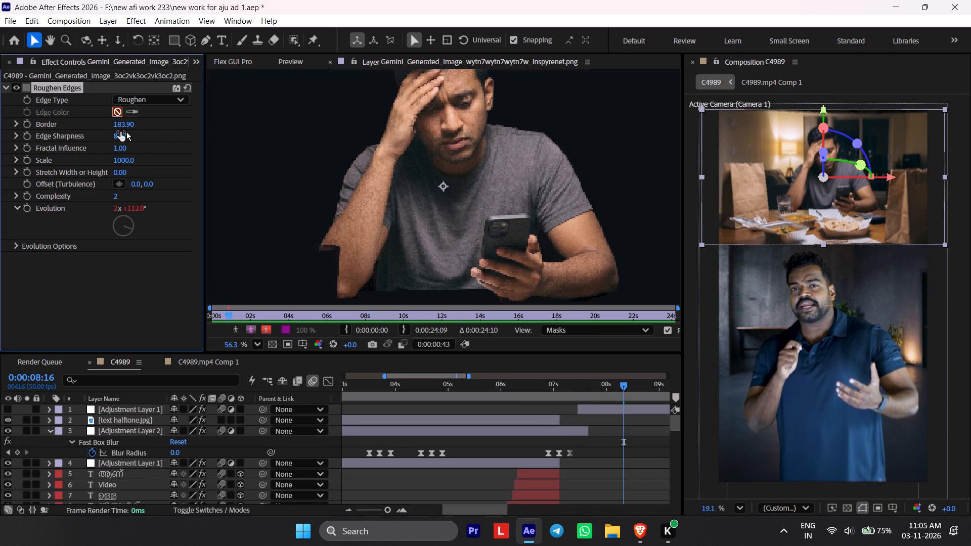
pyautogui.moveTo(119, 132); pyautogui.dragTo(14, 124)
pyautogui.moveTo(121, 135); pyautogui.dragTo(0, 128)
pyautogui.moveTo(122, 142); pyautogui.dragTo(86, 144)
pyautogui.moveTo(116, 140); pyautogui.dragTo(2, 141)
pyautogui.moveTo(118, 136); pyautogui.dragTo(0, 140)
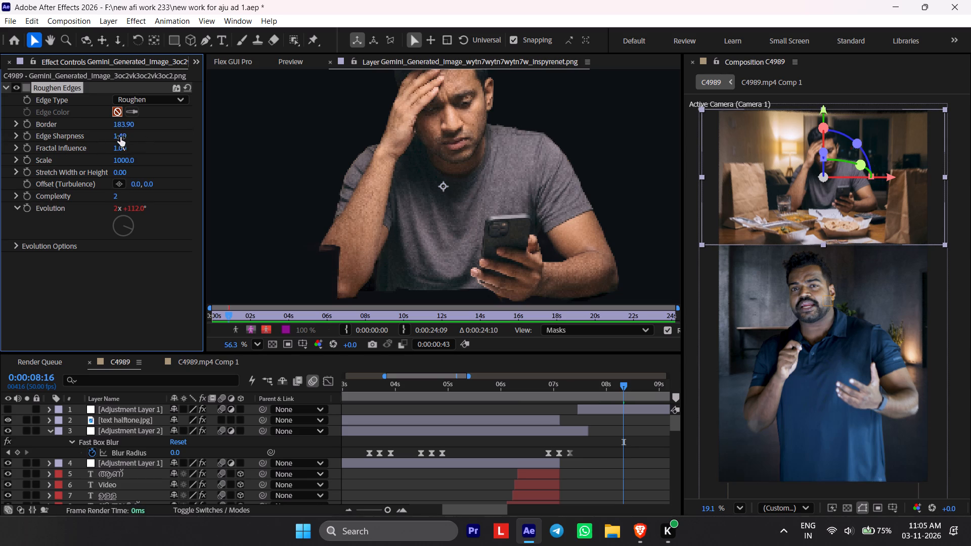
pyautogui.moveTo(120, 137); pyautogui.dragTo(0, 155)
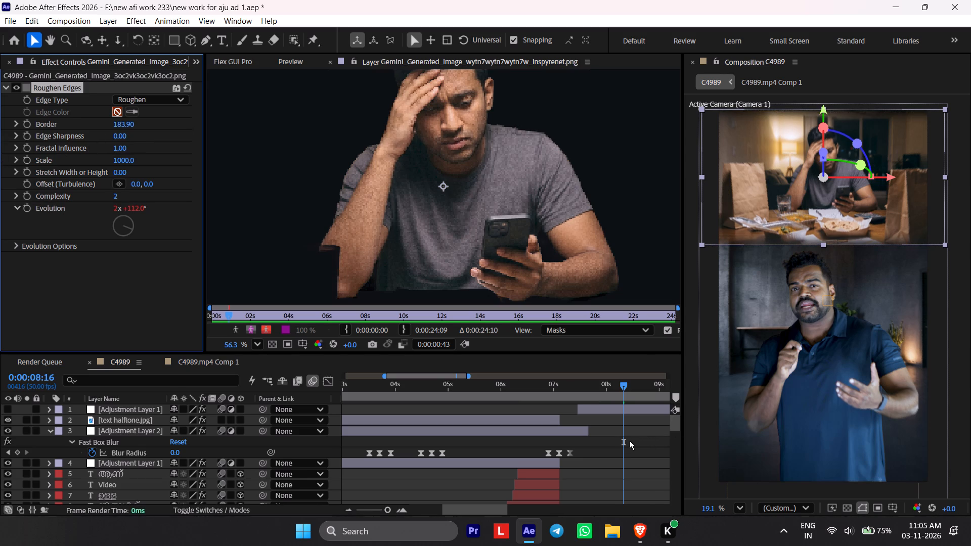
pyautogui.click(643, 436)
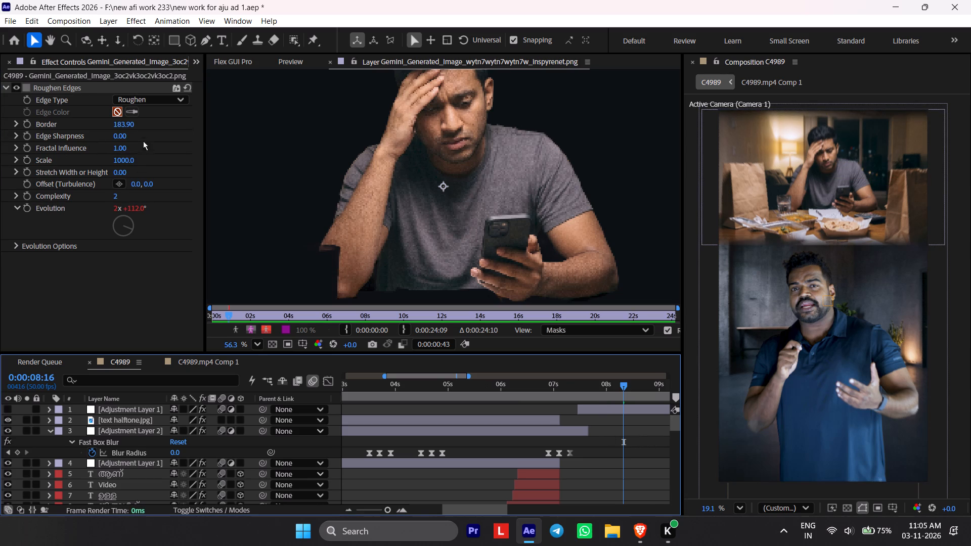
pyautogui.moveTo(121, 132); pyautogui.dragTo(131, 147)
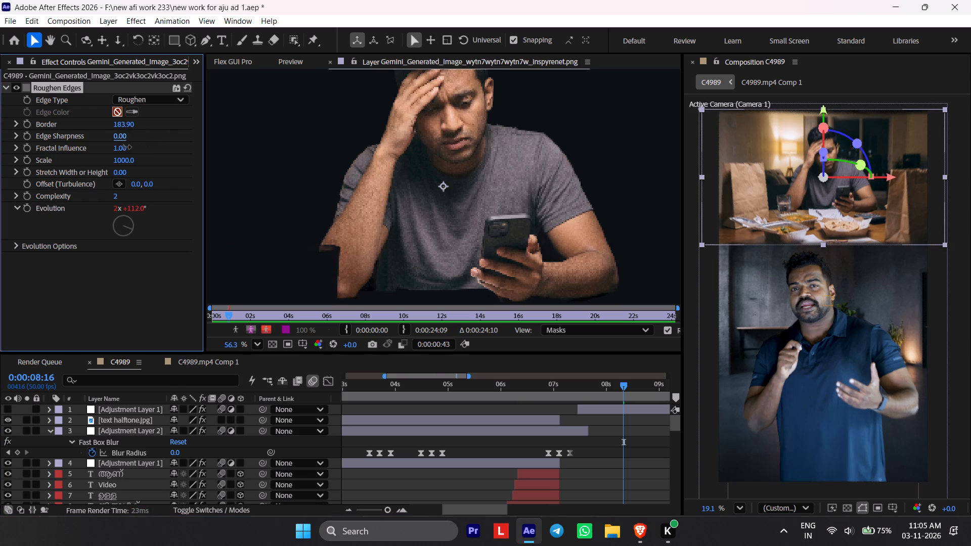
pyautogui.moveTo(131, 147); pyautogui.dragTo(140, 146)
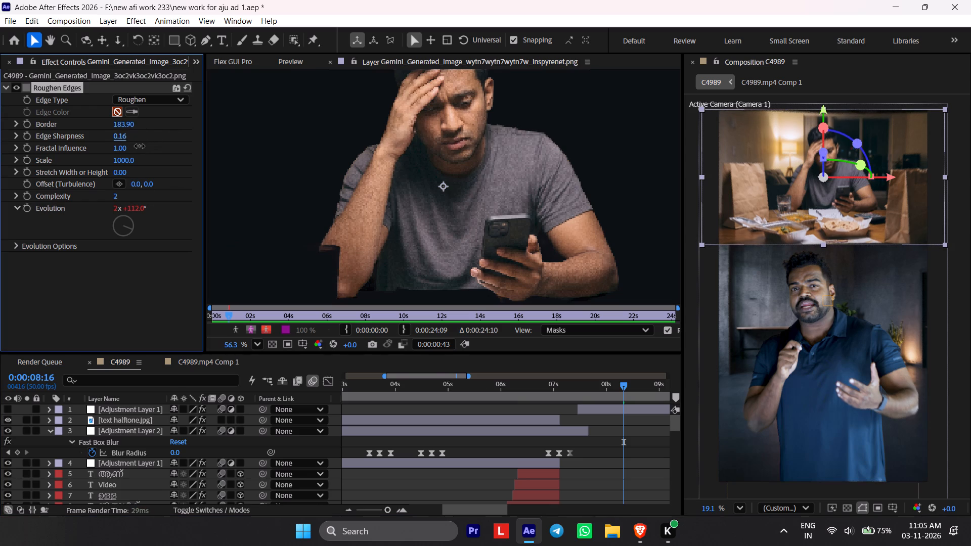
pyautogui.moveTo(140, 146); pyautogui.dragTo(125, 150)
# Set the Roughen Edges border on the dinner-table background layer to 191.70.
pyautogui.moveTo(127, 120); pyautogui.dragTo(771, 112)
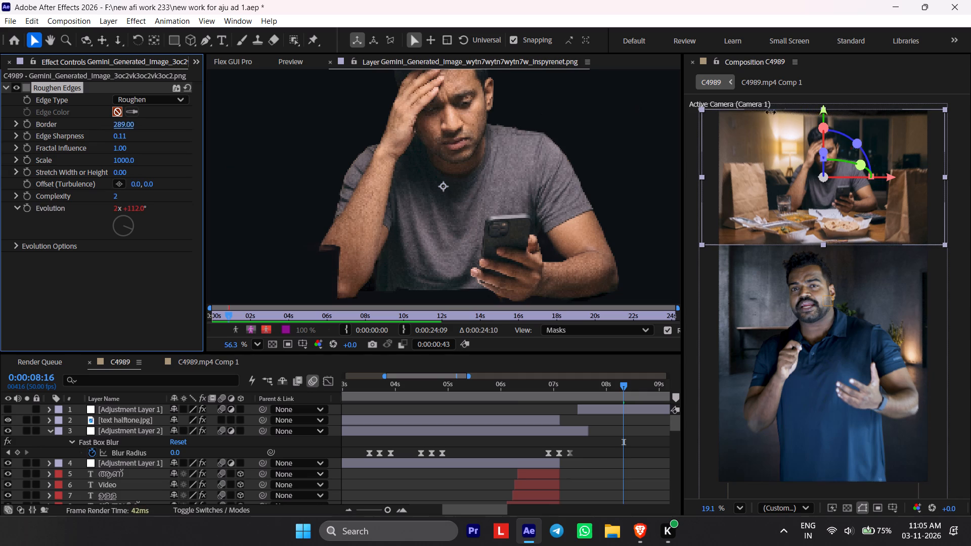
pyautogui.moveTo(771, 112); pyautogui.dragTo(211, 154)
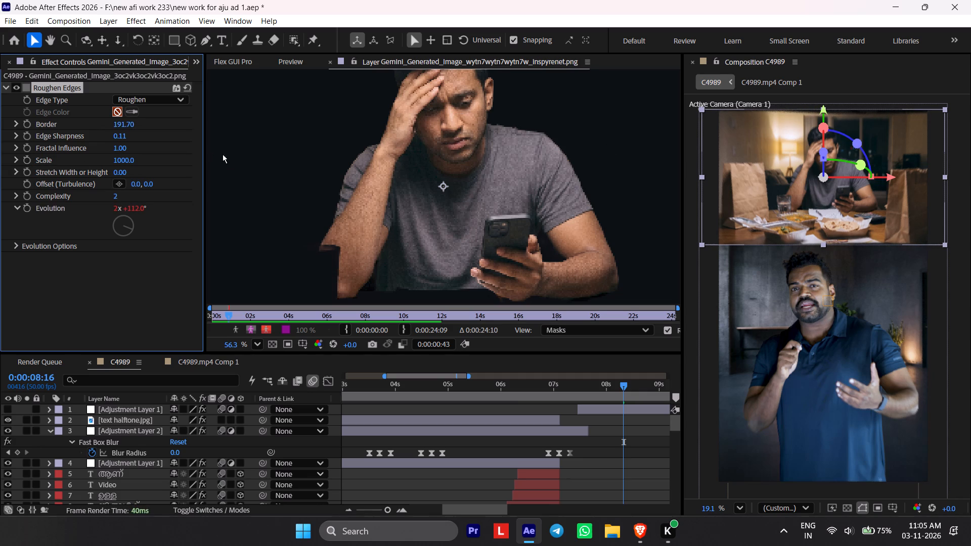
# Scrub from the gym-to-presenter transition through the dinner-table scene to check the softened edge and the image's entrance.
pyautogui.keyDown('alt'); pyautogui.scroll(-3, 622, 433); pyautogui.keyUp('alt')
pyautogui.moveTo(625, 433); pyautogui.dragTo(603, 433, button='middle')
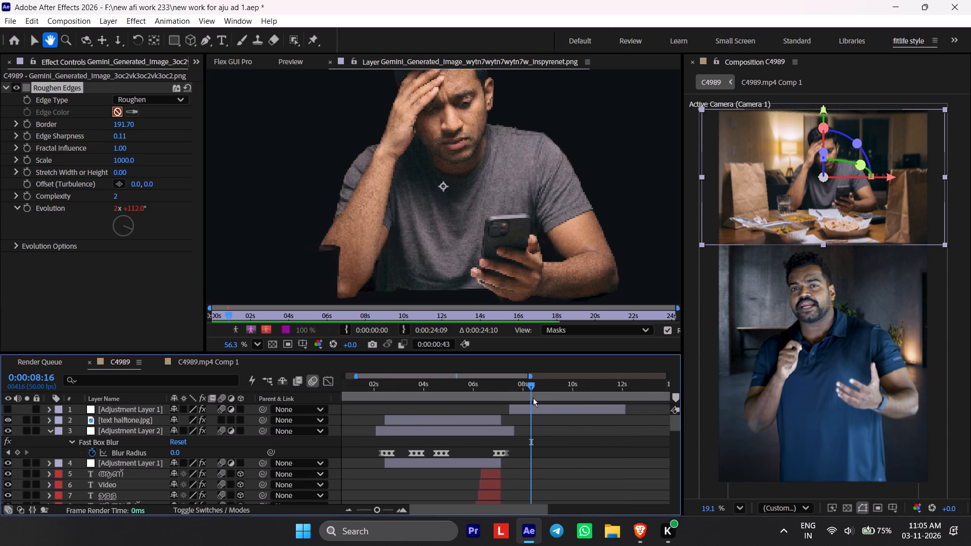
pyautogui.moveTo(539, 386); pyautogui.dragTo(570, 381)
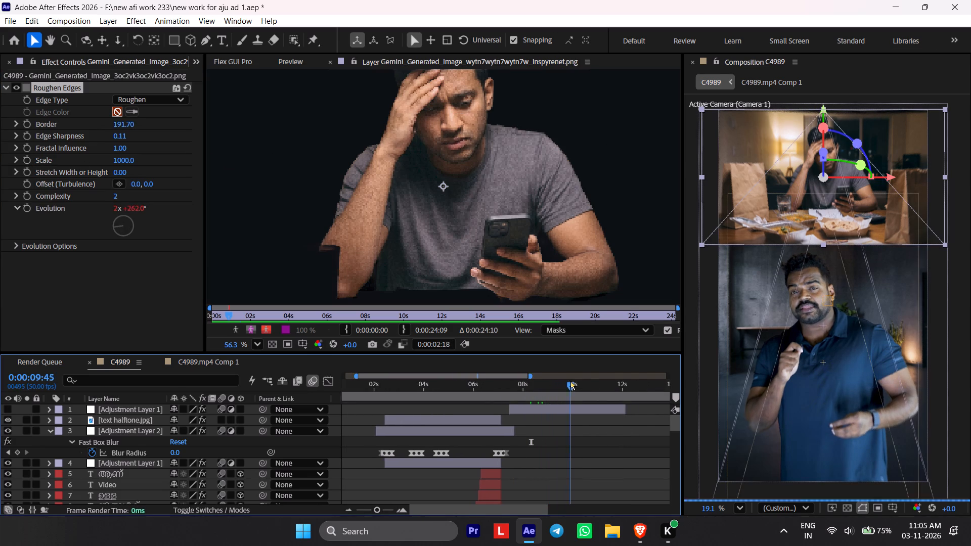
pyautogui.moveTo(570, 381); pyautogui.dragTo(532, 374)
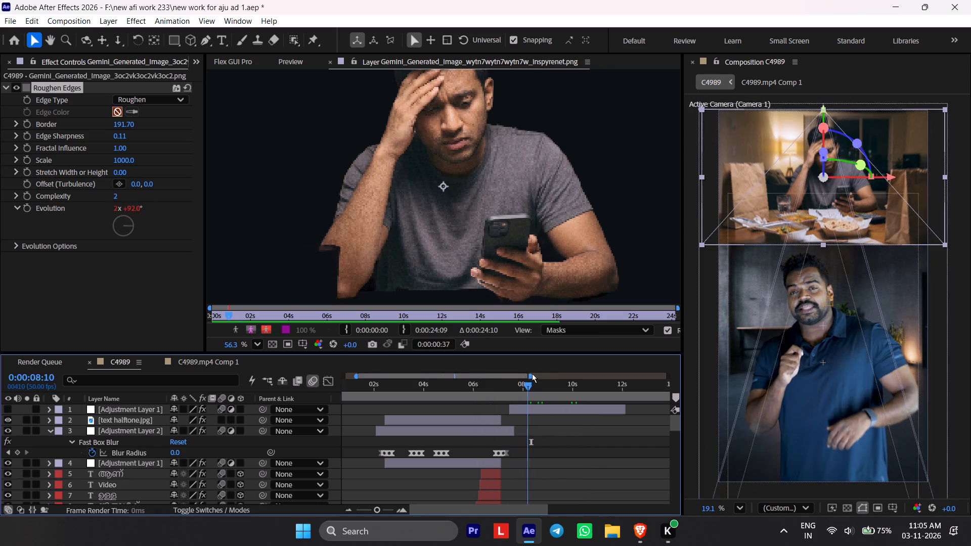
pyautogui.moveTo(532, 374); pyautogui.dragTo(533, 382)
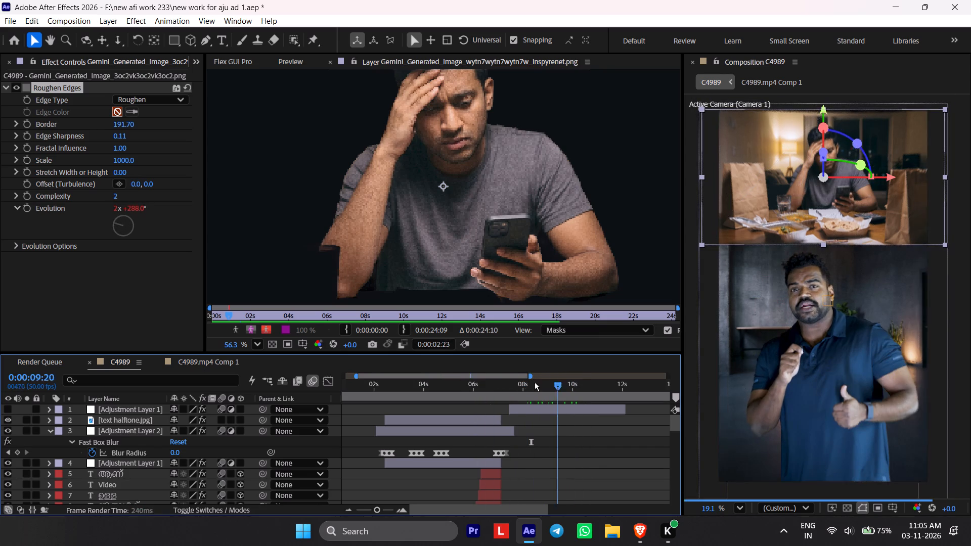
pyautogui.moveTo(533, 382); pyautogui.dragTo(511, 387)
pyautogui.click(510, 376)
pyautogui.moveTo(510, 376); pyautogui.dragTo(504, 378)
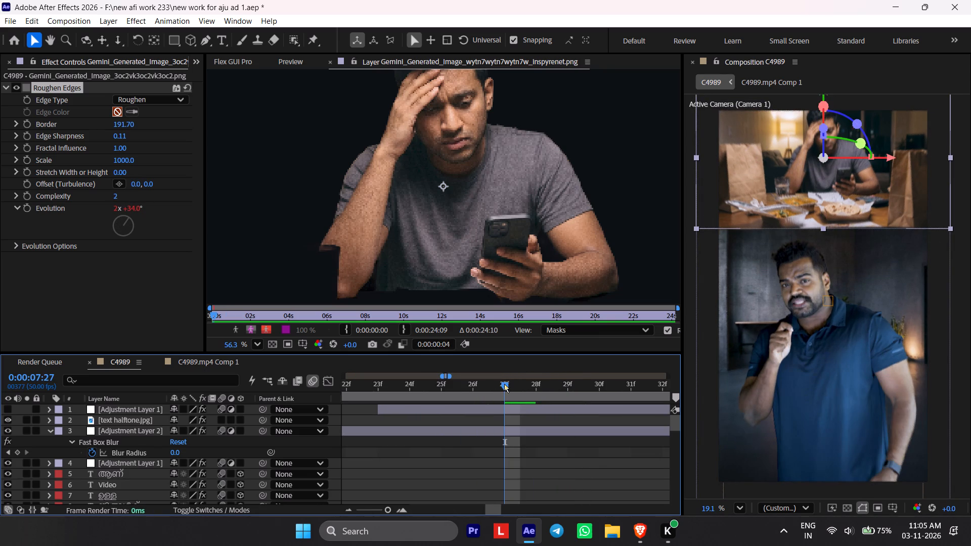
pyautogui.keyDown('alt'); pyautogui.scroll(-4, 503, 384); pyautogui.keyUp('alt')
pyautogui.moveTo(492, 400); pyautogui.dragTo(484, 406)
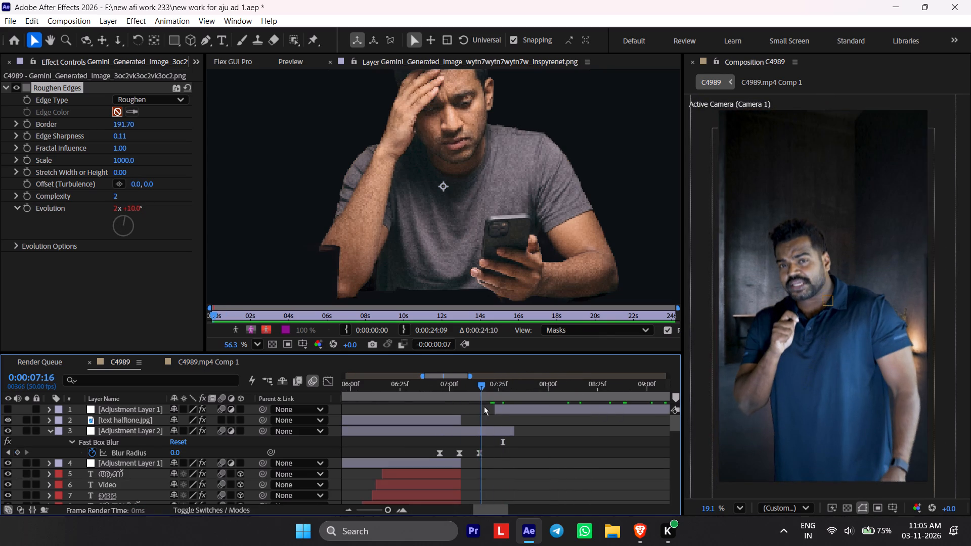
pyautogui.moveTo(484, 406); pyautogui.dragTo(480, 409)
pyautogui.scroll(3, 496, 418)
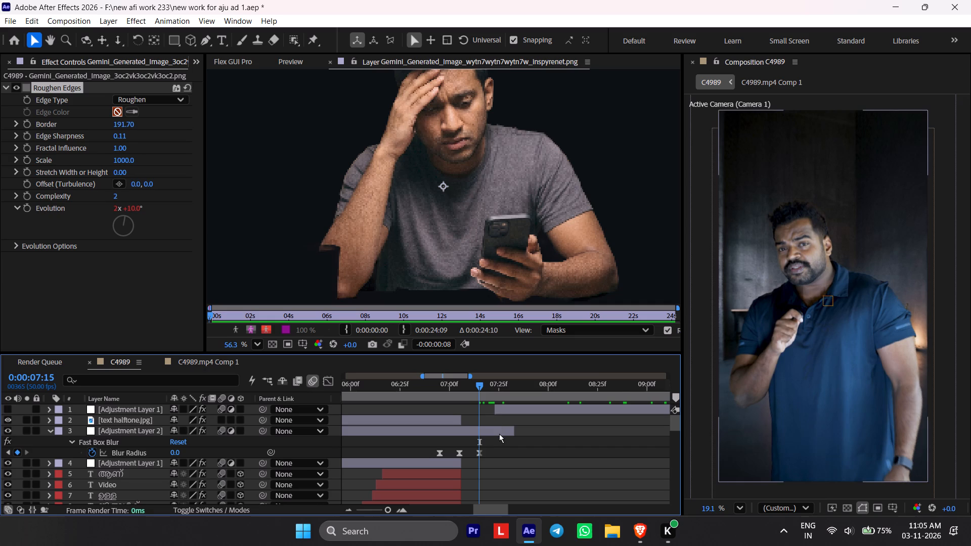
pyautogui.scroll(5, 499, 434)
pyautogui.scroll(-3, 501, 424)
pyautogui.scroll(6, 501, 424)
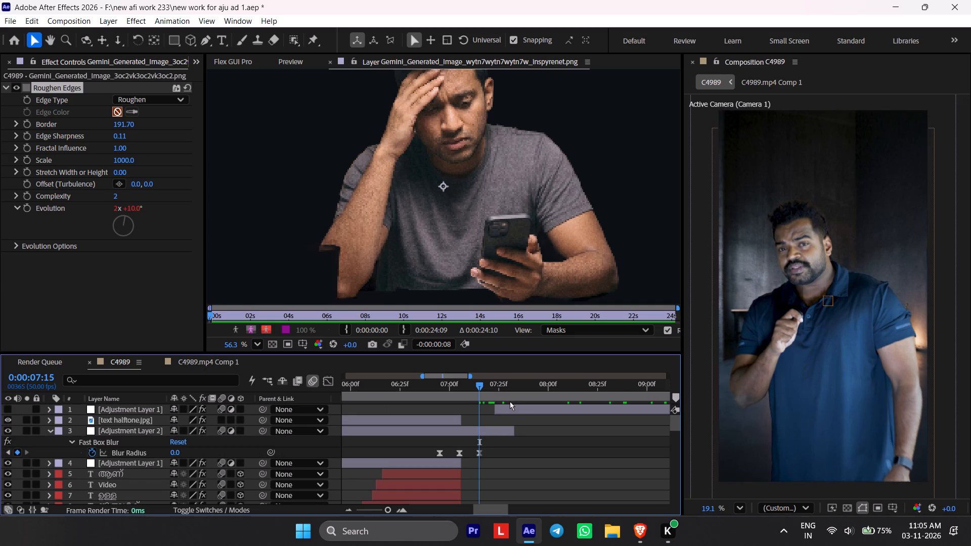
pyautogui.moveTo(491, 394); pyautogui.dragTo(505, 399)
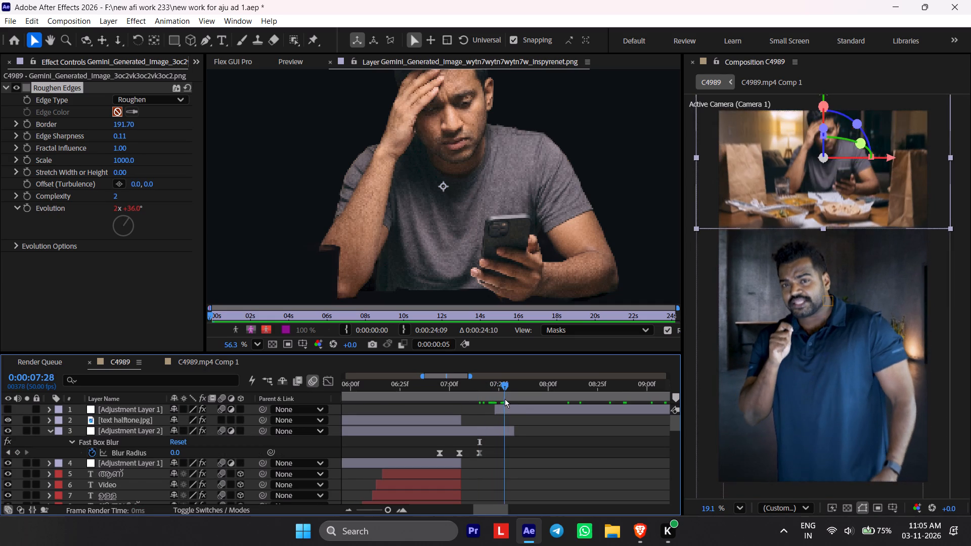
pyautogui.moveTo(505, 399); pyautogui.dragTo(518, 401)
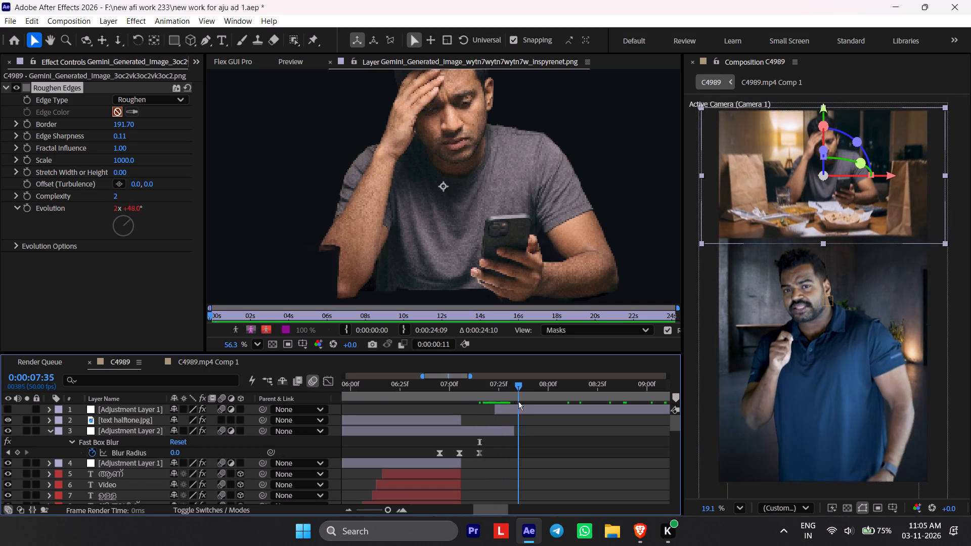
pyautogui.moveTo(518, 401); pyautogui.dragTo(522, 402)
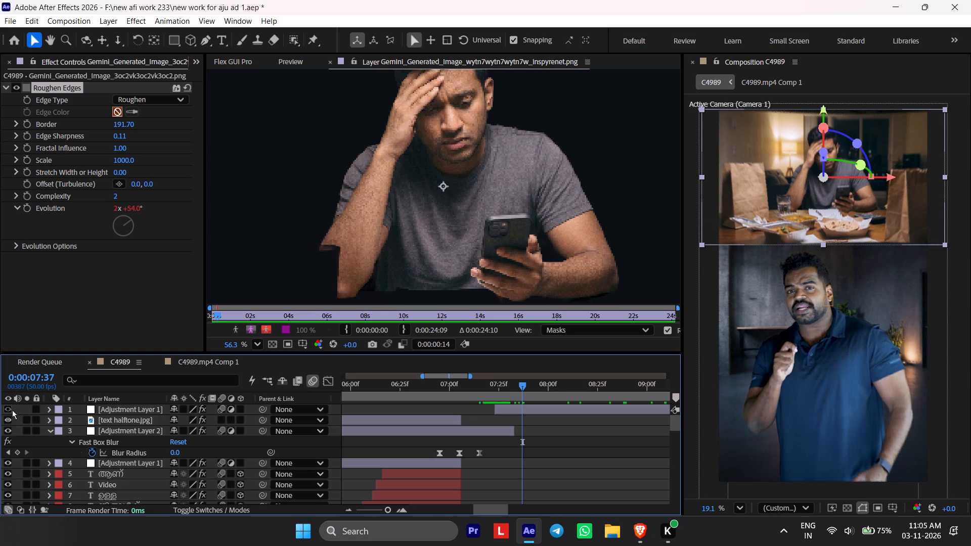
# Compare the frame with the topmost hidden Adjustment Layer 1 on and off, and delete that layer.
pyautogui.click(11, 408)
pyautogui.click(11, 408)
pyautogui.click(507, 404)
pyautogui.press('Delete')
# Recheck the dinner-table image's entrance and collapse the expanded properties of all layers in the C4989 timeline.
pyautogui.moveTo(500, 401); pyautogui.dragTo(498, 401)
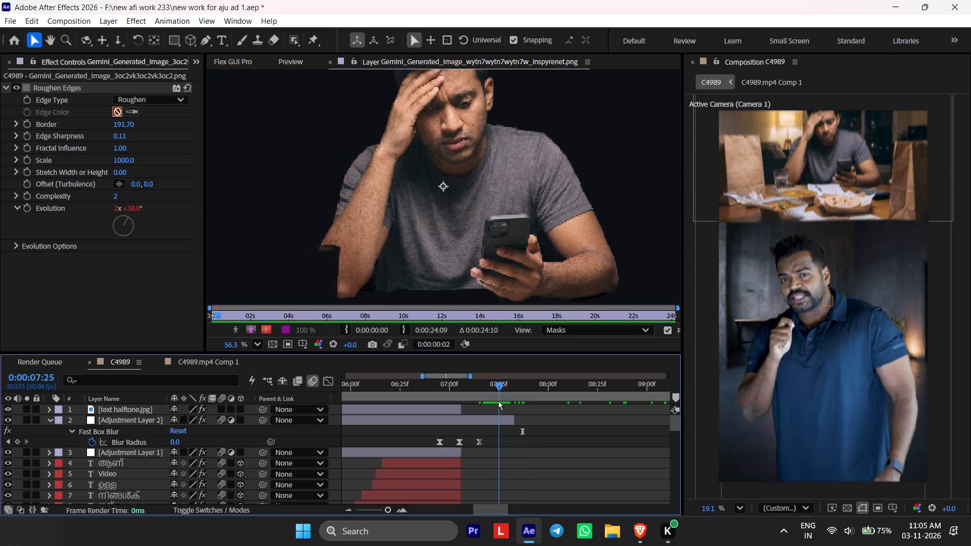
pyautogui.moveTo(498, 401); pyautogui.dragTo(492, 407)
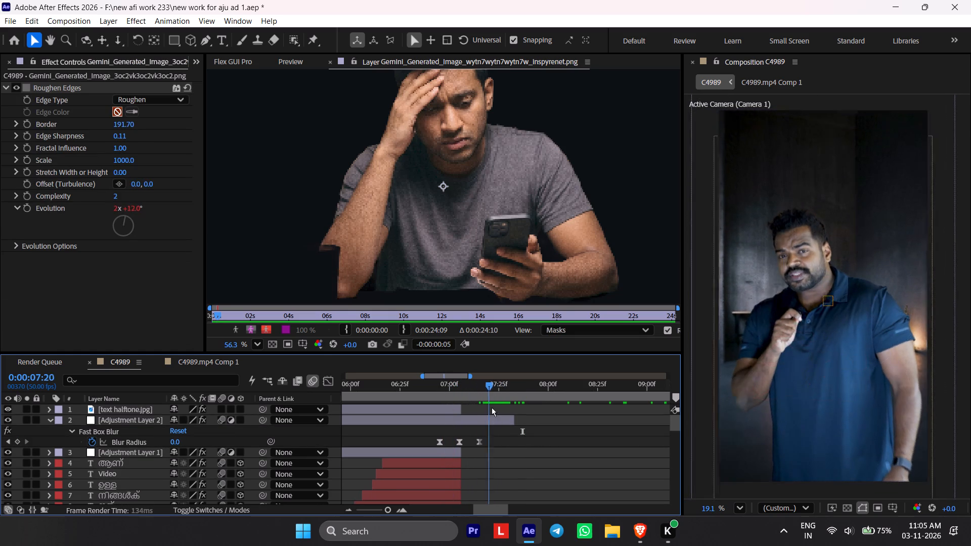
pyautogui.moveTo(492, 407); pyautogui.dragTo(532, 407)
pyautogui.scroll(-5, 532, 408)
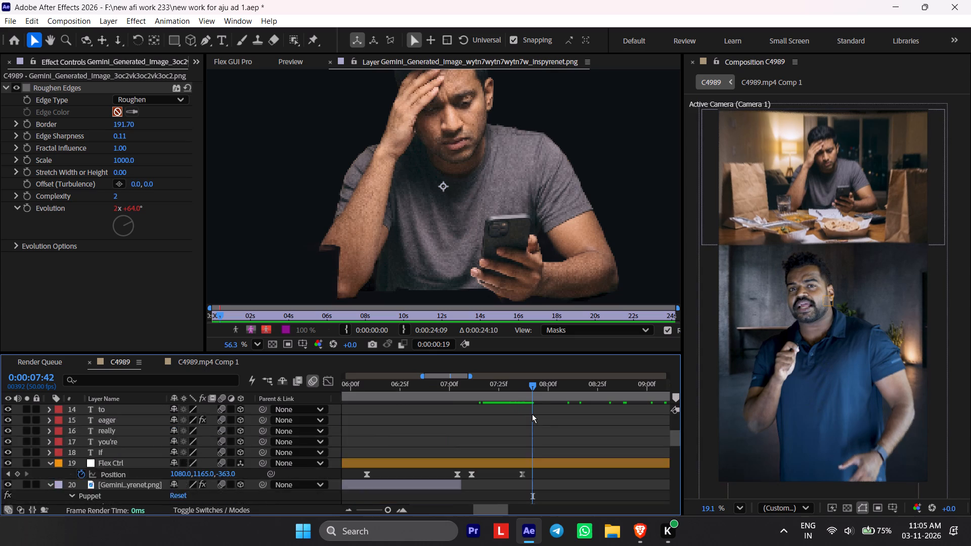
pyautogui.scroll(-13, 532, 414)
pyautogui.click(529, 414)
pyautogui.press('u')
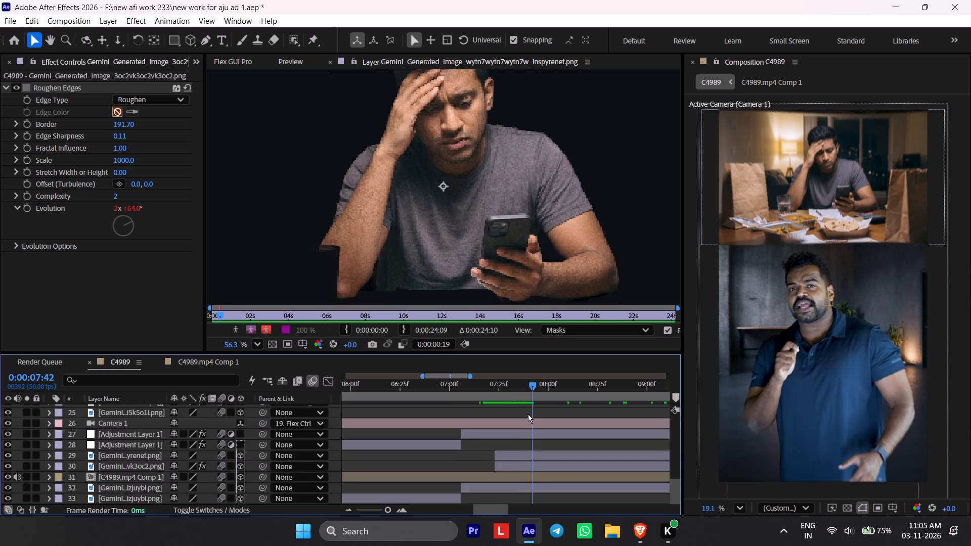
pyautogui.scroll(-4, 528, 414)
# Scrub through the transition from the gym shot to the dinner-table image's first frames.
pyautogui.moveTo(508, 385); pyautogui.dragTo(483, 391)
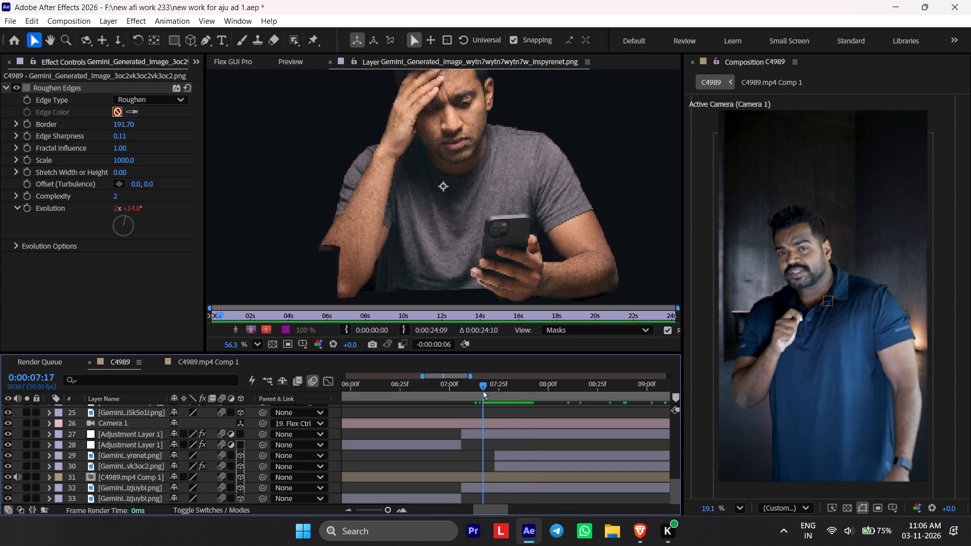
pyautogui.moveTo(483, 391); pyautogui.dragTo(453, 400)
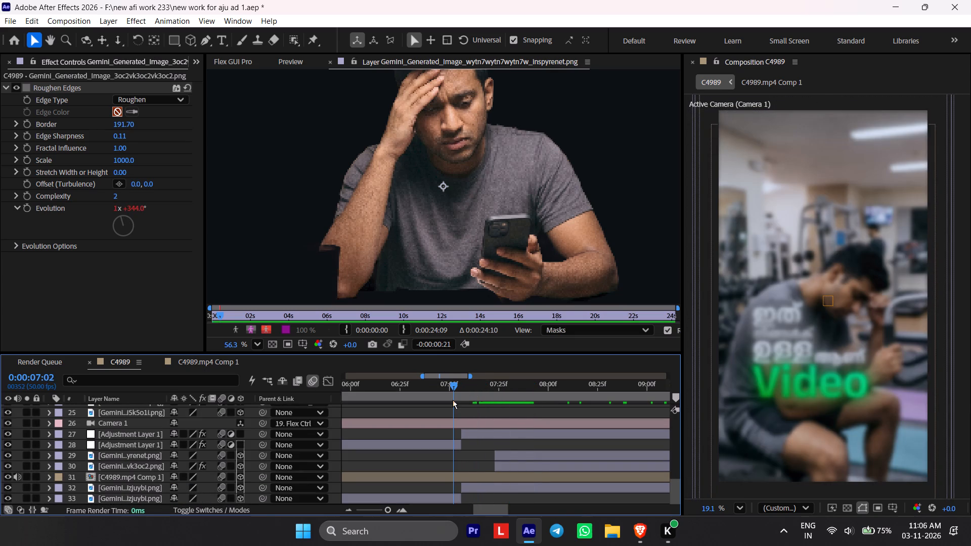
pyautogui.moveTo(453, 400); pyautogui.dragTo(494, 408)
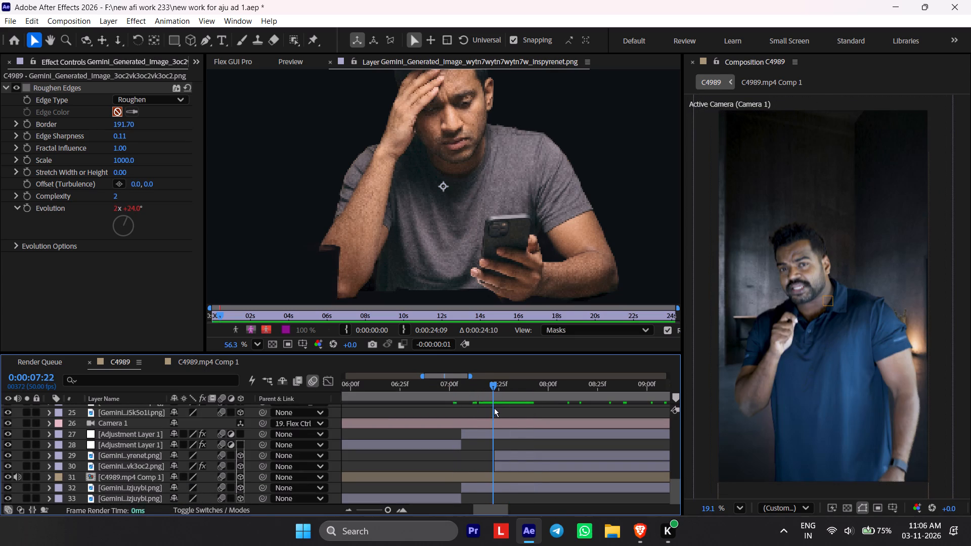
pyautogui.moveTo(494, 408); pyautogui.dragTo(489, 416)
pyautogui.moveTo(493, 417); pyautogui.dragTo(489, 416, button='right')
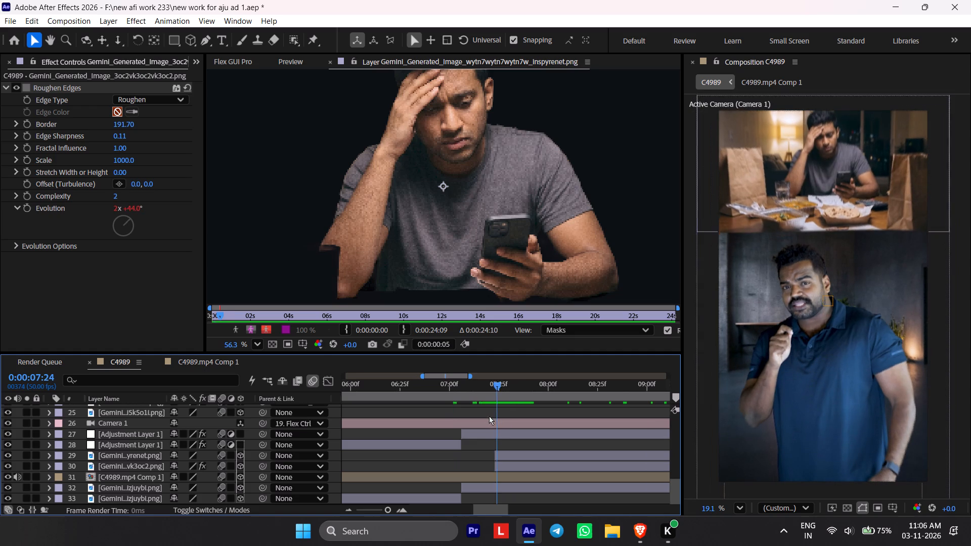
pyautogui.moveTo(489, 416); pyautogui.dragTo(487, 416, button='right')
pyautogui.moveTo(489, 416); pyautogui.dragTo(487, 416)
# Play the dinner-table scene repeatedly from 0:00:07:06 to review the blur transition and the image's entrance.
pyautogui.click(463, 447)
pyautogui.moveTo(478, 396); pyautogui.dragTo(461, 395)
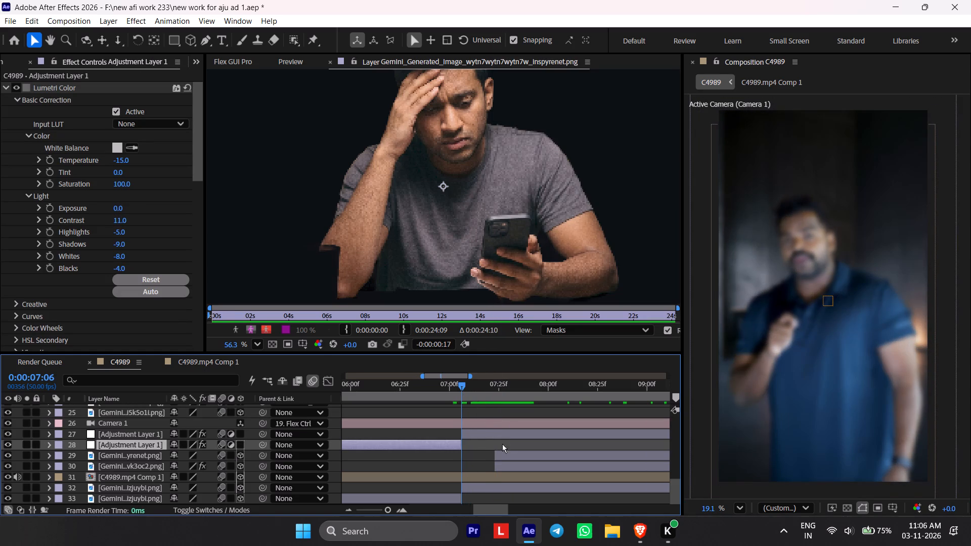
pyautogui.press('space')
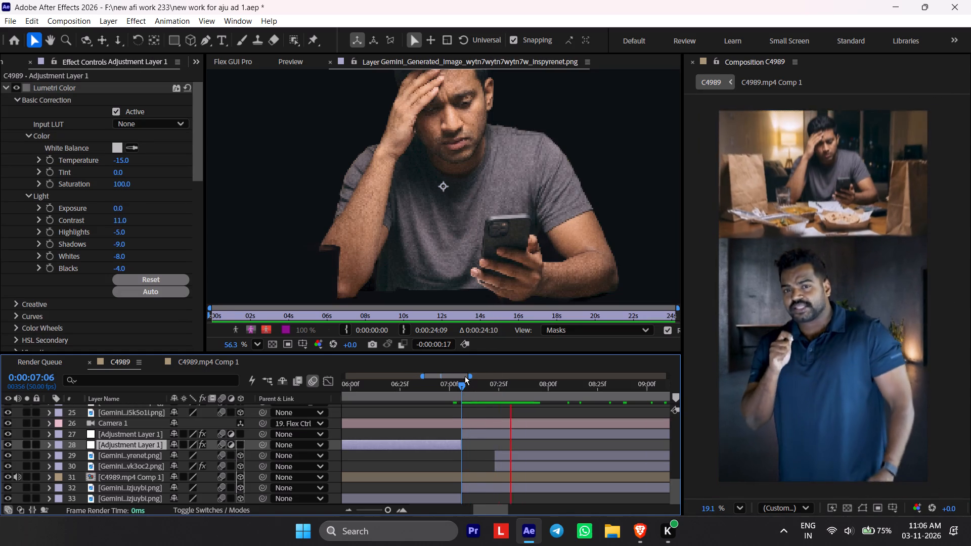
pyautogui.click(465, 376)
pyautogui.press('space')
pyautogui.click(465, 376)
pyautogui.press('space')
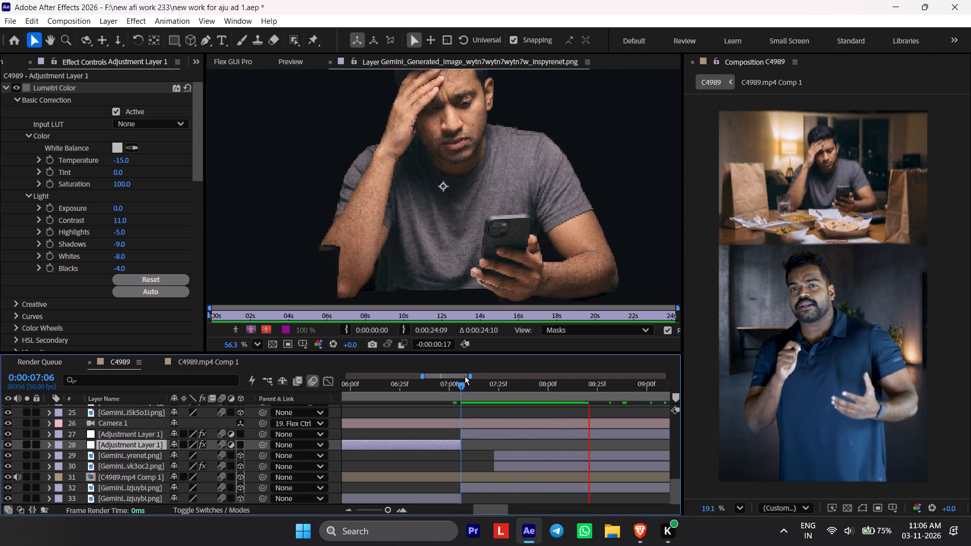
pyautogui.click(465, 376)
pyautogui.press('space')
pyautogui.click(465, 376)
pyautogui.press('space')
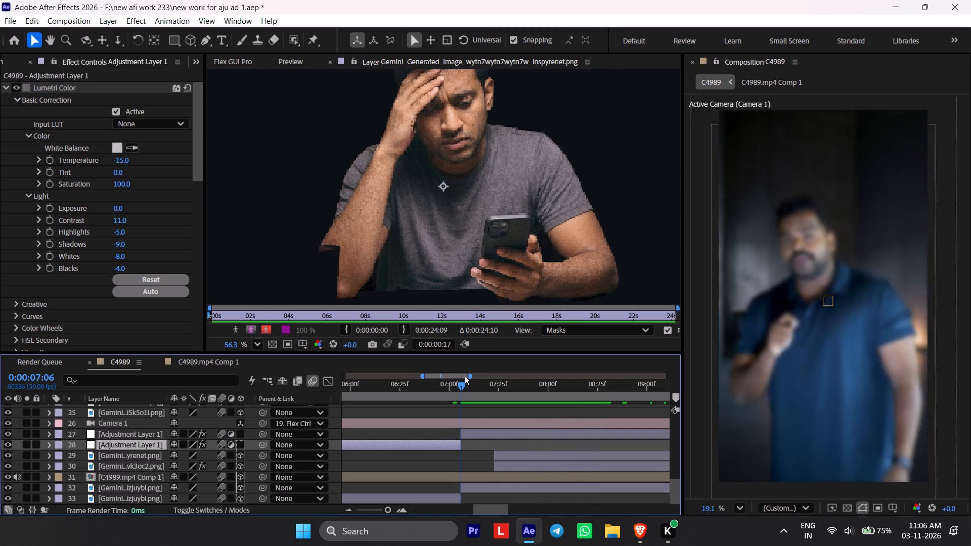
pyautogui.click(465, 376)
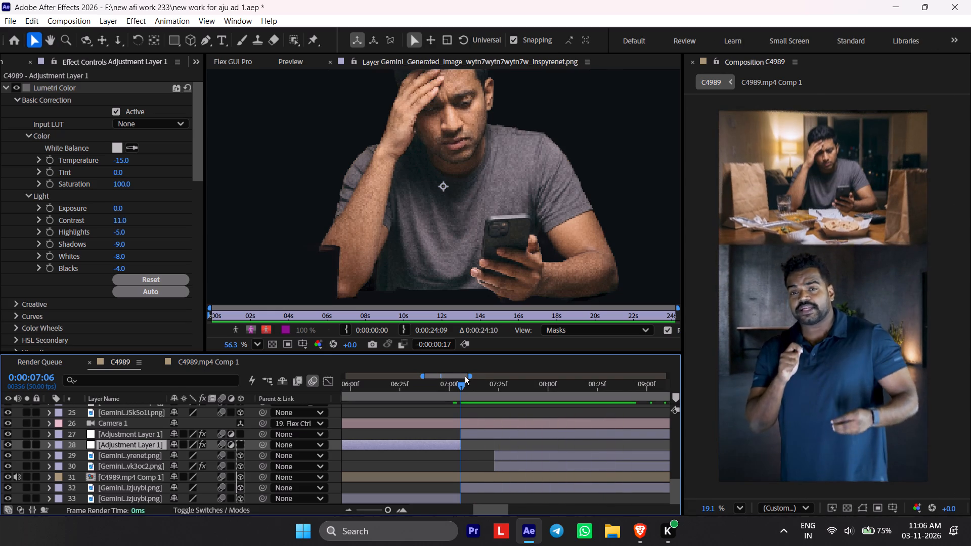
# Replay and scrub the transition from 0:00:07:06 to 0:00:07:21 to check when the dinner-table image enters.
pyautogui.press('space')
pyautogui.press('space')
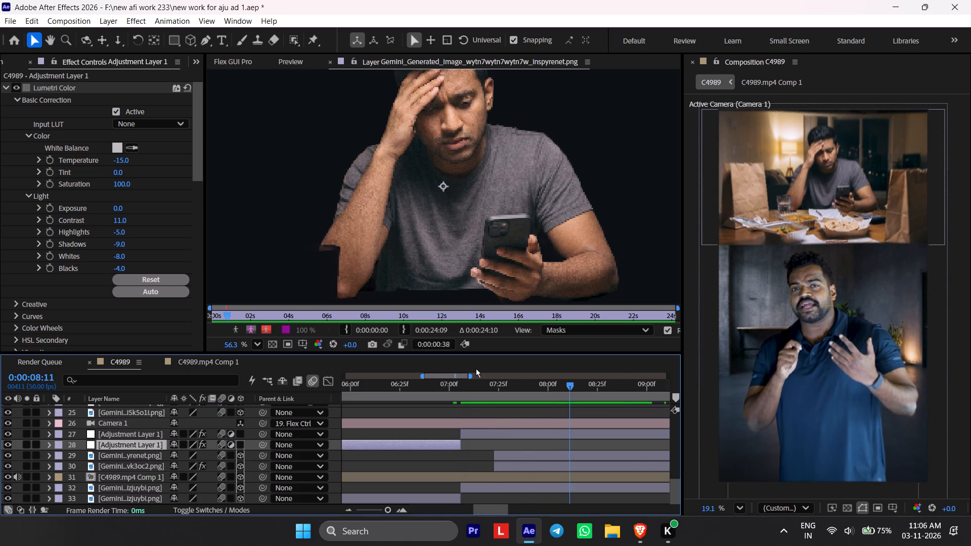
pyautogui.moveTo(473, 379); pyautogui.dragTo(457, 387)
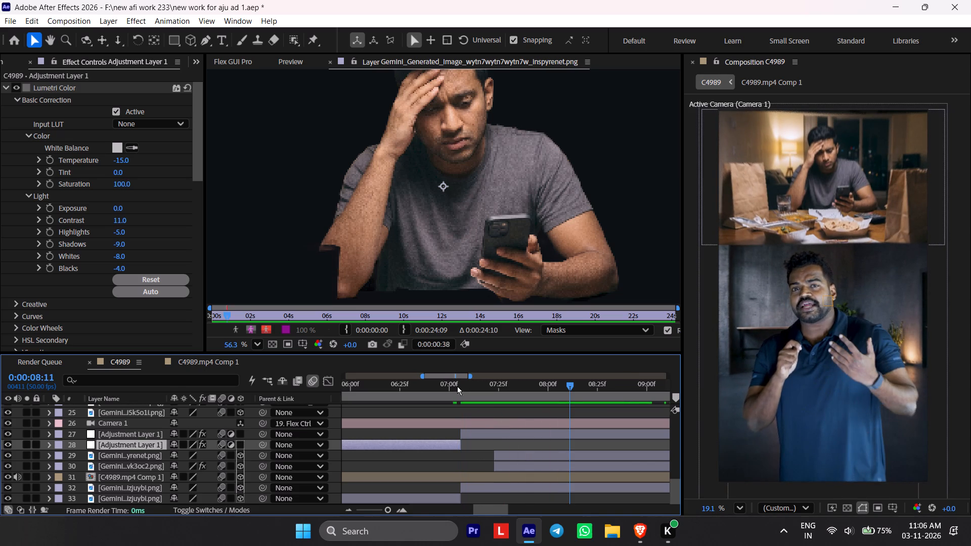
pyautogui.moveTo(457, 387); pyautogui.dragTo(450, 390)
pyautogui.click(459, 392)
pyautogui.press('space')
pyautogui.click(465, 390)
pyautogui.press('space')
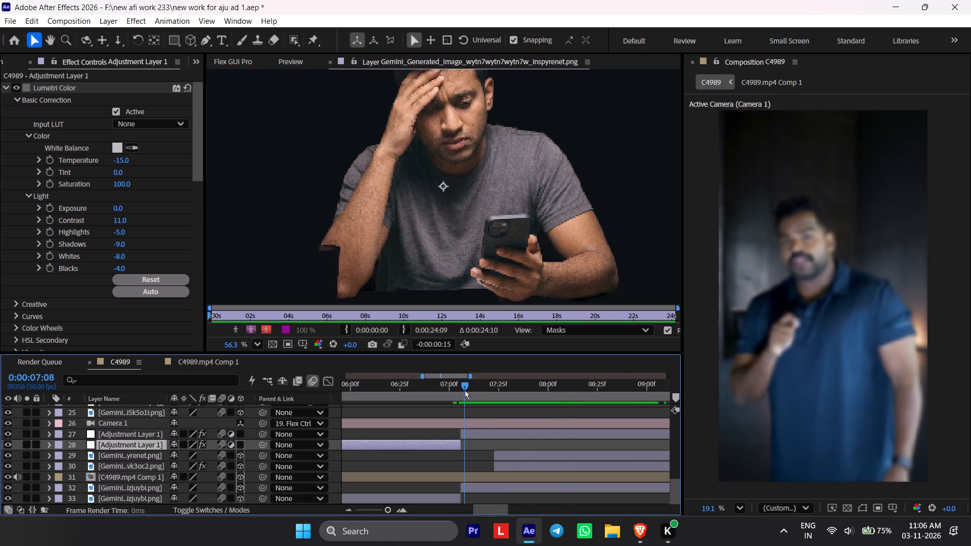
pyautogui.moveTo(465, 390); pyautogui.dragTo(479, 412)
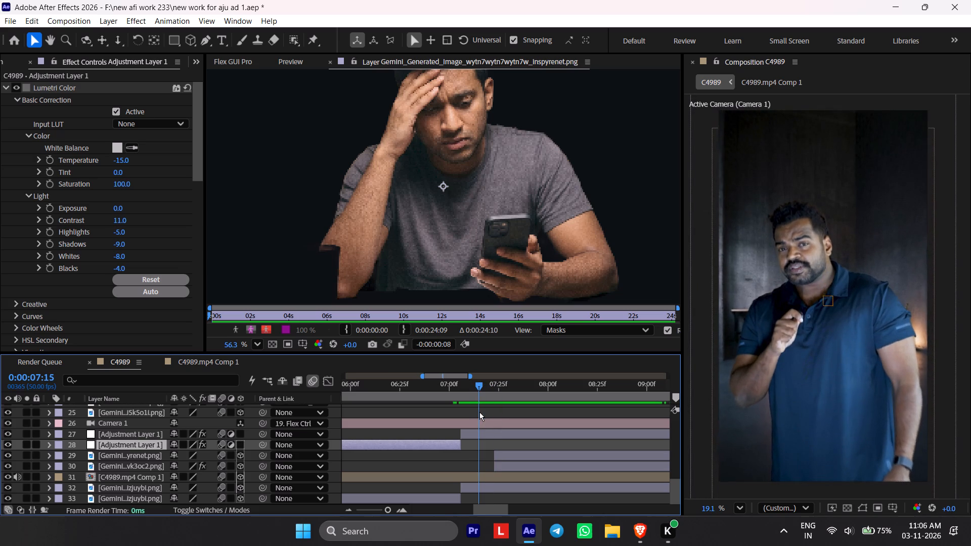
pyautogui.moveTo(479, 412); pyautogui.dragTo(490, 416)
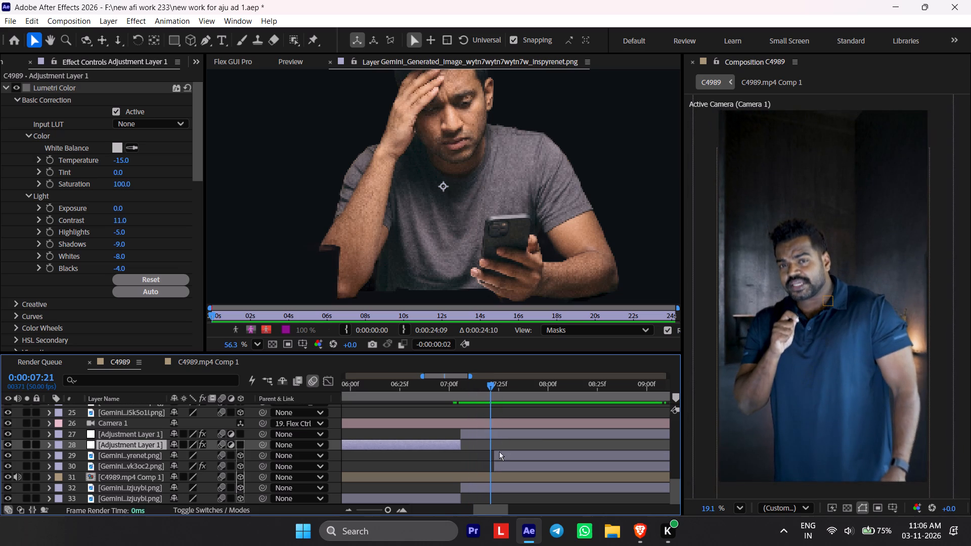
# Move both dinner-table Gemini layers (yrenet and vk3oc2) earlier so that they start at 0:00:07:06.
pyautogui.click(499, 453)
pyautogui.keyDown('shift'); pyautogui.click(498, 475); pyautogui.keyUp('shift')
pyautogui.keyDown('shift'); pyautogui.click(499, 469); pyautogui.keyUp('shift')
pyautogui.keyDown('shift'); pyautogui.moveTo(501, 459); pyautogui.dragTo(465, 464); pyautogui.keyUp('shift')
# Keyframe a fade-in on both dinner-table layers, with Opacity 0% at 0:00:07:06 and 100% at 0:00:07:21.
pyautogui.press('t')
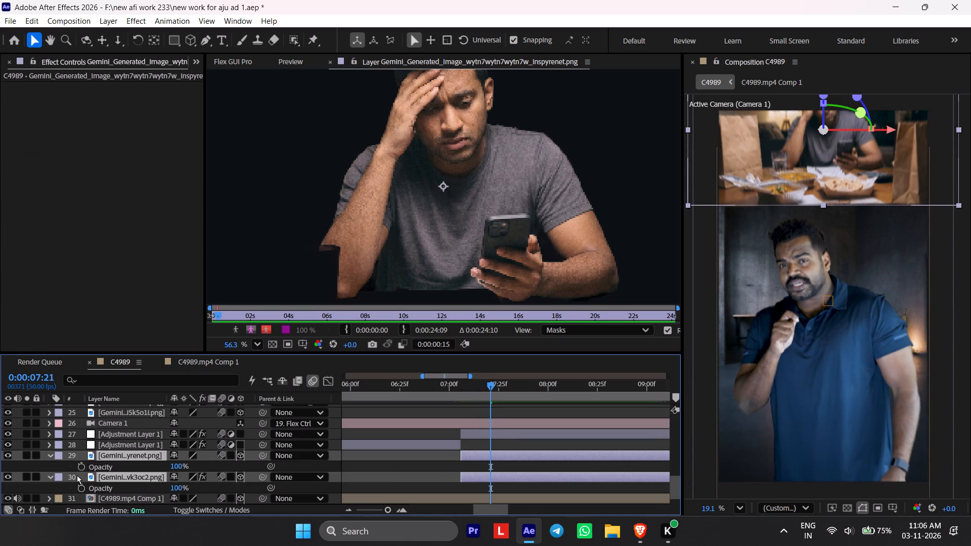
pyautogui.click(83, 471)
pyautogui.moveTo(484, 384); pyautogui.dragTo(460, 394)
pyautogui.moveTo(178, 465); pyautogui.dragTo(35, 475)
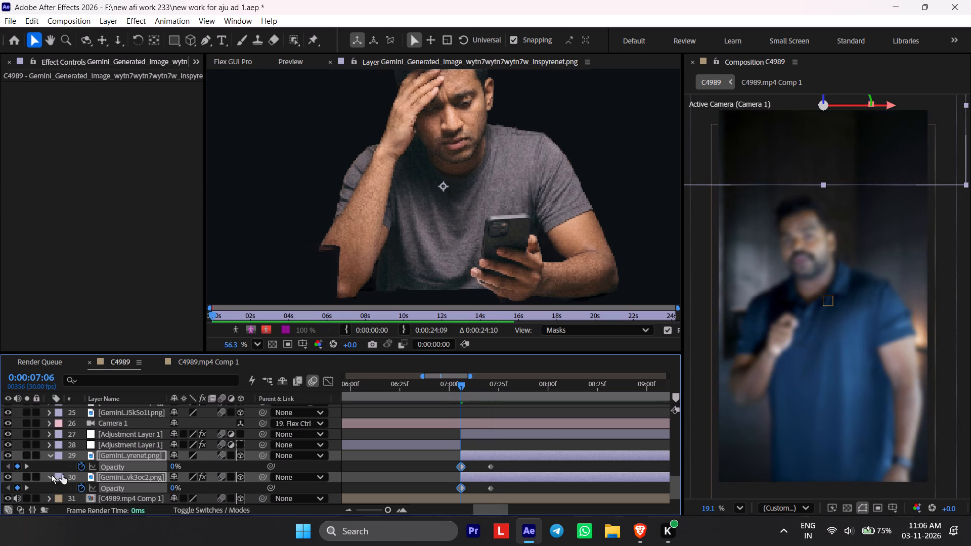
# Play back the dinner-table fade-in from 0:00:07:06 and save the project.
pyautogui.press('space')
pyautogui.press('space')
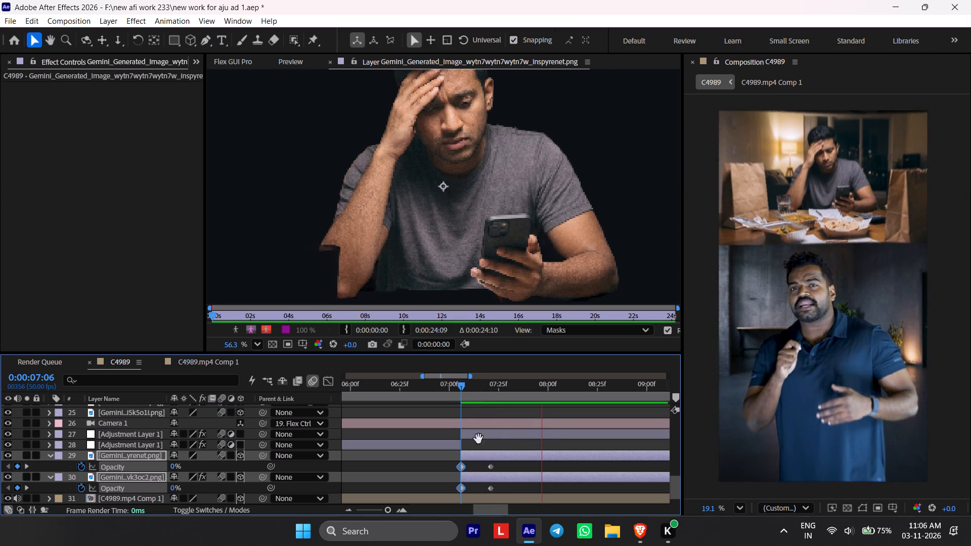
pyautogui.click(462, 395)
pyautogui.press('space')
pyautogui.click(462, 395)
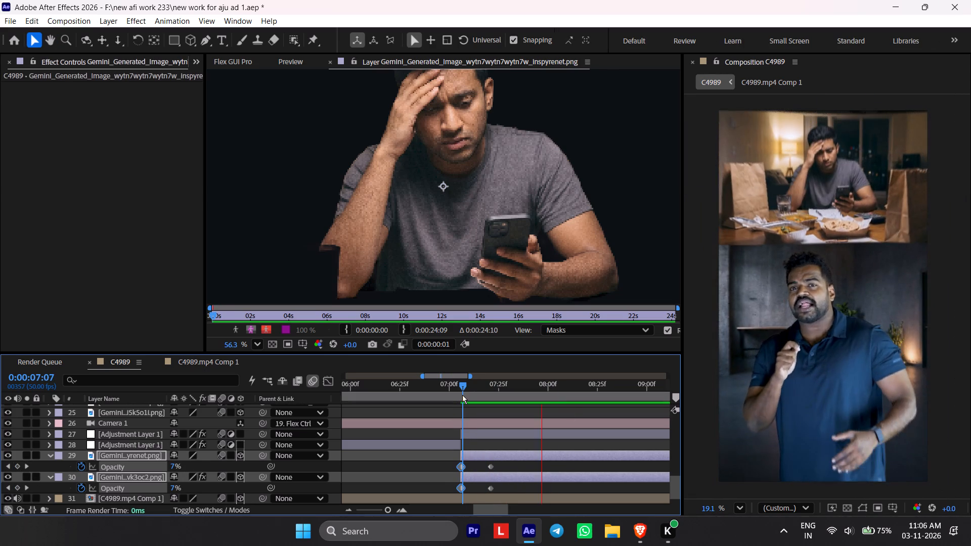
pyautogui.press('space')
pyautogui.press('space')
pyautogui.hotkey('ctrl', 's')
pyautogui.press('space')
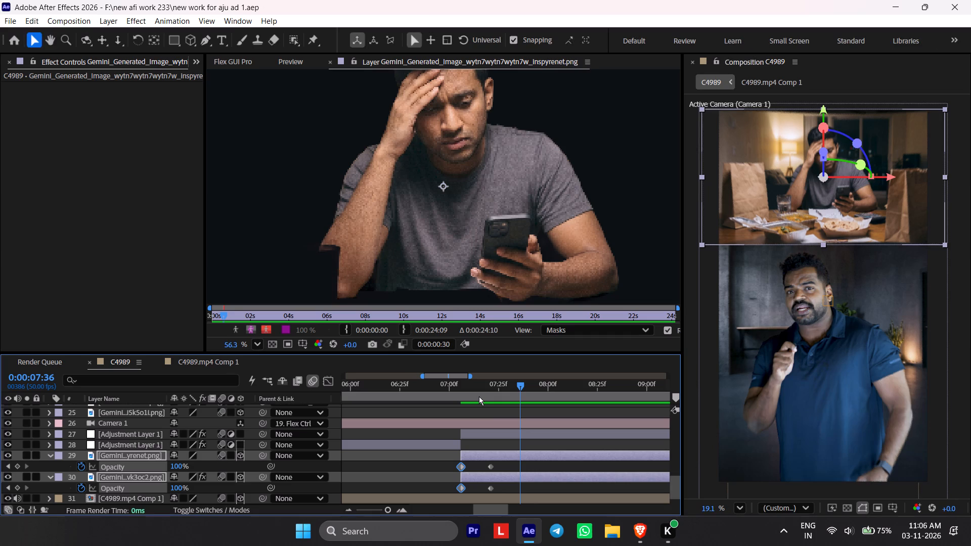
pyautogui.click(493, 445)
pyautogui.press('space')
# Close the layer viewer of the cut-out man image.
pyautogui.keyDown('alt'); pyautogui.scroll(-1, 605, 448); pyautogui.keyUp('alt')
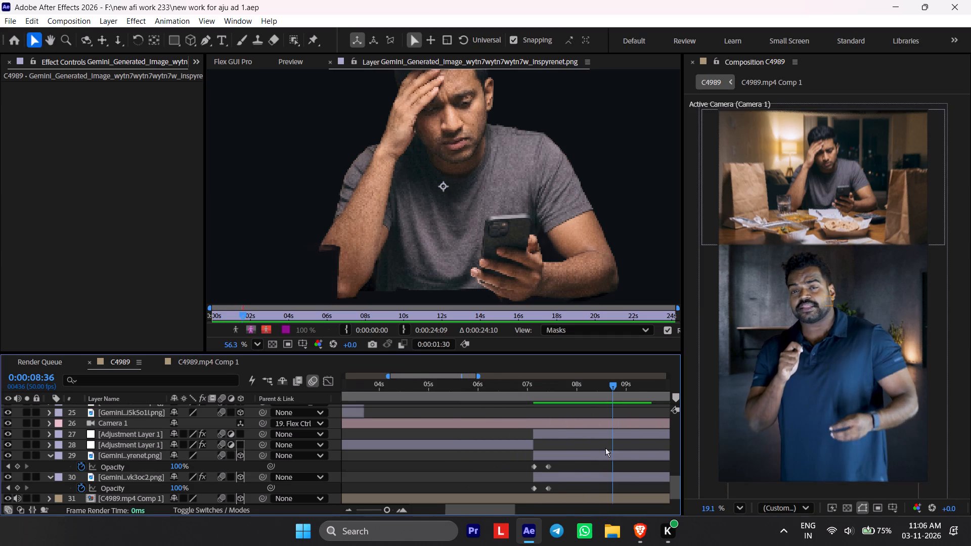
pyautogui.keyDown('alt'); pyautogui.scroll(-1, 605, 448); pyautogui.keyUp('alt')
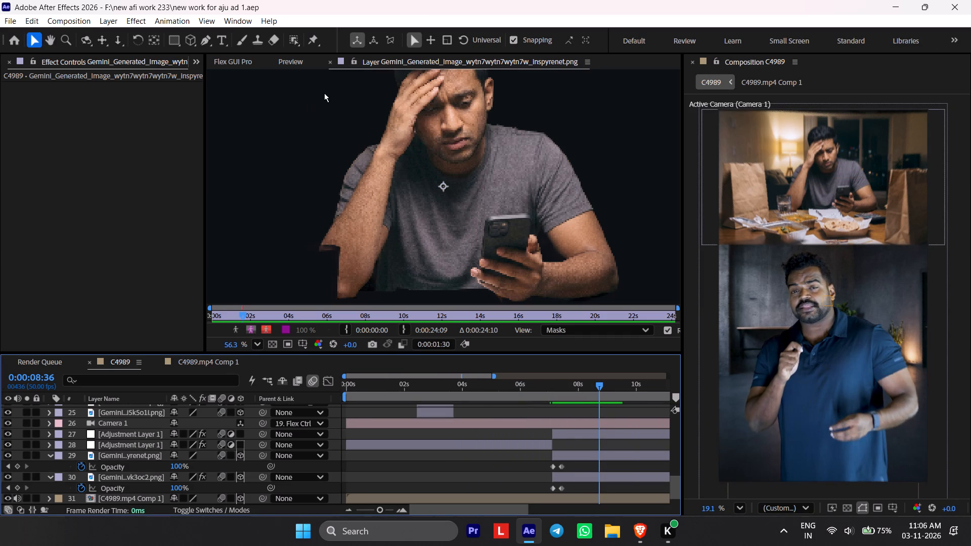
pyautogui.click(333, 58)
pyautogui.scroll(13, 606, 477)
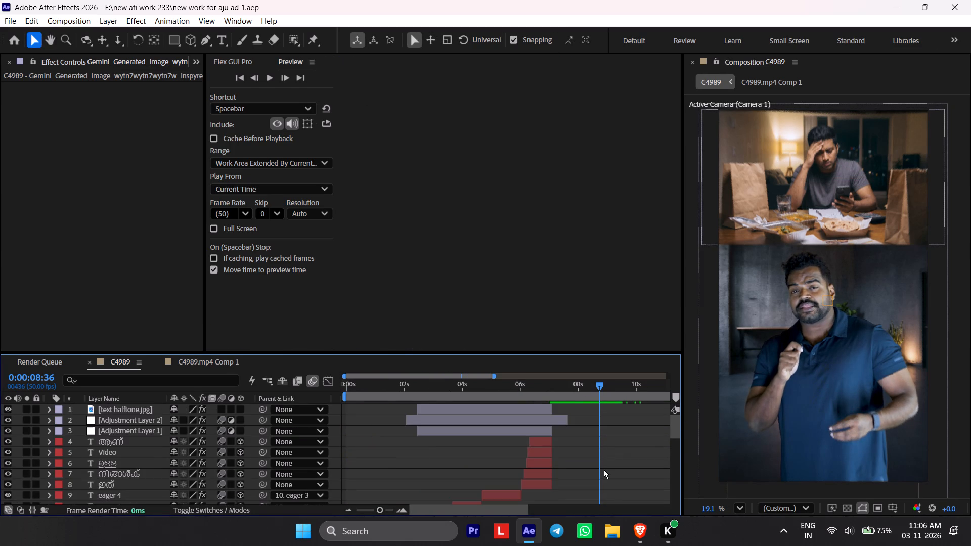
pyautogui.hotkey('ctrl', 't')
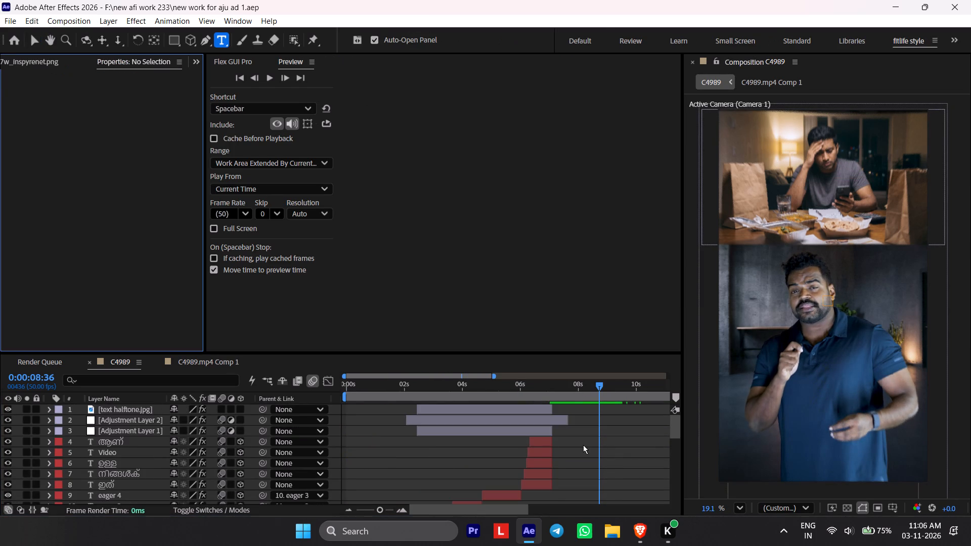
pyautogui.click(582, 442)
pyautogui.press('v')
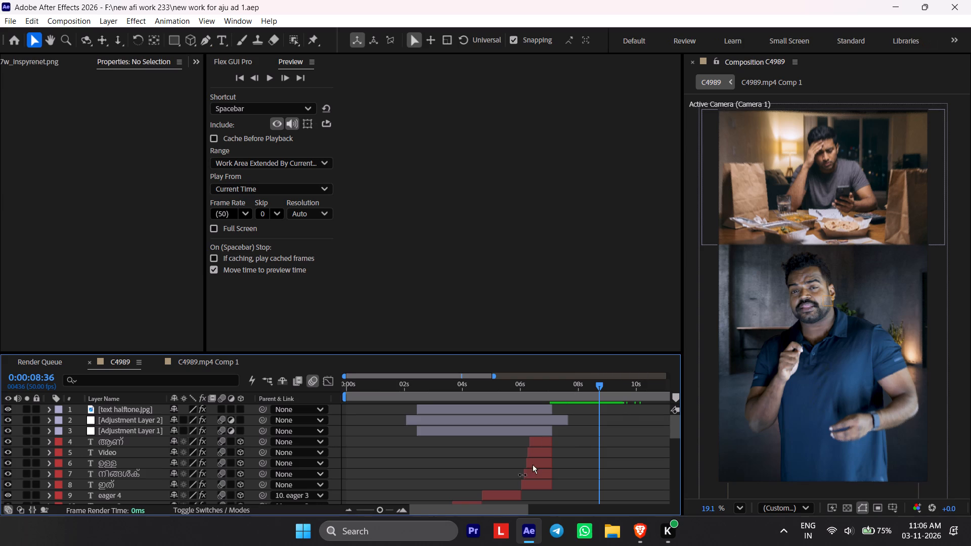
# Duplicate the "eager 3" text layer and move the copy along the timeline so it spans 0:00:08:36.
pyautogui.keyDown('alt'); pyautogui.scroll(-2, 499, 475); pyautogui.keyUp('alt')
pyautogui.scroll(-2, 428, 471)
pyautogui.keyDown('alt'); pyautogui.scroll(1, 392, 444); pyautogui.keyUp('alt')
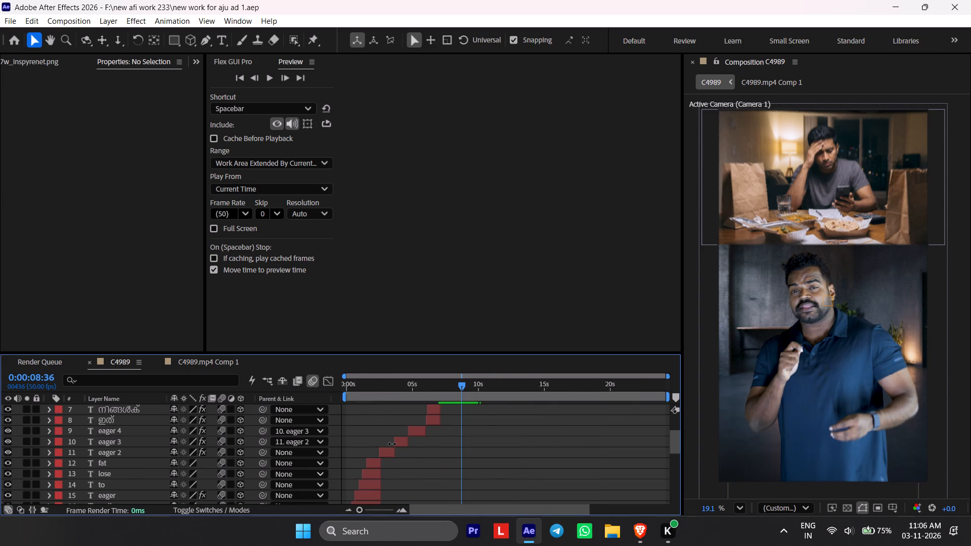
pyautogui.click(415, 439)
pyautogui.hotkey('ctrl', 'd')
pyautogui.moveTo(410, 440); pyautogui.dragTo(412, 441)
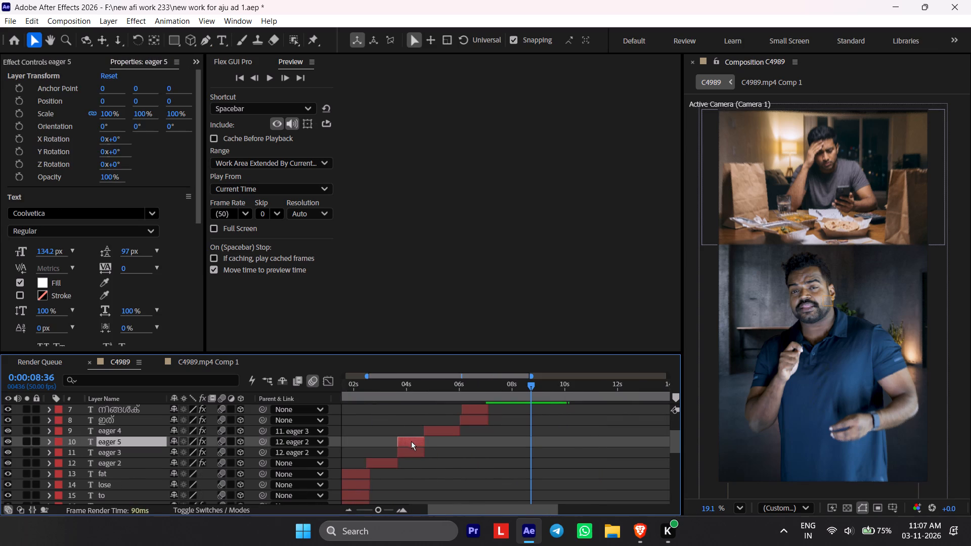
pyautogui.moveTo(412, 441); pyautogui.dragTo(532, 452)
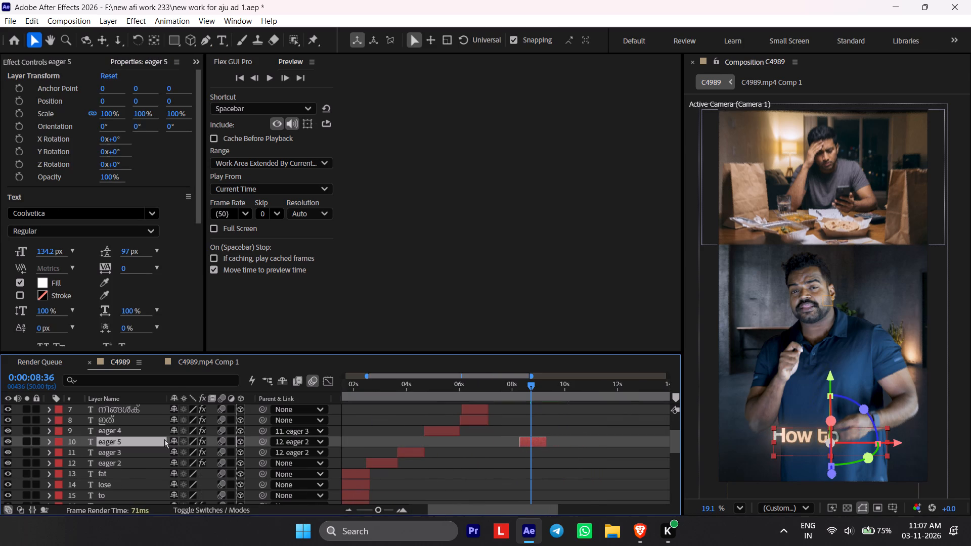
# Move the duplicated "How to" text layer down the stack, between the lower Adjustment Layer 1 and the yrenet dinner-table layer.
pyautogui.moveTo(162, 439); pyautogui.dragTo(162, 410)
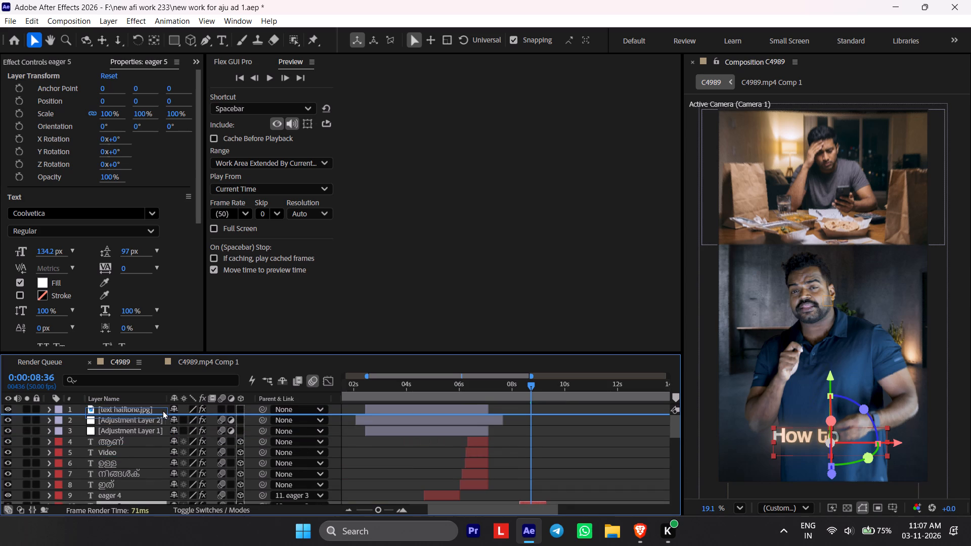
pyautogui.moveTo(162, 410); pyautogui.dragTo(172, 463)
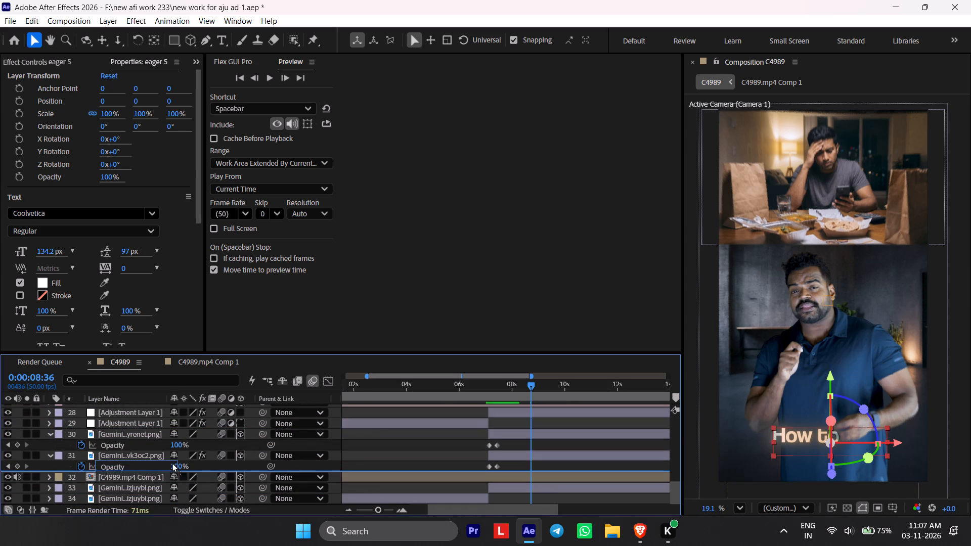
pyautogui.moveTo(172, 463); pyautogui.dragTo(182, 425)
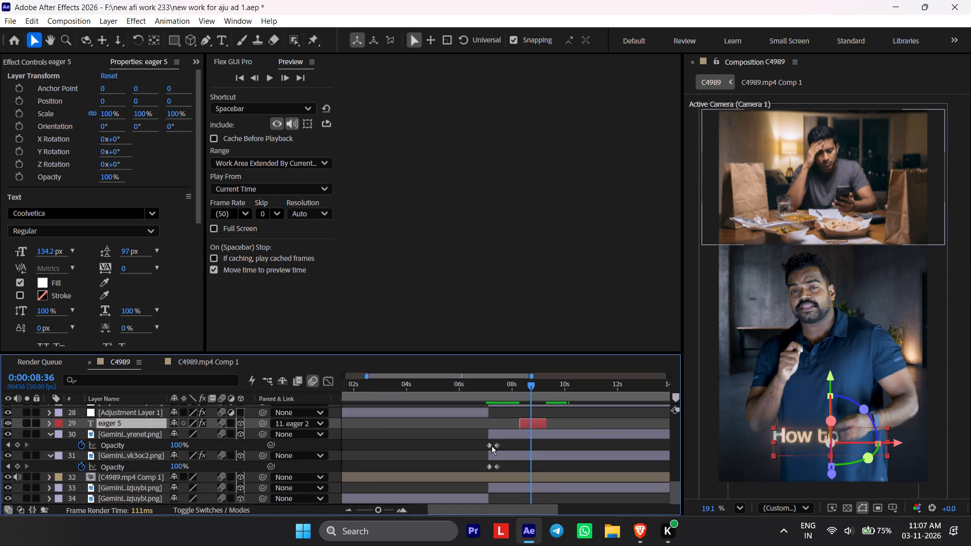
# Collapse the keyframed properties of all layers in the C4989 timeline.
pyautogui.press('u')
pyautogui.click(495, 446)
pyautogui.press('u')
pyautogui.click(444, 454)
pyautogui.press('u')
pyautogui.scroll(2, 492, 439)
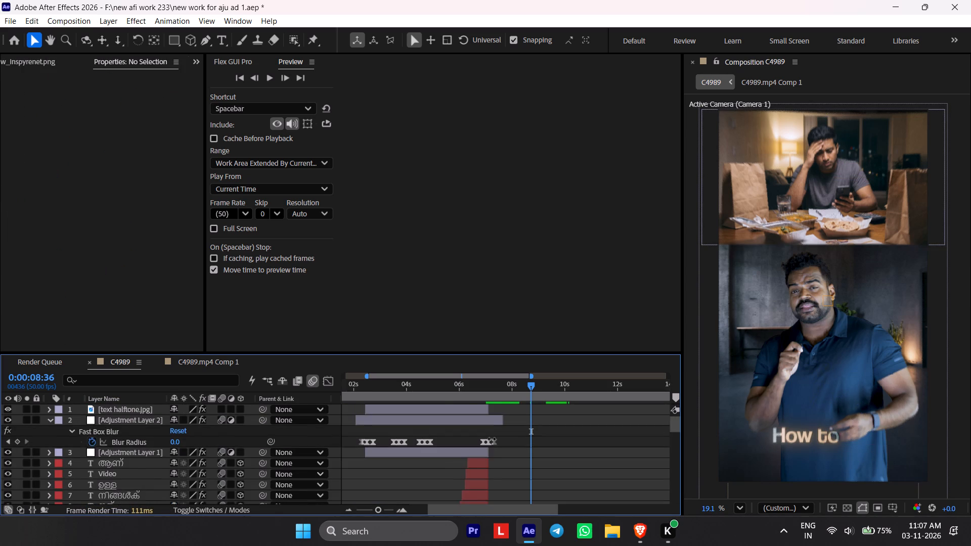
pyautogui.scroll(1, 492, 439)
pyautogui.press('u')
pyautogui.scroll(-13, 492, 439)
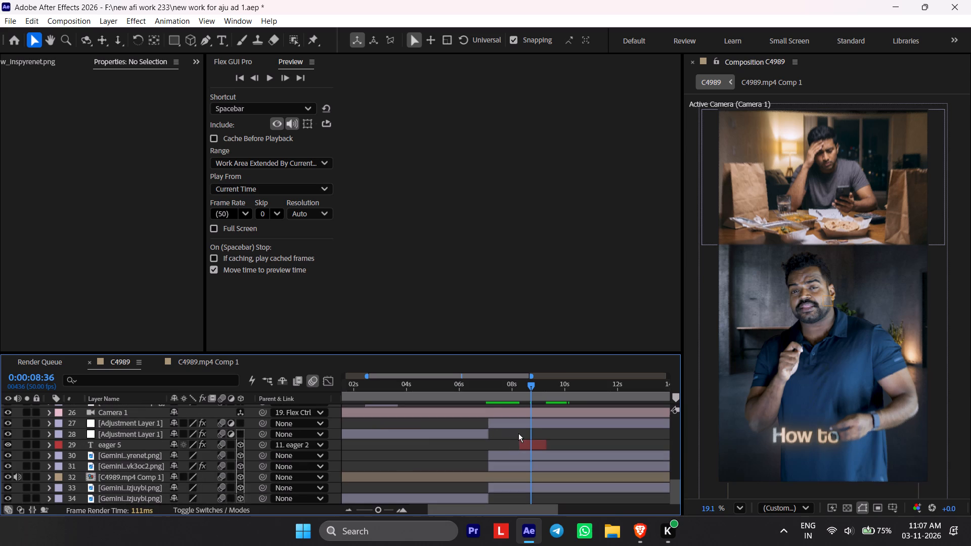
# Move the duplicated "How to" text up onto the dinner-table image, to about position -202, -1827, 1389.
pyautogui.click(818, 439)
pyautogui.click(544, 445)
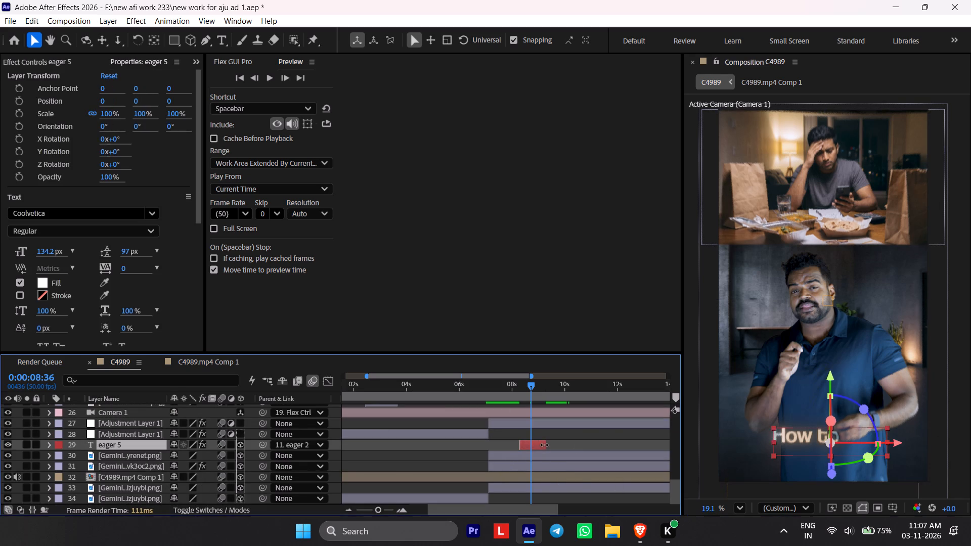
pyautogui.moveTo(796, 431); pyautogui.dragTo(795, 195)
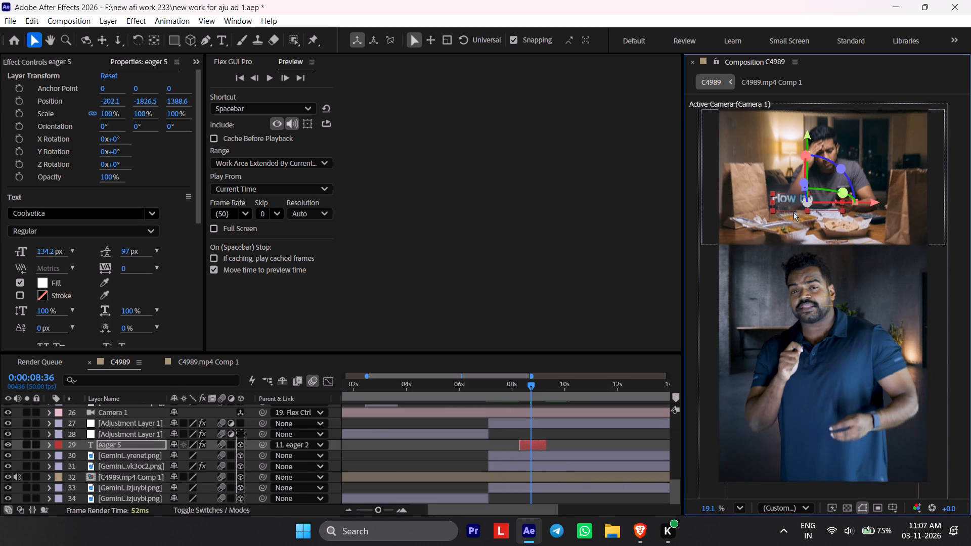
# Look over the duplicated "How to" text's effects and scale the layer to 147%.
pyautogui.scroll(-5, 156, 152)
pyautogui.scroll(4, 138, 167)
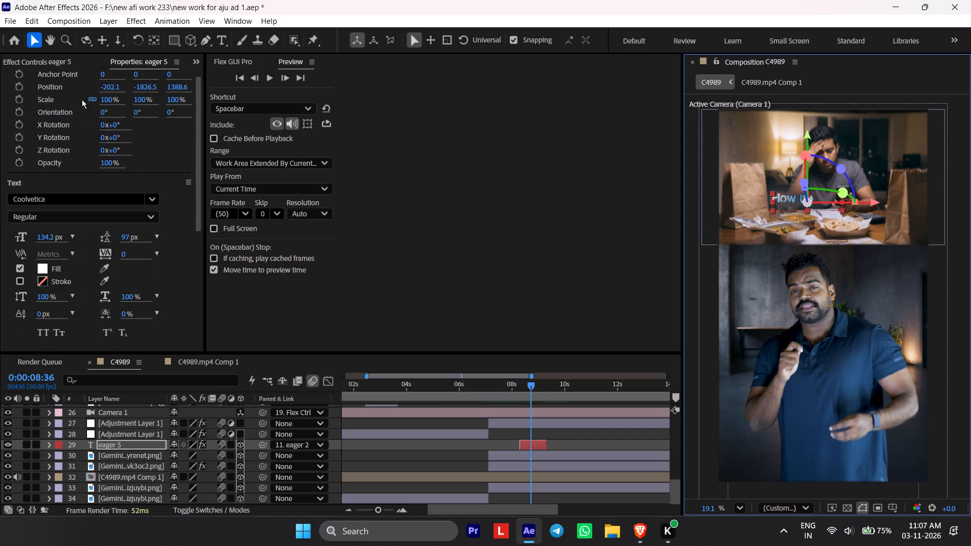
pyautogui.click(66, 65)
pyautogui.scroll(-1, 75, 76)
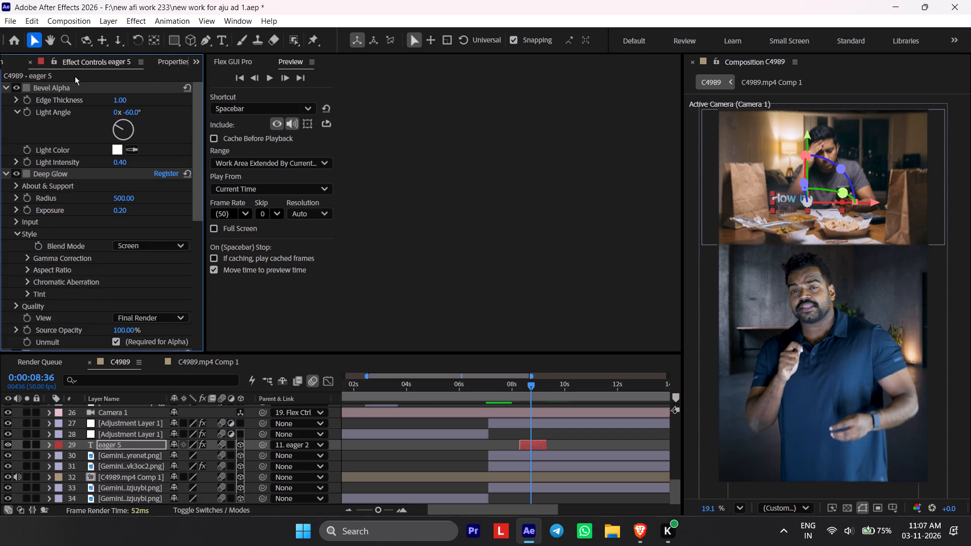
pyautogui.scroll(-1, 75, 76)
pyautogui.scroll(-2, 109, 53)
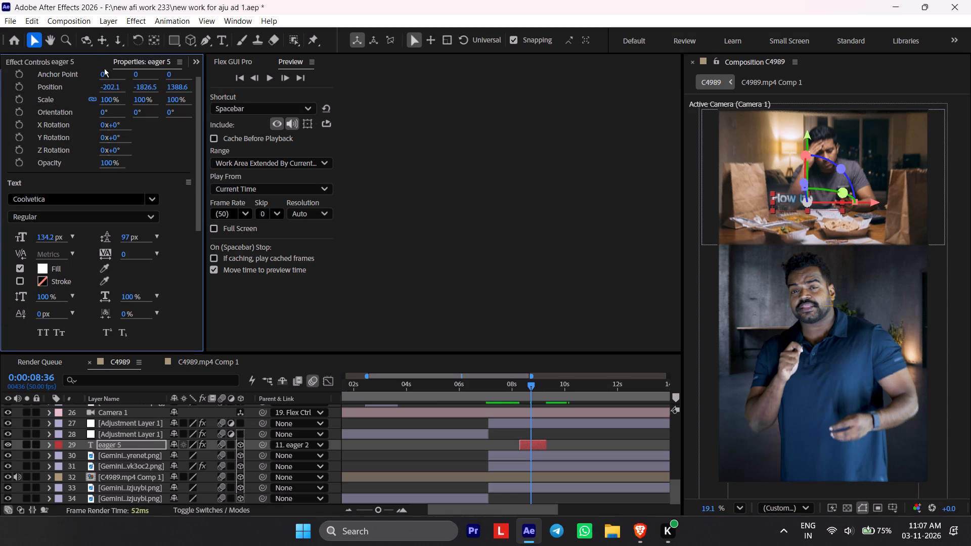
pyautogui.moveTo(109, 99); pyautogui.dragTo(150, 108)
# Centre the duplicated "How to" text horizontally using Flex GUI Pro's alignment.
pyautogui.moveTo(112, 92); pyautogui.dragTo(208, 89)
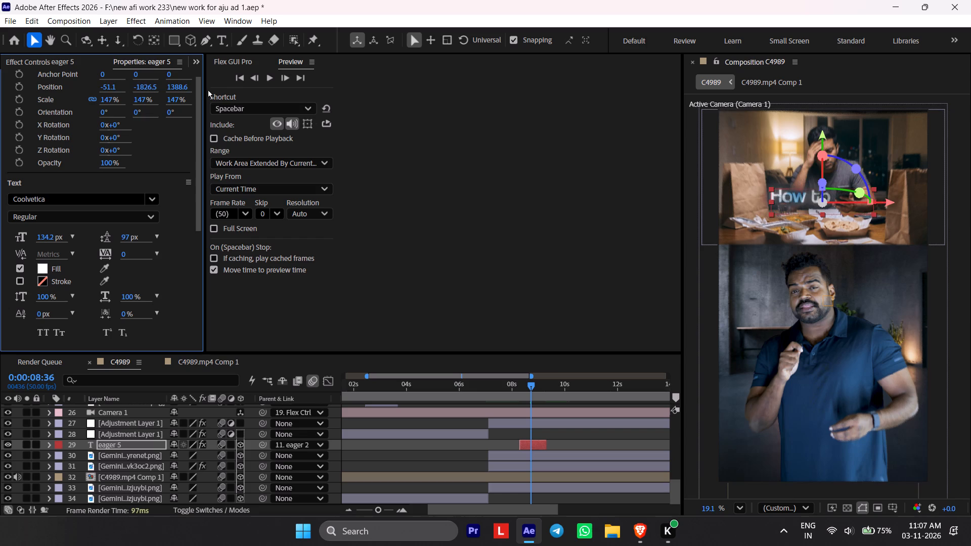
pyautogui.hotkey('ctrl', 'z')
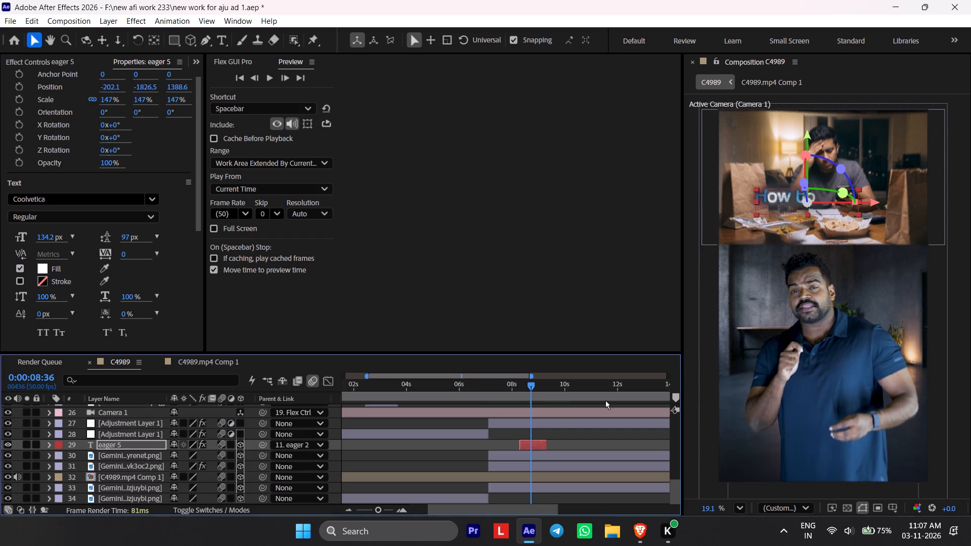
pyautogui.click(237, 65)
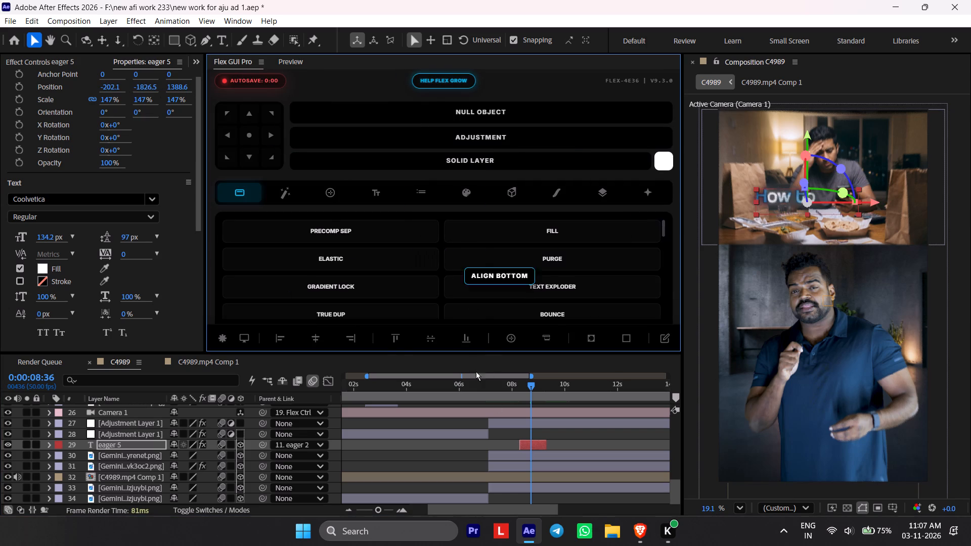
pyautogui.click(318, 340)
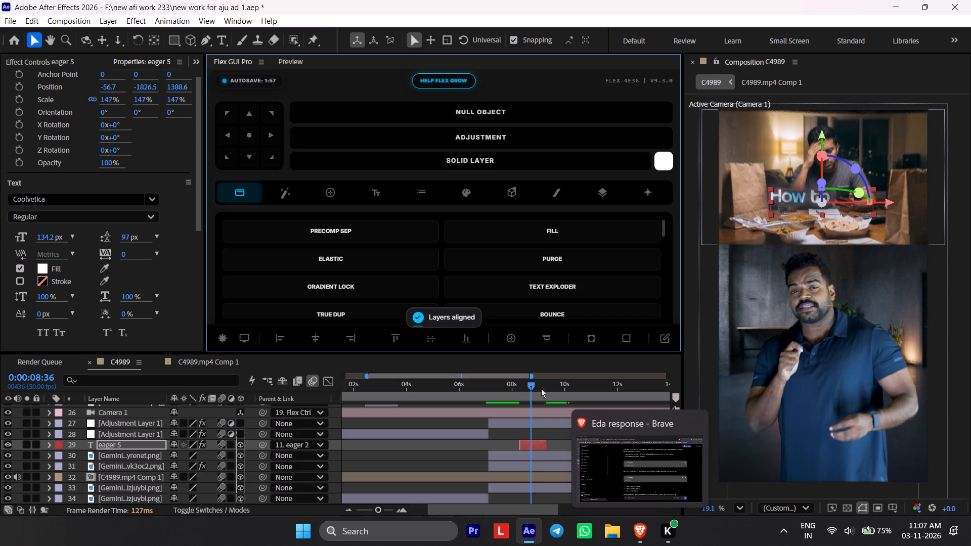
pyautogui.moveTo(541, 389); pyautogui.dragTo(498, 399)
pyautogui.press('space')
pyautogui.click(498, 399)
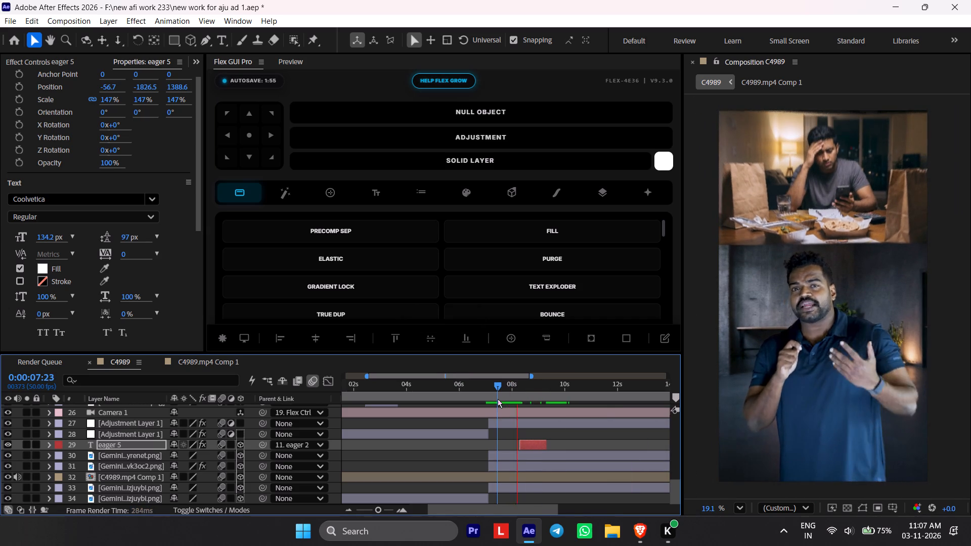
pyautogui.moveTo(498, 399); pyautogui.dragTo(483, 403)
pyautogui.press('space')
pyautogui.press('space')
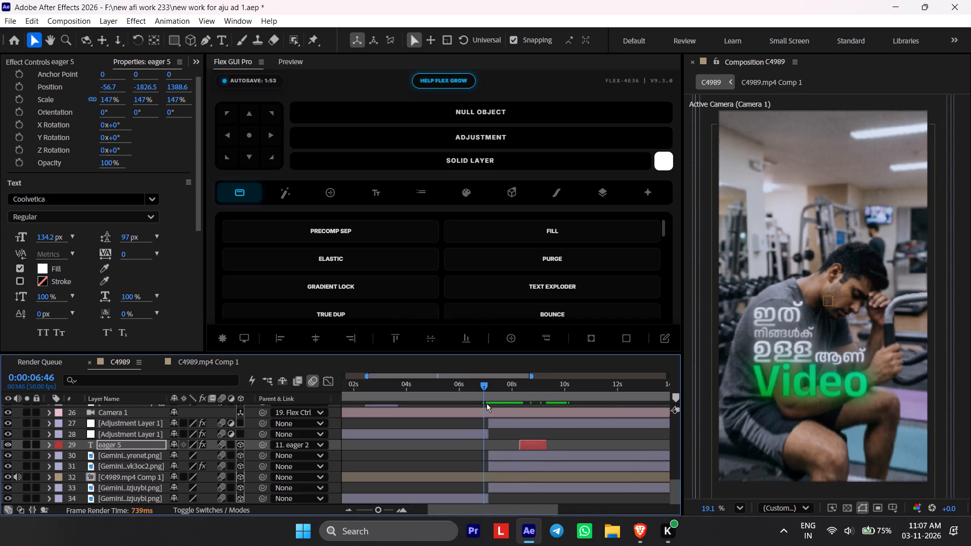
pyautogui.click(487, 392)
pyautogui.press('space')
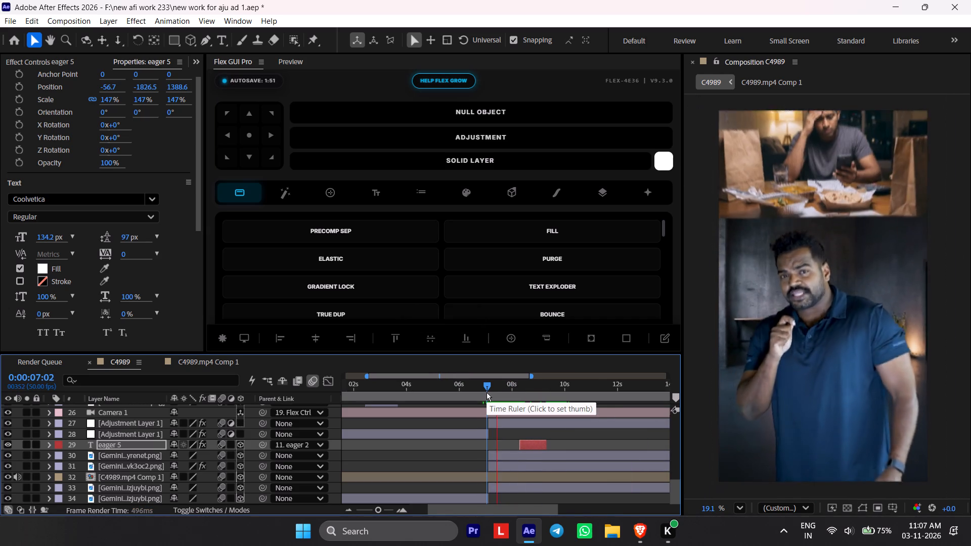
pyautogui.click(487, 392)
pyautogui.press('space')
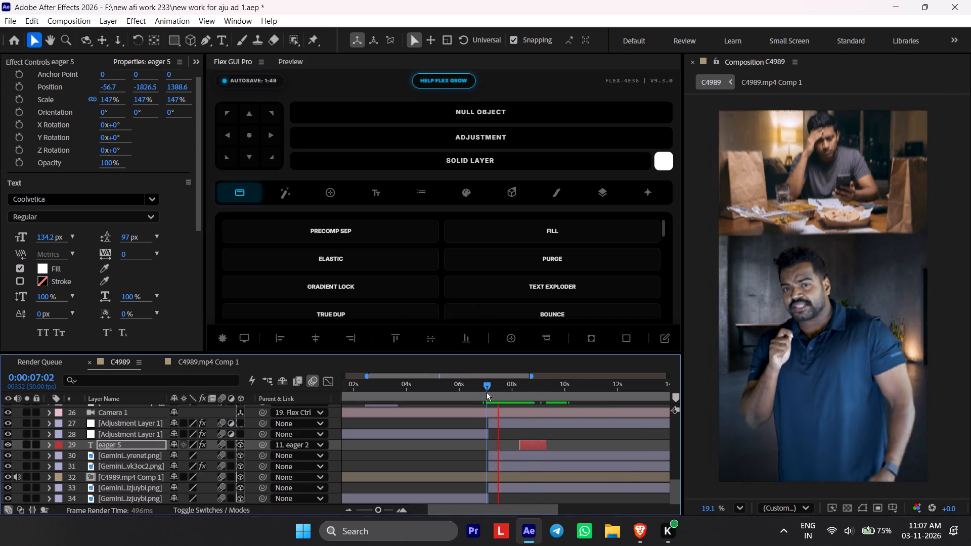
pyautogui.press('space')
pyautogui.click(501, 394)
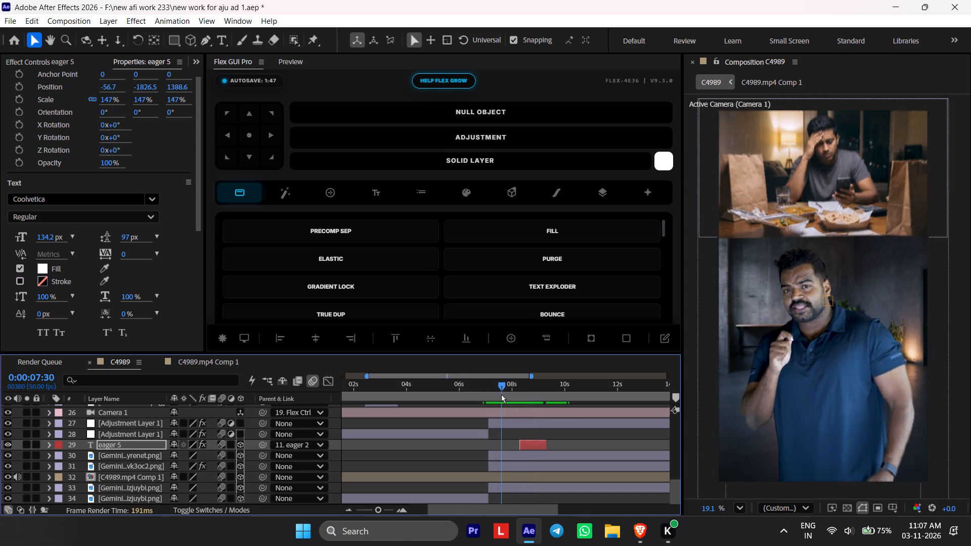
pyautogui.moveTo(501, 394); pyautogui.dragTo(493, 396)
pyautogui.press('space')
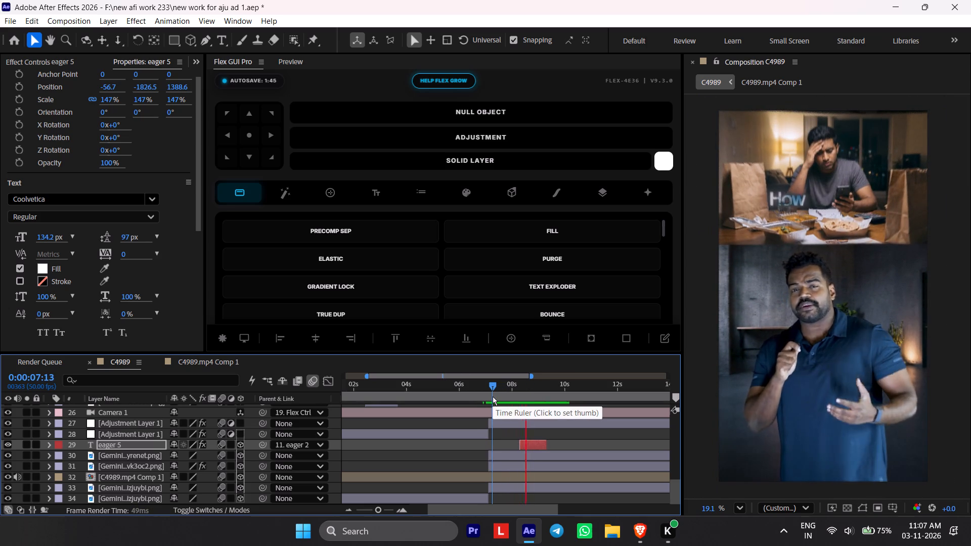
pyautogui.moveTo(493, 396); pyautogui.dragTo(482, 399)
pyautogui.press('space')
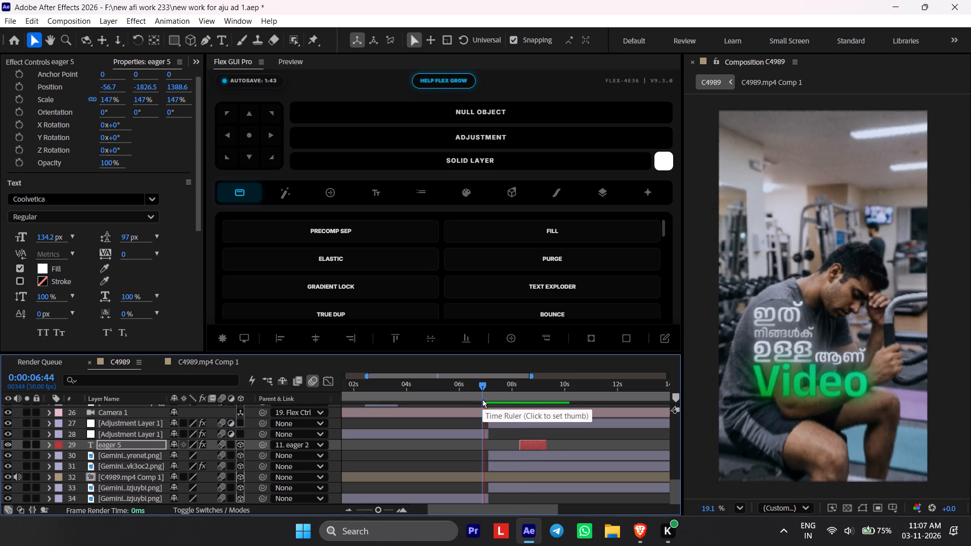
pyautogui.moveTo(482, 399); pyautogui.dragTo(491, 399)
pyautogui.press('space')
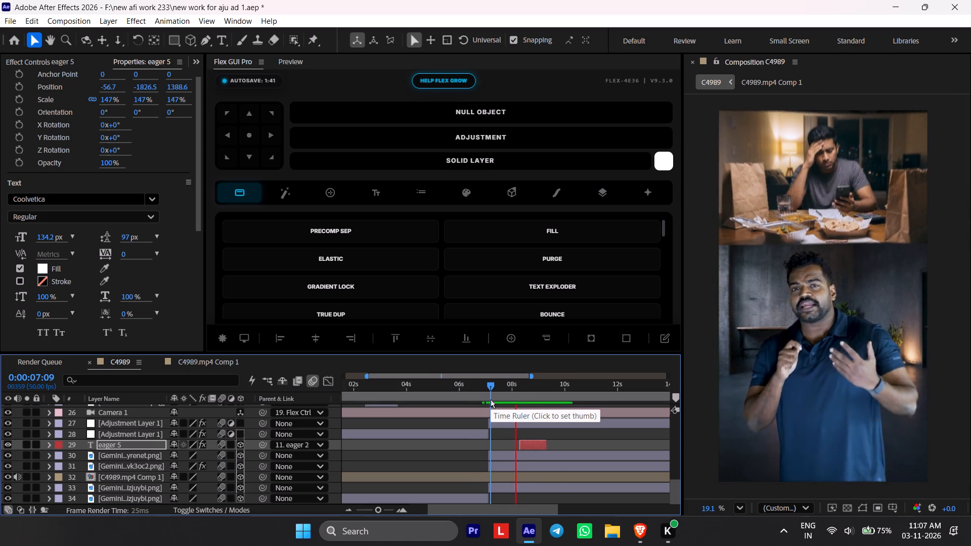
pyautogui.click(491, 399)
pyautogui.press('space')
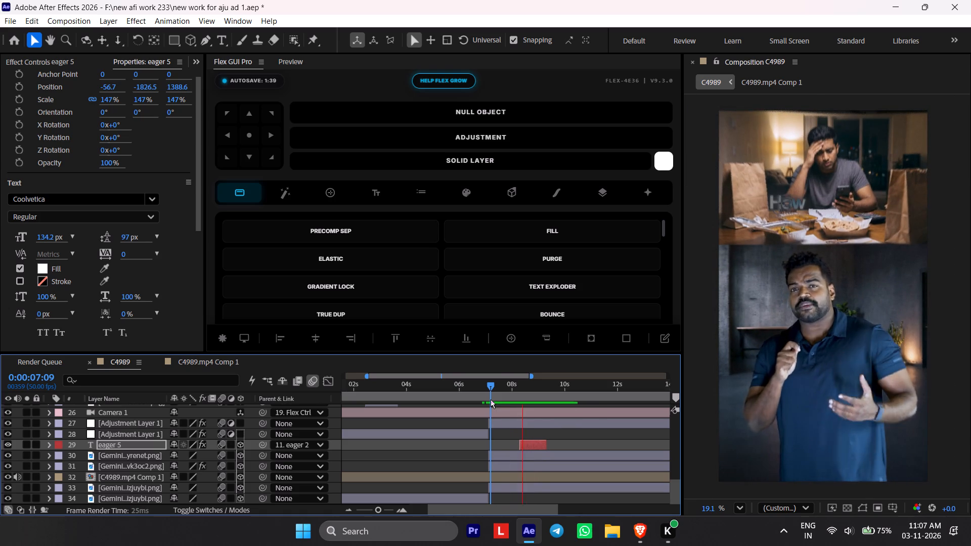
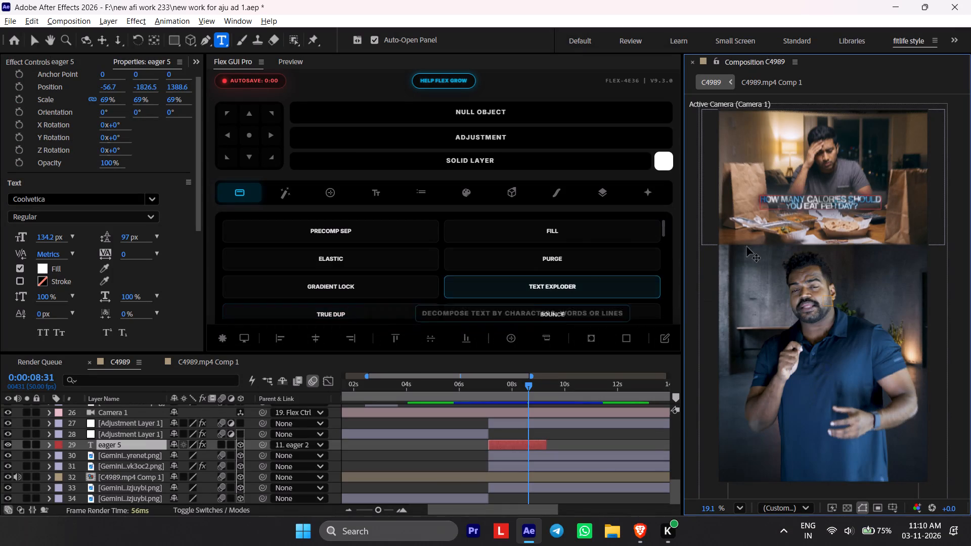
pyautogui.doubleClick(789, 200)
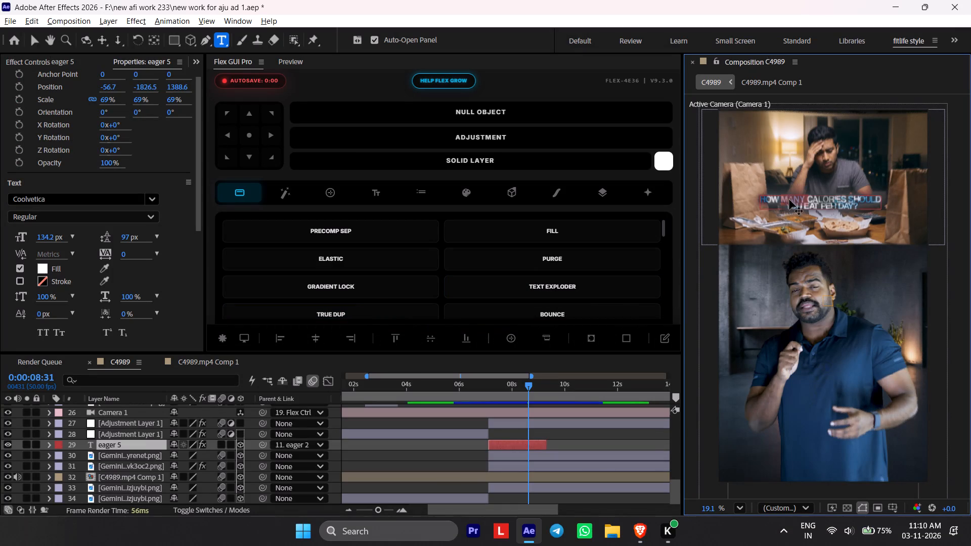
pyautogui.hotkey('ctrl', 'a')
pyautogui.hotkey('ctrl', 'v')
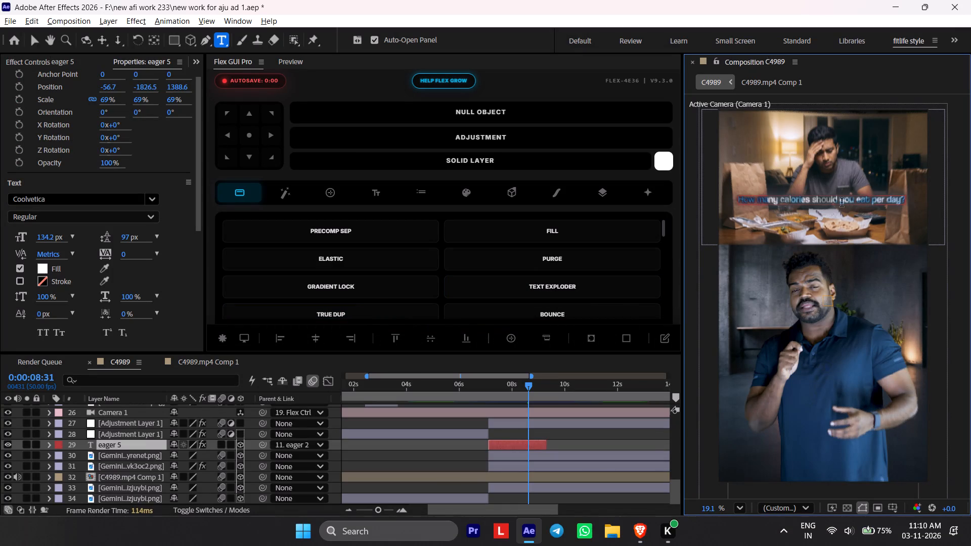
pyautogui.click(856, 198)
pyautogui.hotkey('shift', '|')
pyautogui.hotkey('shift', 'Return')
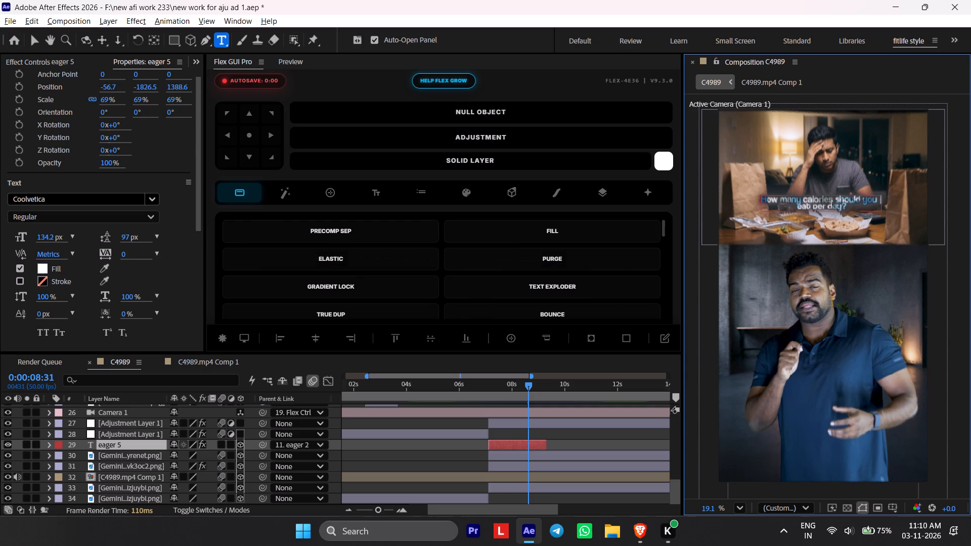
# Scale the calories caption up to 106%.
pyautogui.moveTo(106, 100); pyautogui.dragTo(134, 104)
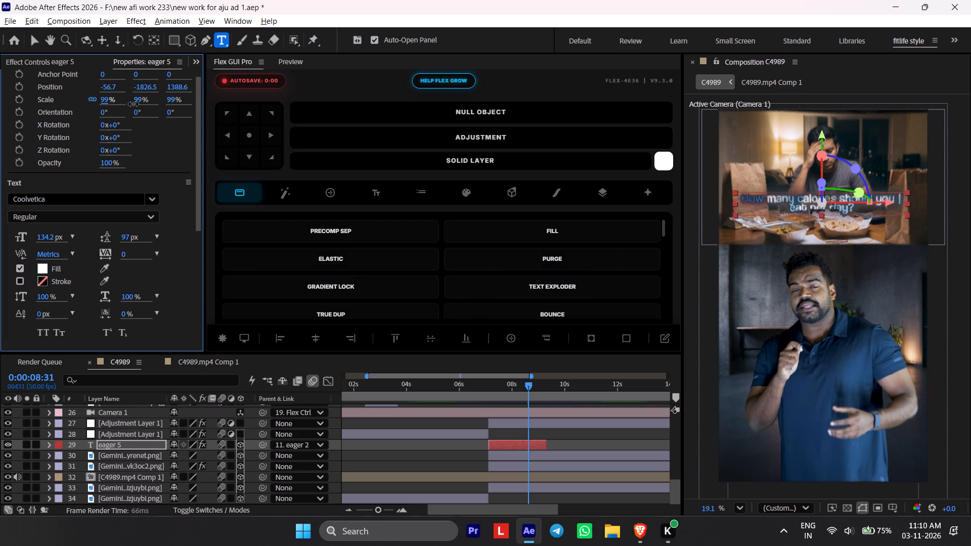
pyautogui.moveTo(134, 104); pyautogui.dragTo(137, 104)
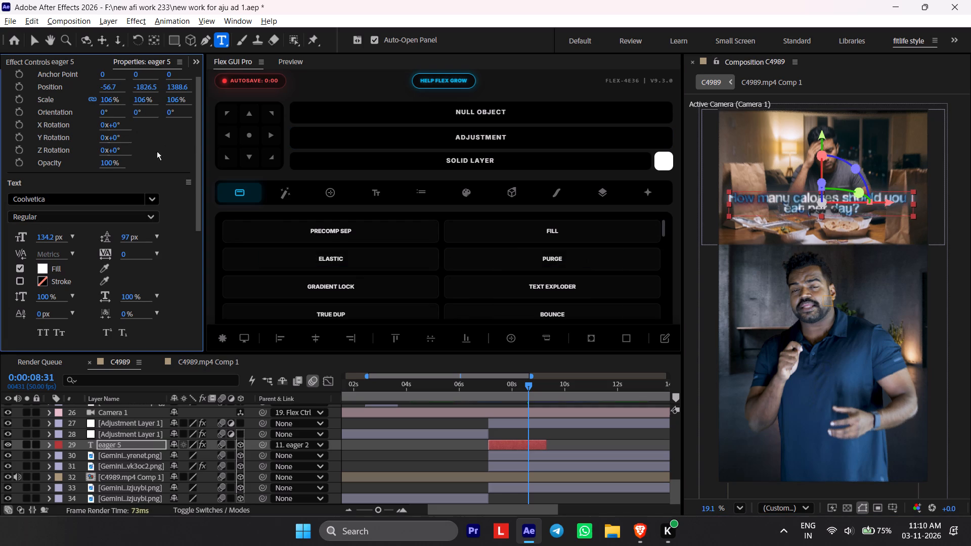
# Set the calories caption's blending mode to Normal and align it to the composition's horizontal centre.
pyautogui.click(190, 509)
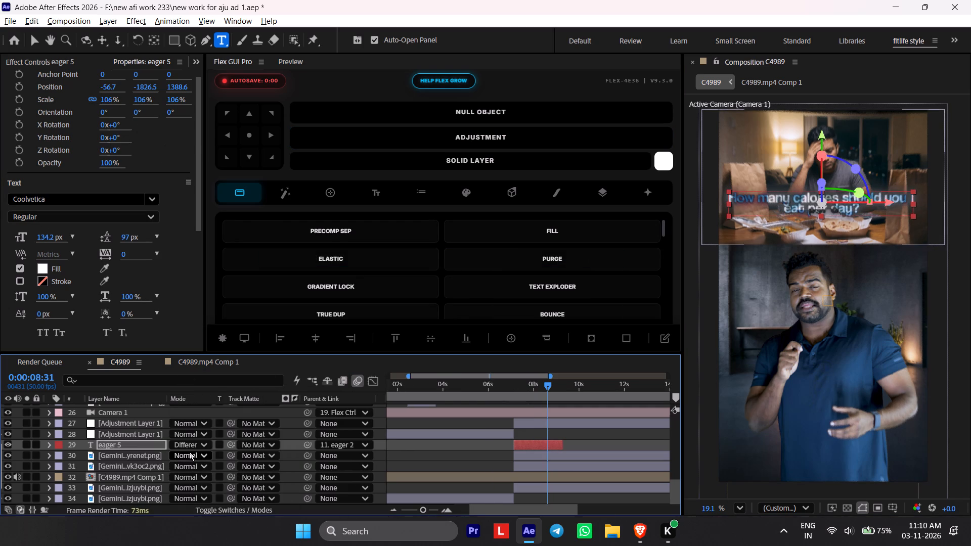
pyautogui.click(192, 448)
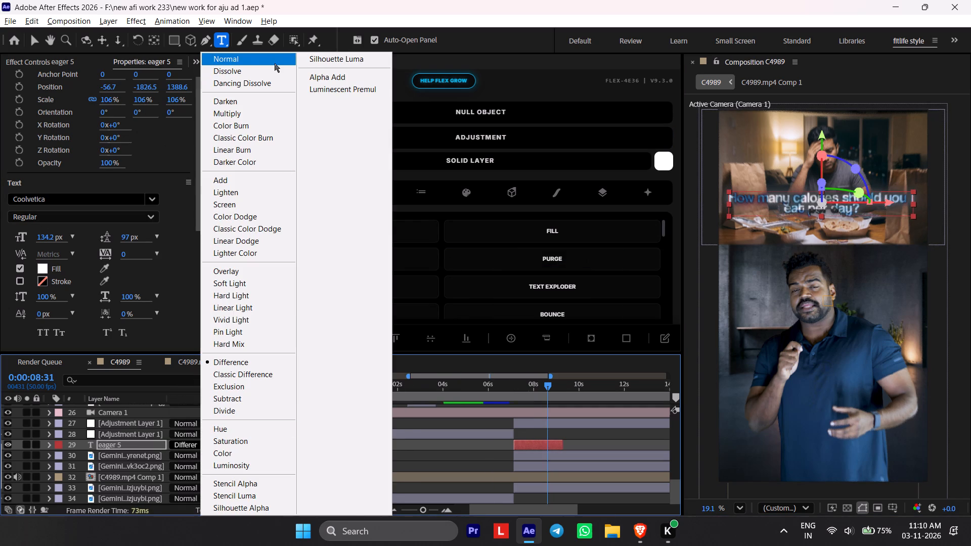
pyautogui.click(275, 62)
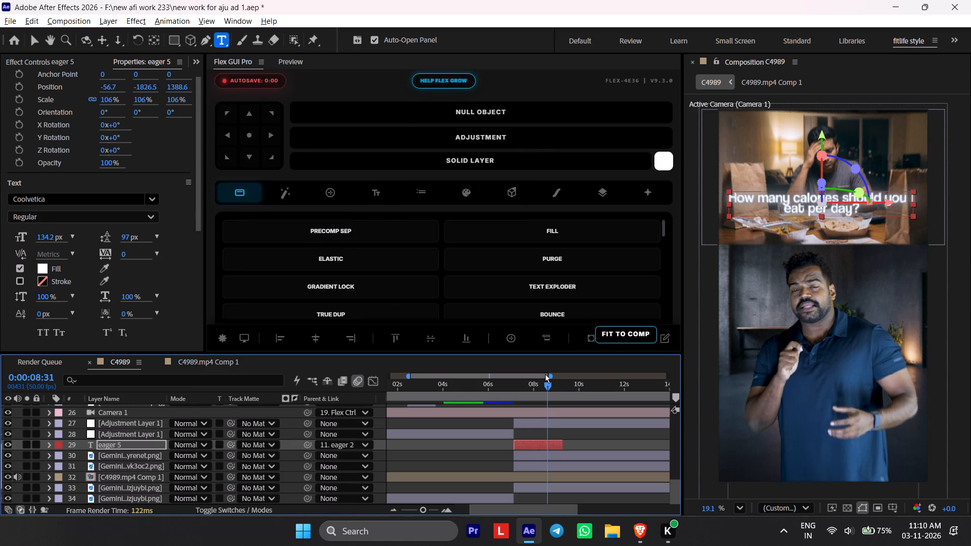
pyautogui.click(317, 346)
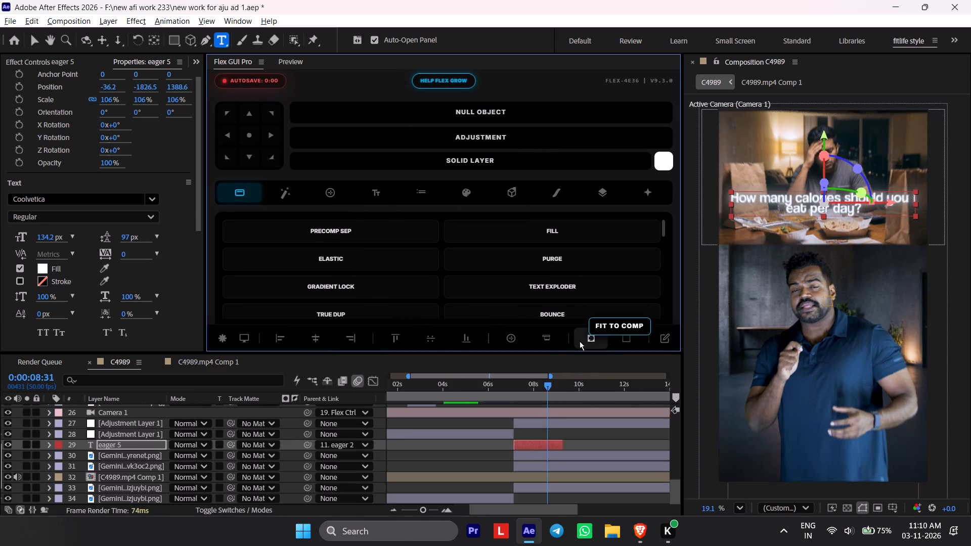
# Delete the stray "|" character after "you" in the caption's first line.
pyautogui.click(880, 197)
pyautogui.click(914, 197)
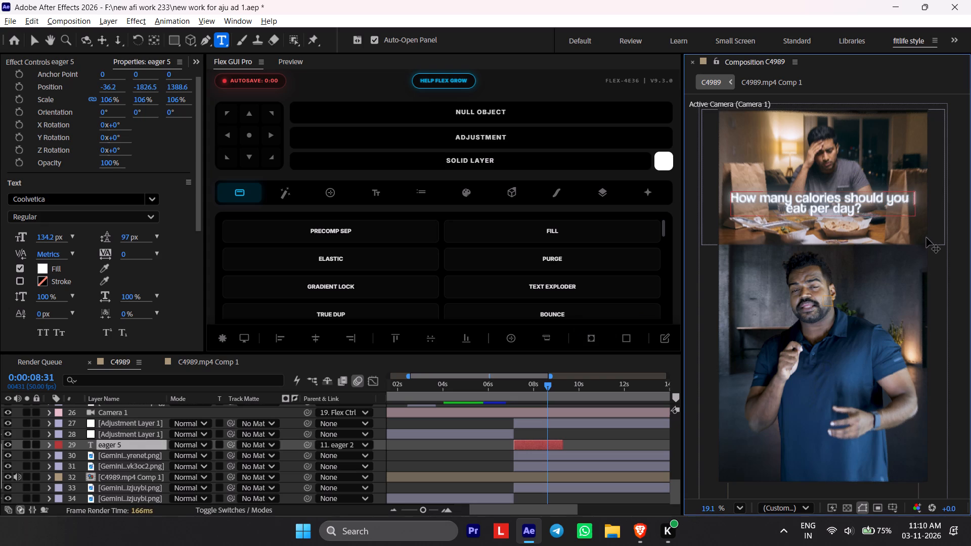
pyautogui.press('Right')
pyautogui.press('BackSpace')
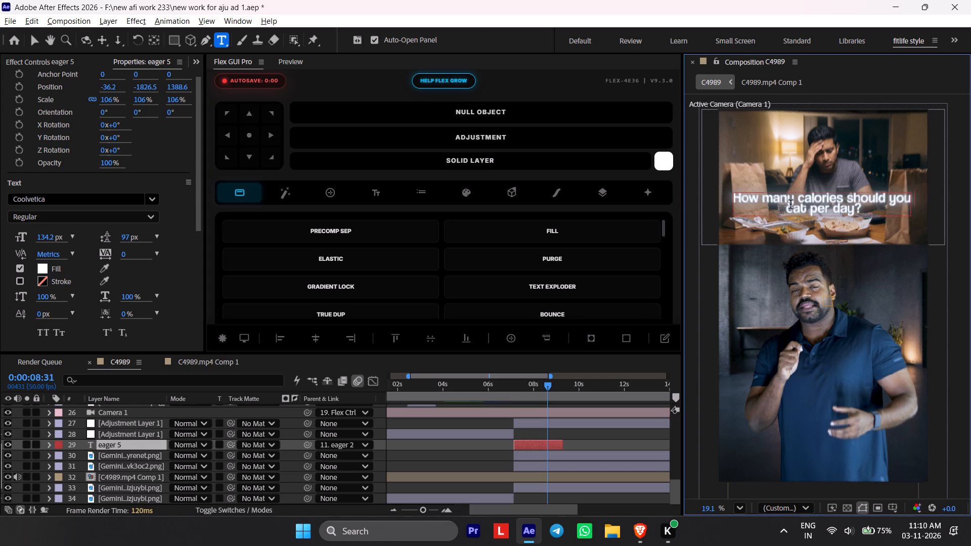
# Set the line spacing of the whole calories caption to 120 px.
pyautogui.moveTo(776, 216); pyautogui.dragTo(891, 216)
pyautogui.moveTo(782, 212); pyautogui.dragTo(860, 215)
pyautogui.moveTo(860, 215); pyautogui.dragTo(864, 215)
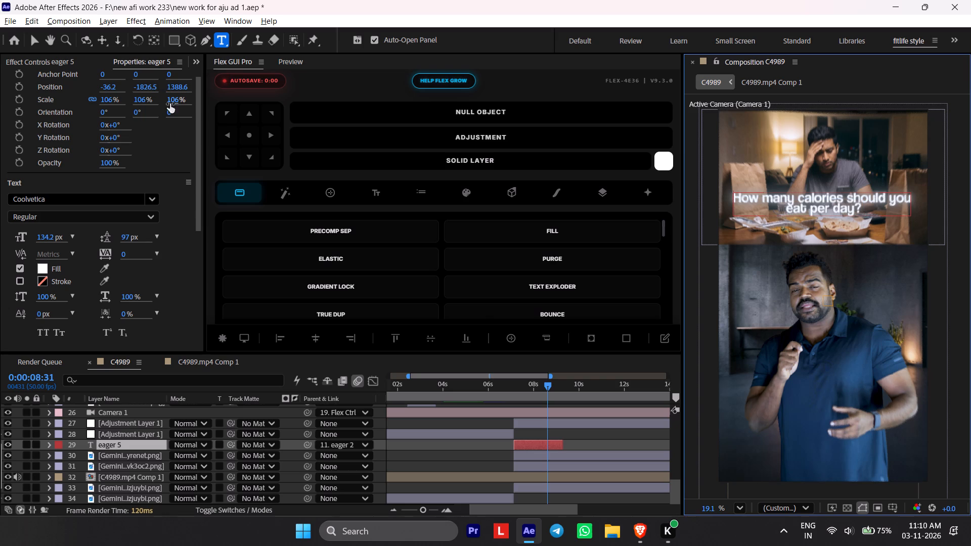
pyautogui.moveTo(127, 235); pyautogui.dragTo(147, 240)
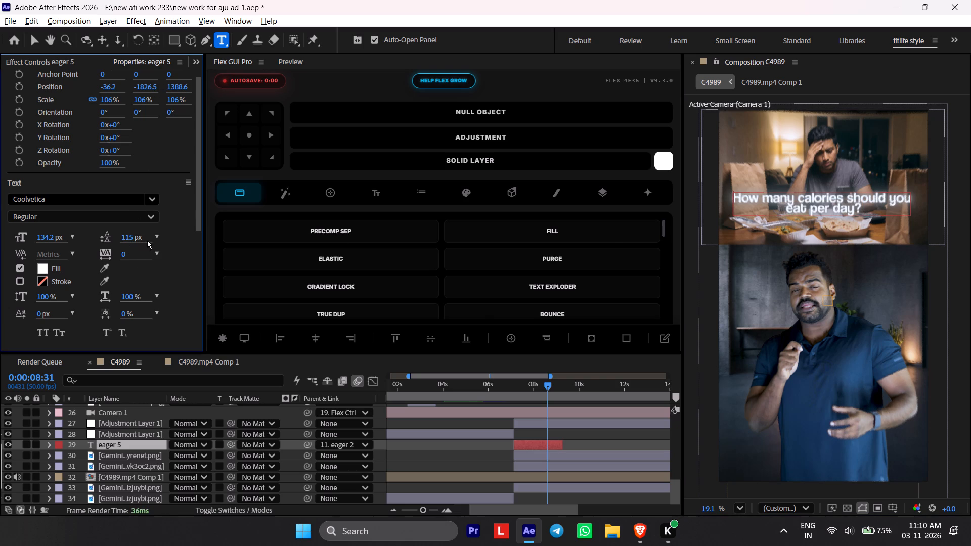
pyautogui.moveTo(785, 213); pyautogui.dragTo(866, 227)
pyautogui.moveTo(127, 235); pyautogui.dragTo(144, 237)
pyautogui.doubleClick(532, 445)
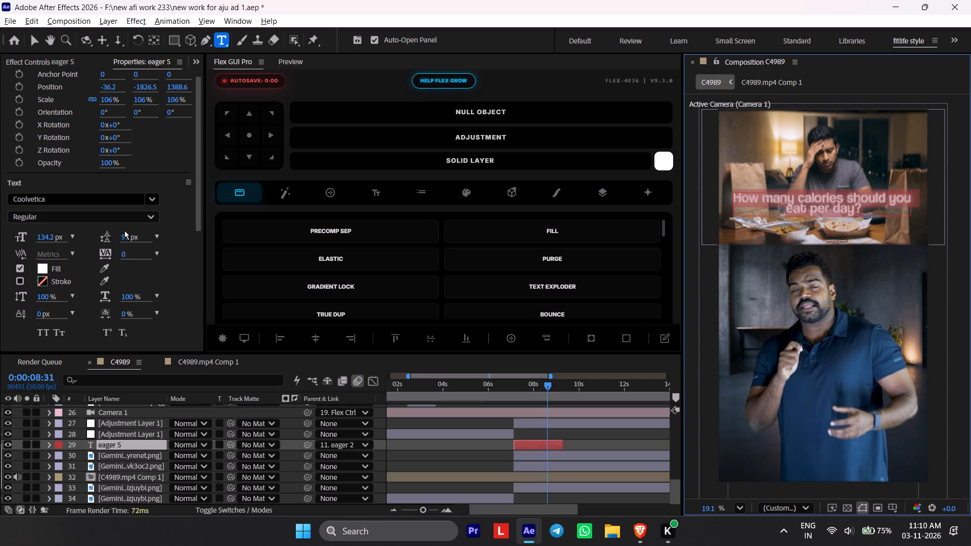
pyautogui.moveTo(127, 239); pyautogui.dragTo(149, 244)
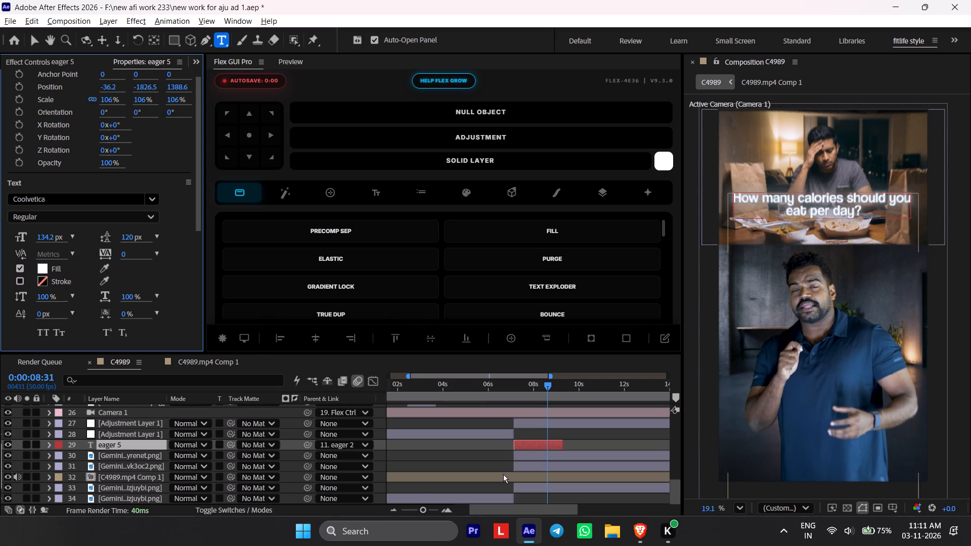
# Play back the dinner-table scene repeatedly from 0:00:07:08 and 0:00:07:32 to check the caption's word reveal against the presenter's speech.
pyautogui.click(501, 453)
pyautogui.click(519, 394)
pyautogui.press('space')
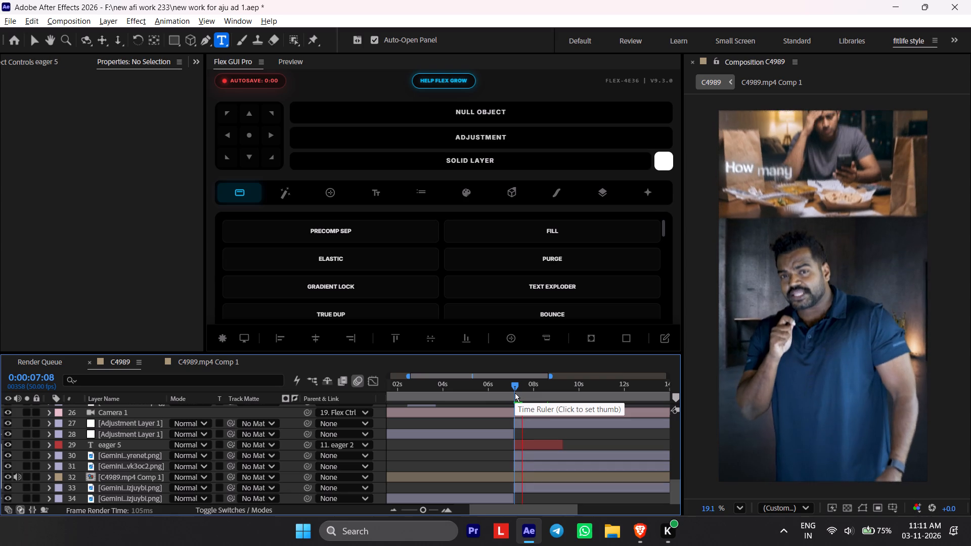
pyautogui.click(515, 393)
pyautogui.press('space')
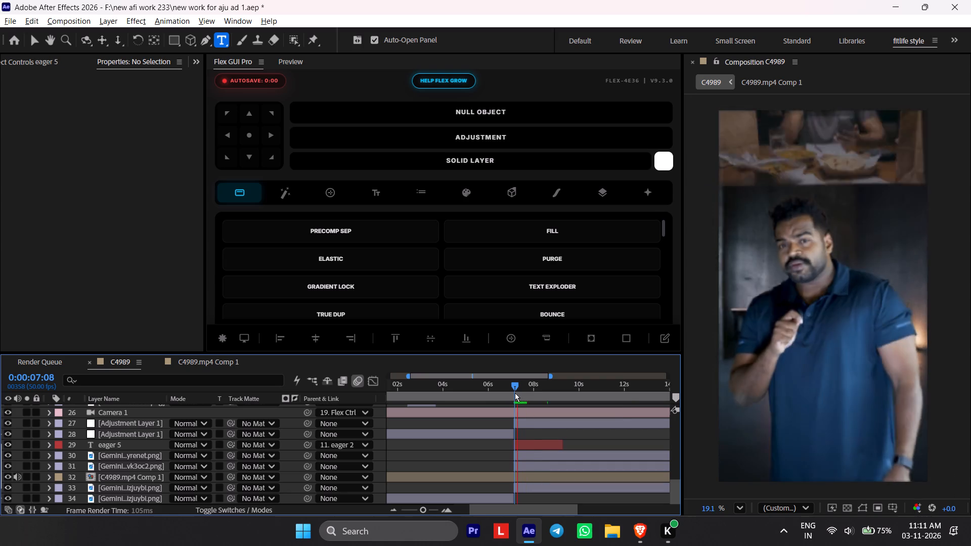
pyautogui.click(515, 393)
pyautogui.press('space')
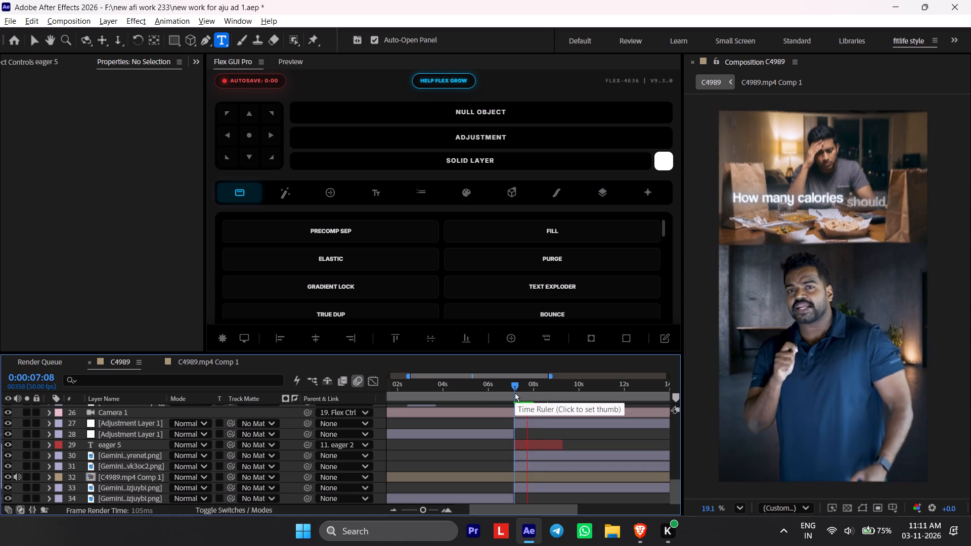
pyautogui.click(515, 393)
pyautogui.press('space')
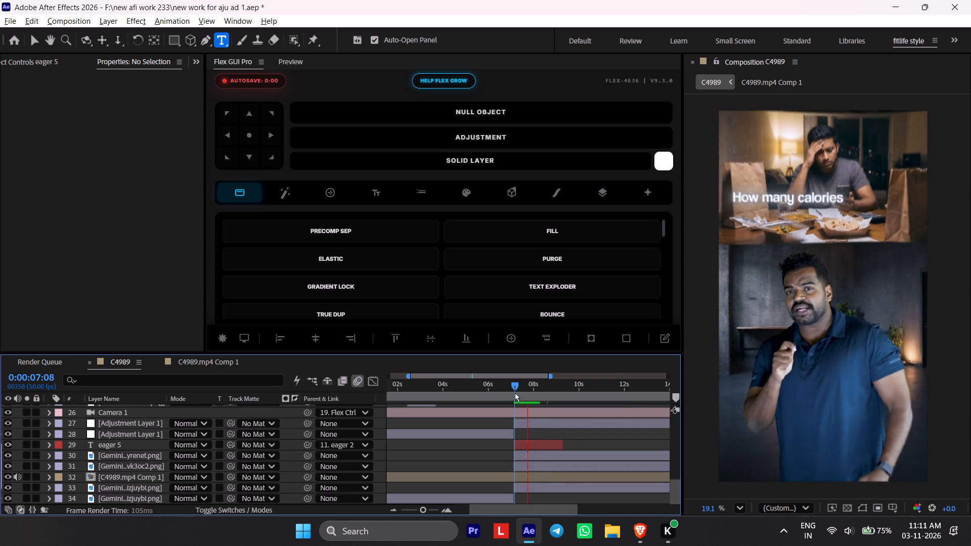
pyautogui.click(515, 393)
pyautogui.press('space')
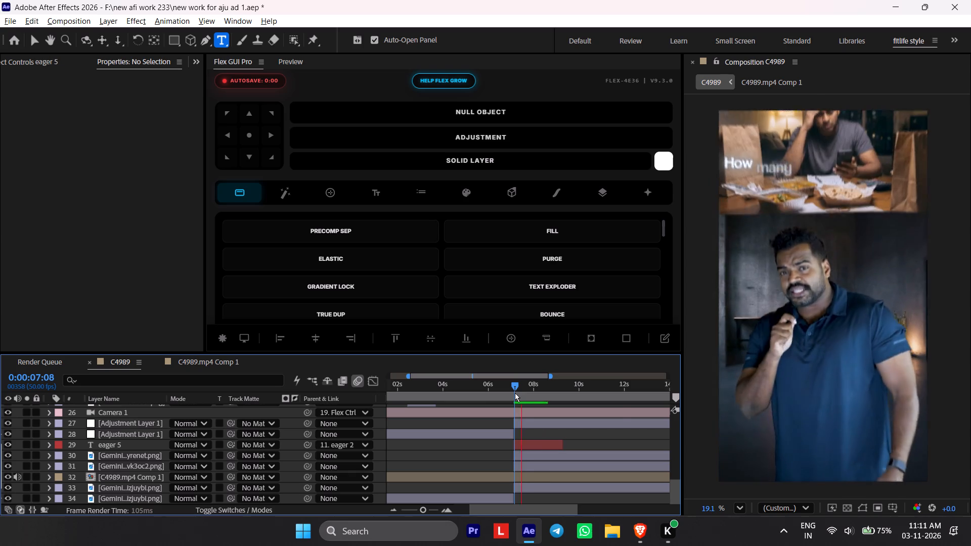
pyautogui.press('space')
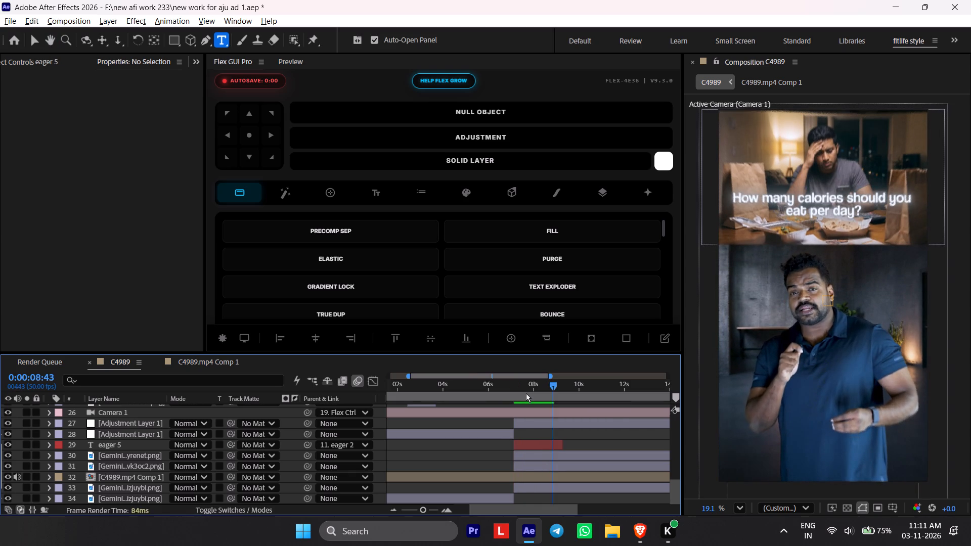
pyautogui.click(526, 393)
pyautogui.press('space')
pyautogui.press('space')
pyautogui.click(525, 393)
pyautogui.press('space')
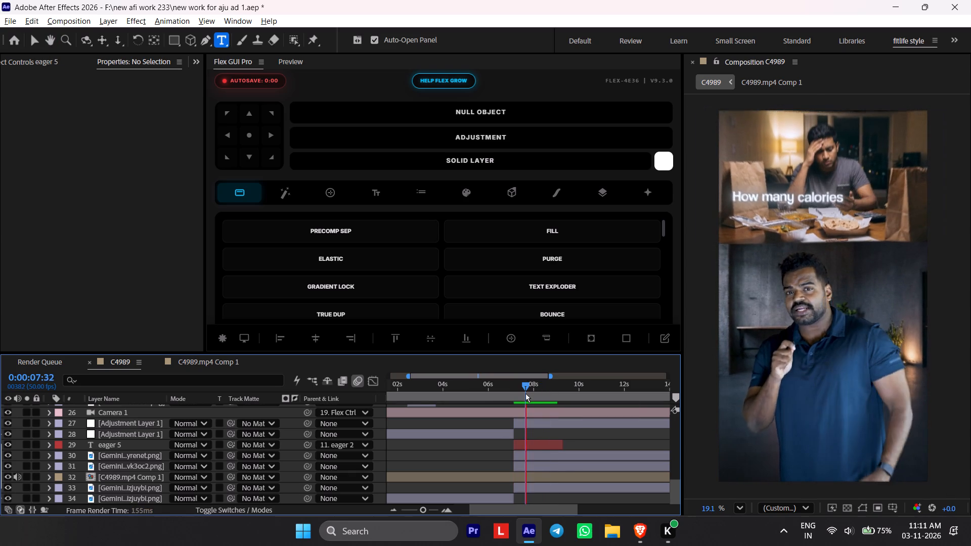
pyautogui.click(525, 393)
pyautogui.press('space')
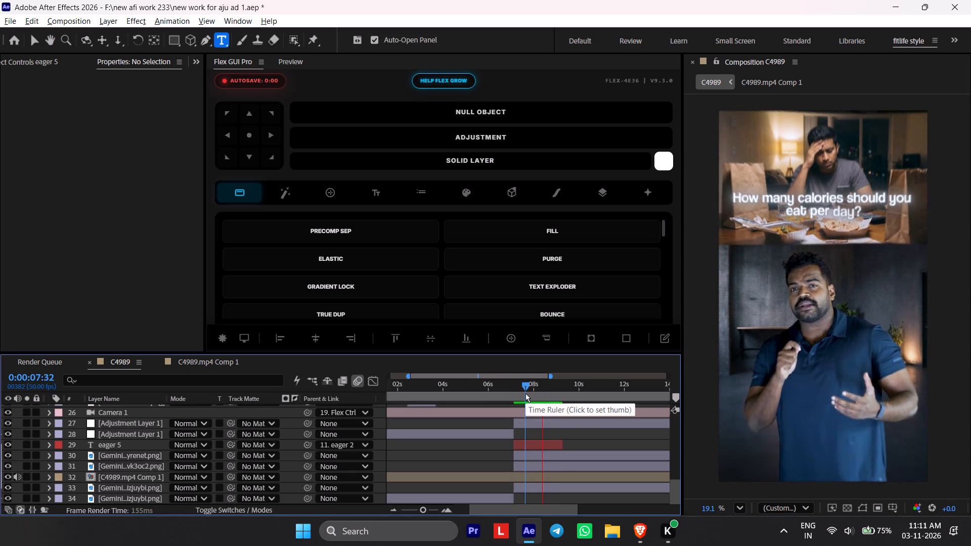
pyautogui.click(525, 393)
pyautogui.press('space')
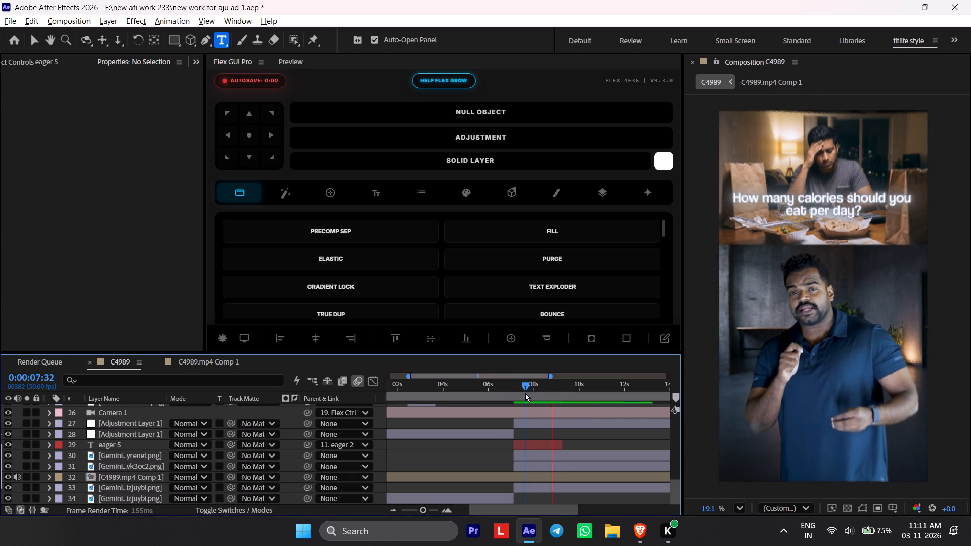
pyautogui.press('space')
pyautogui.click(525, 393)
pyautogui.press('space')
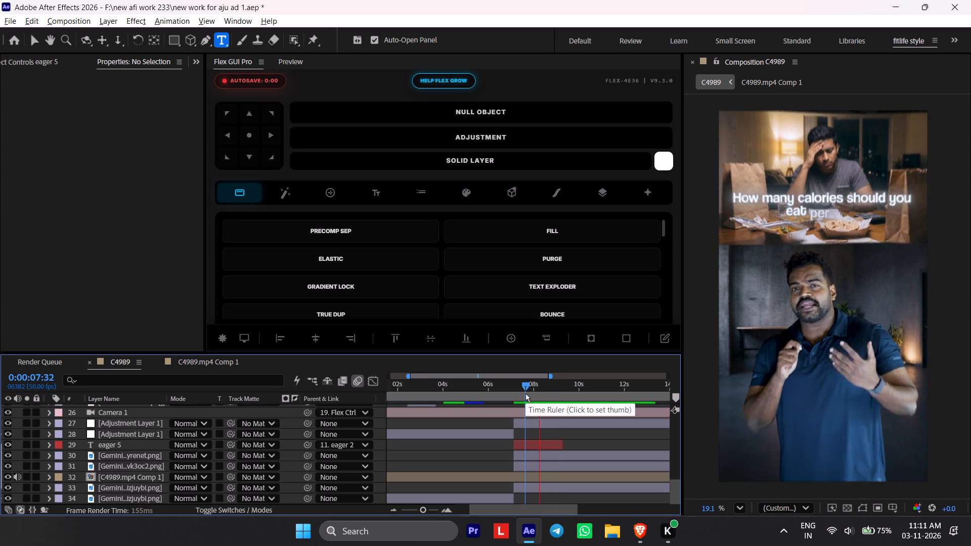
pyautogui.press('space')
# Split the two dinner-table image layers and the calories text layer at 0:00:08:35.
pyautogui.keyDown('alt'); pyautogui.scroll(1, 538, 429); pyautogui.keyUp('alt')
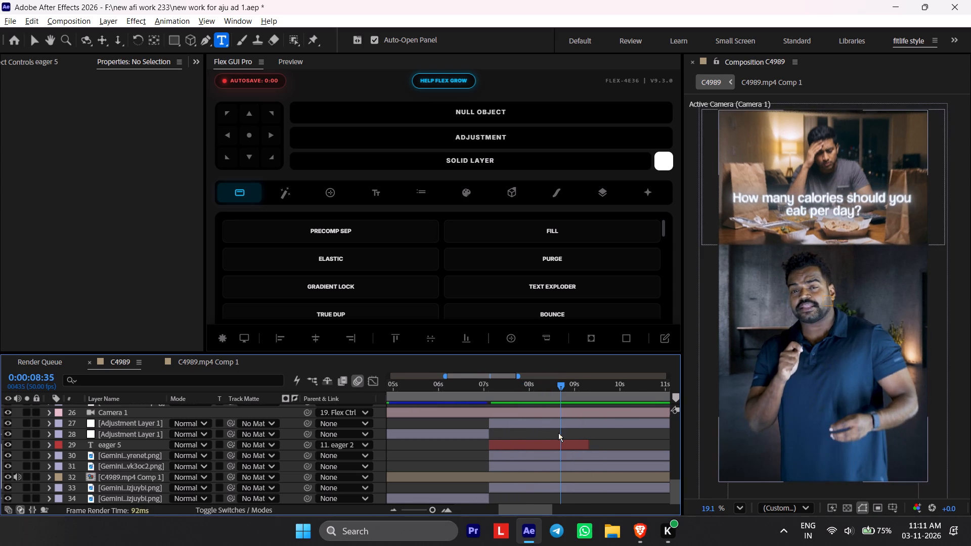
pyautogui.click(558, 462)
pyautogui.keyDown('shift'); pyautogui.click(557, 457); pyautogui.keyUp('shift')
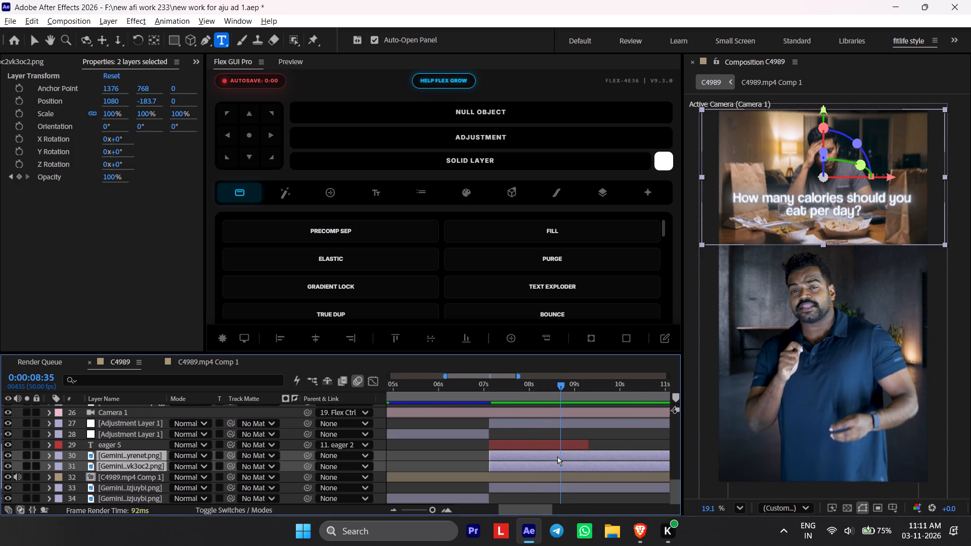
pyautogui.hotkey('ctrl', 'shift', 'd')
pyautogui.click(557, 450)
pyautogui.click(557, 445)
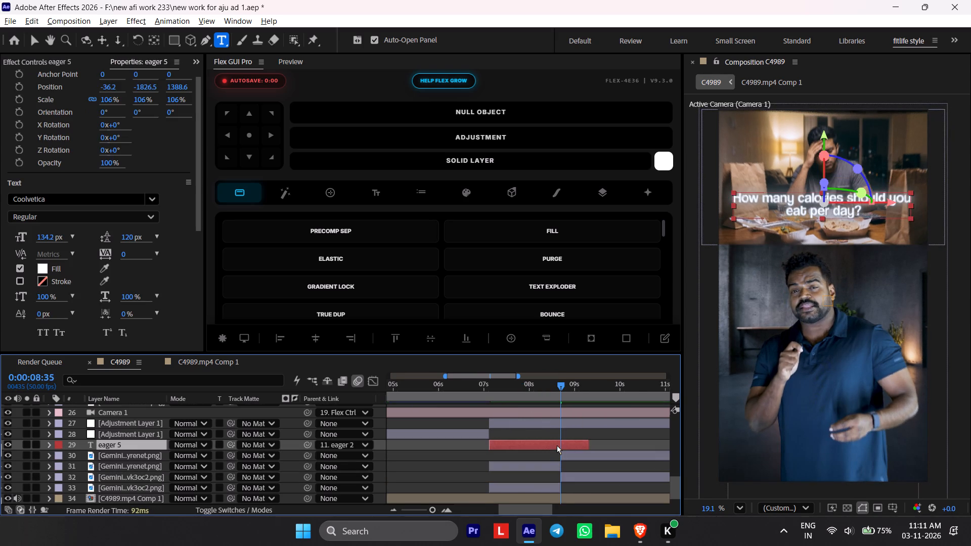
pyautogui.hotkey('ctrl', 'shift', 'd')
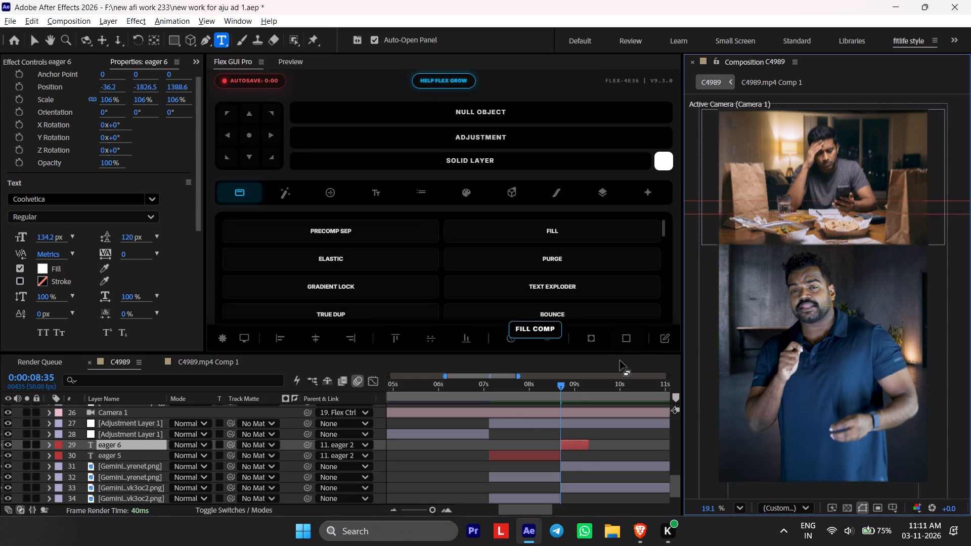
# Extend the protein caption layer's out point to about 14.8 seconds.
pyautogui.click(589, 448)
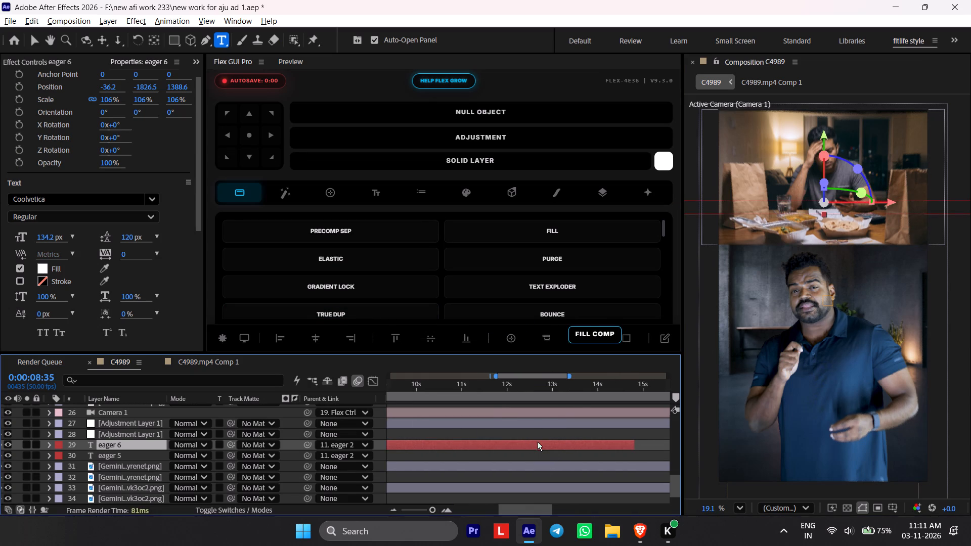
pyautogui.keyDown('alt'); pyautogui.scroll(-1, 475, 469); pyautogui.keyUp('alt')
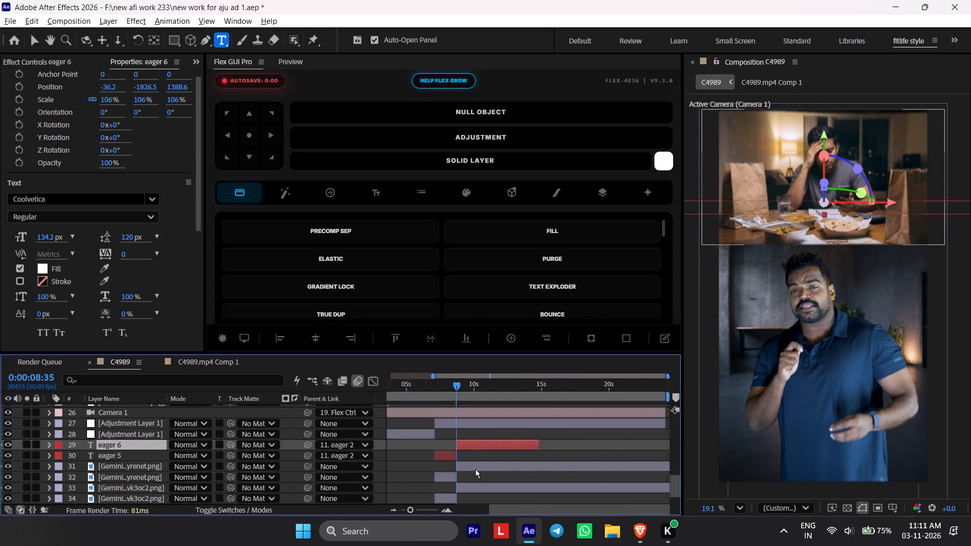
pyautogui.keyDown('alt'); pyautogui.scroll(-2, 475, 469); pyautogui.keyUp('alt')
pyautogui.moveTo(483, 447); pyautogui.dragTo(512, 448, button='middle')
pyautogui.keyDown('alt'); pyautogui.scroll(2, 511, 448); pyautogui.keyUp('alt')
# At 0:00:10:11, break the protein caption onto a second line before "eat" and scale the layer to 86%.
pyautogui.moveTo(458, 390); pyautogui.dragTo(492, 390)
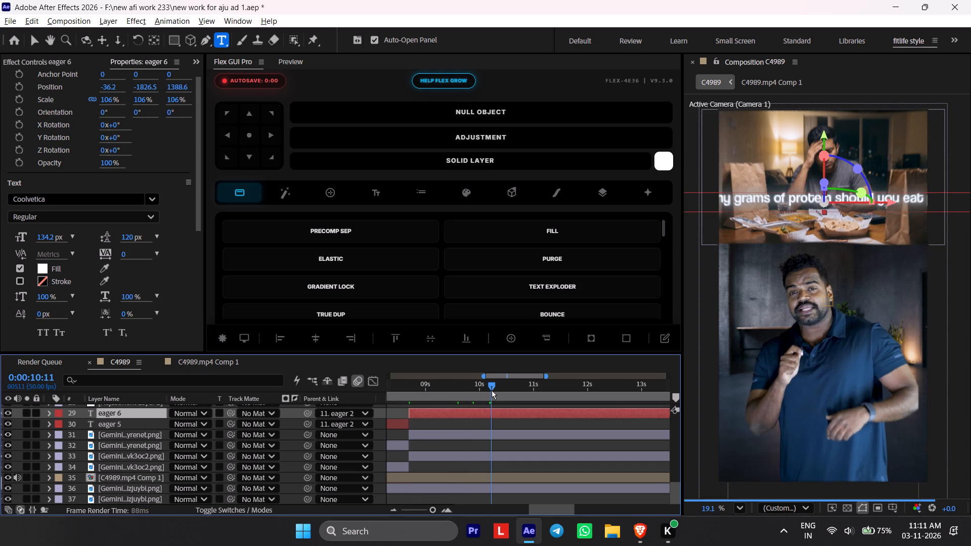
pyautogui.moveTo(492, 390); pyautogui.dragTo(492, 390)
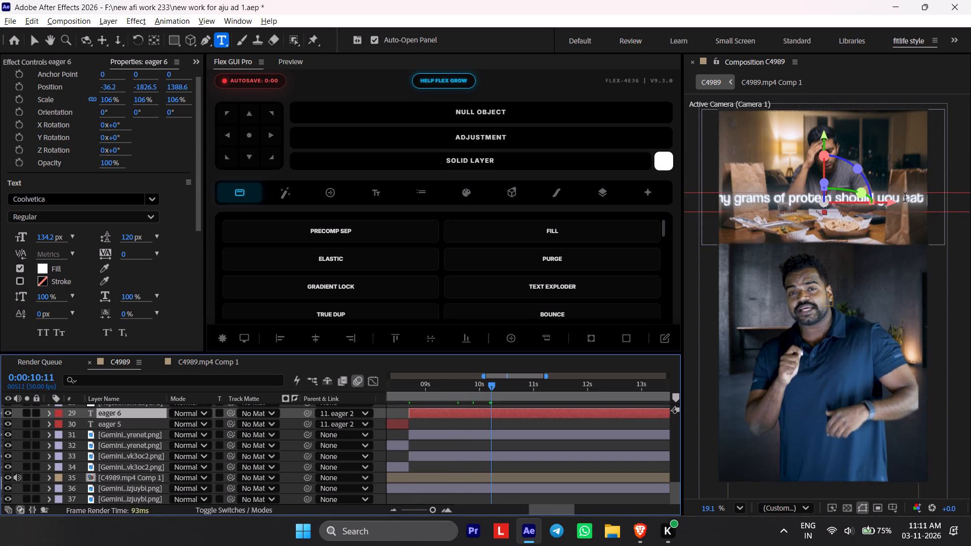
pyautogui.click(906, 198)
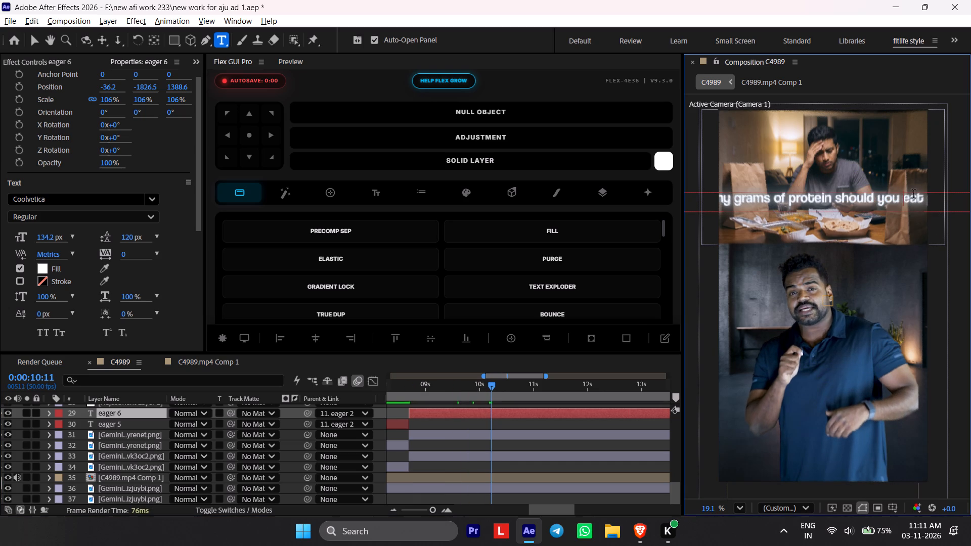
pyautogui.hotkey('shift', 'Return')
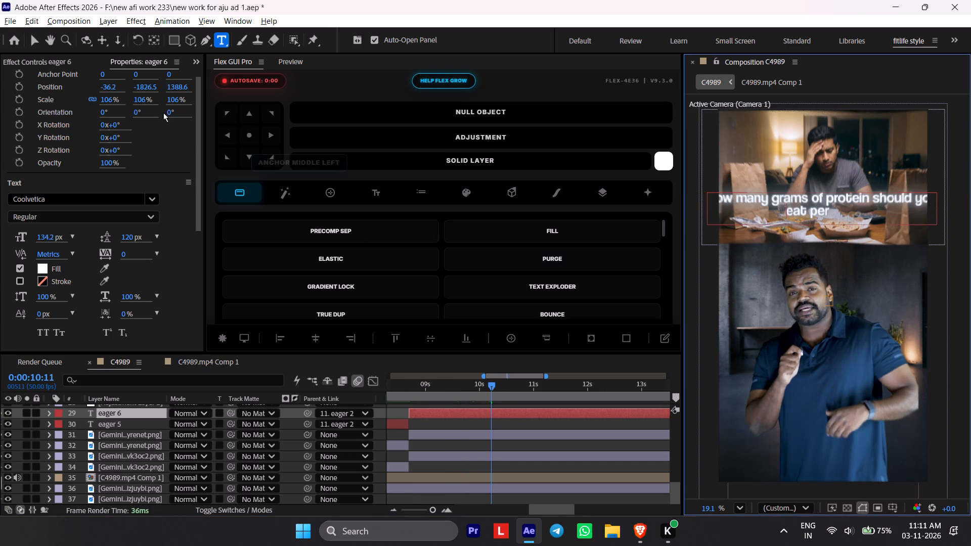
pyautogui.moveTo(104, 101); pyautogui.dragTo(89, 101)
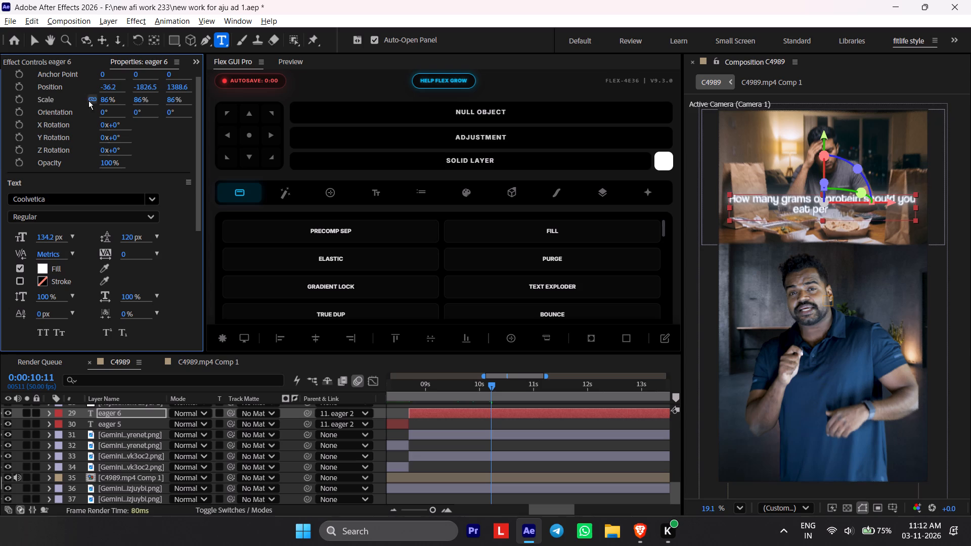
# Delete the two dinner-table image layers that start at 0:00:08:35, after the split.
pyautogui.click(417, 446)
pyautogui.click(431, 427)
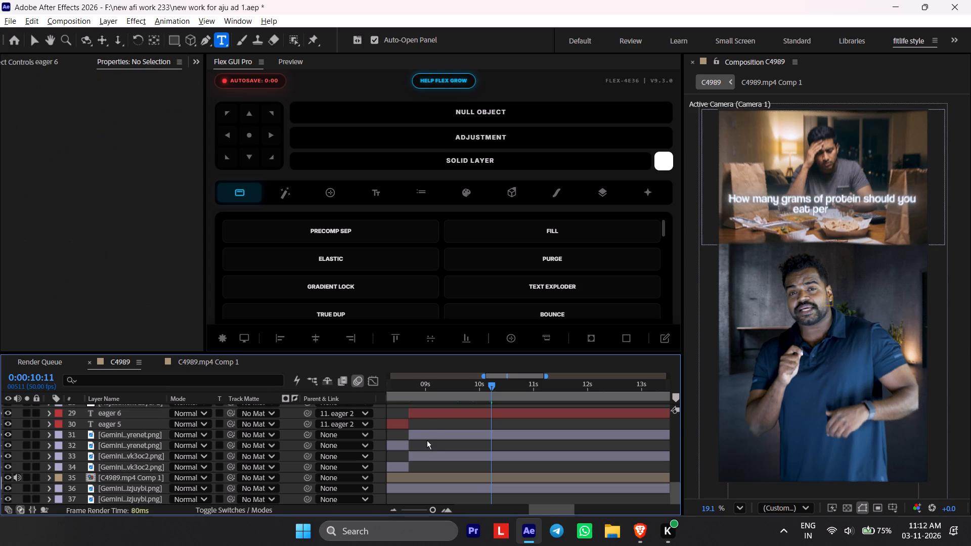
pyautogui.click(428, 439)
pyautogui.hotkey('ctrl', 'z')
pyautogui.keyDown('ctrl'); pyautogui.click(424, 454); pyautogui.keyUp('ctrl')
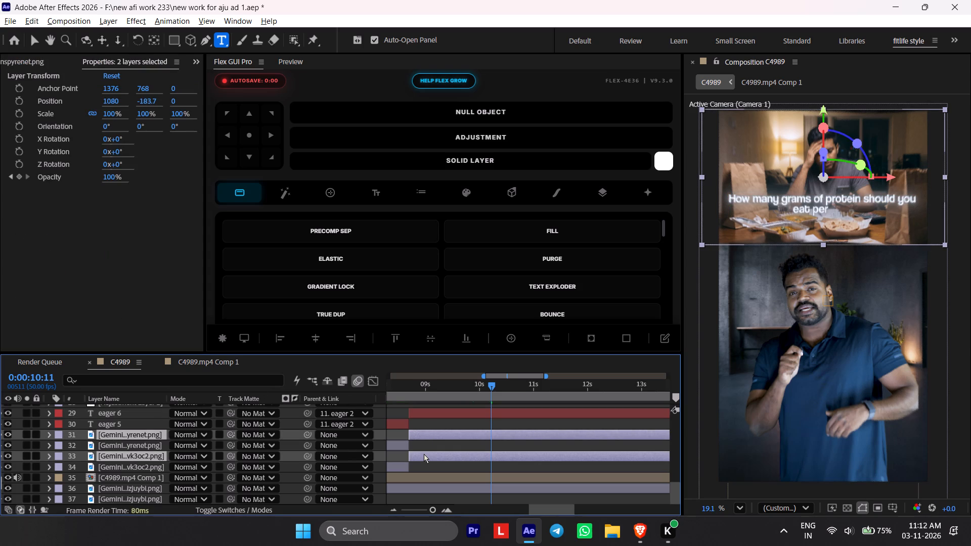
pyautogui.press('Delete')
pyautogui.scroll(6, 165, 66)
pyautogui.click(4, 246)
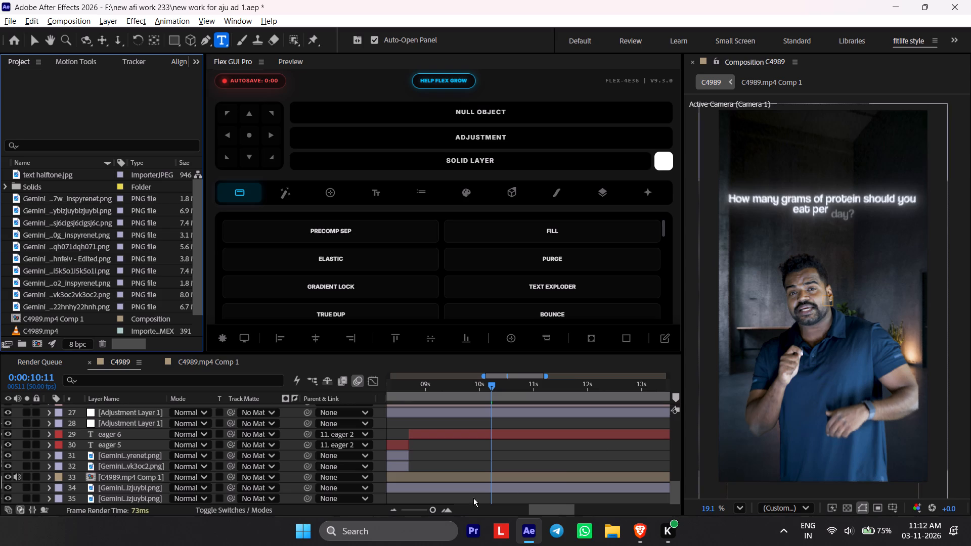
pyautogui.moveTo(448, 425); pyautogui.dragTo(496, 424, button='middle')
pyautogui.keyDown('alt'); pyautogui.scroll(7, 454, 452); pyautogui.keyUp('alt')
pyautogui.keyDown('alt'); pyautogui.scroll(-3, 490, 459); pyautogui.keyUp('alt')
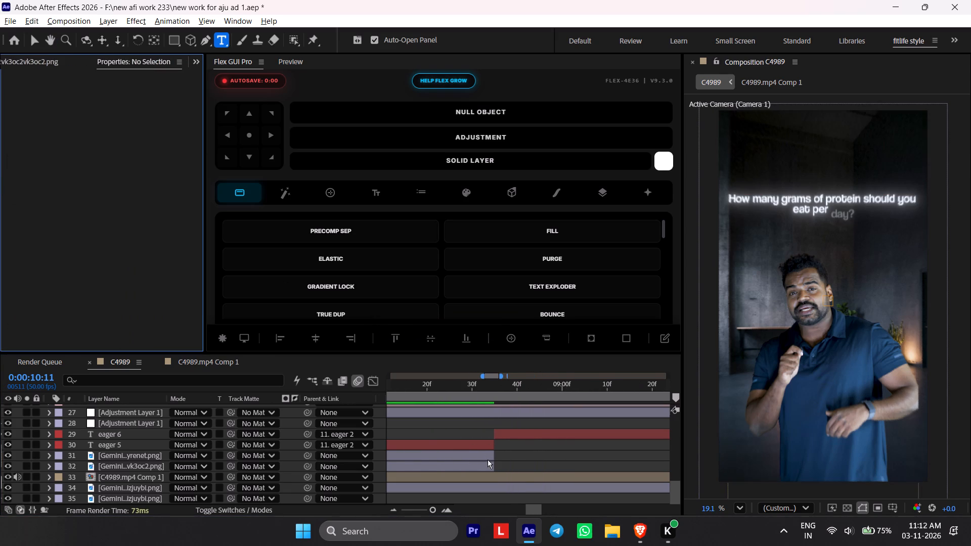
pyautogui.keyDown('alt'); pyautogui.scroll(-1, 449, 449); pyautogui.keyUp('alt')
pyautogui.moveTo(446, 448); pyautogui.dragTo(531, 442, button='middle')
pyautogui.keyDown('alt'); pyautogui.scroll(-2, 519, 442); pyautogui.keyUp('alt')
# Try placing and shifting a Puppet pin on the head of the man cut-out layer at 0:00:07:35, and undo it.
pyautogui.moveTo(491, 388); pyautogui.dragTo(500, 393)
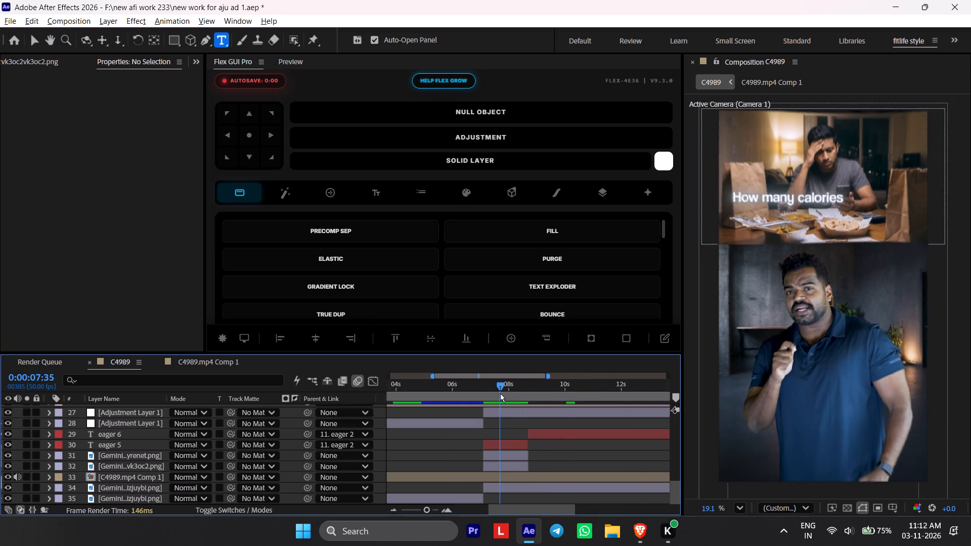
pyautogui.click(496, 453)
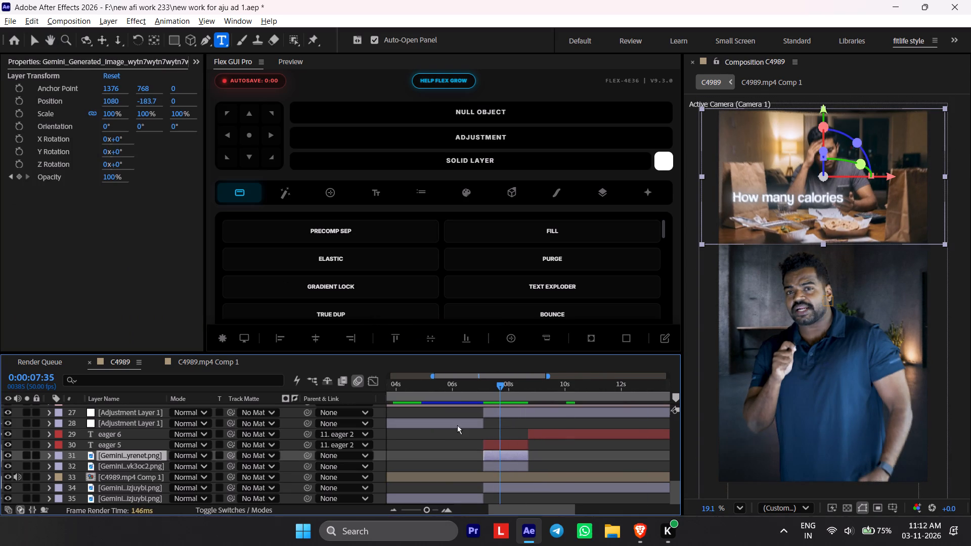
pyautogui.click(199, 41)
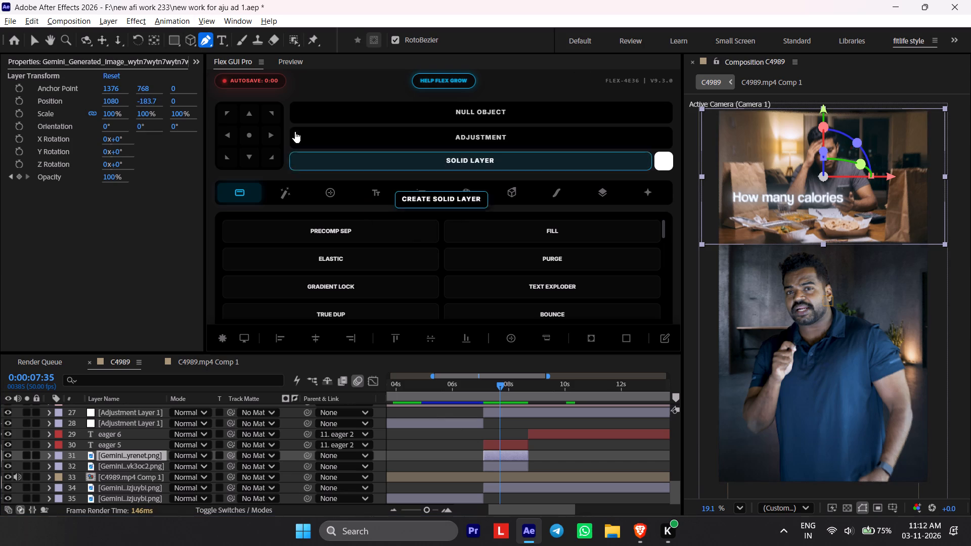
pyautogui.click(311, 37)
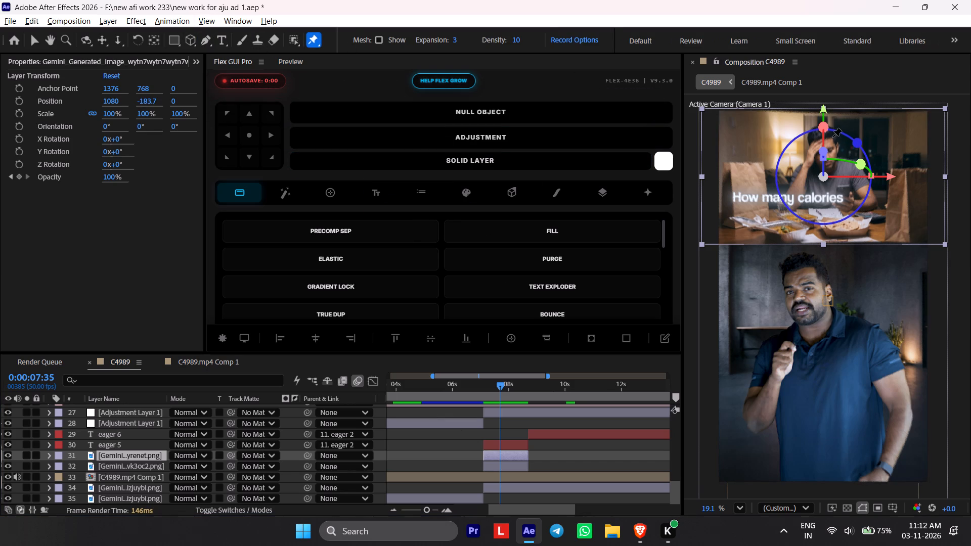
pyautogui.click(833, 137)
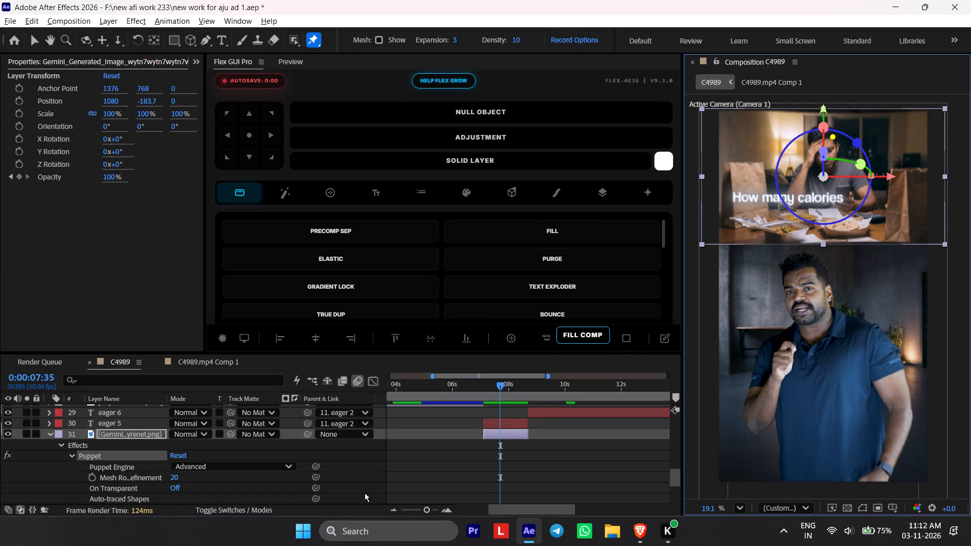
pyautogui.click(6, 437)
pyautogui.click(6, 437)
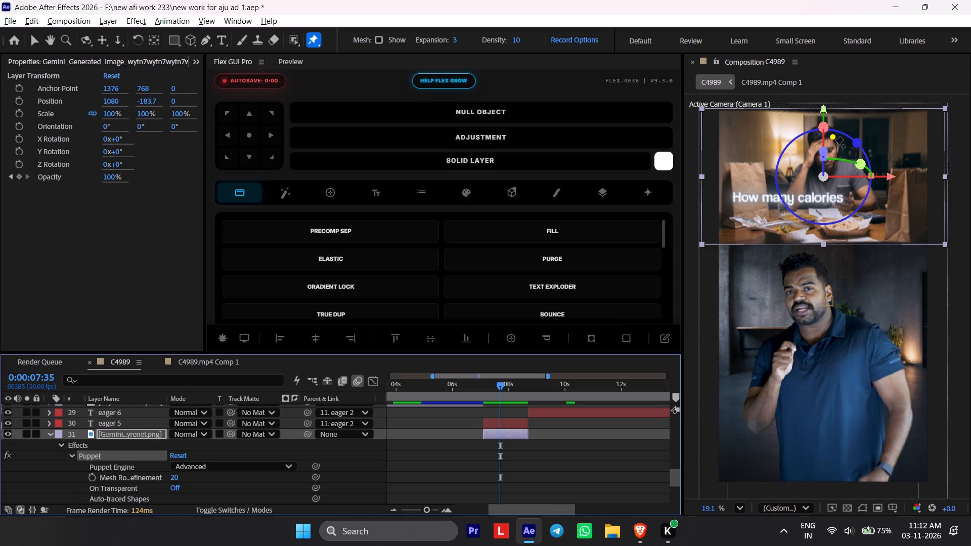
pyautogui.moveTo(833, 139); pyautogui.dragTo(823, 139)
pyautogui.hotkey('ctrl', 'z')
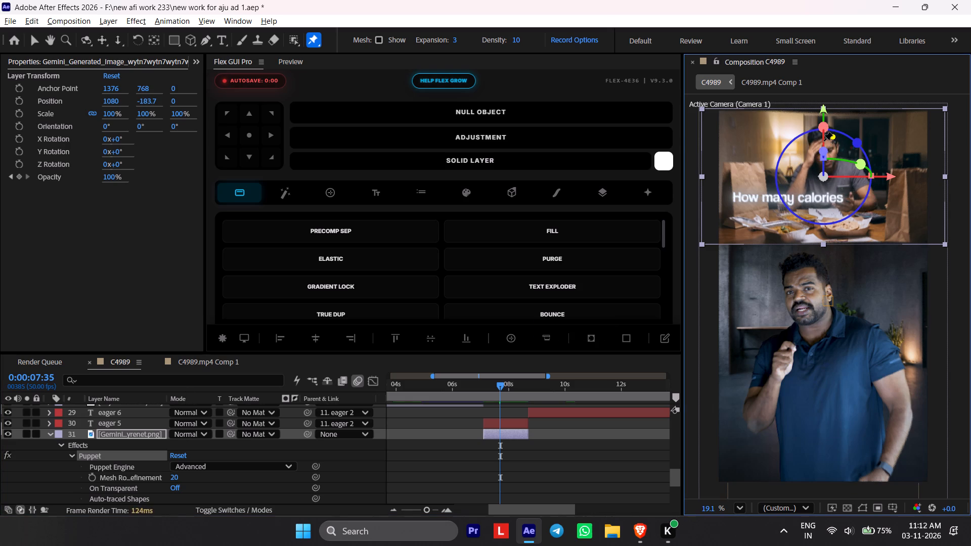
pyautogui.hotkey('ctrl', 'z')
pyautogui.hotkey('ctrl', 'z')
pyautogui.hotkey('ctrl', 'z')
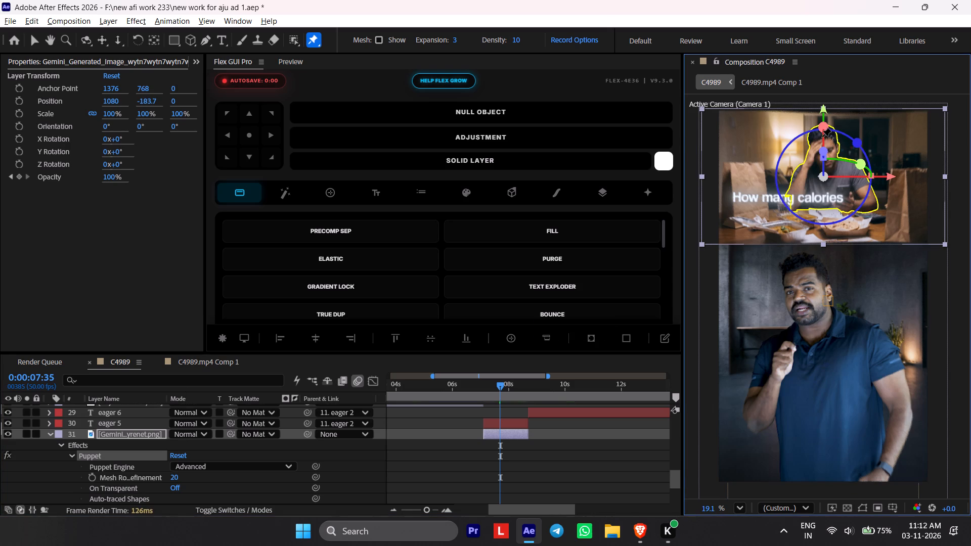
# At 0:00:07:35, place four Puppet pins on the man cut-out: top of the head, upper chest, and each elbow.
pyautogui.click(821, 133)
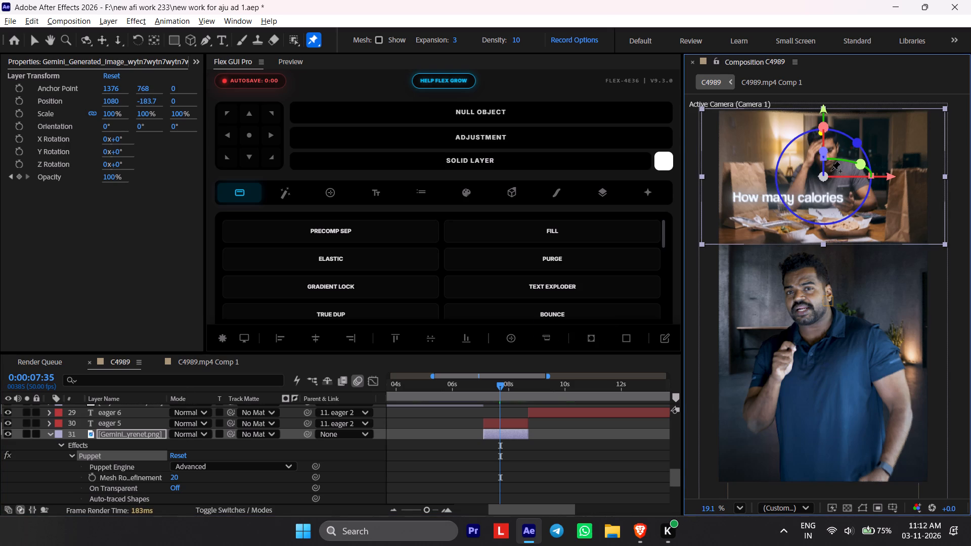
pyautogui.click(825, 203)
pyautogui.hotkey('ctrl', 'z')
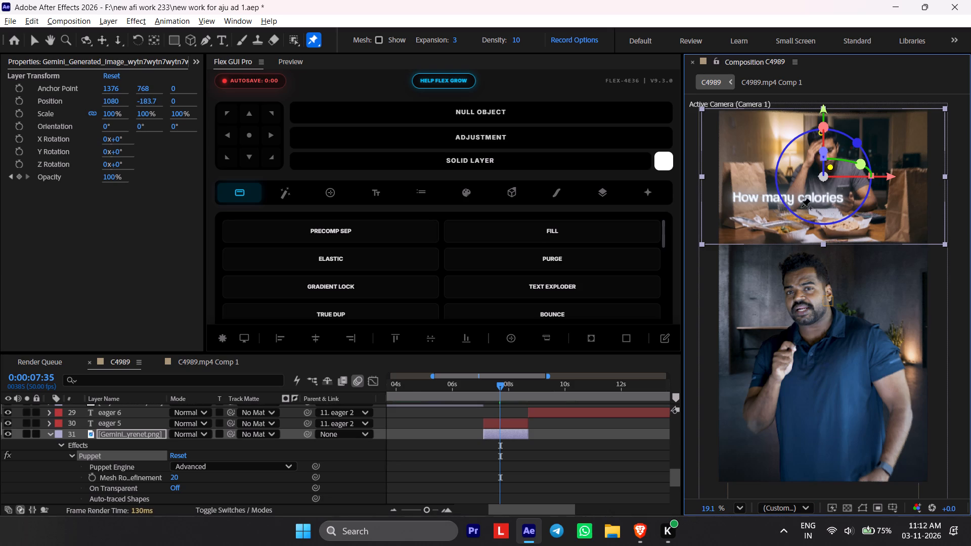
pyautogui.click(800, 204)
pyautogui.click(873, 202)
pyautogui.press('v')
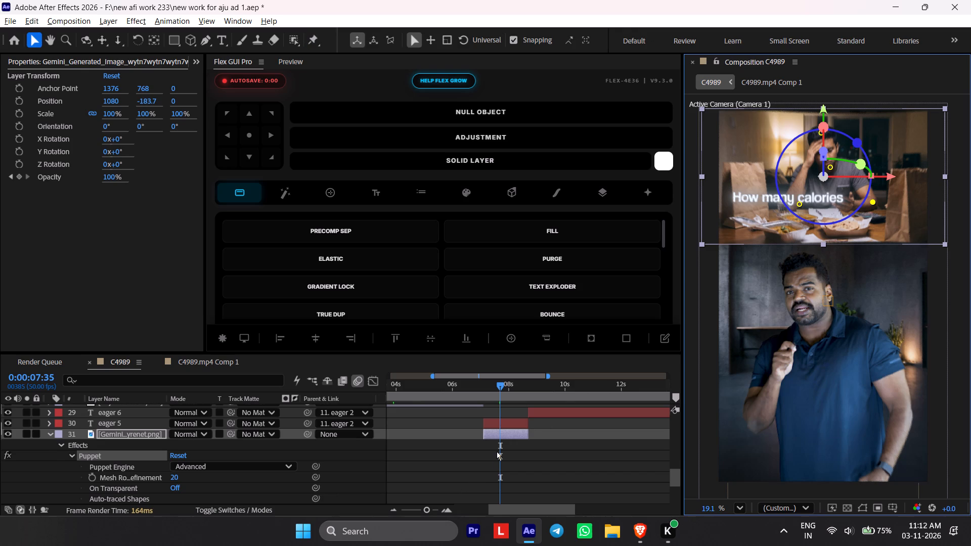
# Reveal the man cut-out layer's keyframed Puppet pin positions and select the head pin.
pyautogui.press('u')
pyautogui.press('space')
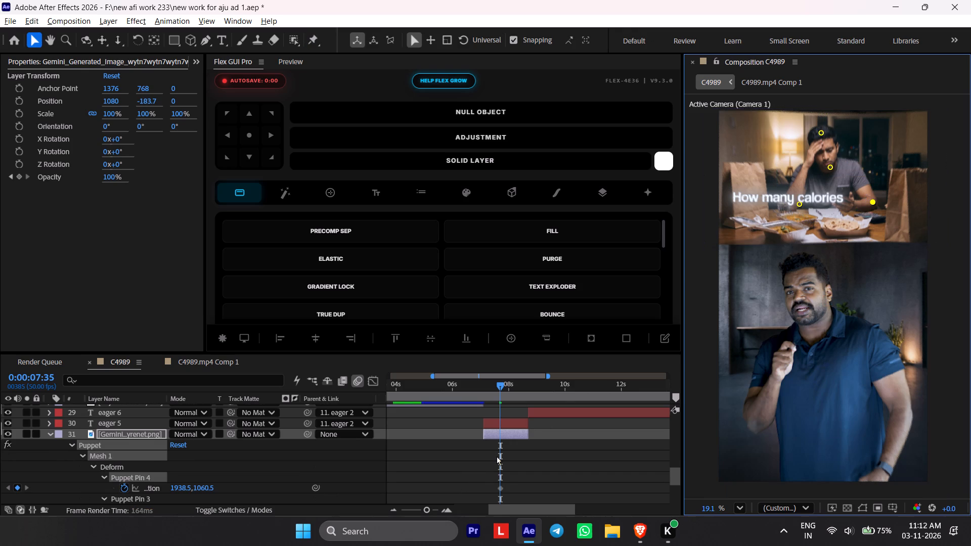
pyautogui.press('space')
pyautogui.click(501, 389)
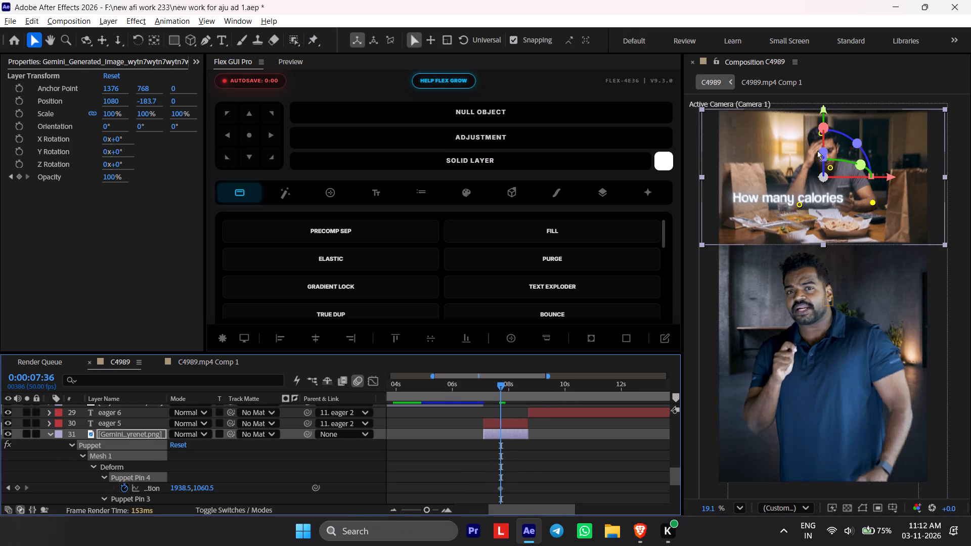
pyautogui.click(820, 138)
pyautogui.scroll(-2, 533, 441)
pyautogui.scroll(-1, 470, 446)
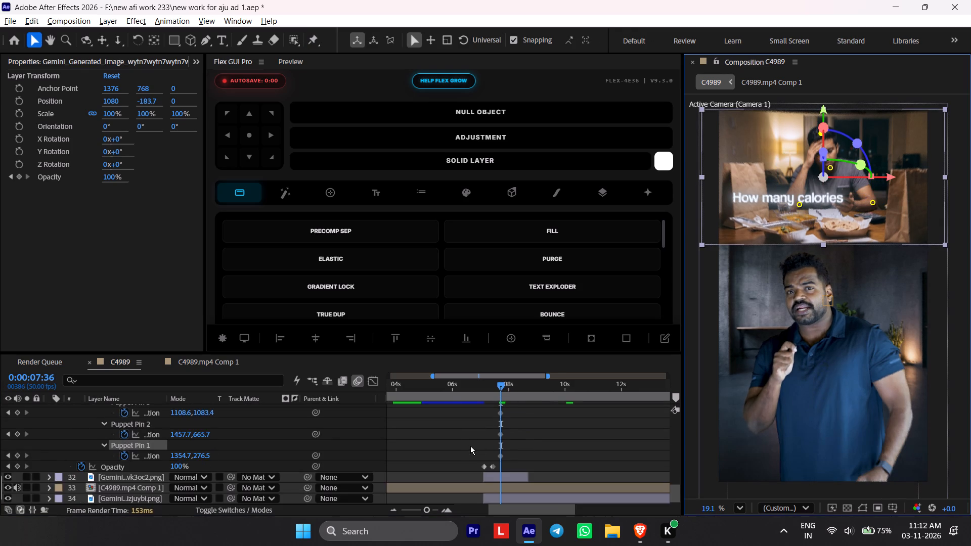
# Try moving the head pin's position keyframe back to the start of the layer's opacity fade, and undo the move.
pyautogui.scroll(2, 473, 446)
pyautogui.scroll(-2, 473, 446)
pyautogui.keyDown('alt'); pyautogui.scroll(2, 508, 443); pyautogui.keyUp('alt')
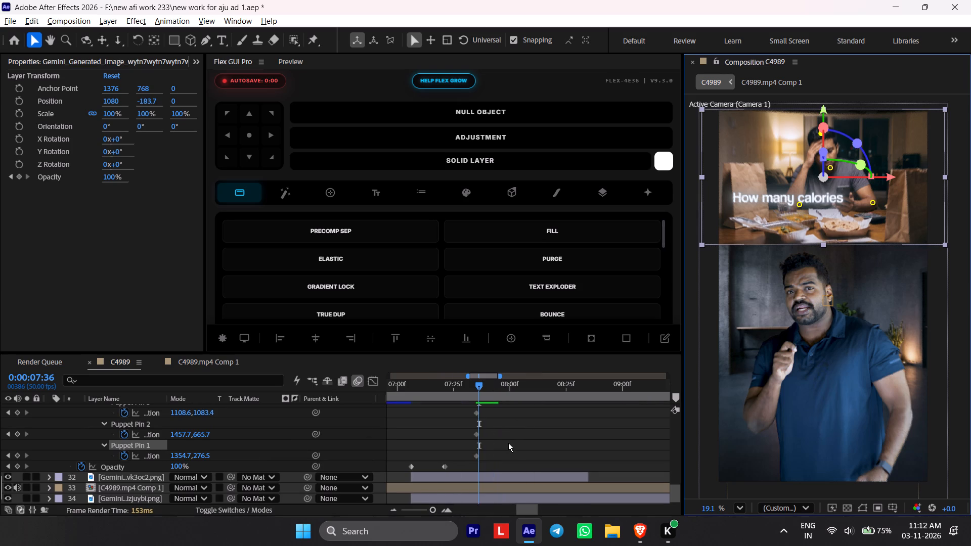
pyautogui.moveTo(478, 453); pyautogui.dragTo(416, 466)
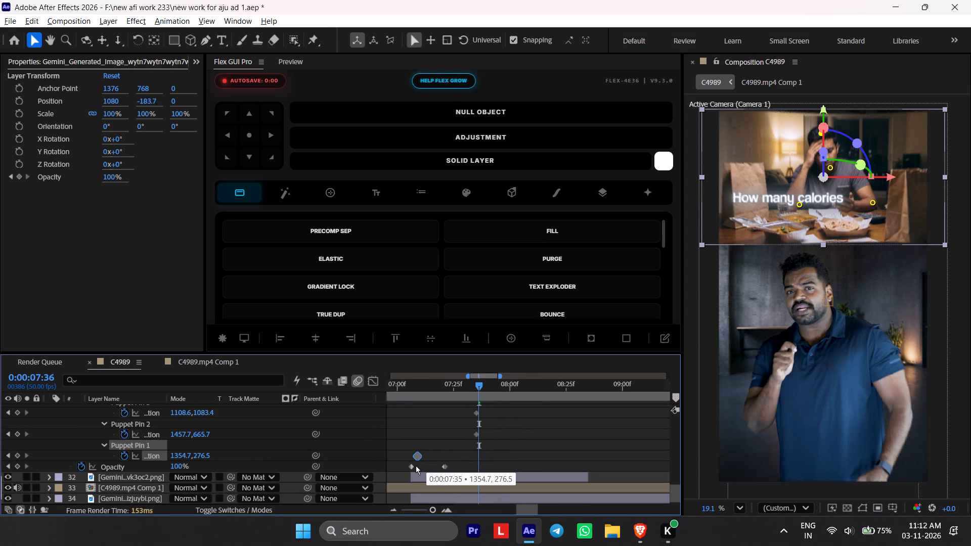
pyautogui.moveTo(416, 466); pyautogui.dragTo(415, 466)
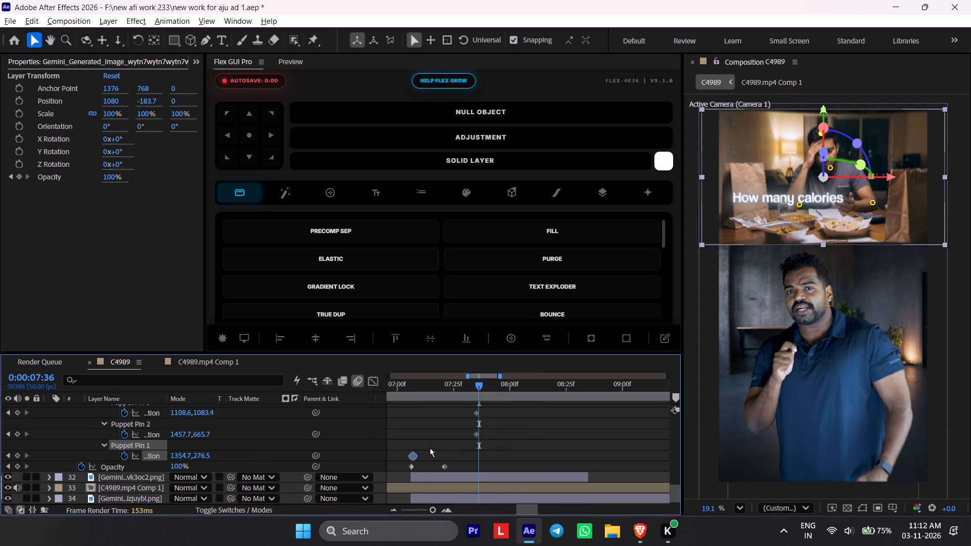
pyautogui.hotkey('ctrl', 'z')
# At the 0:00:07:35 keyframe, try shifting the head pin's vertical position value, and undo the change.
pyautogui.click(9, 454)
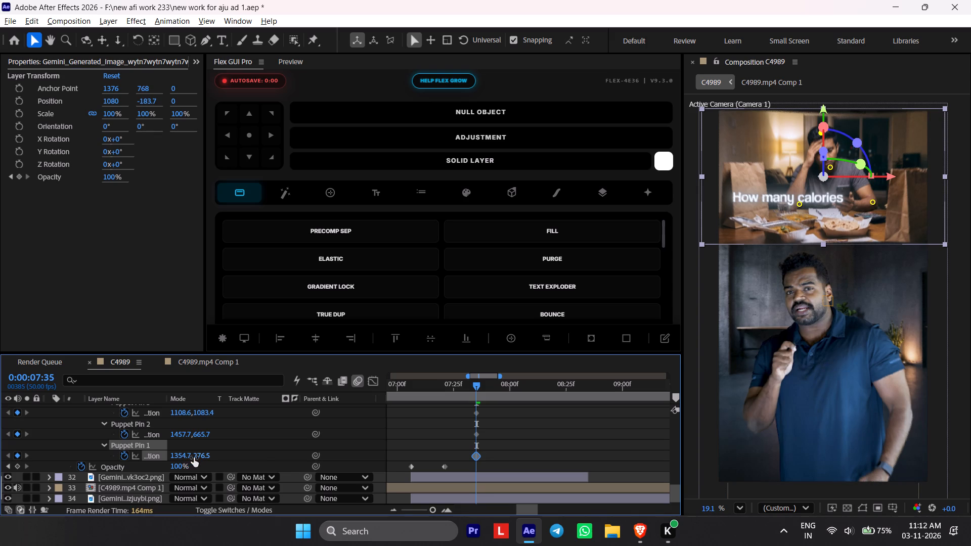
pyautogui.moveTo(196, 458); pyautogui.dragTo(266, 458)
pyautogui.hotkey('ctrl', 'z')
# Raise the head pin's horizontal position to 1522.7 and move its keyframe back to the start of the layer's opacity fade.
pyautogui.moveTo(181, 454); pyautogui.dragTo(270, 453)
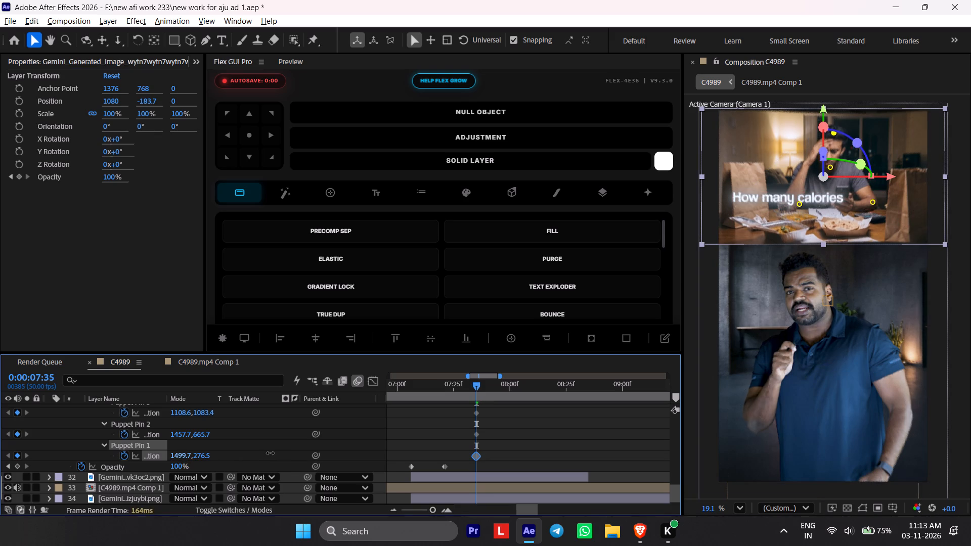
pyautogui.moveTo(270, 453); pyautogui.dragTo(284, 451)
pyautogui.moveTo(473, 457); pyautogui.dragTo(437, 463)
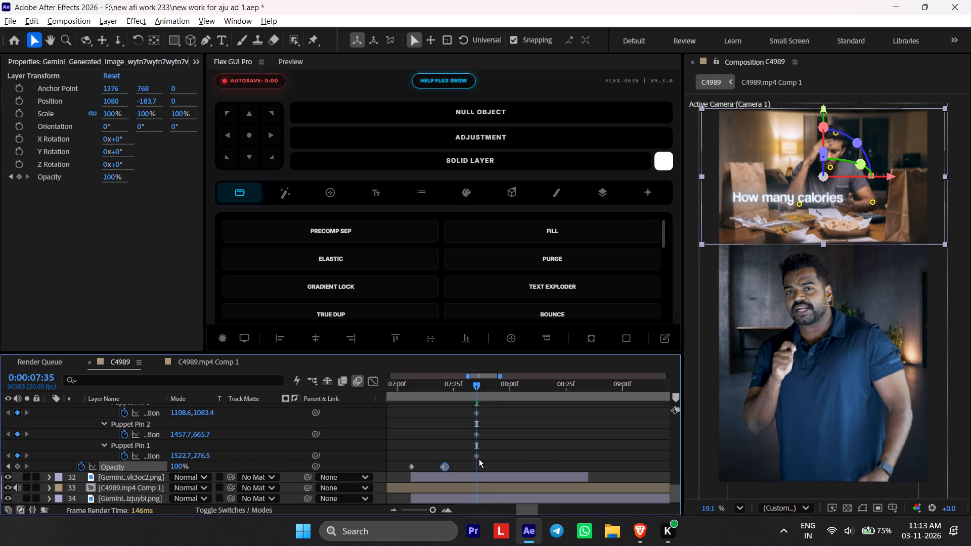
pyautogui.click(482, 459)
pyautogui.click(477, 459)
pyautogui.moveTo(475, 457); pyautogui.dragTo(410, 468)
# At 0:00:08:34, reset the head pin's position to add a second keyframe.
pyautogui.moveTo(470, 394); pyautogui.dragTo(586, 397)
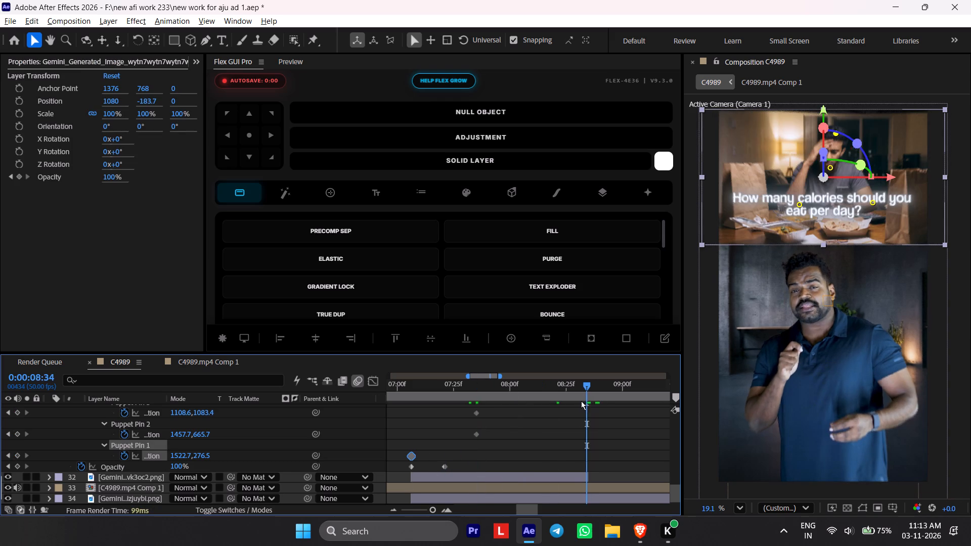
pyautogui.rightClick(152, 456)
pyautogui.click(194, 386)
# Preview the head movement from around 0:00:07:01 and save the project.
pyautogui.moveTo(426, 392); pyautogui.dragTo(400, 399)
pyautogui.press('space')
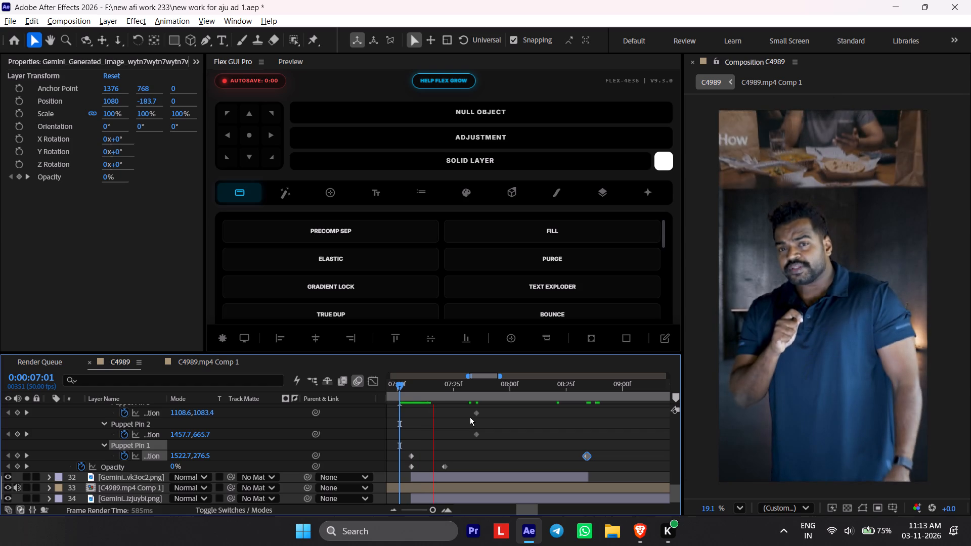
pyautogui.hotkey('ctrl', 's')
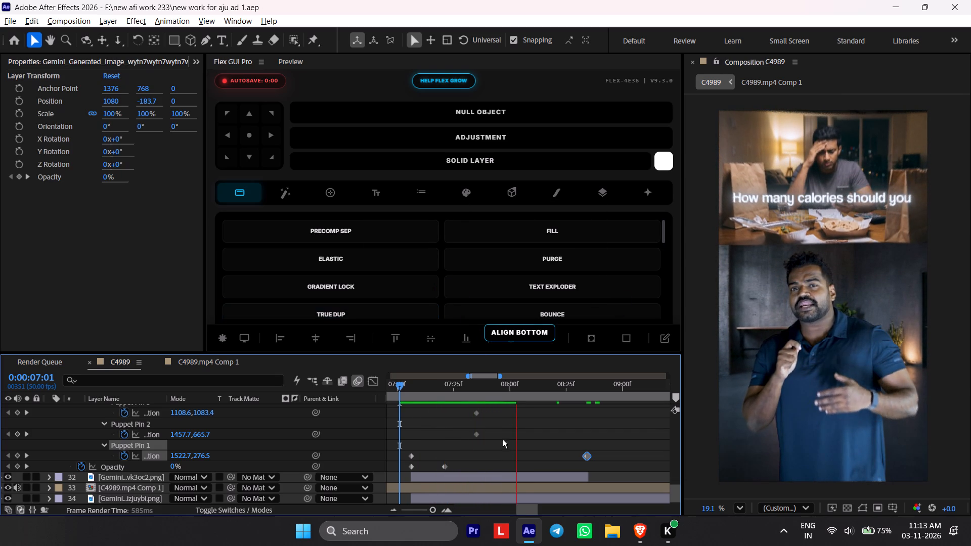
pyautogui.click(412, 383)
pyautogui.press('space')
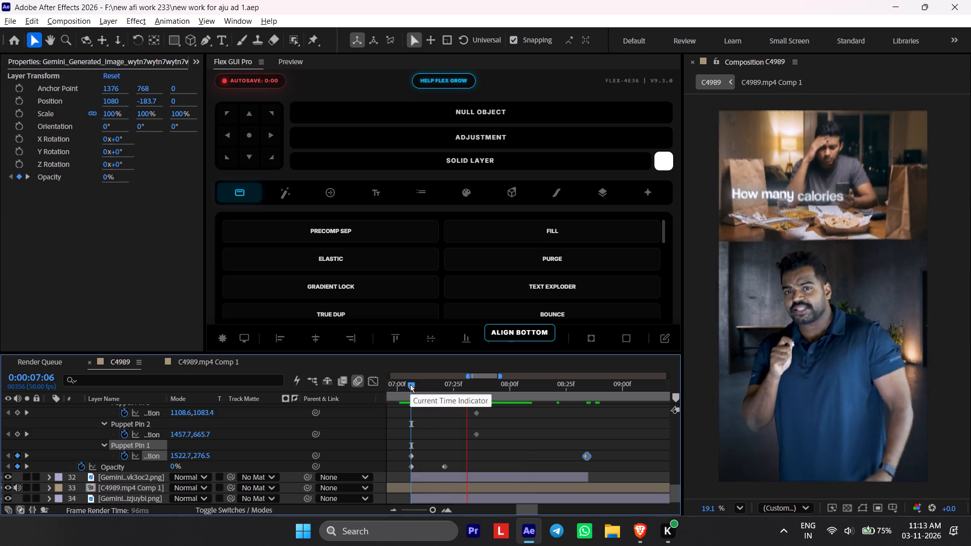
pyautogui.click(417, 396)
pyautogui.press('space')
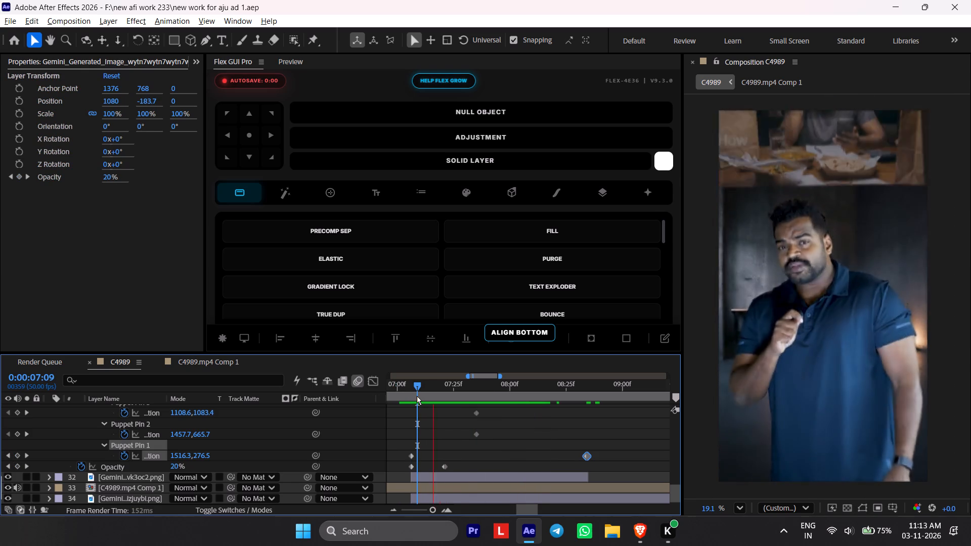
pyautogui.press('space')
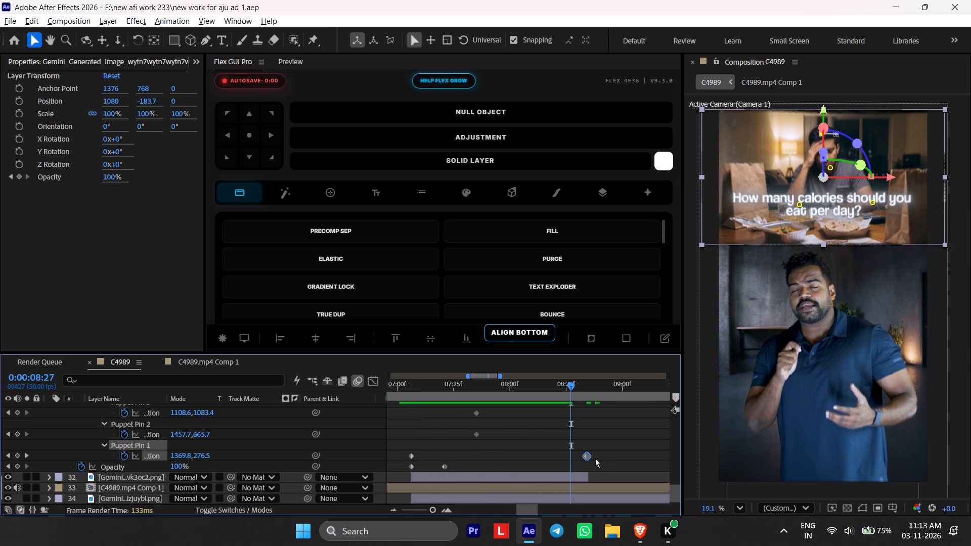
# Move the head pin's reset keyframe to about 0:00:07:39, and paste a copy of its first keyframe at 0:00:08:27.
pyautogui.moveTo(588, 453); pyautogui.dragTo(489, 465)
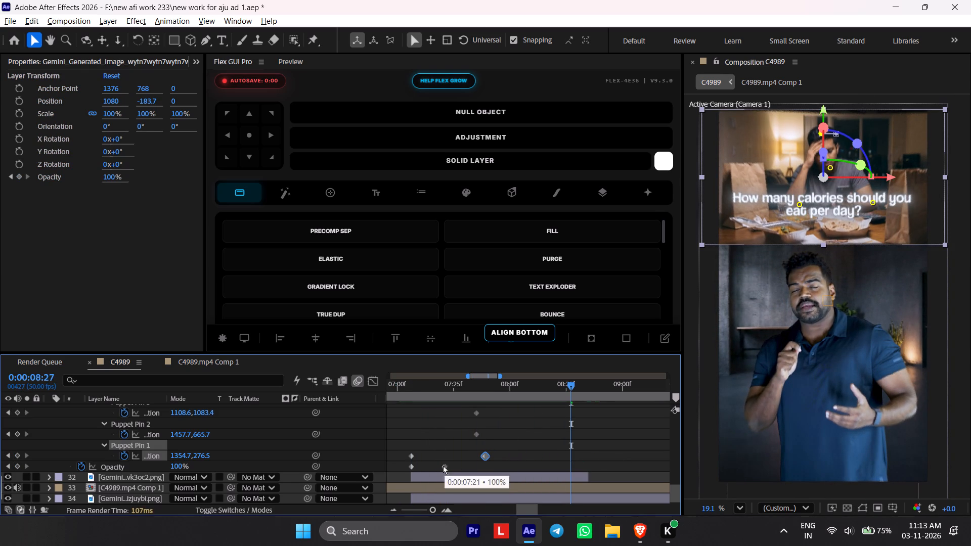
pyautogui.click(416, 454)
pyautogui.click(413, 454)
pyautogui.hotkey('ctrl', 'c')
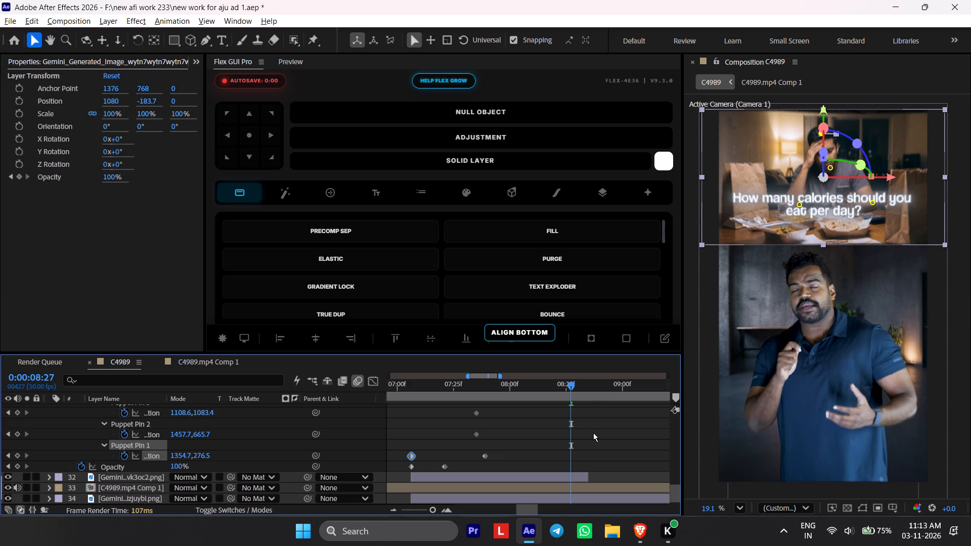
pyautogui.hotkey('ctrl', 'b')
pyautogui.hotkey('ctrl', 'v')
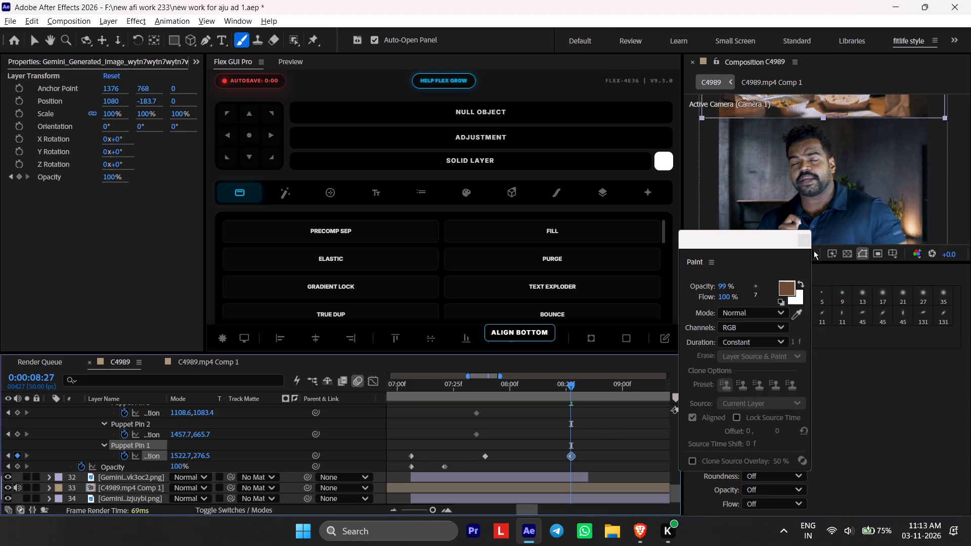
# Close the Paint and Brushes panels to restore the full composition view.
pyautogui.click(813, 239)
pyautogui.click(806, 240)
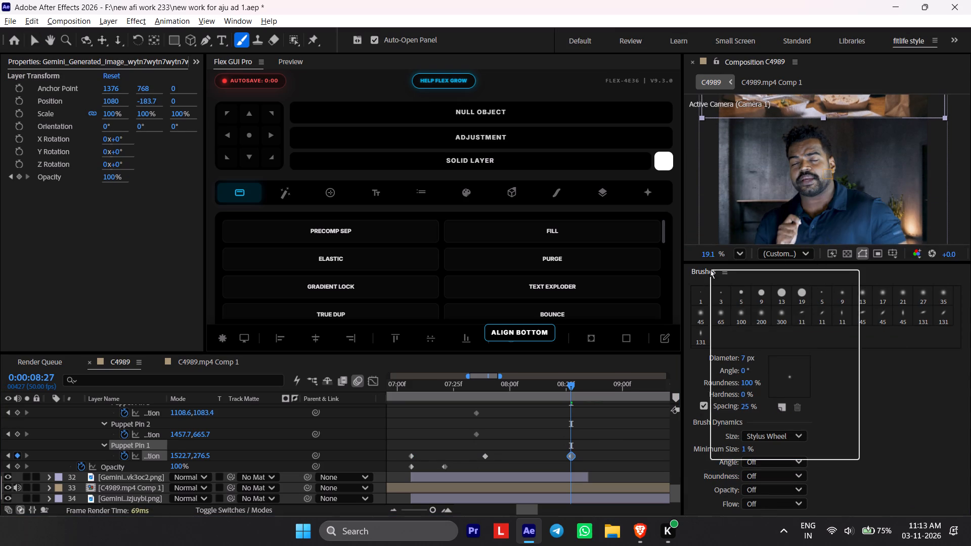
pyautogui.rightClick(710, 269)
pyautogui.click(754, 283)
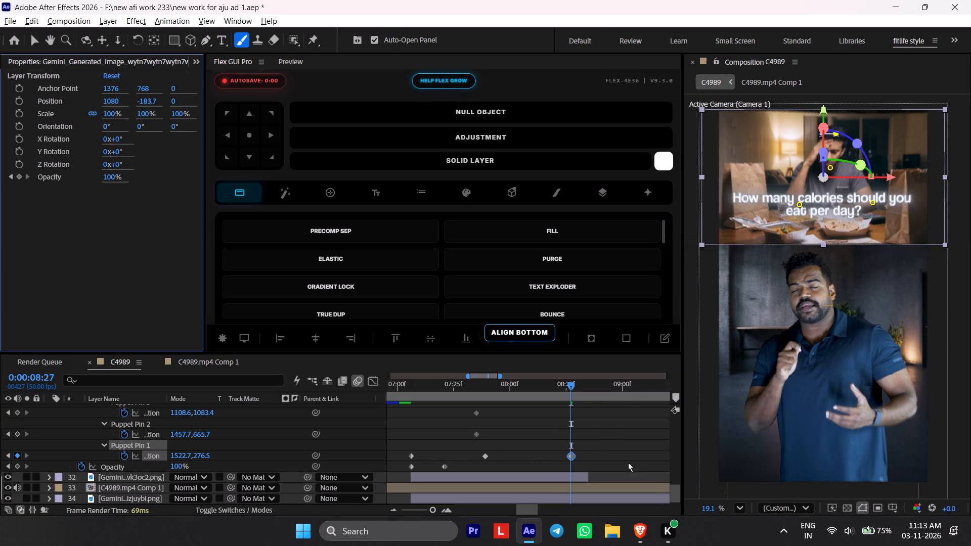
# Shift the head pin's middle keyframe to about 0:00:07:44 and its last keyframe to just before the man cut-out scene's end.
pyautogui.moveTo(487, 456); pyautogui.dragTo(498, 460)
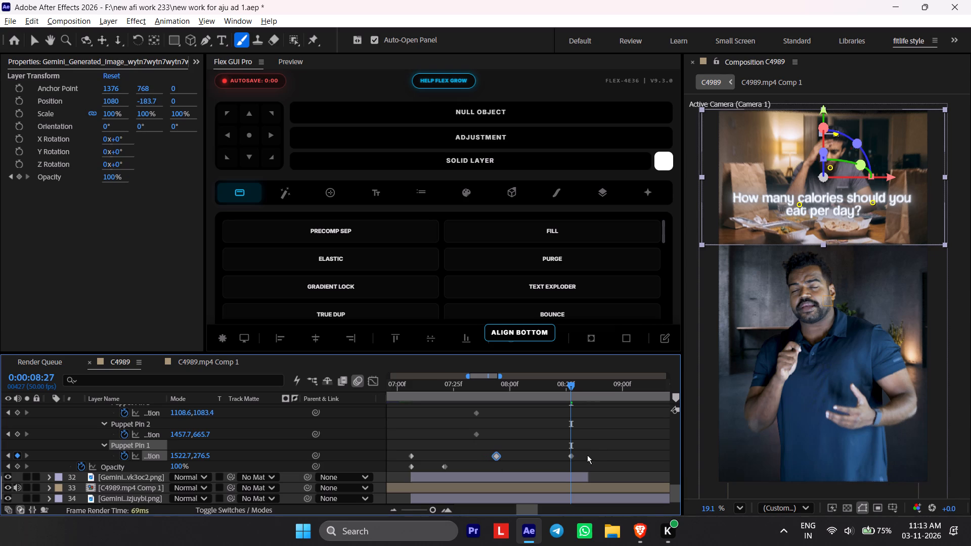
pyautogui.moveTo(572, 456); pyautogui.dragTo(585, 458)
# Preview the retimed head movement from around 0:00:07:02.
pyautogui.click(401, 397)
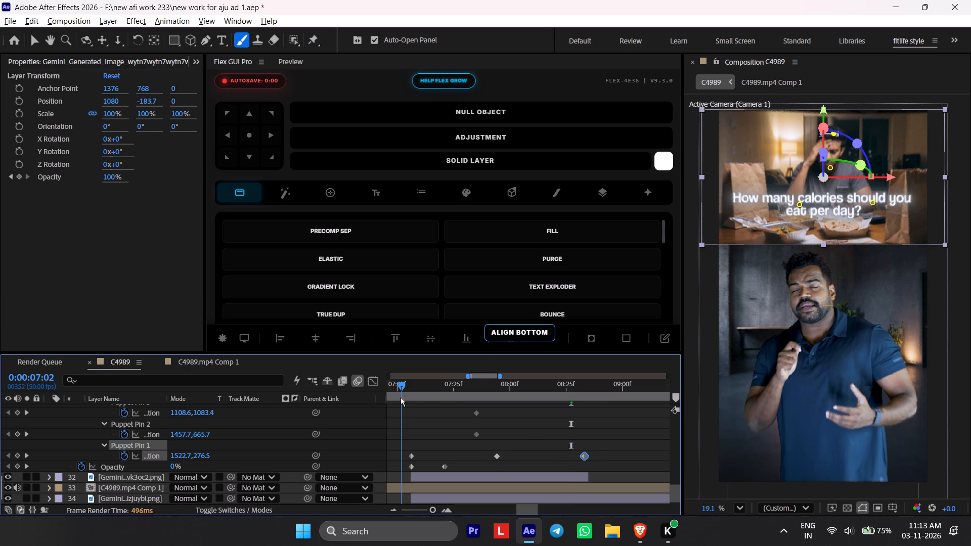
pyautogui.press('space')
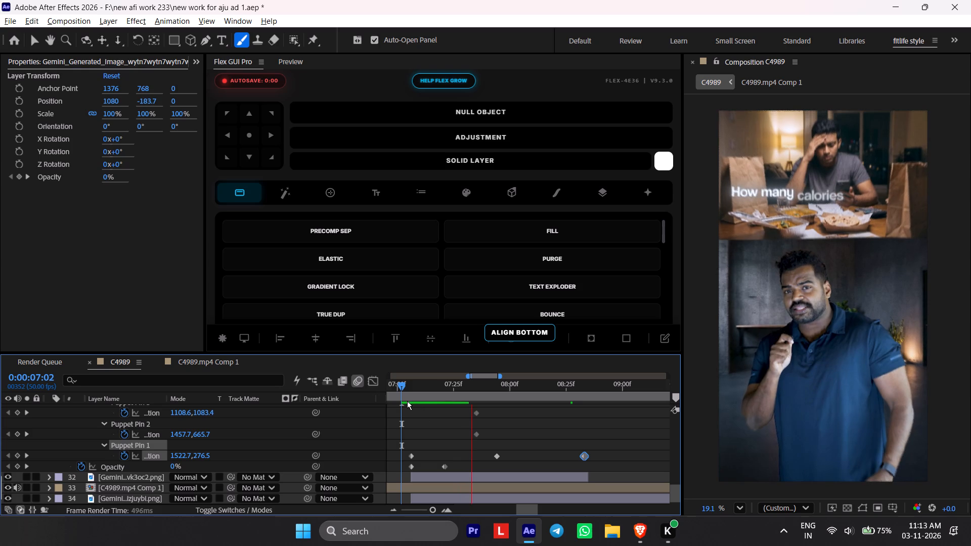
pyautogui.click(405, 393)
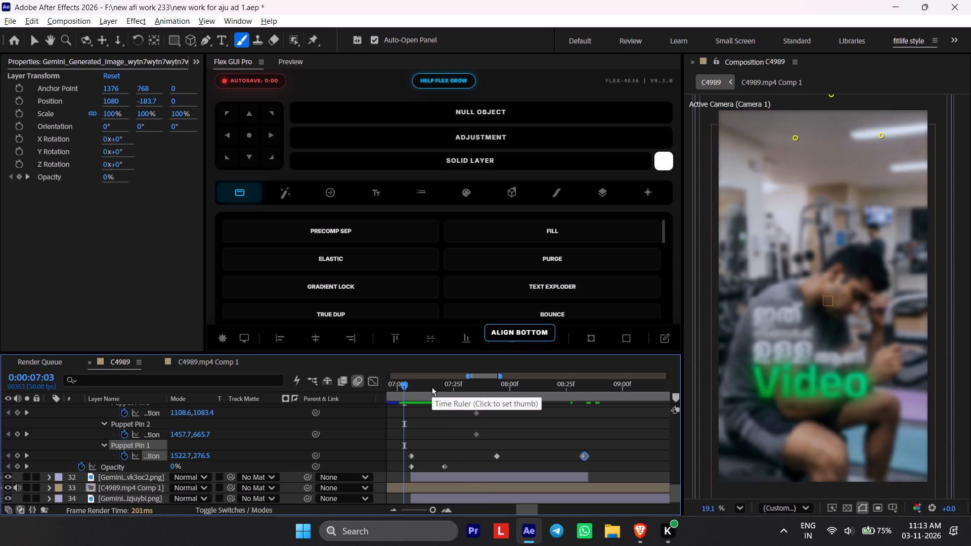
pyautogui.press('space')
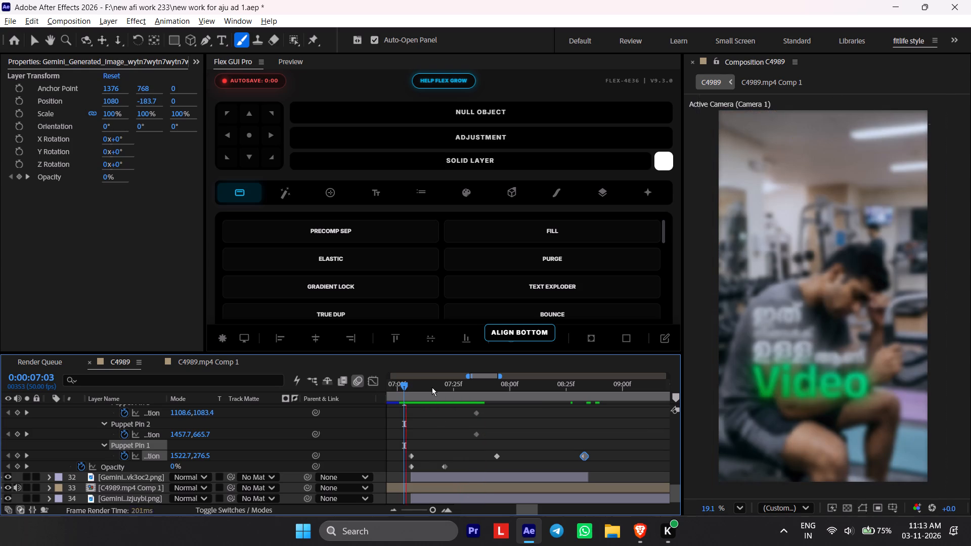
pyautogui.click(432, 387)
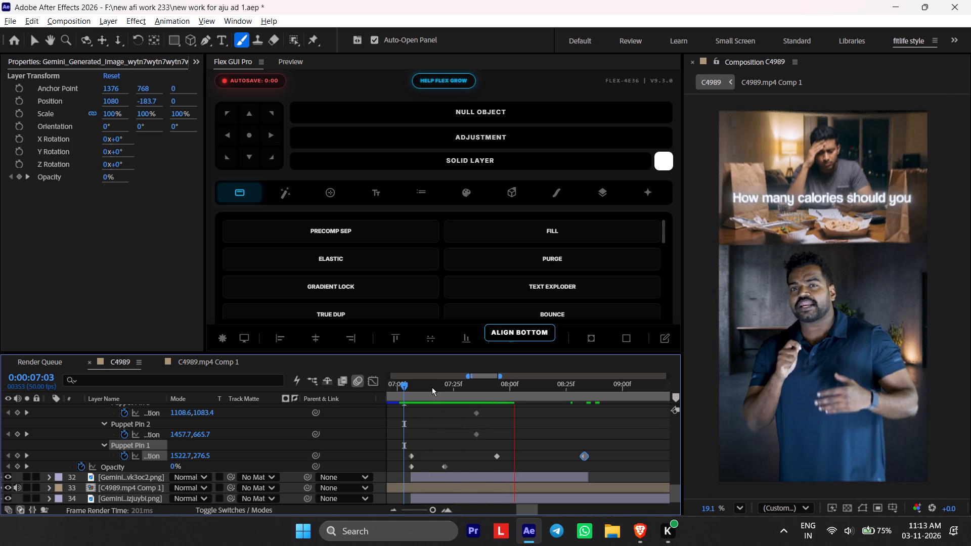
pyautogui.press('space')
pyautogui.press('space')
# Select all three head pin position keyframes and apply Easy Ease to them.
pyautogui.moveTo(616, 449); pyautogui.dragTo(548, 449)
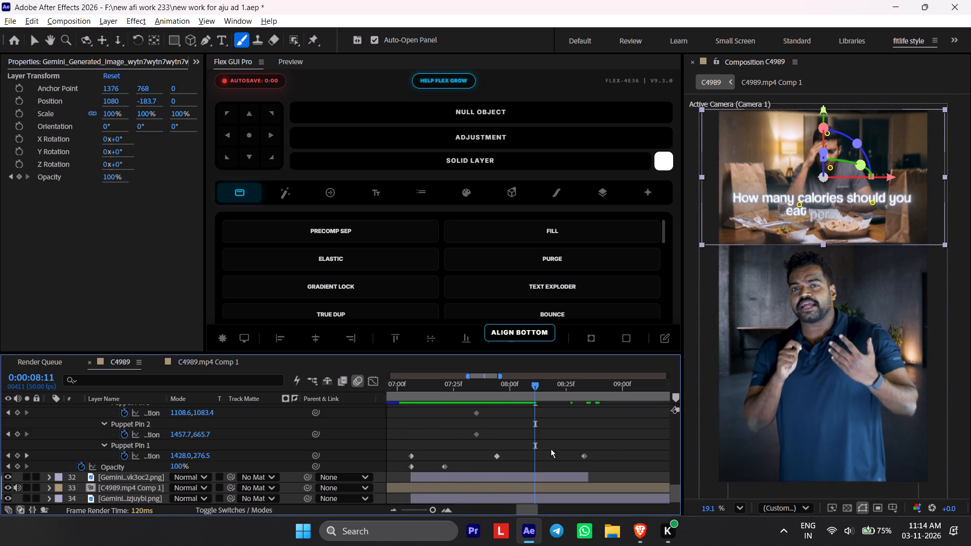
pyautogui.moveTo(548, 449); pyautogui.dragTo(381, 457)
pyautogui.keyDown('alt'); pyautogui.scroll(-4, 592, 463); pyautogui.keyUp('alt')
pyautogui.moveTo(622, 454); pyautogui.dragTo(291, 399, button='middle')
pyautogui.keyDown('alt'); pyautogui.scroll(1, 402, 482); pyautogui.keyUp('alt')
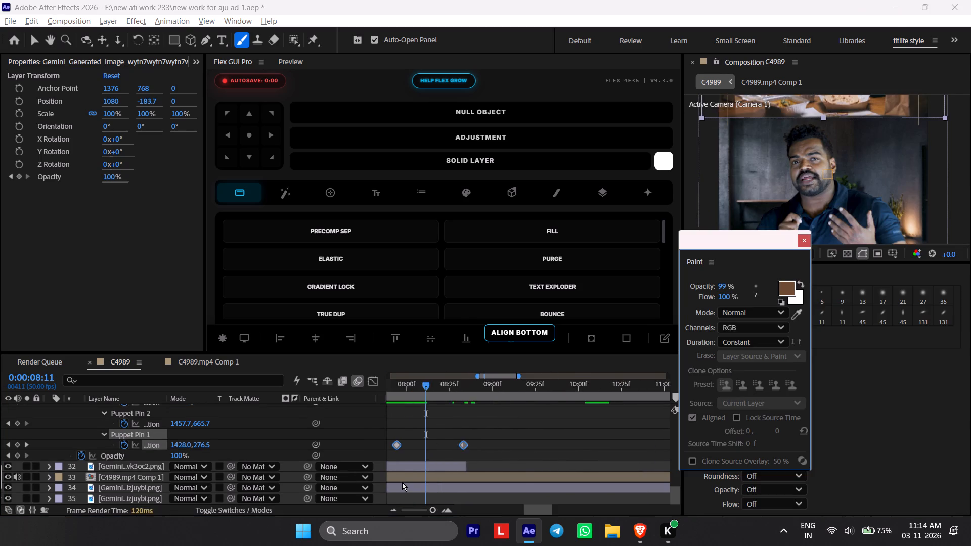
pyautogui.moveTo(402, 482); pyautogui.dragTo(520, 473, button='middle')
pyautogui.press('F9')
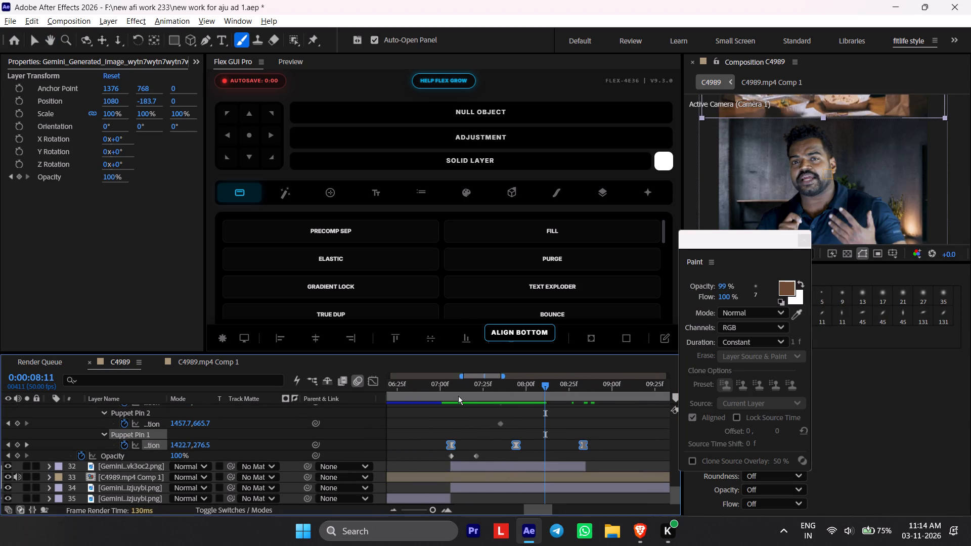
# Place the playhead at 0:00:07:07 and close the Paint and Brushes panels.
pyautogui.click(453, 392)
pyautogui.click(802, 234)
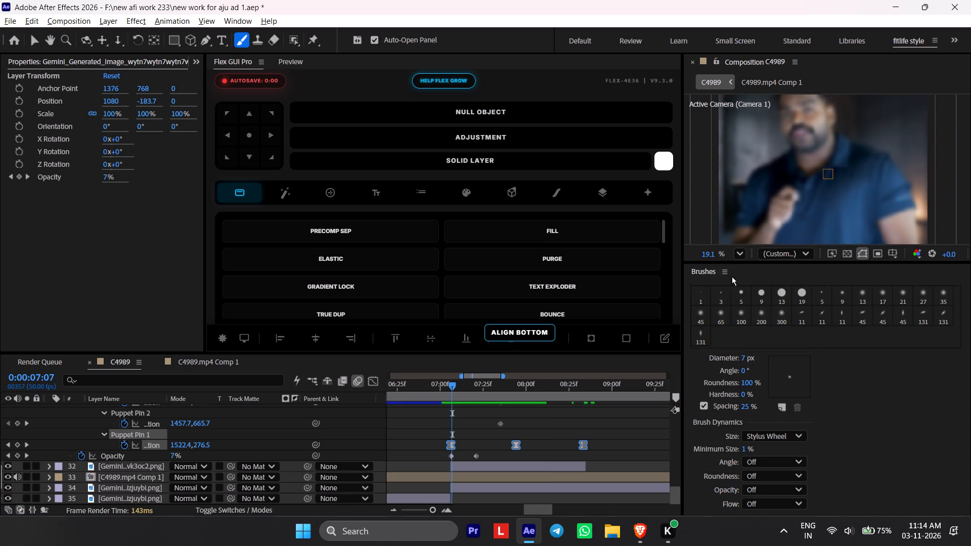
pyautogui.rightClick(705, 277)
pyautogui.click(746, 288)
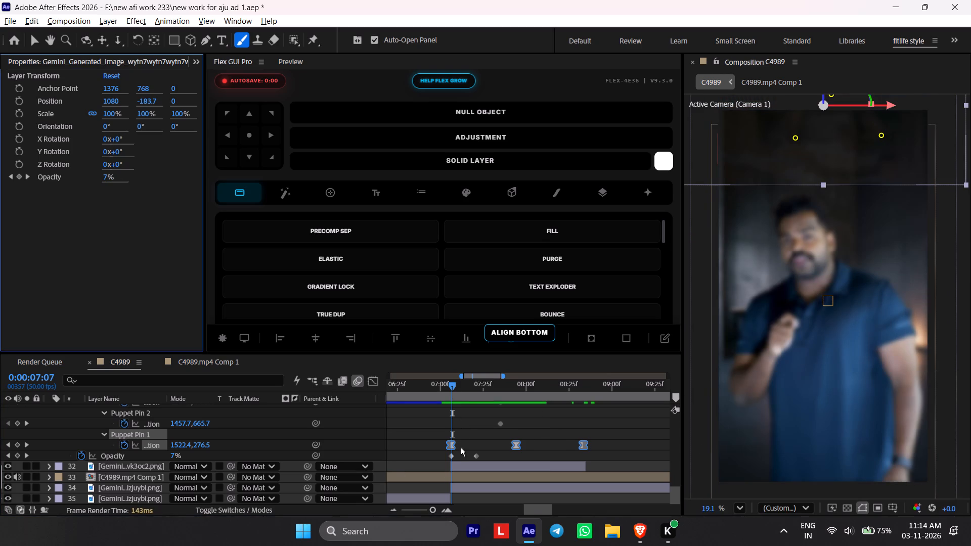
# Preview the eased head movement repeatedly from 0:00:07:07.
pyautogui.click(461, 448)
pyautogui.press('space')
pyautogui.click(448, 377)
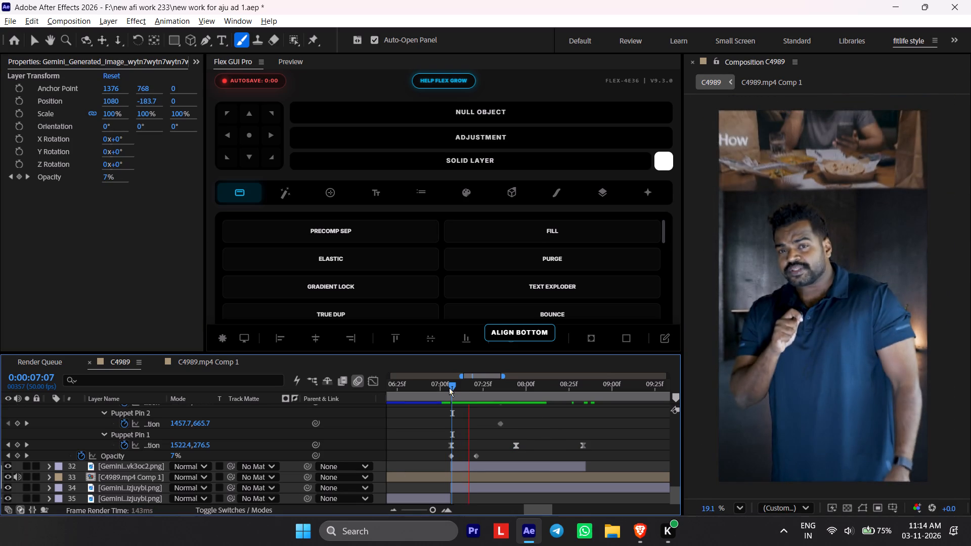
pyautogui.click(449, 388)
pyautogui.press('space')
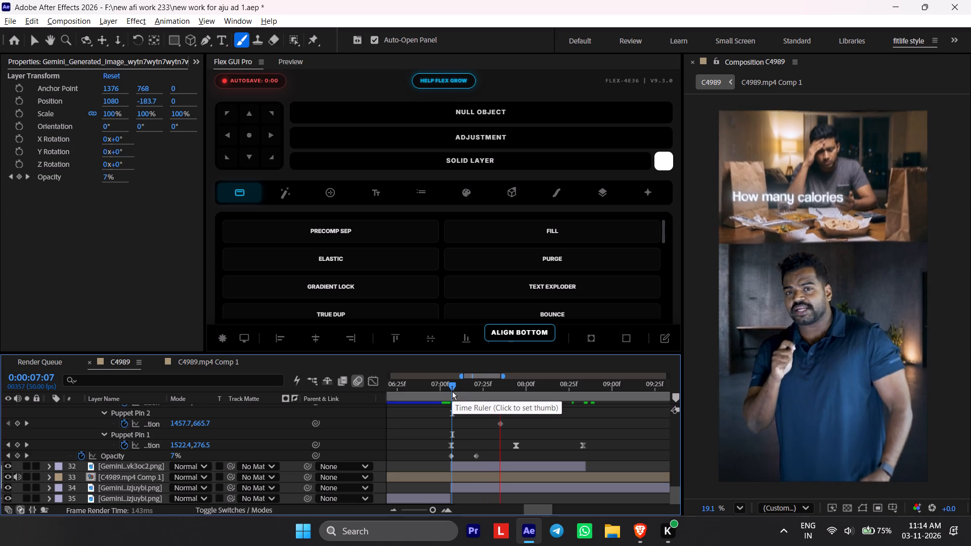
pyautogui.click(452, 391)
pyautogui.press('space')
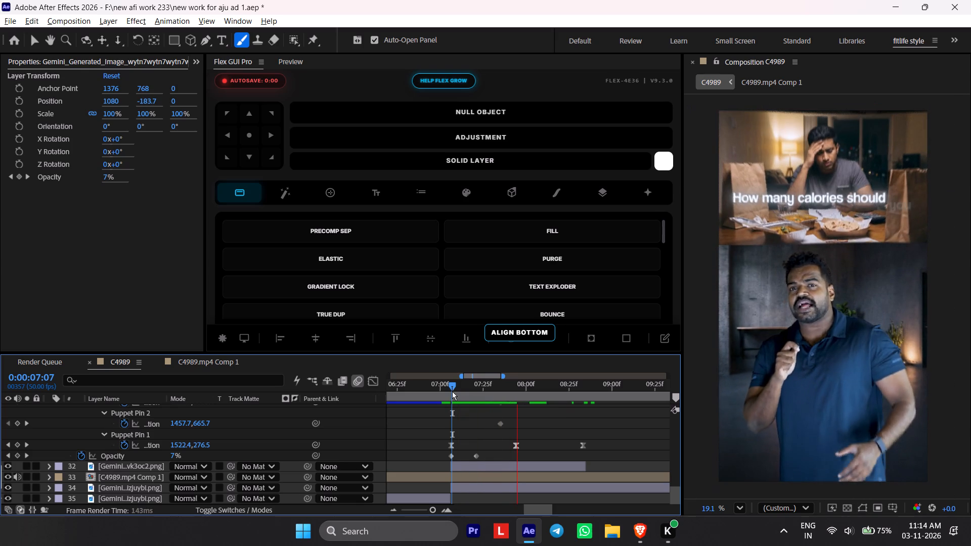
pyautogui.click(452, 391)
pyautogui.press('space')
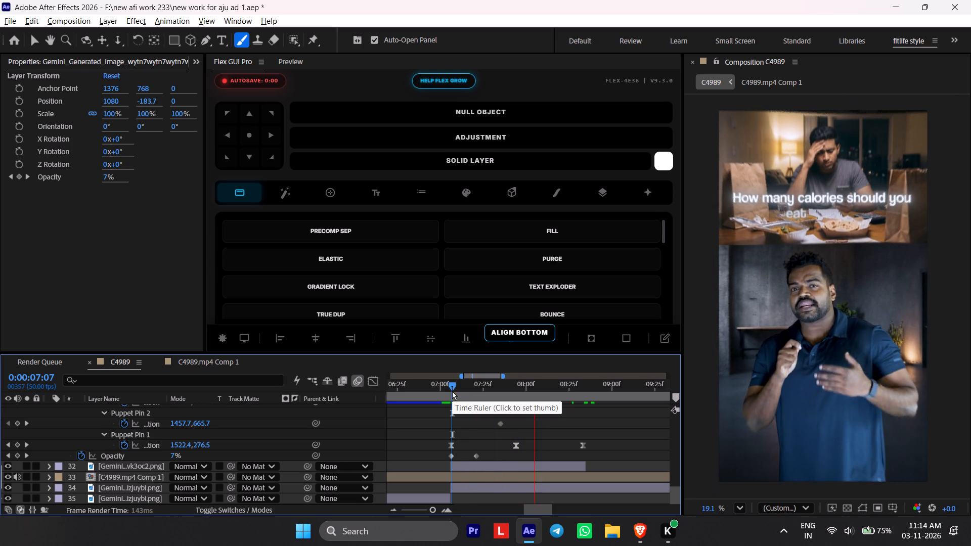
pyautogui.click(452, 391)
pyautogui.press('space')
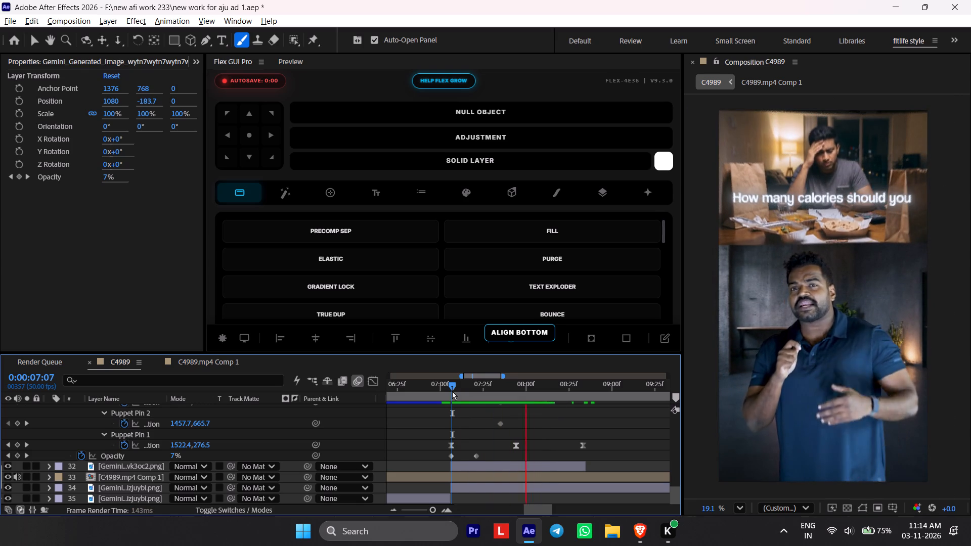
pyautogui.press('space')
# Set the combined in-and-out ease of the three head pin keyframes to 46 with Motion Tools.
pyautogui.moveTo(435, 436); pyautogui.dragTo(502, 452)
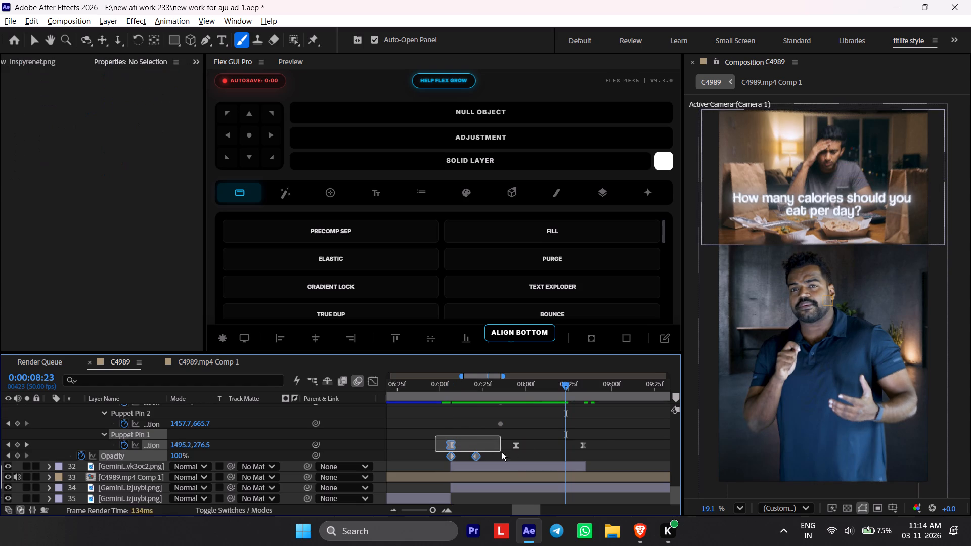
pyautogui.moveTo(502, 452); pyautogui.dragTo(606, 451)
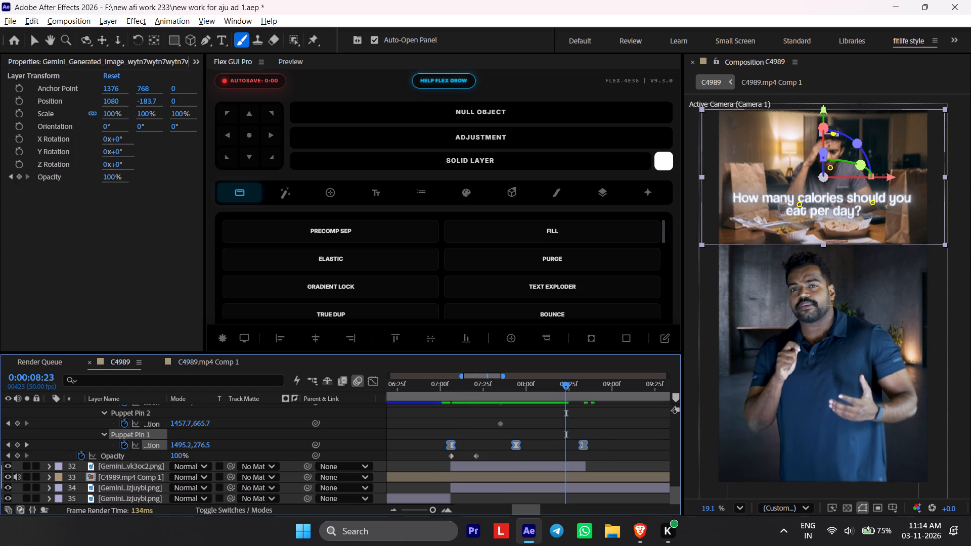
pyautogui.click(191, 59)
pyautogui.click(213, 105)
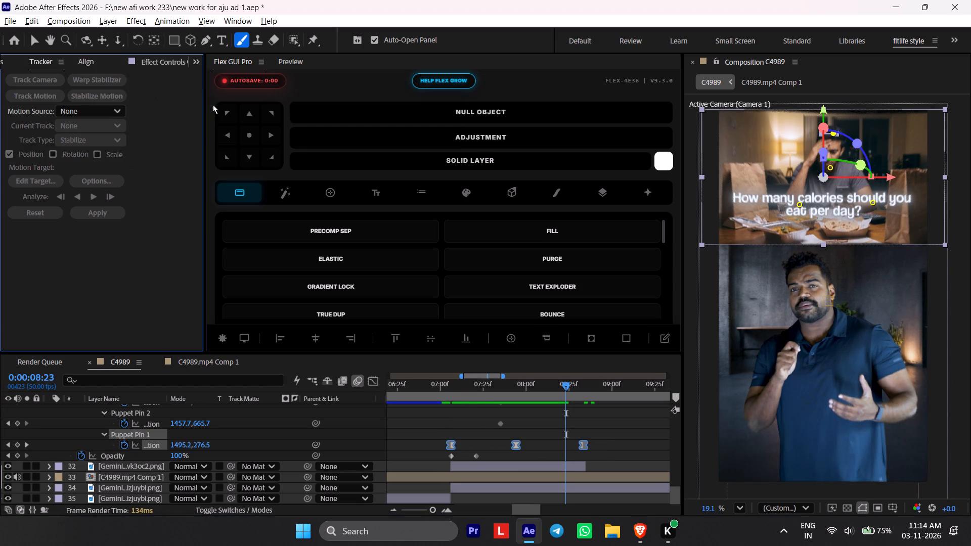
pyautogui.click(191, 60)
pyautogui.click(209, 93)
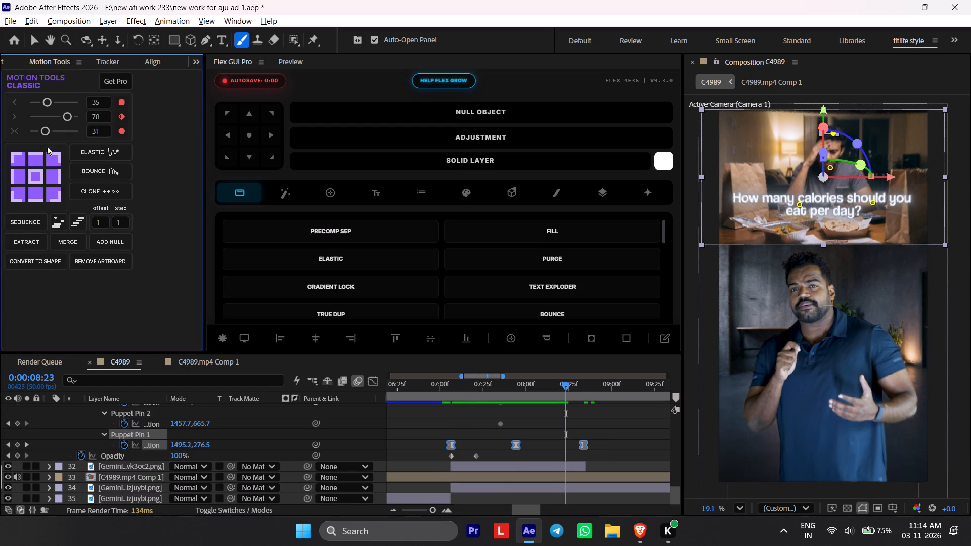
pyautogui.moveTo(44, 127); pyautogui.dragTo(52, 130)
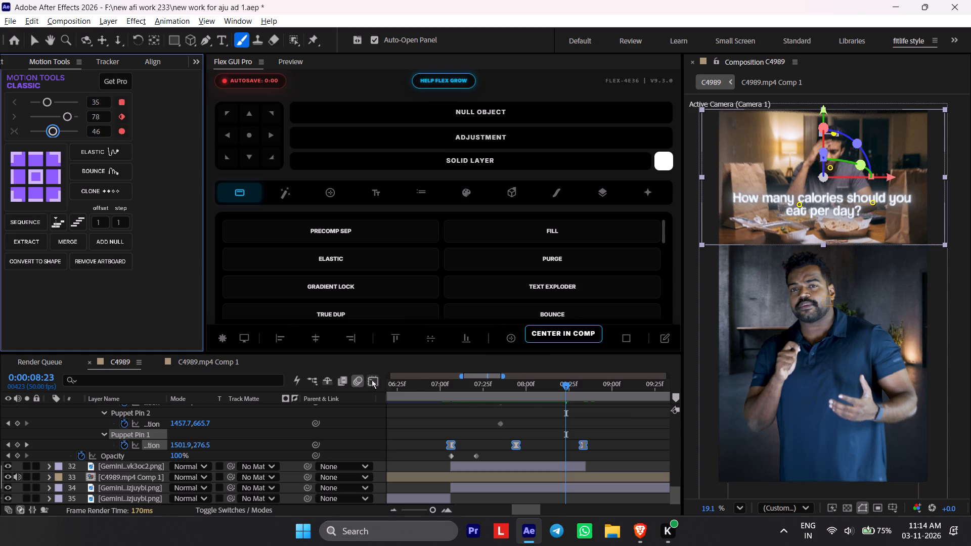
# Lock outgoing to incoming velocity for the three head pin position keyframes with the Continuous option in Keyframe Velocity.
pyautogui.click(374, 383)
pyautogui.click(374, 383)
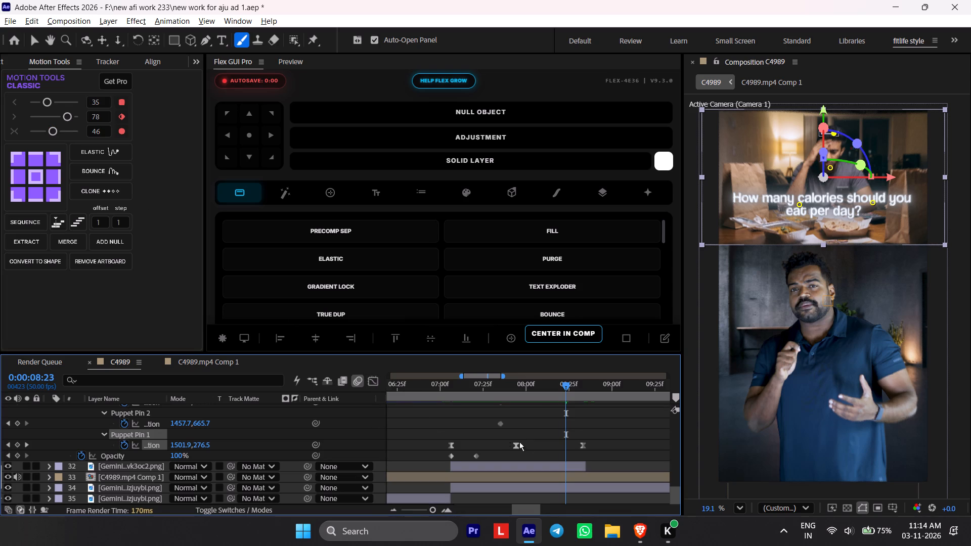
pyautogui.moveTo(434, 445); pyautogui.dragTo(623, 442)
pyautogui.rightClick(516, 439)
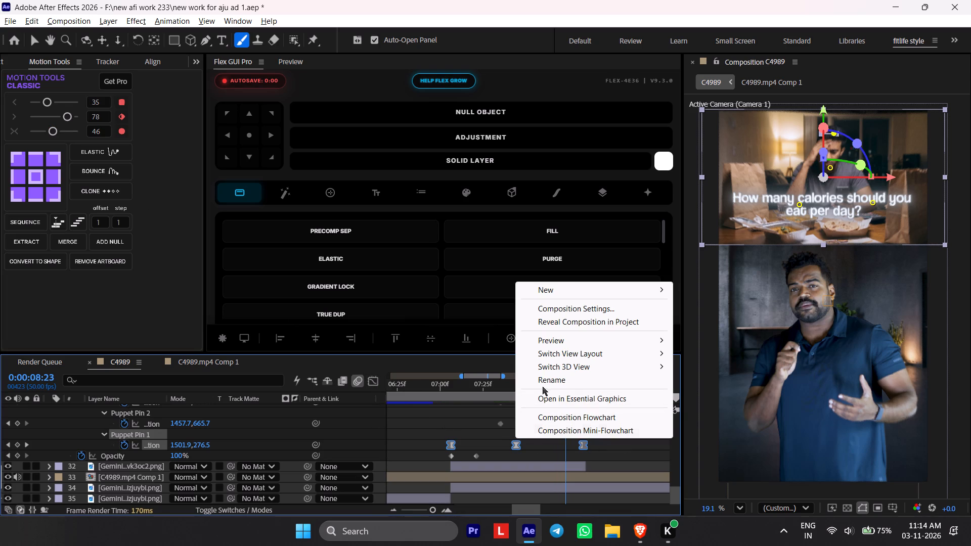
pyautogui.rightClick(514, 443)
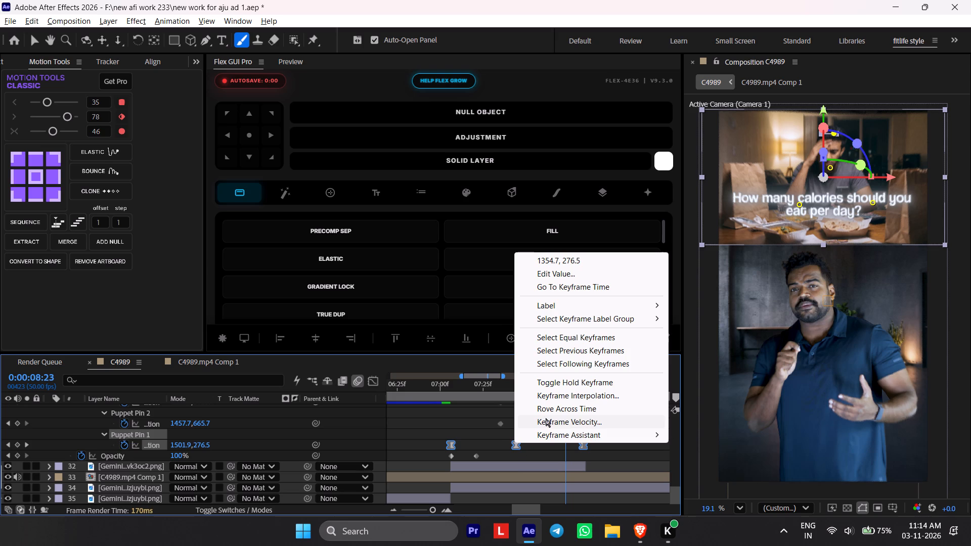
pyautogui.click(548, 416)
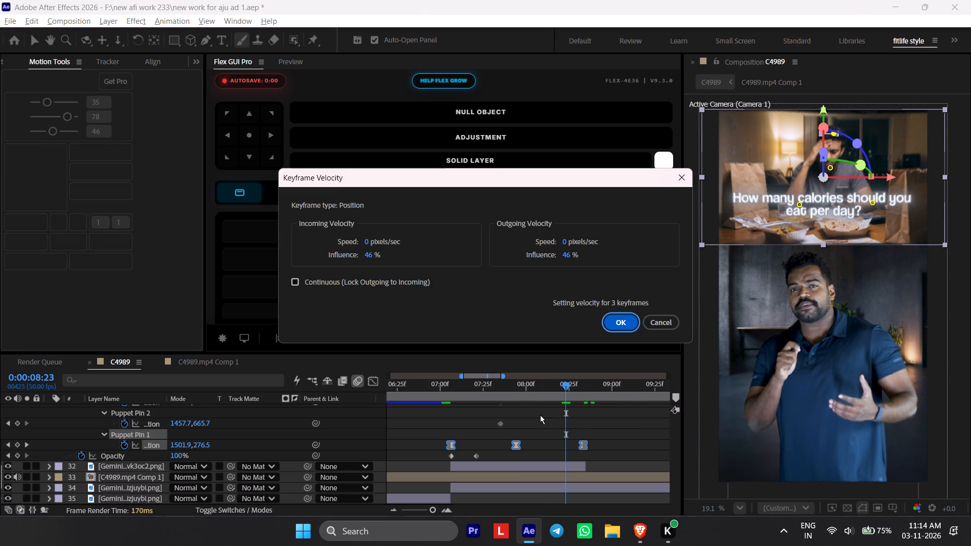
pyautogui.click(337, 274)
pyautogui.click(330, 286)
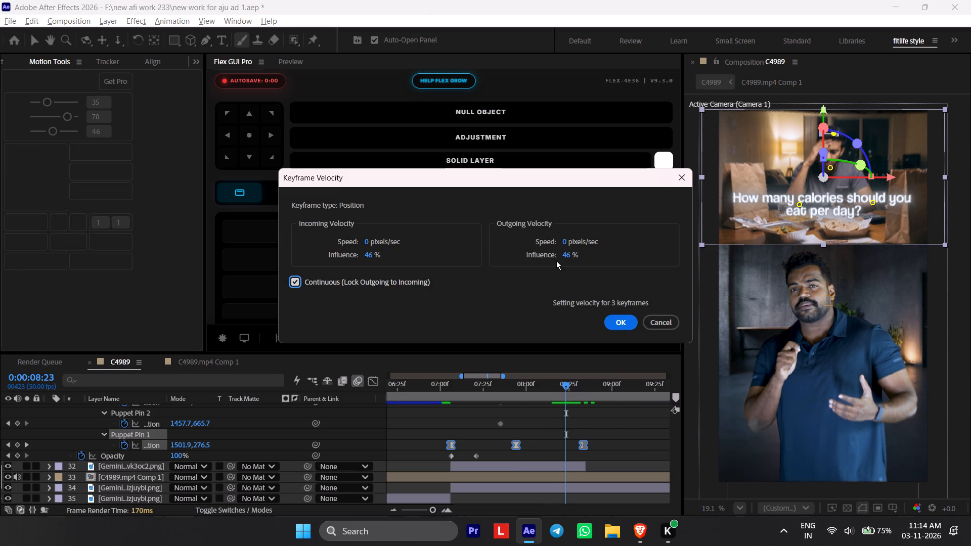
pyautogui.click(617, 321)
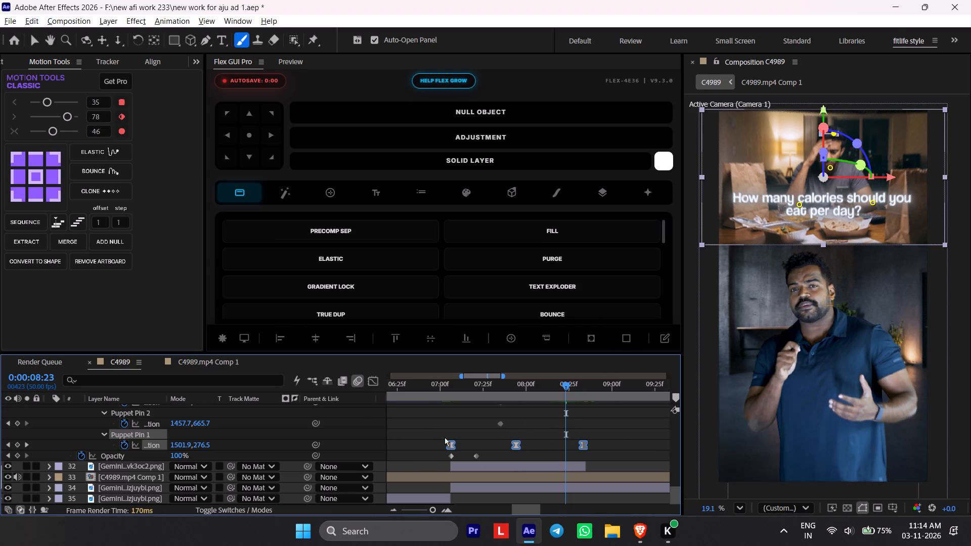
# In the speed graph, raise the head pin's middle position keyframe to about 415 px/sec at 0:00:07:46.
pyautogui.click(375, 379)
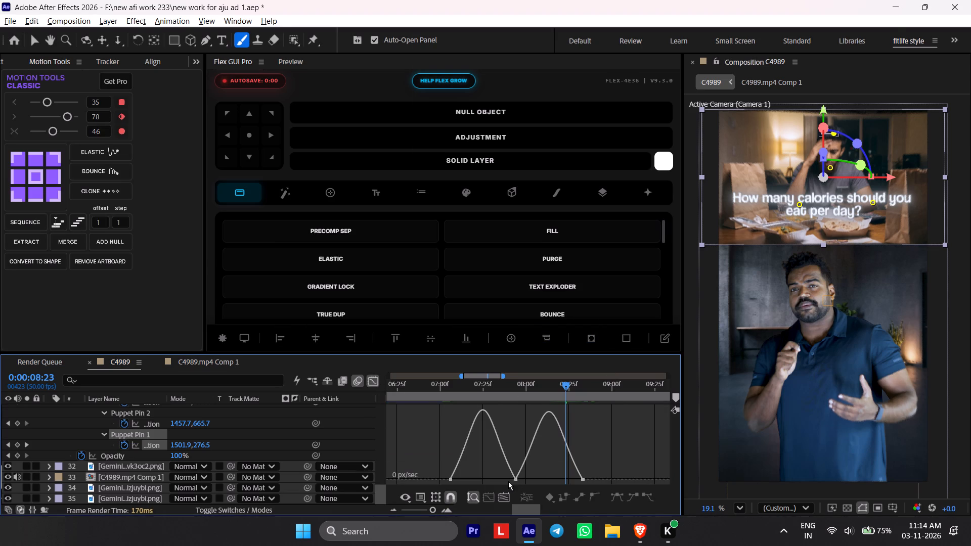
pyautogui.moveTo(496, 480); pyautogui.dragTo(525, 480)
pyautogui.moveTo(485, 475); pyautogui.dragTo(539, 478)
pyautogui.moveTo(485, 473); pyautogui.dragTo(588, 502)
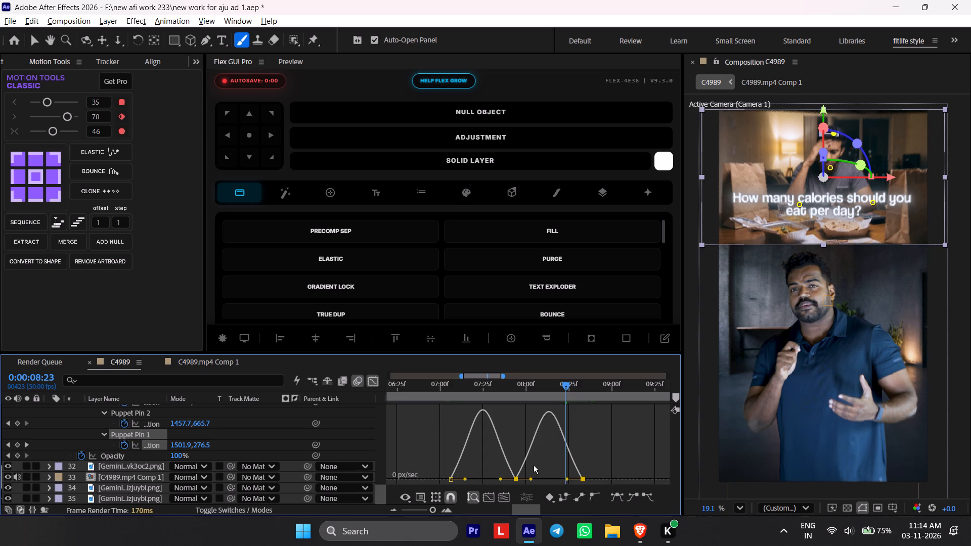
pyautogui.moveTo(514, 481); pyautogui.dragTo(508, 414)
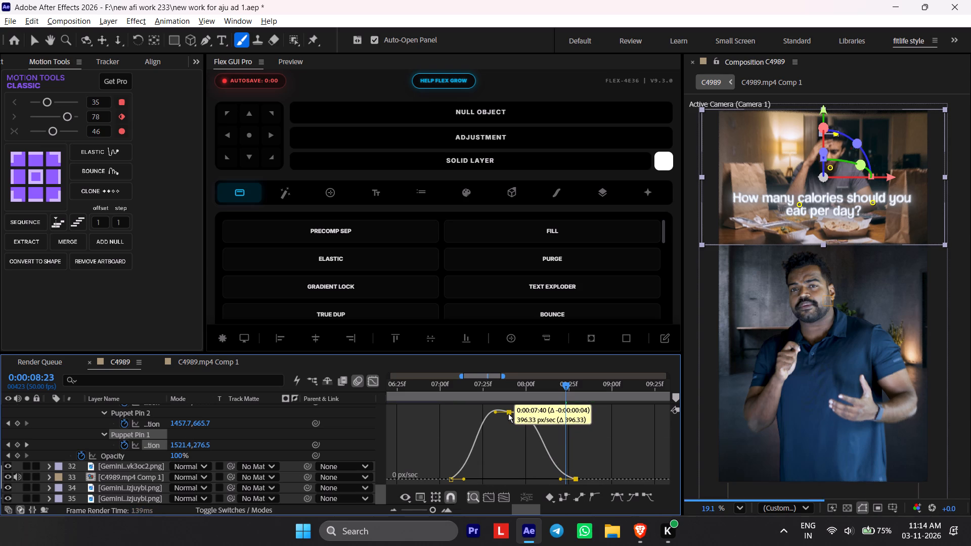
pyautogui.moveTo(508, 414); pyautogui.dragTo(512, 400)
pyautogui.hotkey('ctrl', 'z')
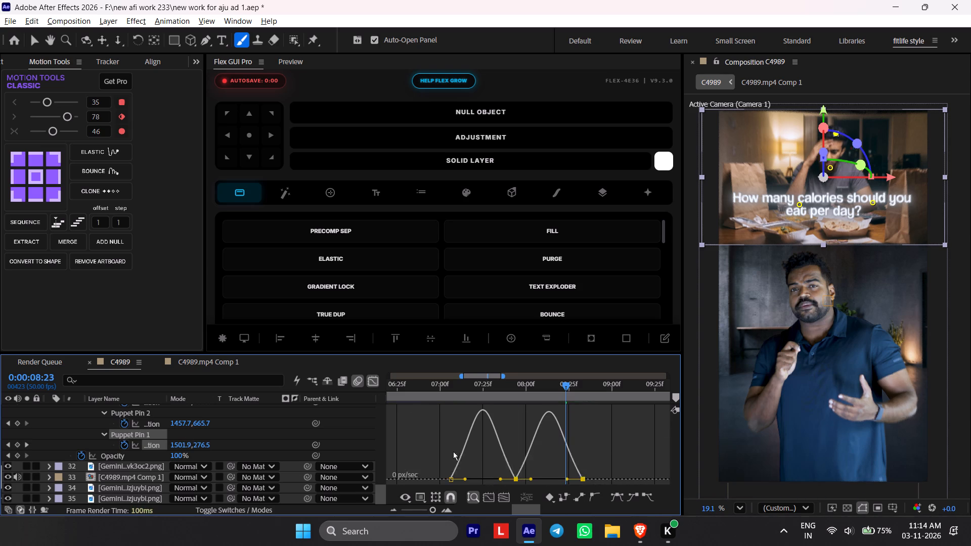
pyautogui.moveTo(516, 477); pyautogui.dragTo(519, 451)
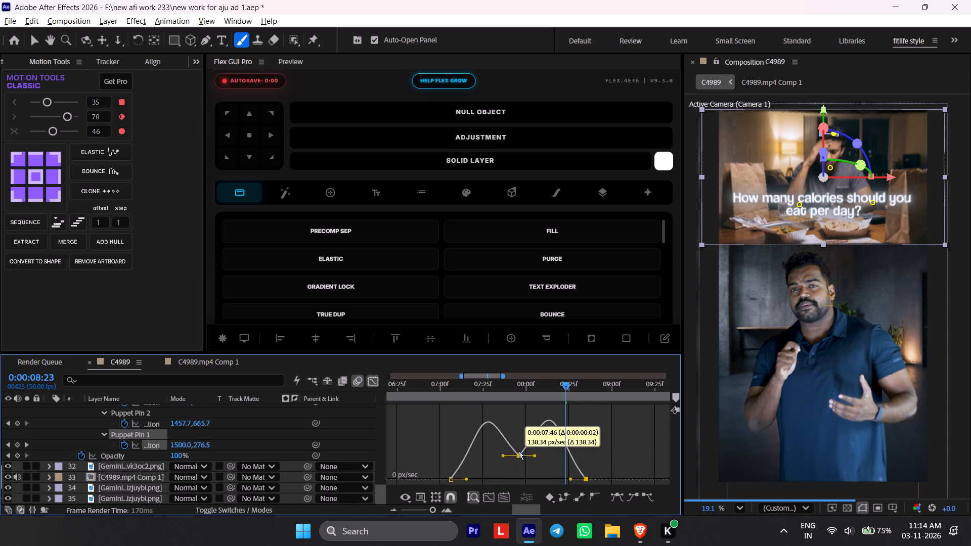
pyautogui.moveTo(519, 451); pyautogui.dragTo(519, 406)
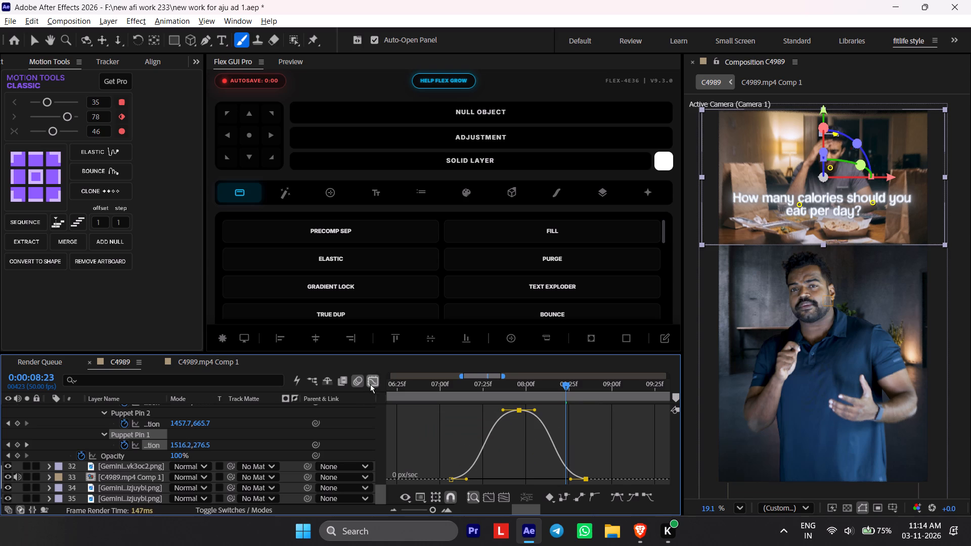
pyautogui.click(371, 384)
# Preview the head movement repeatedly from 0:00:07:07 and save the project.
pyautogui.moveTo(460, 387); pyautogui.dragTo(451, 391)
pyautogui.click(476, 433)
pyautogui.press('space')
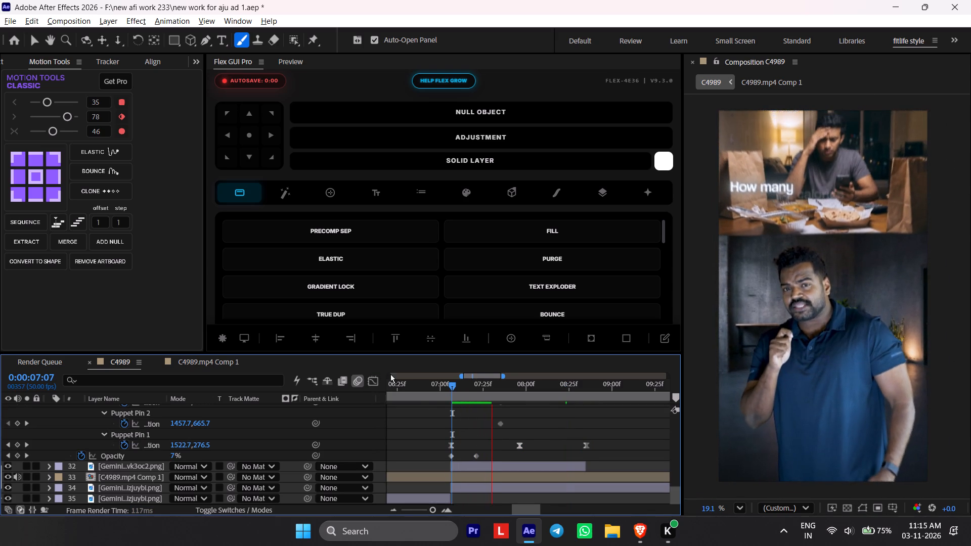
pyautogui.hotkey('ctrl', 's')
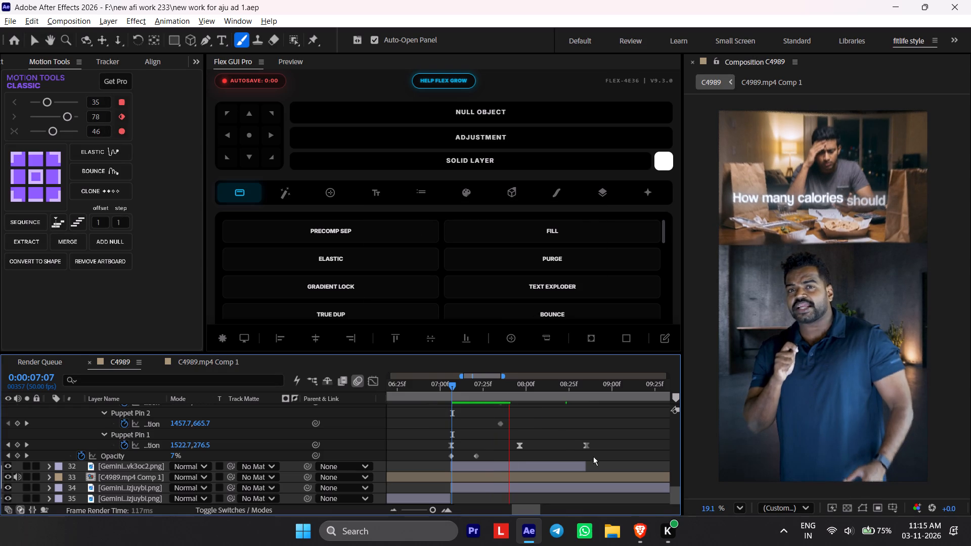
pyautogui.click(452, 387)
pyautogui.press('space')
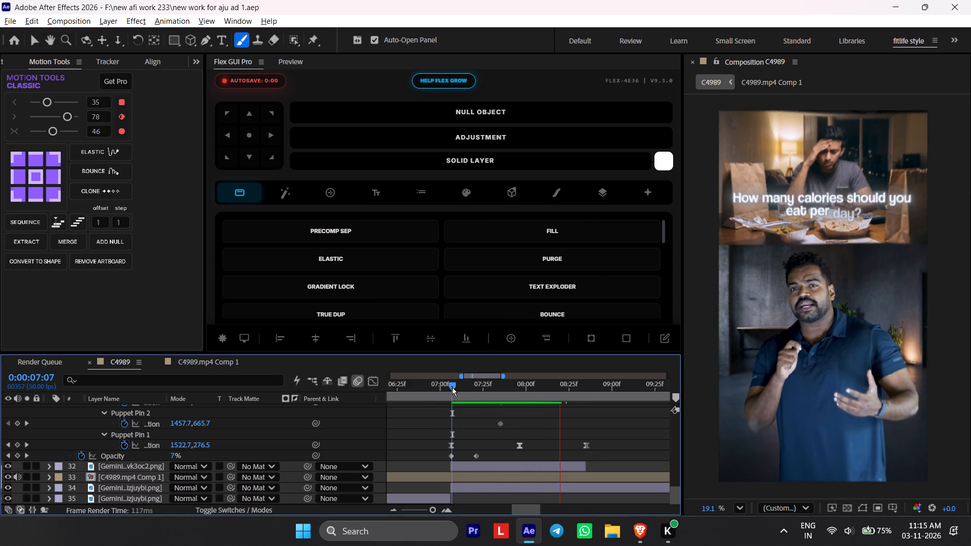
pyautogui.click(452, 387)
pyautogui.press('space')
pyautogui.press('space')
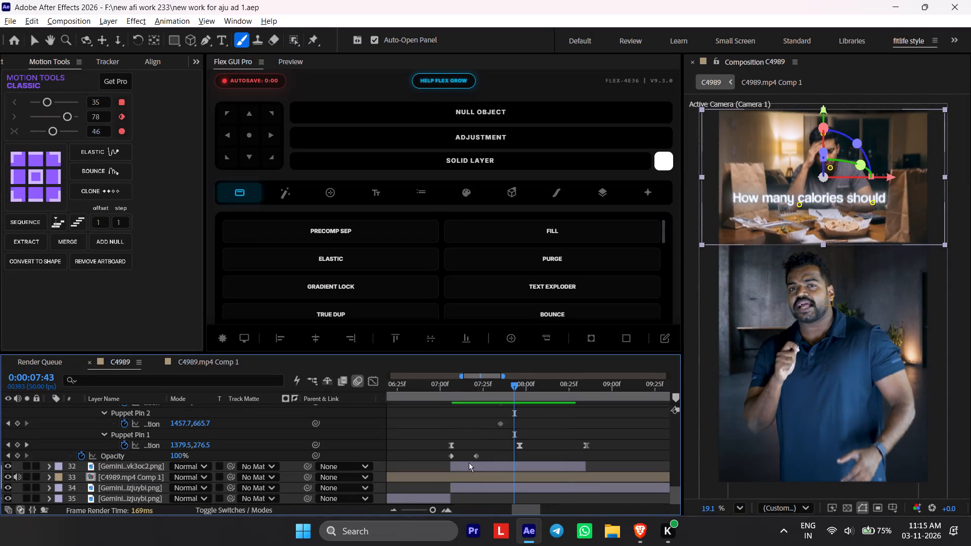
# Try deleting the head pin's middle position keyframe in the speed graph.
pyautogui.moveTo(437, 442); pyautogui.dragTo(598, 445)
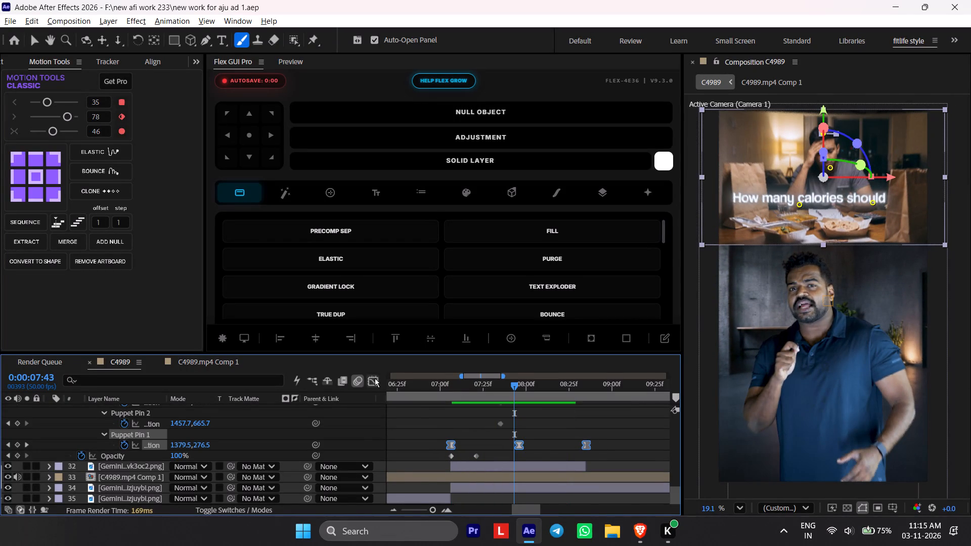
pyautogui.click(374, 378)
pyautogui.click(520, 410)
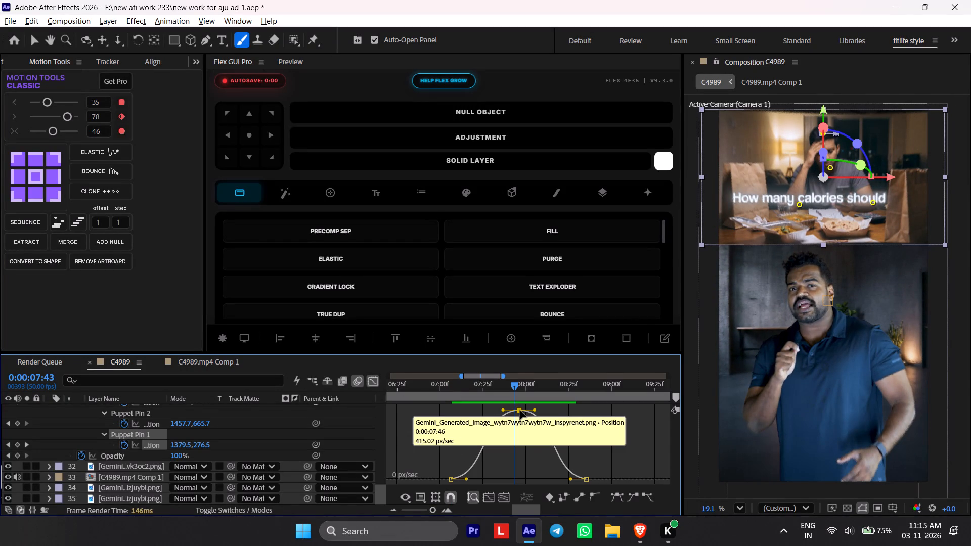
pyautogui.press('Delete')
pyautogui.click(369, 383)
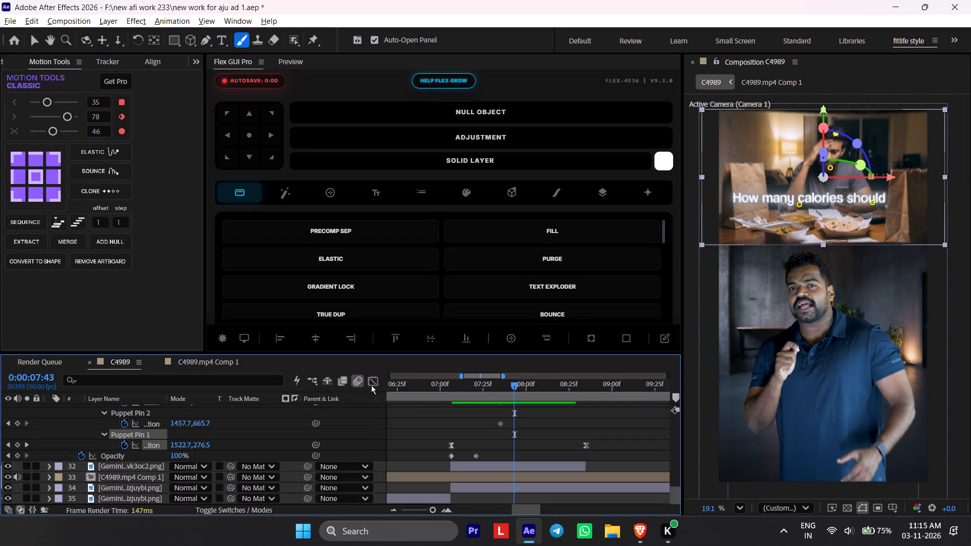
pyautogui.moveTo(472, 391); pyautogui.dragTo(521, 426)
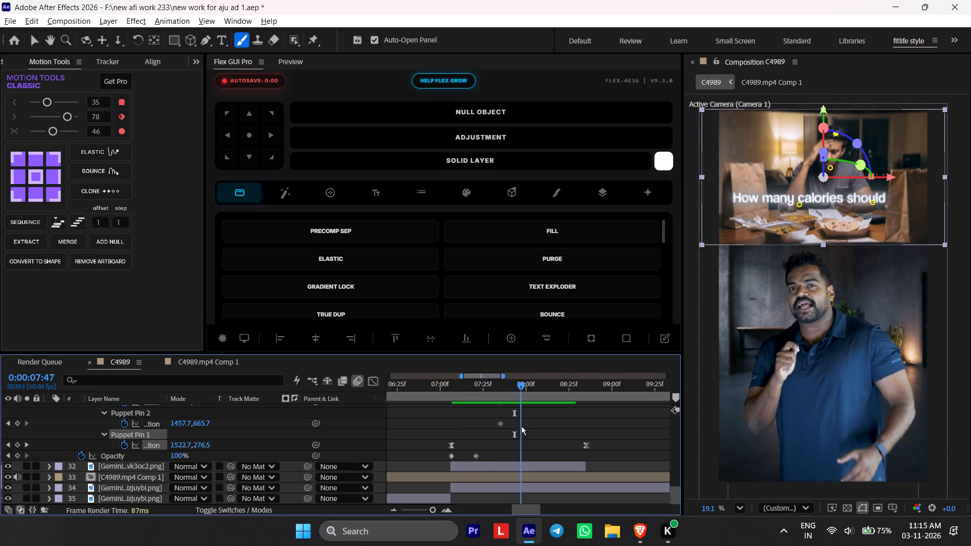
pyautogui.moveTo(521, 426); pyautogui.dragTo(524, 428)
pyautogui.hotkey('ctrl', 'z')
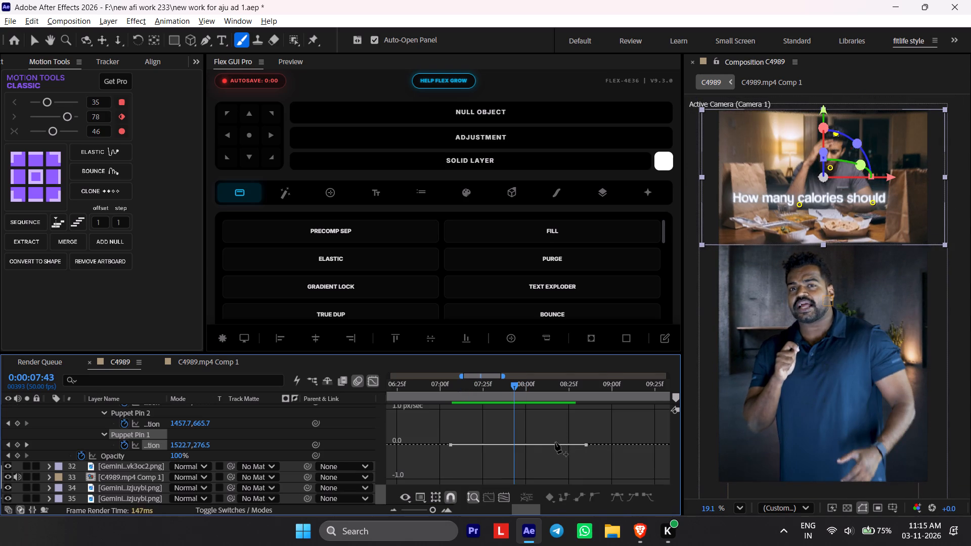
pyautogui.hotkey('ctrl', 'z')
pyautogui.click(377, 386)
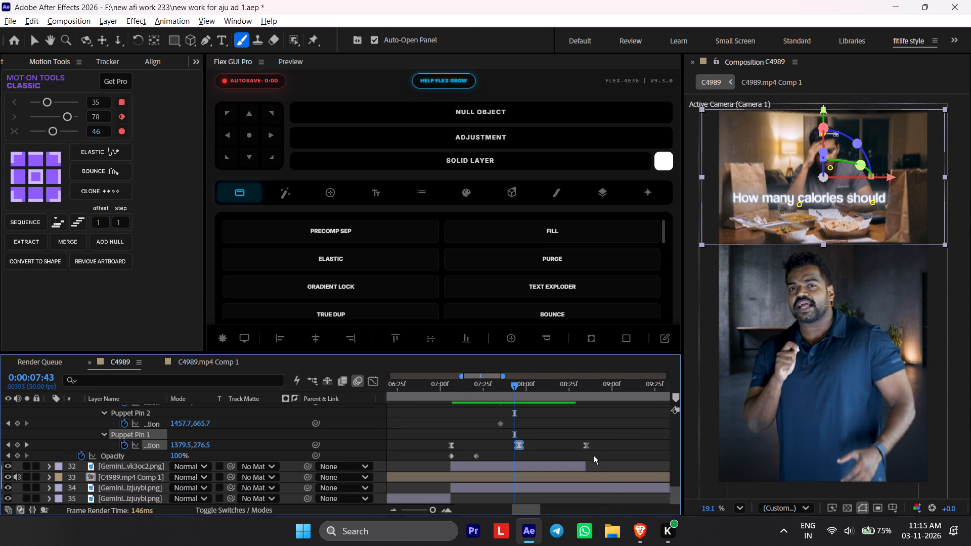
# Delete the head pin's last position keyframe and move the middle keyframe close to the end of the dinner image layer.
pyautogui.click(588, 448)
pyautogui.press('Delete')
pyautogui.moveTo(519, 445); pyautogui.dragTo(582, 448)
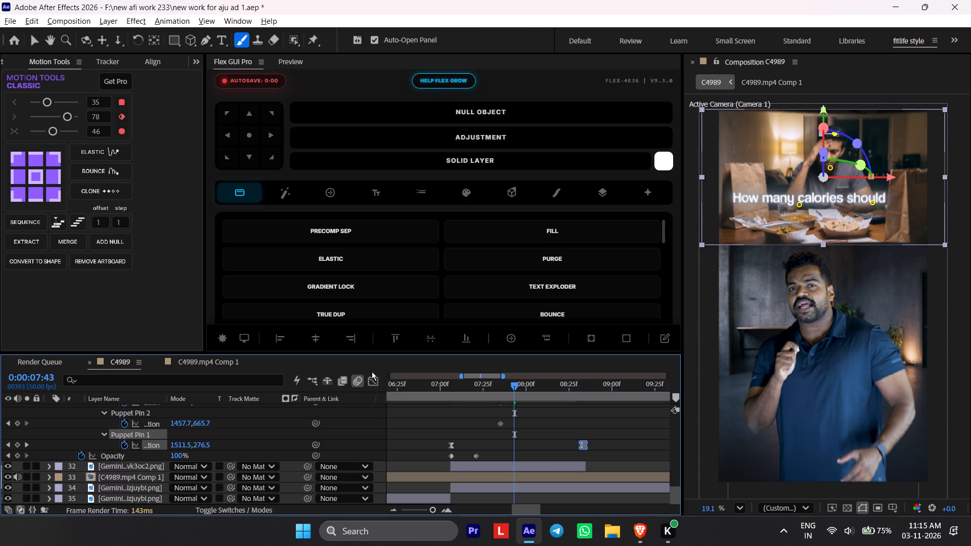
pyautogui.doubleClick(372, 388)
pyautogui.click(379, 378)
pyautogui.click(376, 378)
# Preview the reworked two-keyframe head movement around 0:00:07:07 and from 0:00:06:06.
pyautogui.click(461, 384)
pyautogui.click(450, 384)
pyautogui.press('space')
pyautogui.moveTo(450, 384); pyautogui.dragTo(476, 396)
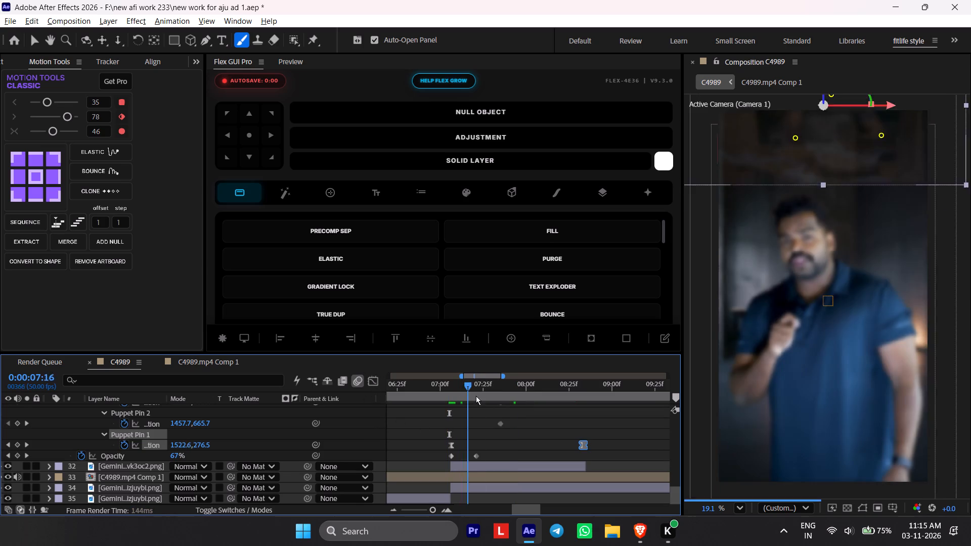
pyautogui.moveTo(476, 396); pyautogui.dragTo(460, 465)
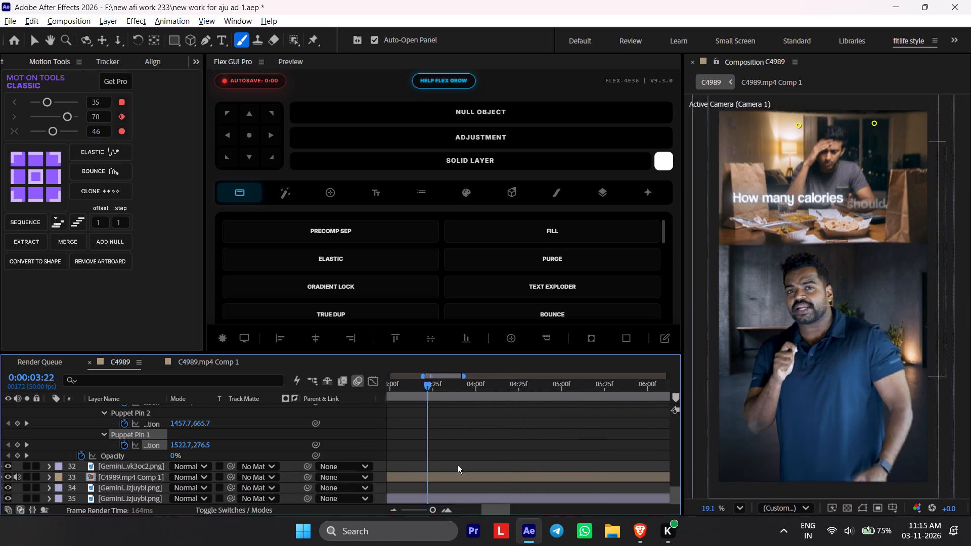
pyautogui.moveTo(460, 465); pyautogui.dragTo(658, 451)
pyautogui.press('space')
pyautogui.keyDown('alt'); pyautogui.scroll(-3, 605, 474); pyautogui.keyUp('alt')
pyautogui.moveTo(592, 476); pyautogui.dragTo(510, 477, button='middle')
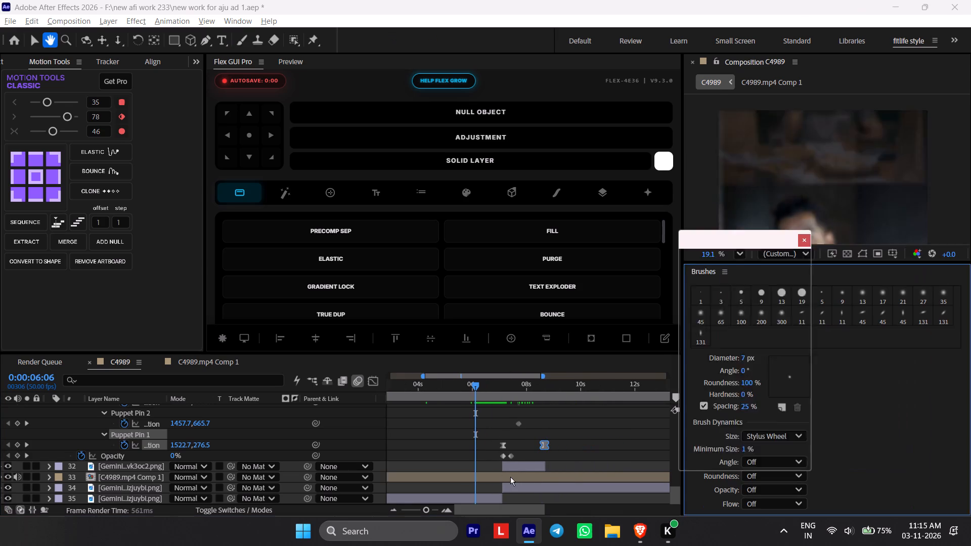
# Close the Paint and Brushes panels.
pyautogui.click(798, 242)
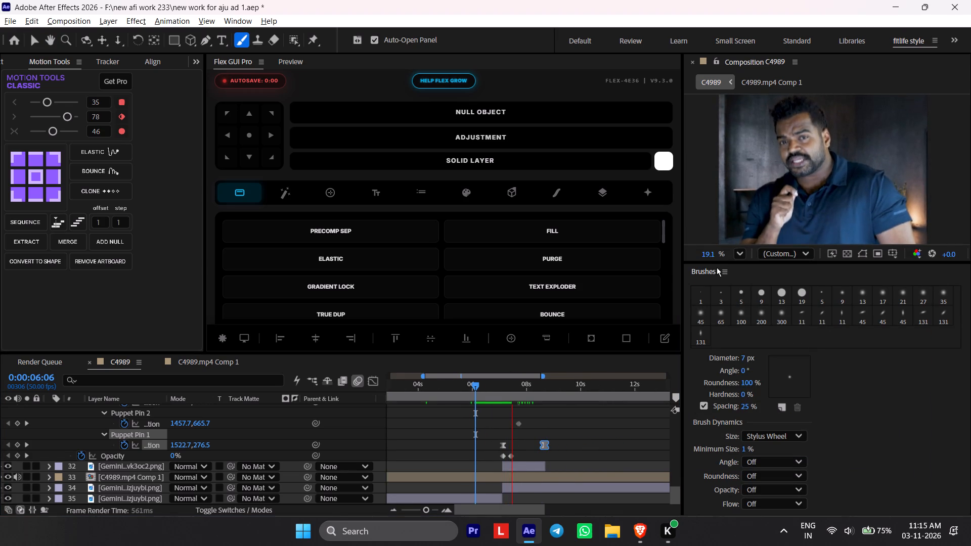
pyautogui.rightClick(717, 270)
pyautogui.click(752, 283)
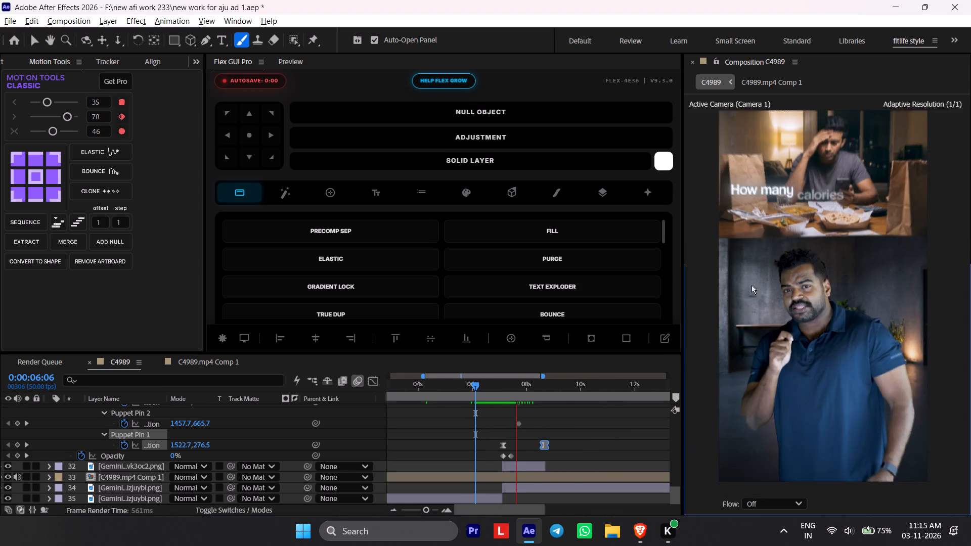
# Preview the dinner scene's entrance and head movement from 0:00:06:22 and 0:00:06:27.
pyautogui.click(486, 389)
pyautogui.press('space')
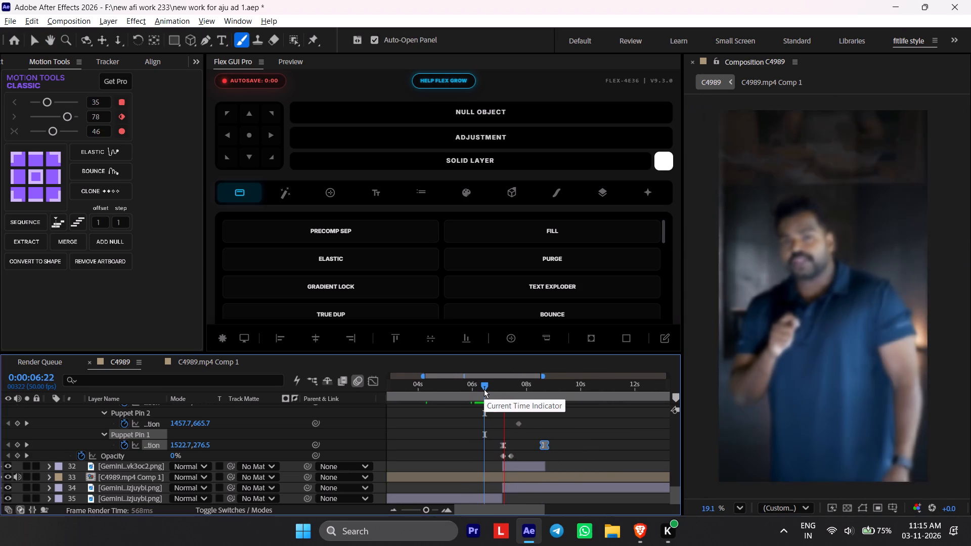
pyautogui.click(487, 396)
pyautogui.press('space')
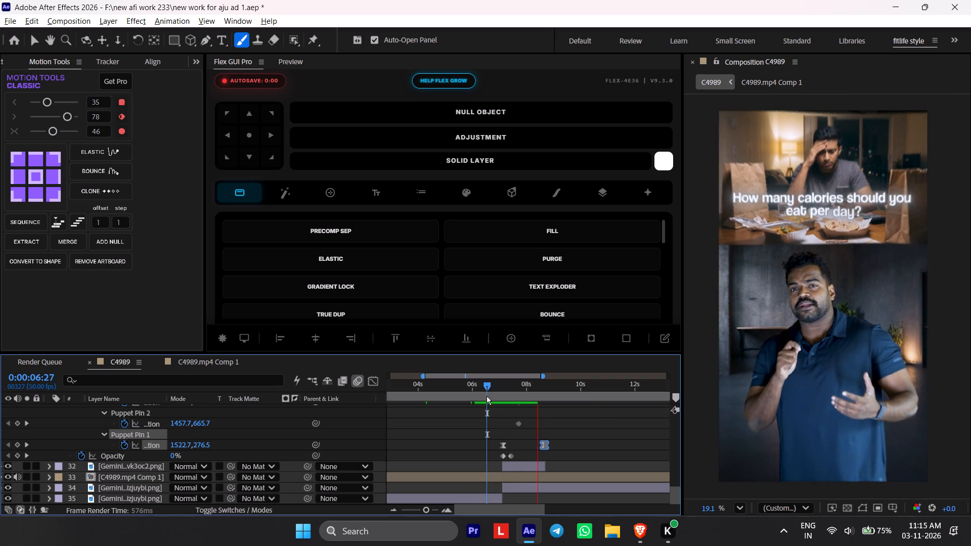
pyautogui.press('space')
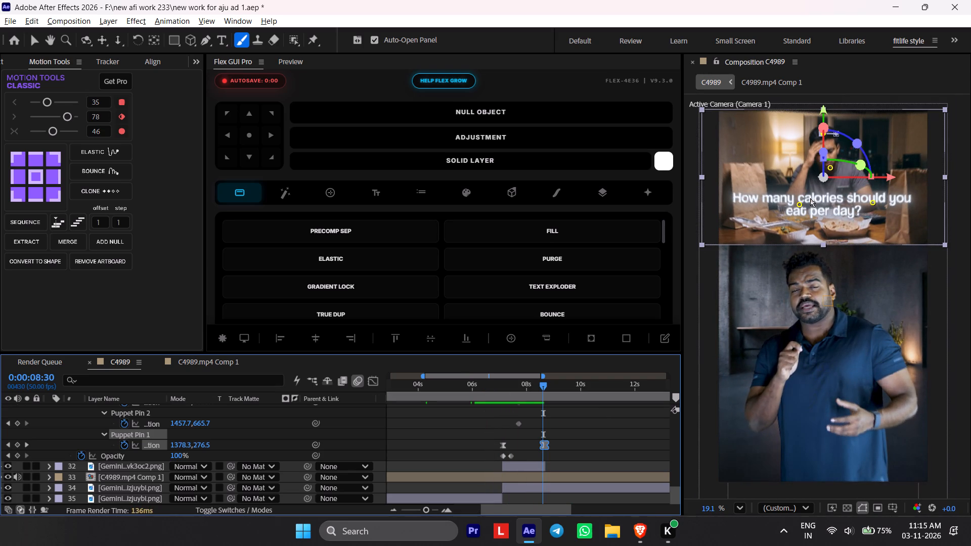
# Recolour only the word "calories" in the dinner scene's "How many calories should you eat per day?" caption with a bright yellow fill.
pyautogui.doubleClick(810, 198)
pyautogui.click(326, 60)
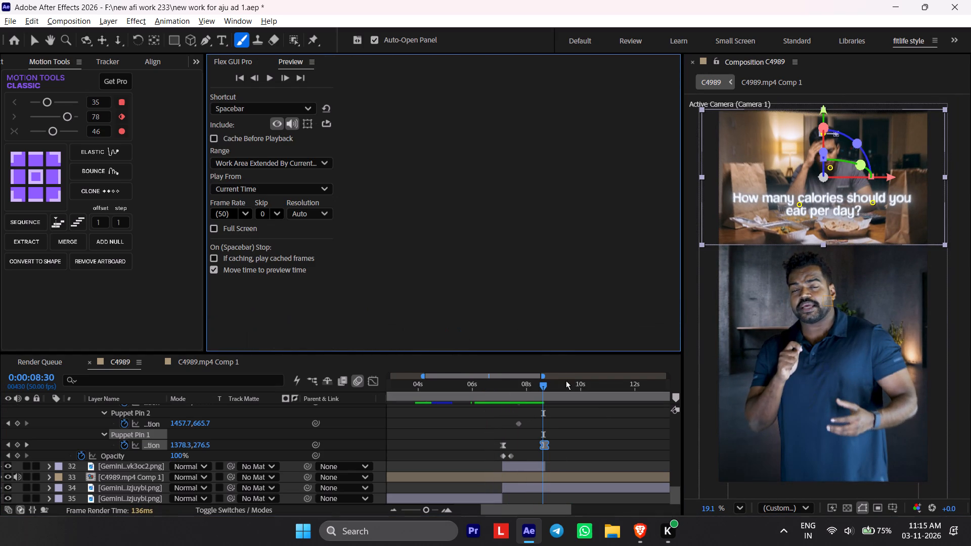
pyautogui.scroll(3, 542, 424)
pyautogui.click(520, 420)
pyautogui.click(523, 410)
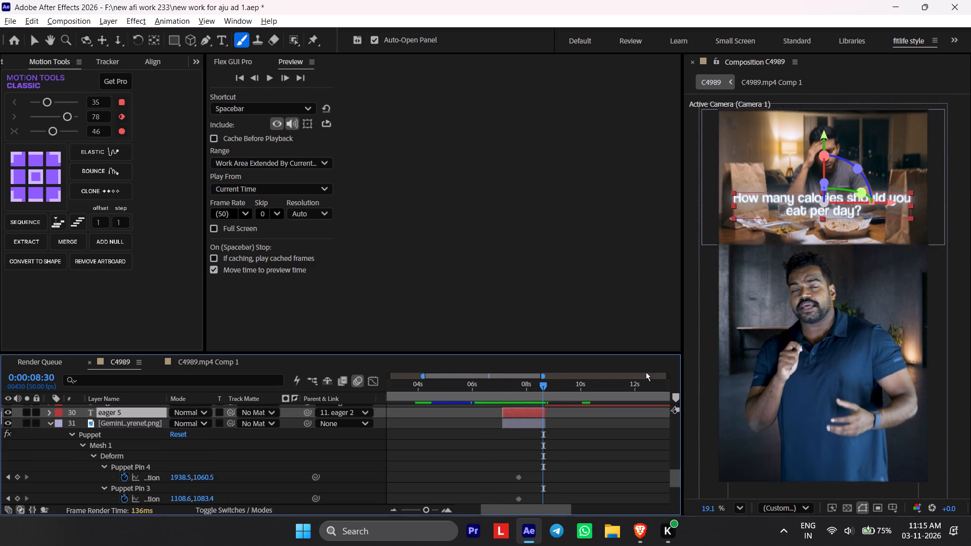
pyautogui.doubleClick(803, 202)
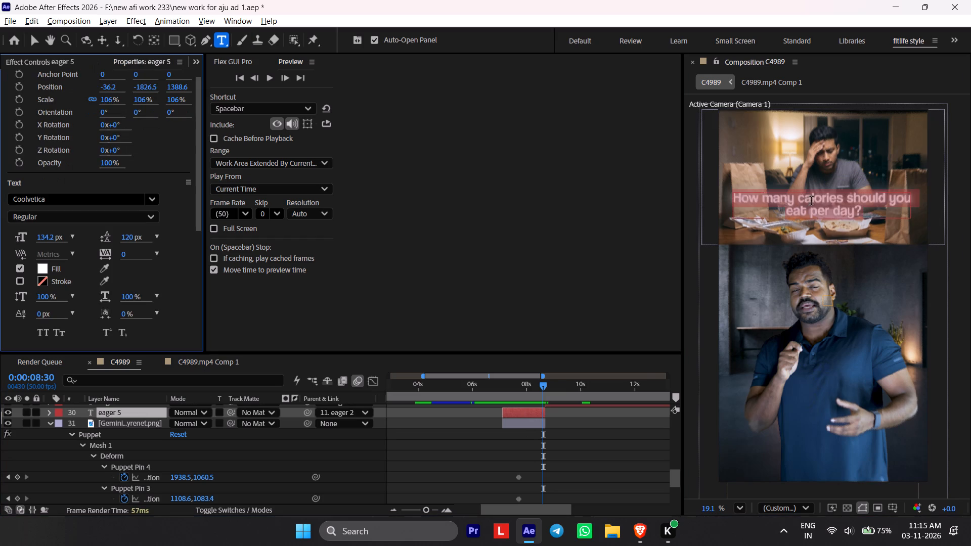
pyautogui.doubleClick(811, 201)
pyautogui.click(45, 265)
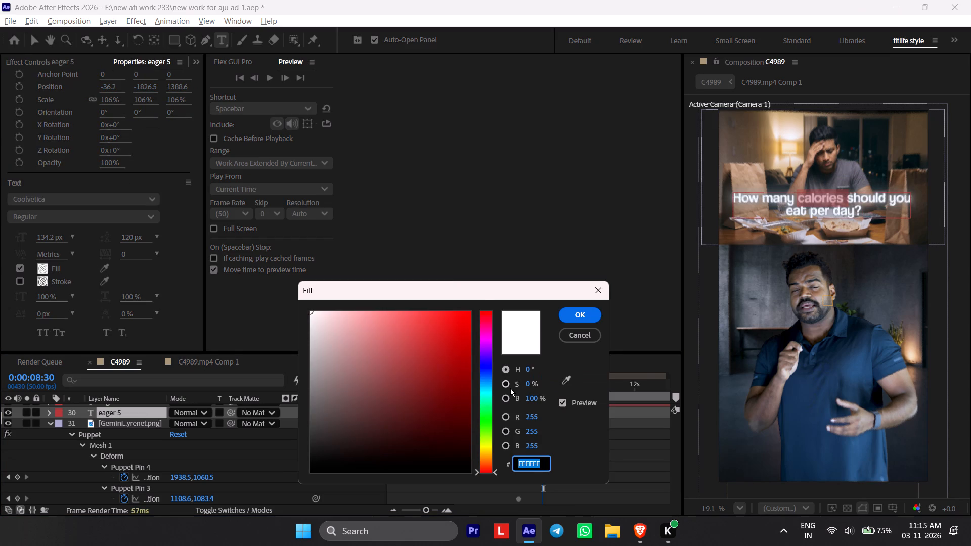
pyautogui.moveTo(489, 408); pyautogui.dragTo(488, 448)
pyautogui.moveTo(418, 422); pyautogui.dragTo(565, 246)
pyautogui.click(571, 313)
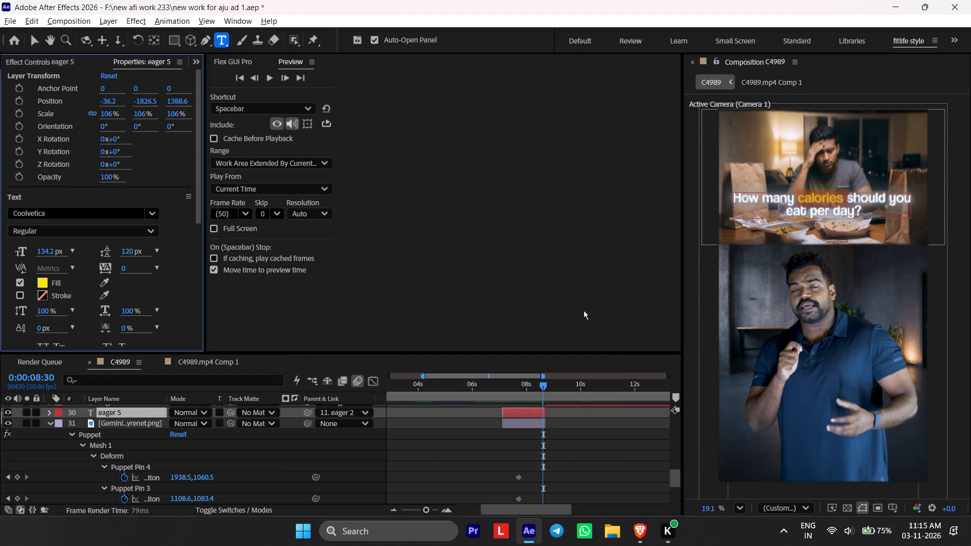
# Preview the dinner scene and its calories caption repeatedly from 0:00:06:48, checking the word-by-word reveal and yellow highlight.
pyautogui.moveTo(514, 386); pyautogui.dragTo(498, 391)
pyautogui.click(543, 446)
pyautogui.press('space')
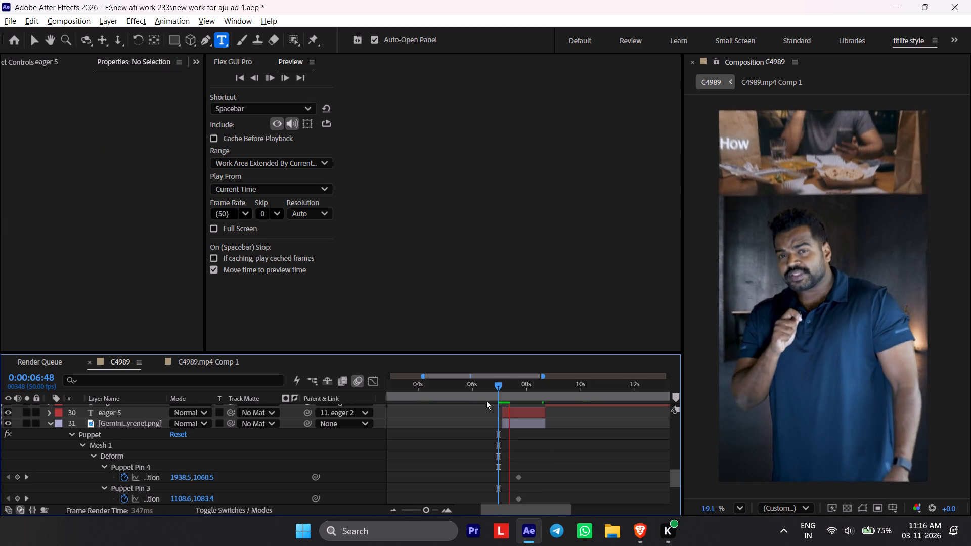
pyautogui.click(498, 389)
pyautogui.press('space')
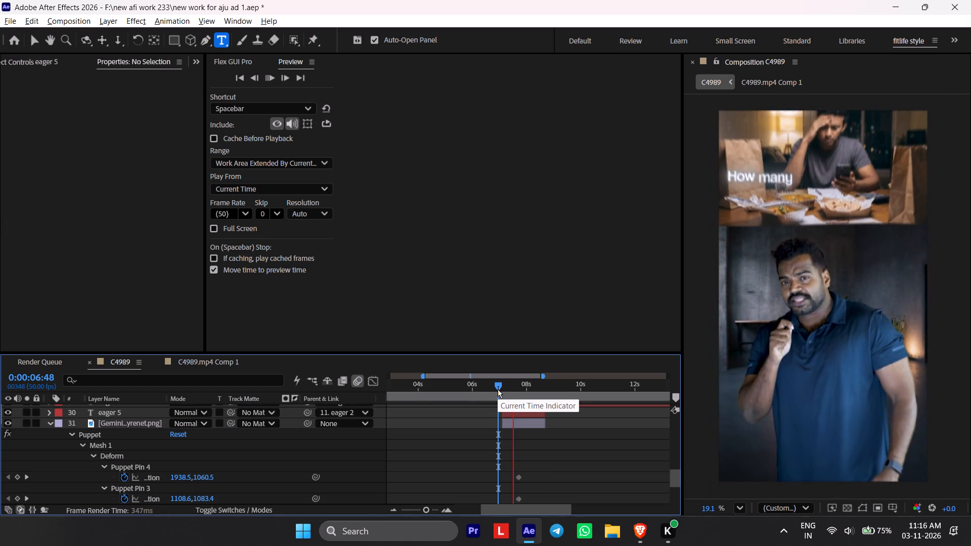
pyautogui.click(498, 389)
pyautogui.press('space')
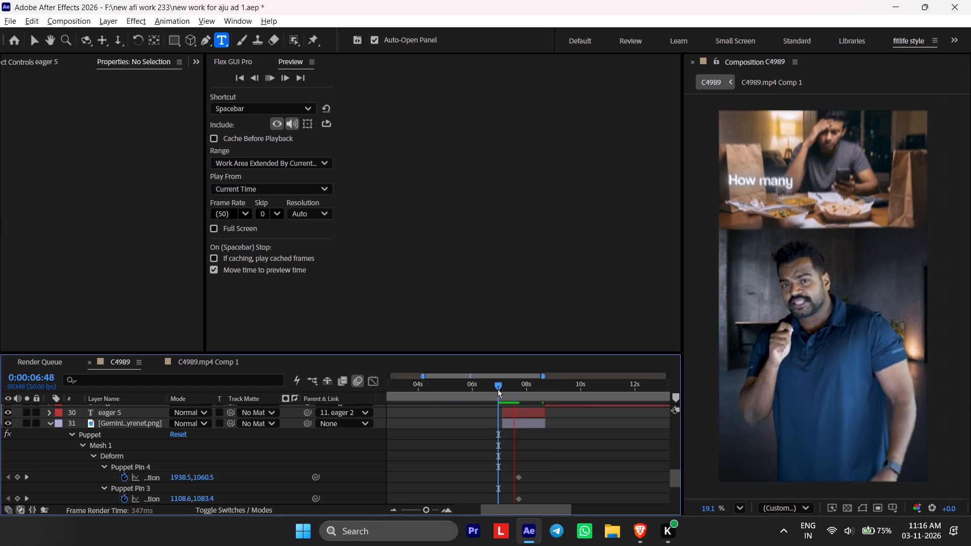
pyautogui.click(498, 389)
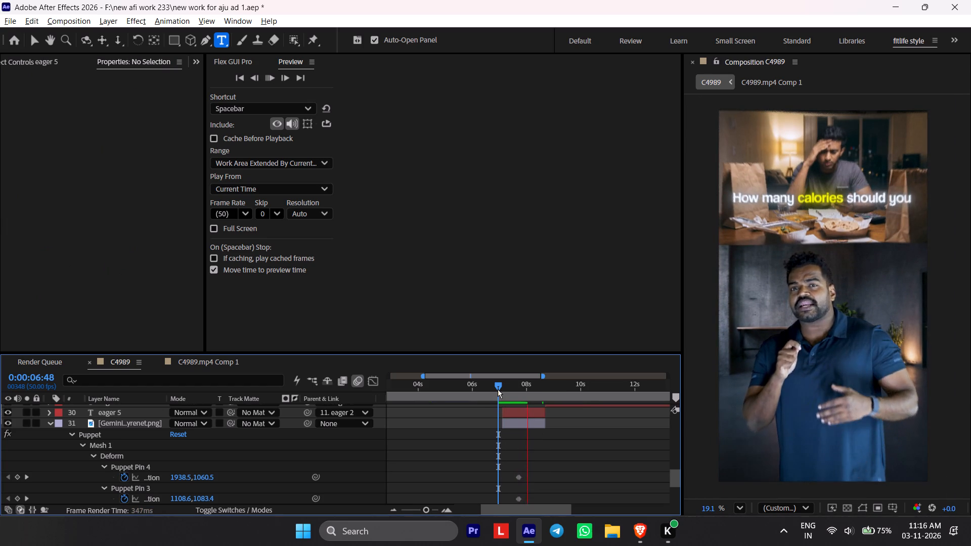
pyautogui.press('space')
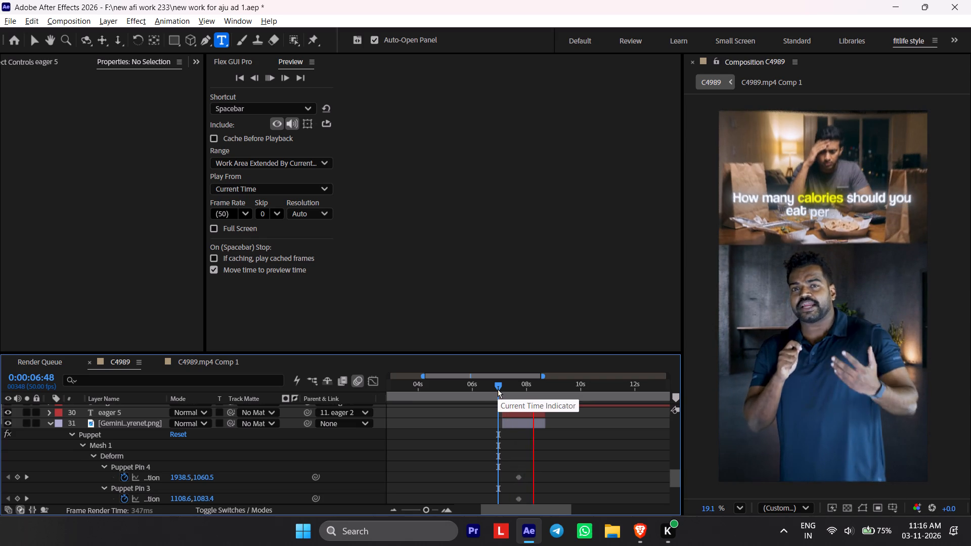
pyautogui.click(498, 389)
pyautogui.press('space')
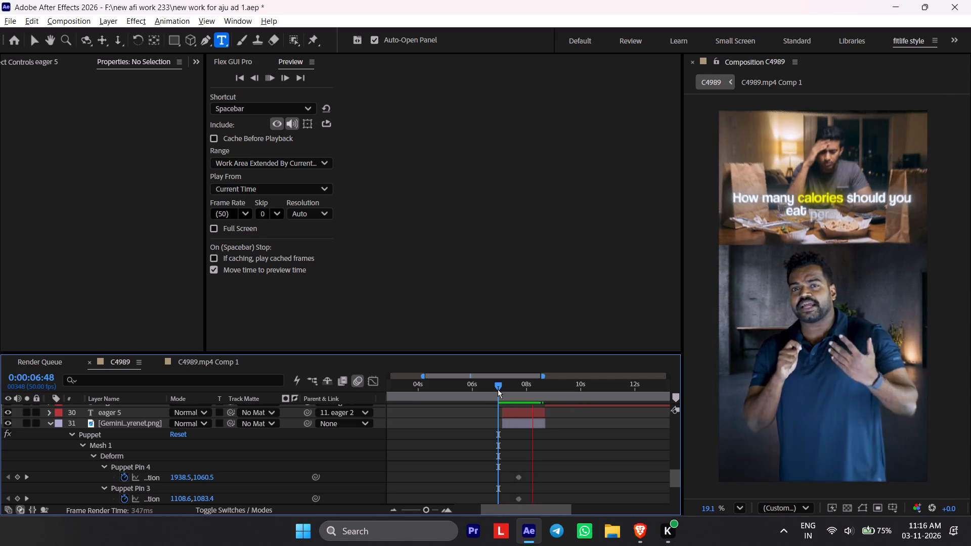
pyautogui.click(498, 389)
pyautogui.press('space')
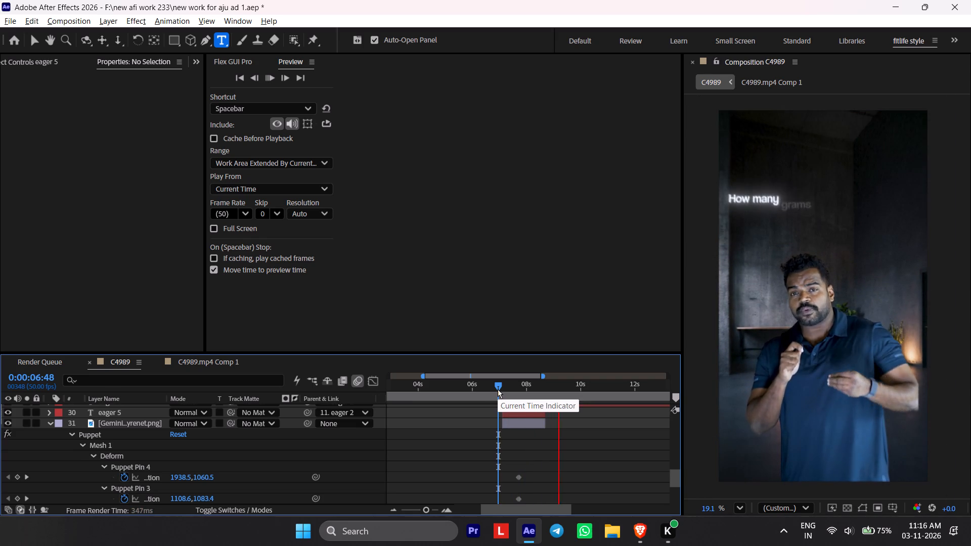
pyautogui.click(498, 389)
pyautogui.press('space')
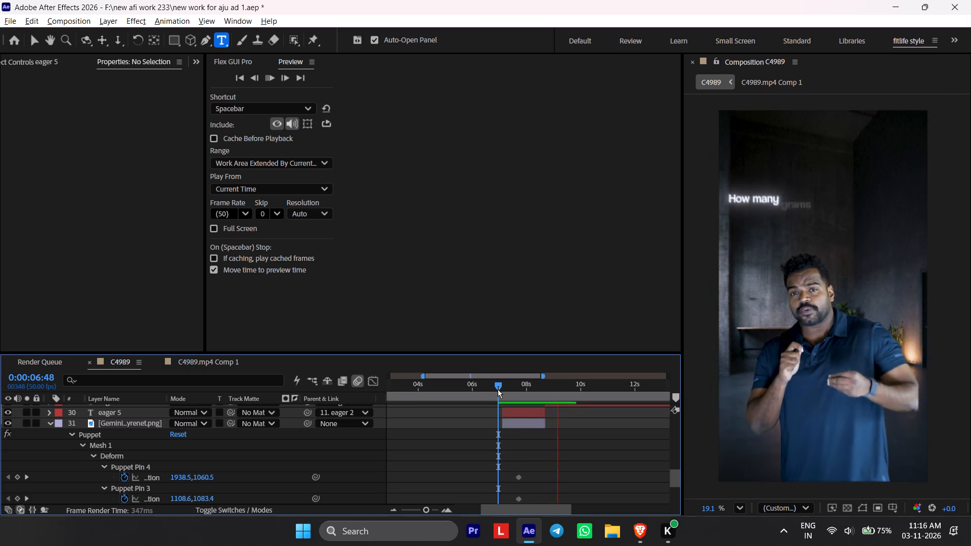
pyautogui.click(498, 389)
pyautogui.press('space')
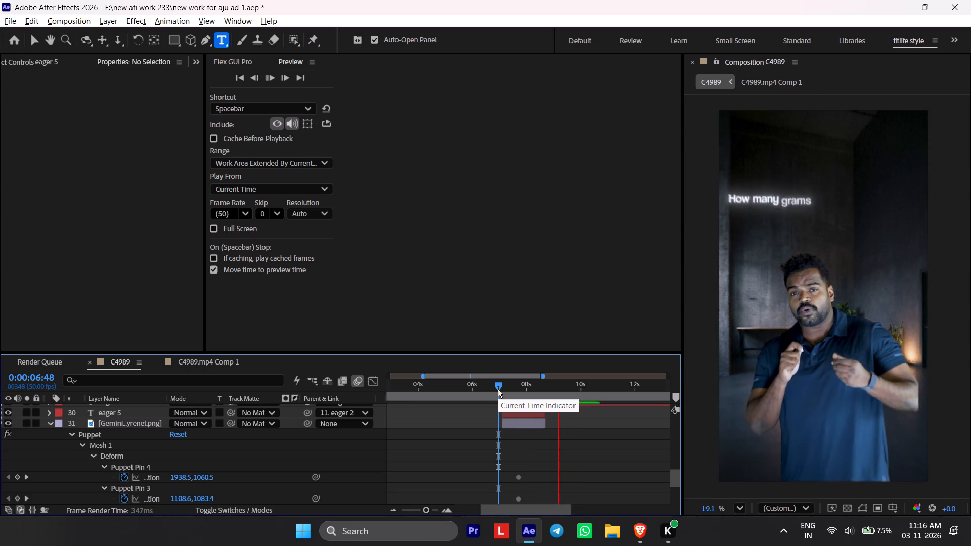
pyautogui.click(498, 389)
# Preview the transition from the calories caption to the protein caption from 0:00:07:33 and 0:00:08:31.
pyautogui.moveTo(502, 391); pyautogui.dragTo(517, 398)
pyautogui.press('space')
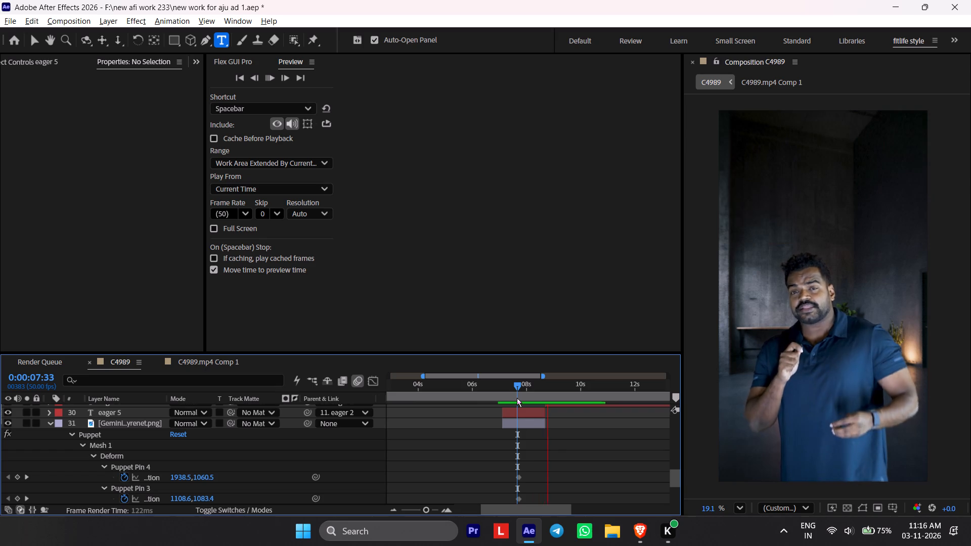
pyautogui.press('space')
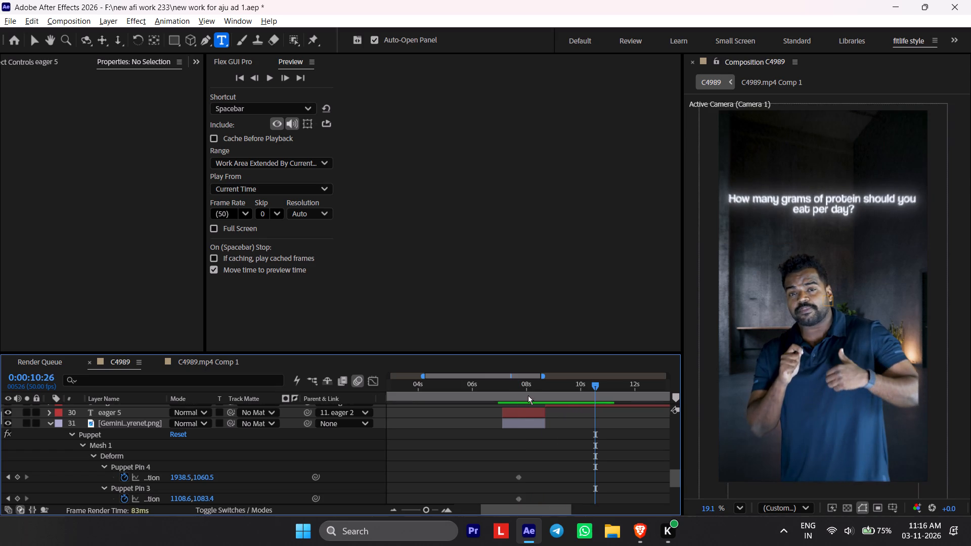
pyautogui.click(543, 388)
pyautogui.press('space')
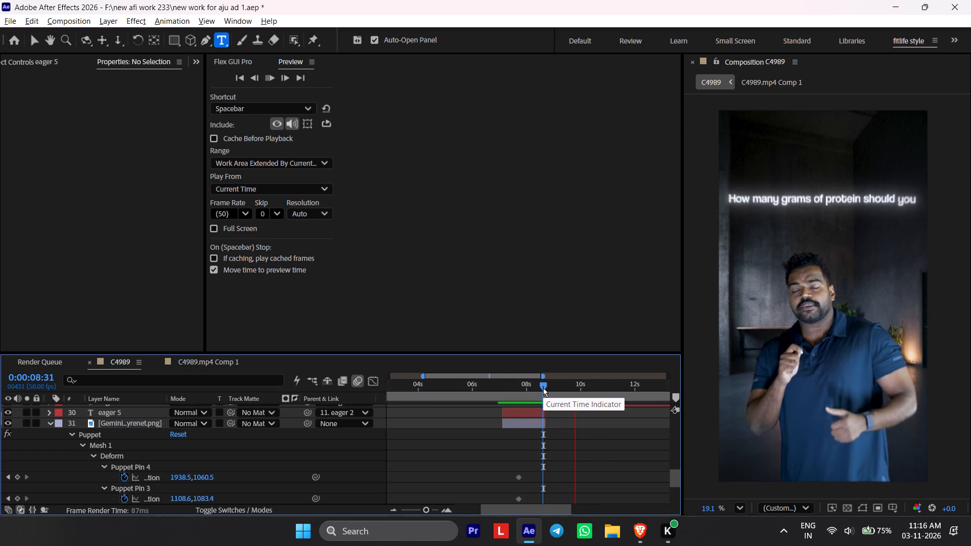
pyautogui.press('space')
# Remove the existing Flex text animation from the protein caption layer eager 6.
pyautogui.scroll(2, 570, 399)
pyautogui.click(551, 470)
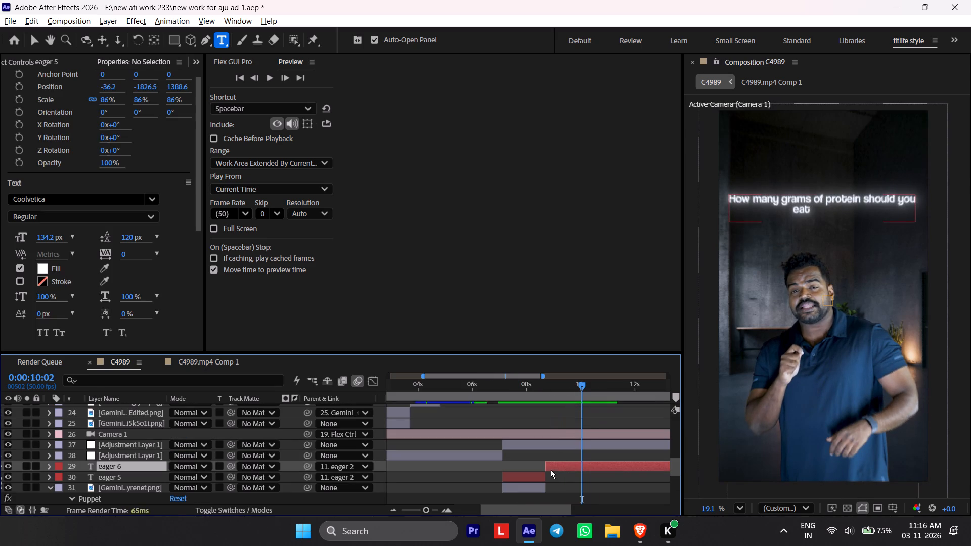
pyautogui.click(229, 57)
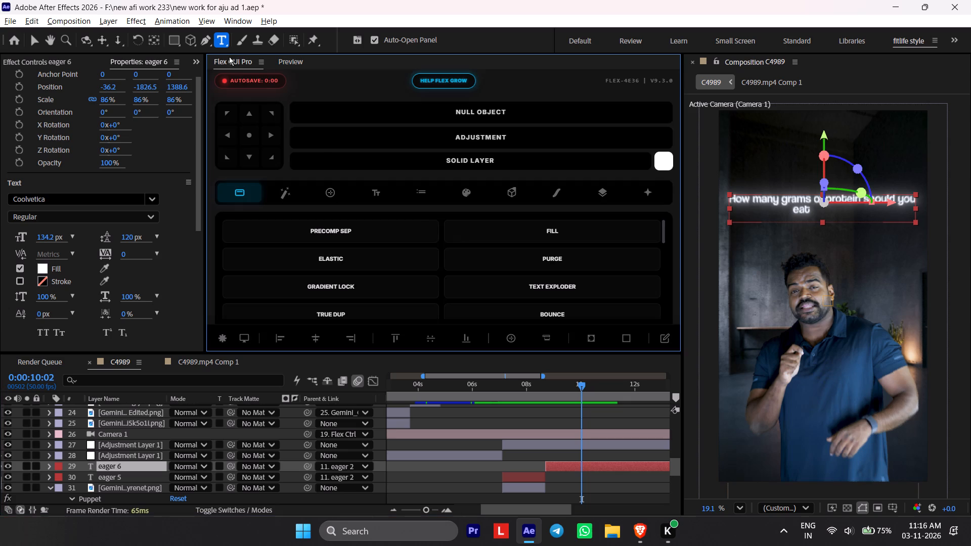
pyautogui.click(363, 191)
pyautogui.doubleClick(280, 239)
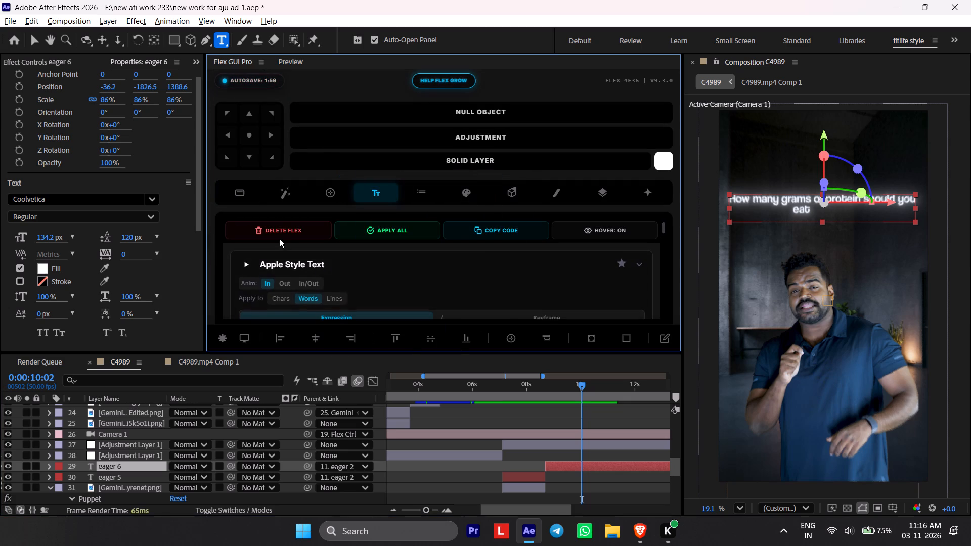
pyautogui.click(280, 230)
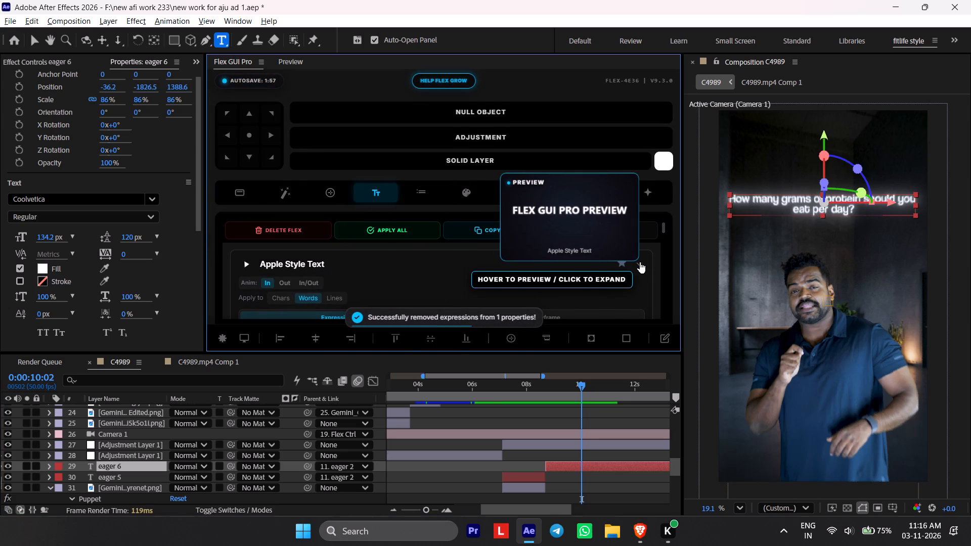
# Apply the Apple Style Text animation to the protein caption by words, animating in, with a Word Delay of 0.1.
pyautogui.click(640, 262)
pyautogui.scroll(-1, 640, 262)
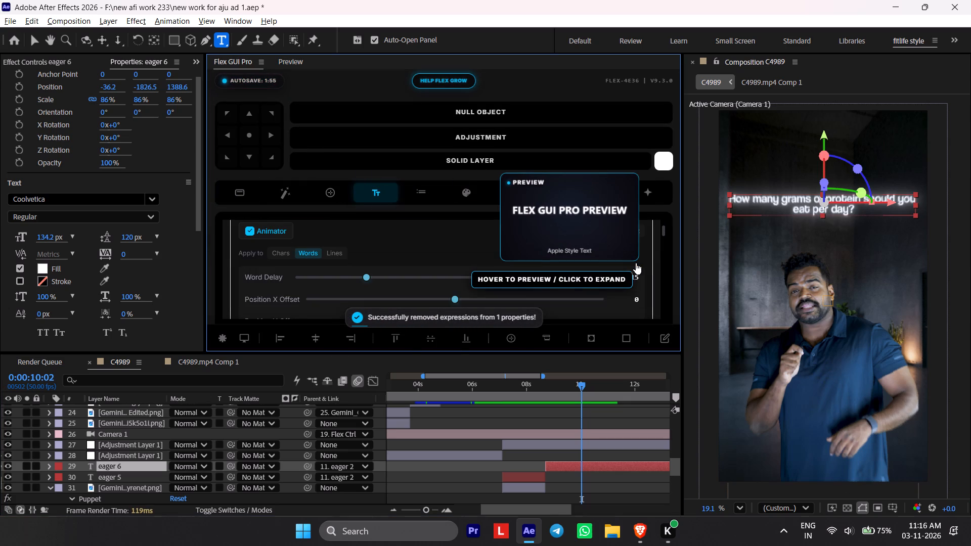
pyautogui.scroll(-1, 269, 288)
pyautogui.scroll(1, 360, 251)
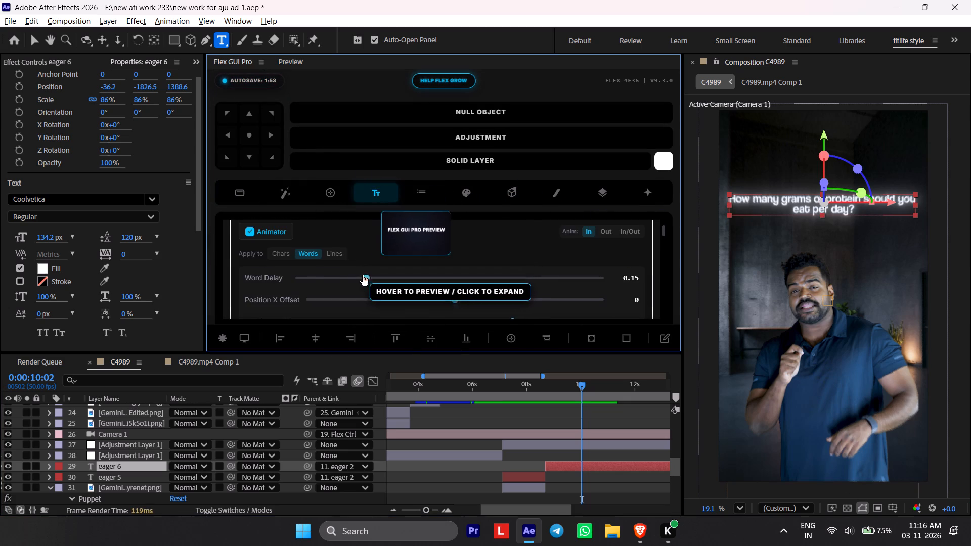
pyautogui.moveTo(363, 275); pyautogui.dragTo(283, 284)
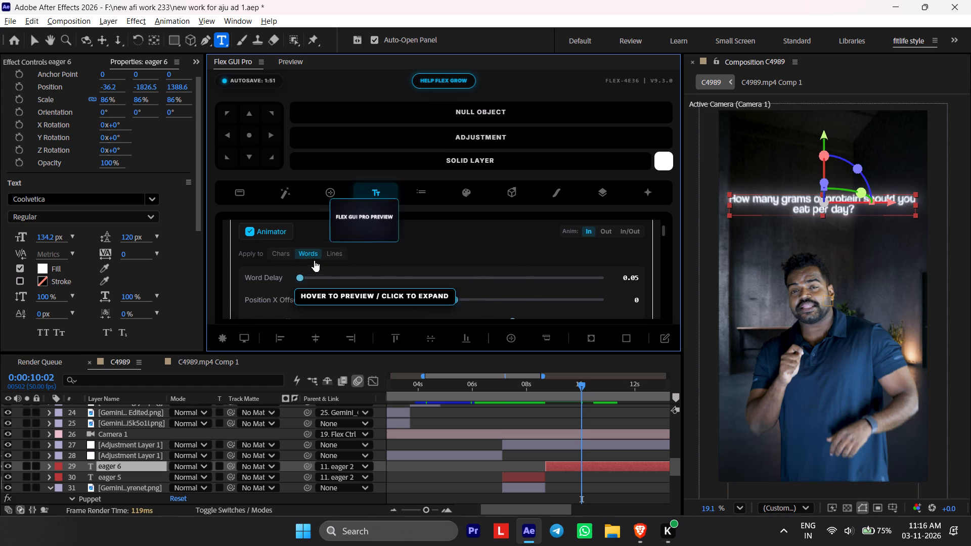
pyautogui.moveTo(304, 276); pyautogui.dragTo(363, 274)
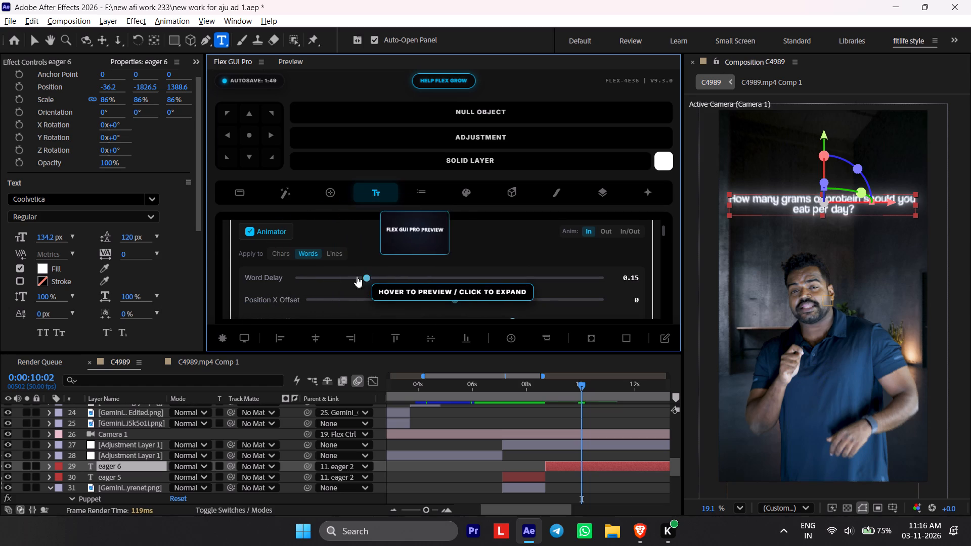
pyautogui.moveTo(368, 268); pyautogui.dragTo(349, 271)
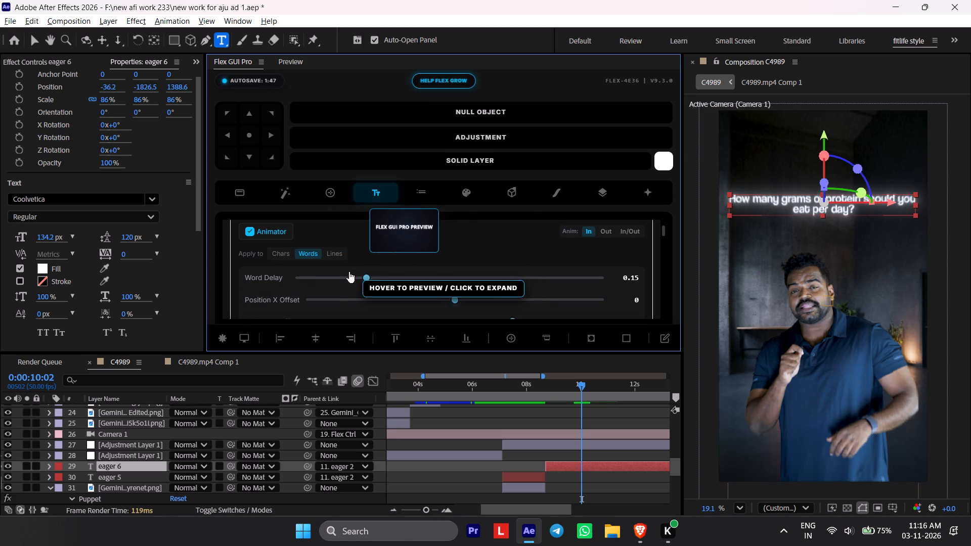
pyautogui.moveTo(349, 271); pyautogui.dragTo(344, 271)
pyautogui.scroll(3, 352, 277)
pyautogui.scroll(-1, 350, 277)
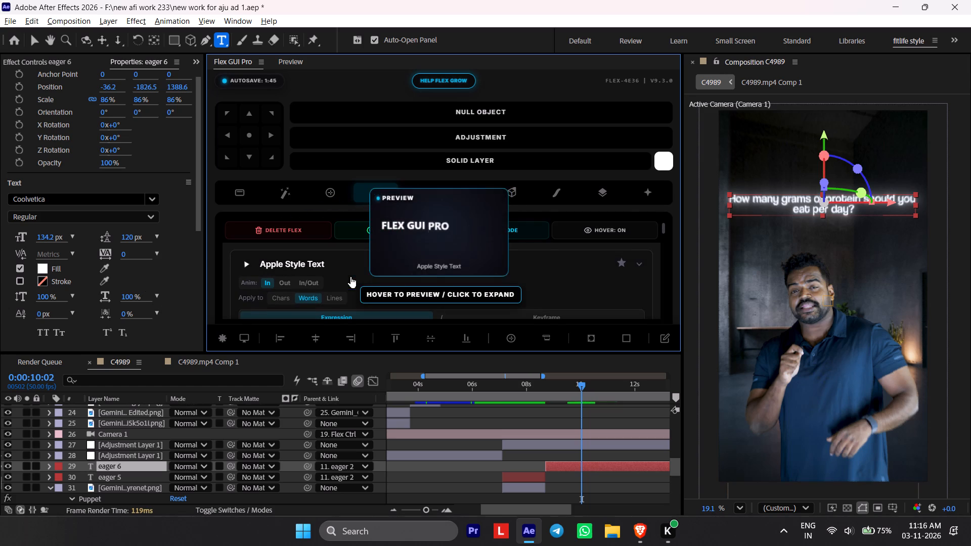
pyautogui.click(630, 260)
pyautogui.scroll(-2, 534, 293)
pyautogui.scroll(1, 460, 275)
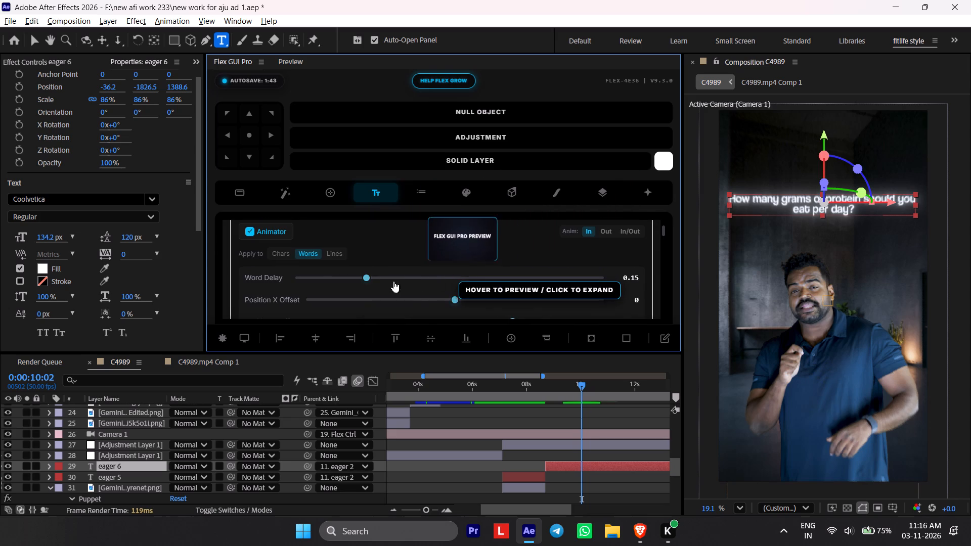
pyautogui.moveTo(364, 280); pyautogui.dragTo(338, 278)
pyautogui.doubleClick(424, 260)
pyautogui.press('u')
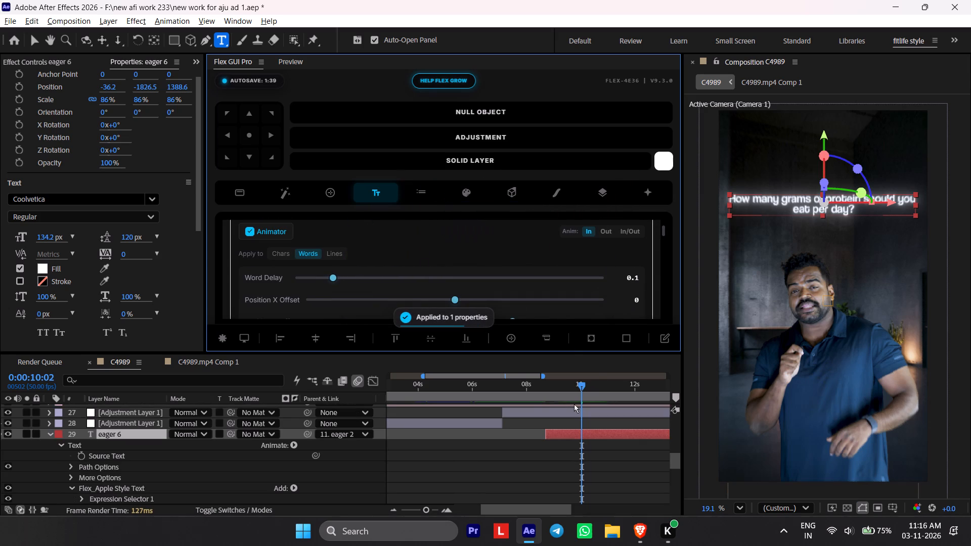
# Preview the protein caption's word-by-word reveal repeatedly from its start at 0:00:08:35.
pyautogui.moveTo(561, 404); pyautogui.dragTo(541, 408)
pyautogui.click(546, 387)
pyautogui.press('space')
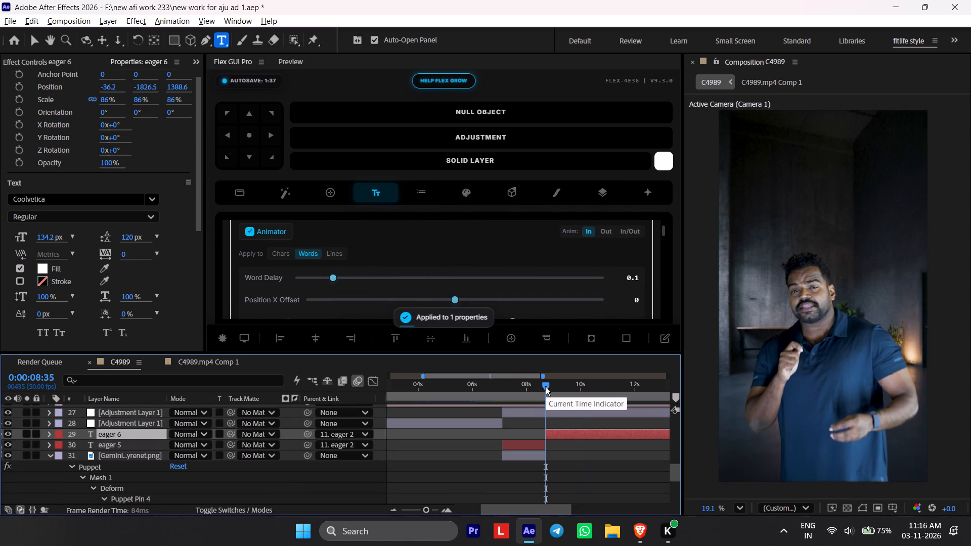
pyautogui.click(546, 387)
pyautogui.click(546, 387)
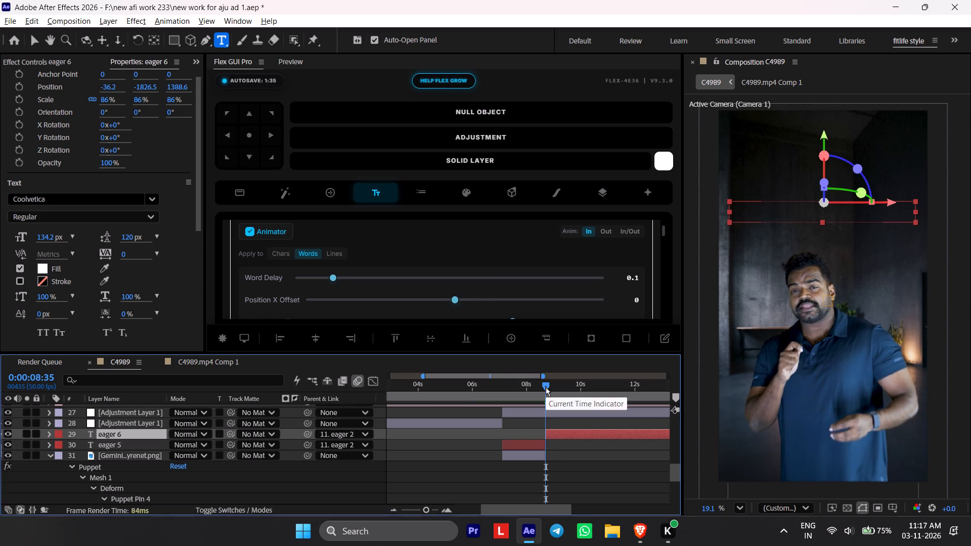
pyautogui.press('space')
pyautogui.click(546, 387)
pyautogui.press('space')
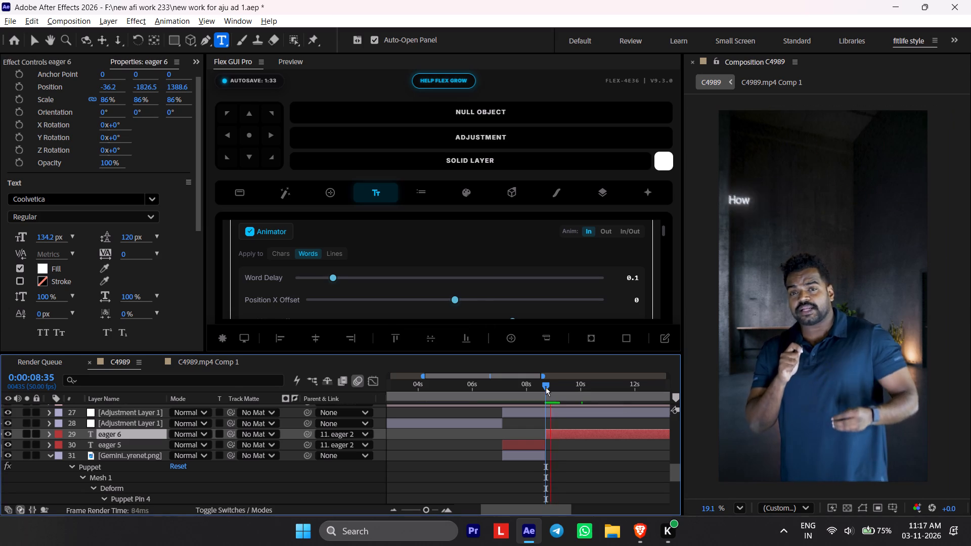
pyautogui.click(546, 387)
pyautogui.press('space')
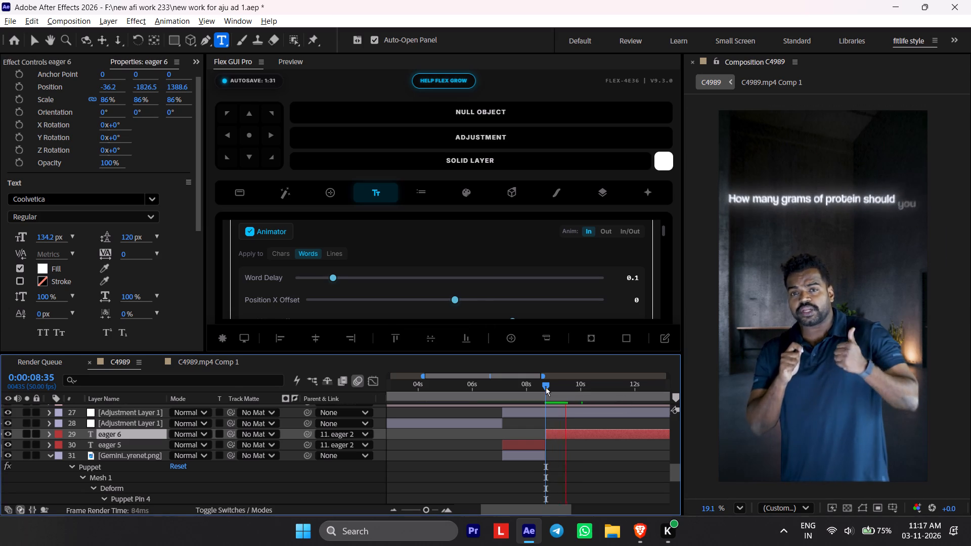
pyautogui.click(546, 387)
pyautogui.press('space')
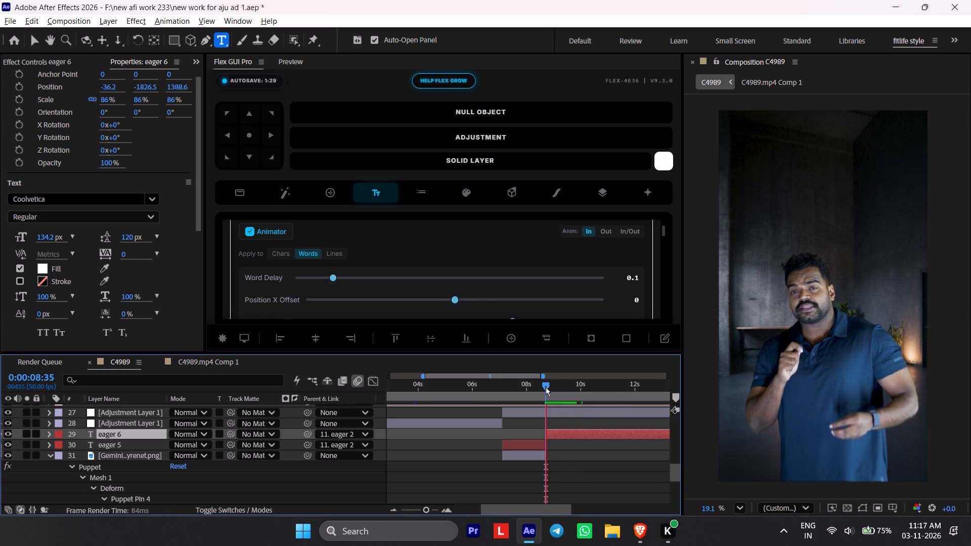
pyautogui.press('space')
# Shorten the protein caption in layer eager 6 to "How many grams of protein?" by replacing everything after "protein" with a question mark.
pyautogui.doubleClick(580, 434)
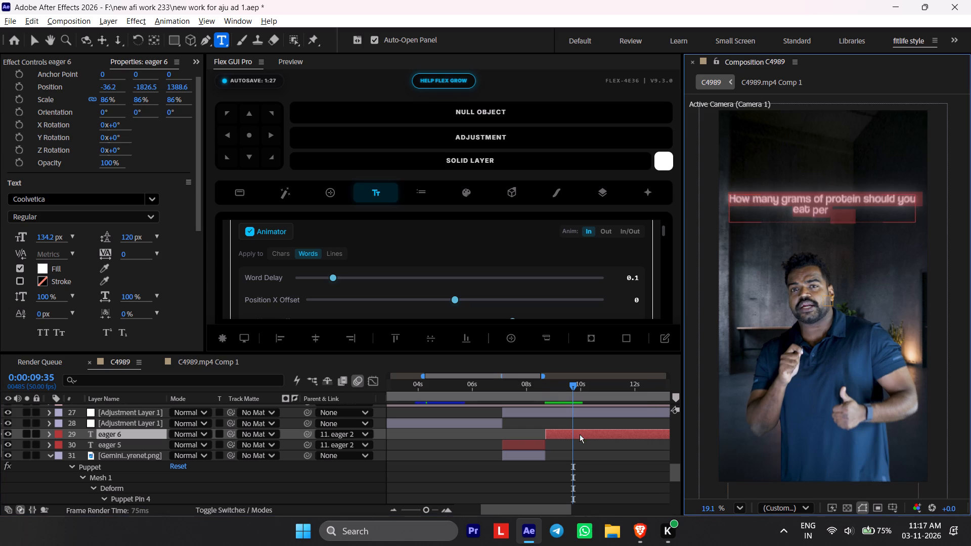
pyautogui.moveTo(868, 198); pyautogui.dragTo(874, 222)
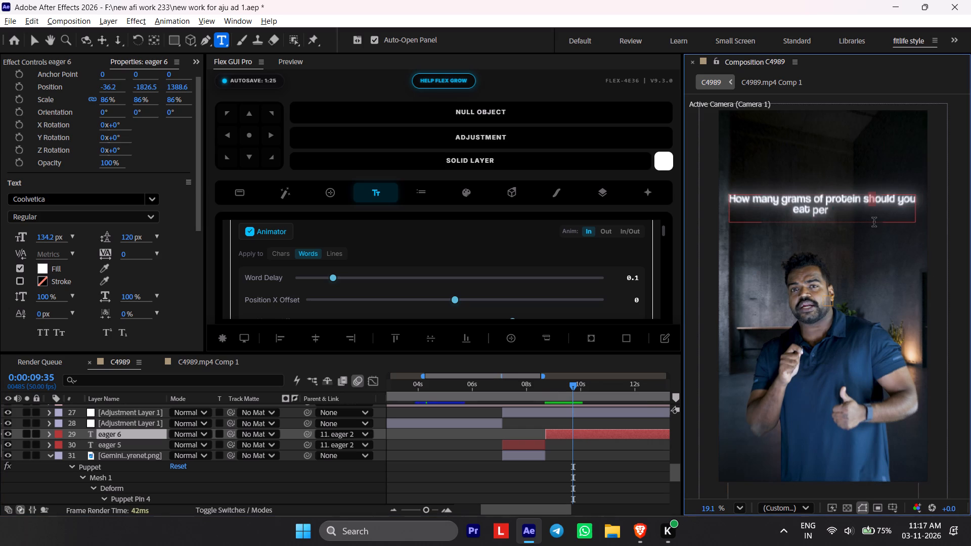
pyautogui.moveTo(874, 222); pyautogui.dragTo(897, 225)
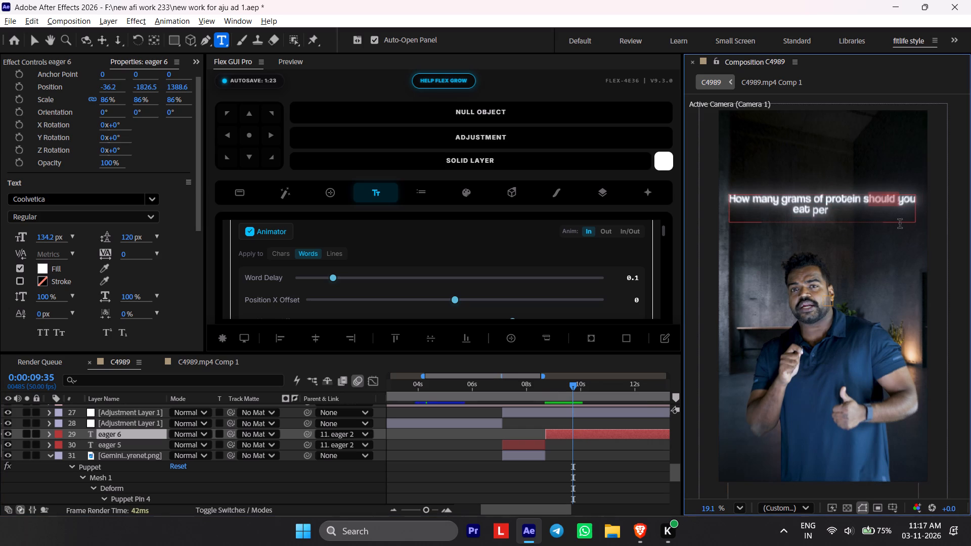
pyautogui.hotkey('ctrl', 'a')
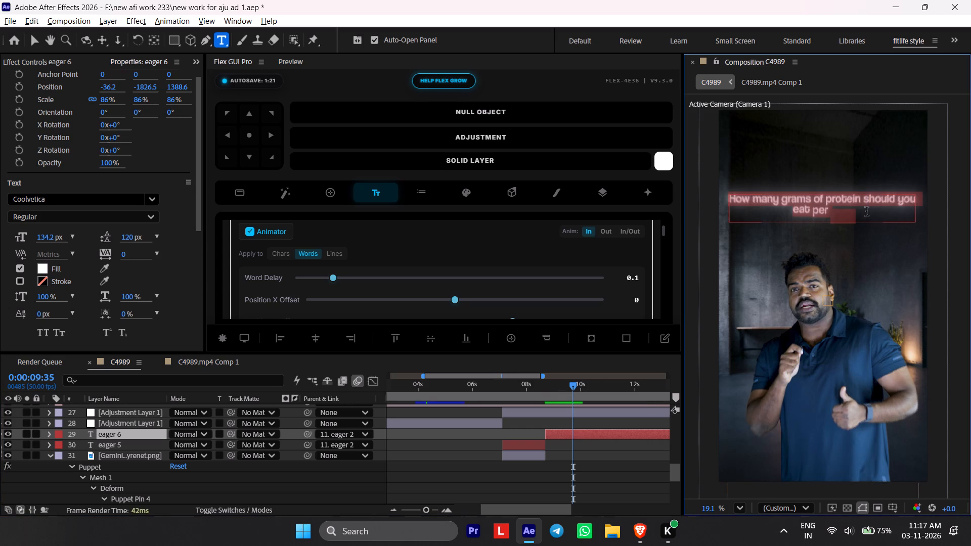
pyautogui.moveTo(863, 198); pyautogui.dragTo(910, 228)
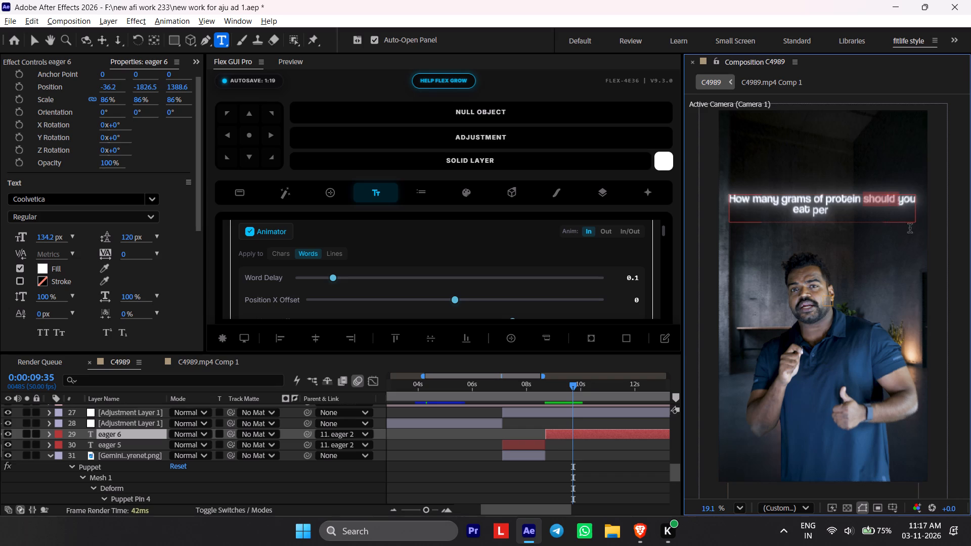
pyautogui.moveTo(910, 228); pyautogui.dragTo(853, 216)
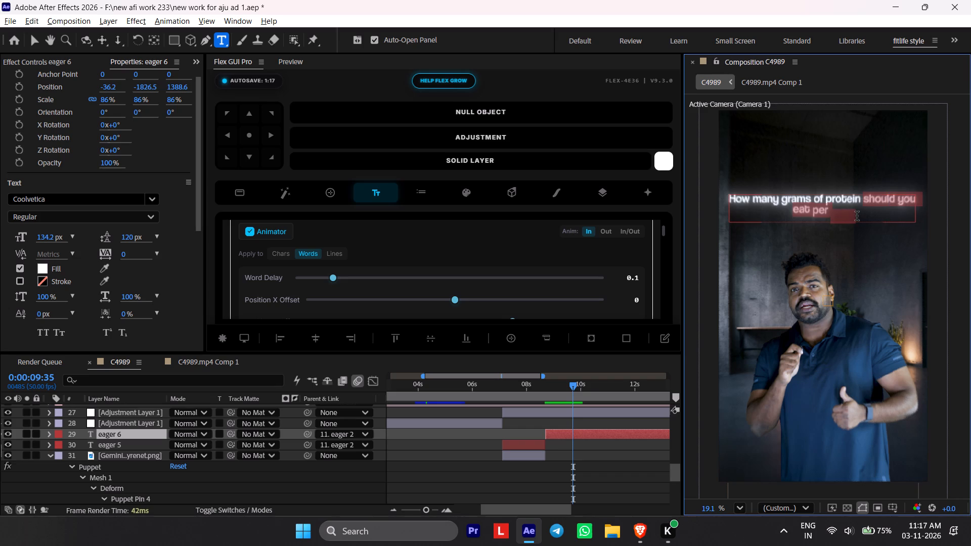
pyautogui.press('BackSpace')
pyautogui.press('BackSpace')
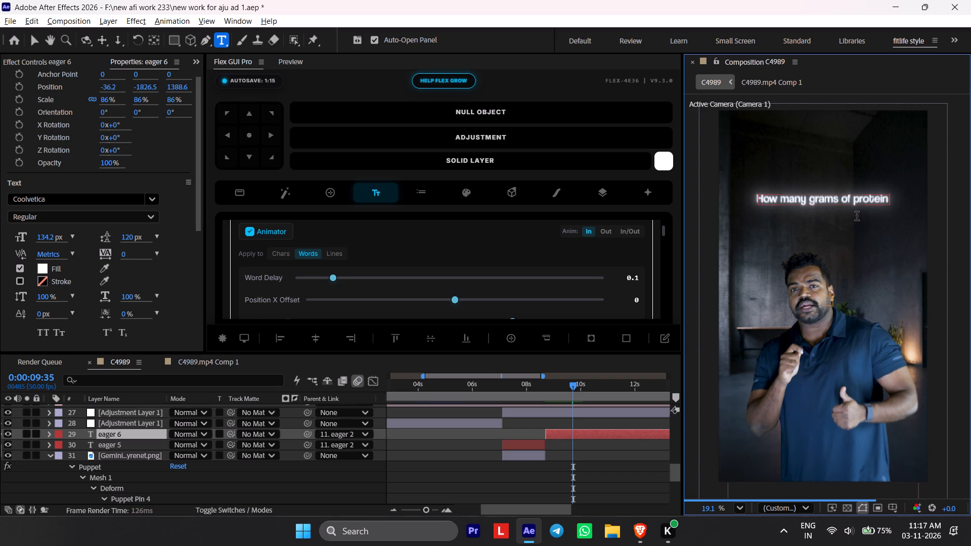
pyautogui.hotkey('shift', '?')
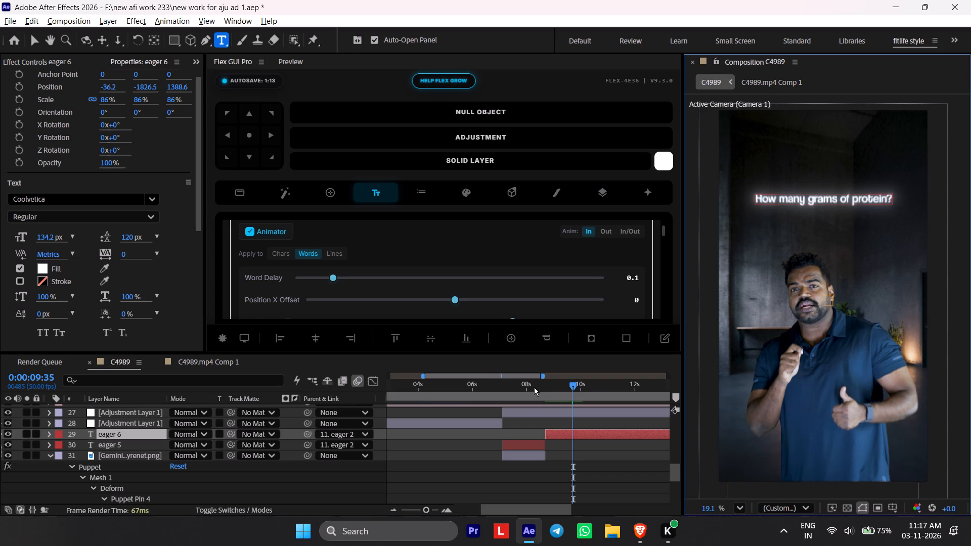
pyautogui.click(533, 399)
pyautogui.press('space')
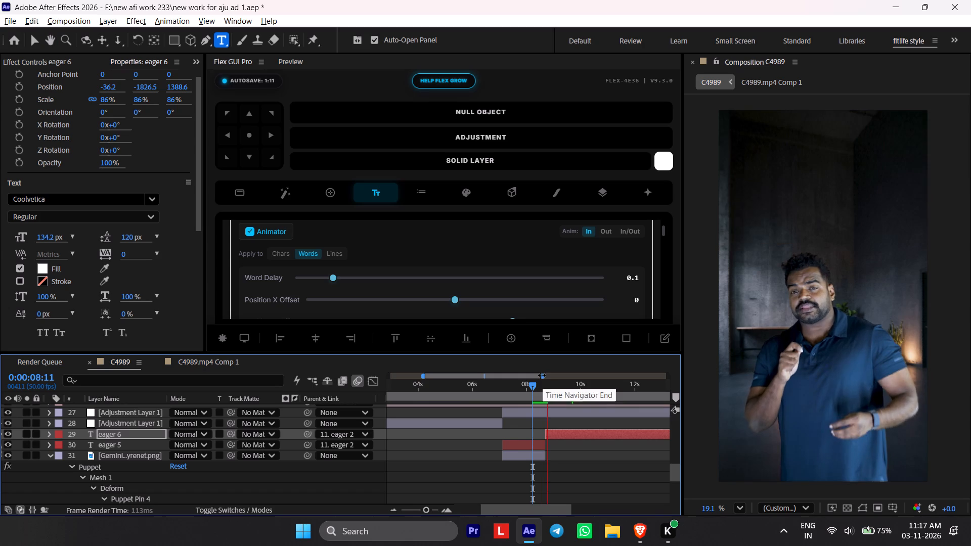
pyautogui.click(542, 389)
pyautogui.press('space')
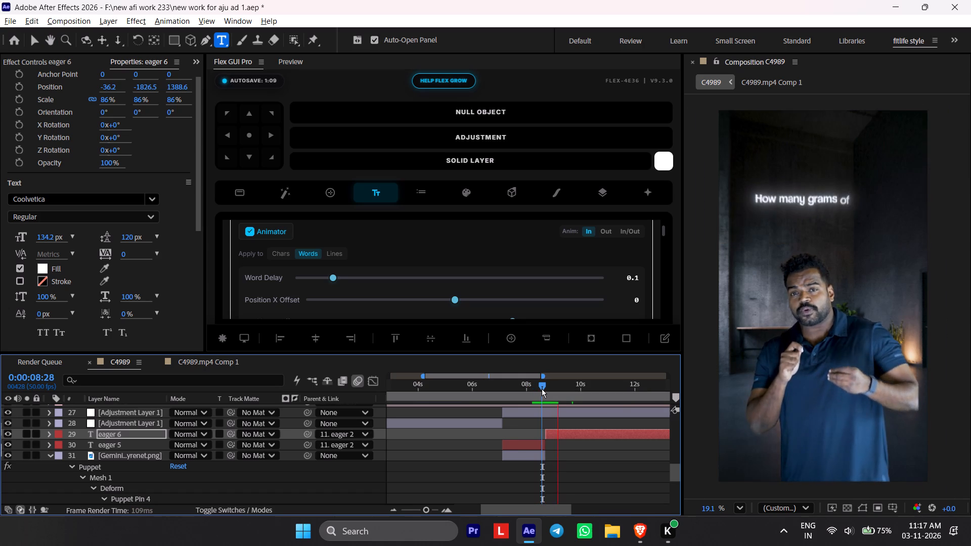
pyautogui.click(542, 389)
pyautogui.press('space')
pyautogui.click(542, 389)
pyautogui.press('space')
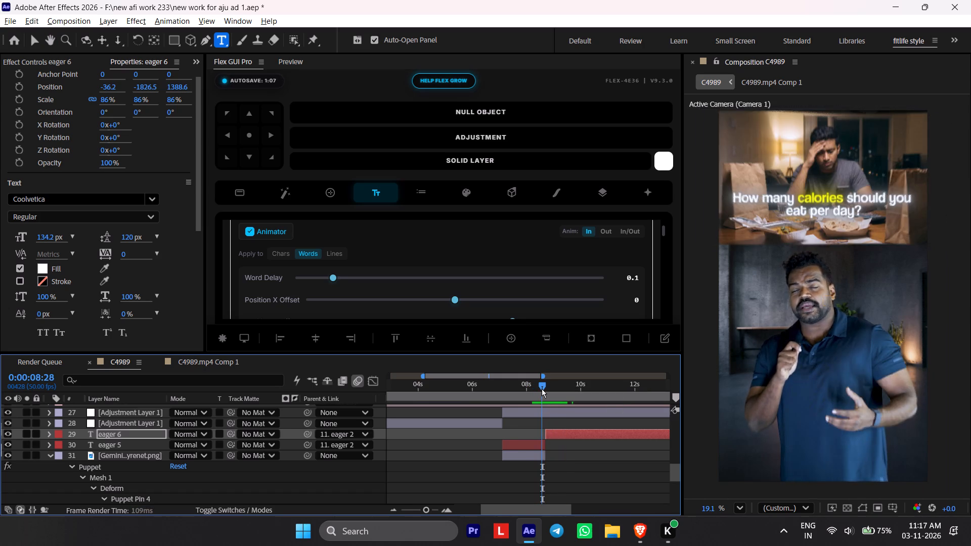
pyautogui.click(542, 389)
pyautogui.press('space')
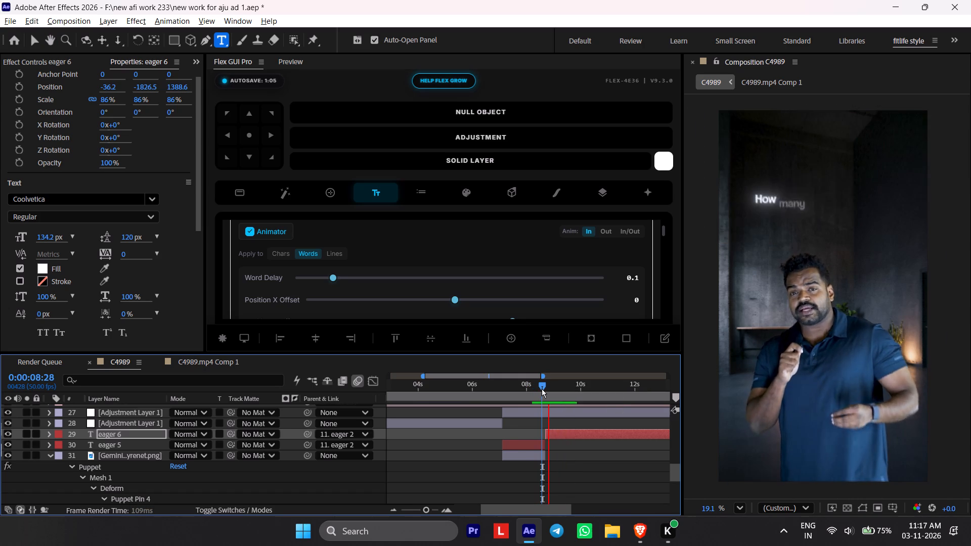
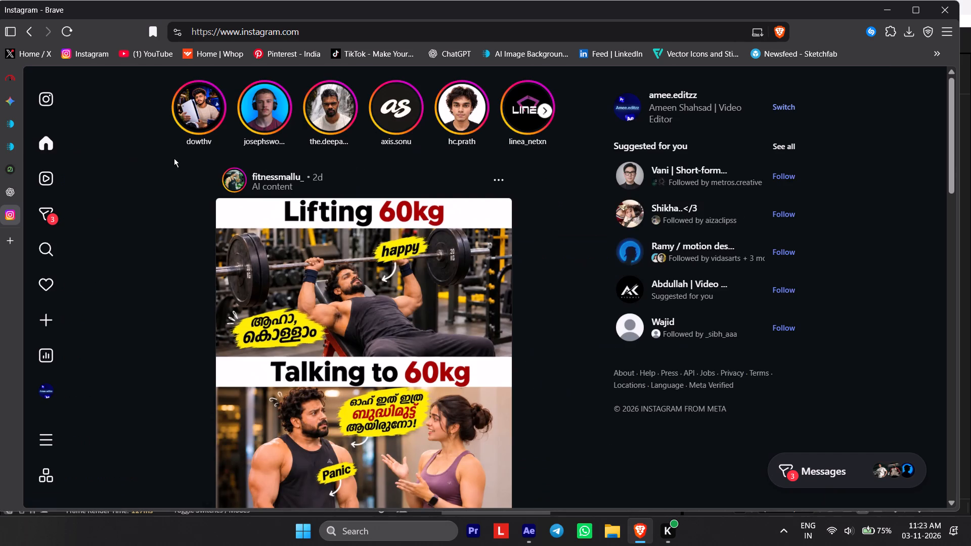
# Watch the Instagram stories of the first five accounts in the row with sound on, and return to the home feed.
pyautogui.click(207, 130)
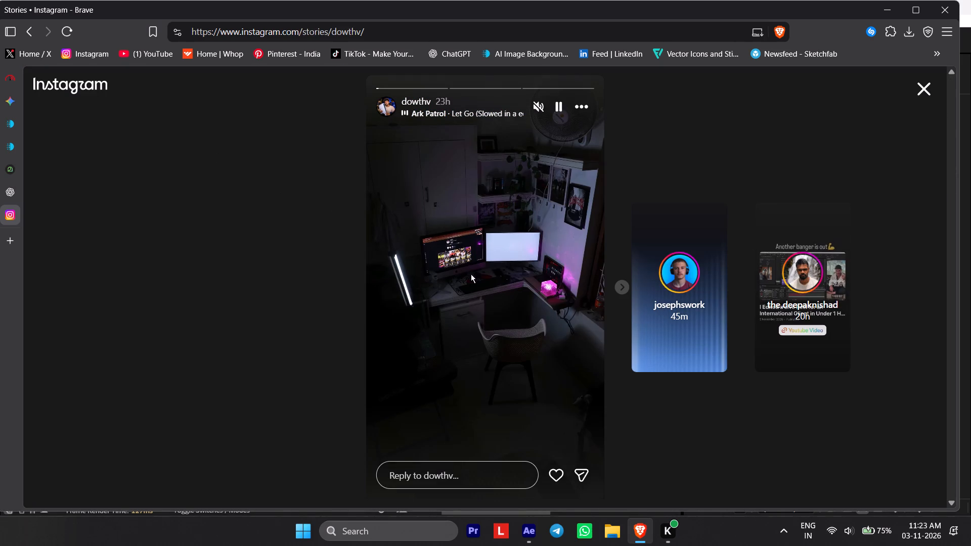
pyautogui.click(614, 282)
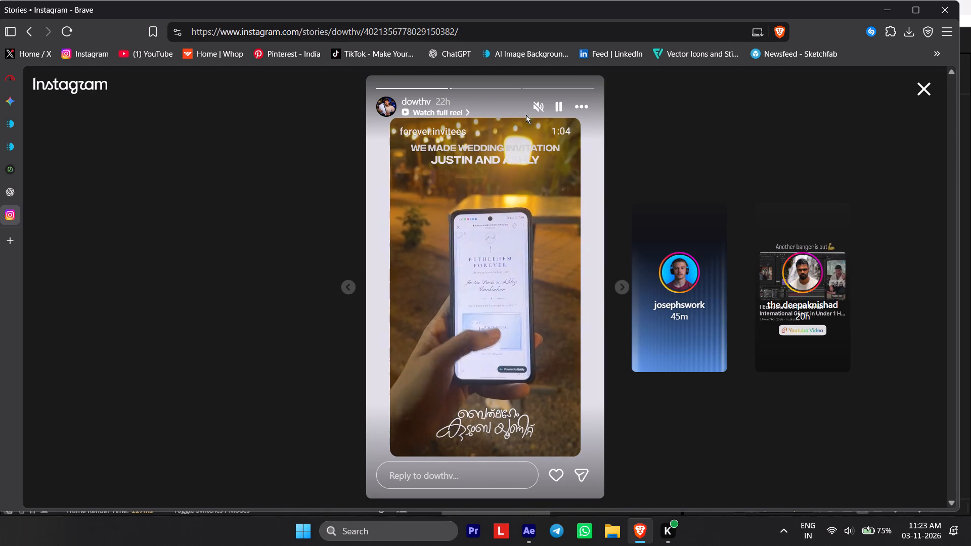
pyautogui.click(530, 113)
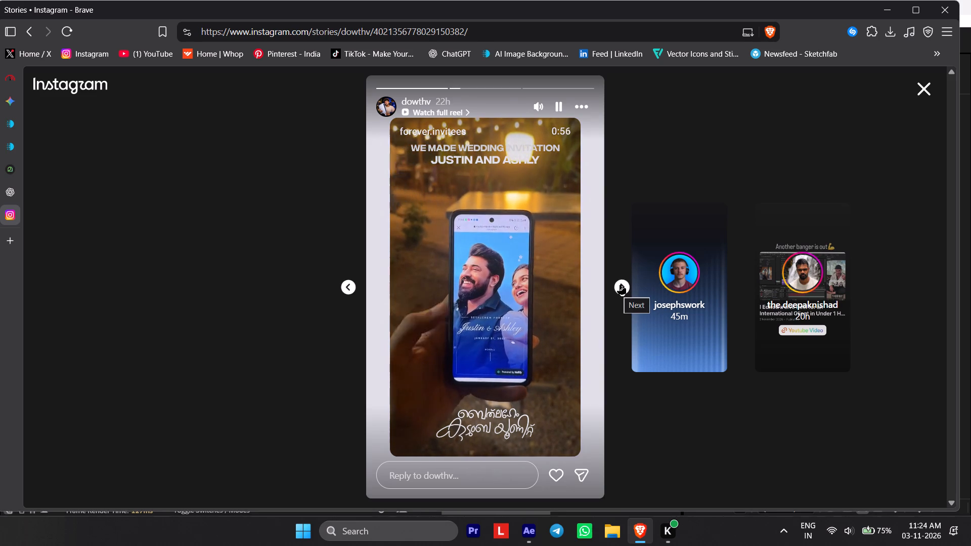
pyautogui.click(620, 285)
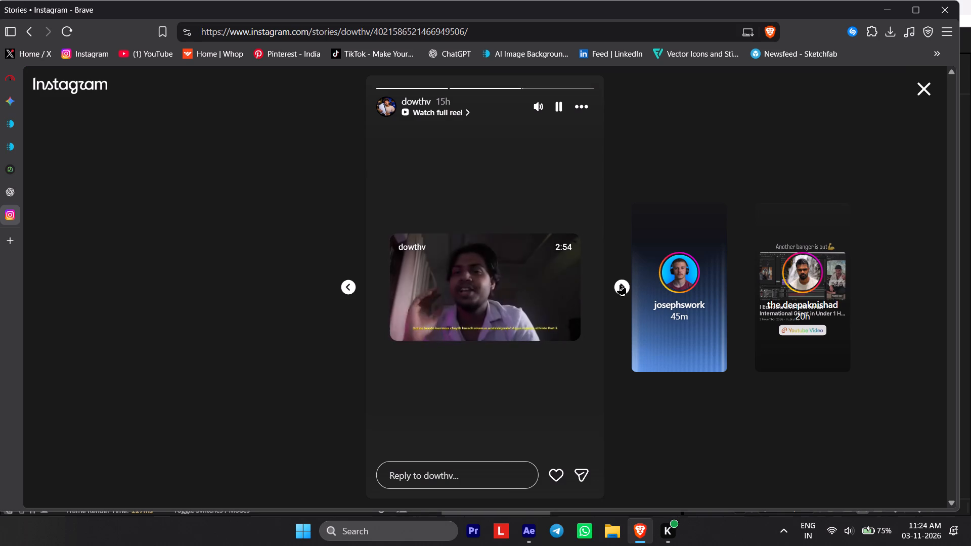
pyautogui.click(620, 285)
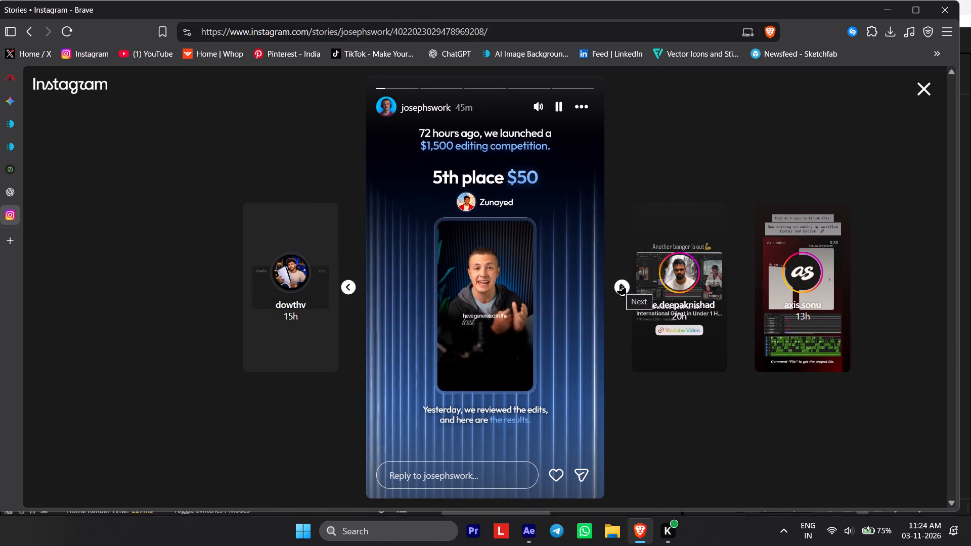
pyautogui.moveTo(620, 285); pyautogui.dragTo(540, 344)
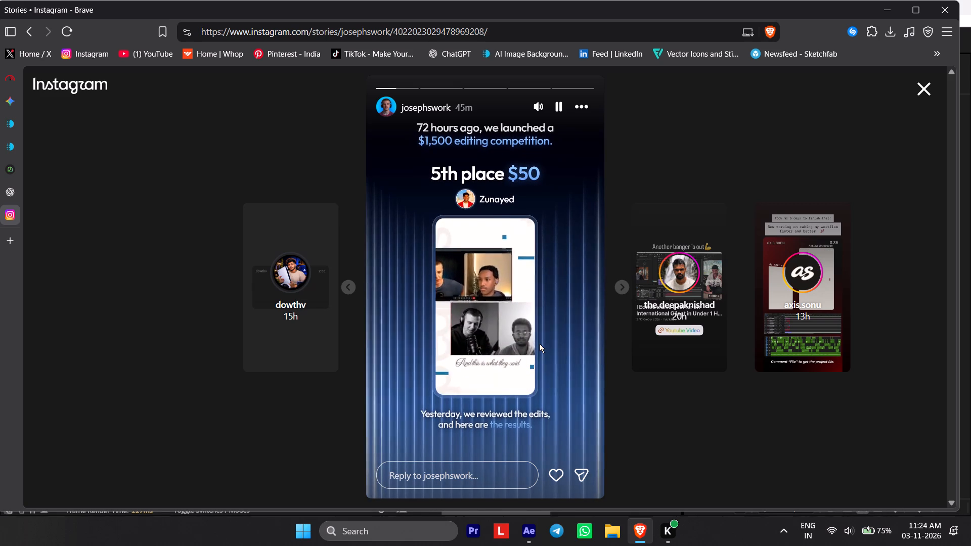
pyautogui.click(622, 291)
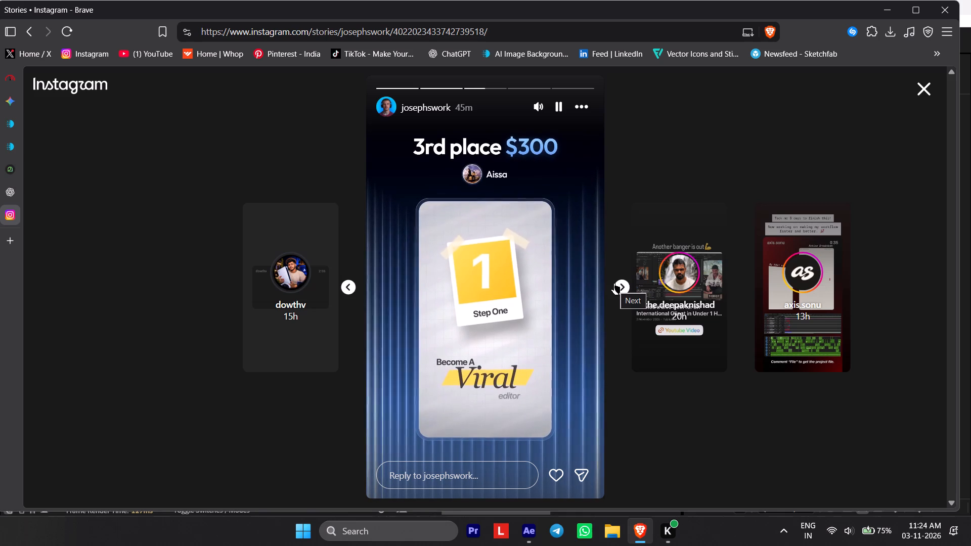
pyautogui.click(614, 283)
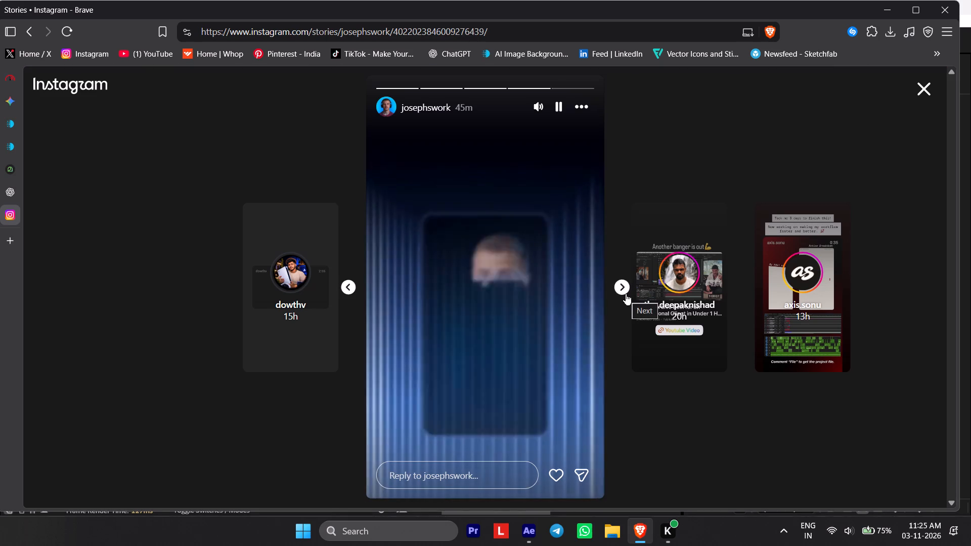
pyautogui.moveTo(626, 294); pyautogui.dragTo(605, 319, button='right')
pyautogui.click(625, 378)
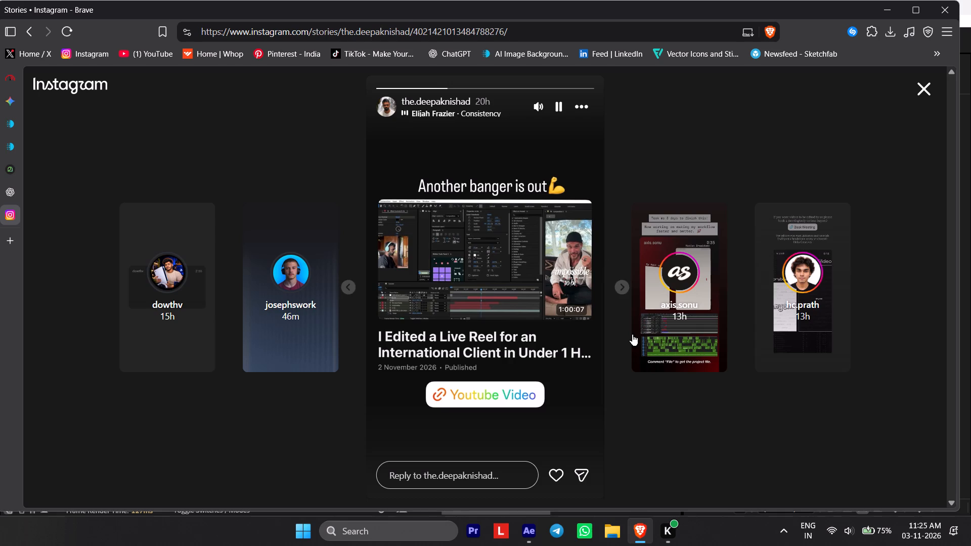
pyautogui.click(664, 290)
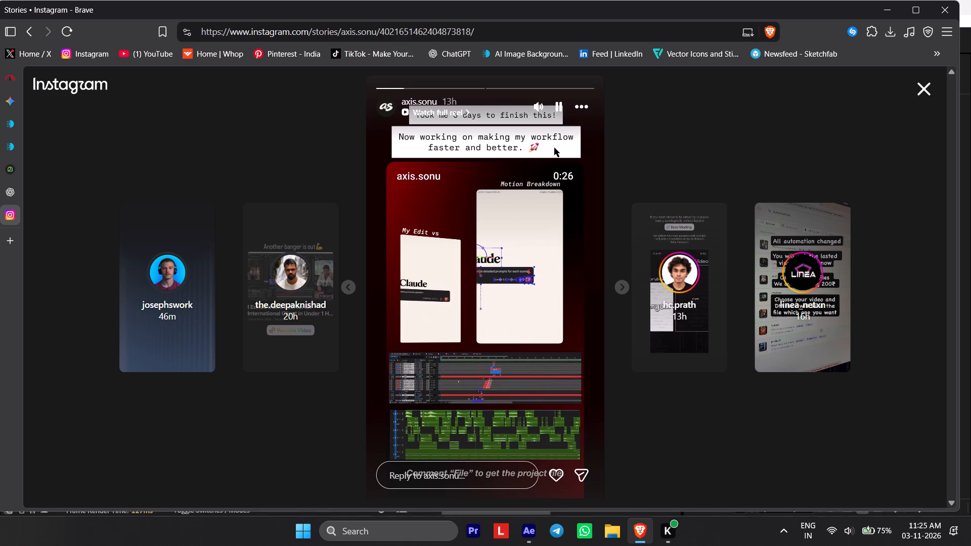
pyautogui.click(620, 289)
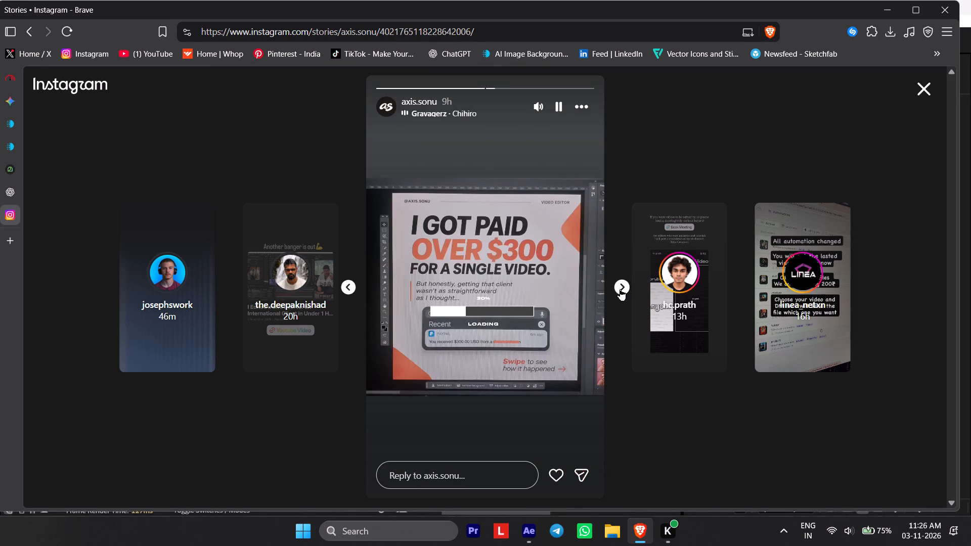
pyautogui.click(620, 289)
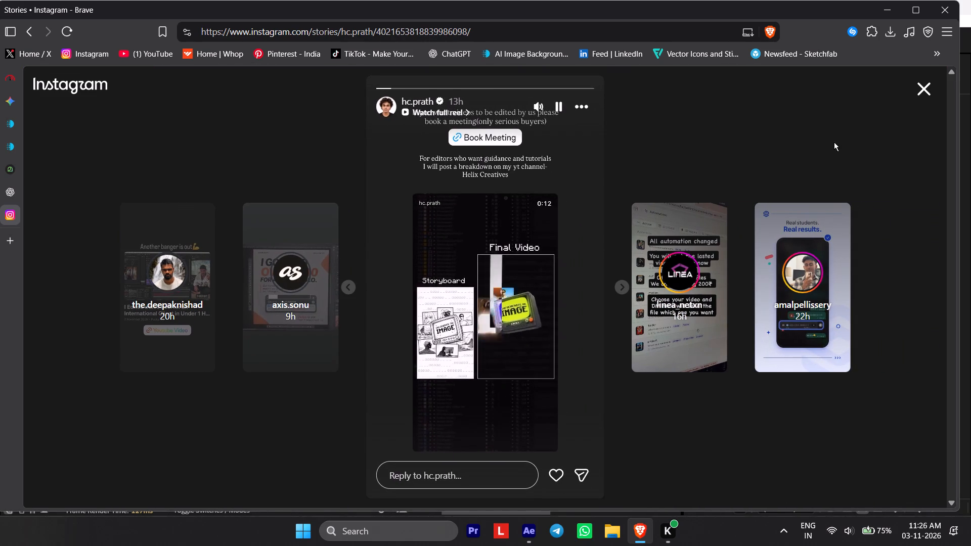
pyautogui.click(914, 105)
pyautogui.click(929, 87)
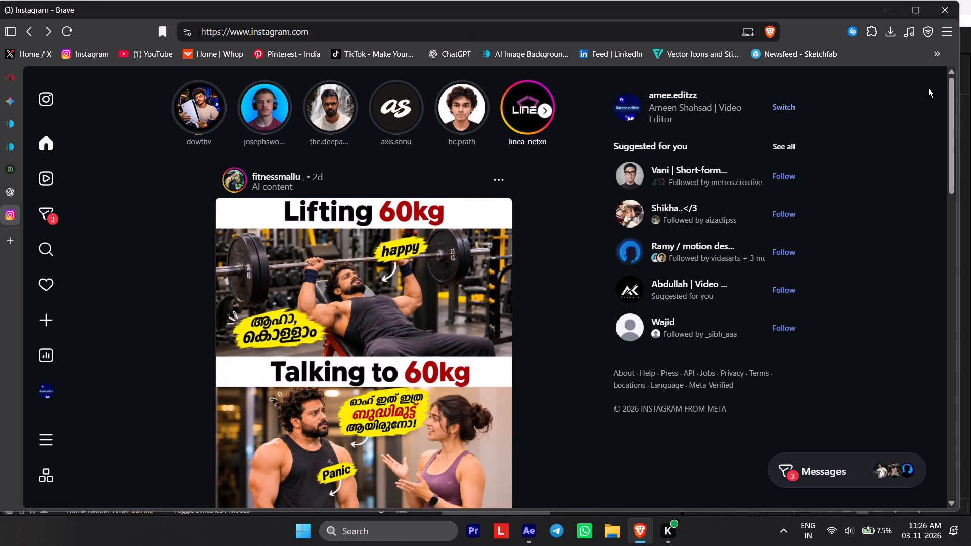
# Browse the home feed to the "Don't hire podcast editor" reel, watch it and like it.
pyautogui.scroll(-4, 469, 327)
pyautogui.scroll(3, 467, 328)
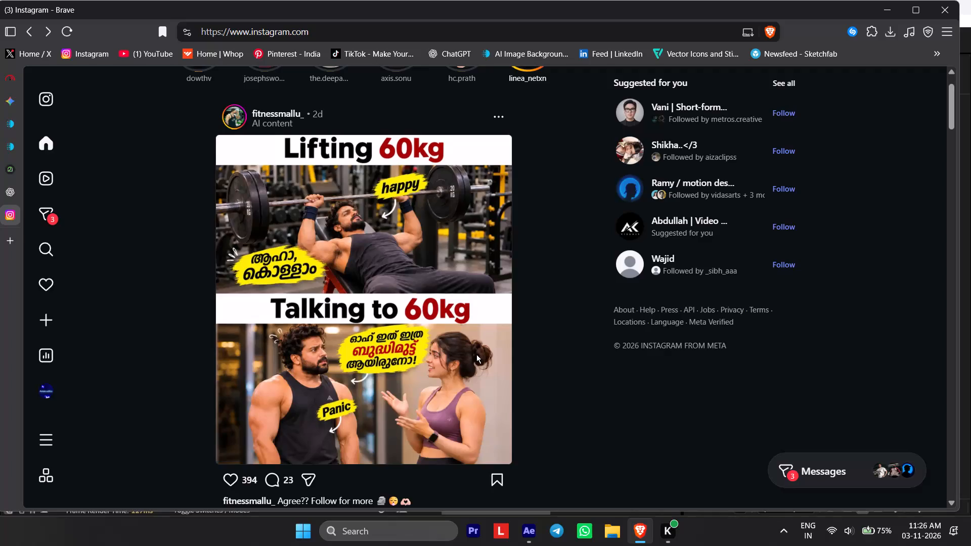
pyautogui.scroll(-7, 476, 350)
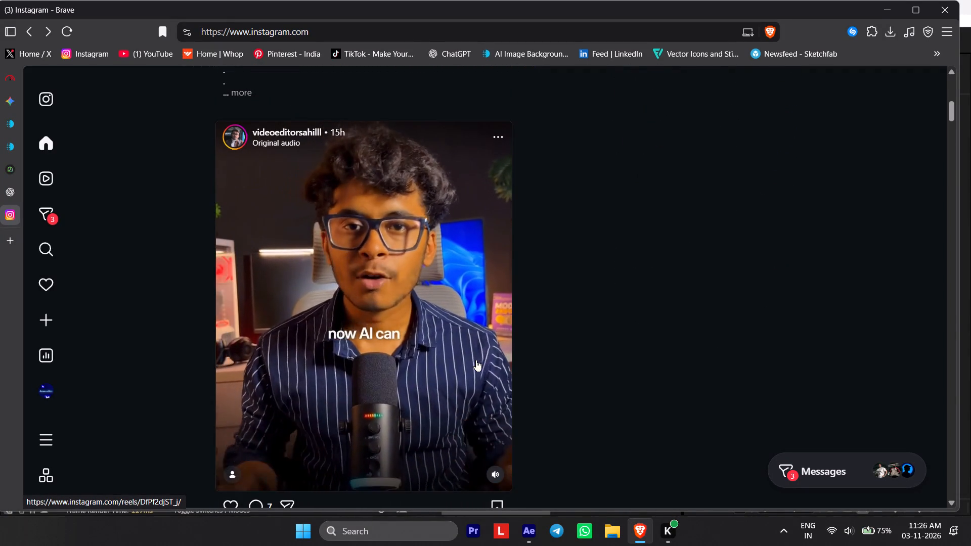
pyautogui.scroll(-1, 470, 367)
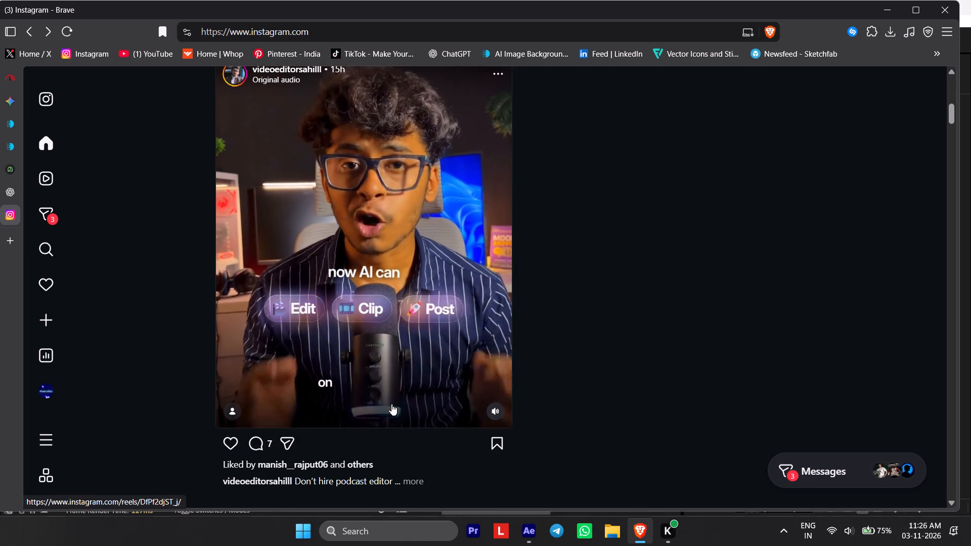
pyautogui.click(229, 444)
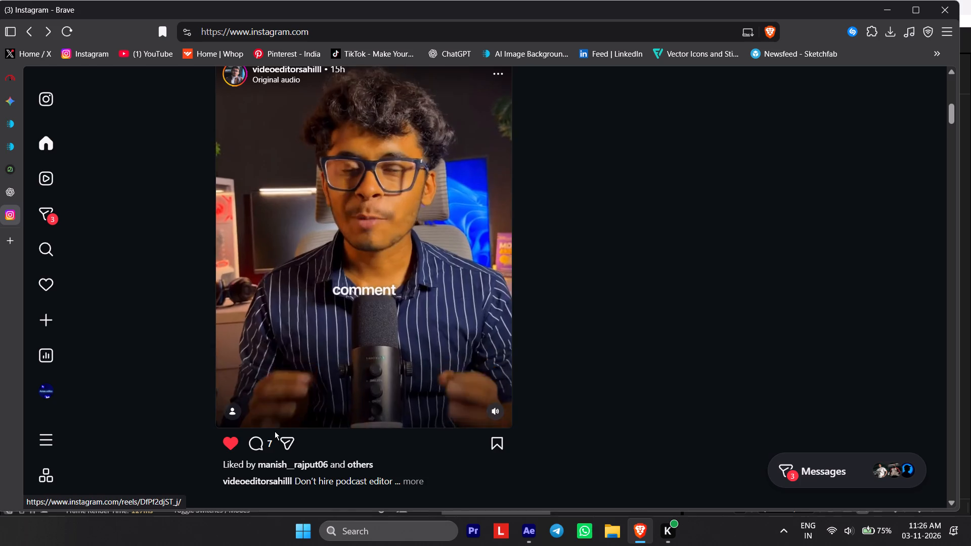
# Post the comment "podcast" on the "Don't hire podcast editor" reel and close the post.
pyautogui.click(258, 436)
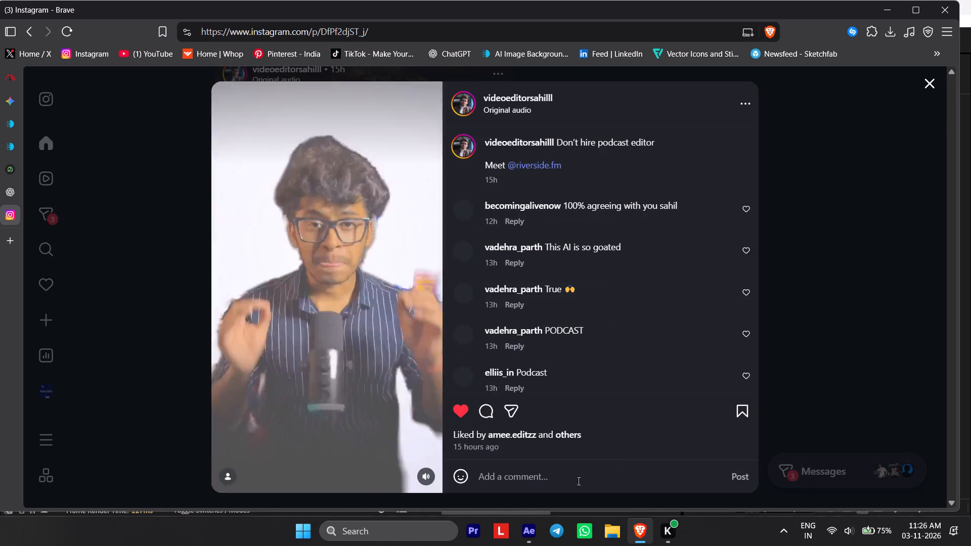
pyautogui.click(568, 483)
pyautogui.click(594, 467)
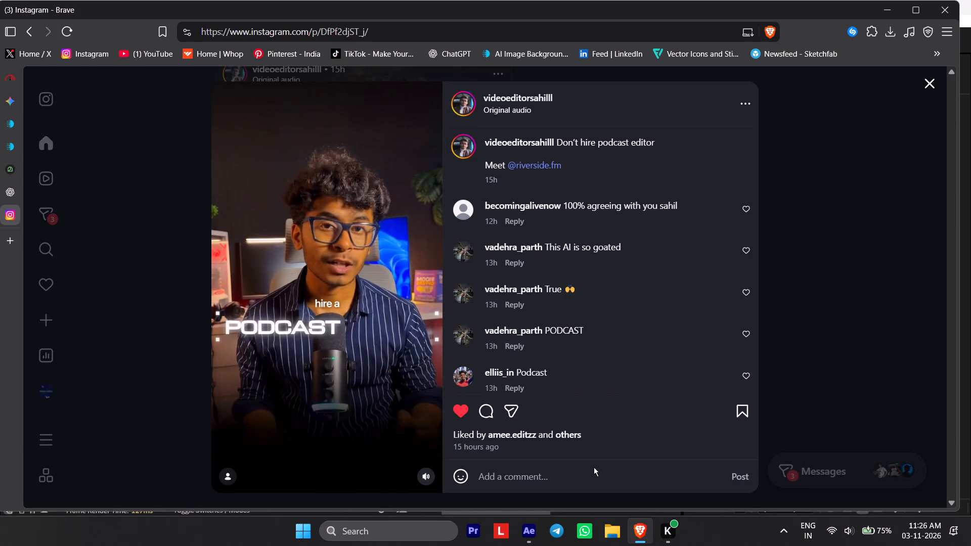
pyautogui.click(581, 483)
pyautogui.click(573, 474)
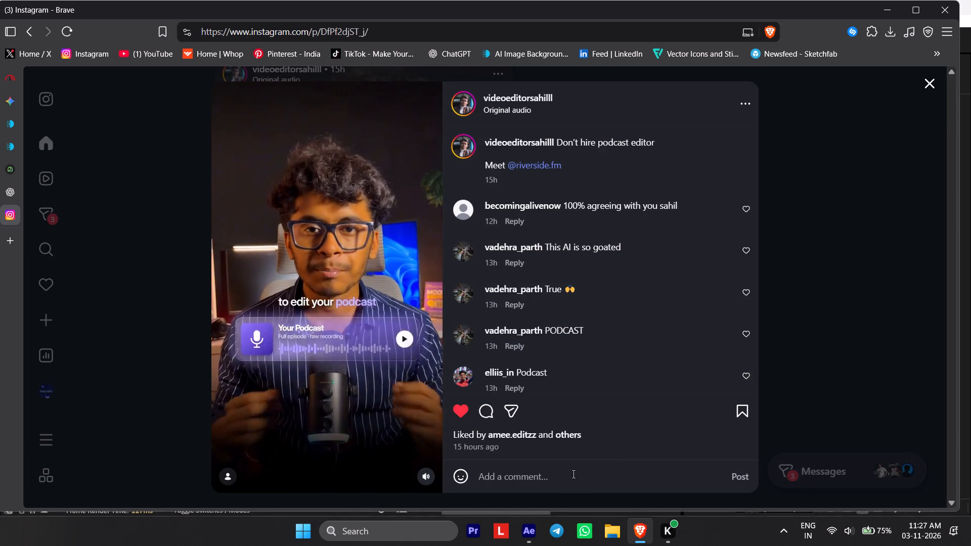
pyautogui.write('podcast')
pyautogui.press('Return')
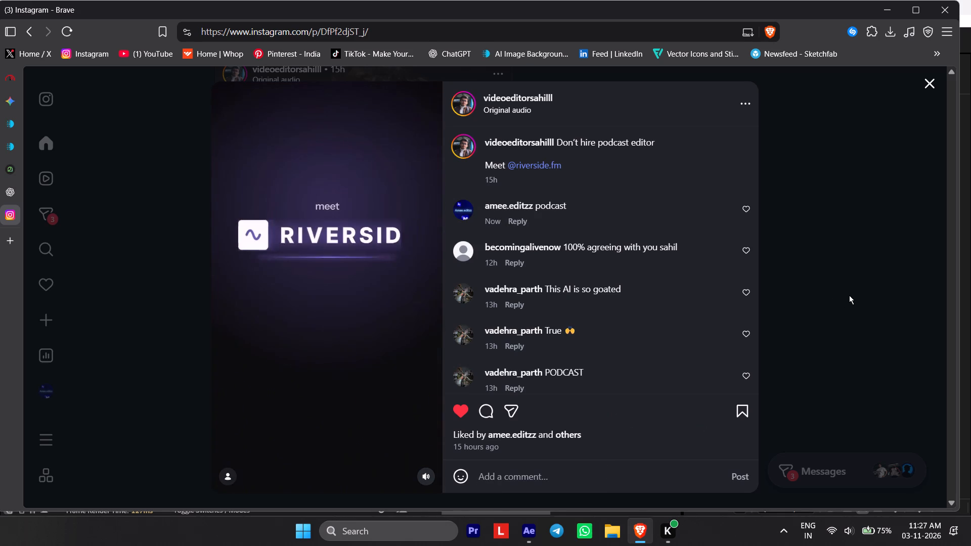
pyautogui.click(838, 314)
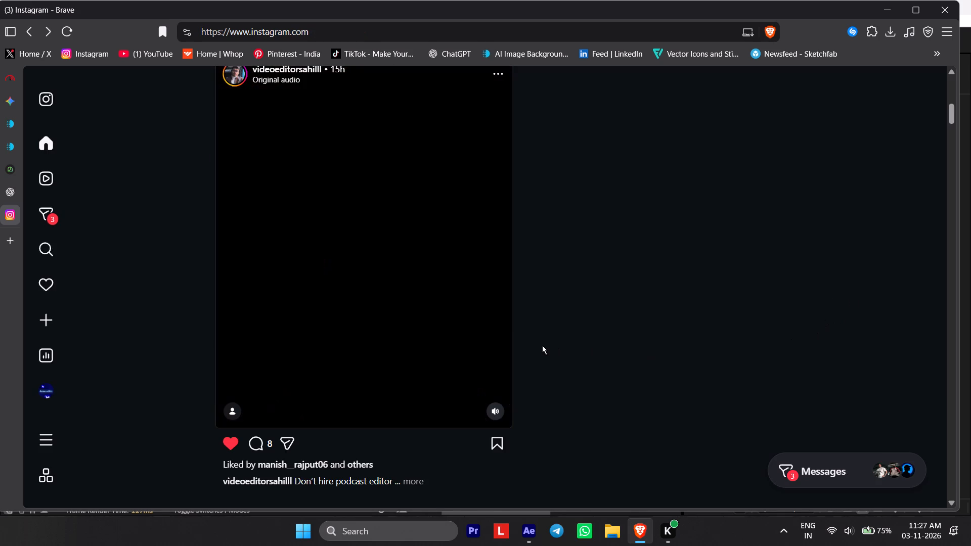
# Open the Instagram direct messages inbox.
pyautogui.click(53, 212)
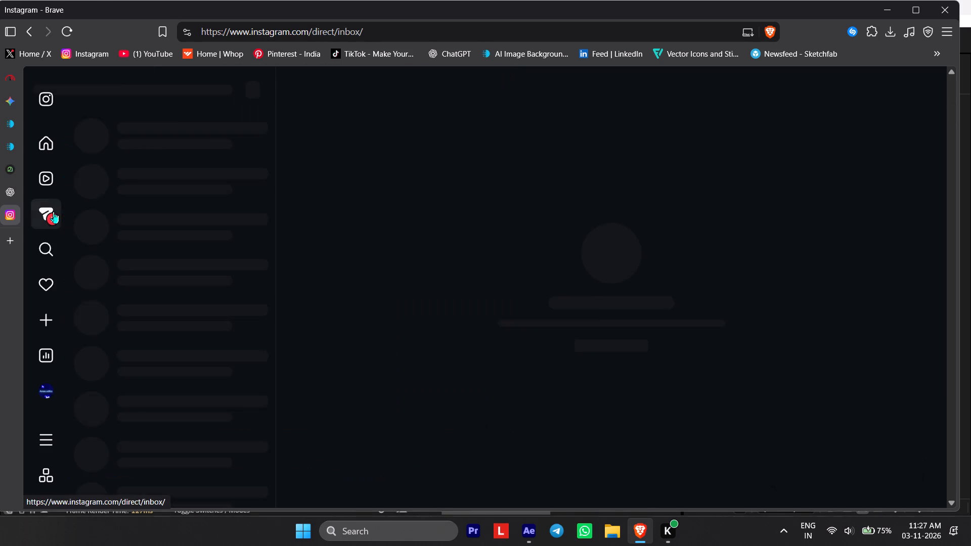
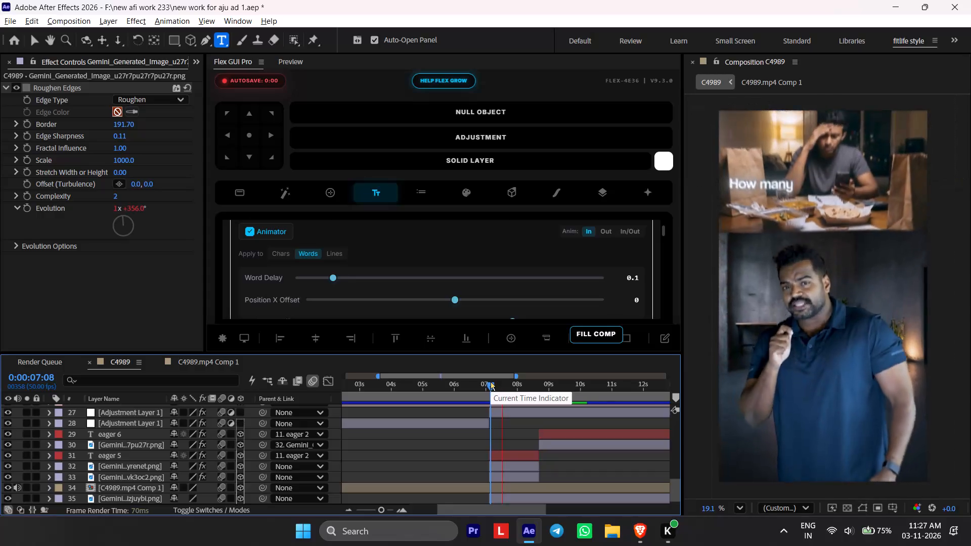
# Play back the C4989 composition repeatedly from the calories scene through the "How many grams of protein?" scene to review the transition and text timing.
pyautogui.click(526, 392)
pyautogui.moveTo(538, 393); pyautogui.dragTo(531, 395)
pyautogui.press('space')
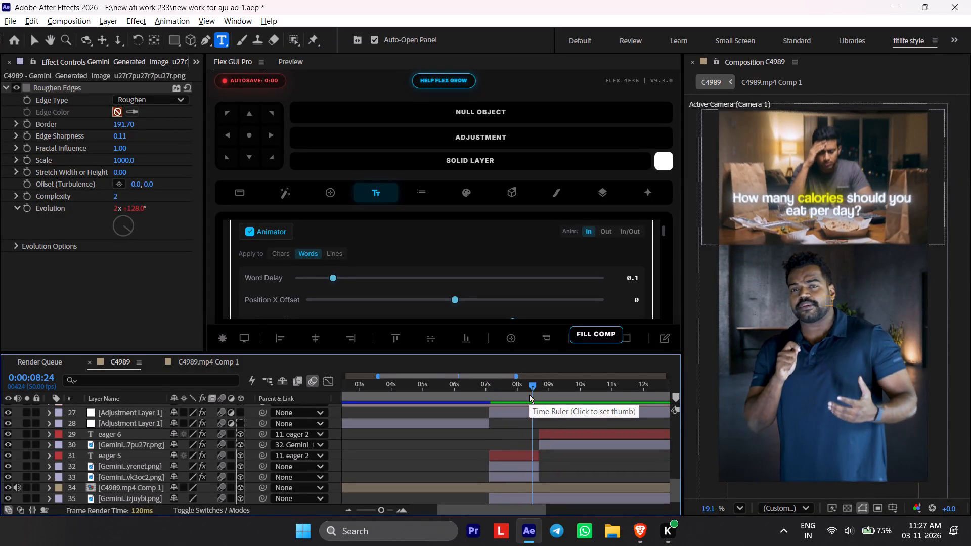
pyautogui.moveTo(528, 395); pyautogui.dragTo(514, 398)
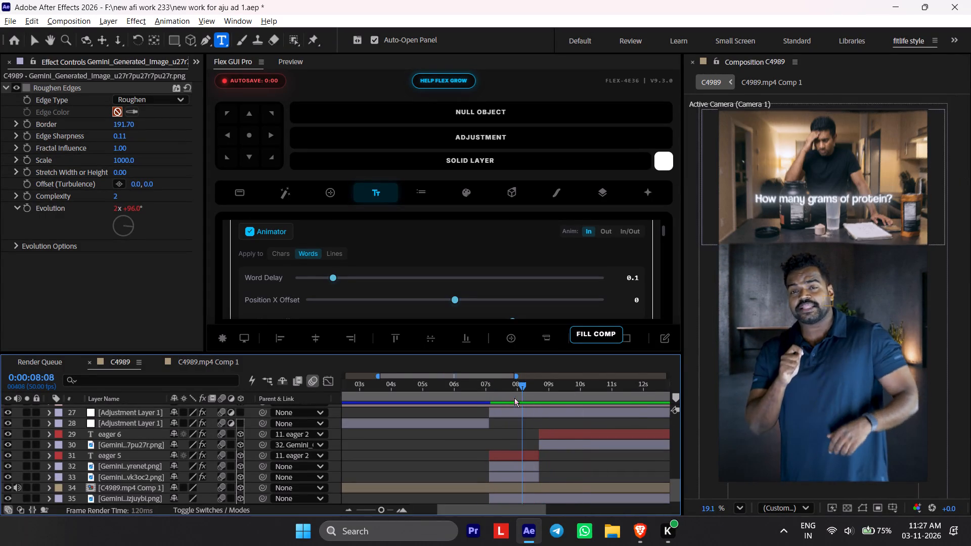
pyautogui.moveTo(514, 398); pyautogui.dragTo(513, 398)
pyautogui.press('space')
pyautogui.moveTo(513, 398); pyautogui.dragTo(501, 402)
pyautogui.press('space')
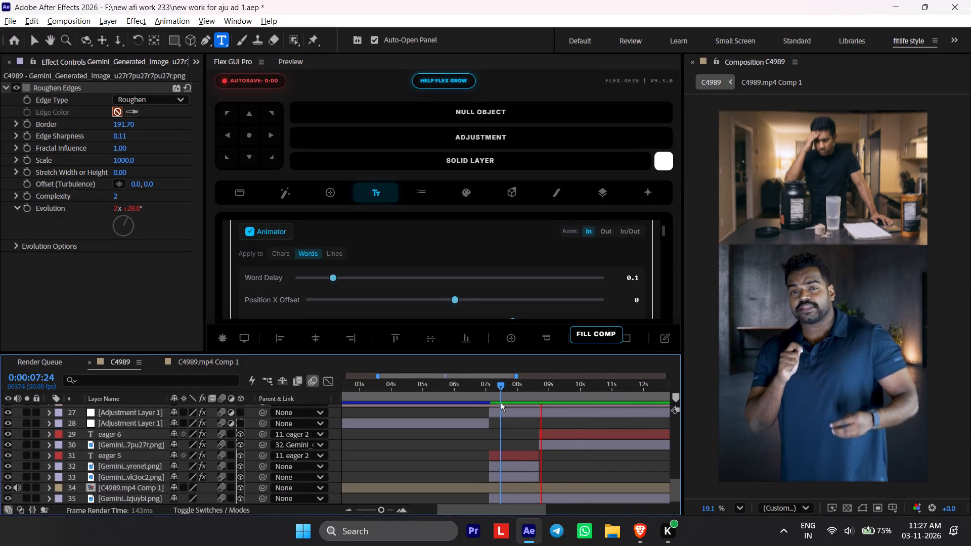
pyautogui.click(501, 402)
pyautogui.click(505, 402)
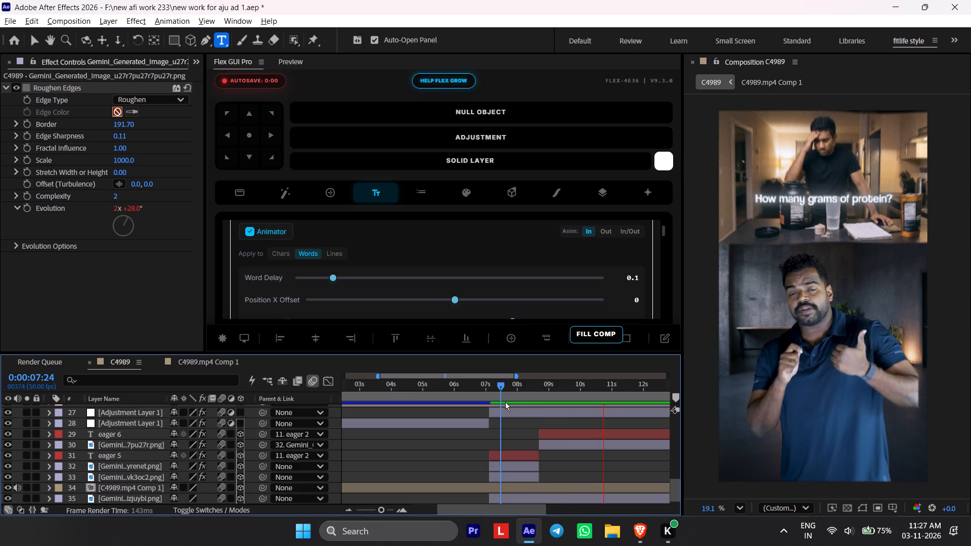
pyautogui.click(512, 388)
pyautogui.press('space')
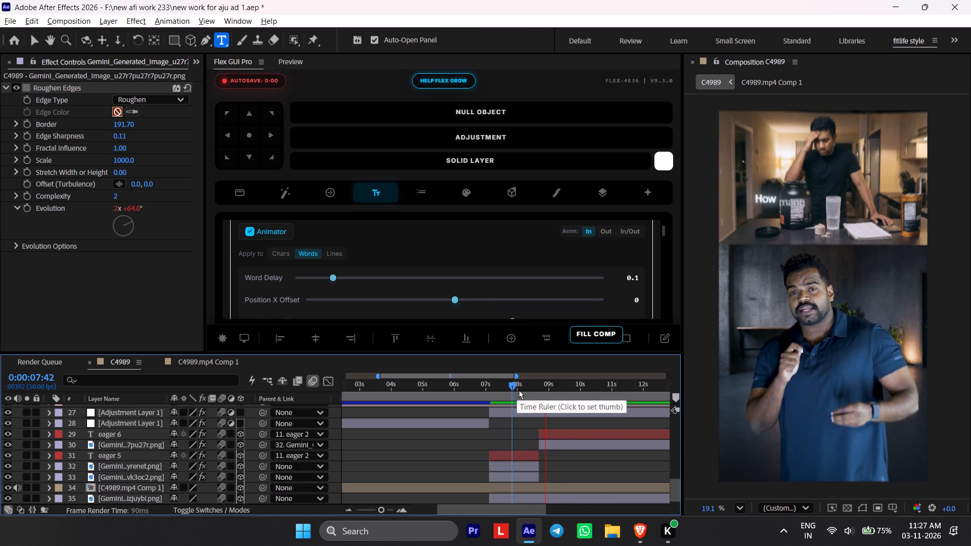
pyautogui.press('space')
pyautogui.click(526, 393)
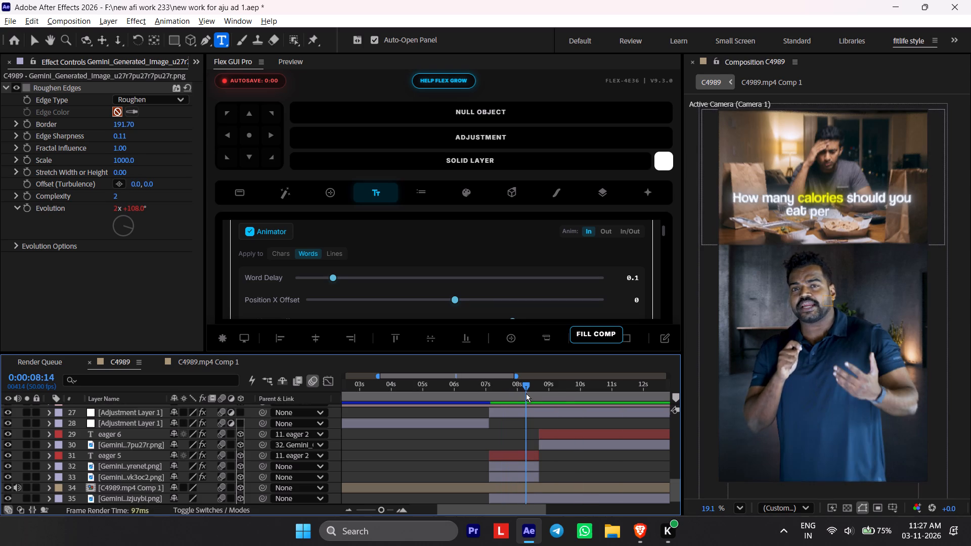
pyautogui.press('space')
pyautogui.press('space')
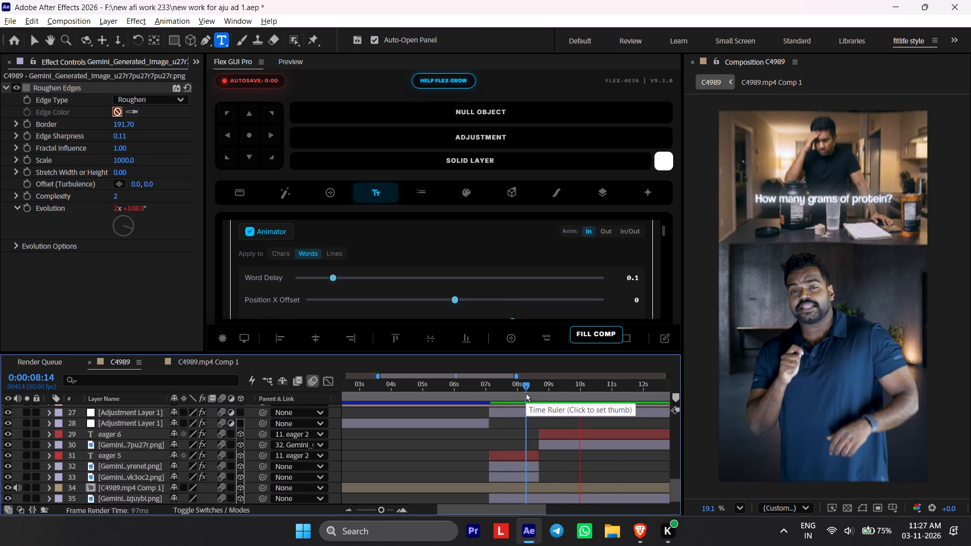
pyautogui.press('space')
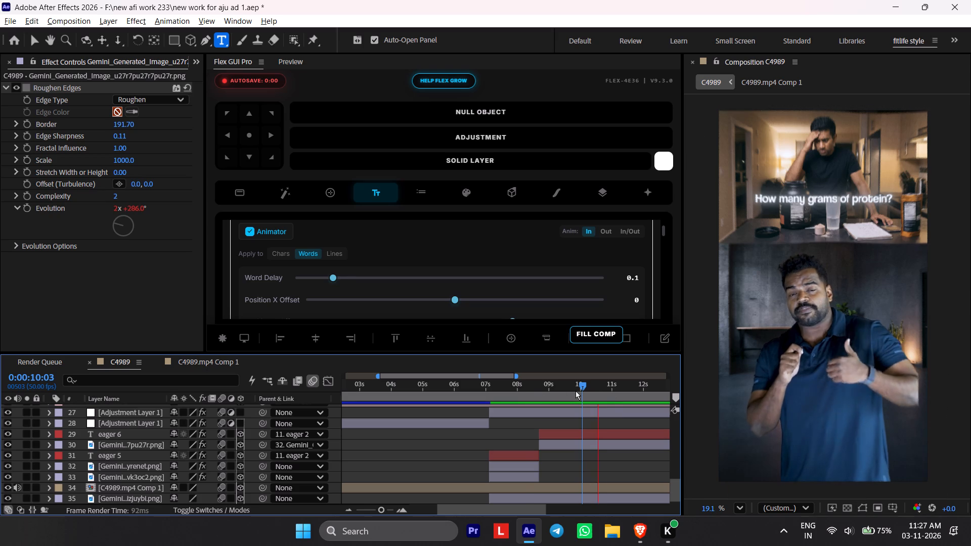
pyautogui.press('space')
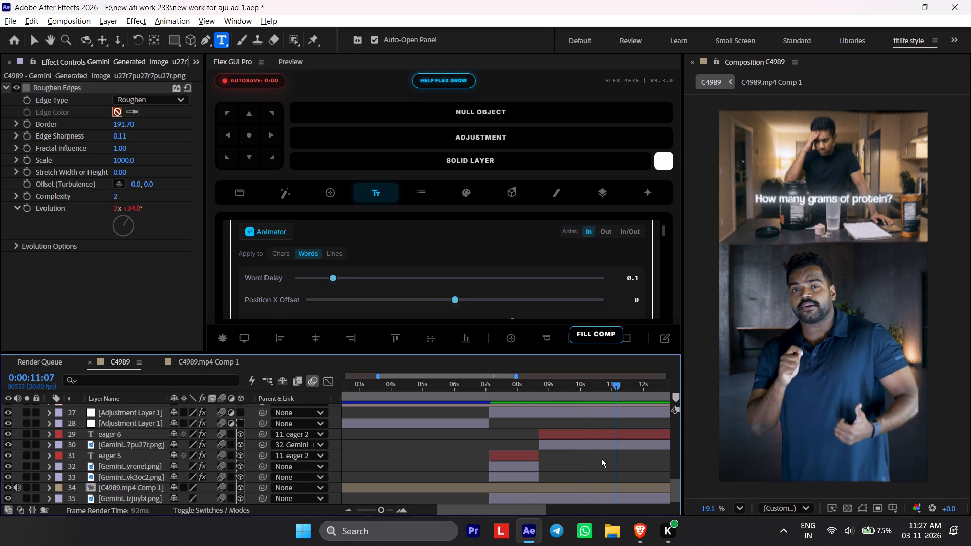